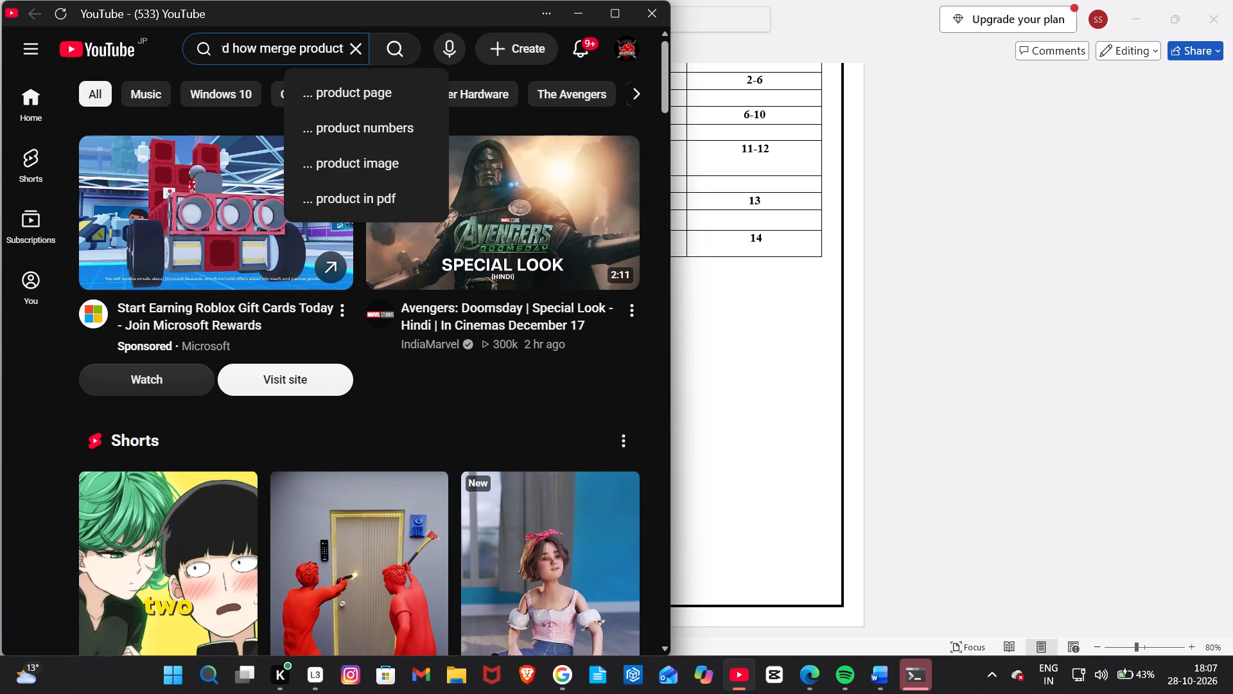
# Complete the video search as "in ms word how merge product with any mistajke" and look over the results.
pyautogui.write('with anf')
pyautogui.press('BackSpace')
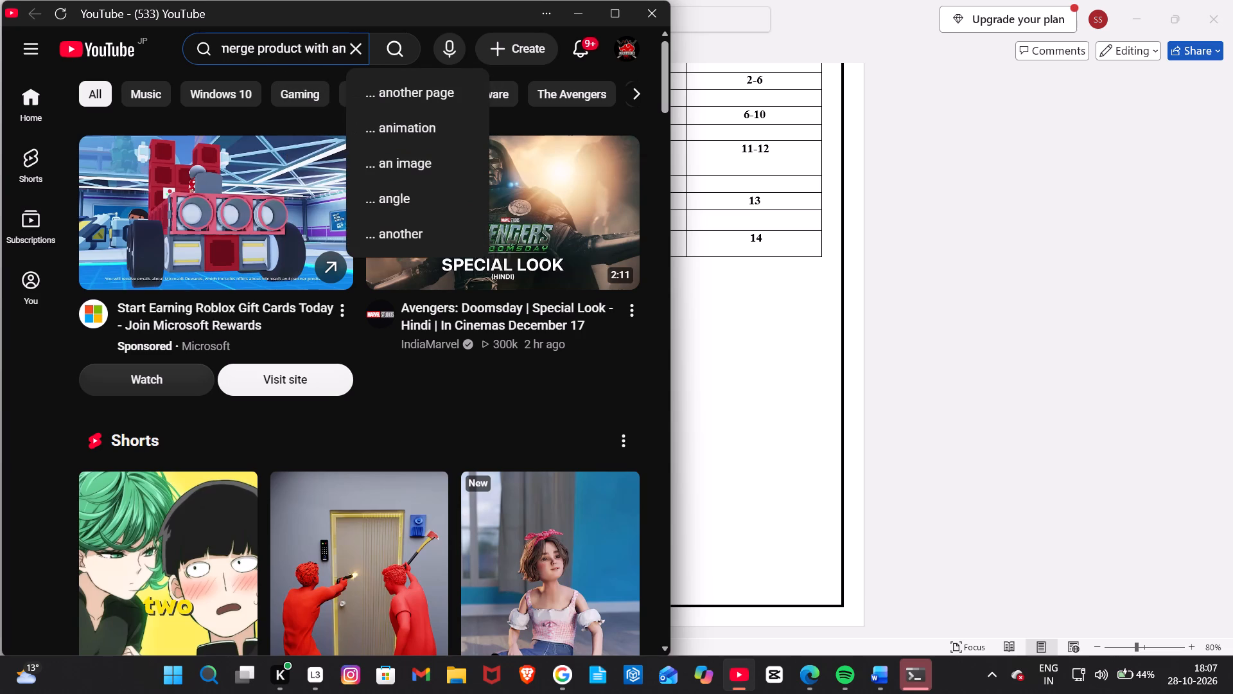
pyautogui.write('y mistajke')
pyautogui.press('space')
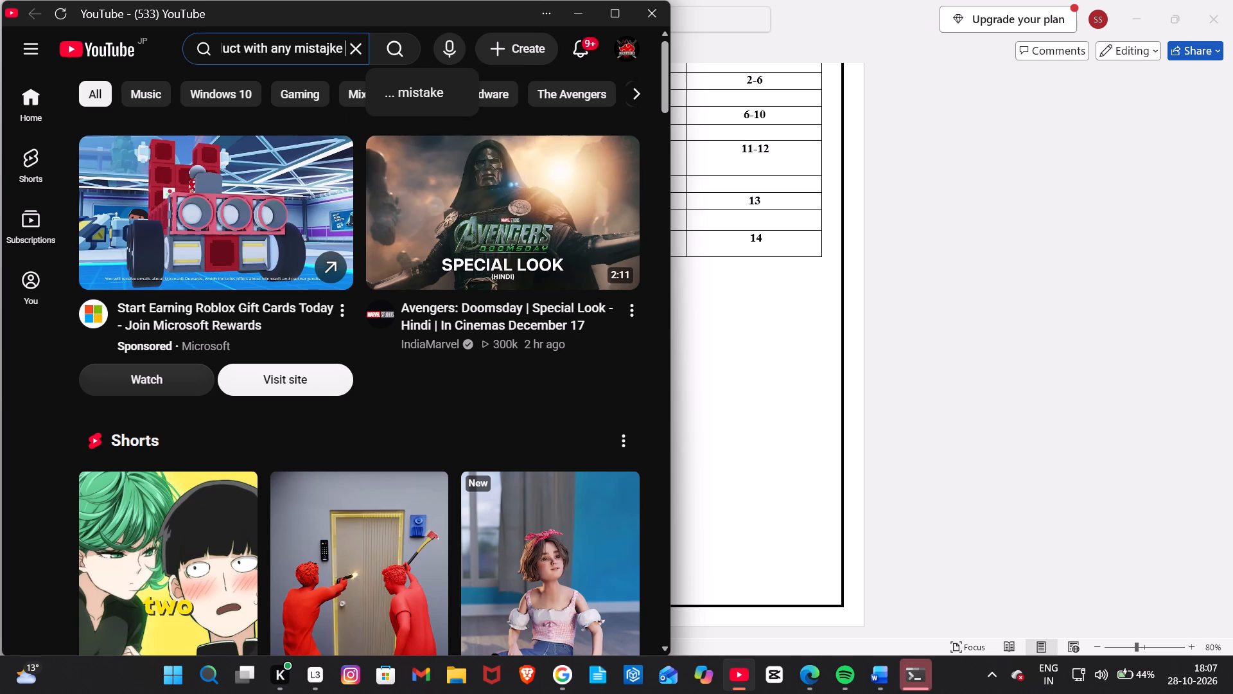
pyautogui.press('Return')
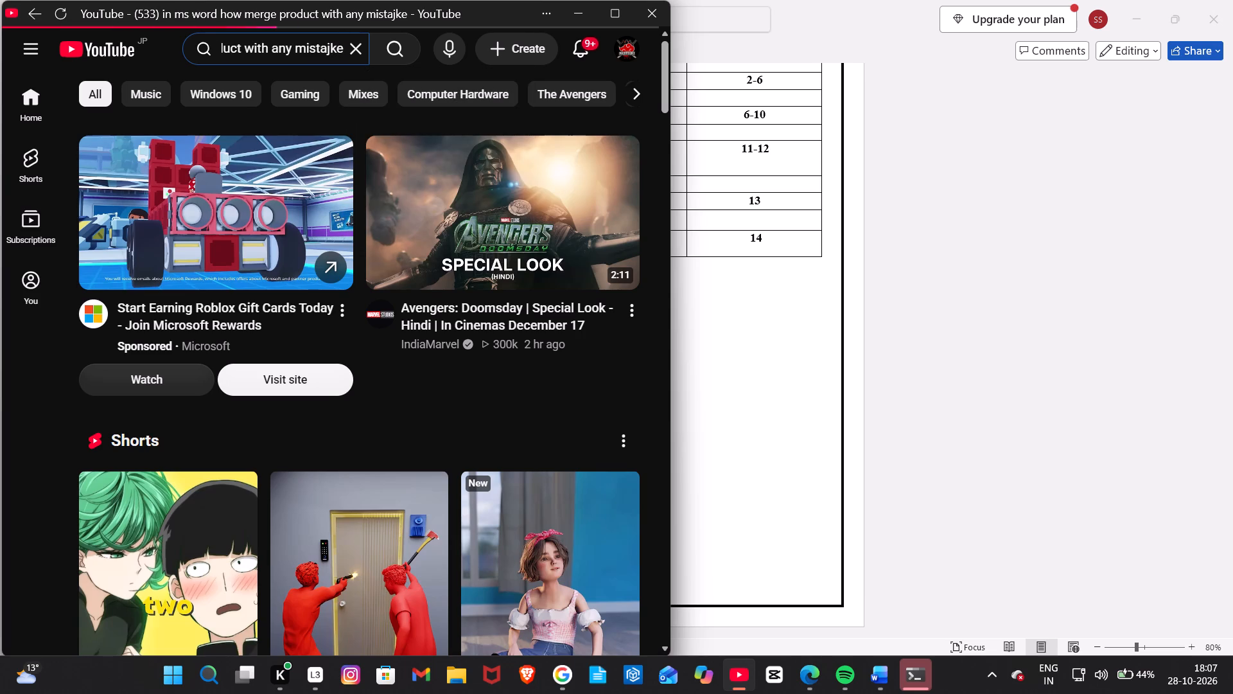
pyautogui.scroll(-2, 361, 501)
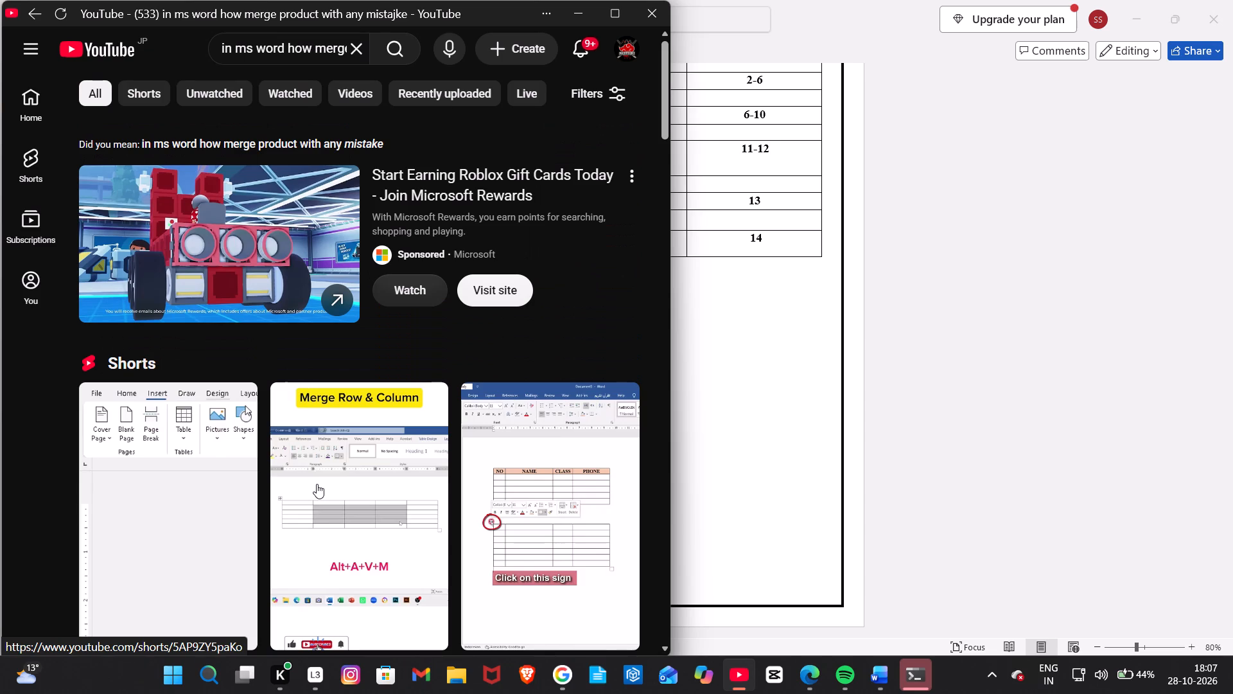
pyautogui.scroll(-1, 317, 484)
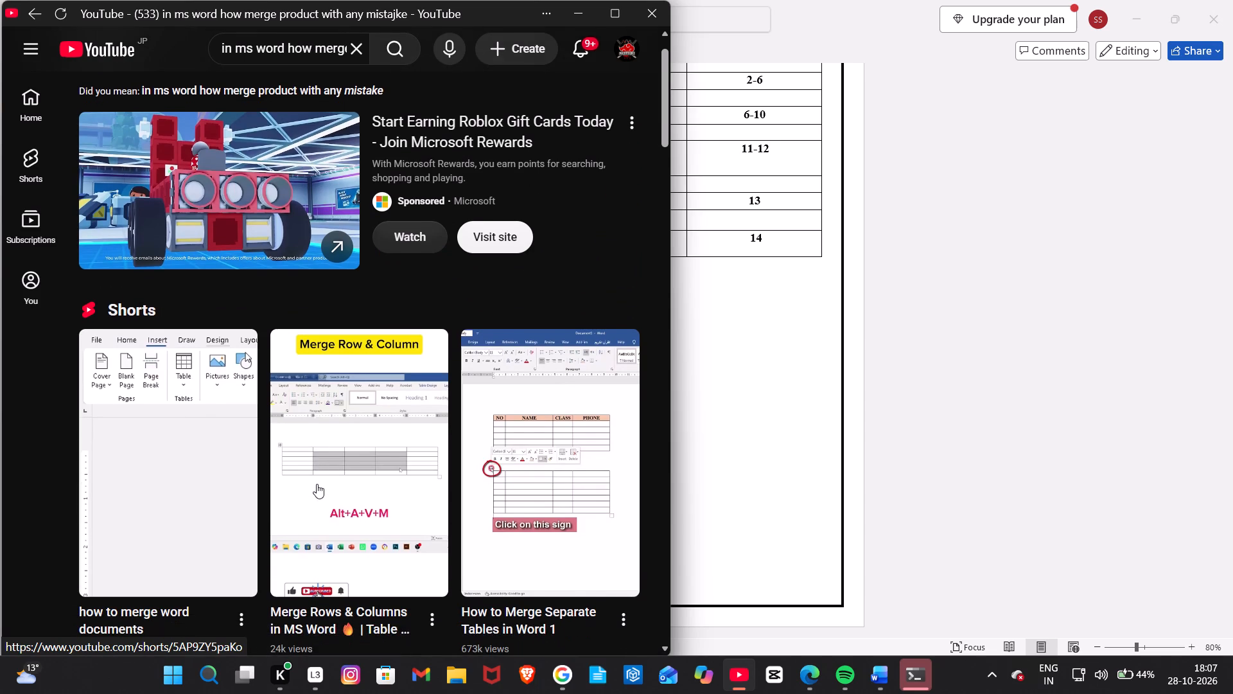
# Revise the query to "in ms word how merge 2 files without any mistajke" and run the search again.
pyautogui.hscroll(-1, 311, 51)
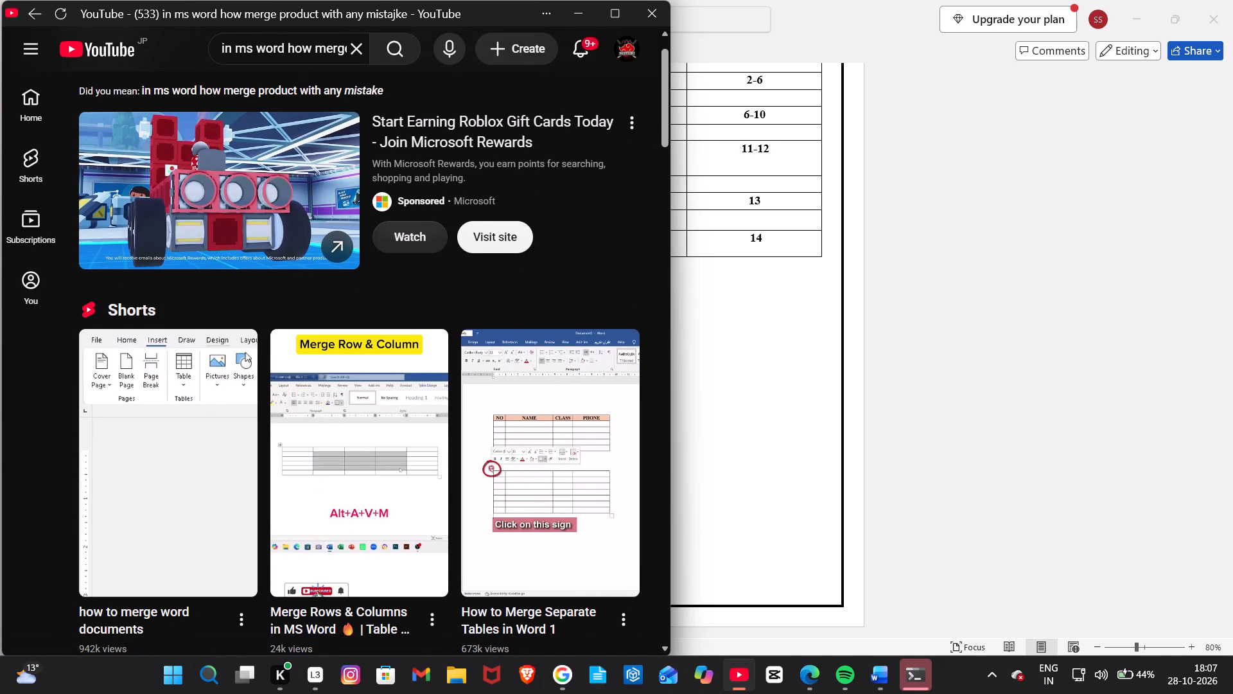
pyautogui.hscroll(-2, 311, 51)
pyautogui.hscroll(1, 311, 51)
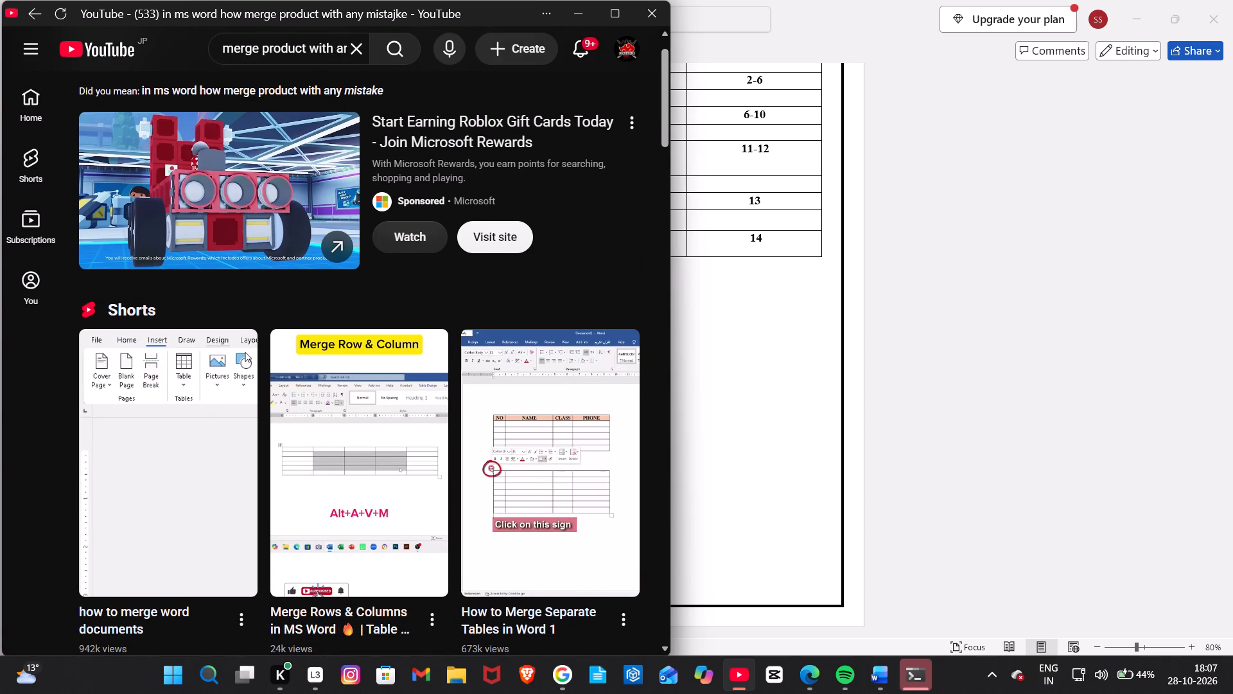
pyautogui.hscroll(2, 311, 51)
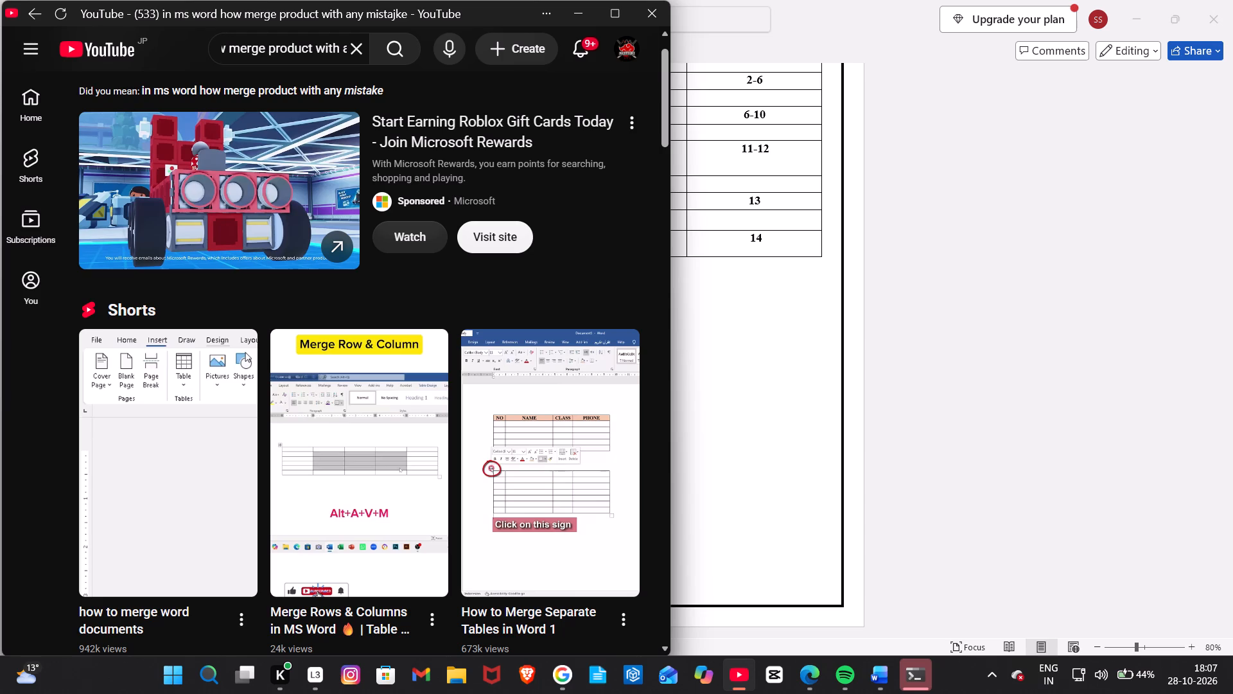
pyautogui.click(311, 49)
pyautogui.press('BackSpace')
pyautogui.press('BackSpace')
pyautogui.press('BackSpace')
pyautogui.press('BackSpace')
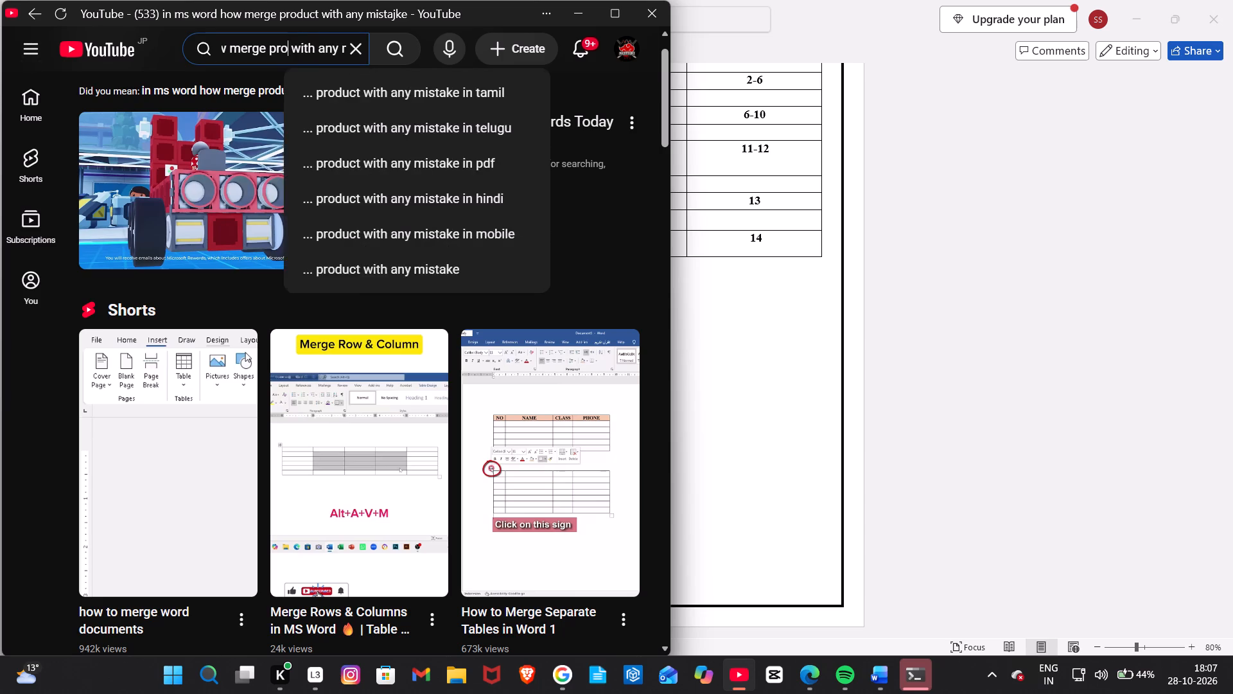
pyautogui.press('BackSpace')
pyautogui.press('BackSpace')
pyautogui.press('BackSpace')
pyautogui.write('2 files')
pyautogui.press('space')
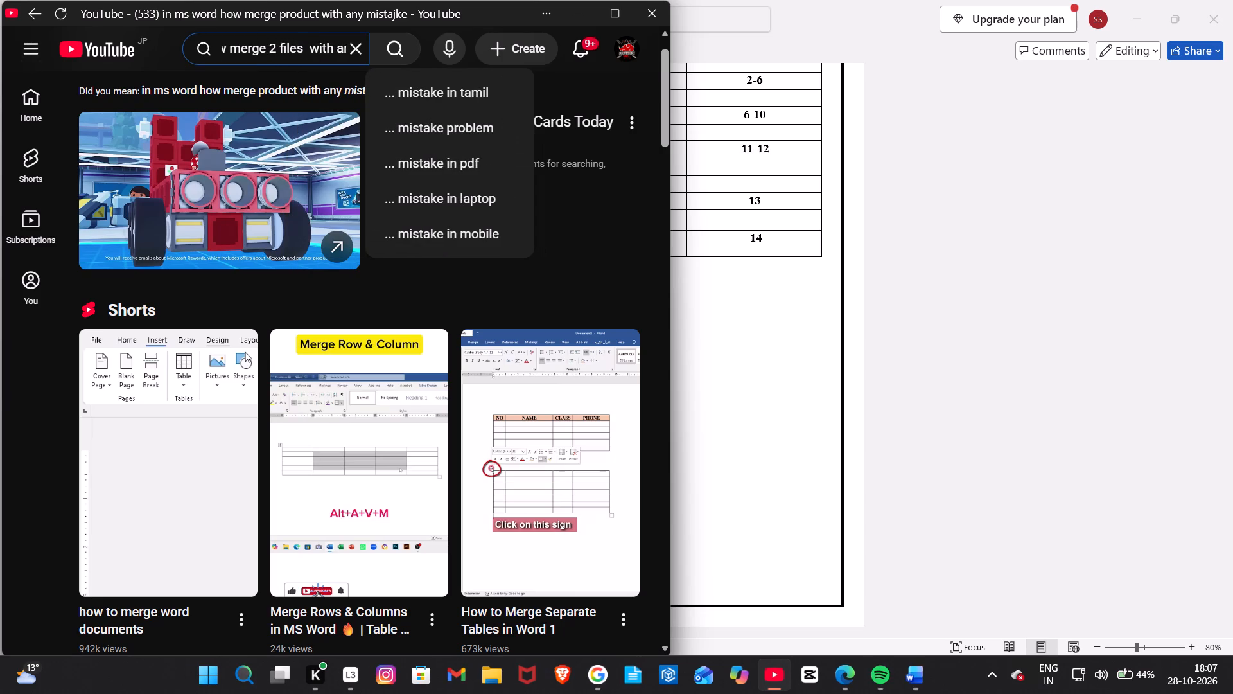
pyautogui.hscroll(-1, 311, 49)
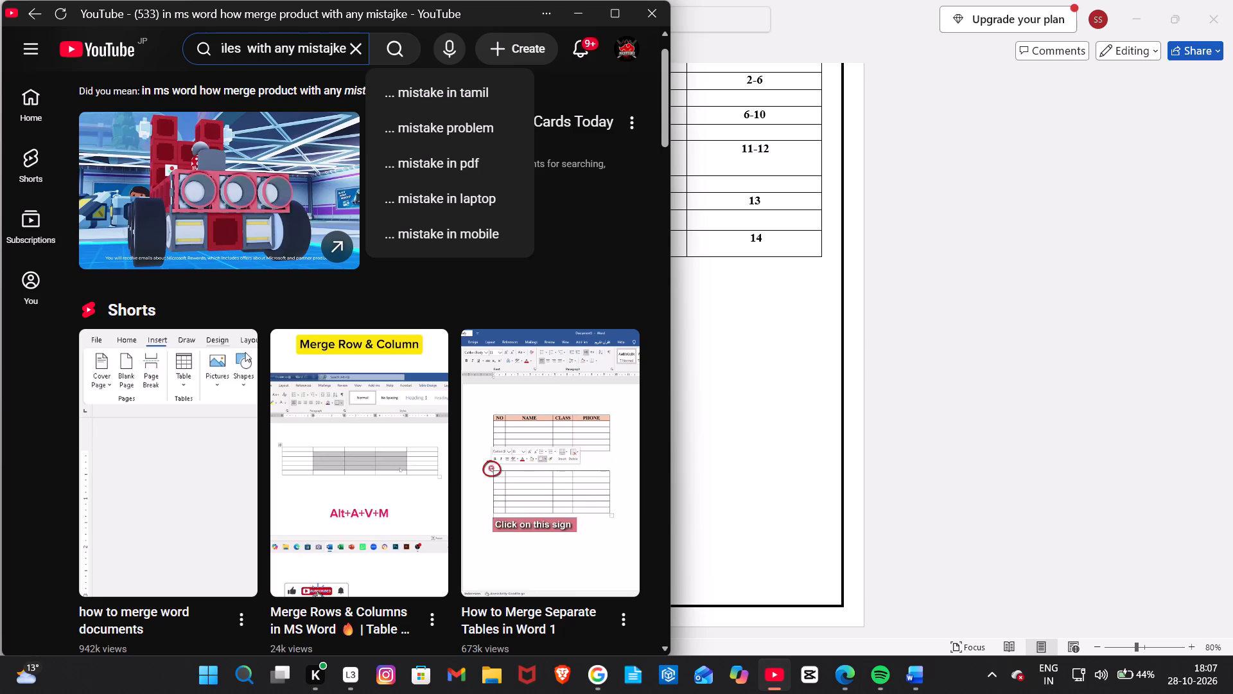
pyautogui.click(270, 48)
pyautogui.write('out')
pyautogui.press('Return')
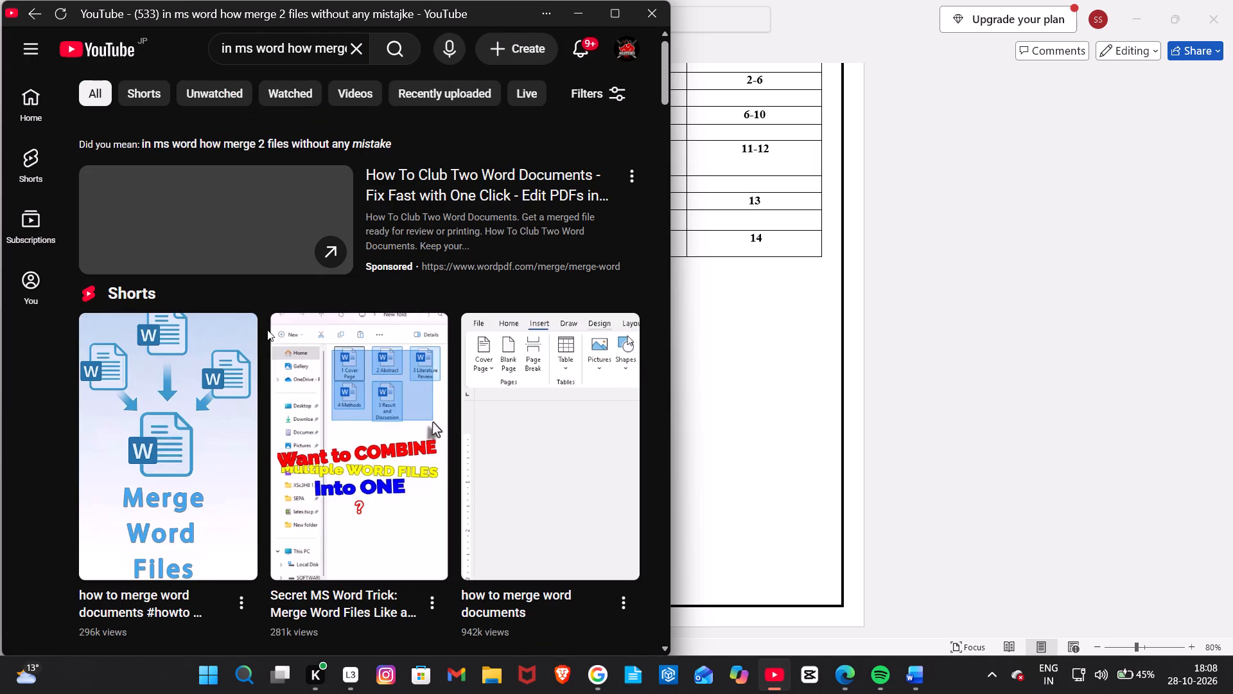
# Find and open Quick Look's video "How to merge Word Documents | Combine multiple Word files", skipping the advertisement.
pyautogui.scroll(-1, 267, 330)
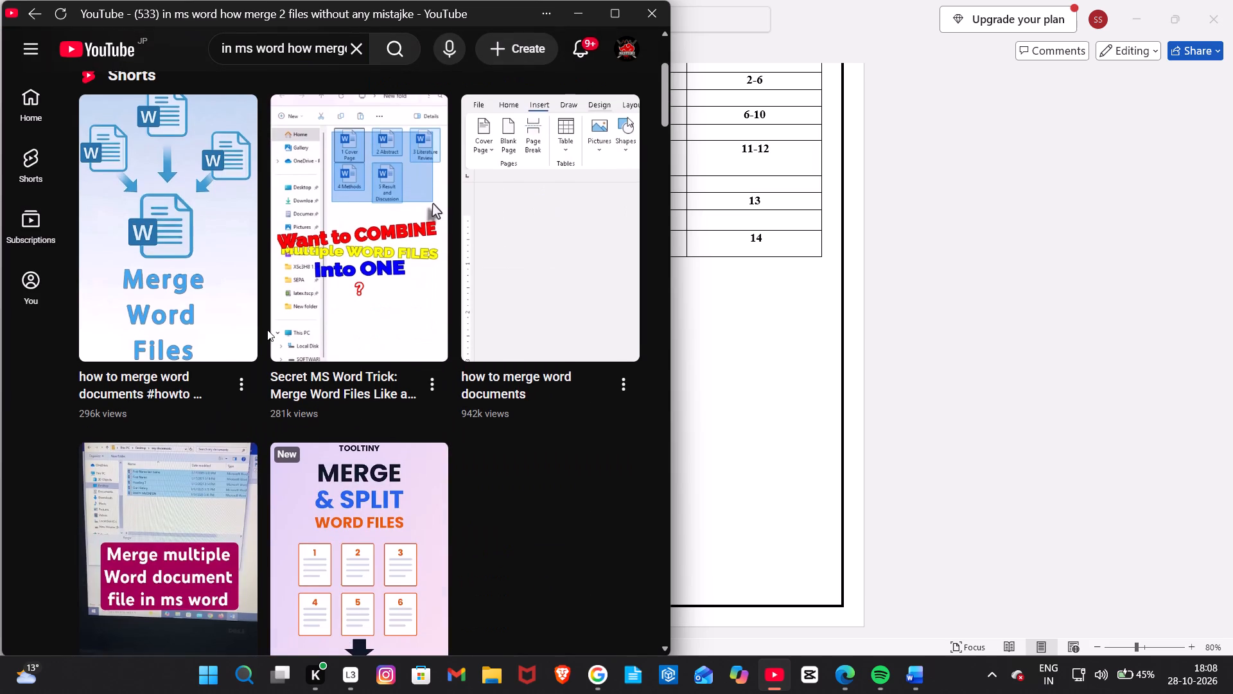
pyautogui.scroll(-1, 267, 330)
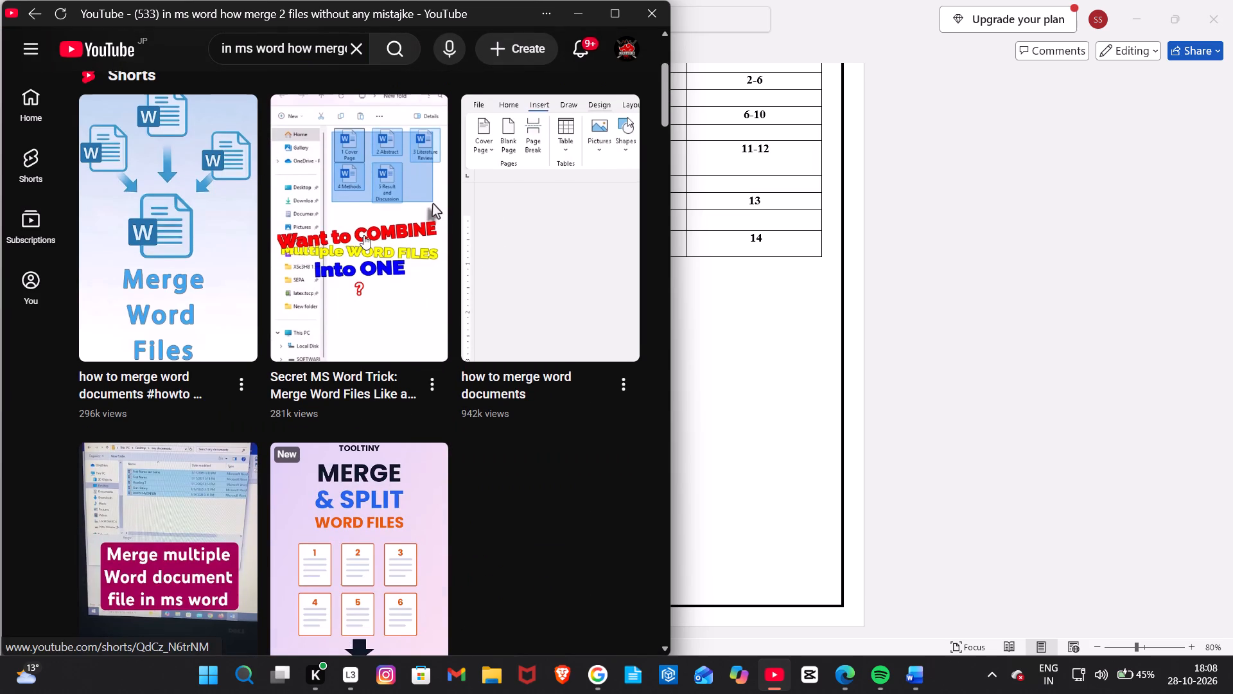
pyautogui.scroll(-1, 363, 235)
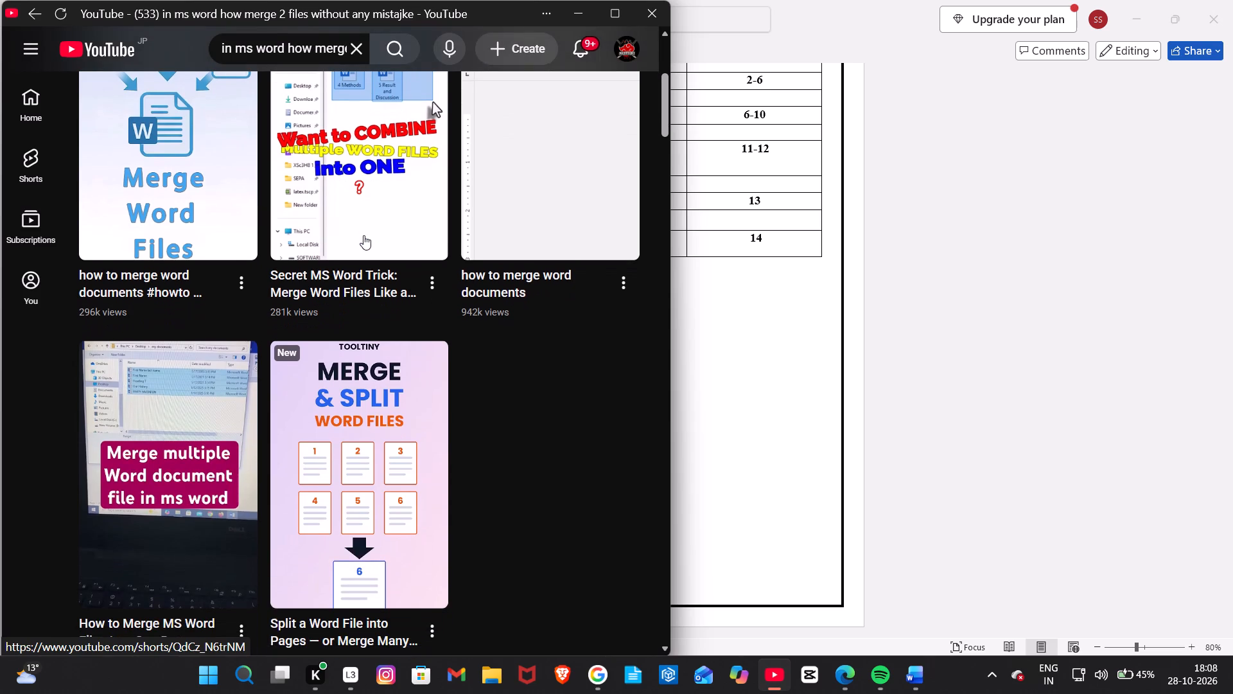
pyautogui.scroll(-1, 363, 235)
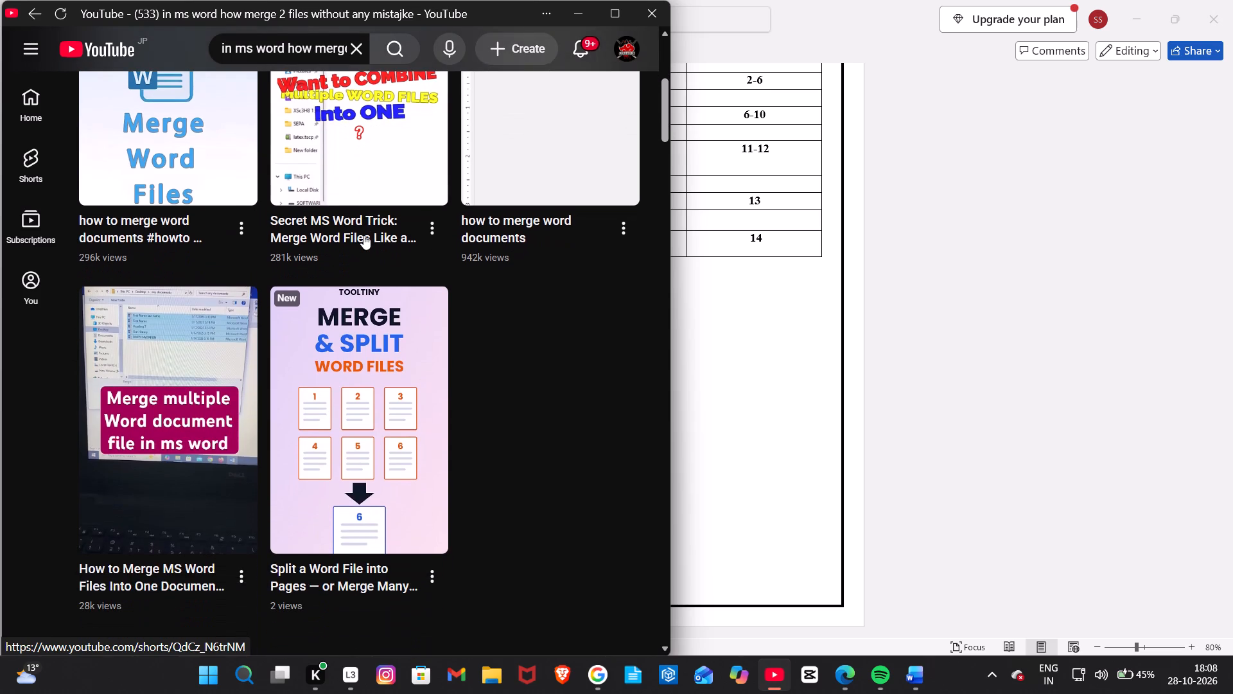
pyautogui.scroll(-4, 363, 235)
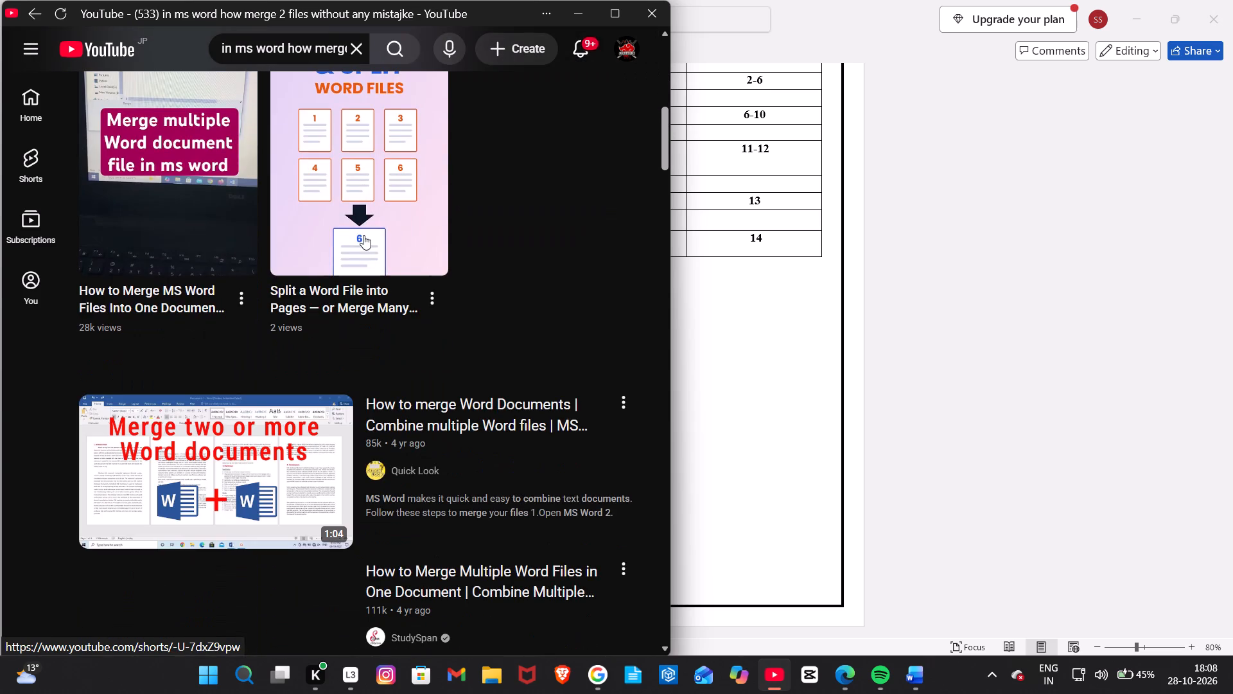
pyautogui.scroll(-1, 363, 235)
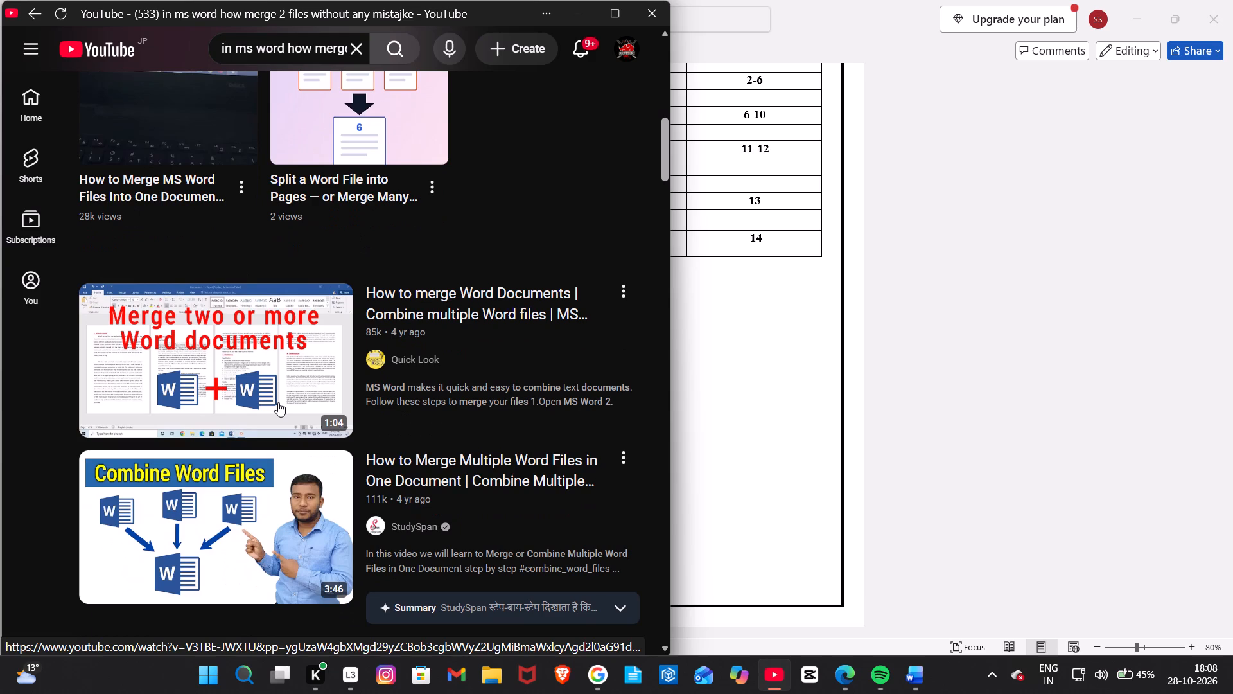
pyautogui.click(278, 402)
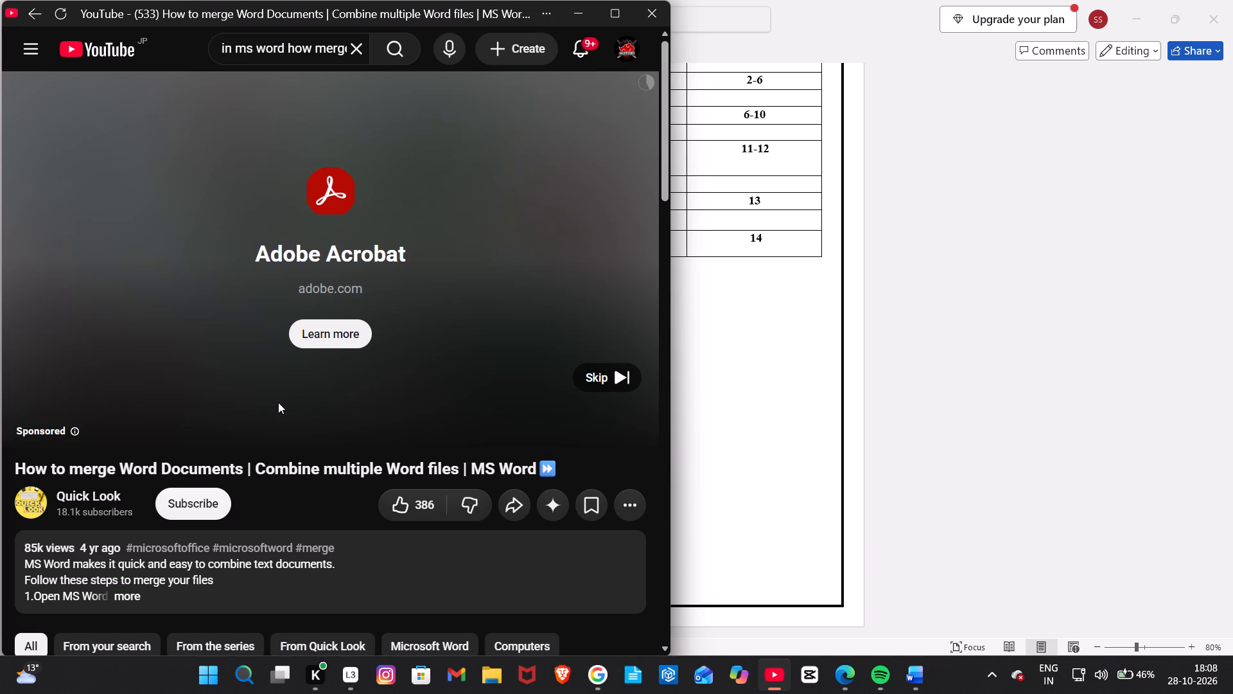
pyautogui.click(616, 386)
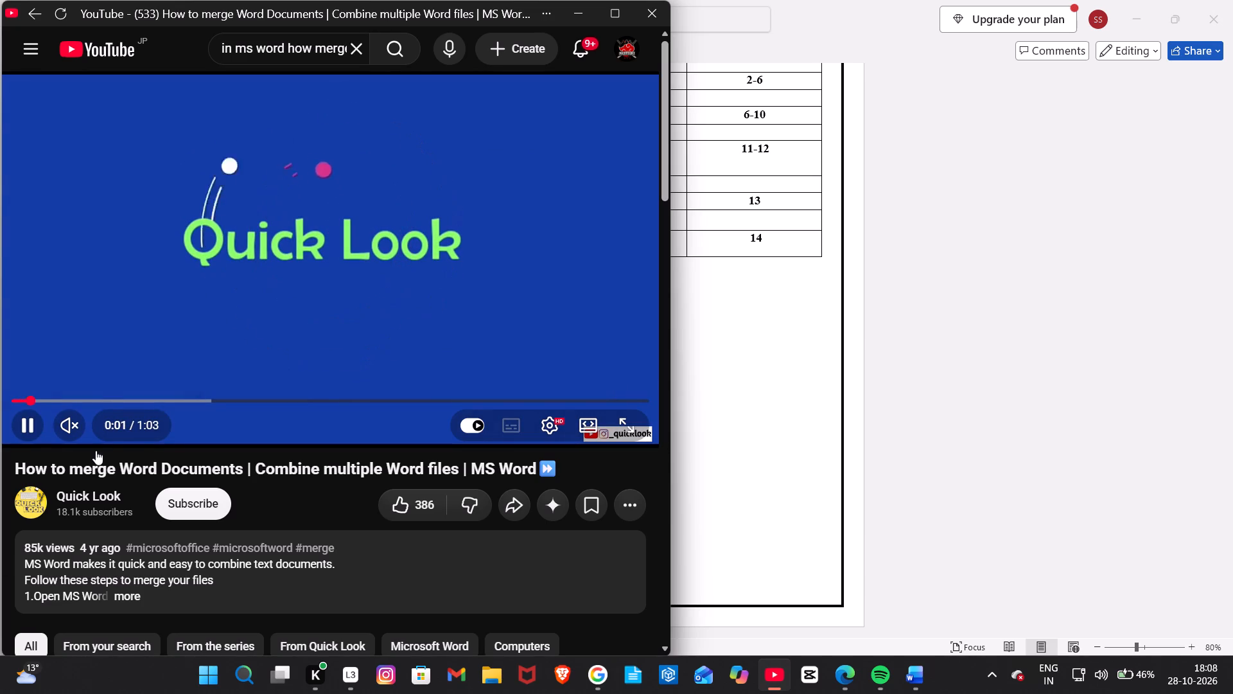
# Unmute the video about merging Word documents.
pyautogui.click(75, 422)
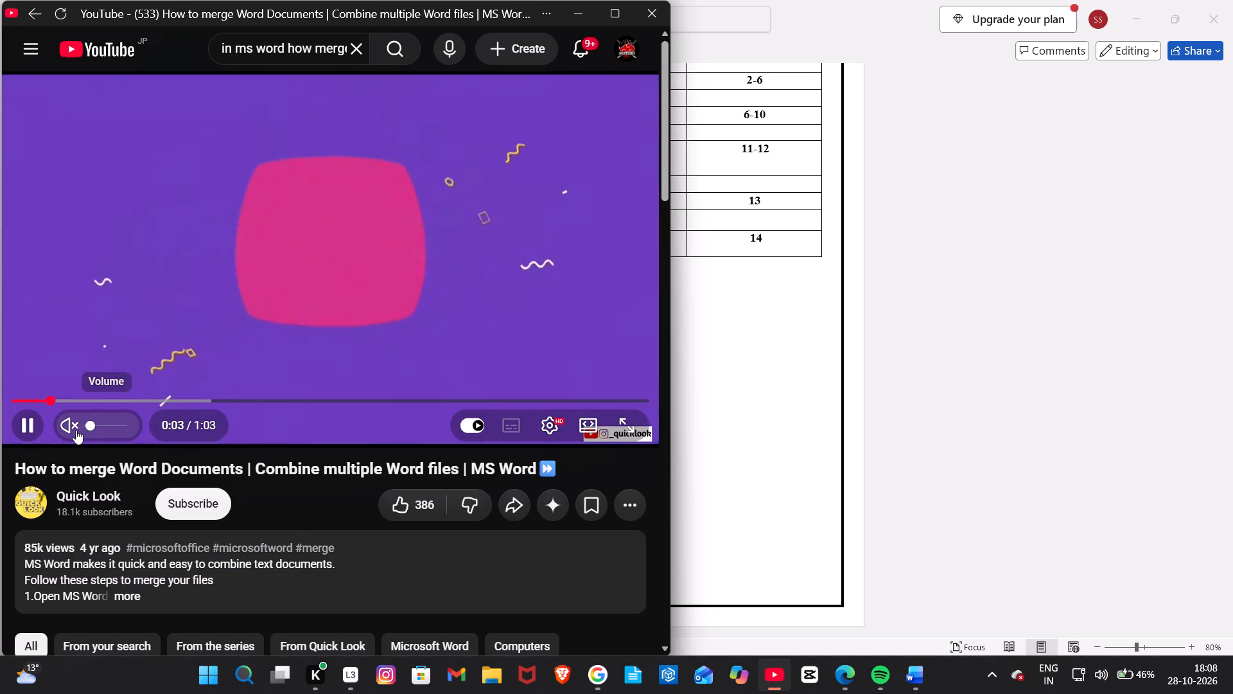
pyautogui.click(71, 421)
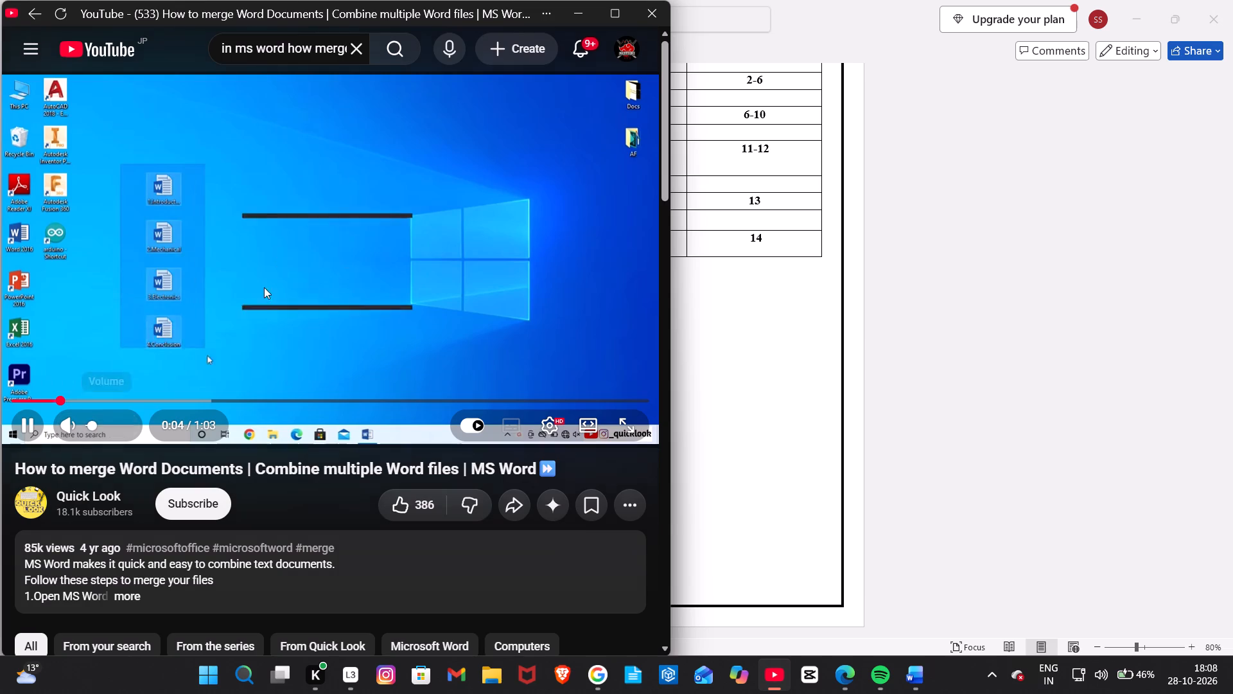
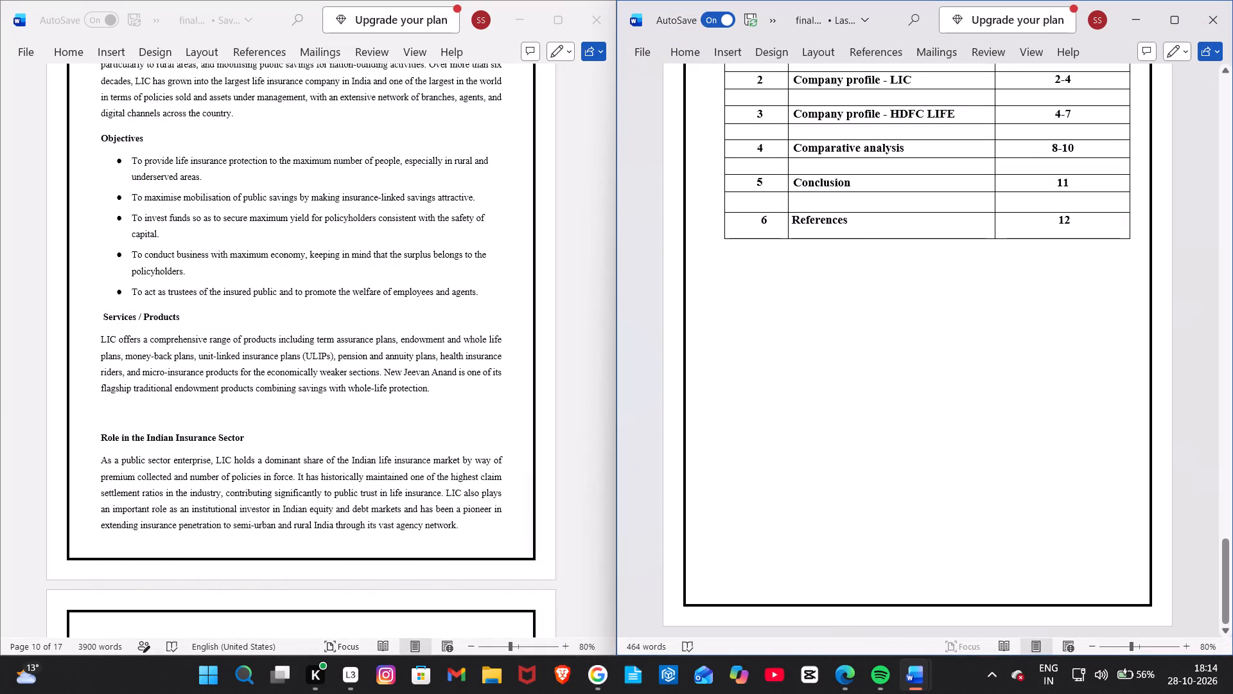
# In Word, examine the 17-page insurance report from its Table of Contents through the LIC sections to the HDFC Life company profile.
pyautogui.scroll(1, 789, 260)
pyautogui.scroll(2, 416, 193)
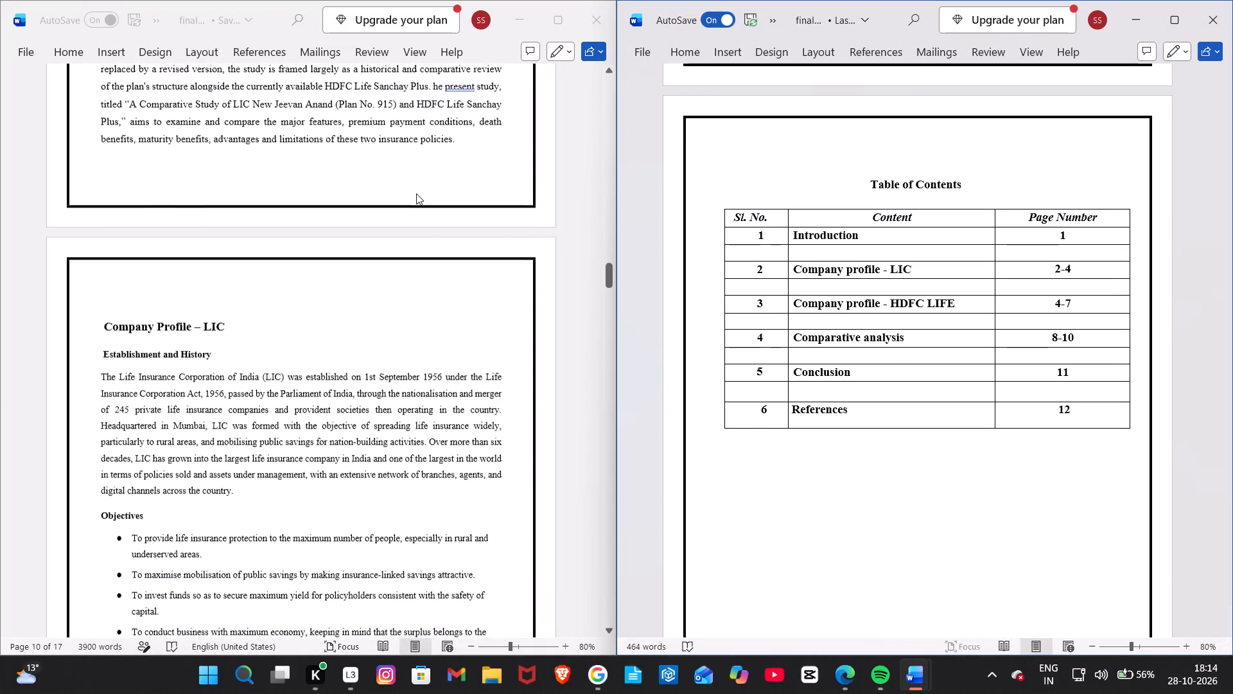
pyautogui.scroll(4, 416, 193)
pyautogui.scroll(-3, 416, 193)
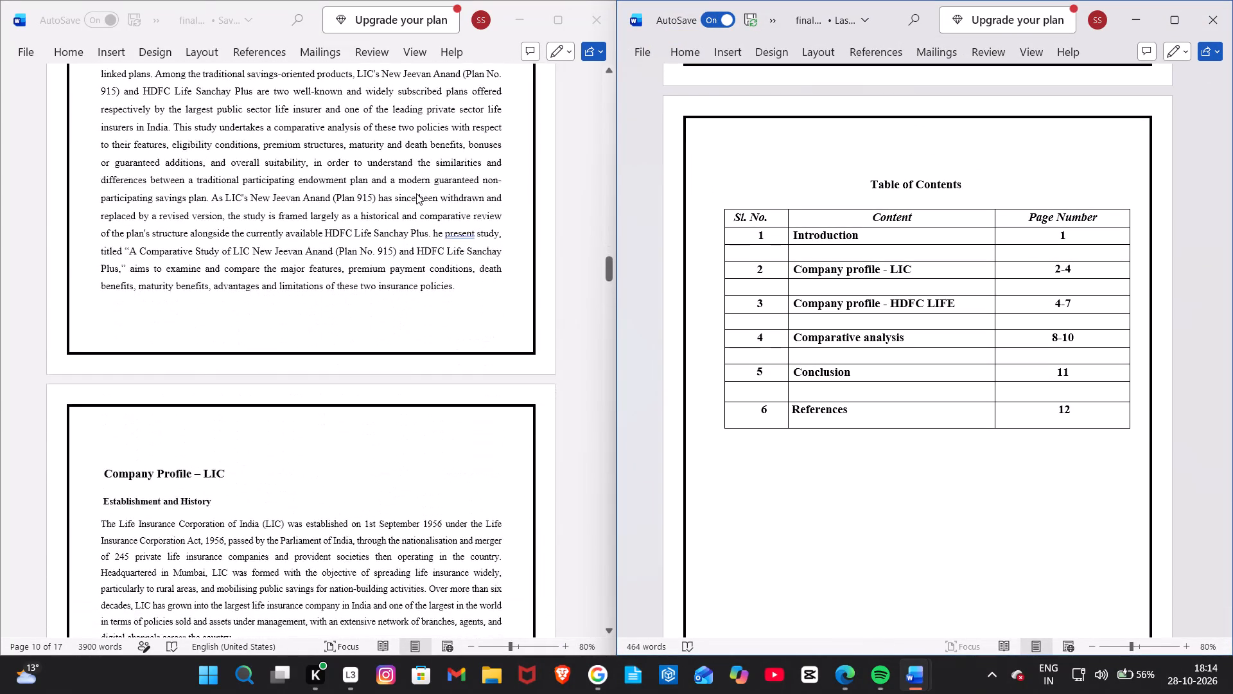
pyautogui.scroll(-1, 416, 193)
pyautogui.scroll(-7, 122, 290)
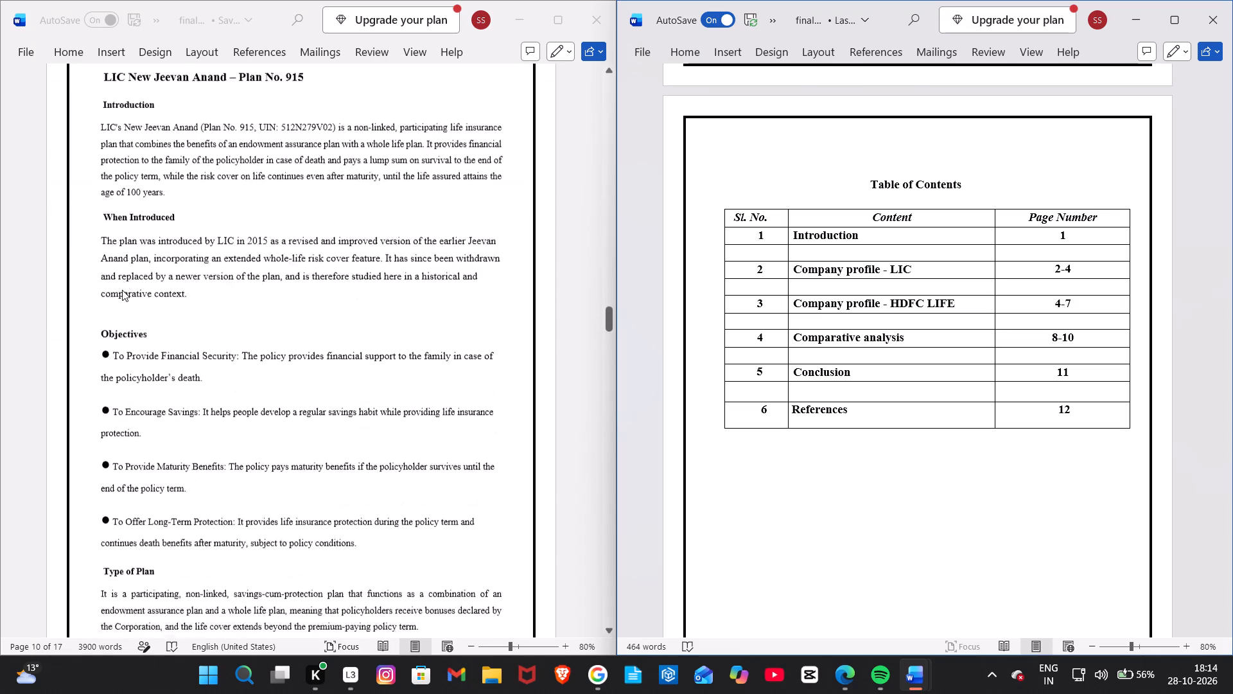
pyautogui.scroll(-4, 122, 290)
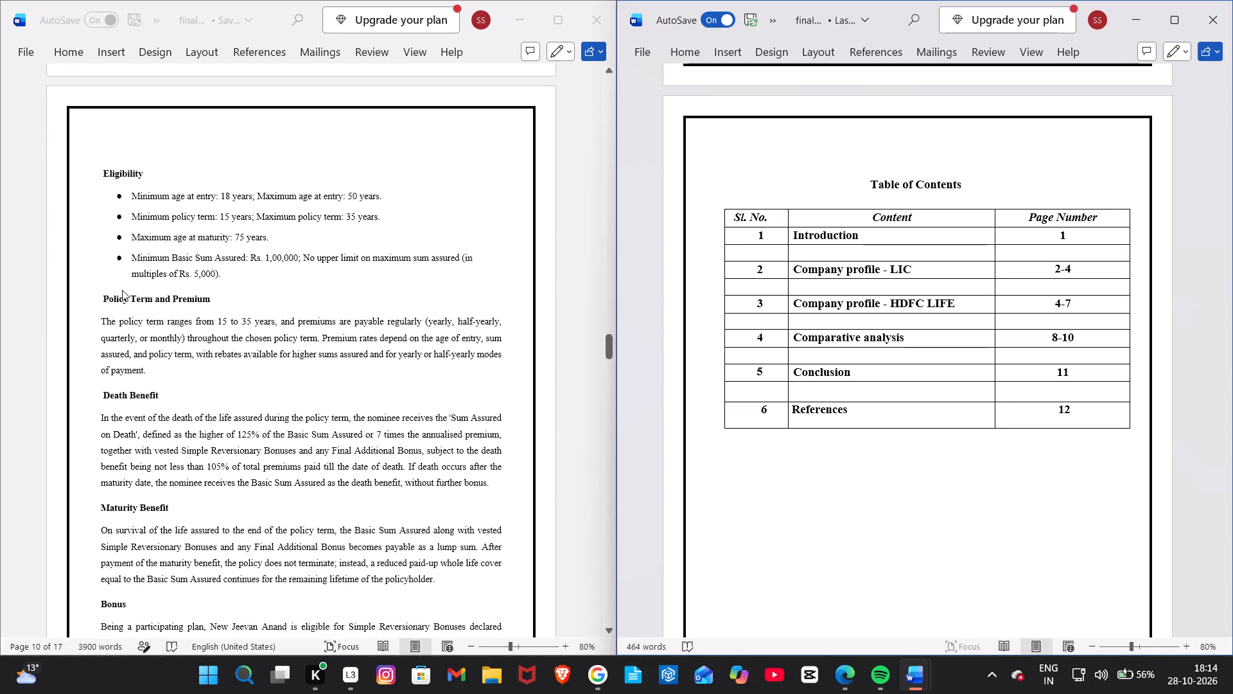
pyautogui.scroll(2, 122, 290)
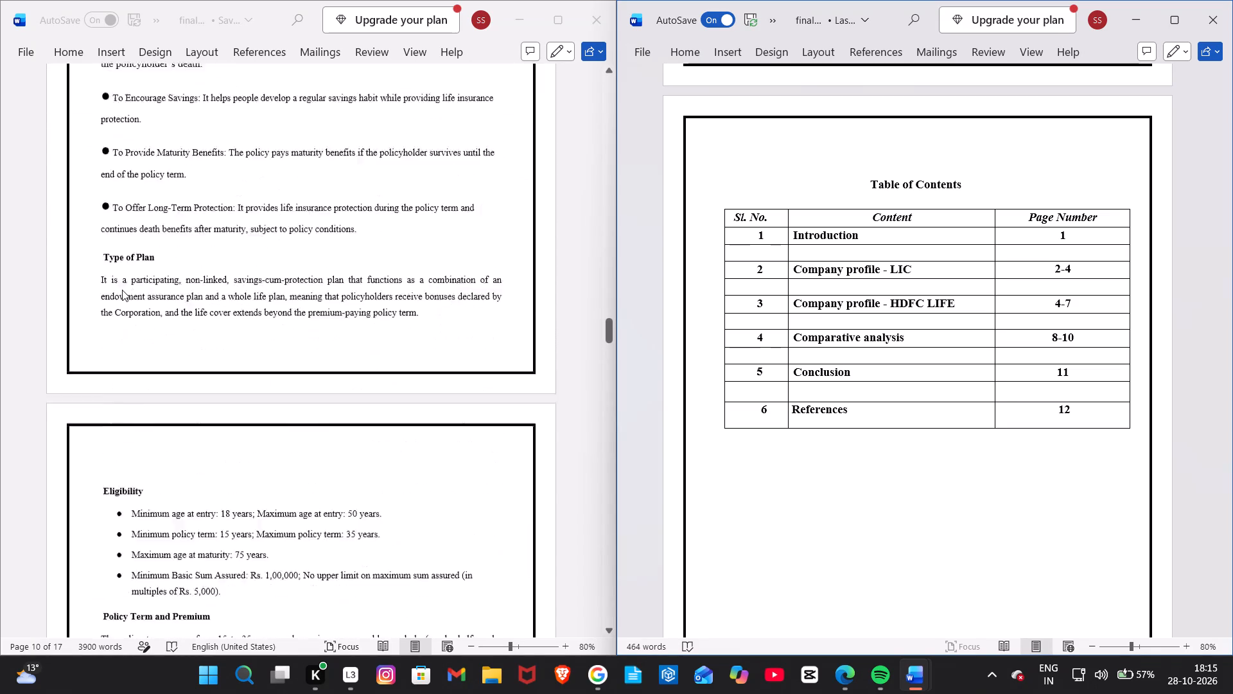
pyautogui.scroll(8, 122, 290)
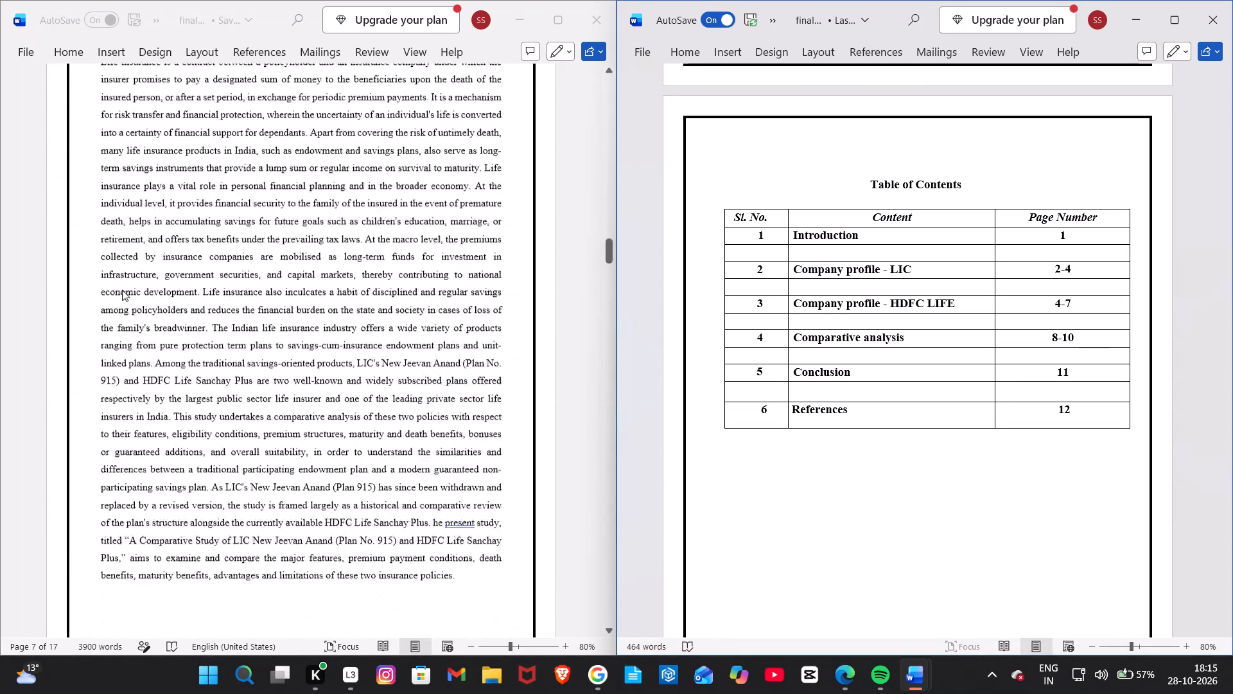
pyautogui.scroll(1, 122, 290)
pyautogui.scroll(-8, 122, 290)
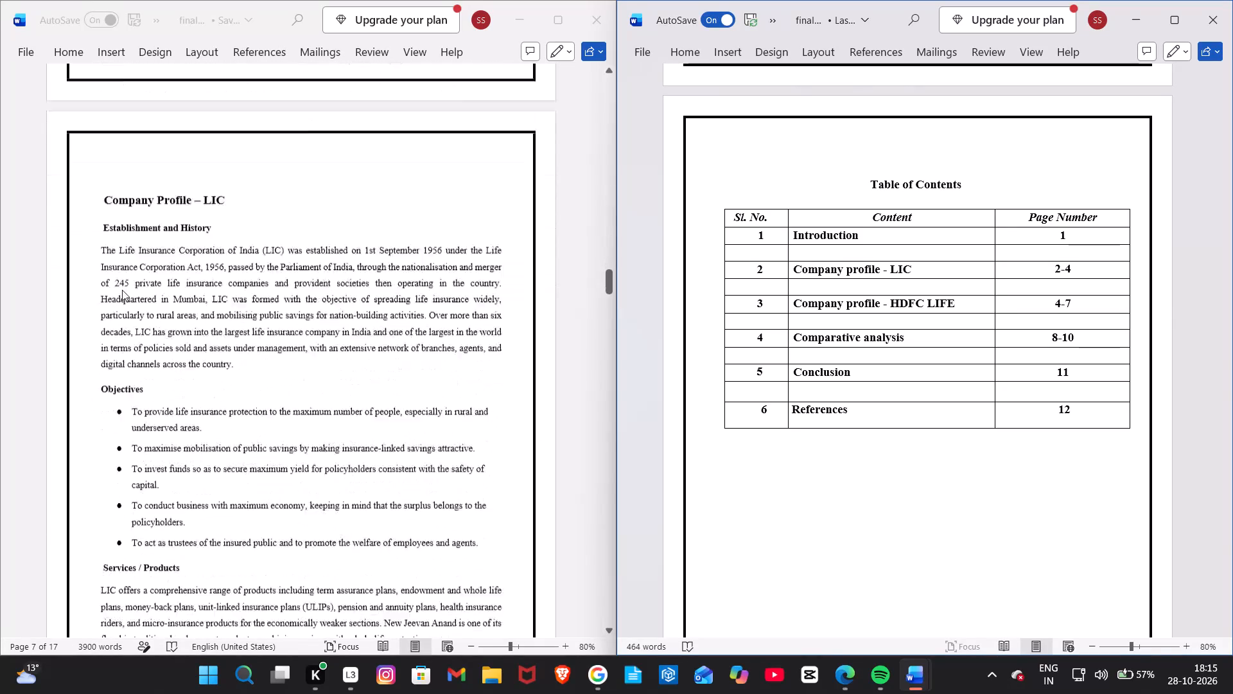
pyautogui.scroll(-9, 122, 290)
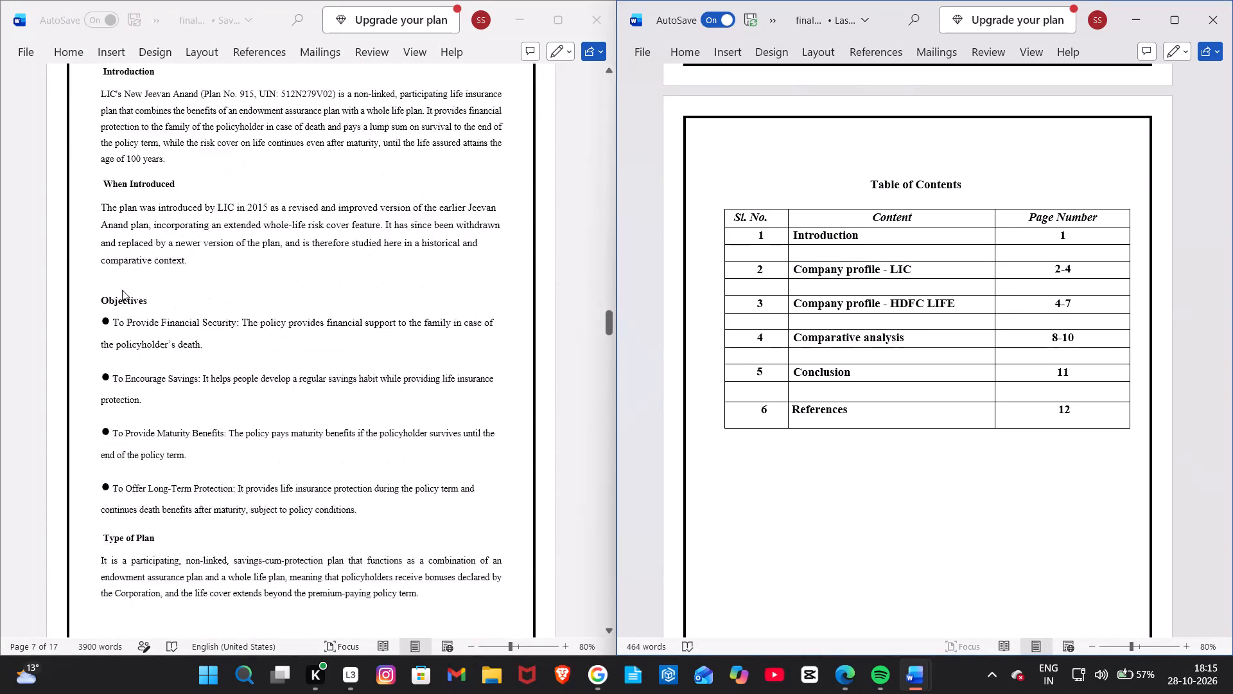
pyautogui.scroll(-8, 122, 290)
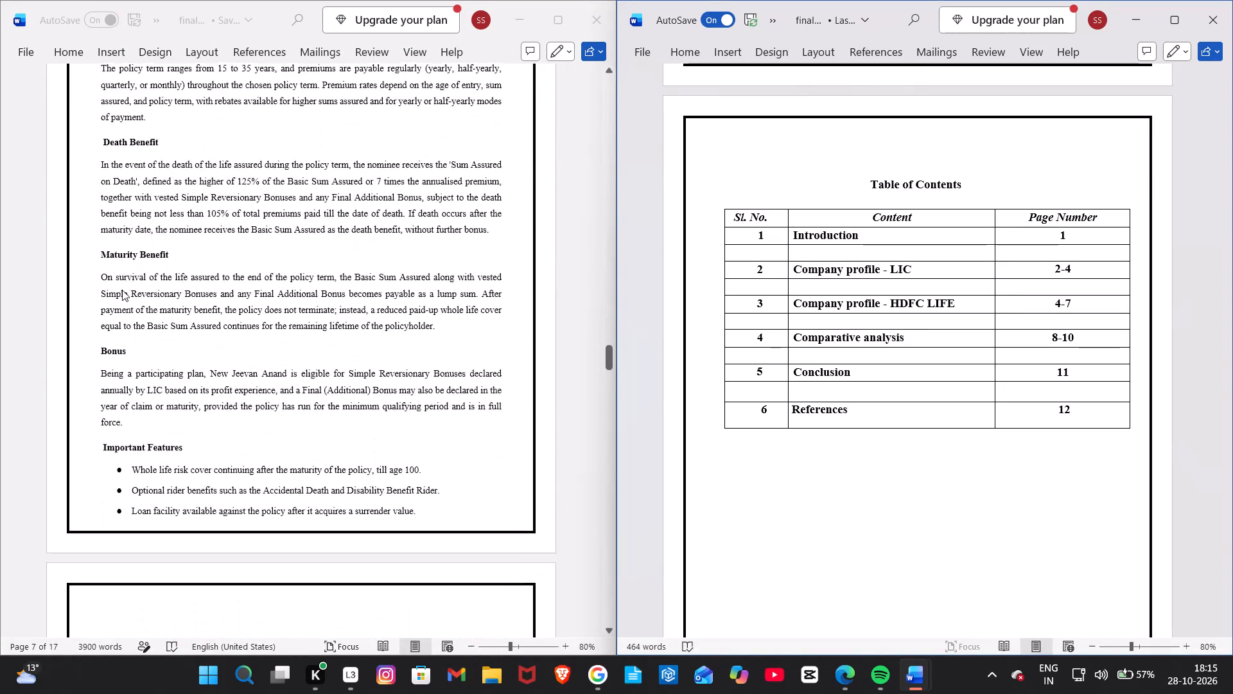
pyautogui.scroll(-1, 122, 290)
pyautogui.scroll(5, 122, 290)
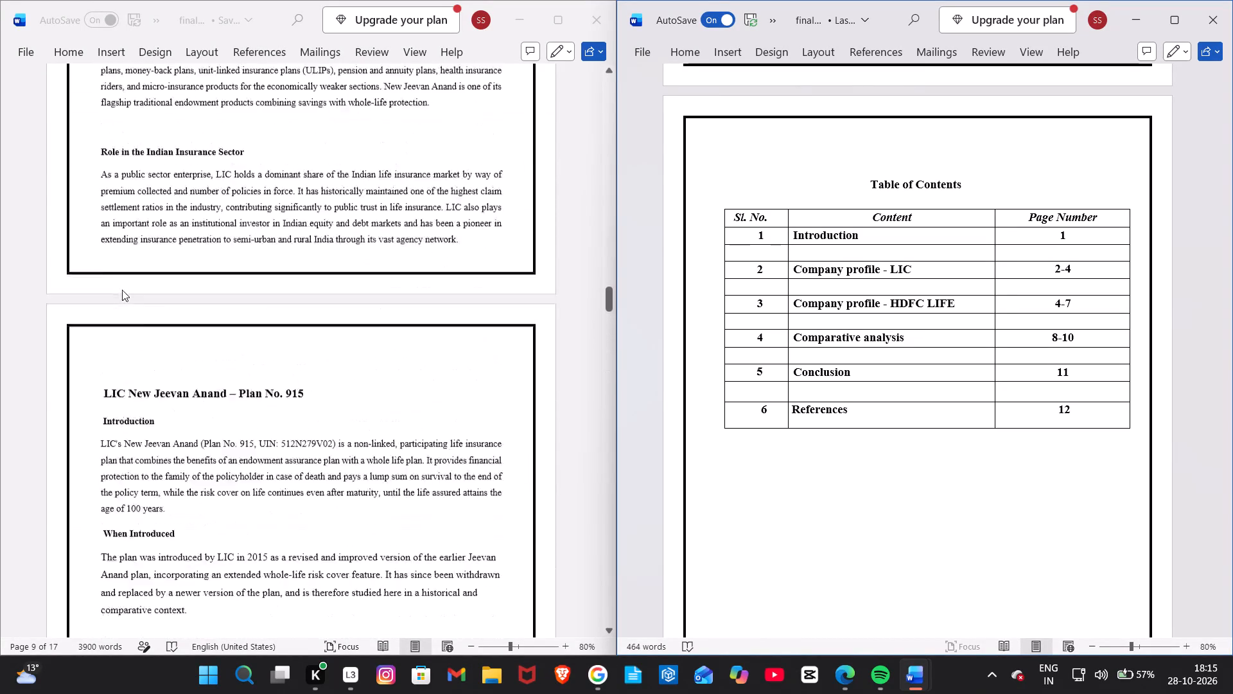
pyautogui.scroll(5, 122, 290)
pyautogui.scroll(-5, 122, 290)
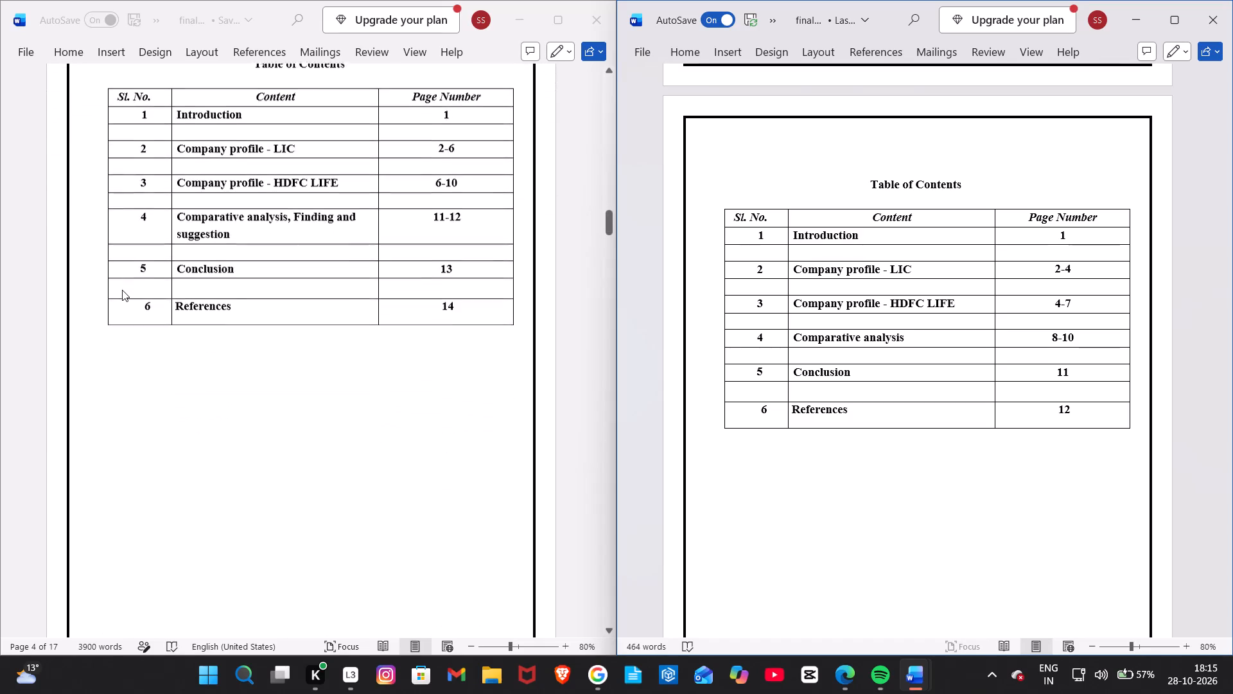
pyautogui.scroll(-11, 122, 290)
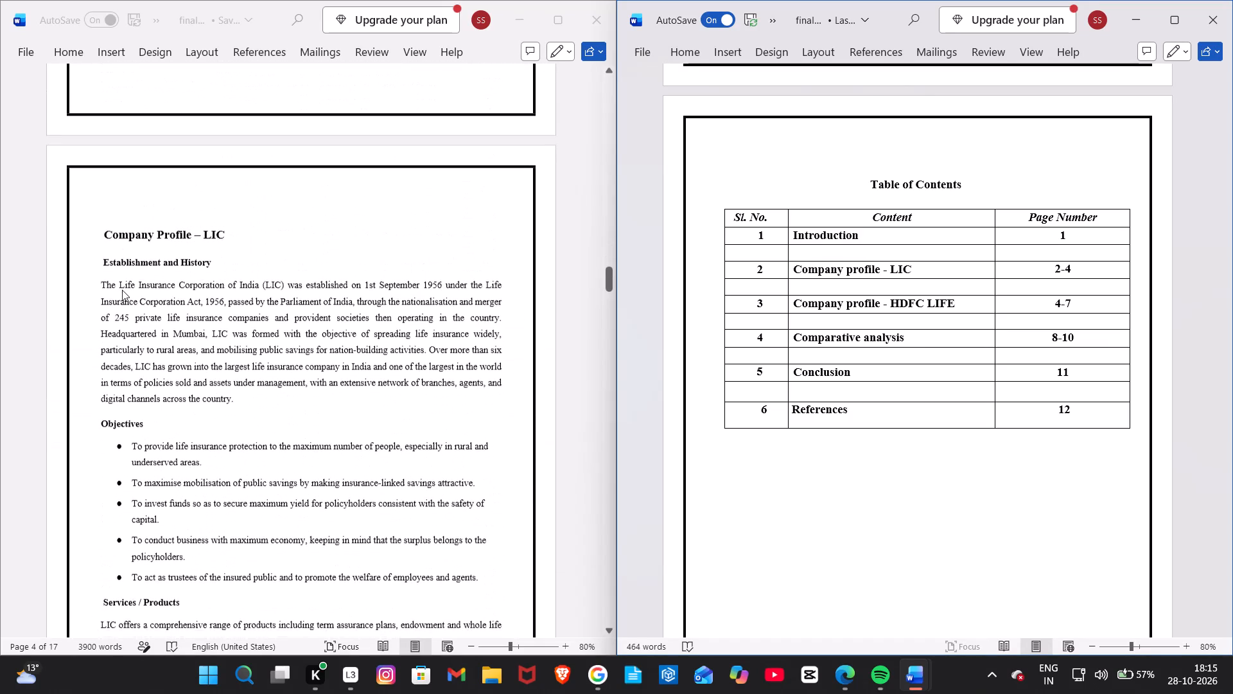
pyautogui.scroll(-9, 122, 290)
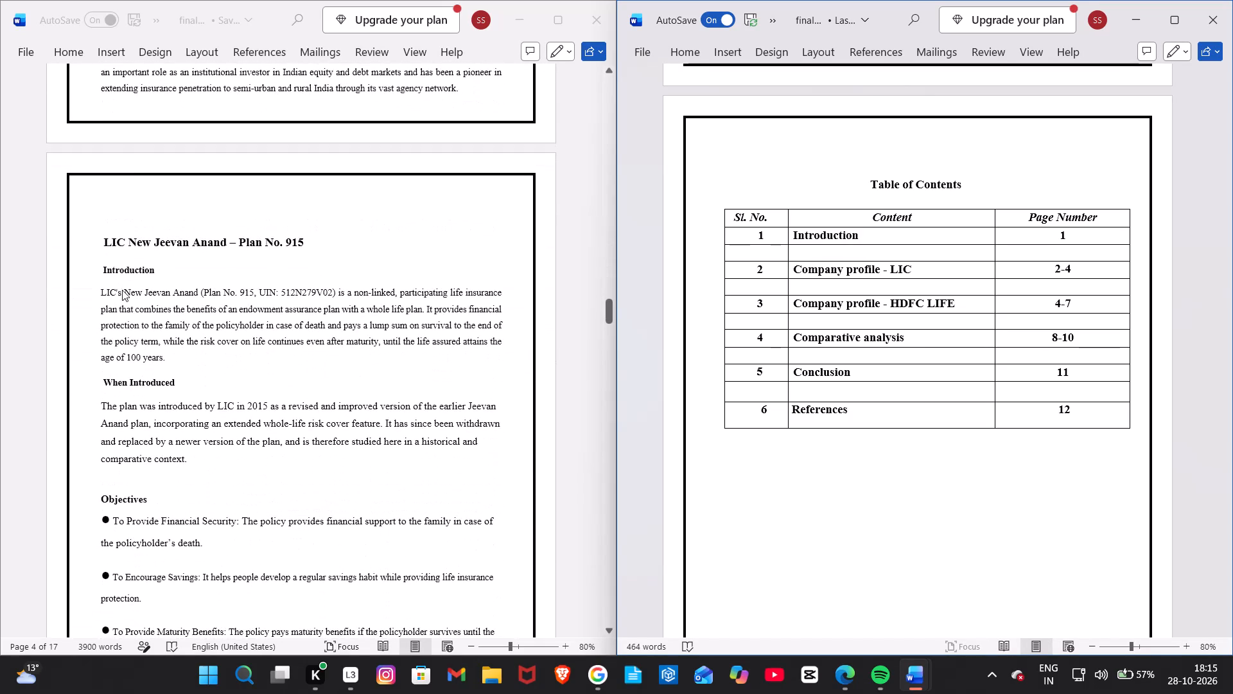
pyautogui.scroll(-6, 122, 290)
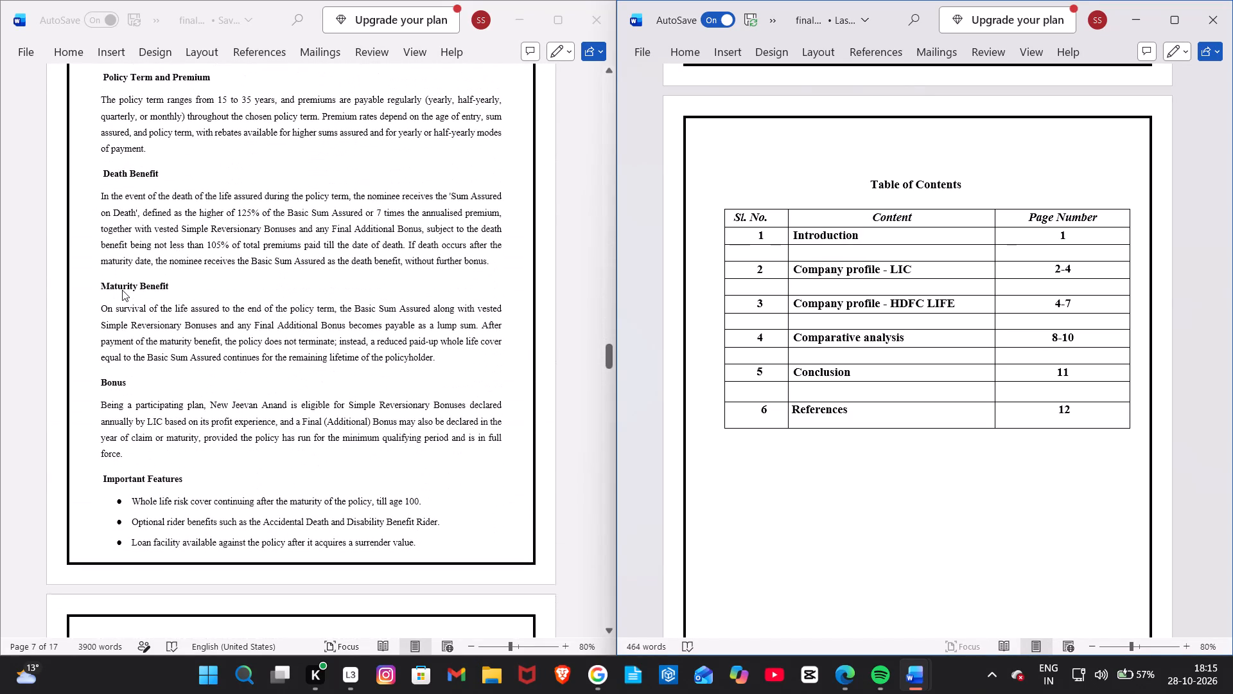
pyautogui.scroll(-5, 122, 290)
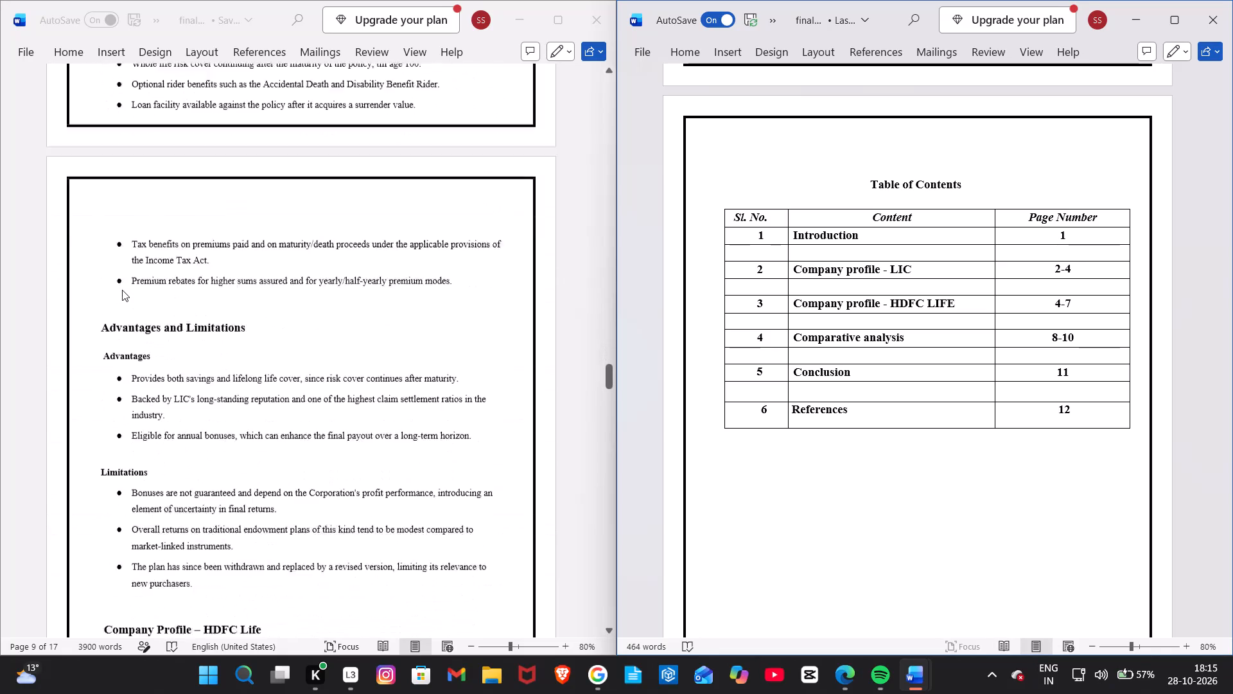
pyautogui.scroll(-2, 122, 290)
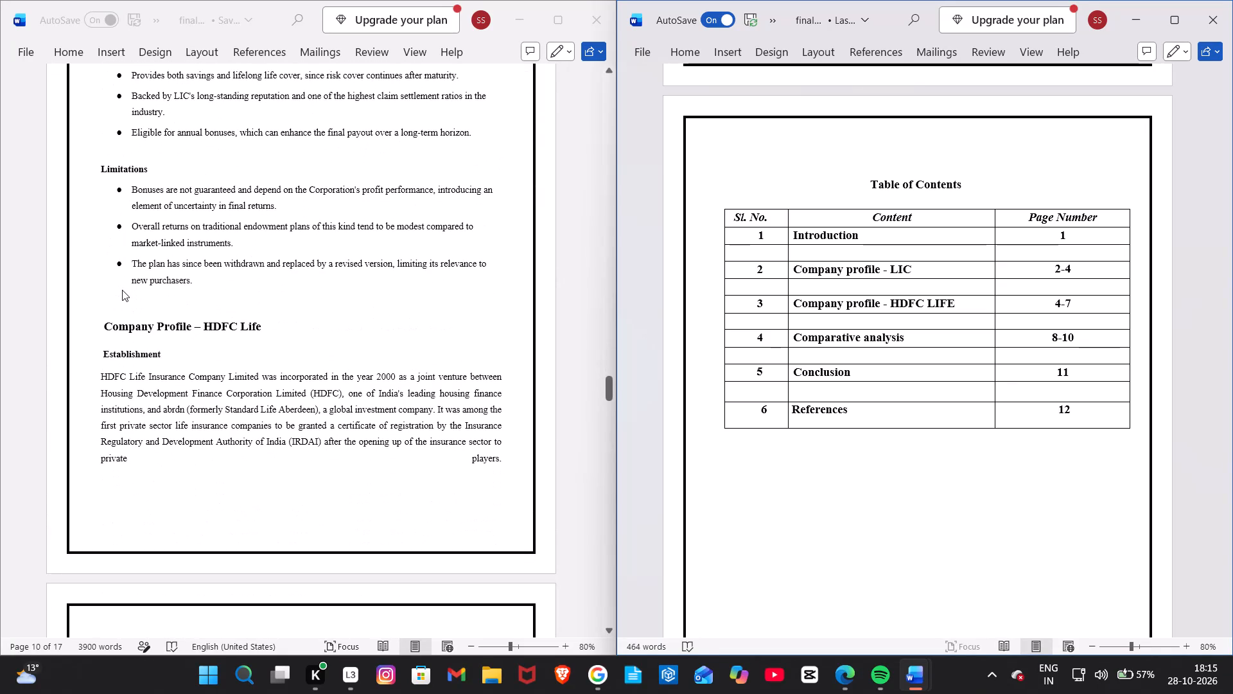
pyautogui.scroll(1, 122, 290)
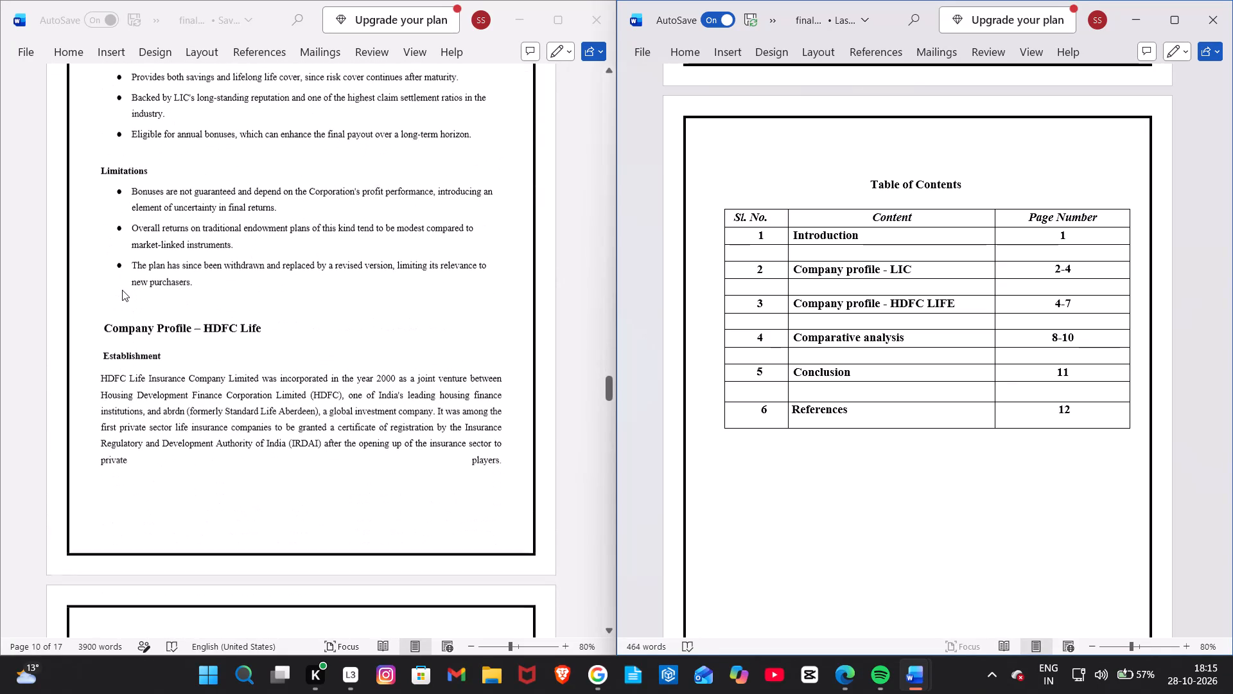
pyautogui.scroll(1, 122, 290)
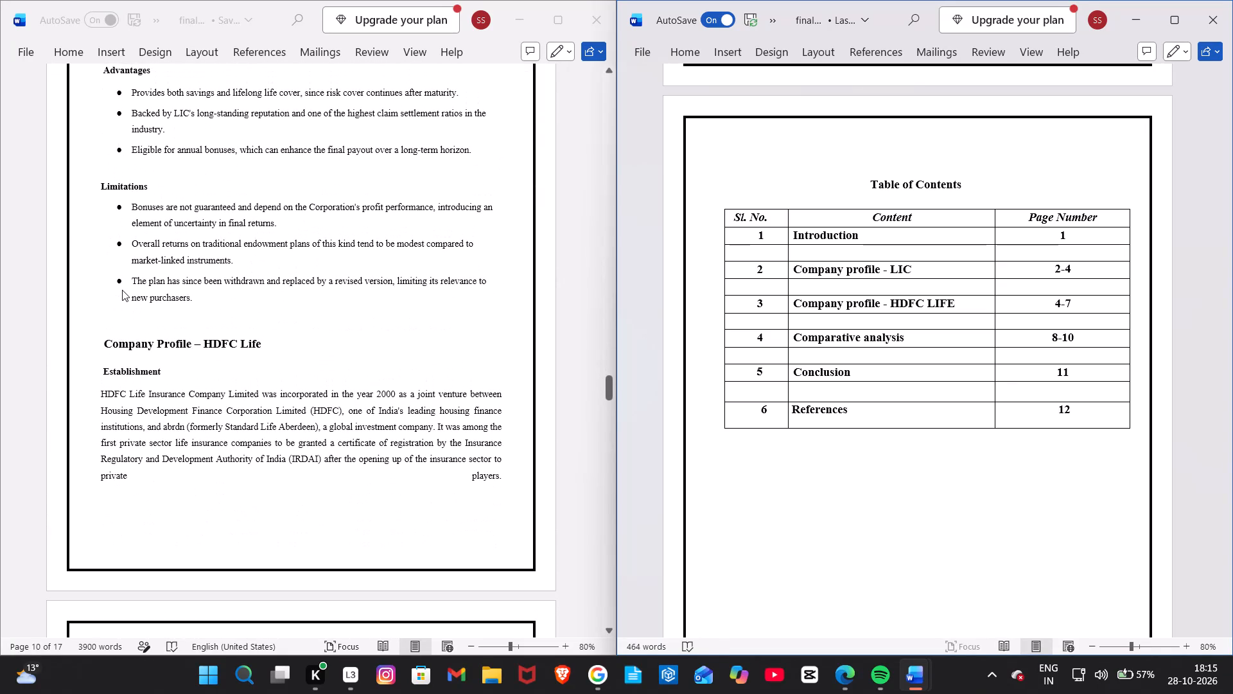
# Set the line spacing of the entire 17-page insurance report to 1.5 and clear the selection.
pyautogui.hotkey('ctrl', 'a')
pyautogui.click(122, 290)
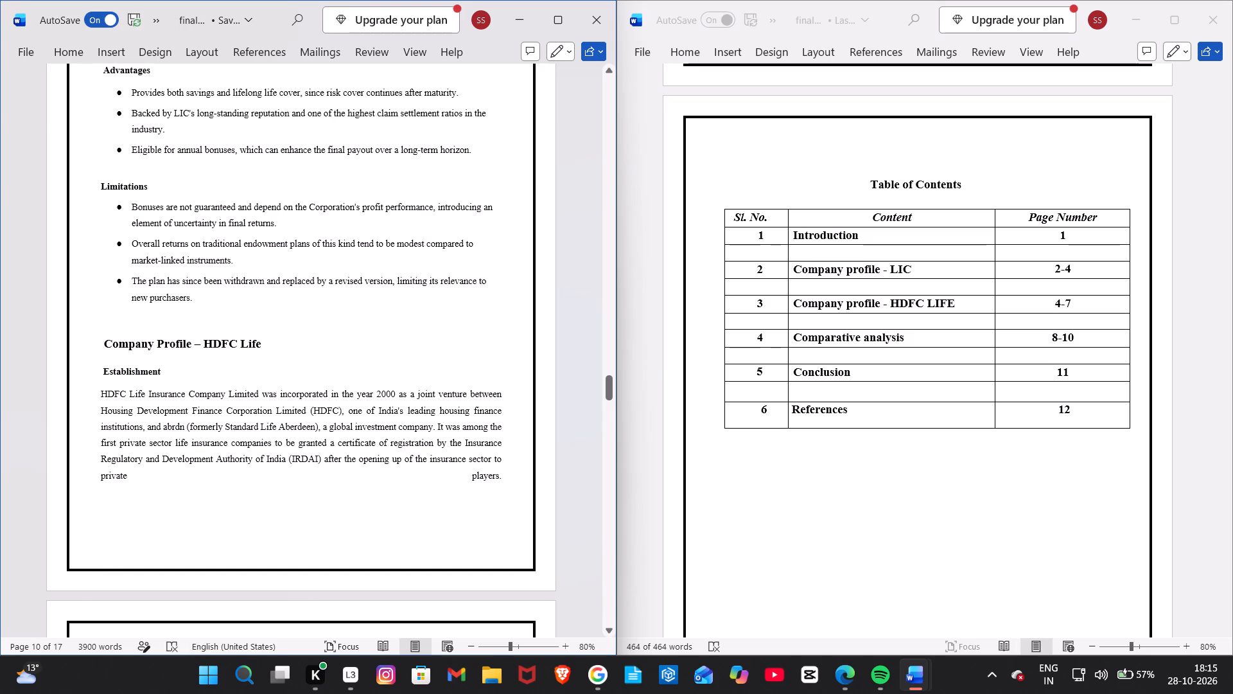
pyautogui.hotkey('ctrl', 'a')
pyautogui.click(67, 45)
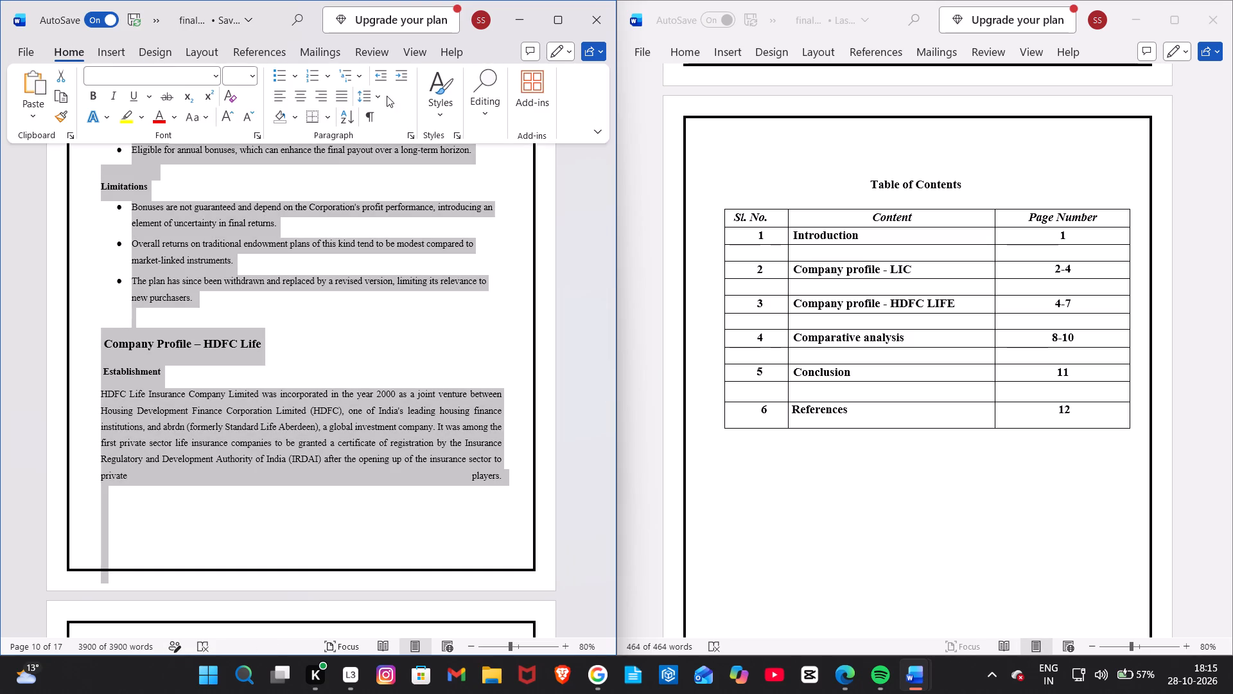
pyautogui.click(374, 94)
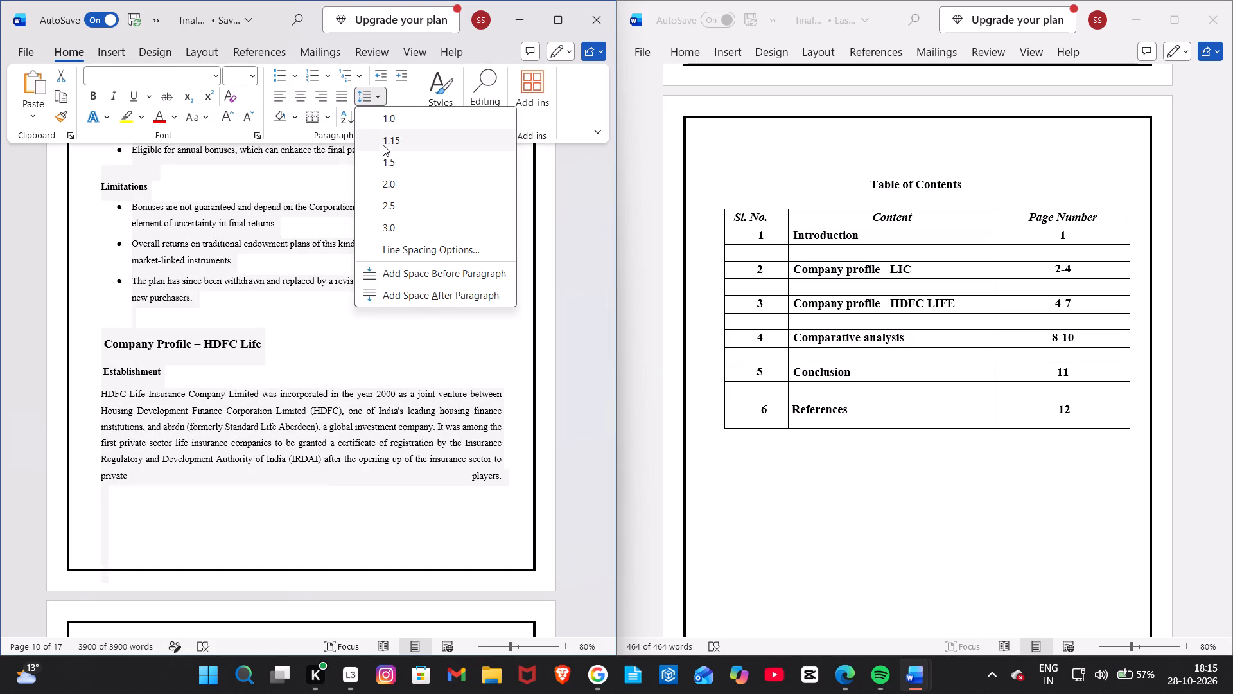
pyautogui.click(388, 163)
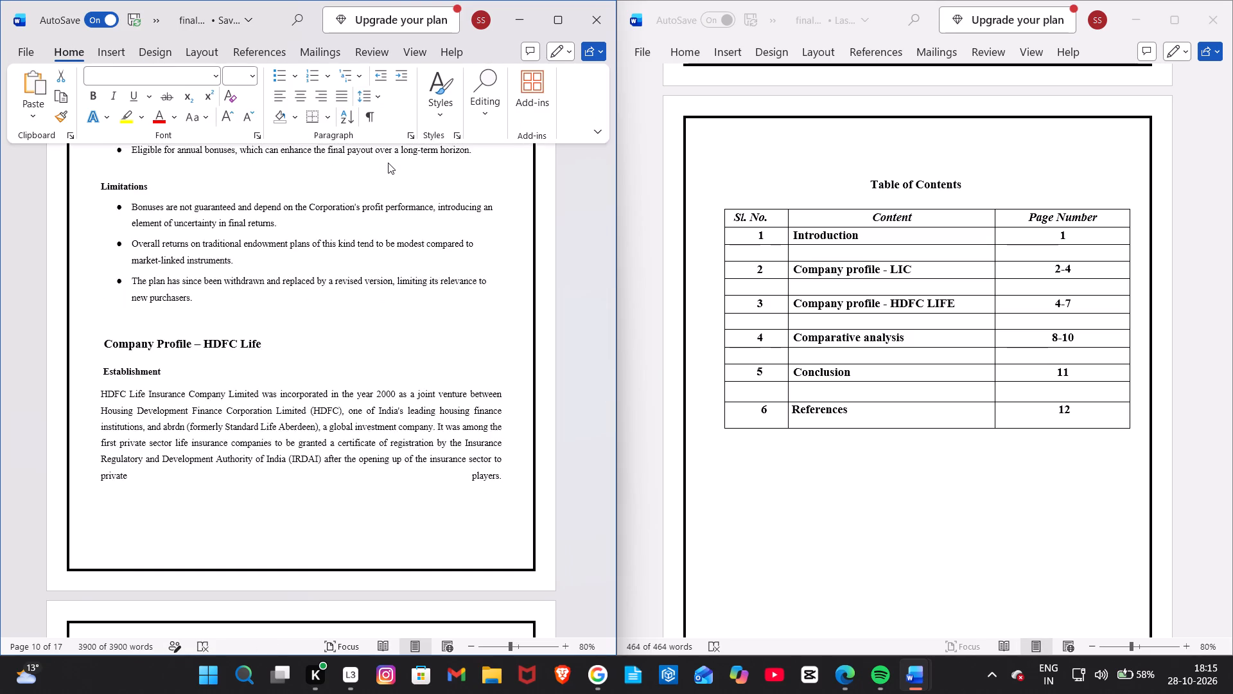
pyautogui.scroll(1, 183, 332)
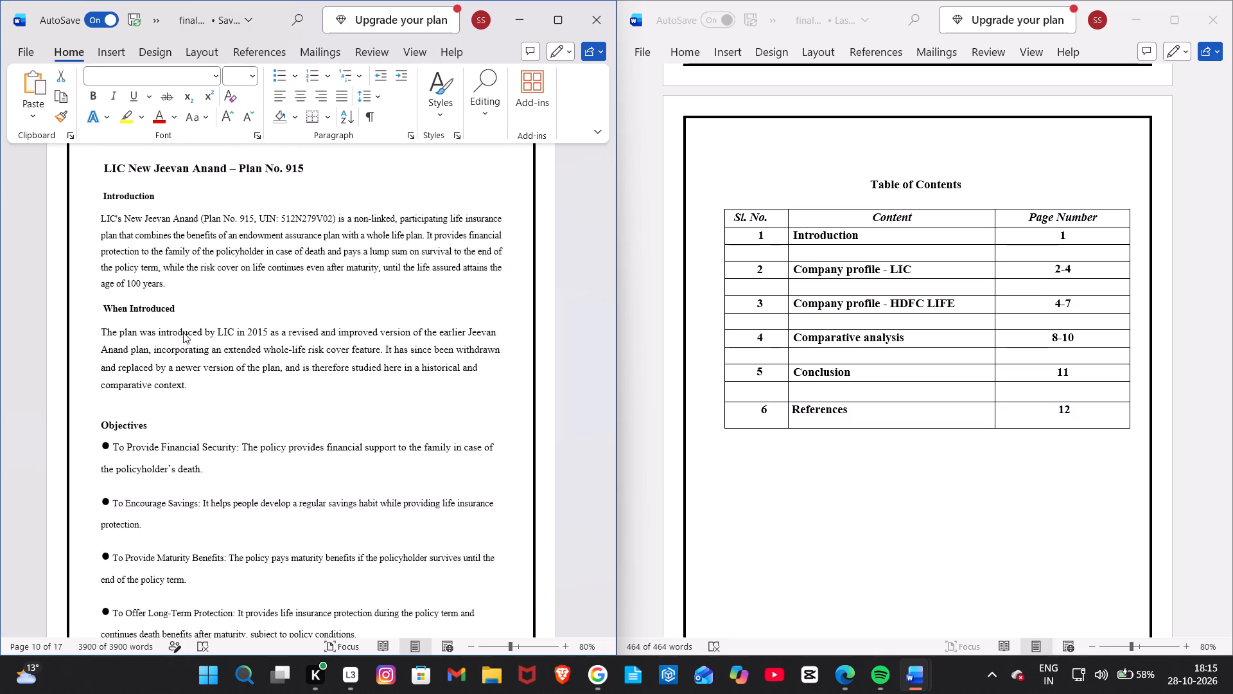
pyautogui.scroll(4, 183, 332)
pyautogui.click(183, 332)
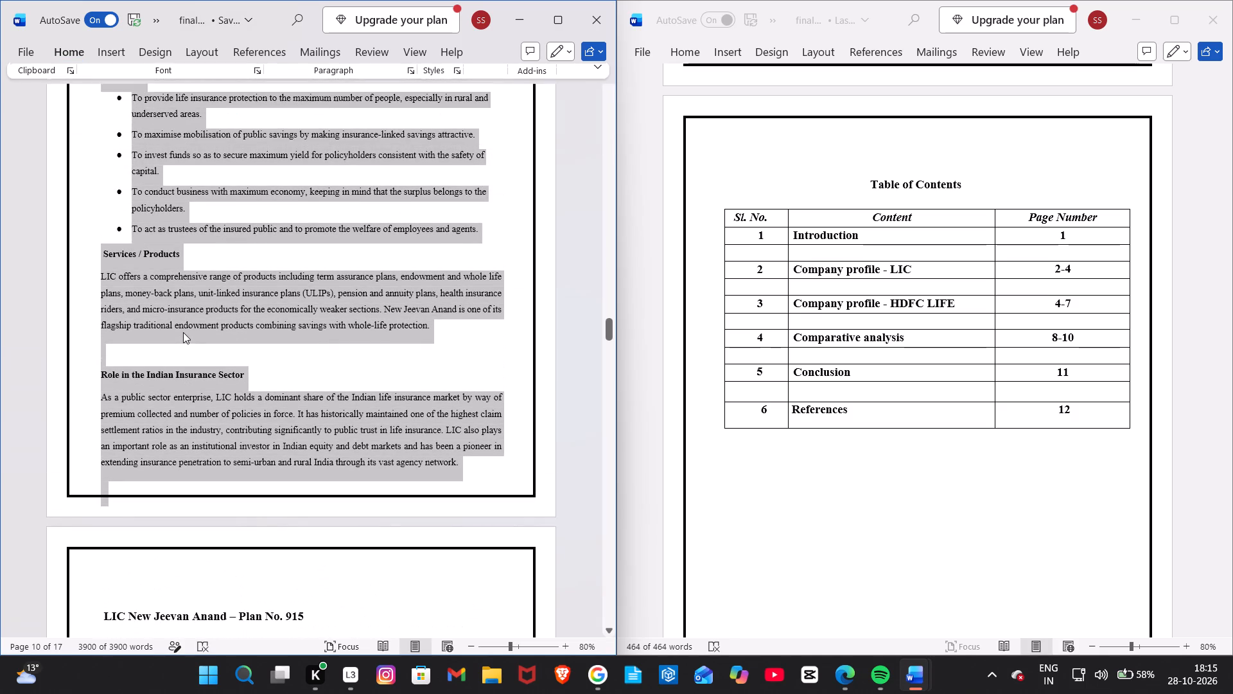
pyautogui.click(184, 320)
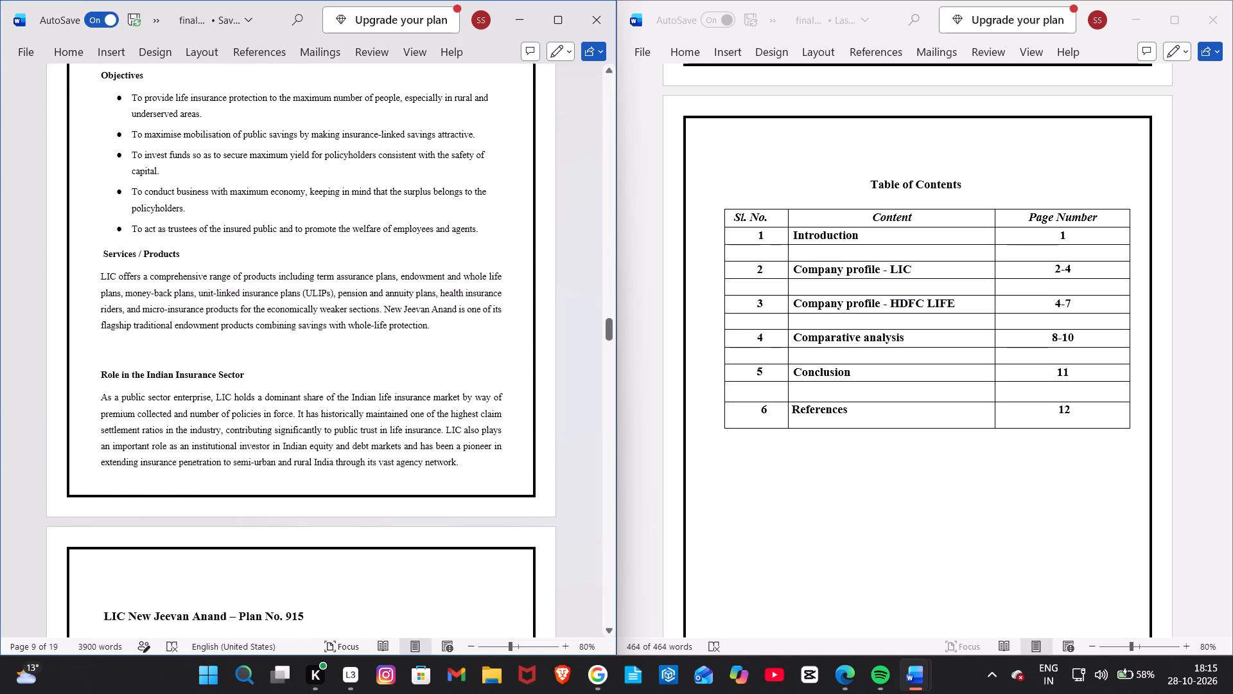
# Remove the extra blank lines and indentation before the Introduction heading, keeping the heading at the top of the page with its text.
pyautogui.scroll(13, 231, 326)
pyautogui.scroll(-2, 231, 326)
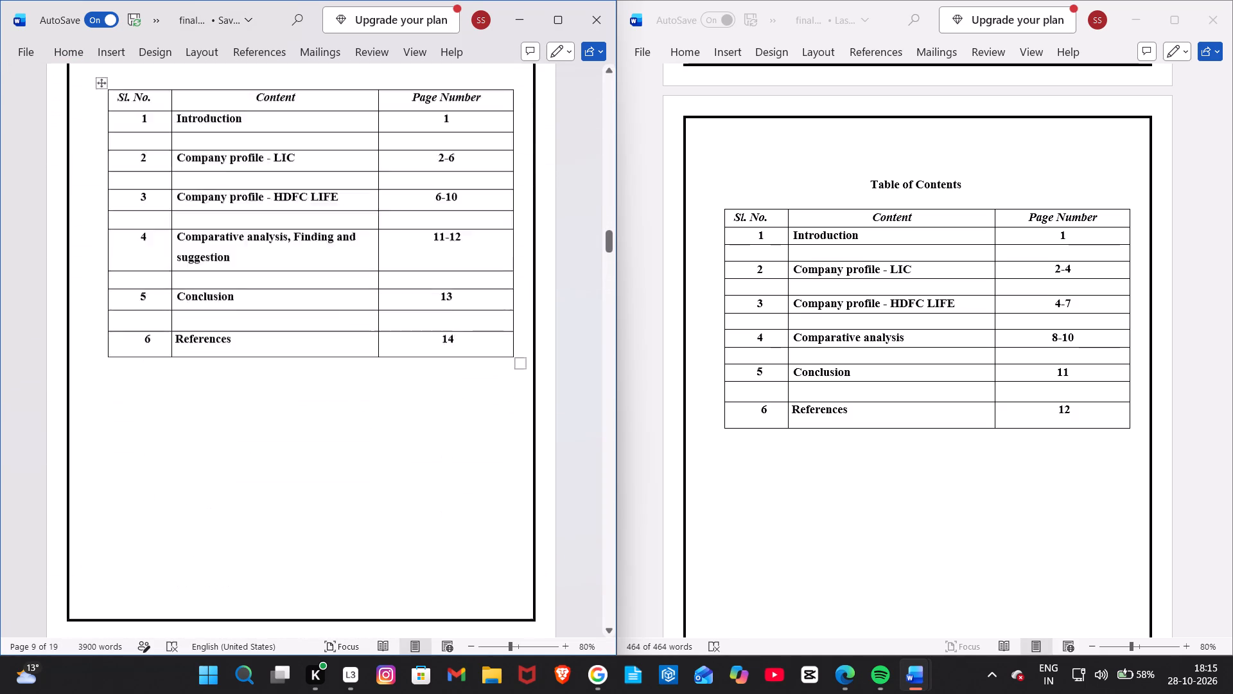
pyautogui.scroll(-5, 231, 326)
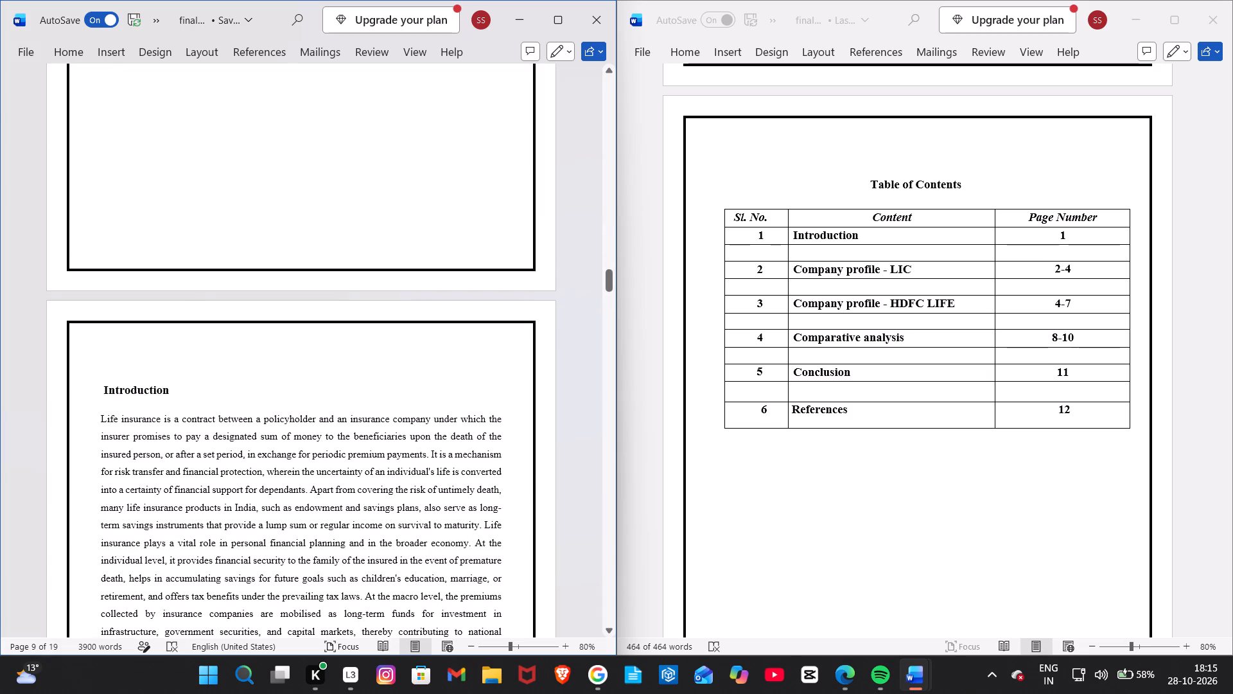
pyautogui.click(102, 393)
pyautogui.press('BackSpace')
pyautogui.press('BackSpace')
pyautogui.press('BackSpace')
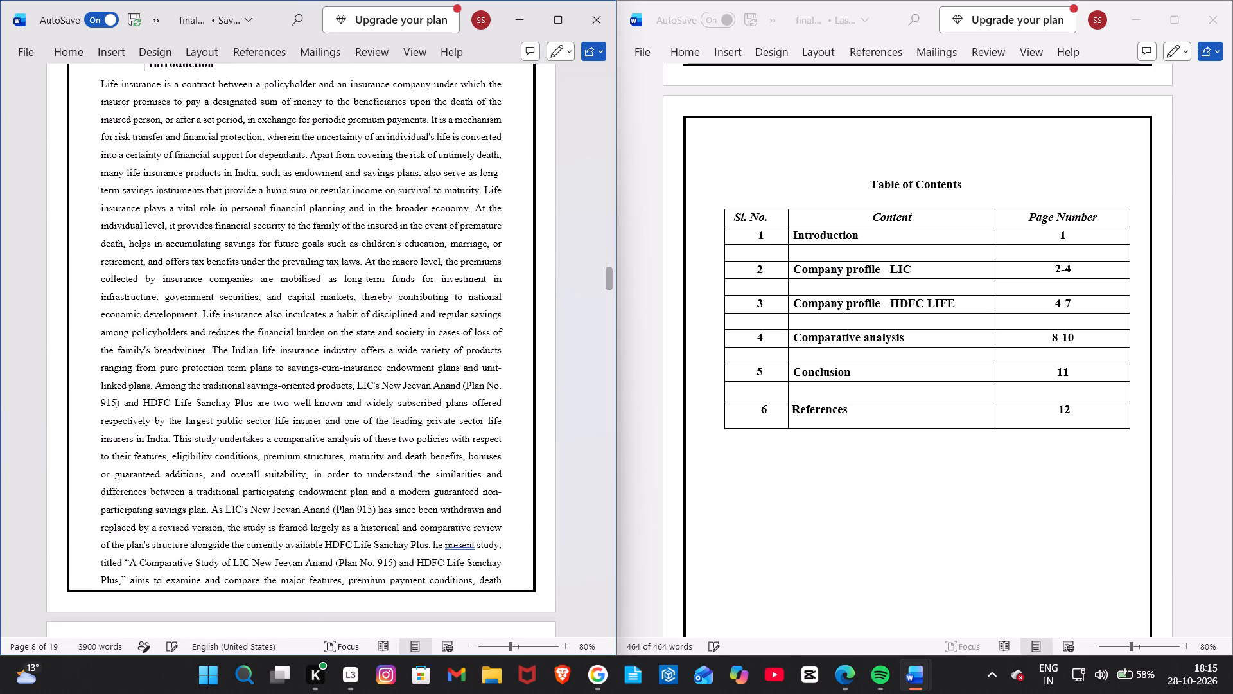
pyautogui.press('BackSpace')
pyautogui.press('BackSpace')
pyautogui.press('BackSpace')
pyautogui.press('BackSpace')
pyautogui.press('BackSpace')
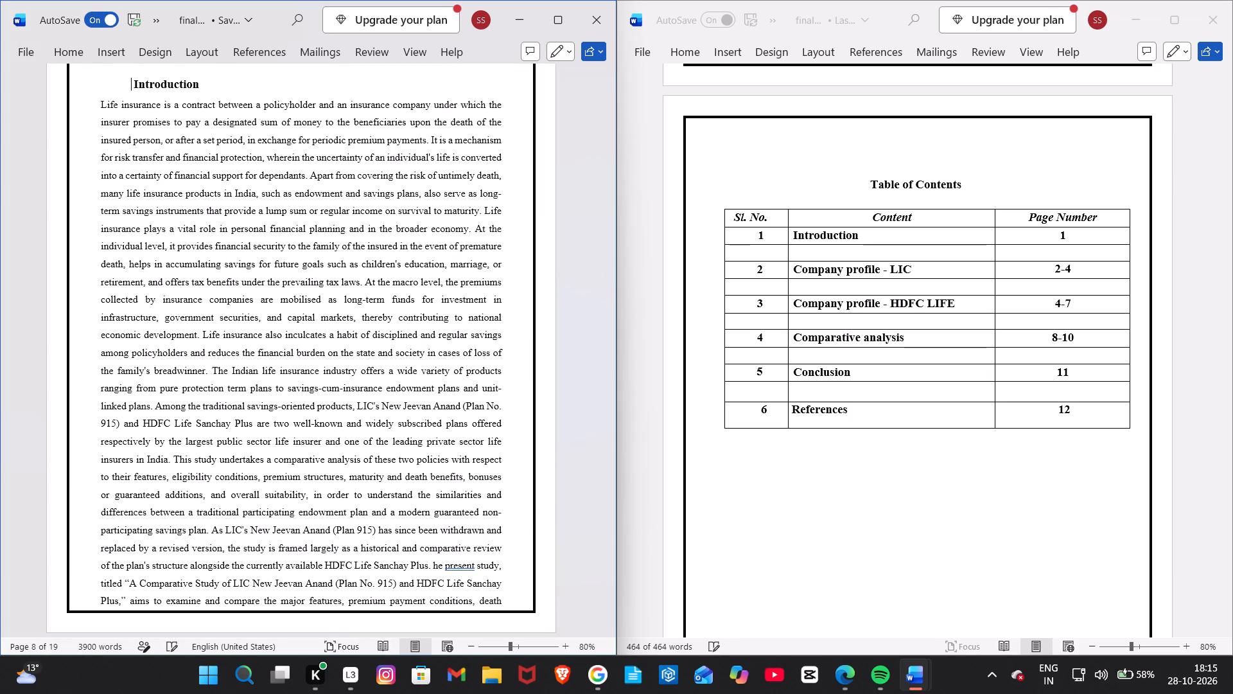
pyautogui.scroll(3, 102, 393)
pyautogui.press('BackSpace')
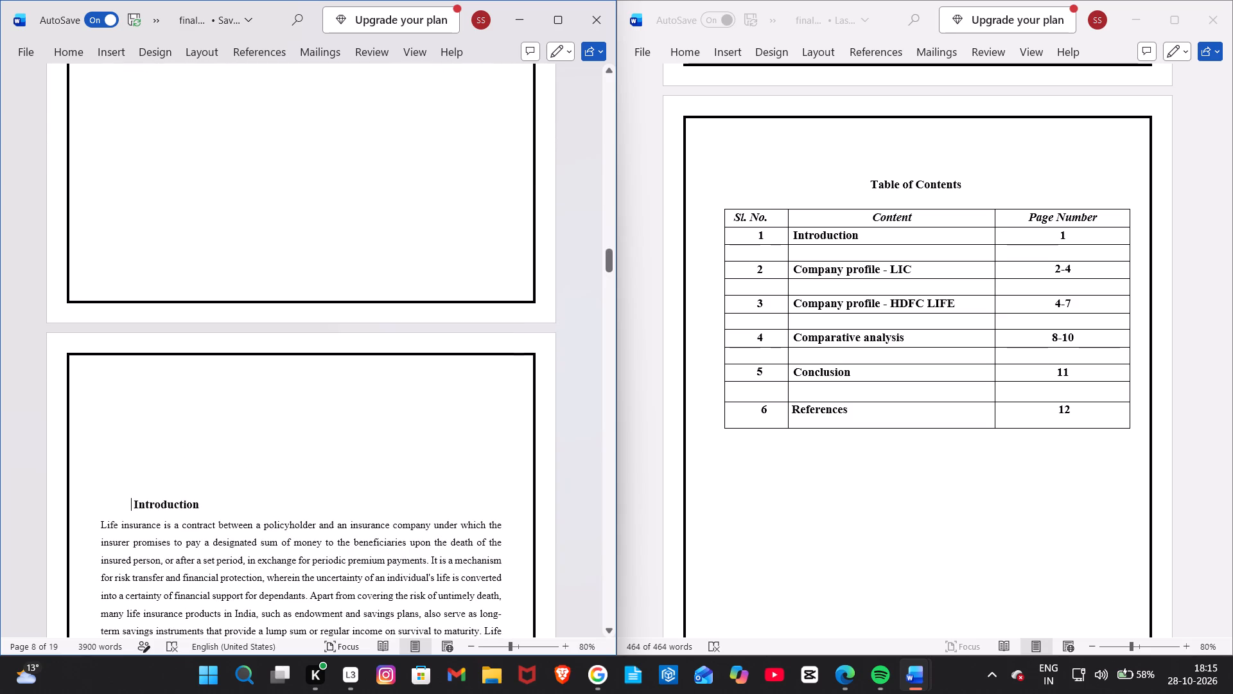
pyautogui.press('BackSpace')
pyautogui.press('BackSpace')
pyautogui.press('BackSpace')
pyautogui.press('BackSpace')
pyautogui.press('BackSpace')
pyautogui.press('BackSpace')
pyautogui.press('BackSpace')
pyautogui.press('BackSpace')
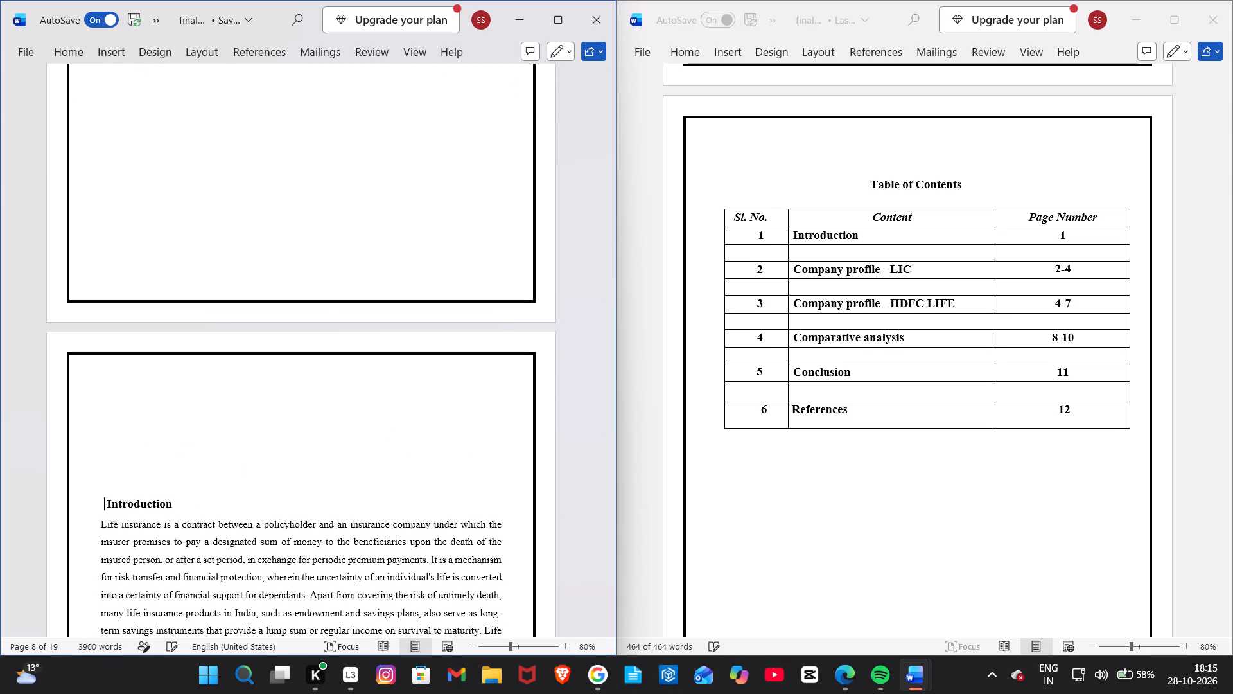
pyautogui.press('BackSpace')
pyautogui.press('BackSpace')
pyautogui.press('BackSpace')
pyautogui.press('BackSpace')
pyautogui.press('BackSpace')
pyautogui.press('BackSpace')
pyautogui.press('BackSpace')
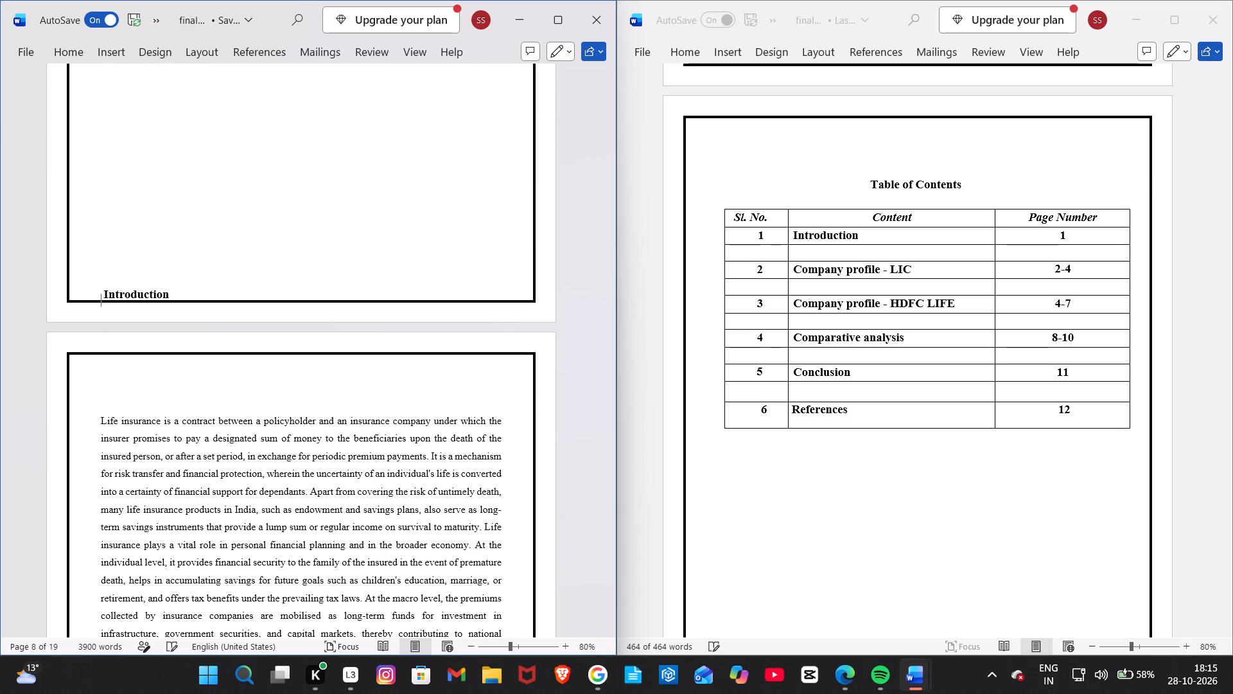
pyautogui.press('Return')
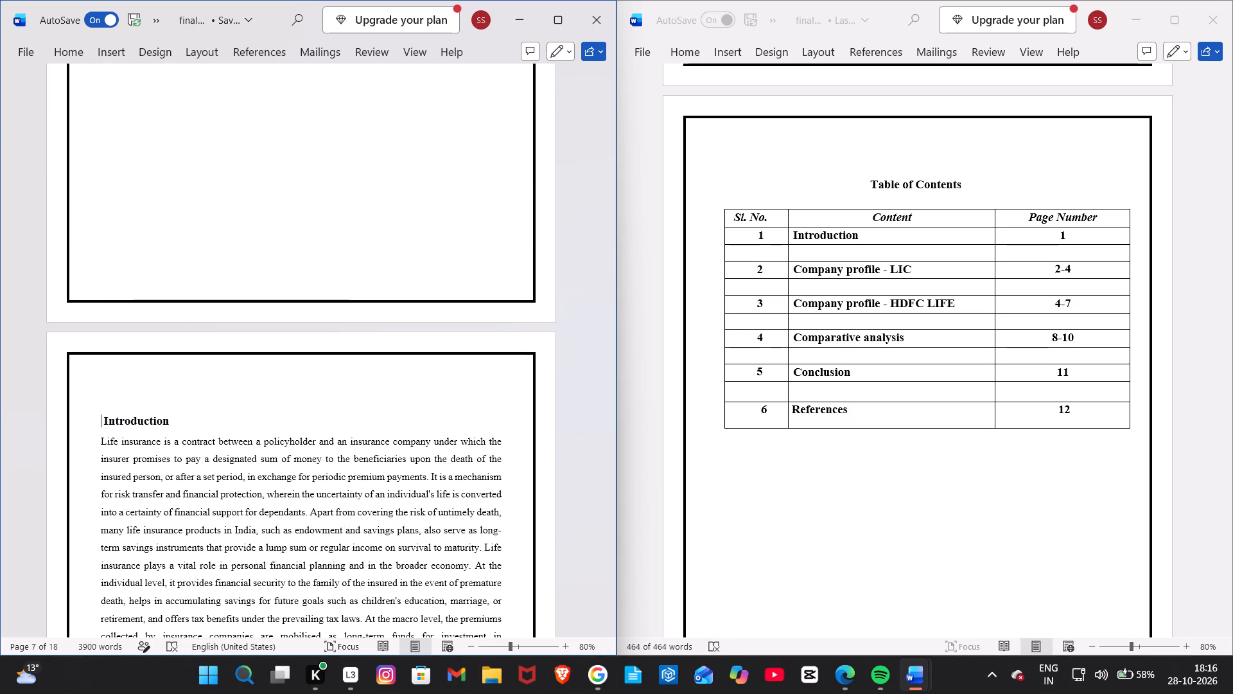
pyautogui.scroll(-1, 280, 470)
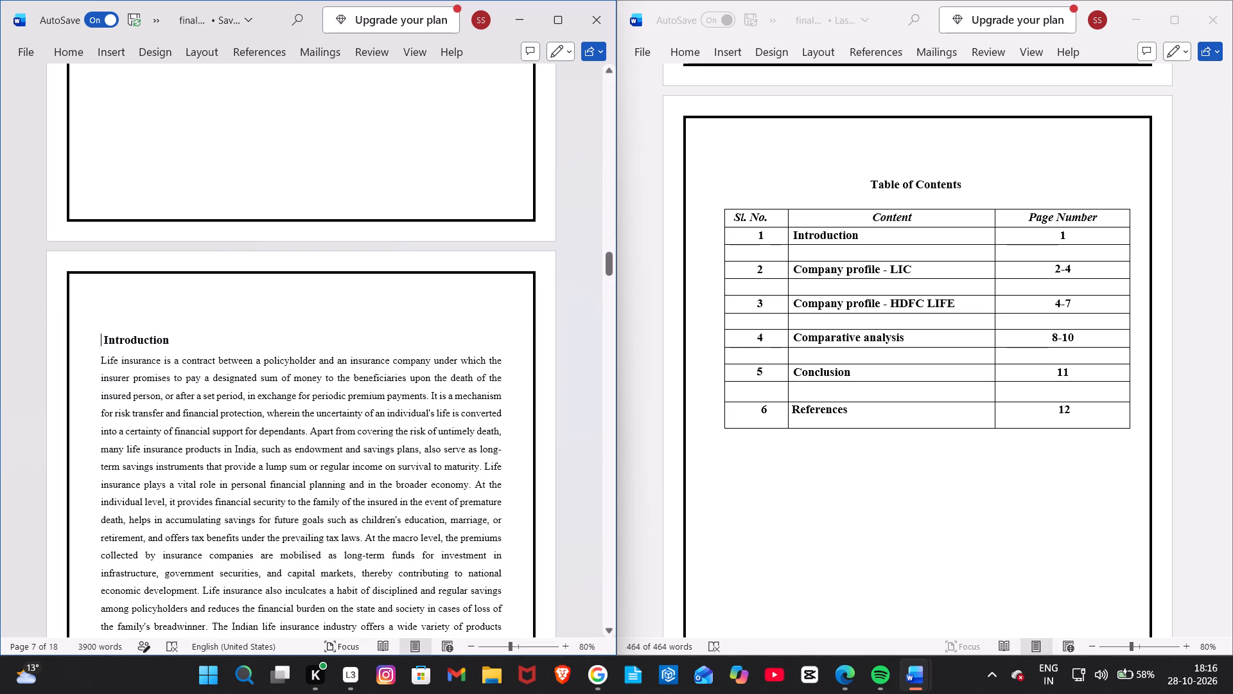
# Set the font of the entire insurance report to Times New Roman.
pyautogui.hotkey('ctrl', 'a')
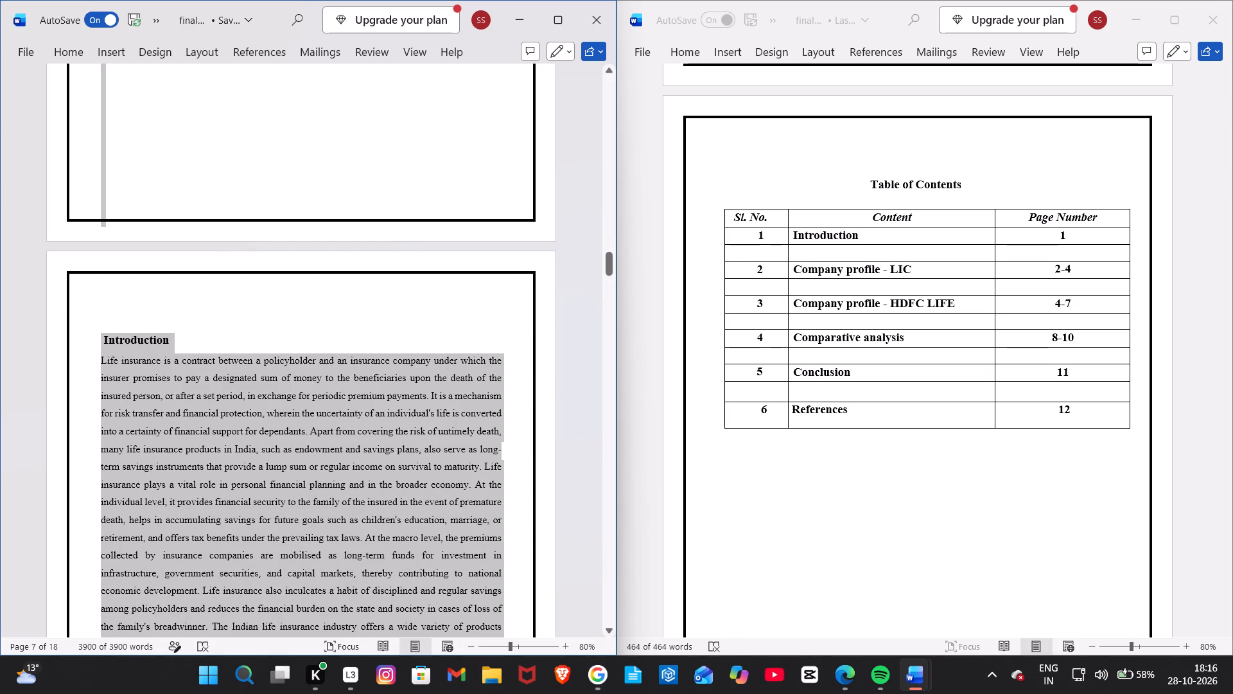
pyautogui.click(69, 60)
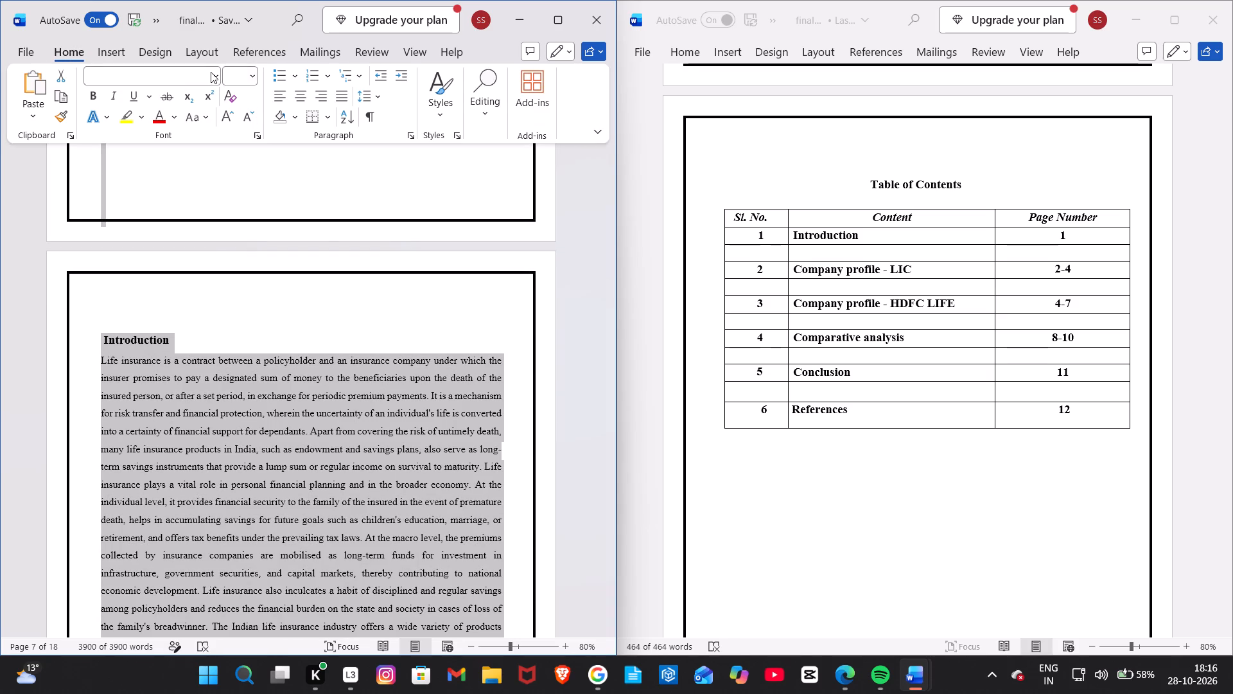
pyautogui.click(214, 72)
pyautogui.click(186, 186)
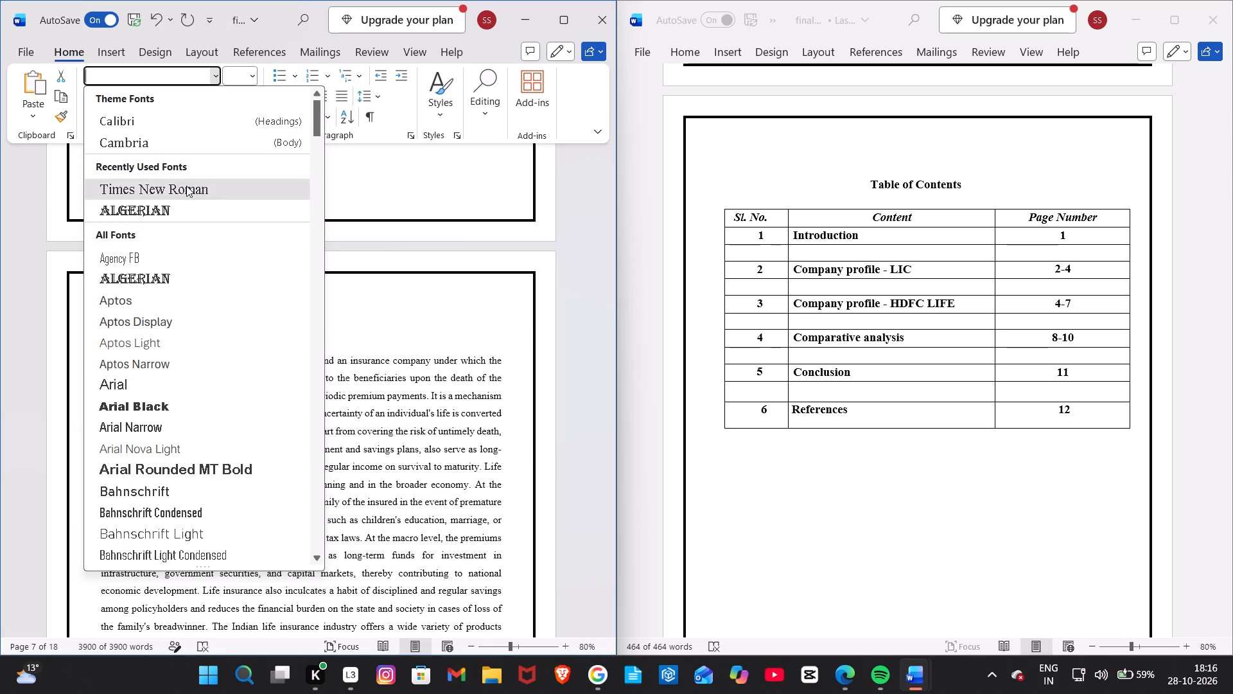
pyautogui.click(320, 310)
# Insert a line break after the Introduction heading to separate it from its paragraph.
pyautogui.click(320, 310)
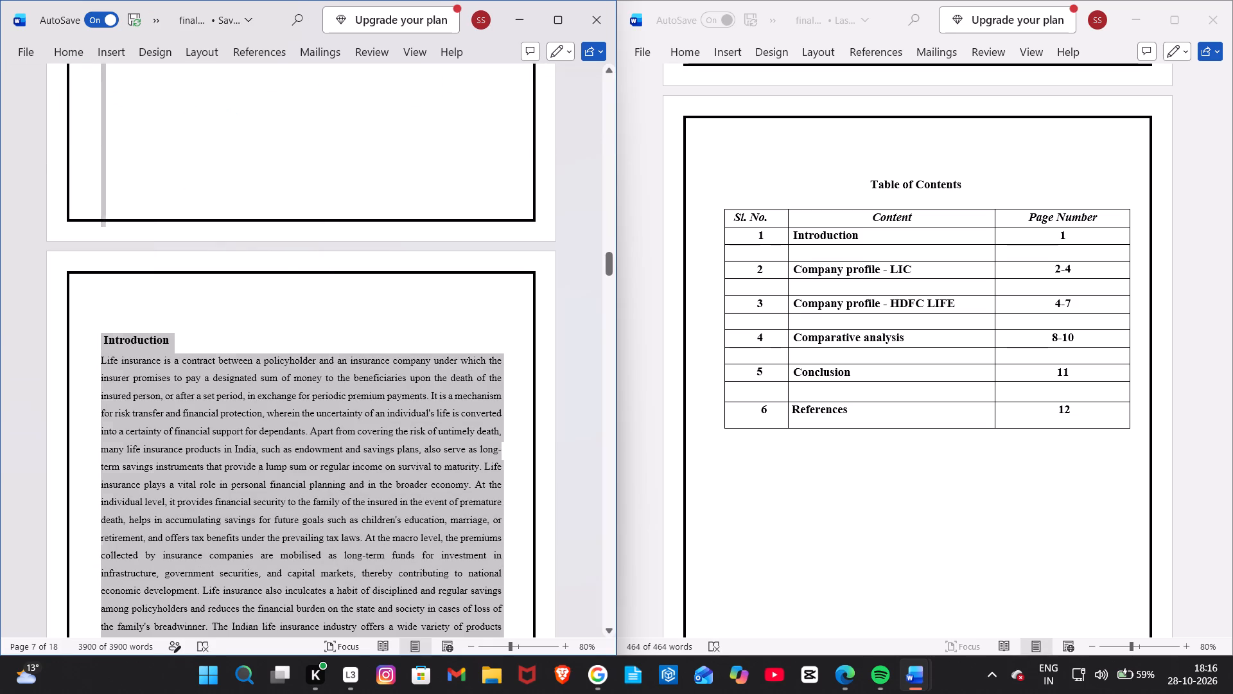
pyautogui.hotkey('shift', 'Return')
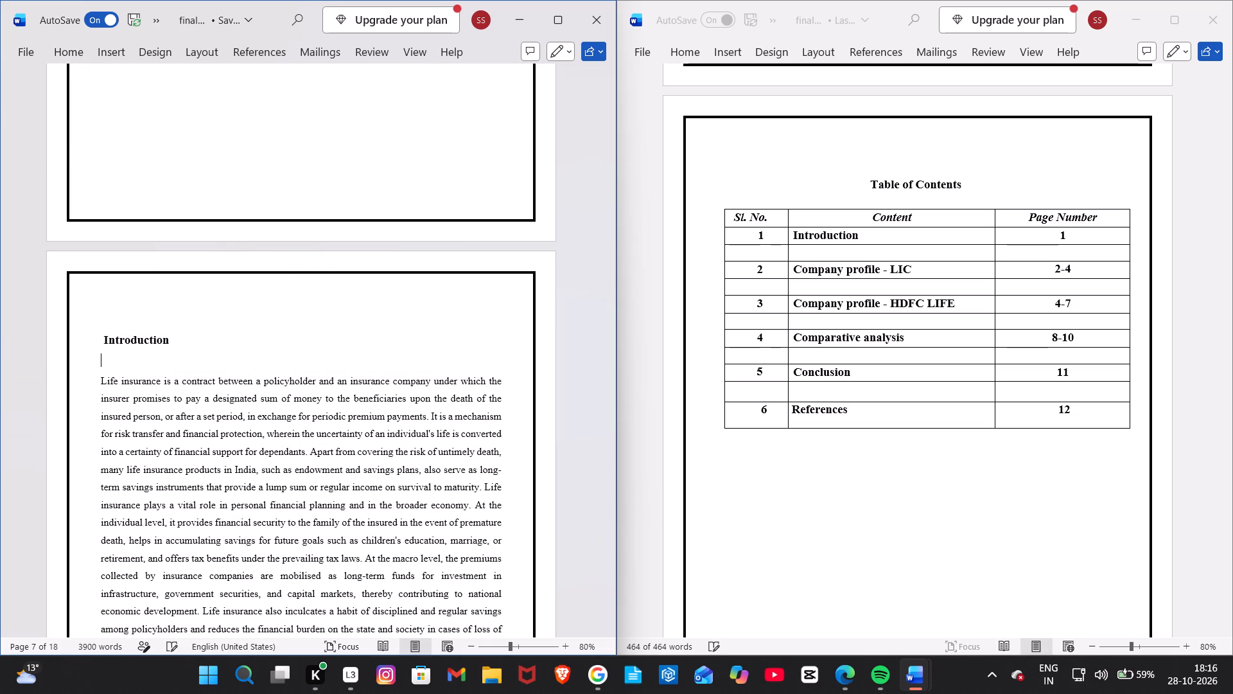
# Select the Introduction heading and its full paragraph in turn to check their formatting, clearing each selection.
pyautogui.moveTo(176, 343); pyautogui.dragTo(57, 332)
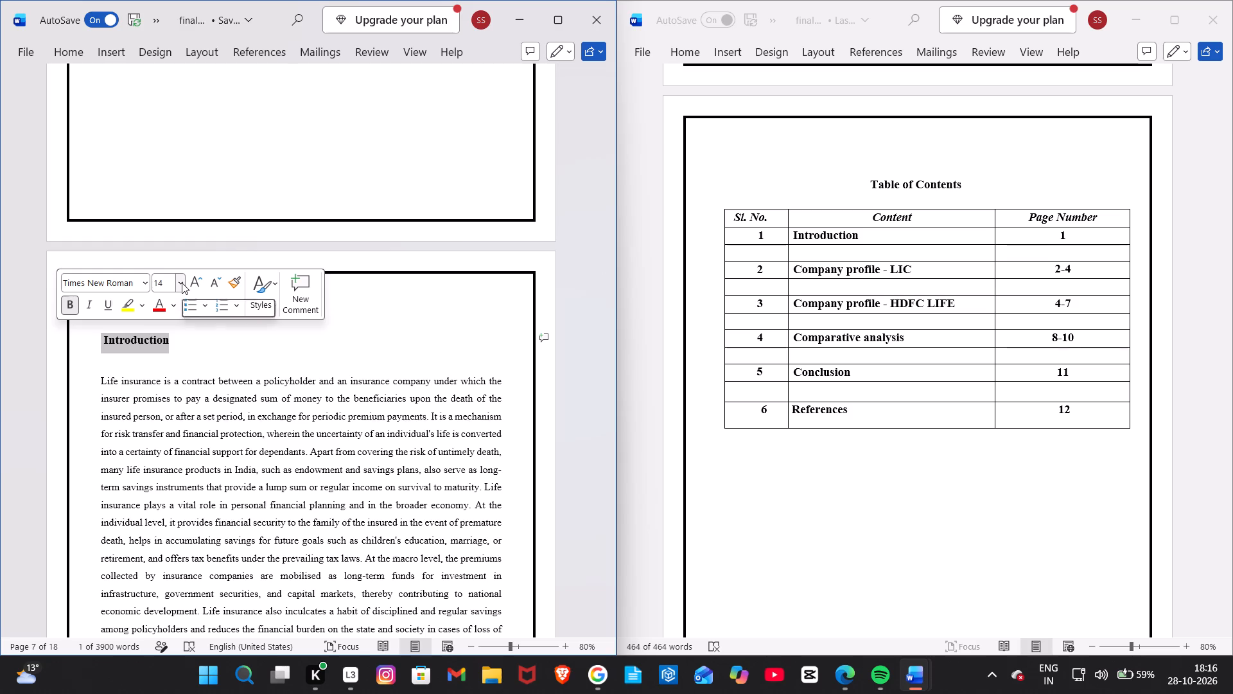
pyautogui.click(193, 347)
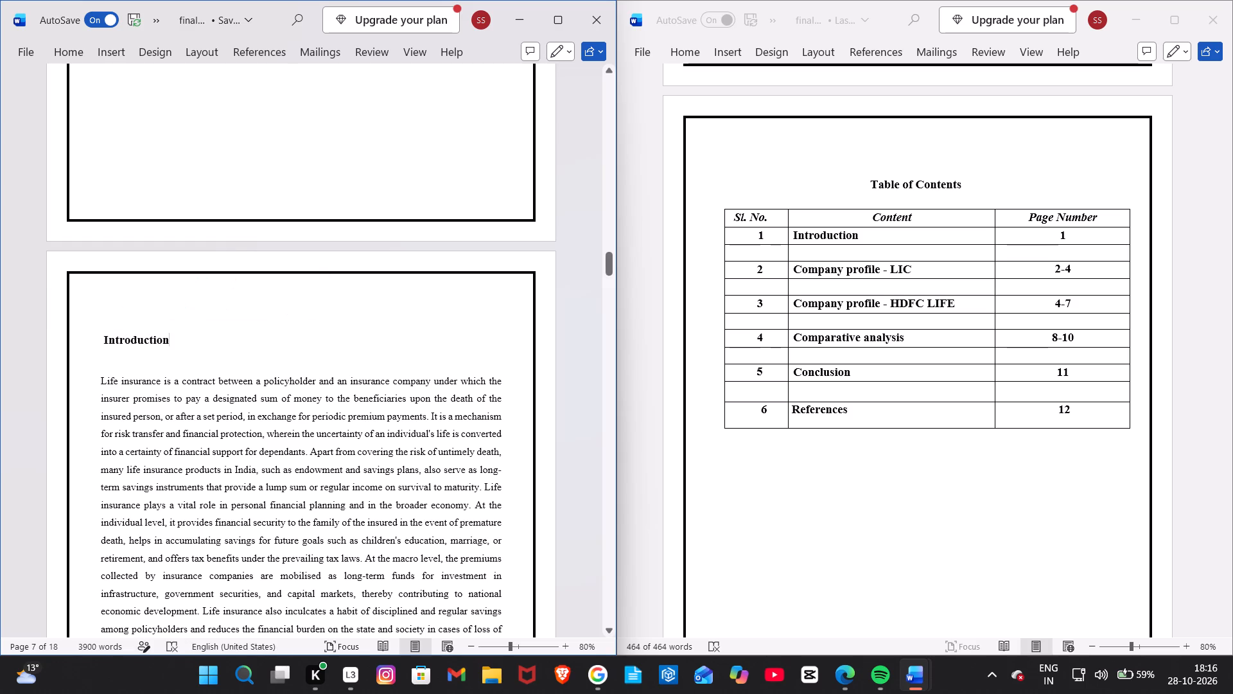
pyautogui.moveTo(92, 374); pyautogui.dragTo(303, 609)
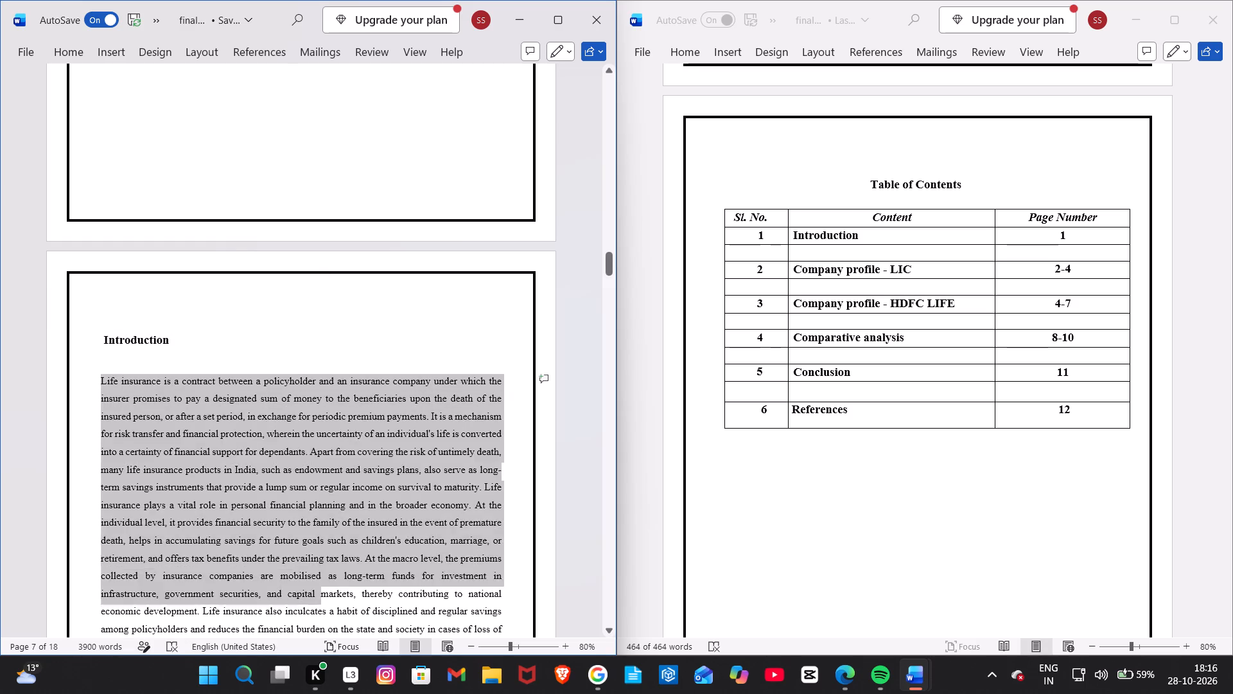
pyautogui.moveTo(303, 609); pyautogui.dragTo(449, 375)
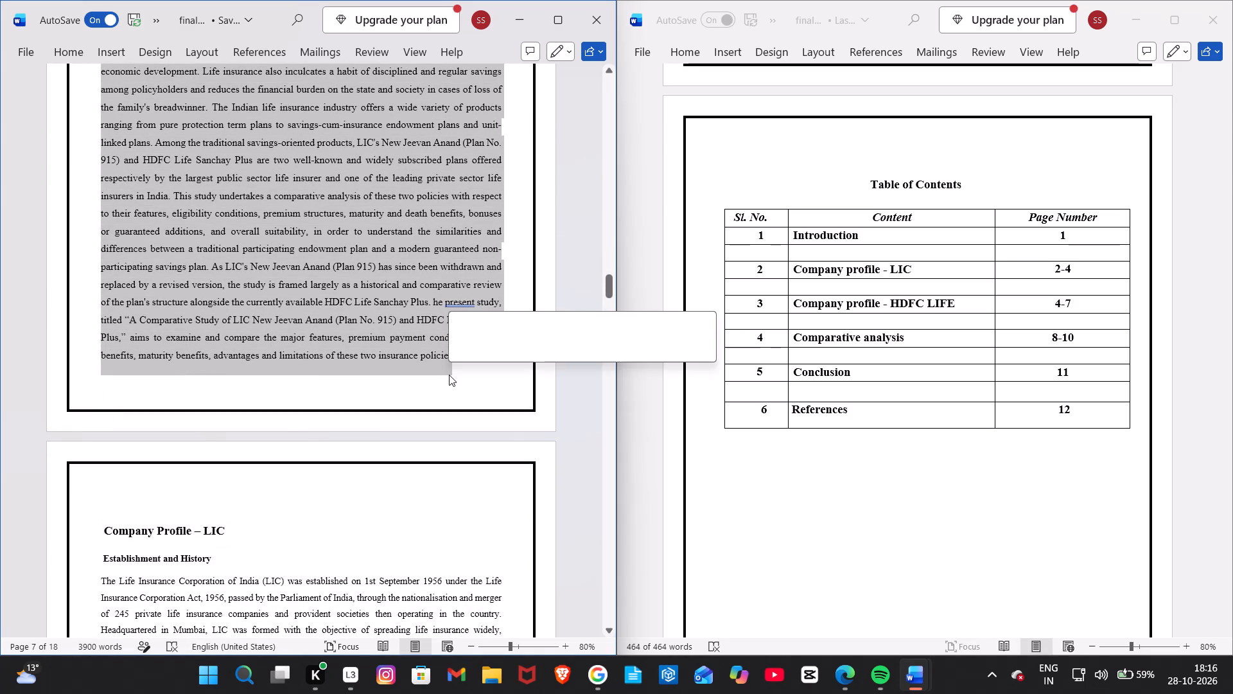
pyautogui.click(468, 386)
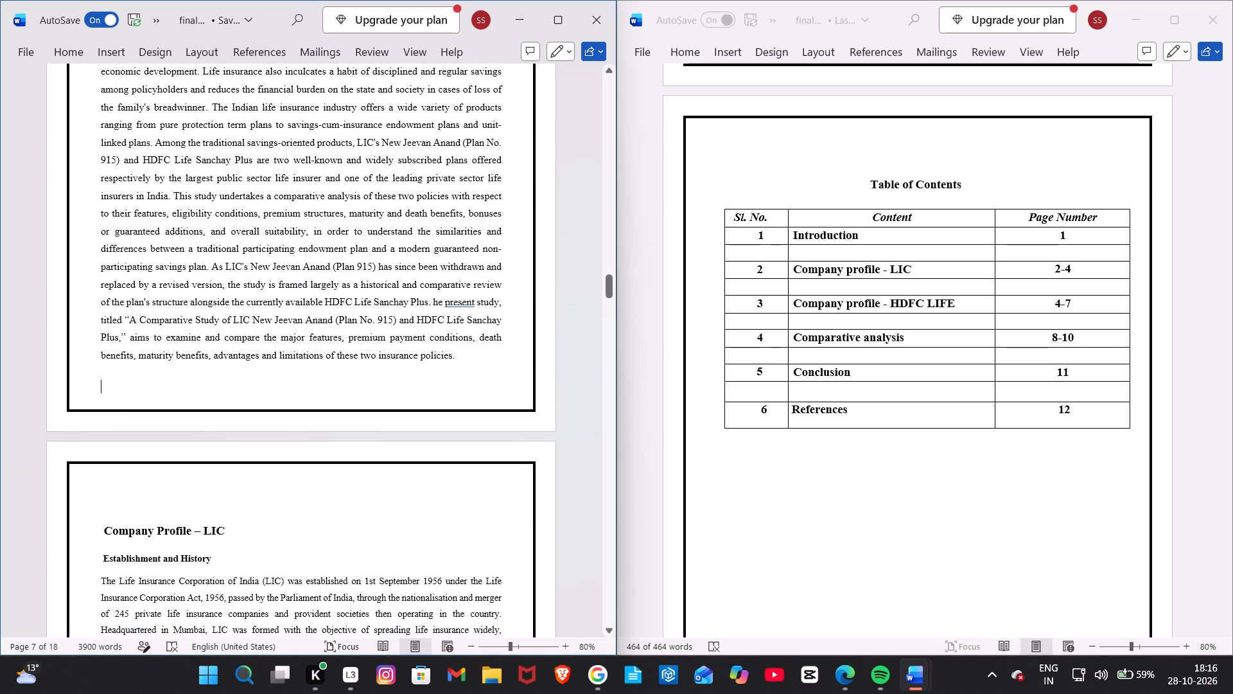
# Examine the report's layout from the end of the Introduction through the LIC sections to the Company Profile – HDFC Life section.
pyautogui.scroll(-2, 468, 386)
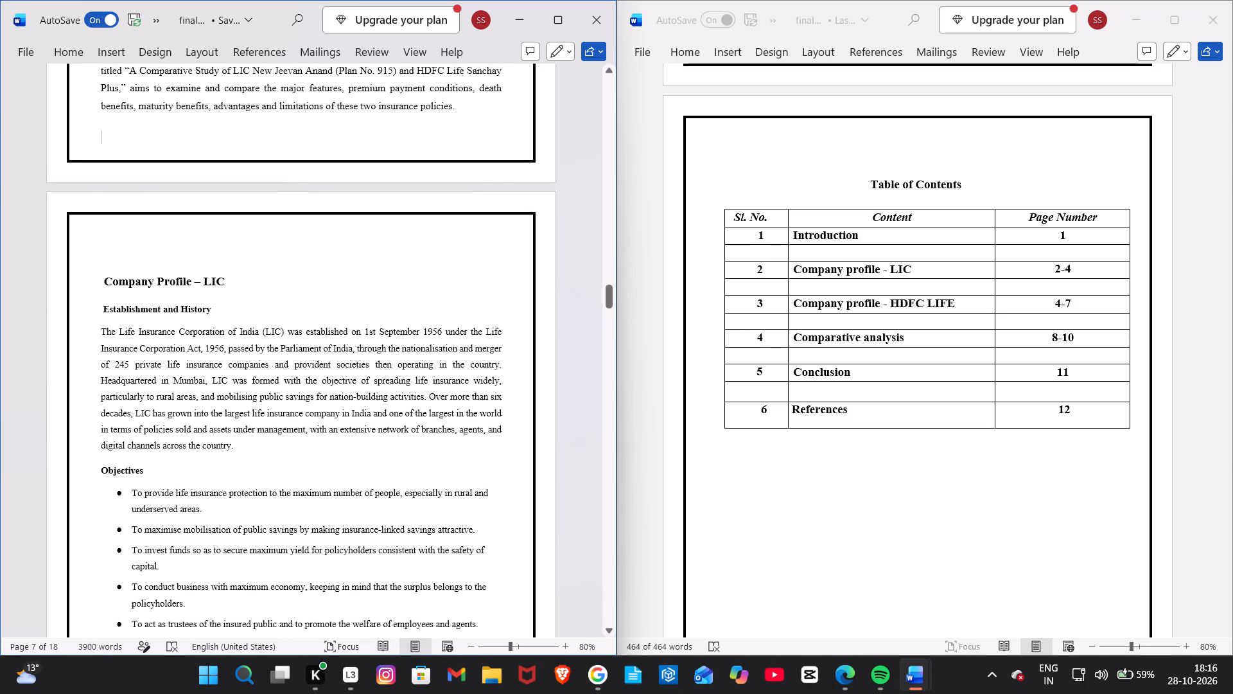
pyautogui.scroll(-2, 184, 326)
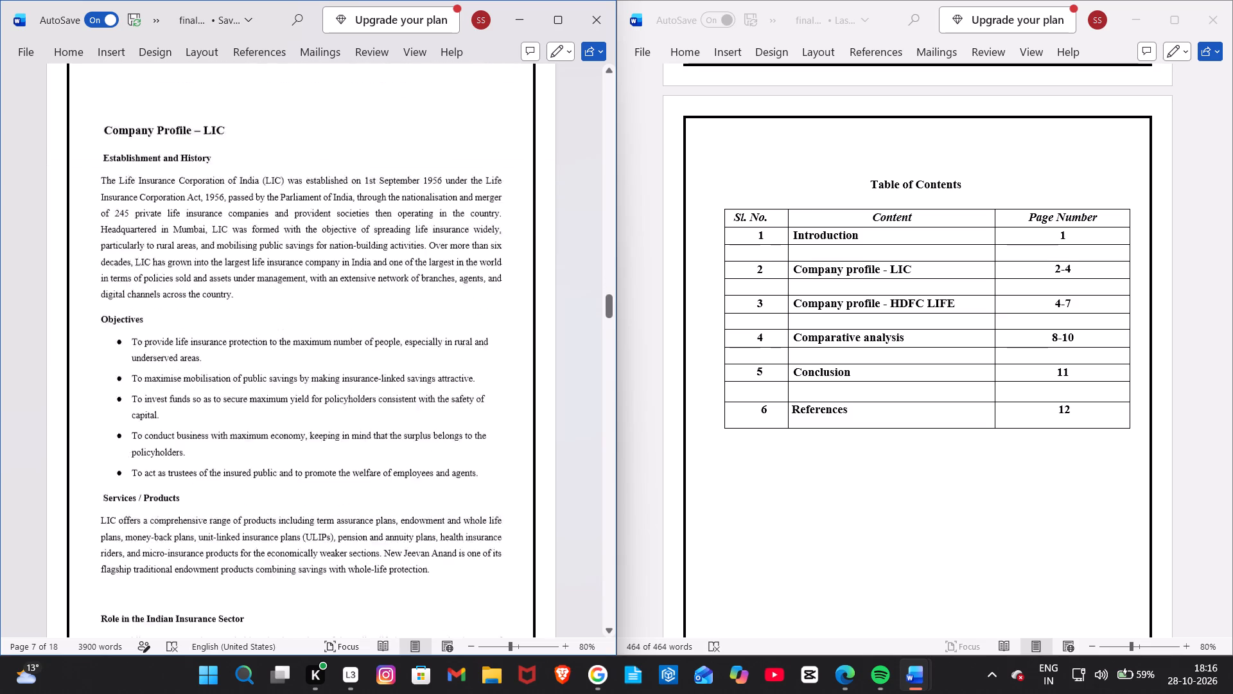
pyautogui.scroll(-3, 184, 326)
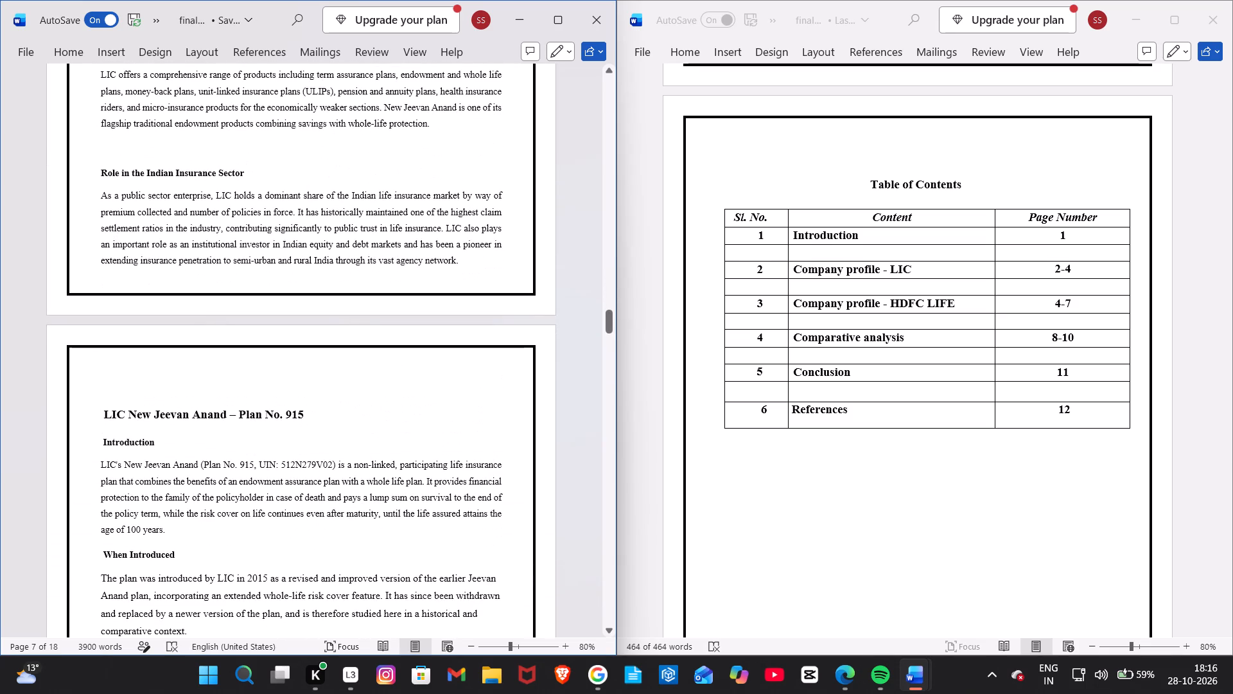
pyautogui.scroll(-4, 184, 326)
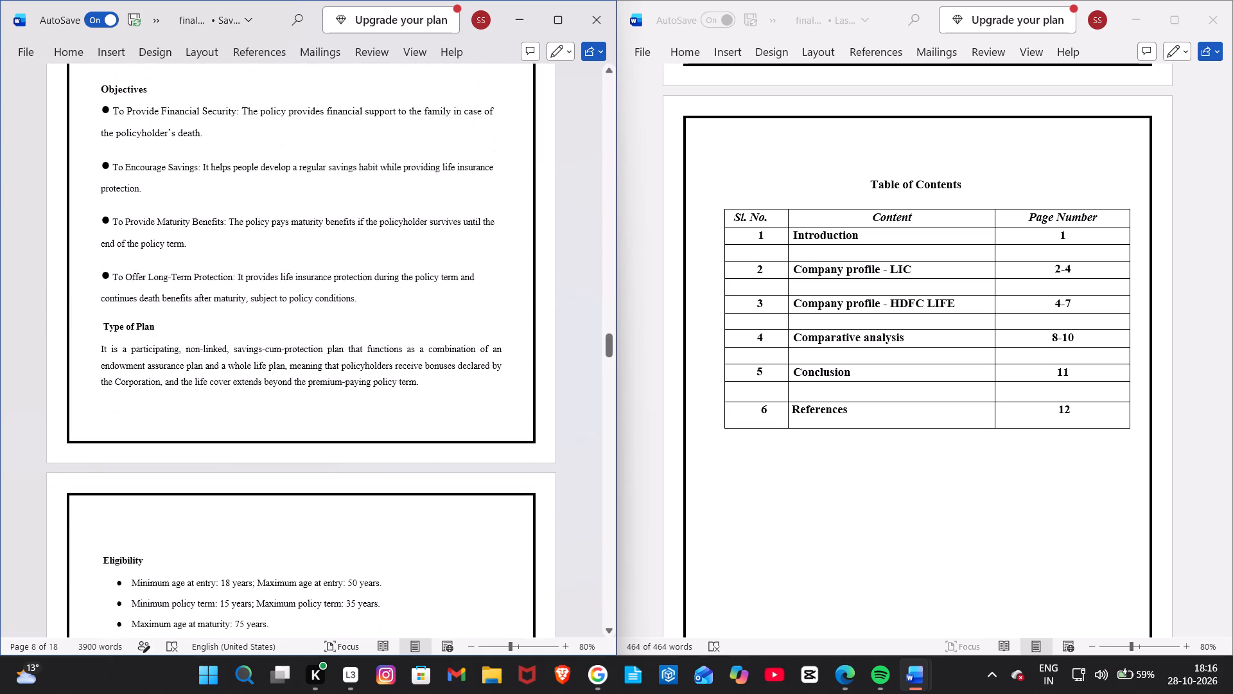
pyautogui.scroll(-3, 184, 326)
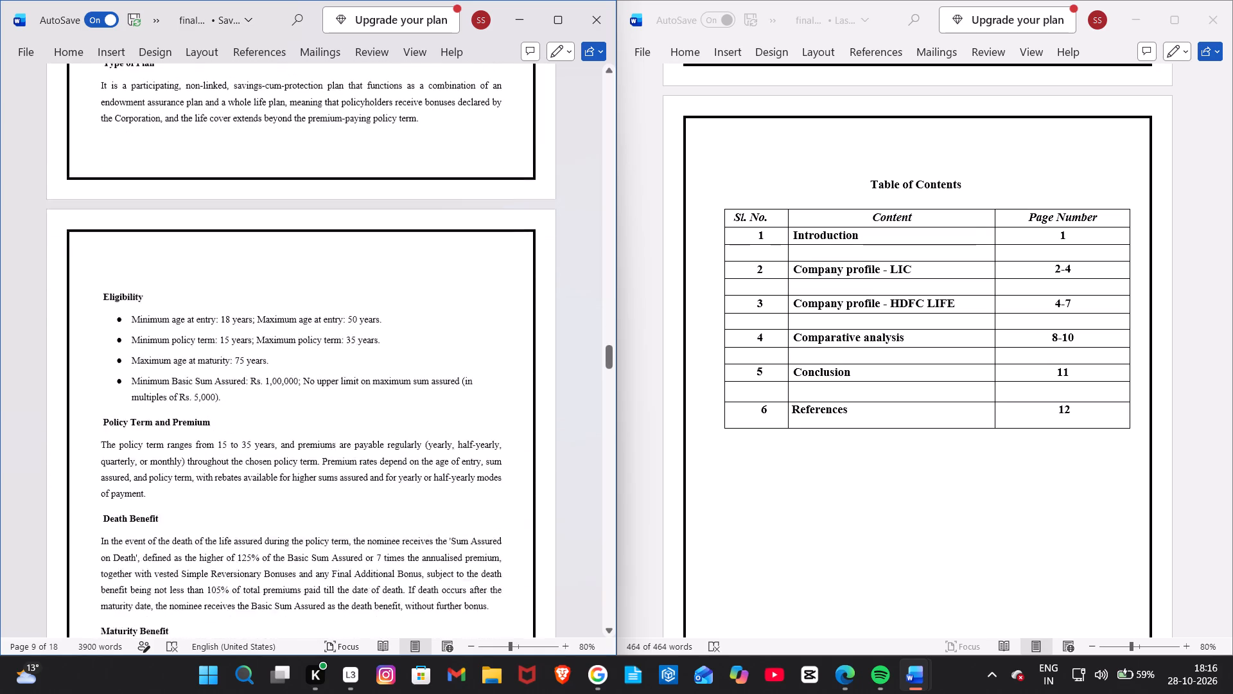
pyautogui.scroll(-1, 184, 326)
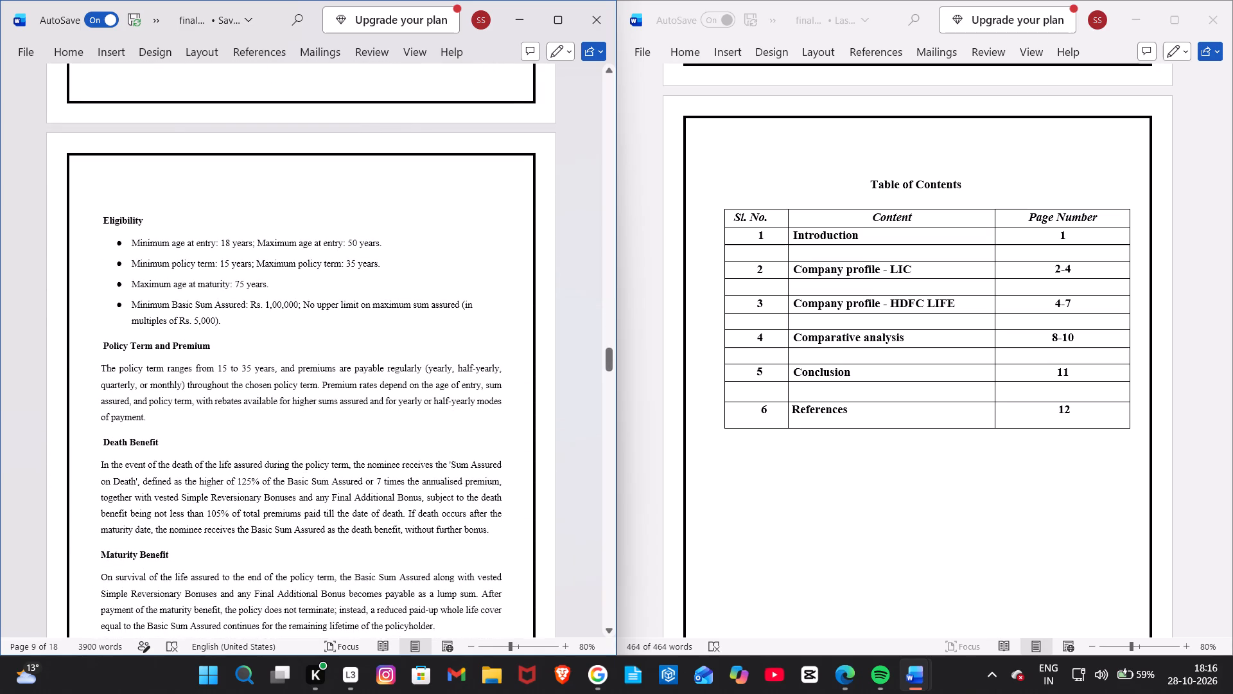
pyautogui.scroll(-3, 184, 326)
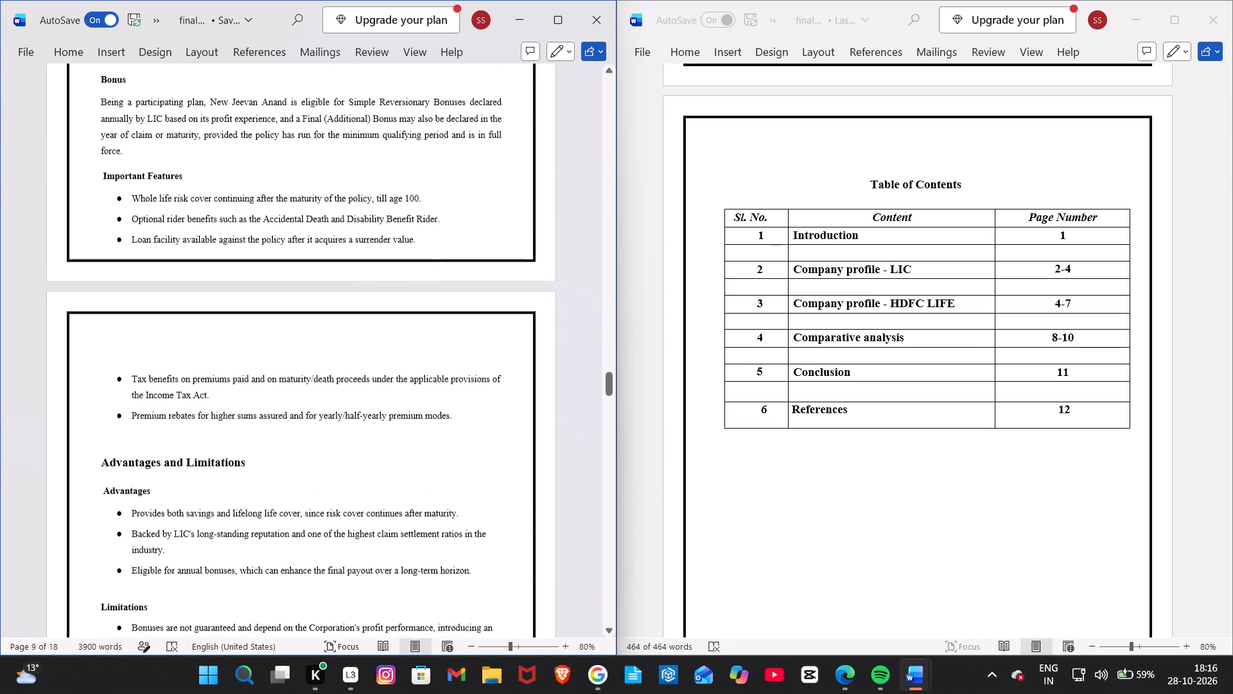
pyautogui.scroll(9, 184, 326)
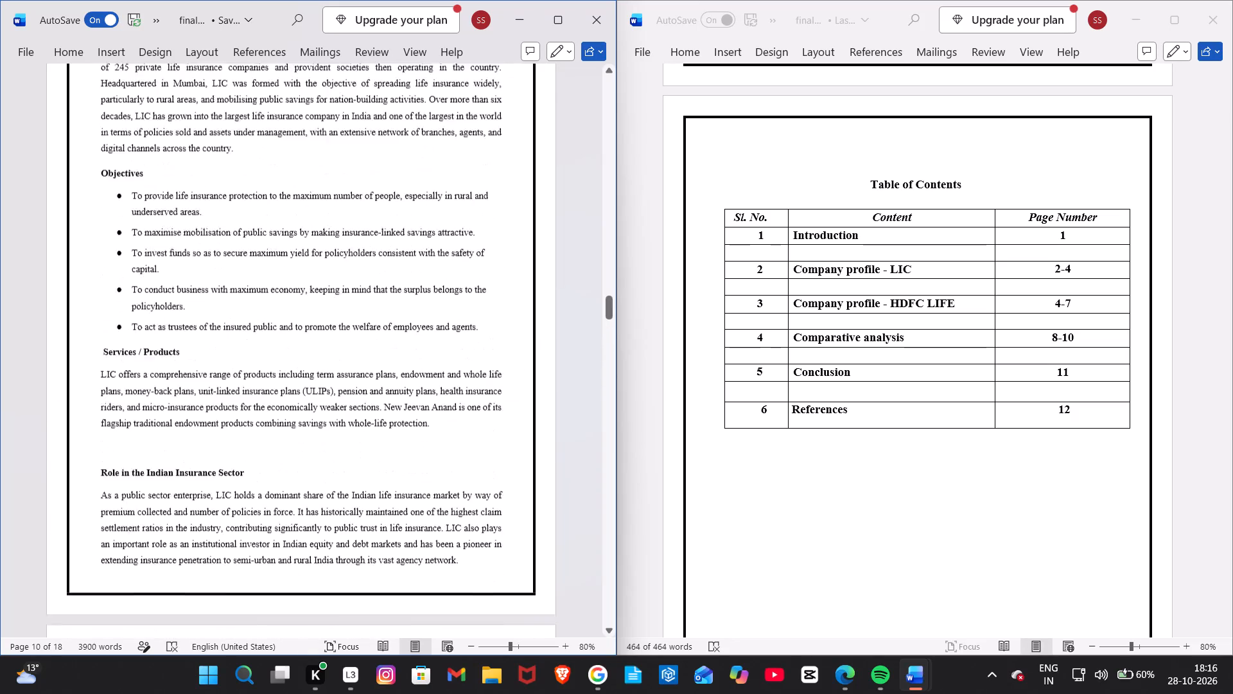
pyautogui.scroll(5, 184, 326)
pyautogui.scroll(-1, 184, 326)
pyautogui.scroll(6, 184, 326)
pyautogui.scroll(-3, 184, 326)
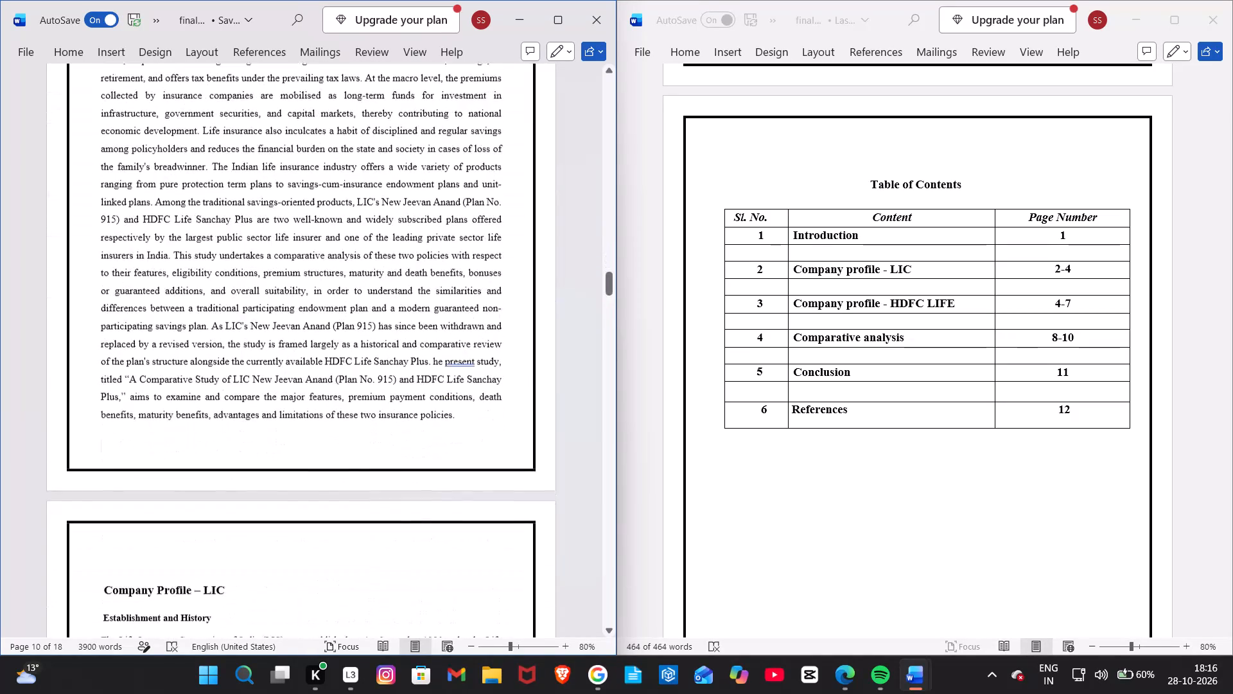
pyautogui.scroll(-4, 184, 326)
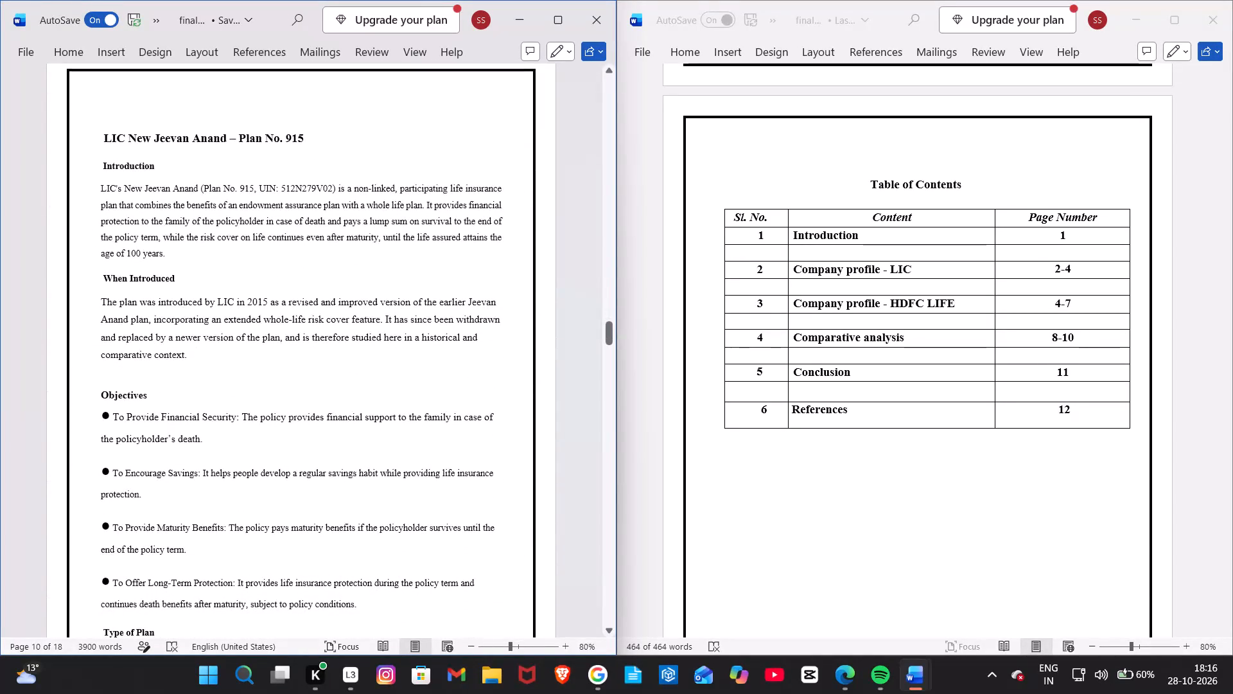
pyautogui.scroll(-4, 184, 326)
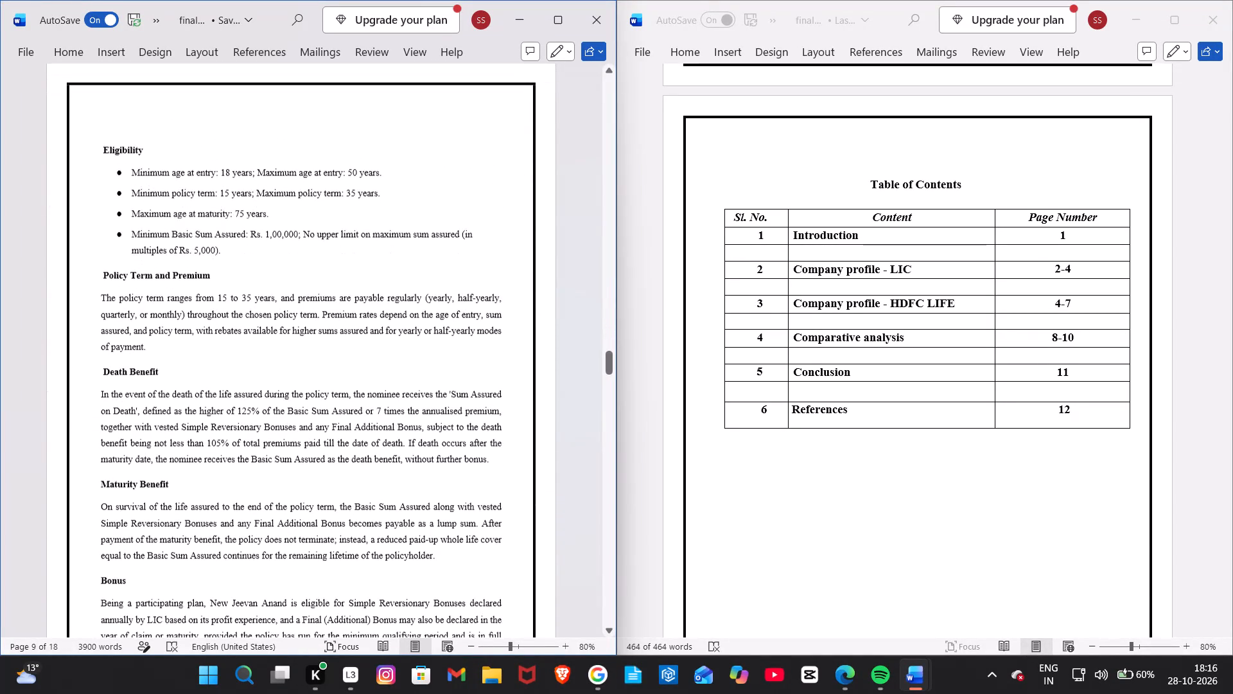
pyautogui.scroll(-4, 184, 326)
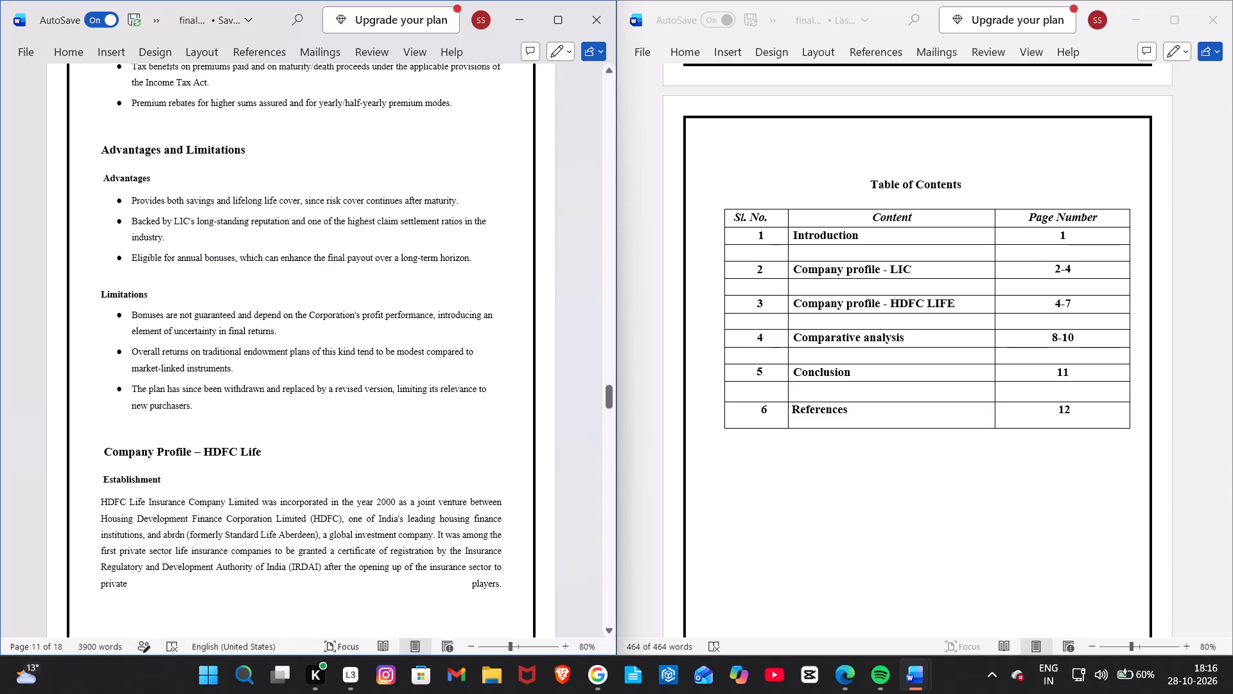
pyautogui.scroll(-1, 184, 326)
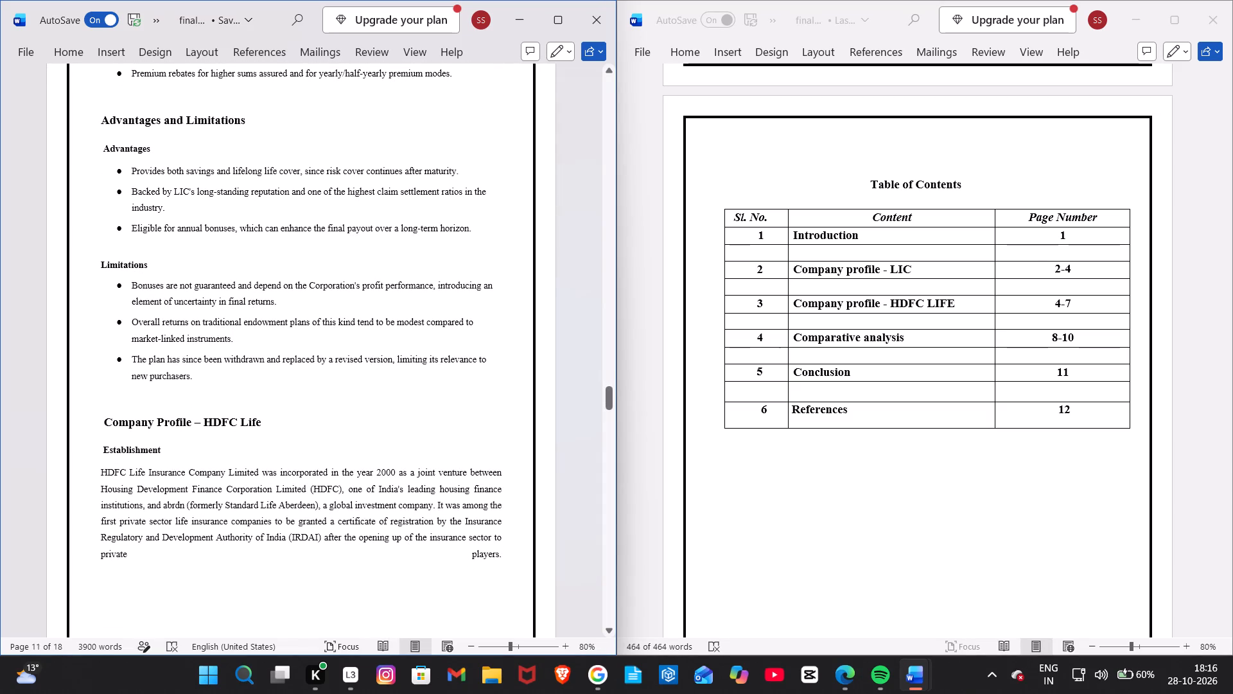
pyautogui.scroll(-1, 184, 326)
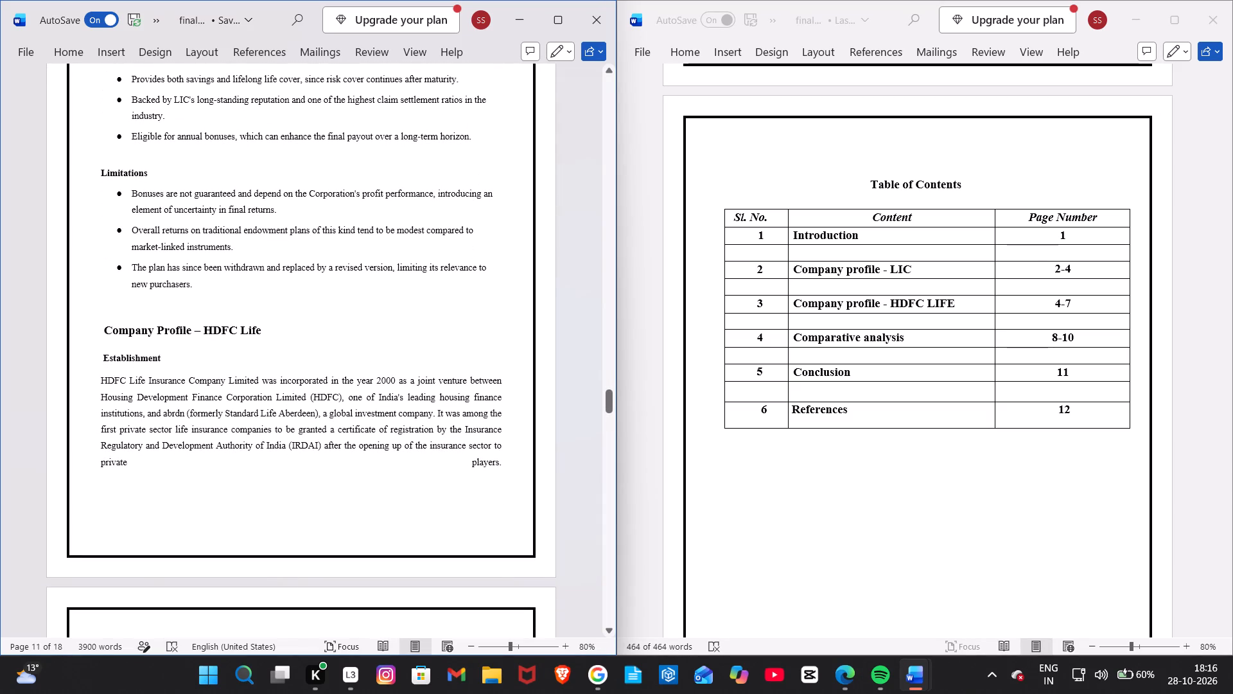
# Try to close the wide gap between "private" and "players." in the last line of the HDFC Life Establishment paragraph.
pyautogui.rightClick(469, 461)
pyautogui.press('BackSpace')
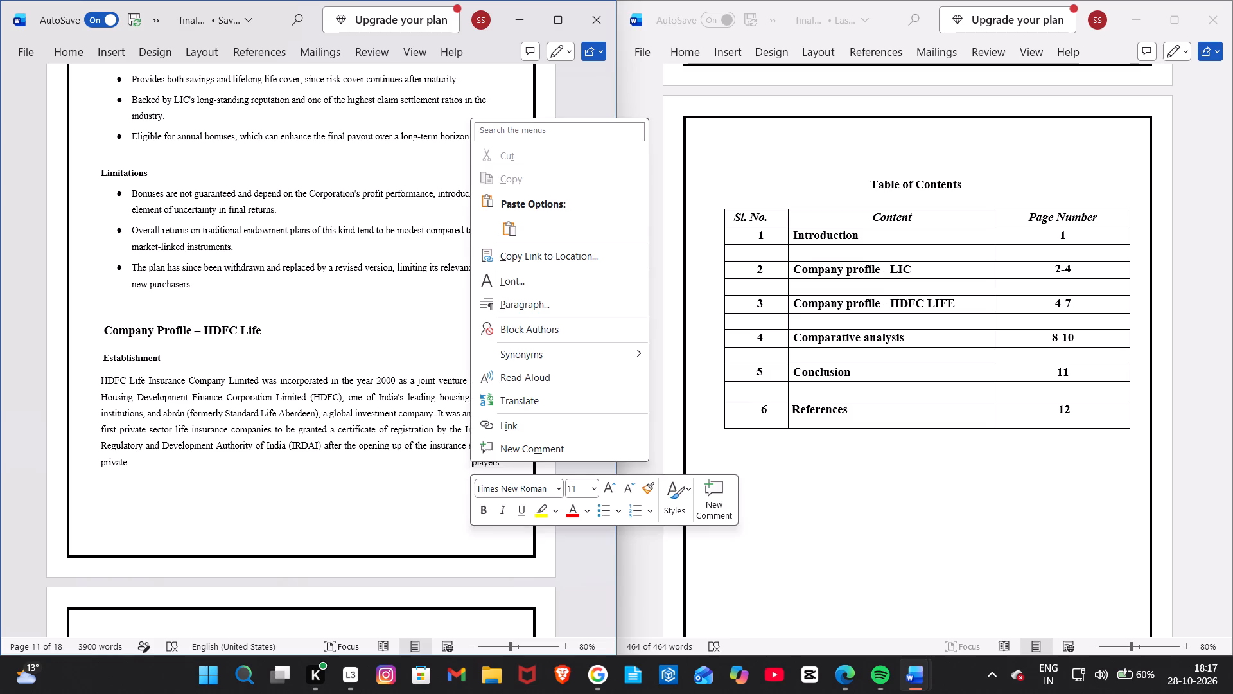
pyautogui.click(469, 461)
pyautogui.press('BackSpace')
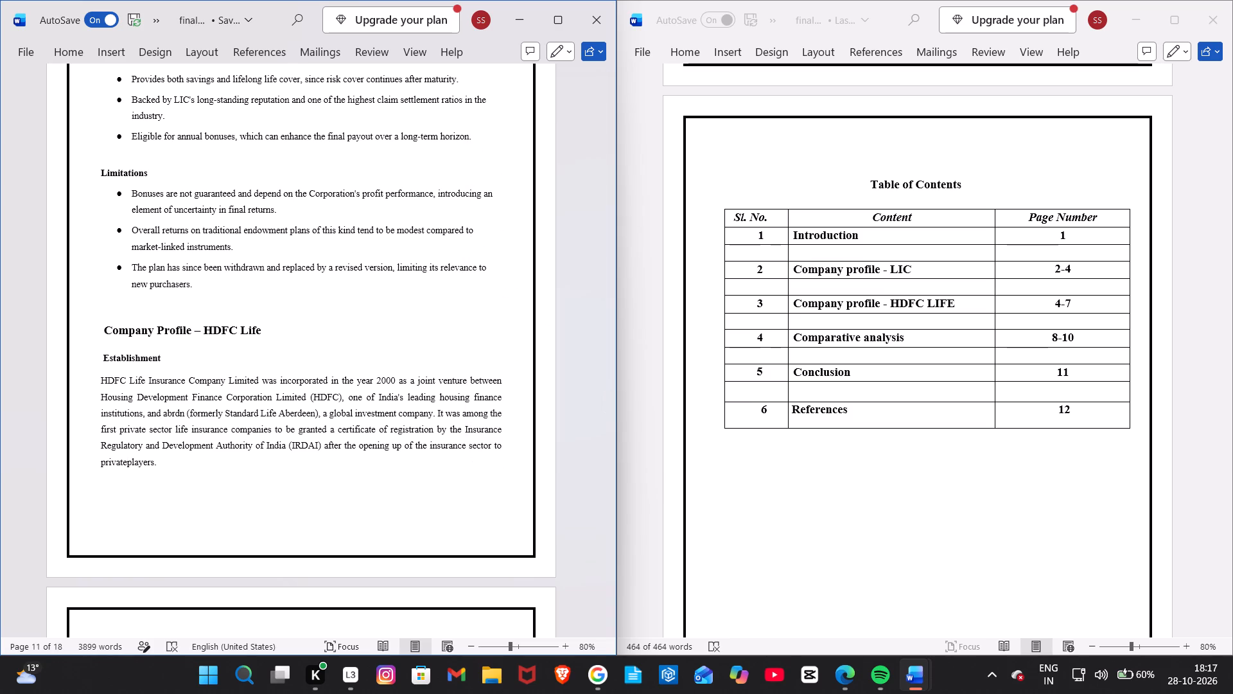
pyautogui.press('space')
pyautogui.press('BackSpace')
# Delete the word "players." from the end of the HDFC Life Establishment paragraph, leaving "private" as its last word.
pyautogui.click(157, 463)
pyautogui.press('BackSpace')
pyautogui.press('BackSpace')
pyautogui.press('BackSpace')
pyautogui.press('BackSpace')
pyautogui.press('BackSpace')
pyautogui.press('BackSpace')
pyautogui.press('BackSpace')
pyautogui.press('BackSpace')
pyautogui.press('space')
pyautogui.press('p')
pyautogui.press('BackSpace')
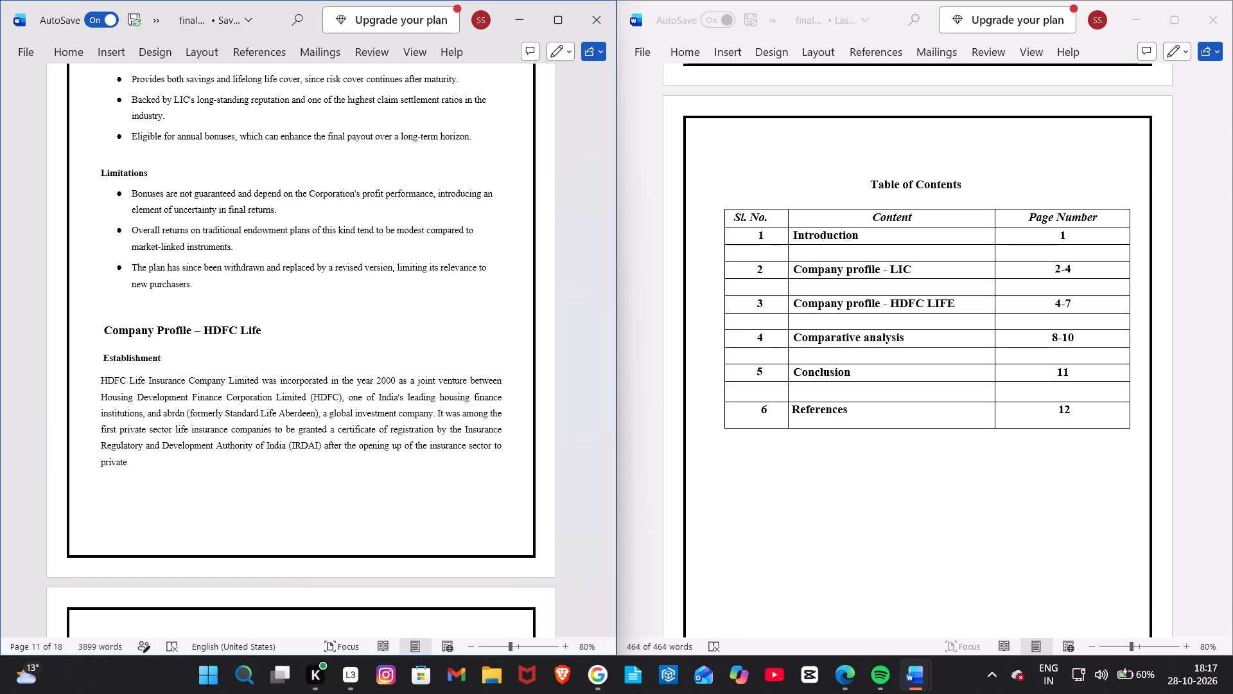
# Delete "(IRDAI)" after "Regulatory and Development Authority of India" in the HDFC Life Establishment paragraph.
pyautogui.click(320, 444)
pyautogui.press('BackSpace')
pyautogui.press('BackSpace')
pyautogui.press('BackSpace')
pyautogui.press('BackSpace')
pyautogui.press('BackSpace')
pyautogui.press('BackSpace')
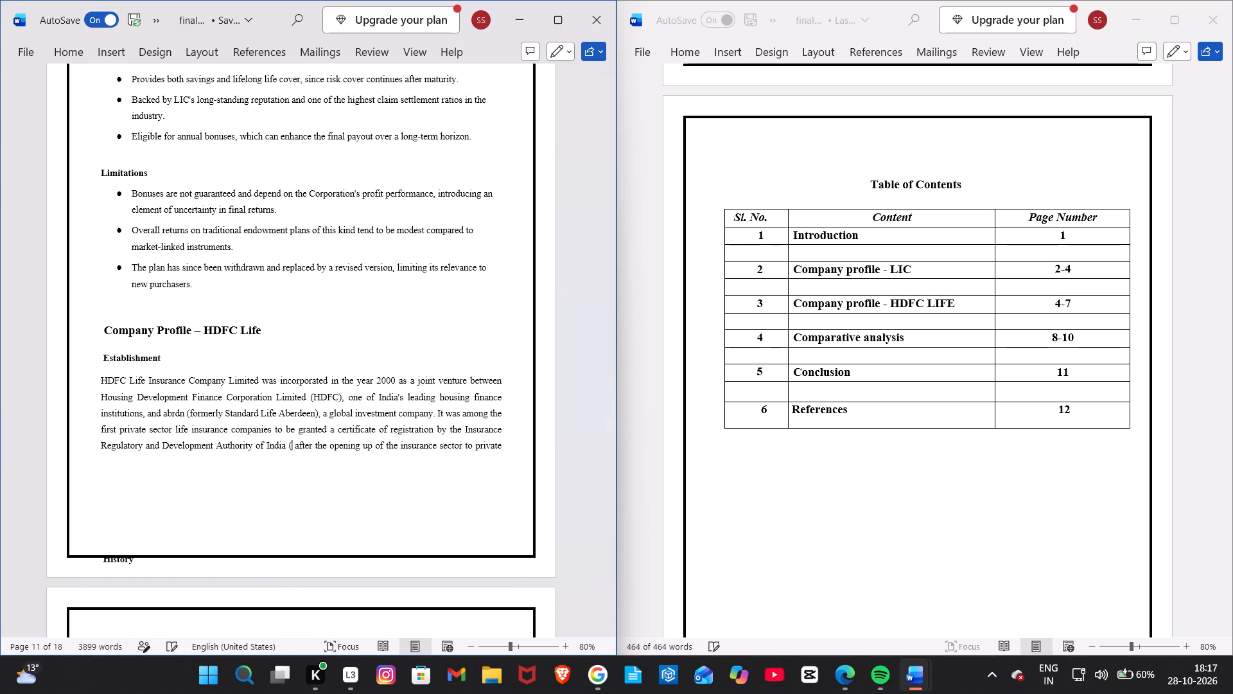
pyautogui.press('BackSpace')
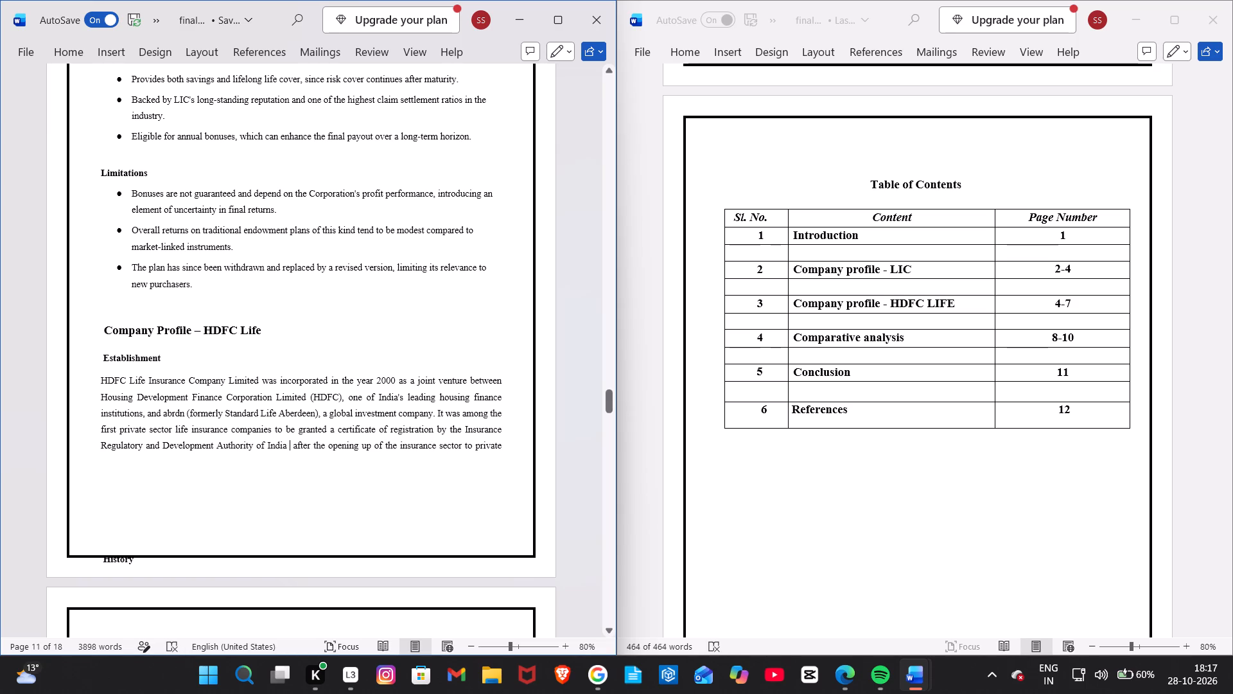
# Add the word "player" after "private" at the end of the HDFC Life Establishment paragraph.
pyautogui.click(509, 451)
pyautogui.press('p')
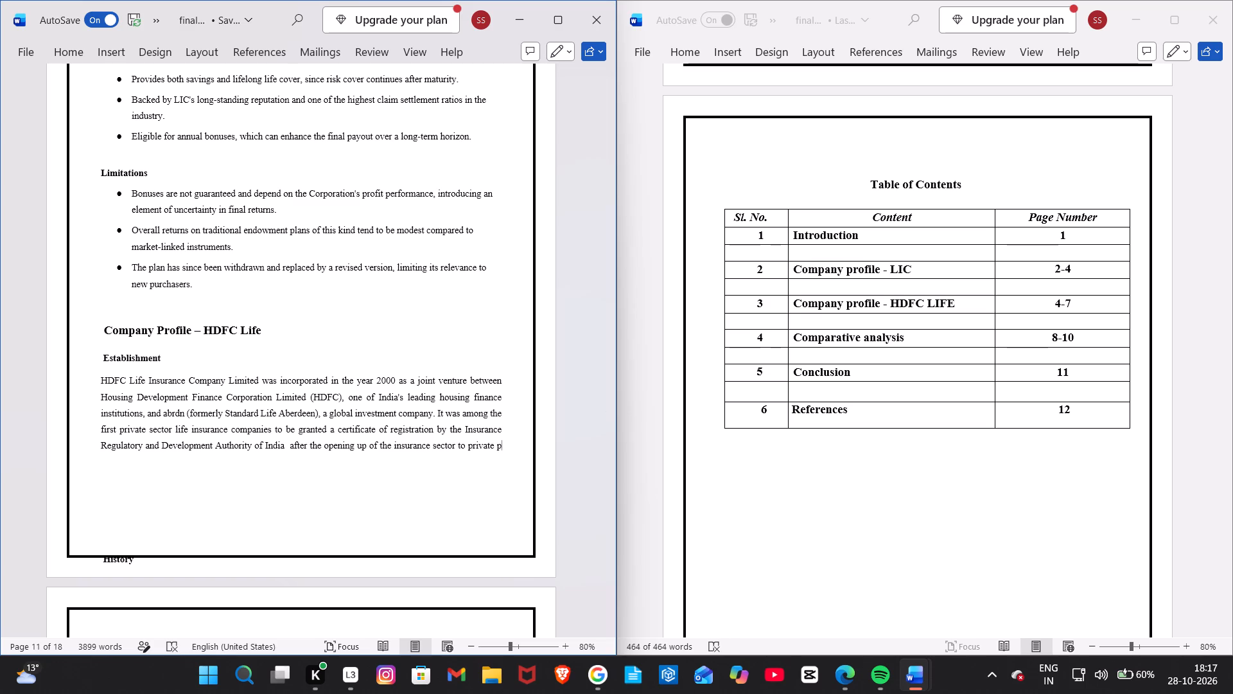
pyautogui.press('l')
pyautogui.press('a')
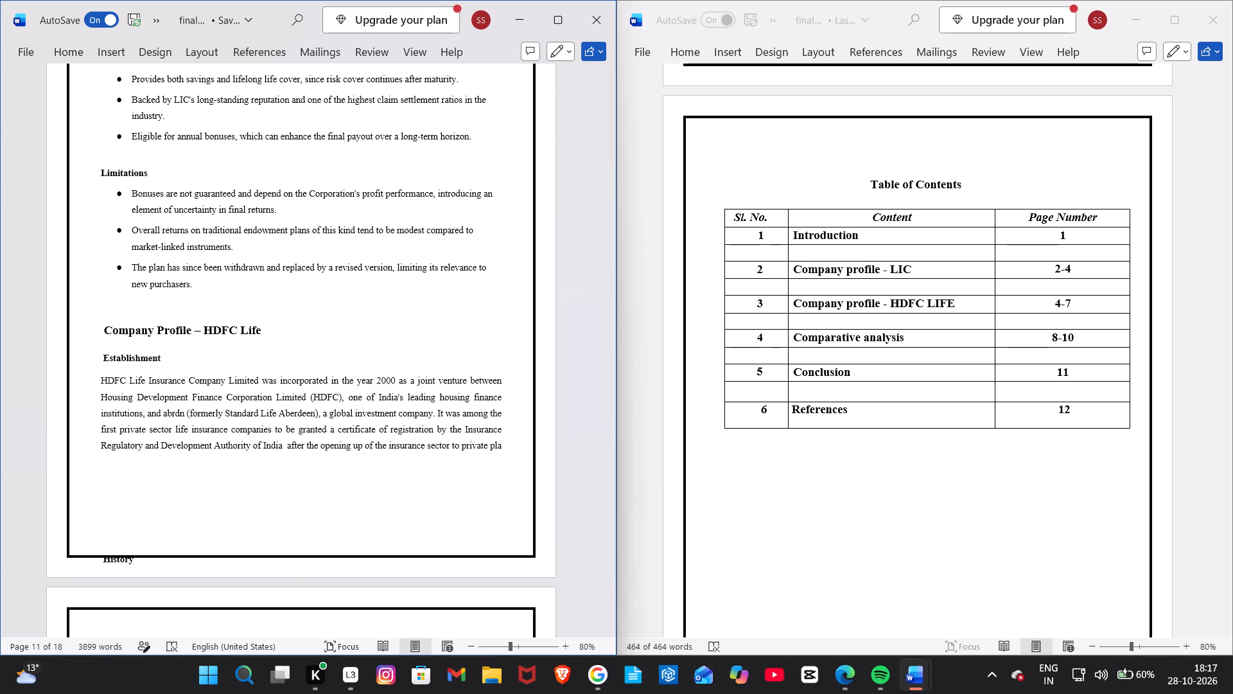
pyautogui.write('yer')
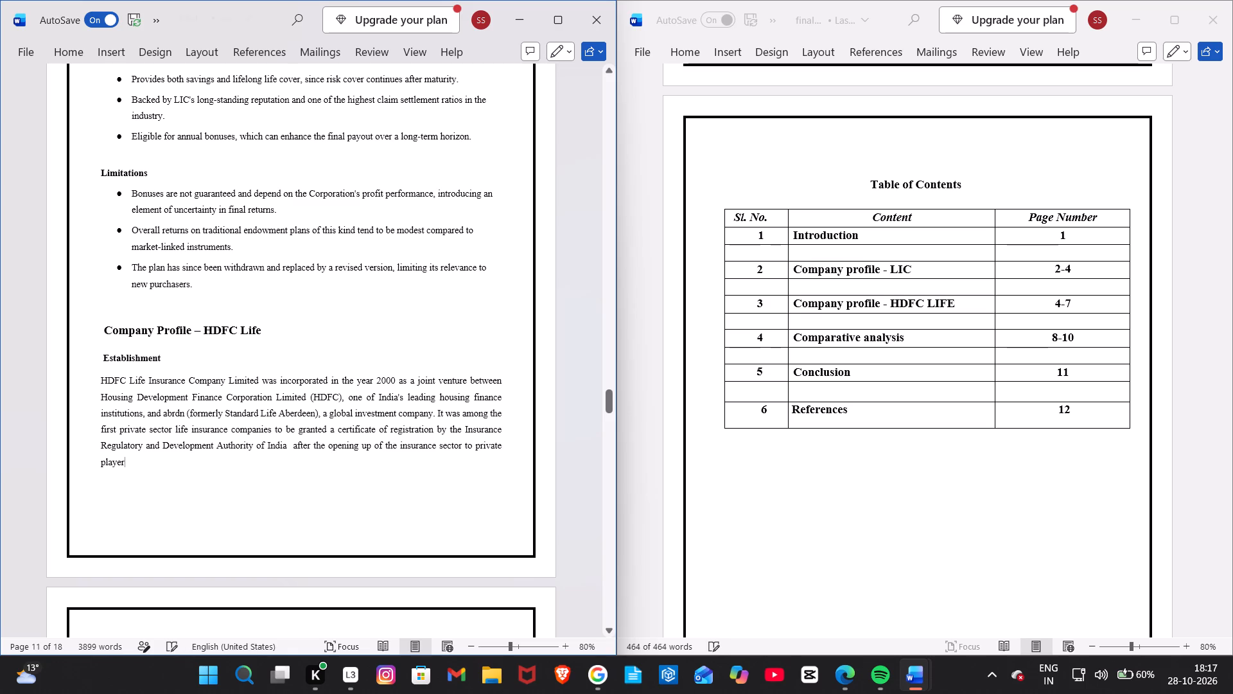
# Examine the report's layout from the HDFC Life History section through the Sanchay Plus benefits and Important Features sections.
pyautogui.scroll(-3, 405, 465)
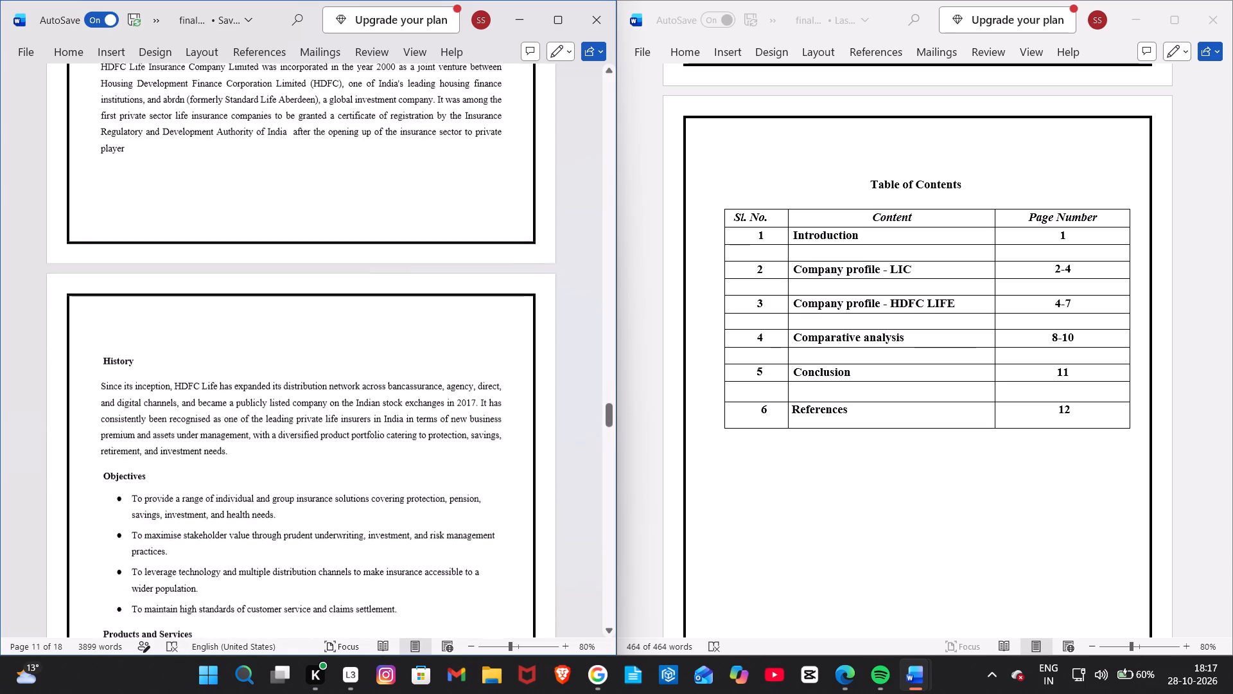
pyautogui.scroll(-5, 405, 465)
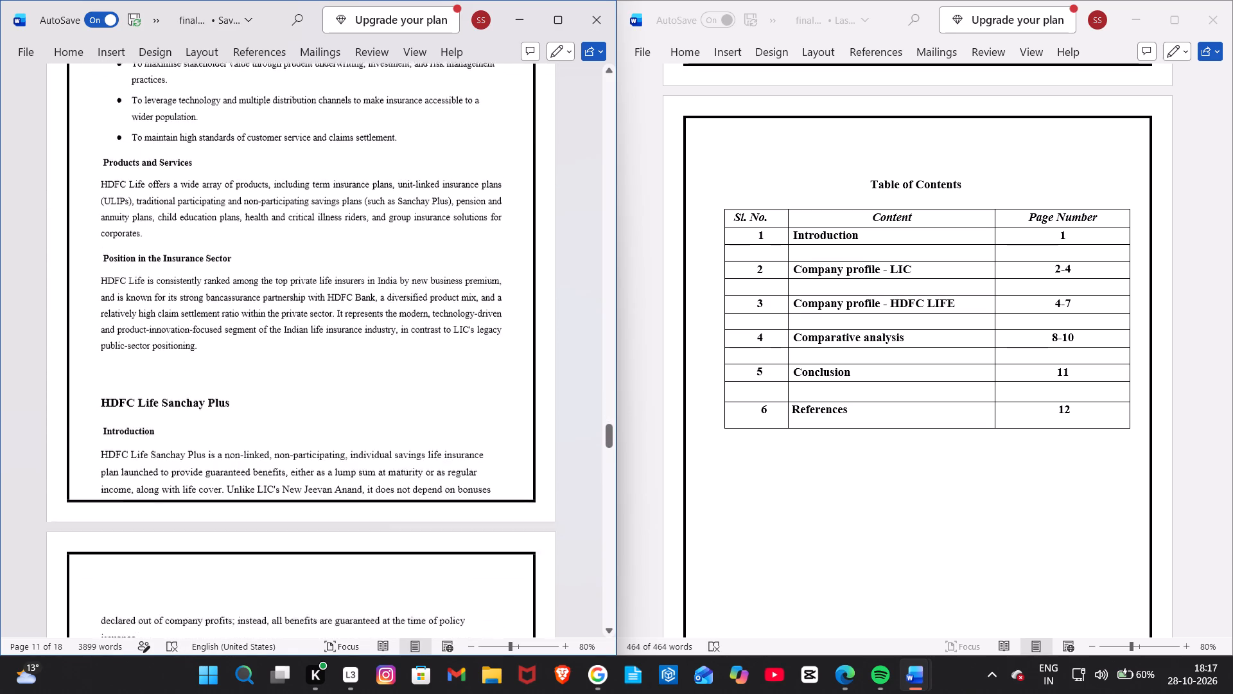
pyautogui.scroll(-8, 405, 465)
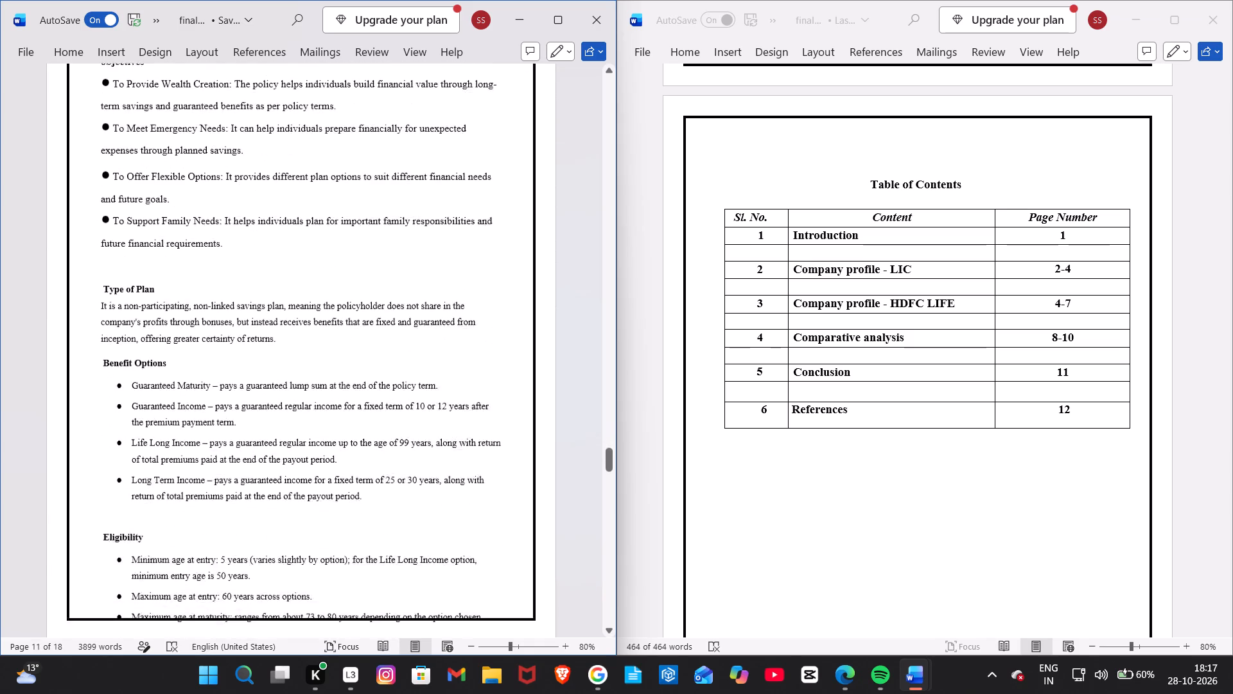
pyautogui.scroll(-2, 405, 465)
pyautogui.scroll(1, 405, 465)
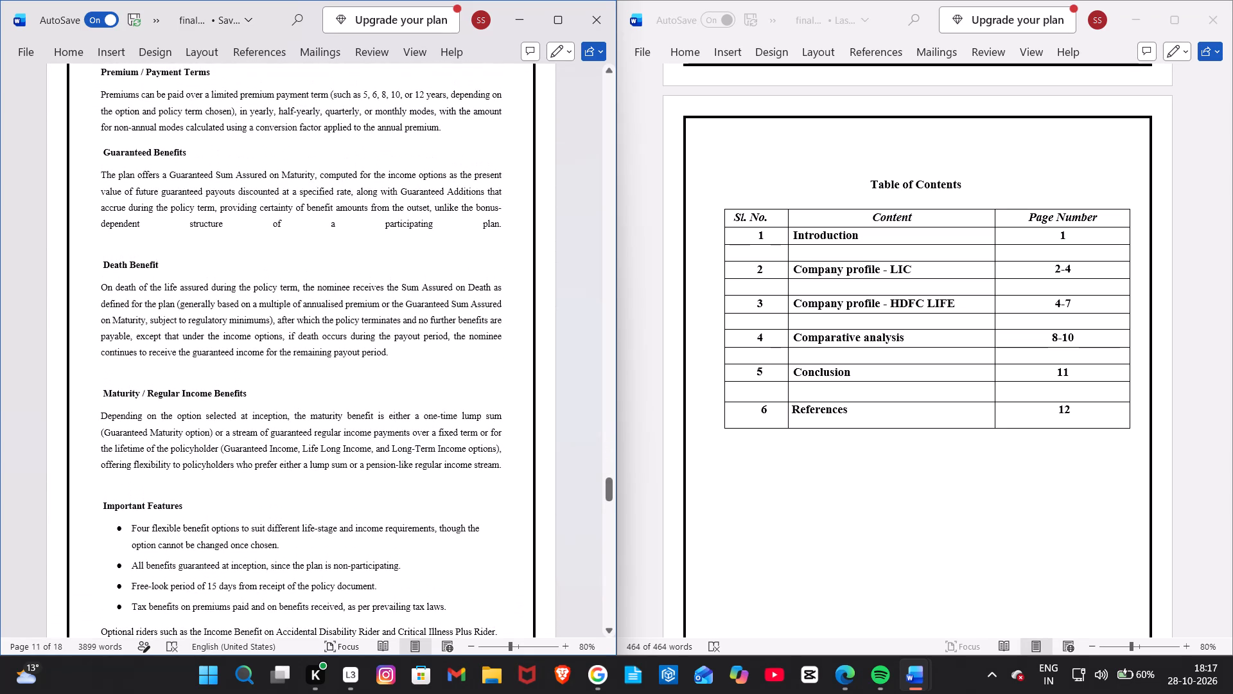
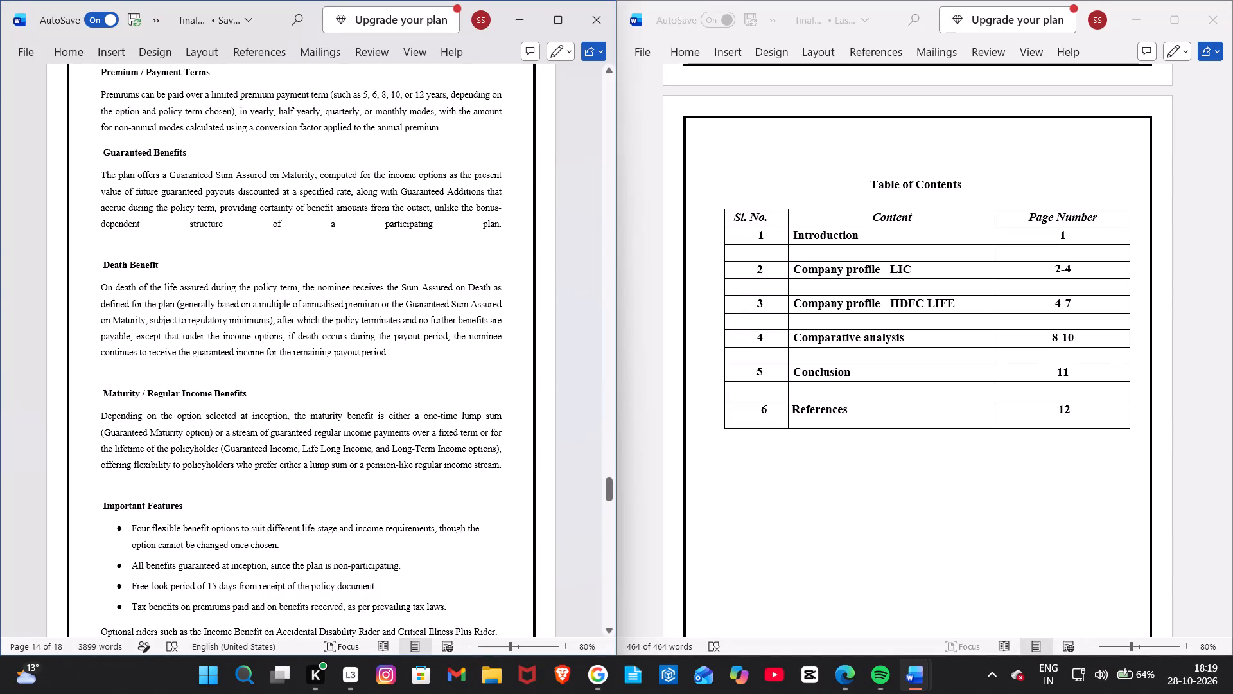
# Remove the blank line above the Death Benefit heading in the HDFC Life Sanchay Plus section.
pyautogui.click(114, 251)
pyautogui.press('BackSpace')
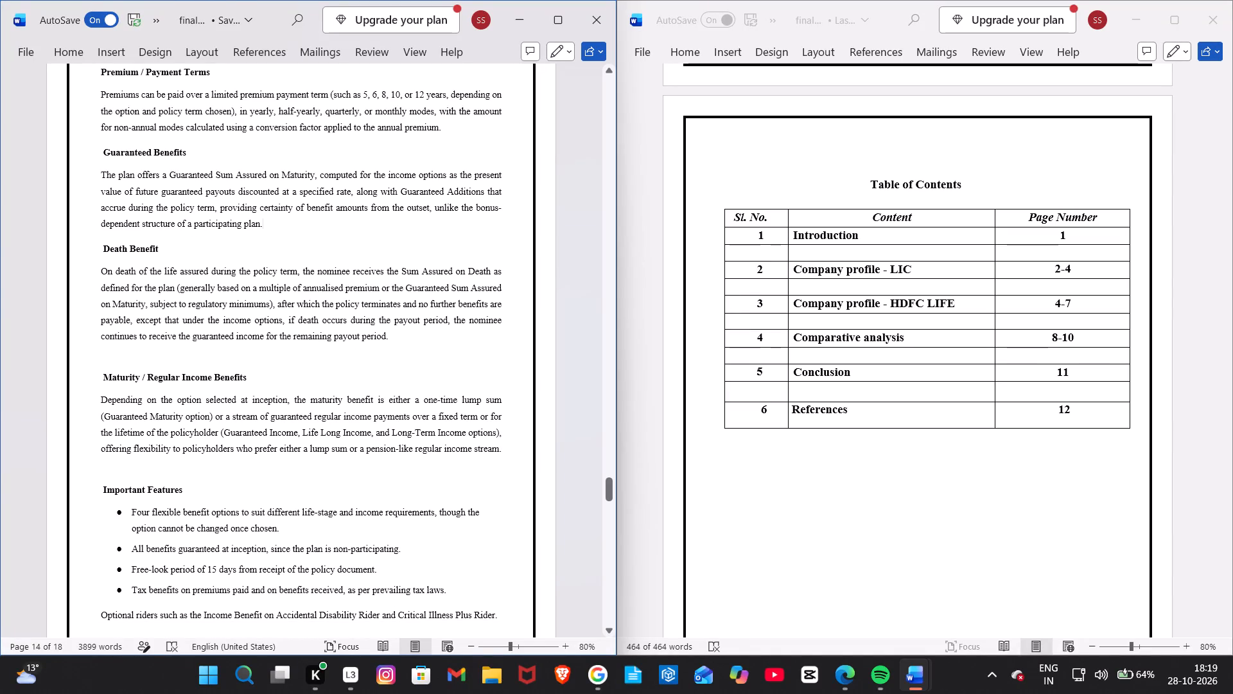
# Replace the blank paragraph above the Sanchay Plus Eligibility heading with a line break after the Long Term Income bullet.
pyautogui.scroll(4, 216, 363)
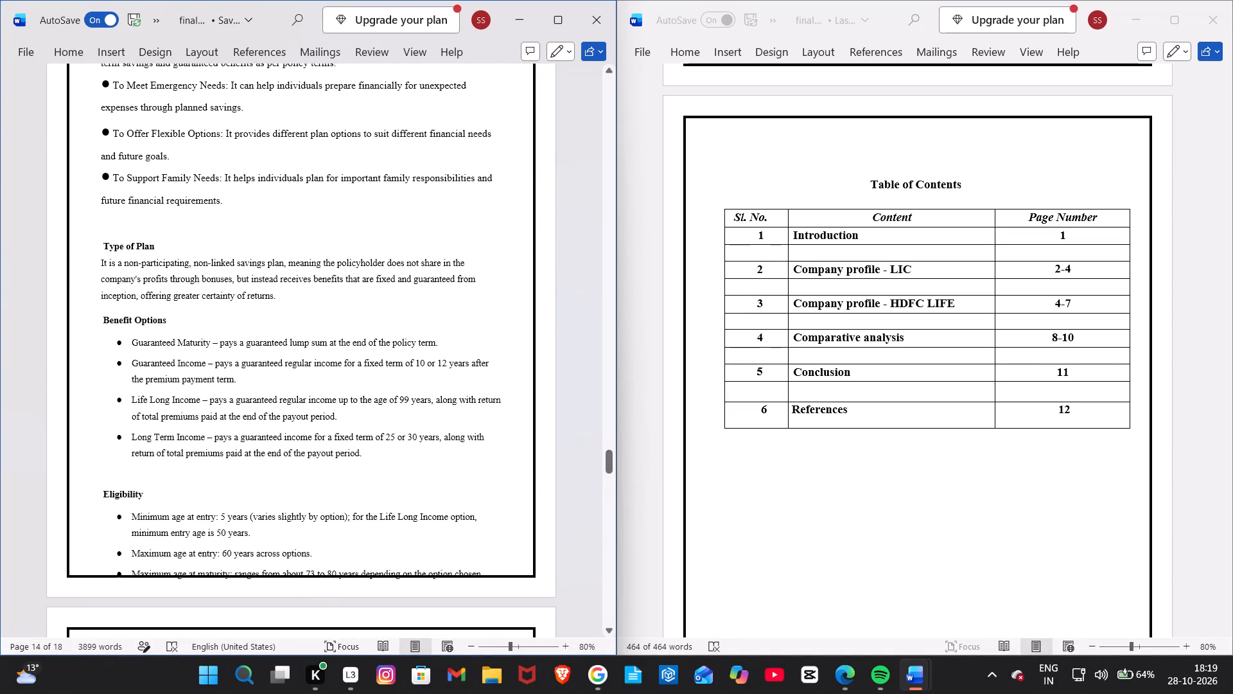
pyautogui.click(128, 477)
pyautogui.press('BackSpace')
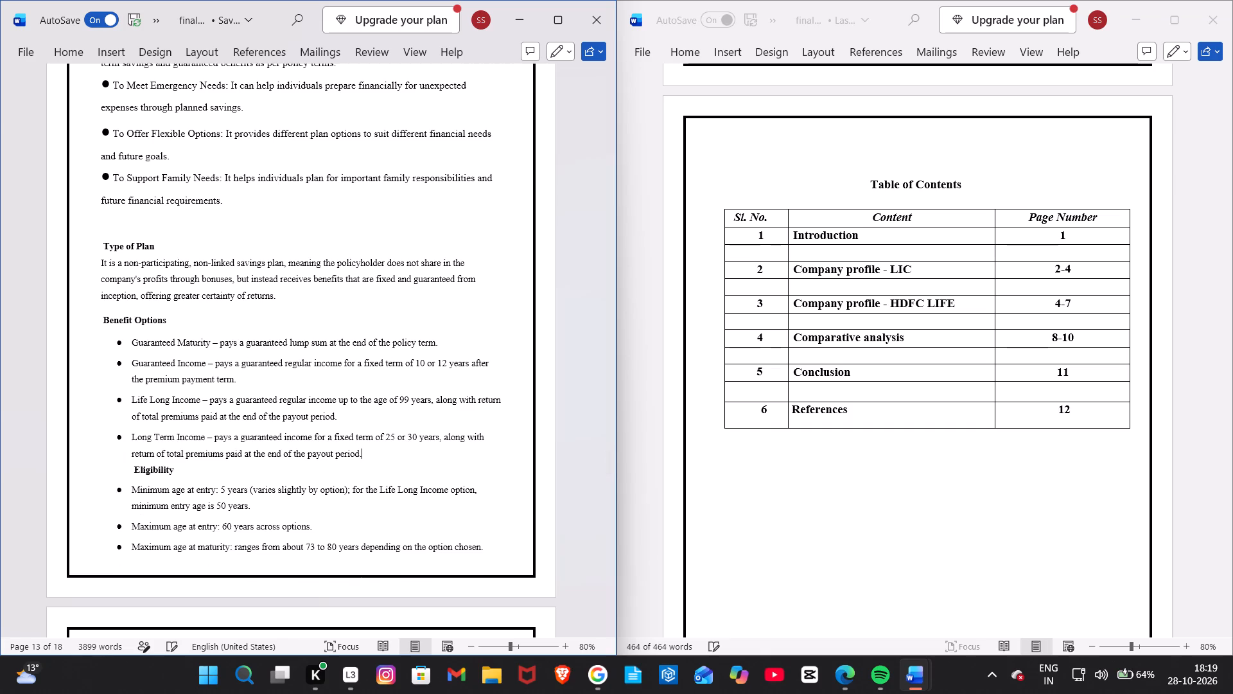
pyautogui.hotkey('shift', 'Return')
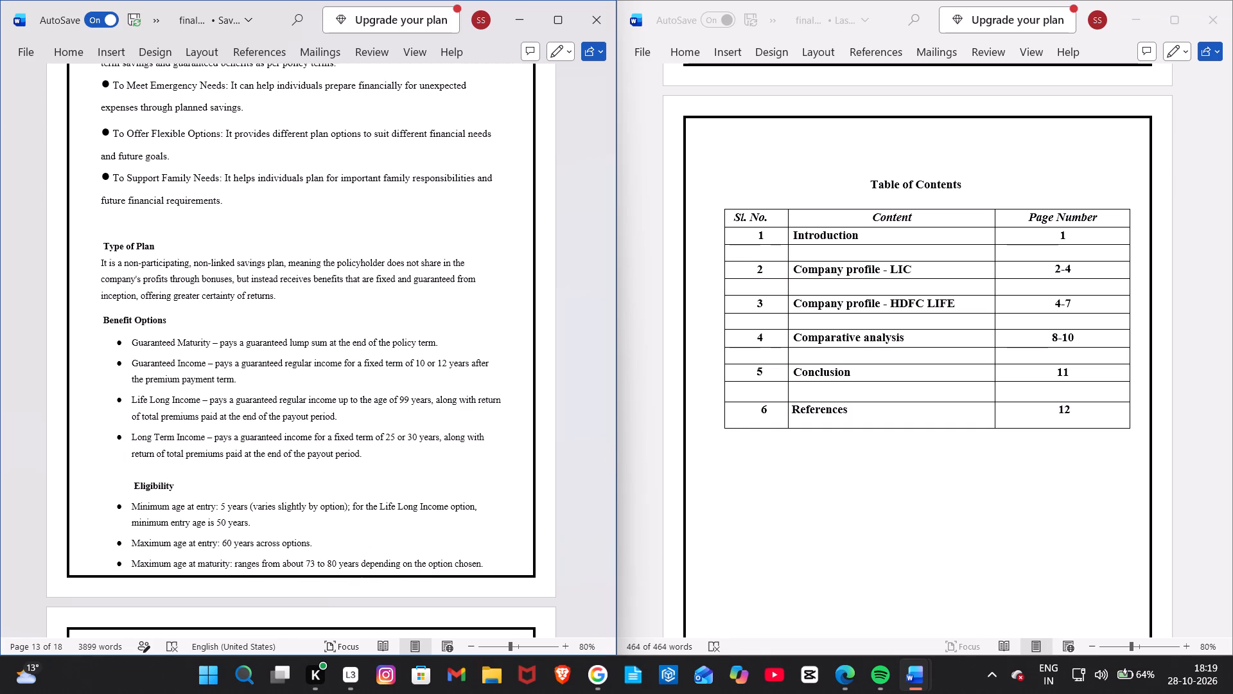
# Delete the blank line between the Support Family Needs objective and the Type of Plan heading.
pyautogui.scroll(2, 128, 477)
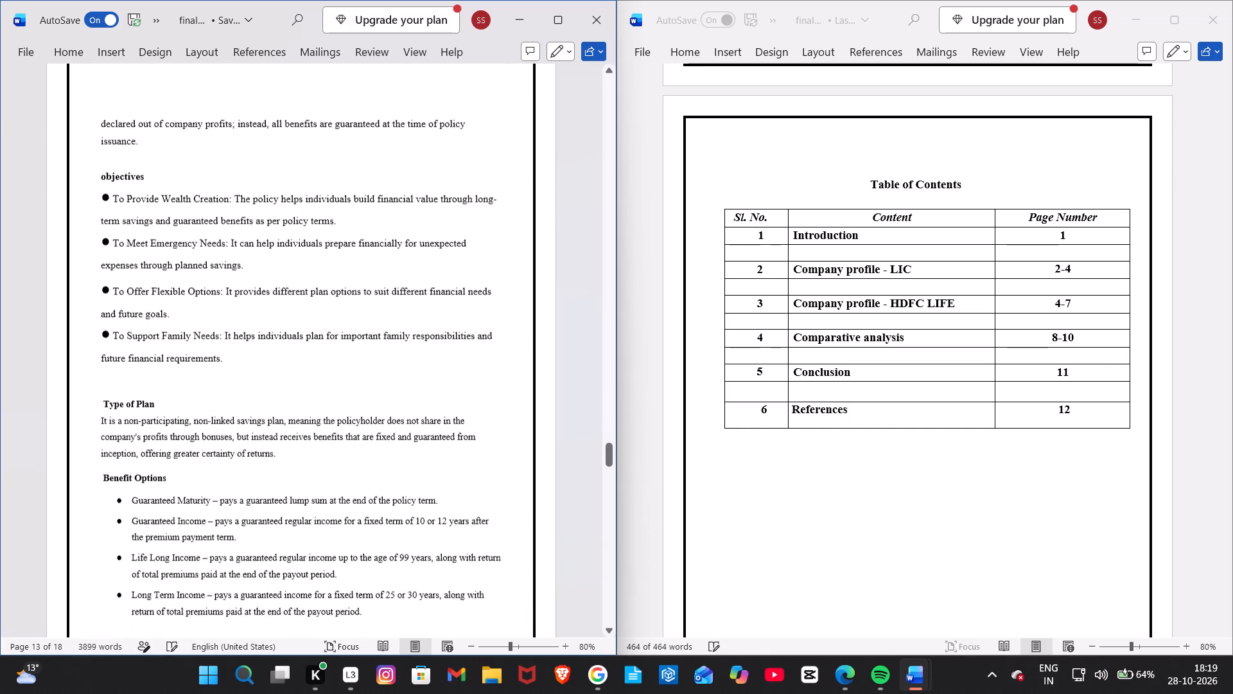
pyautogui.scroll(2, 128, 477)
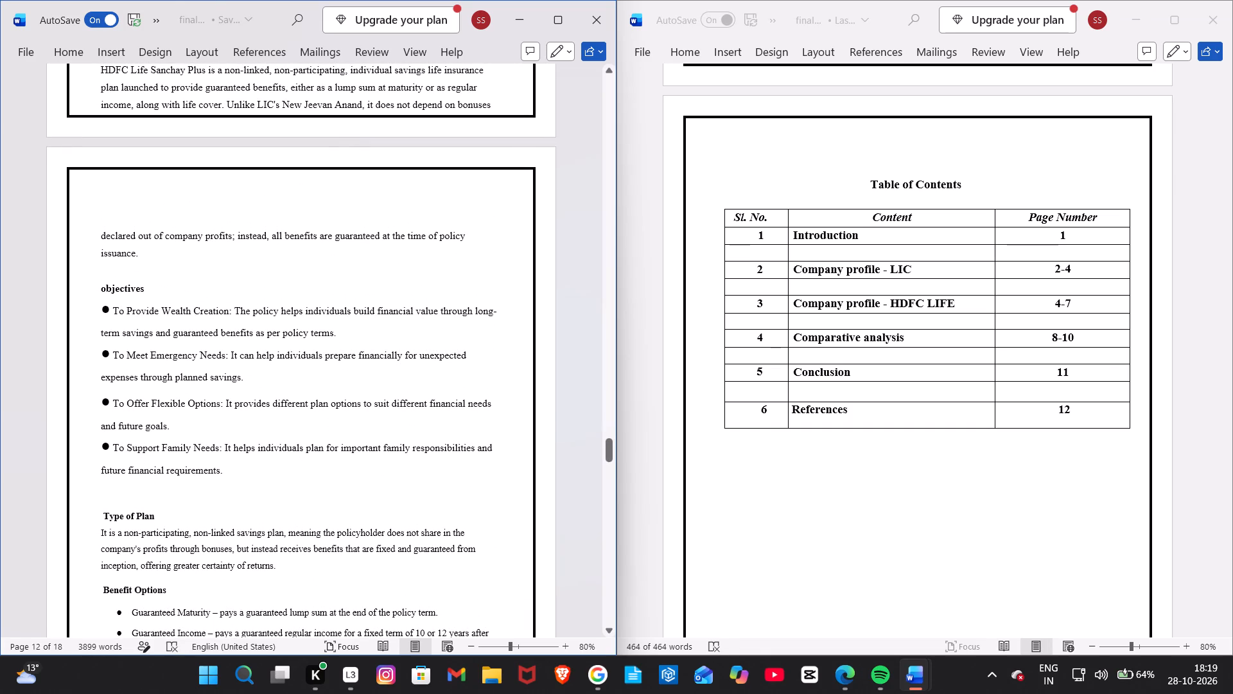
pyautogui.click(109, 477)
pyautogui.click(110, 492)
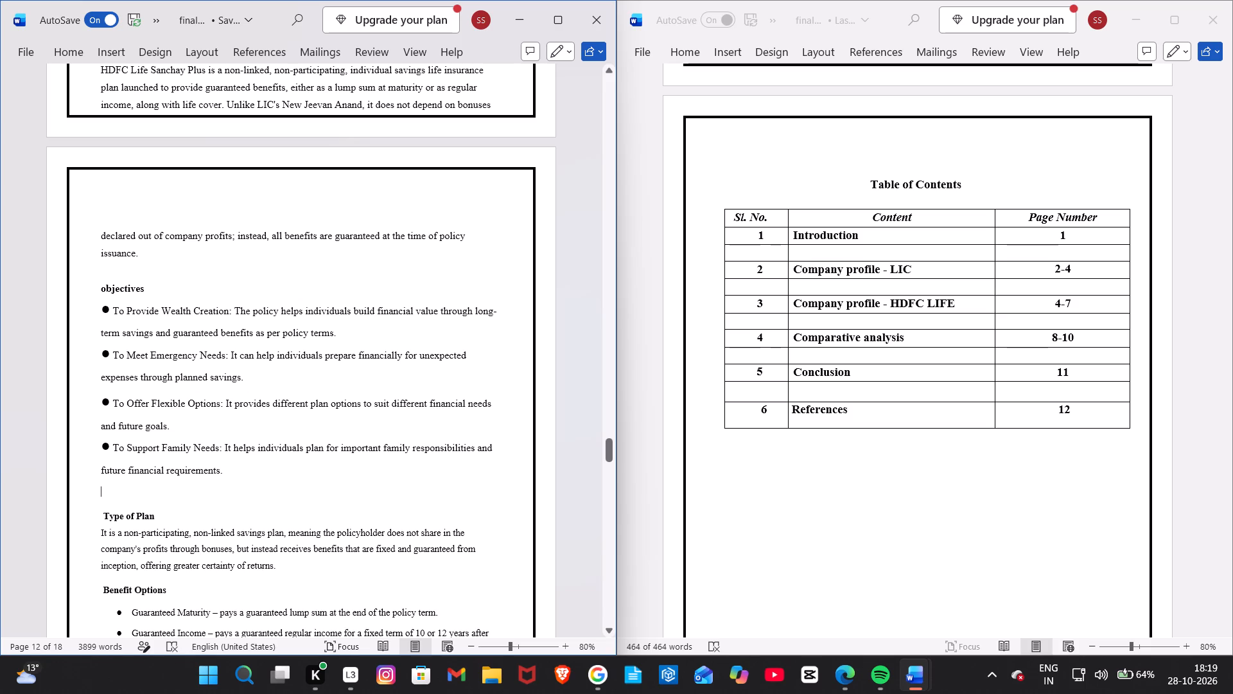
pyautogui.press('BackSpace')
# Insert a paragraph break directly before the Sanchay Plus Eligibility heading.
pyautogui.scroll(-6, 110, 492)
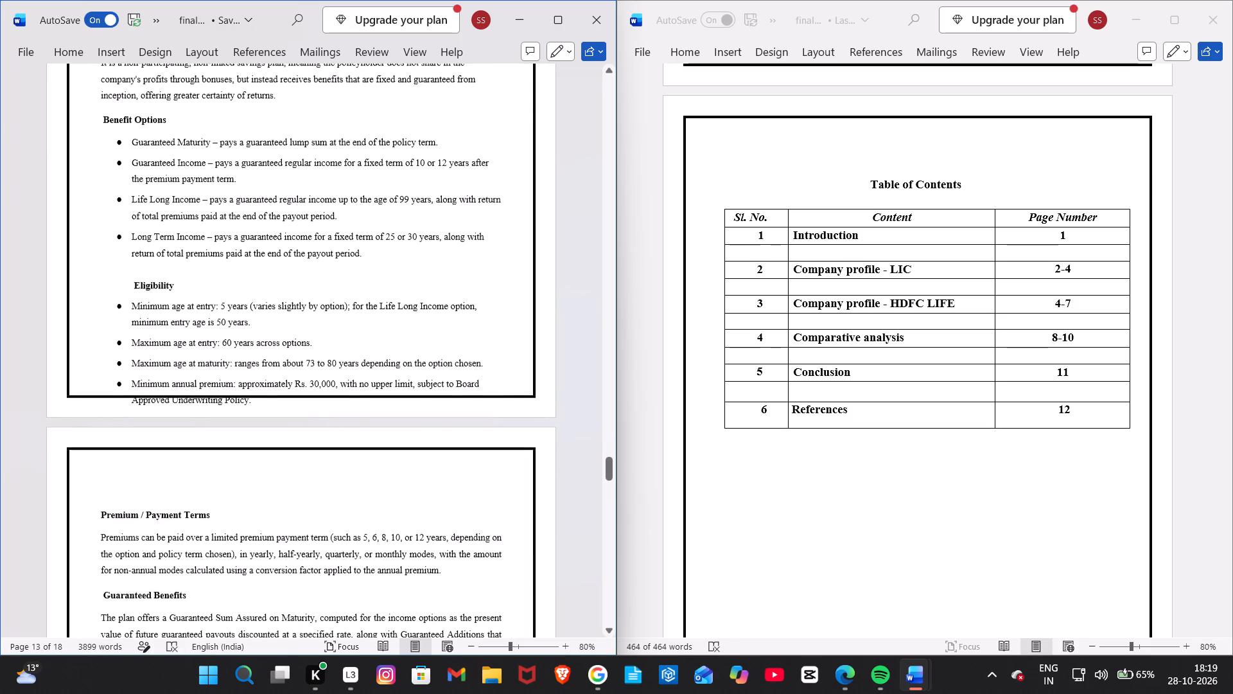
pyautogui.click(122, 286)
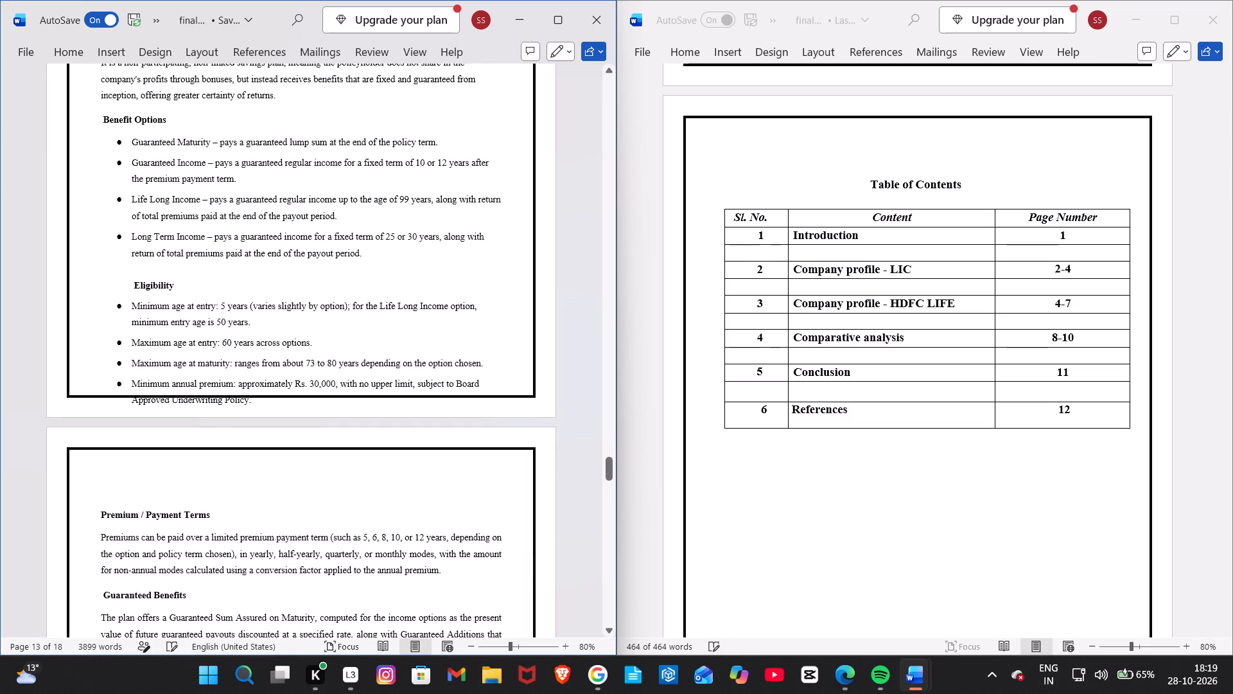
pyautogui.press('Return')
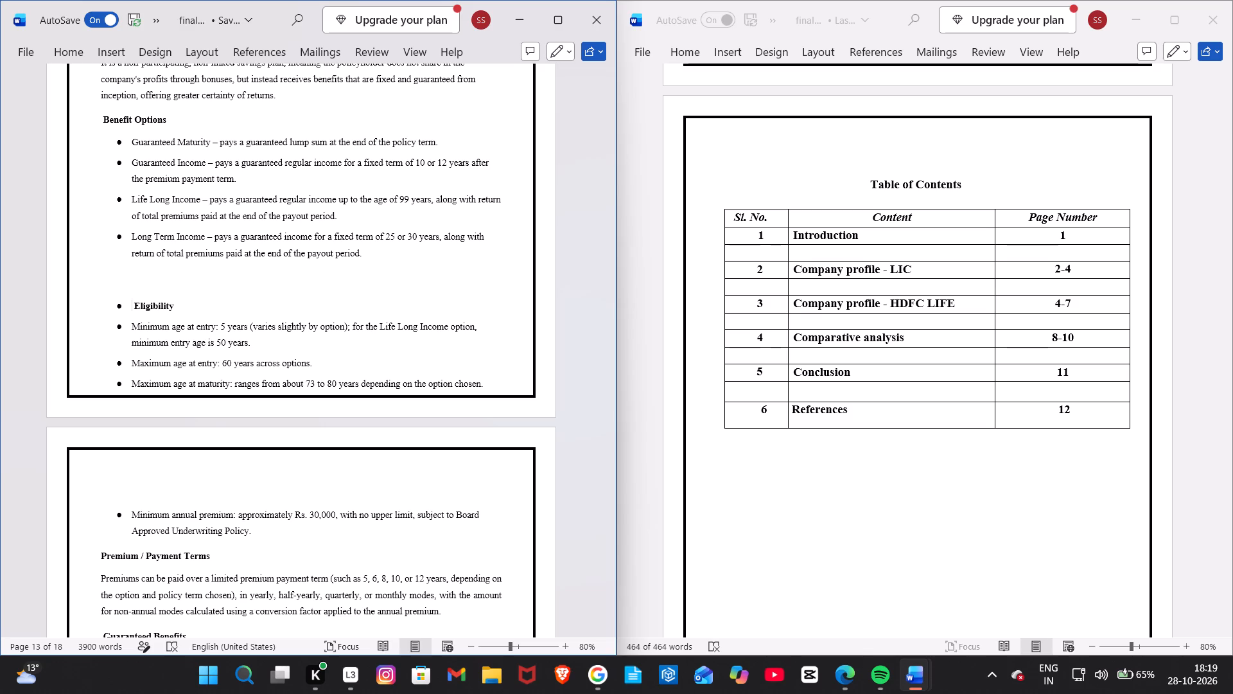
# Delete the blank line between the Position in the Insurance Sector paragraph and the HDFC Life Sanchay Plus heading.
pyautogui.scroll(-3, 697, 352)
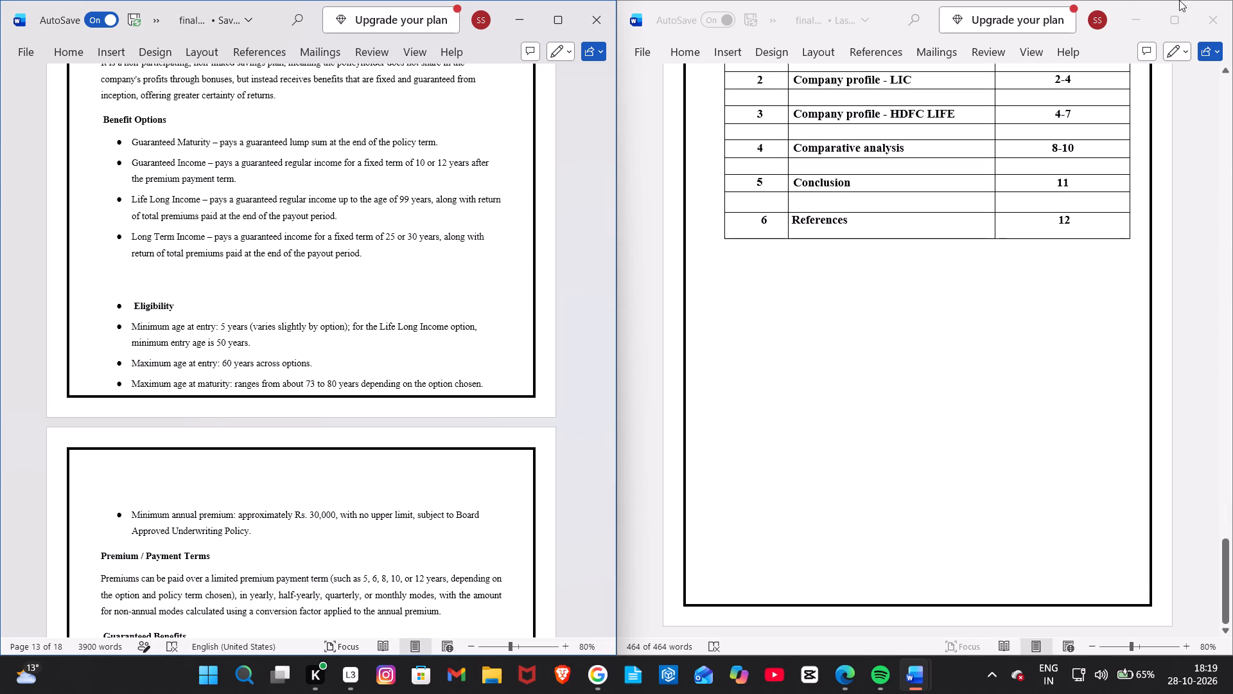
pyautogui.scroll(4, 402, 251)
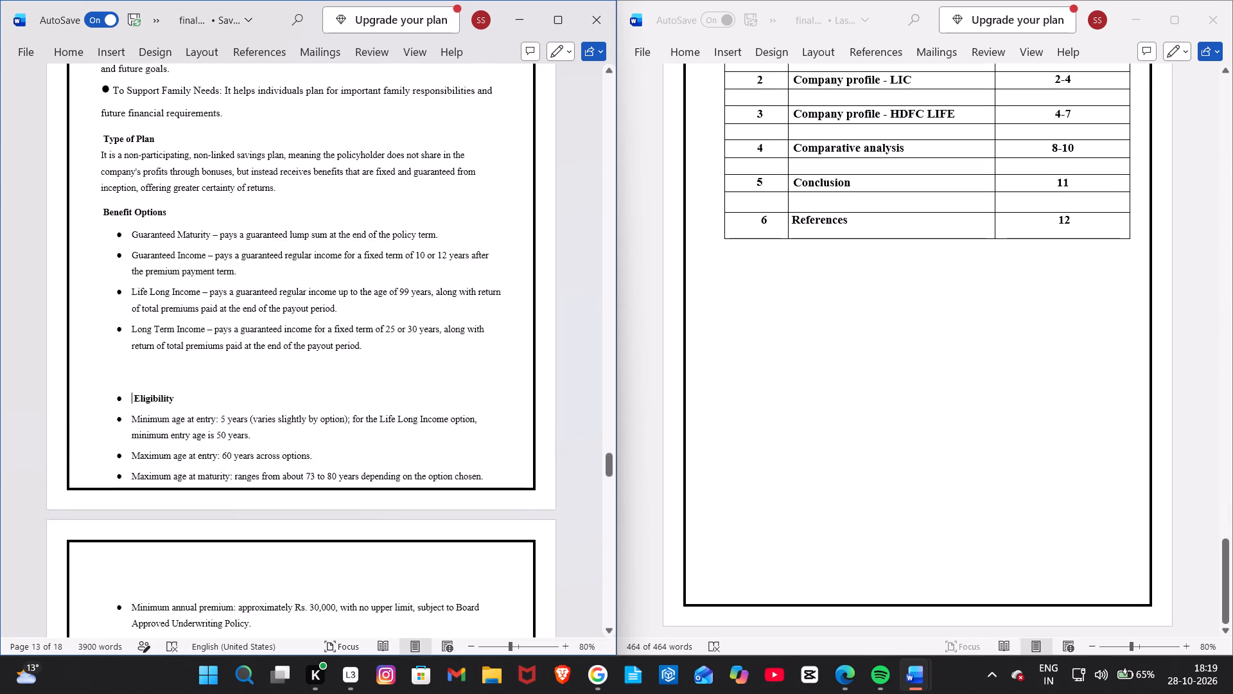
pyautogui.scroll(10, 402, 251)
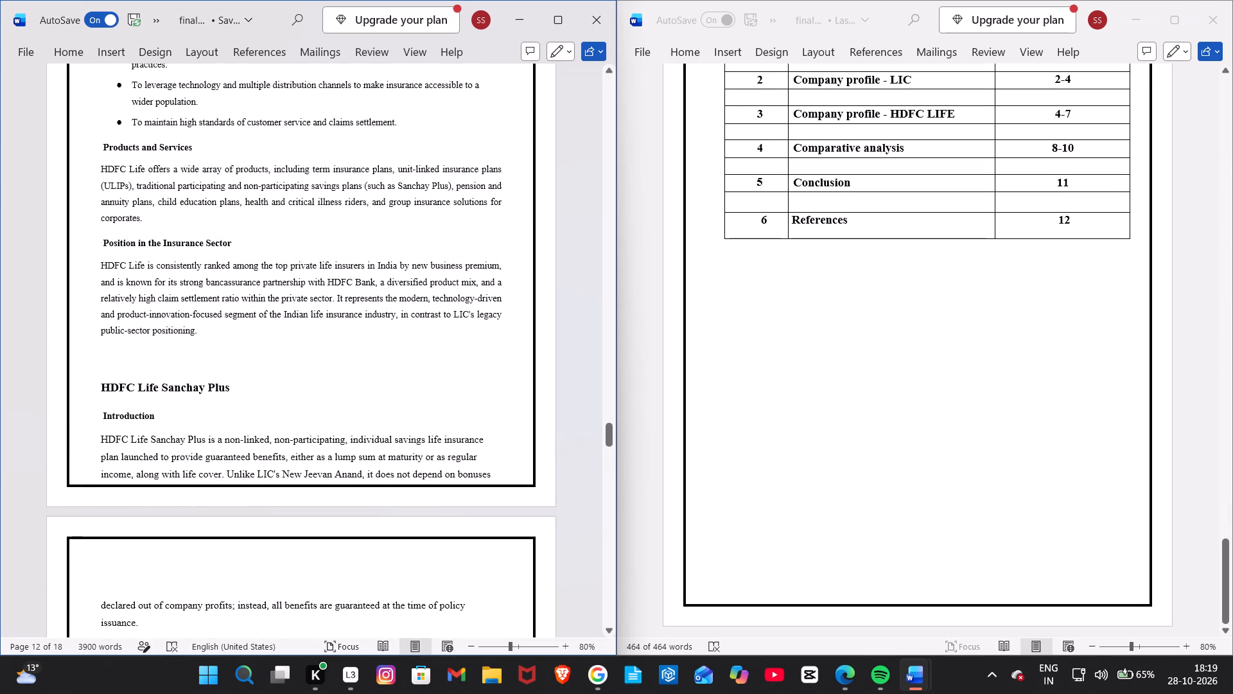
pyautogui.click(158, 350)
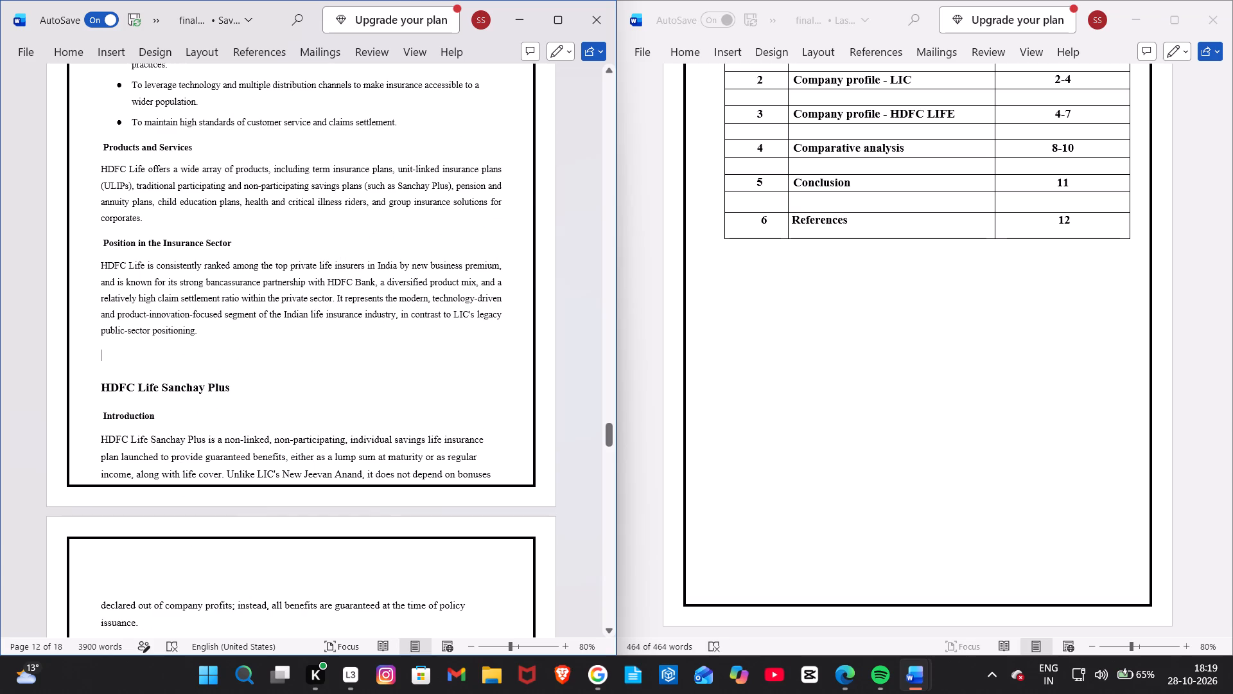
pyautogui.press('BackSpace')
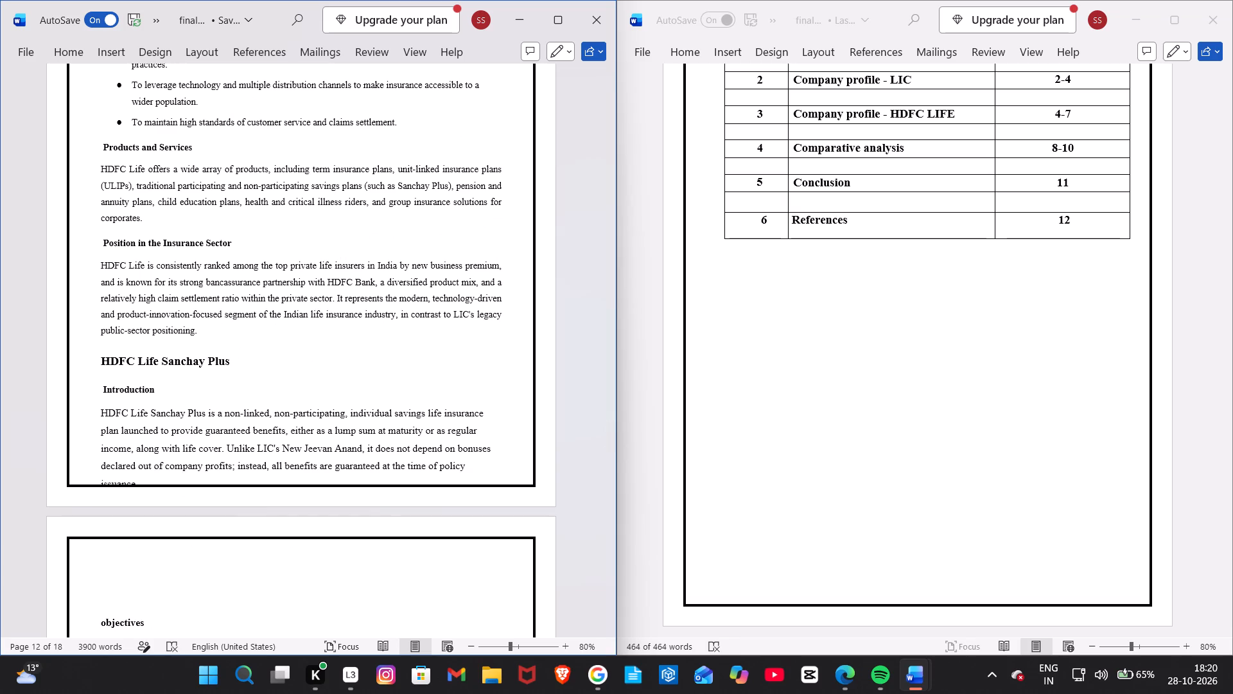
# Delete the blank lines above the HDFC Life History heading so it follows the Establishment paragraph on the same page.
pyautogui.scroll(-2, 130, 435)
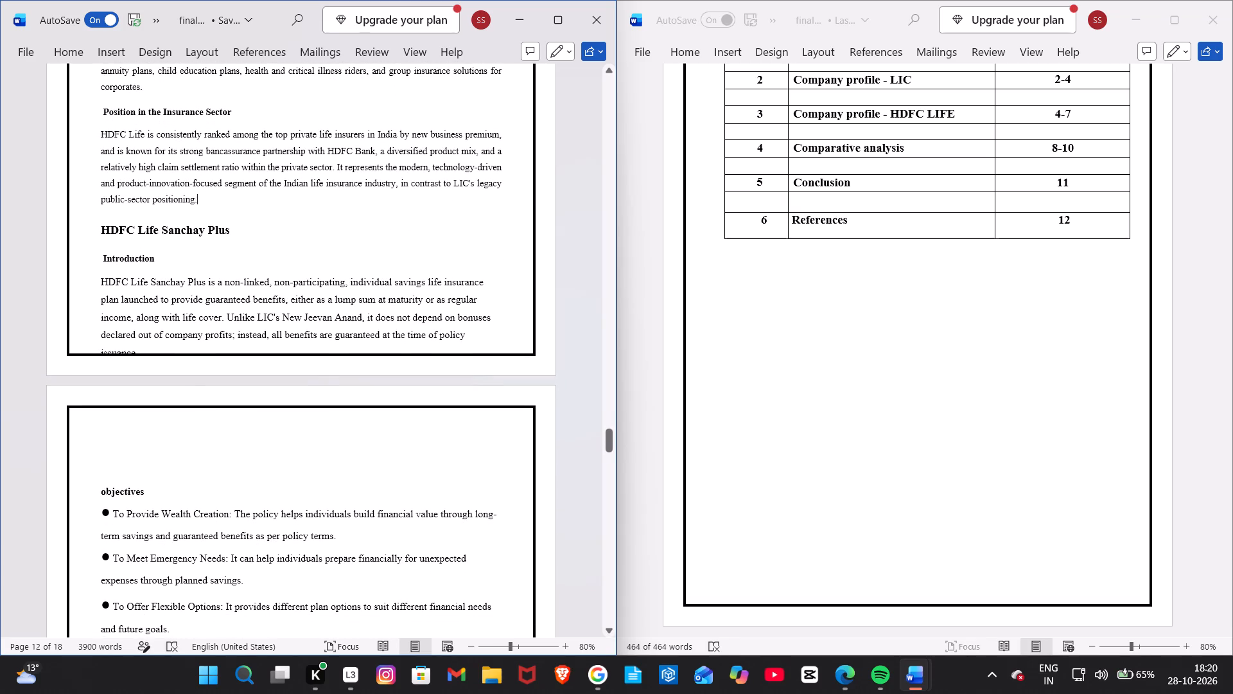
pyautogui.click(103, 466)
pyautogui.scroll(5, 88, 261)
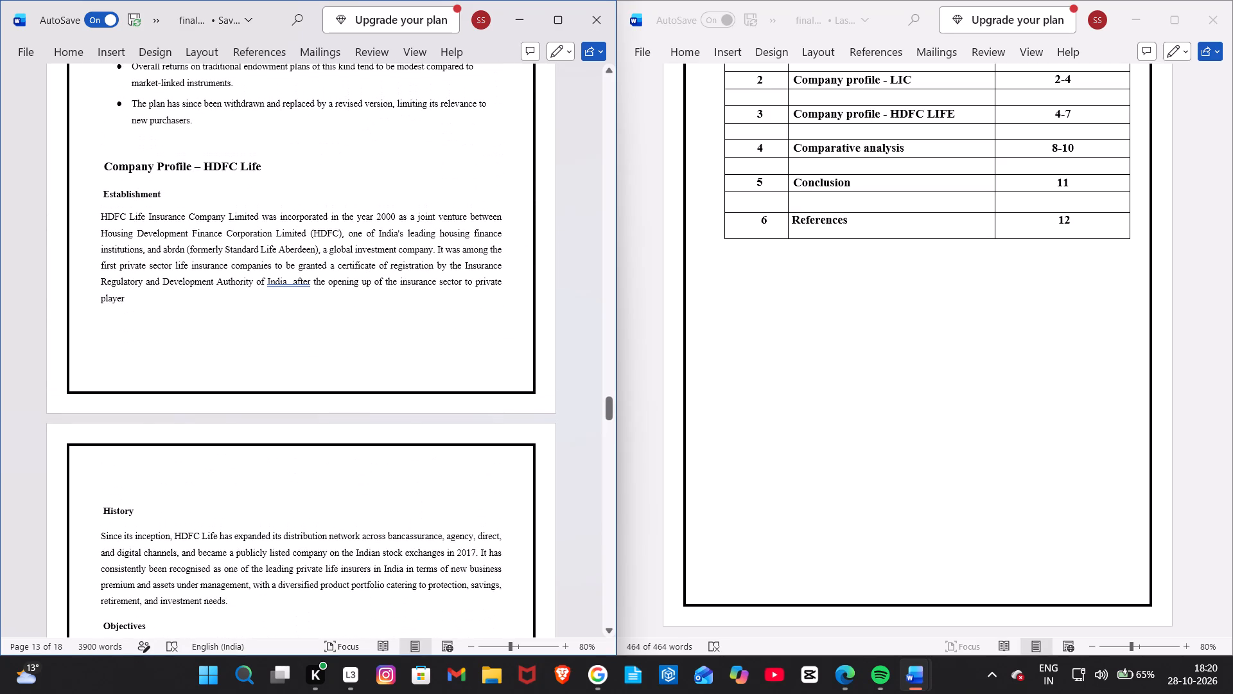
pyautogui.scroll(1, 88, 261)
pyautogui.scroll(-1, 216, 369)
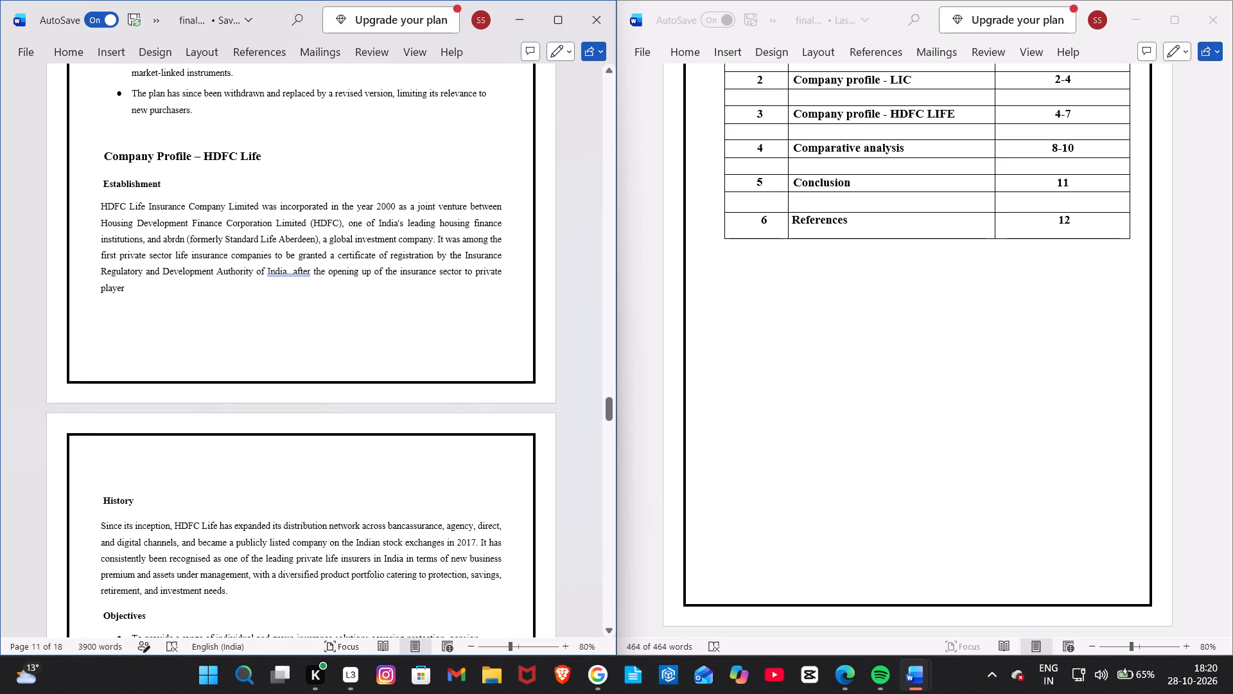
pyautogui.click(96, 490)
pyautogui.press('BackSpace')
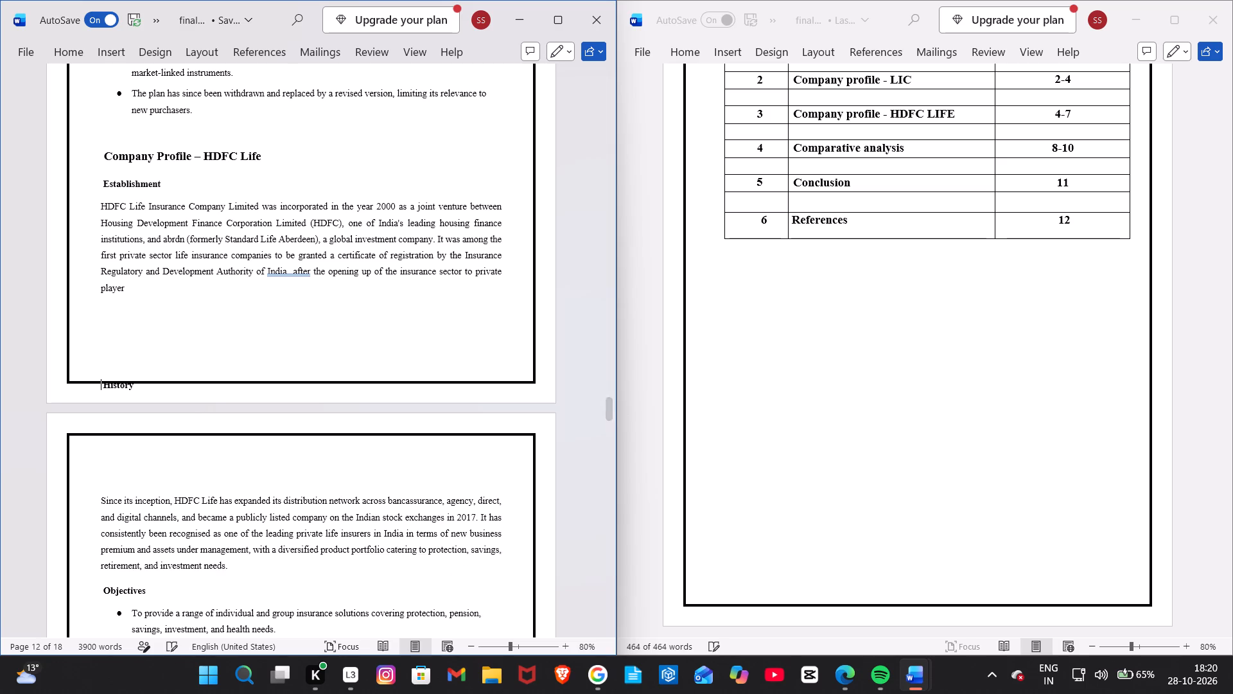
pyautogui.press('BackSpace')
pyautogui.press('BackSpace')
pyautogui.press('BackSpace')
pyautogui.press('BackSpace')
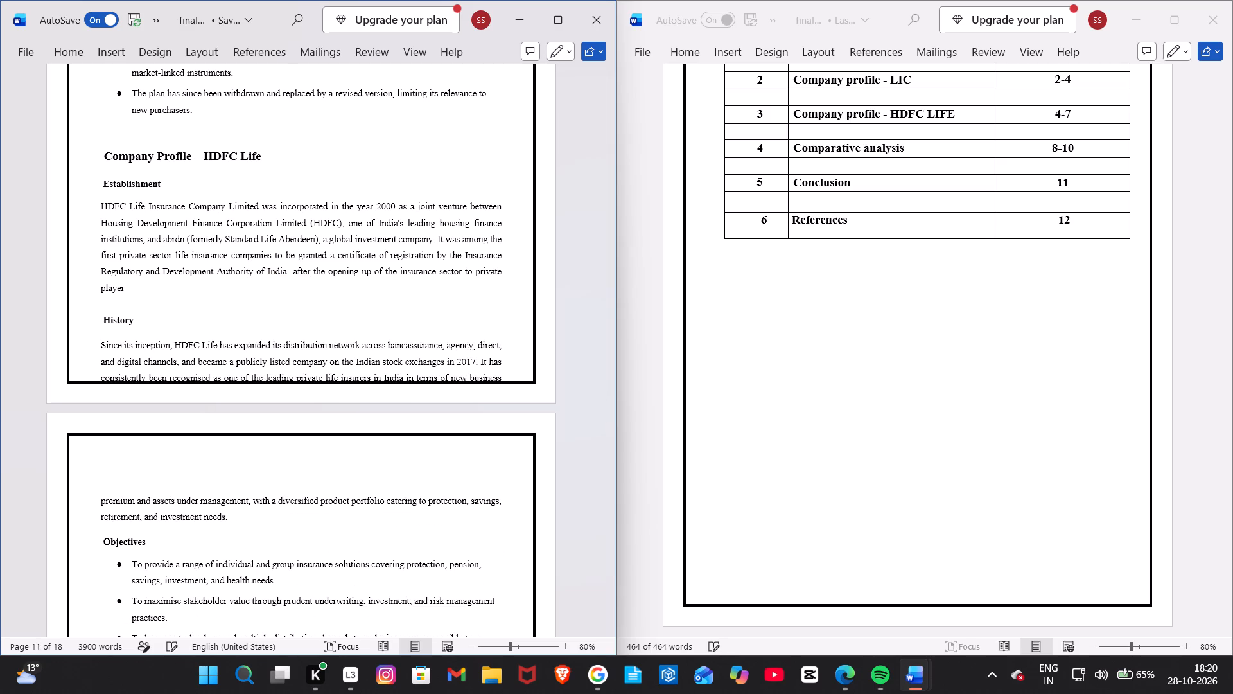
# Apply the Normal page margins preset, 2.54 cm on all sides, to the report.
pyautogui.click(62, 51)
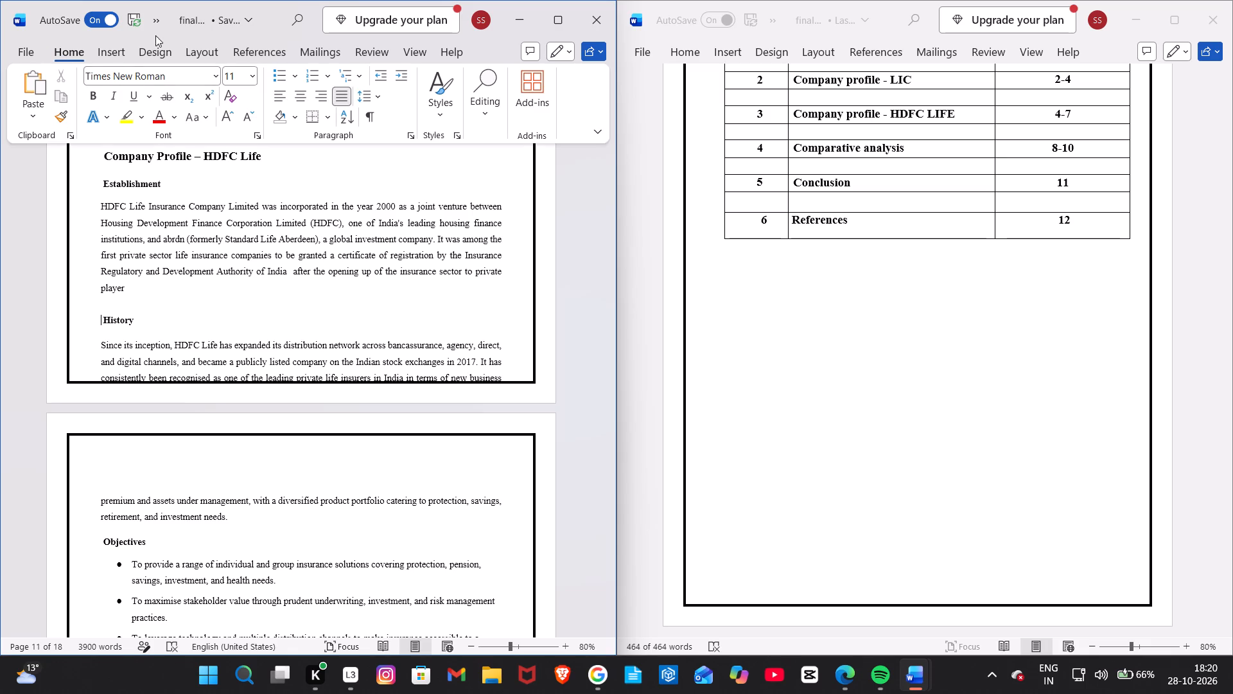
pyautogui.click(193, 55)
pyautogui.click(39, 96)
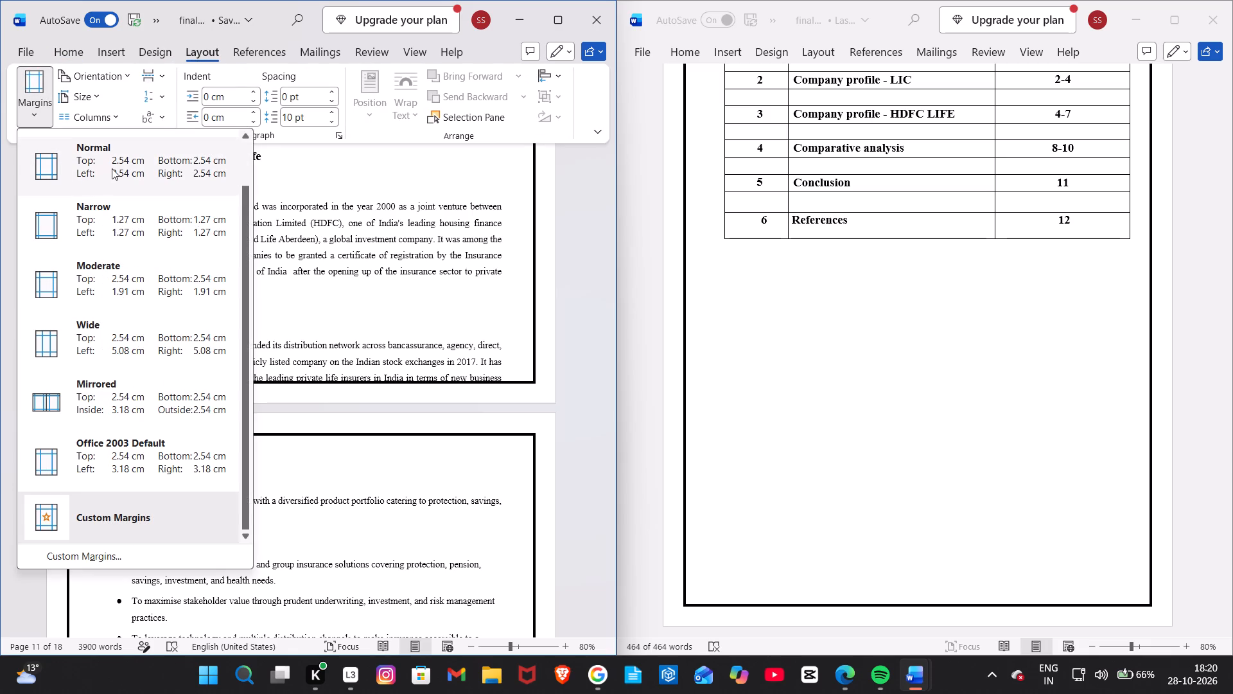
pyautogui.click(112, 168)
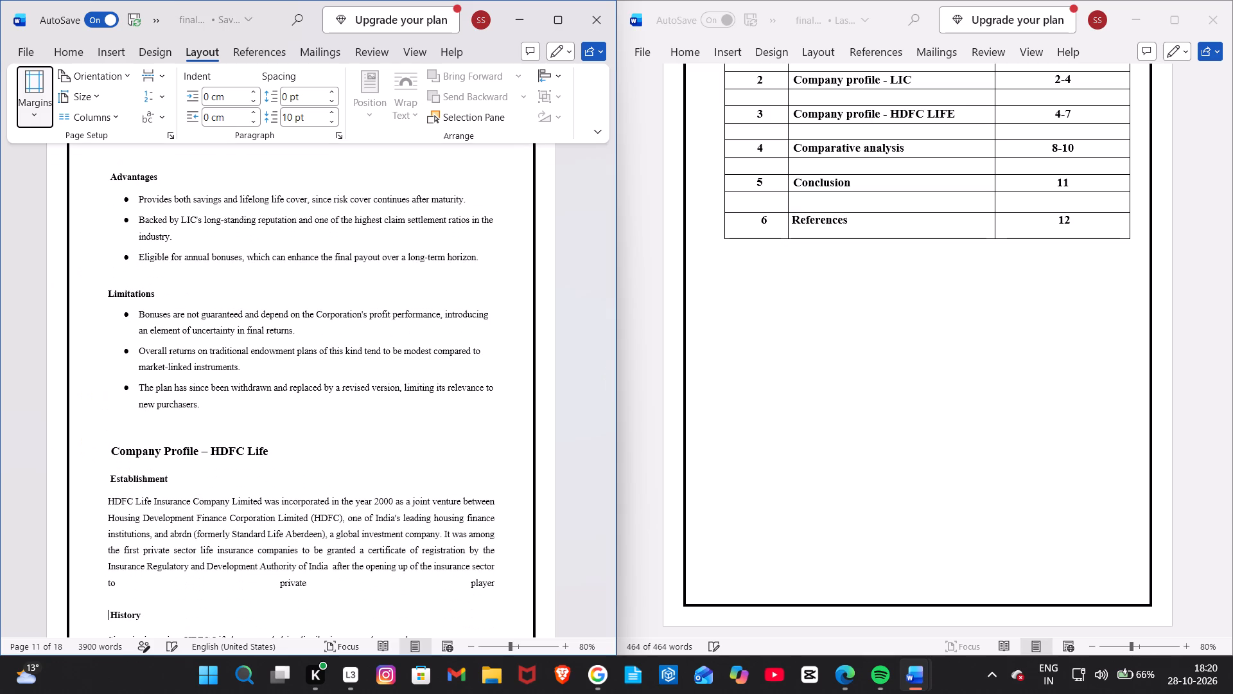
# Examine the report's layout from the LIC plan sections back to the title page, with the report's window maximized.
pyautogui.scroll(3, 306, 378)
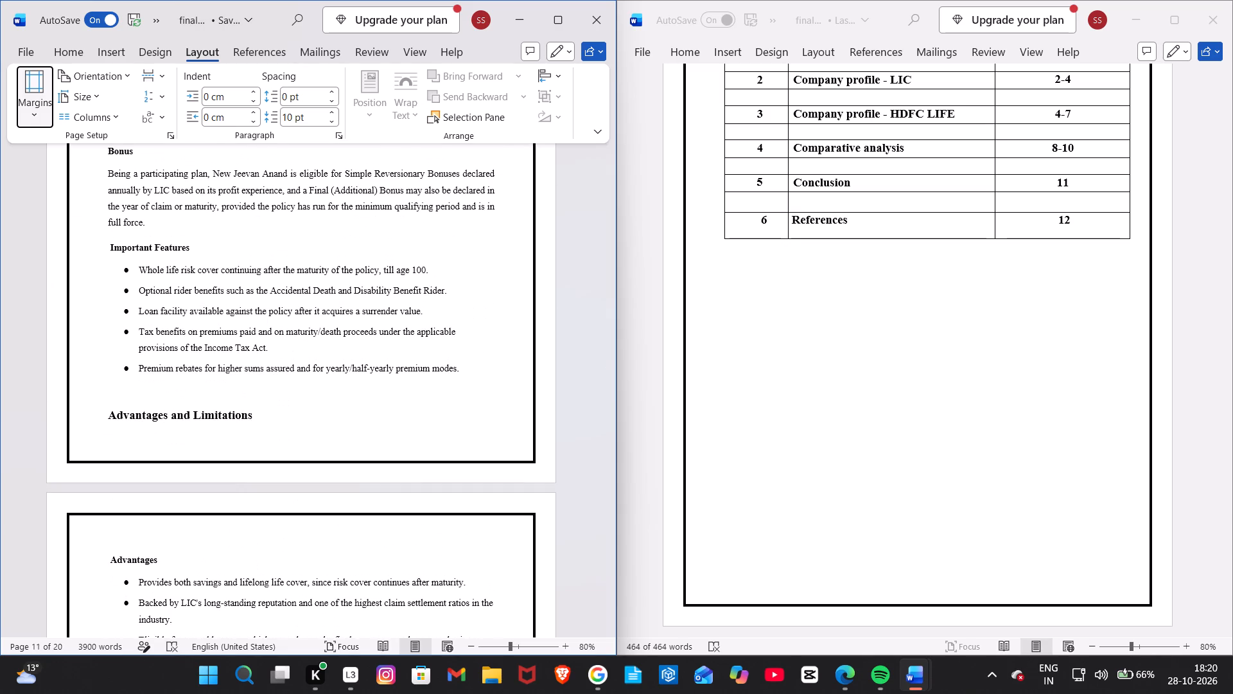
pyautogui.scroll(7, 351, 309)
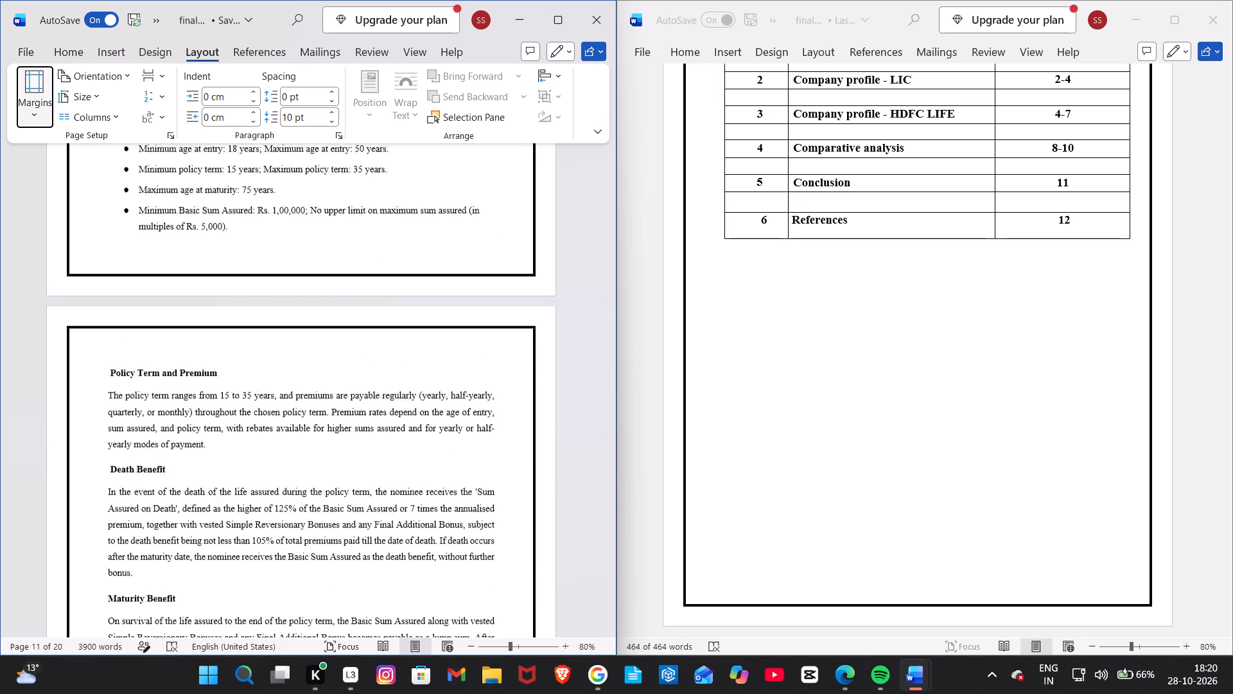
pyautogui.scroll(7, 351, 309)
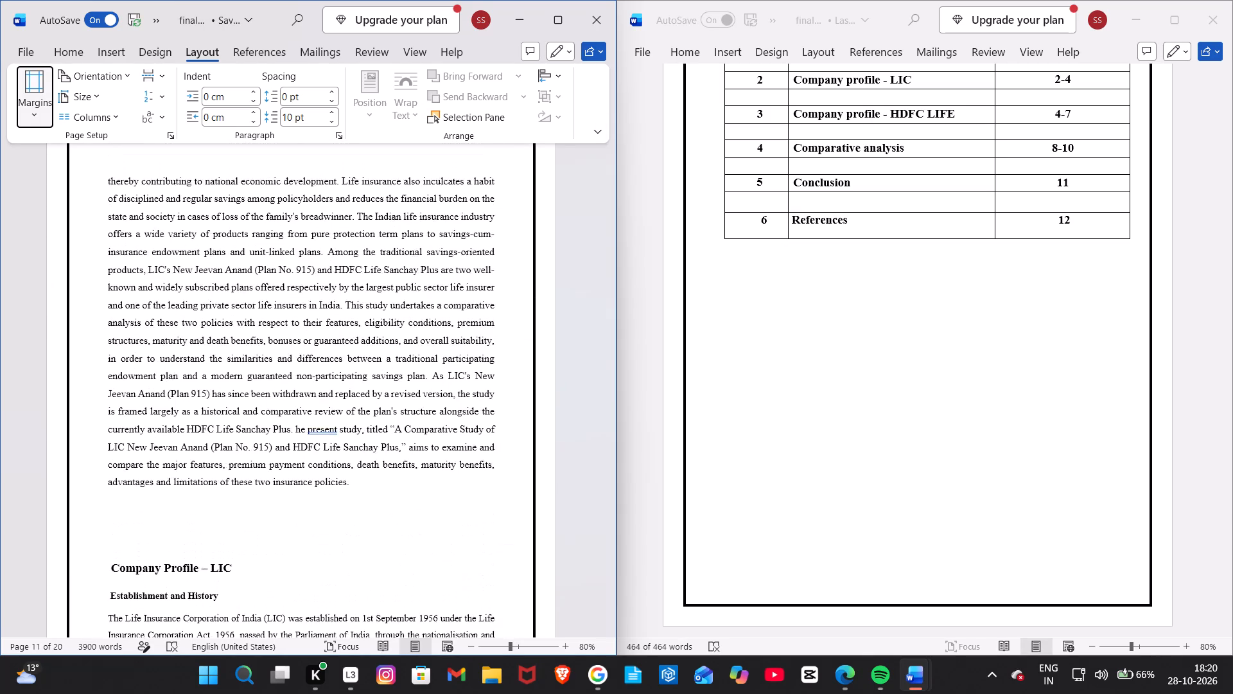
pyautogui.scroll(5, 351, 309)
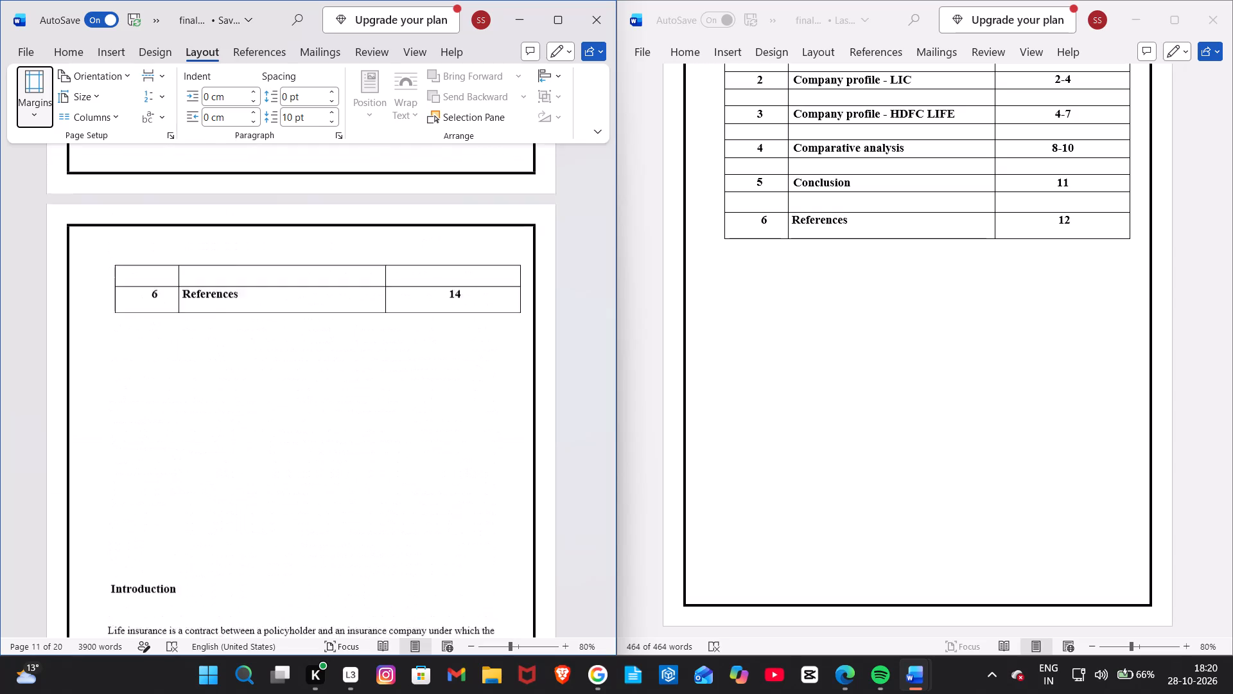
pyautogui.scroll(1, 351, 309)
pyautogui.scroll(-1, 54, 446)
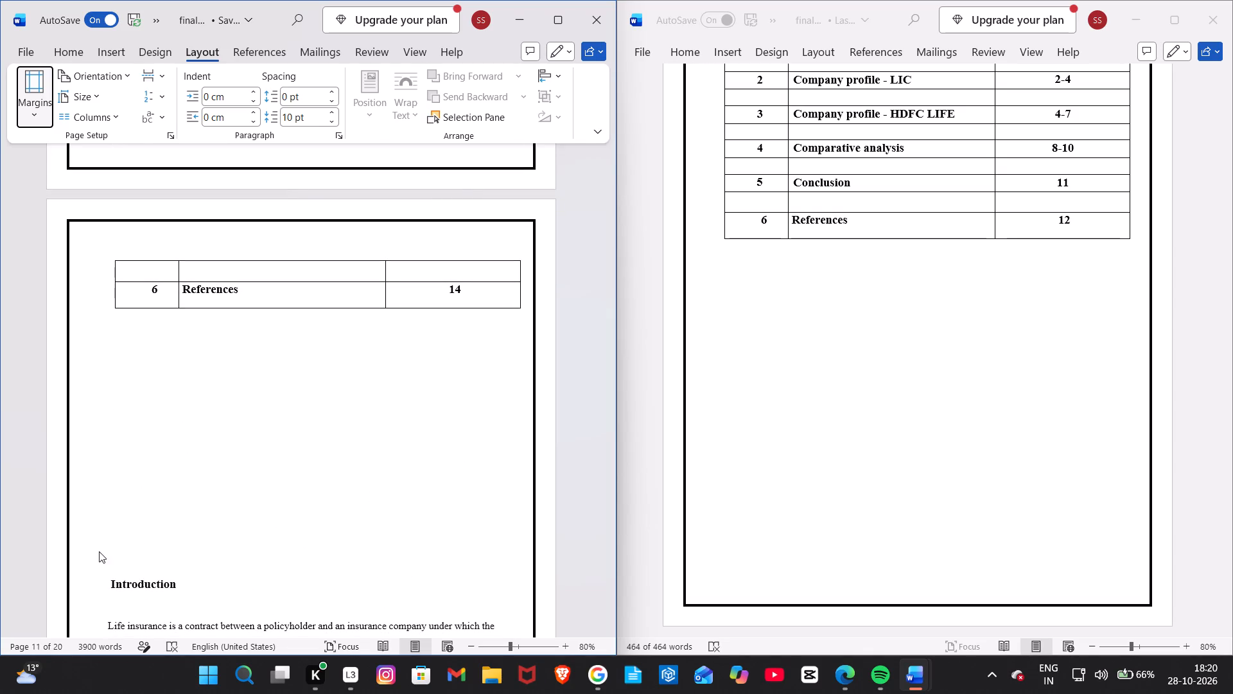
pyautogui.scroll(7, 232, 343)
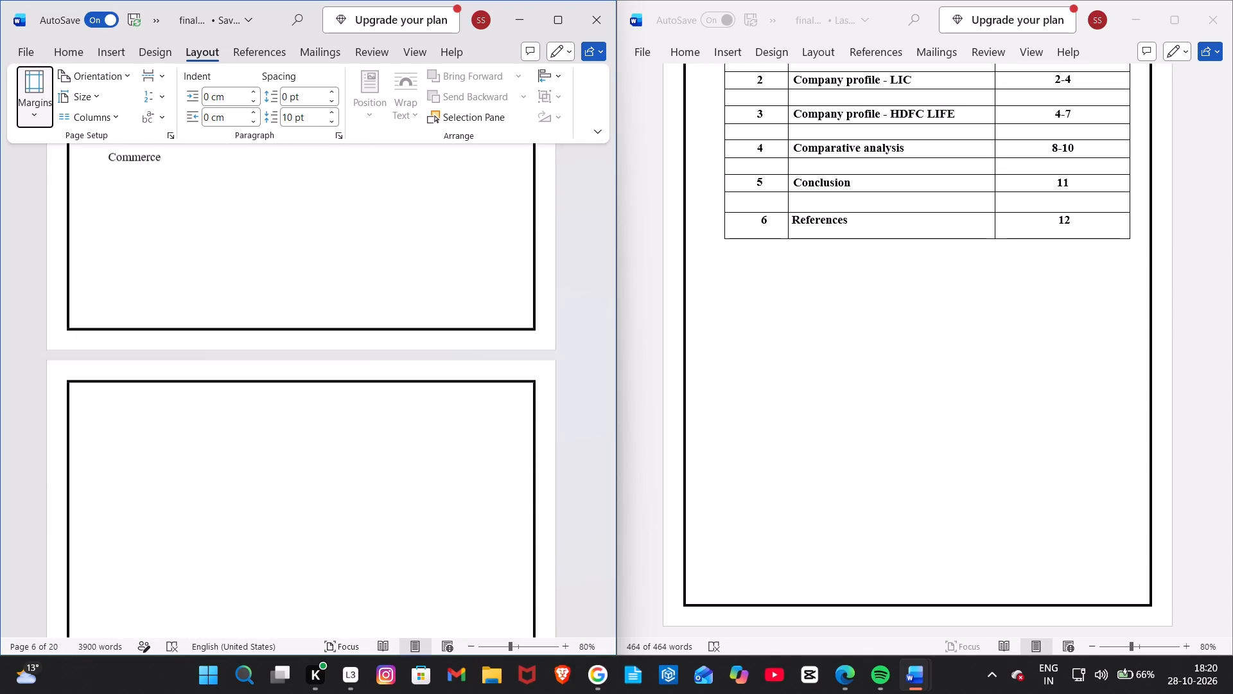
pyautogui.scroll(8, 232, 343)
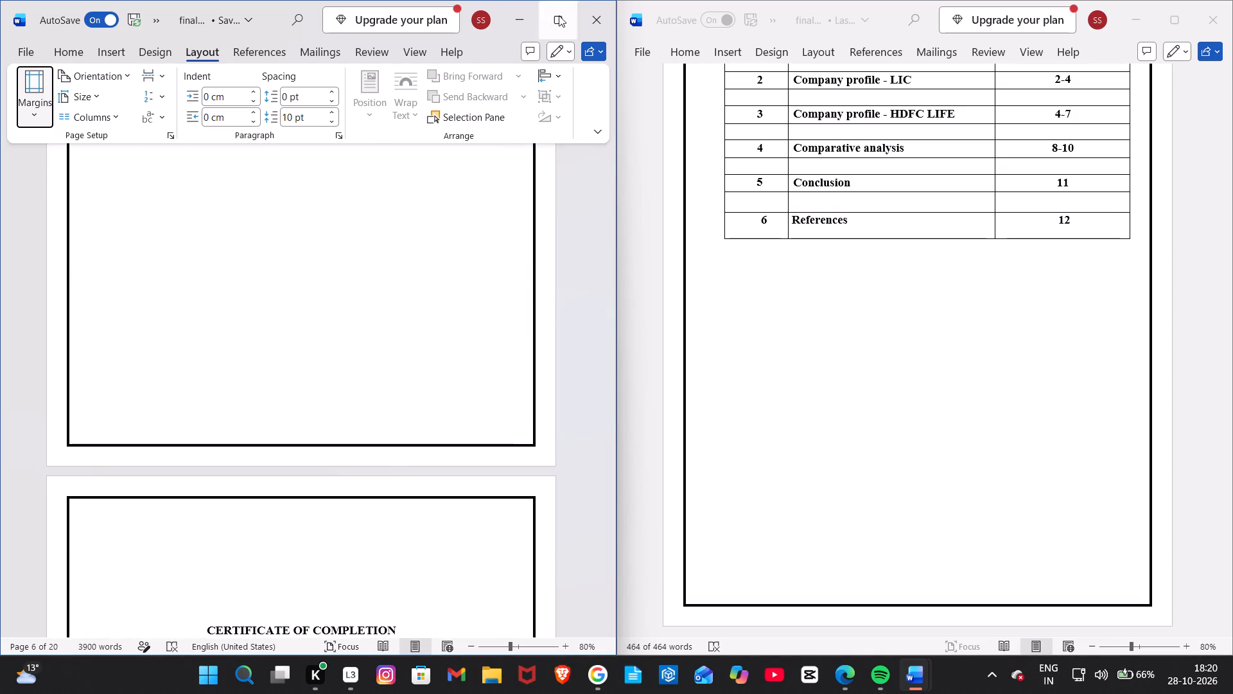
pyautogui.click(564, 18)
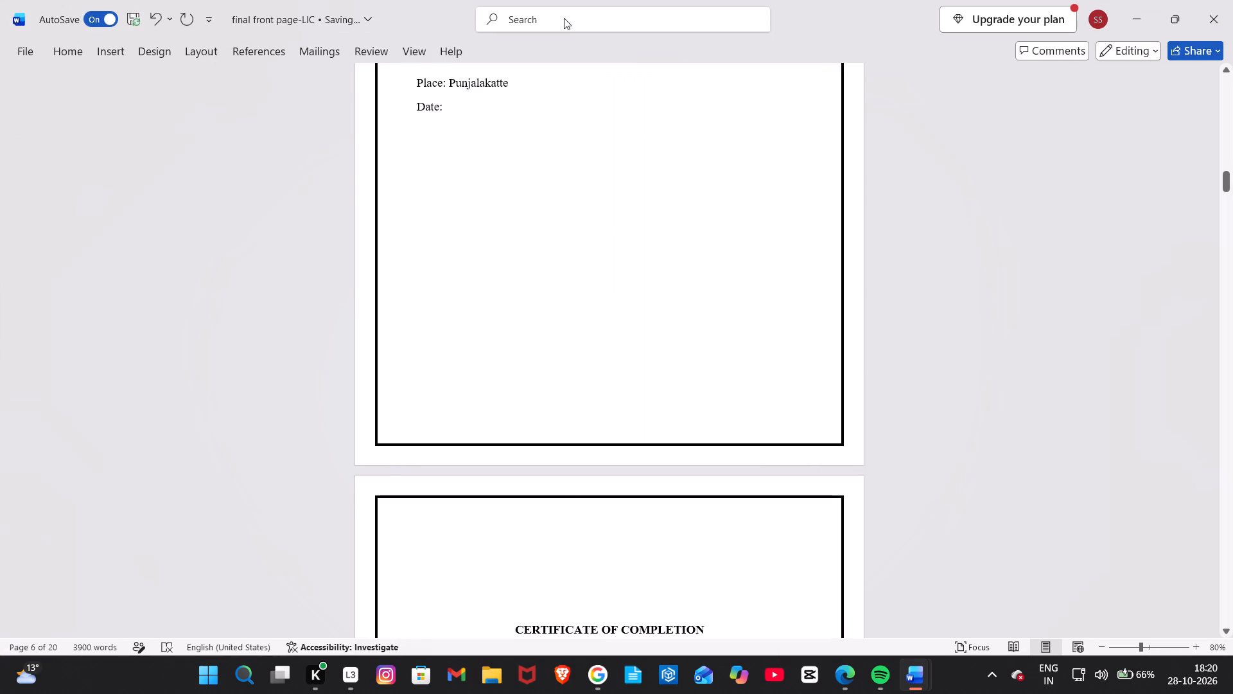
pyautogui.scroll(12, 690, 211)
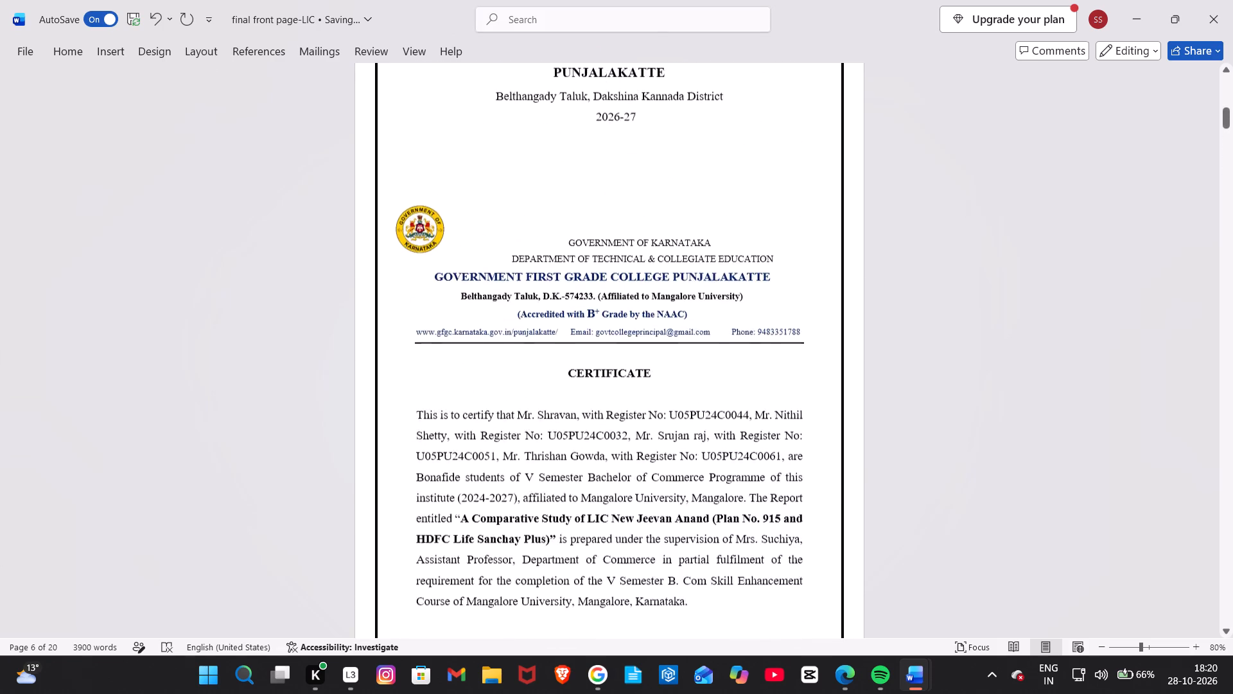
pyautogui.scroll(6, 690, 211)
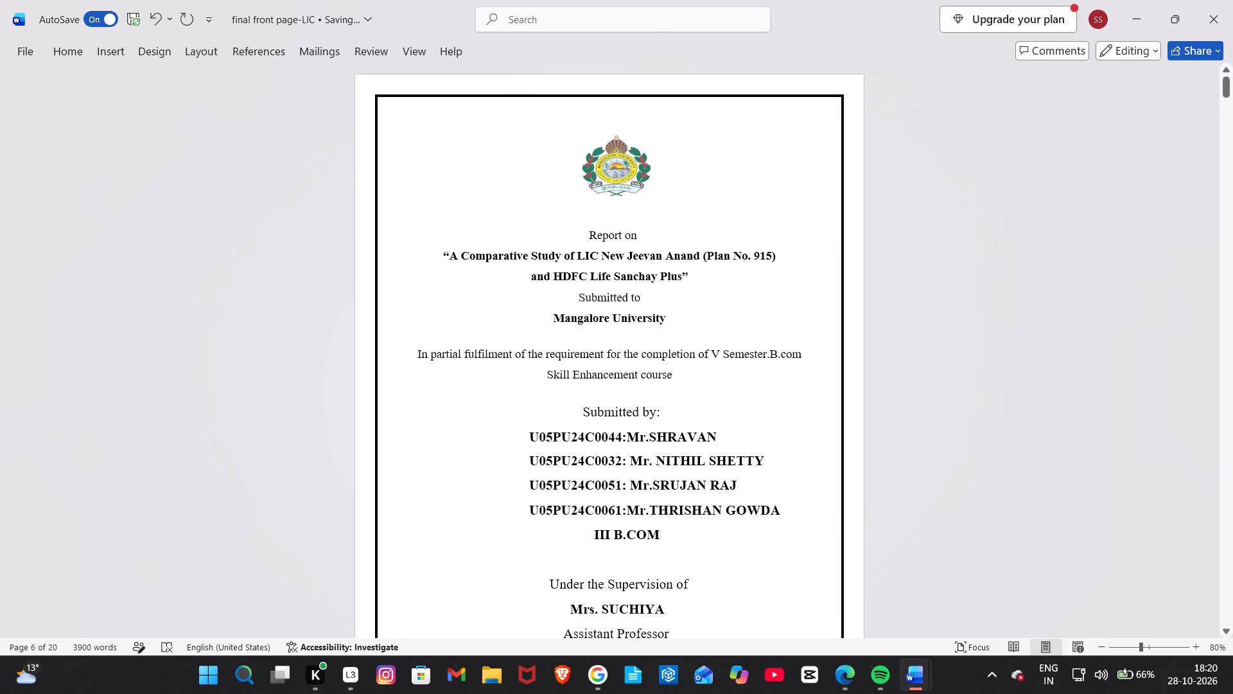
# Undo the Normal page margins change applied to the report.
pyautogui.scroll(-1, 563, 296)
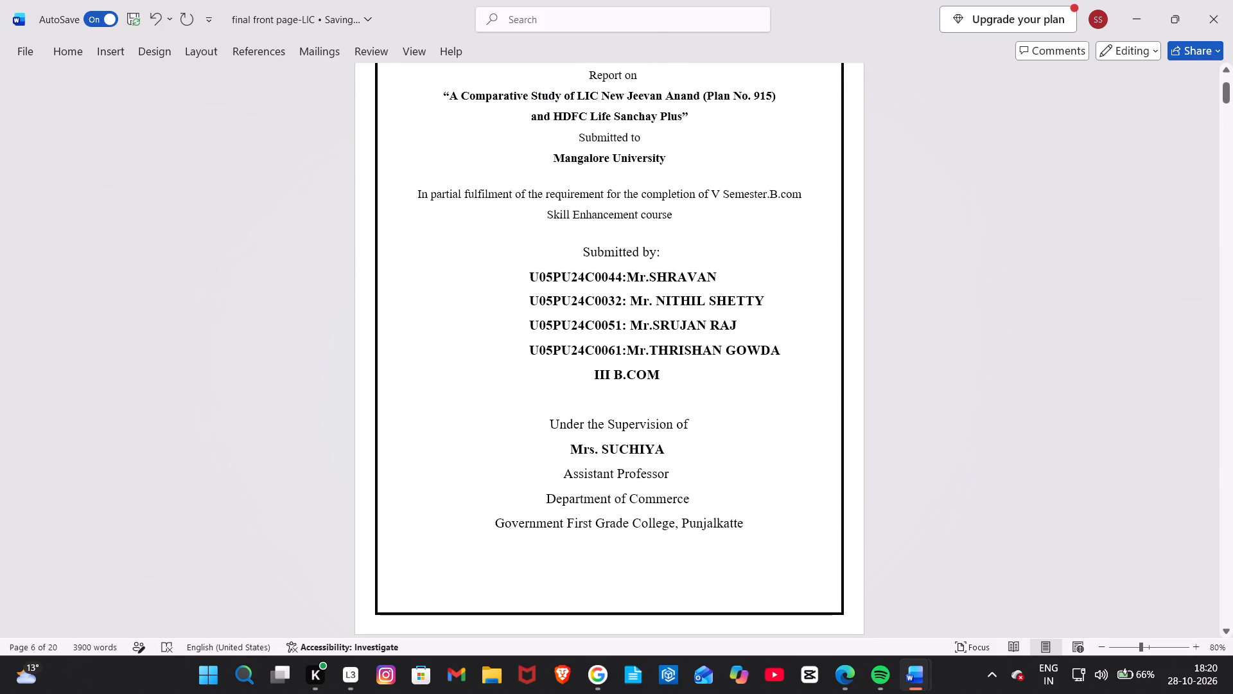
pyautogui.scroll(-2, 545, 375)
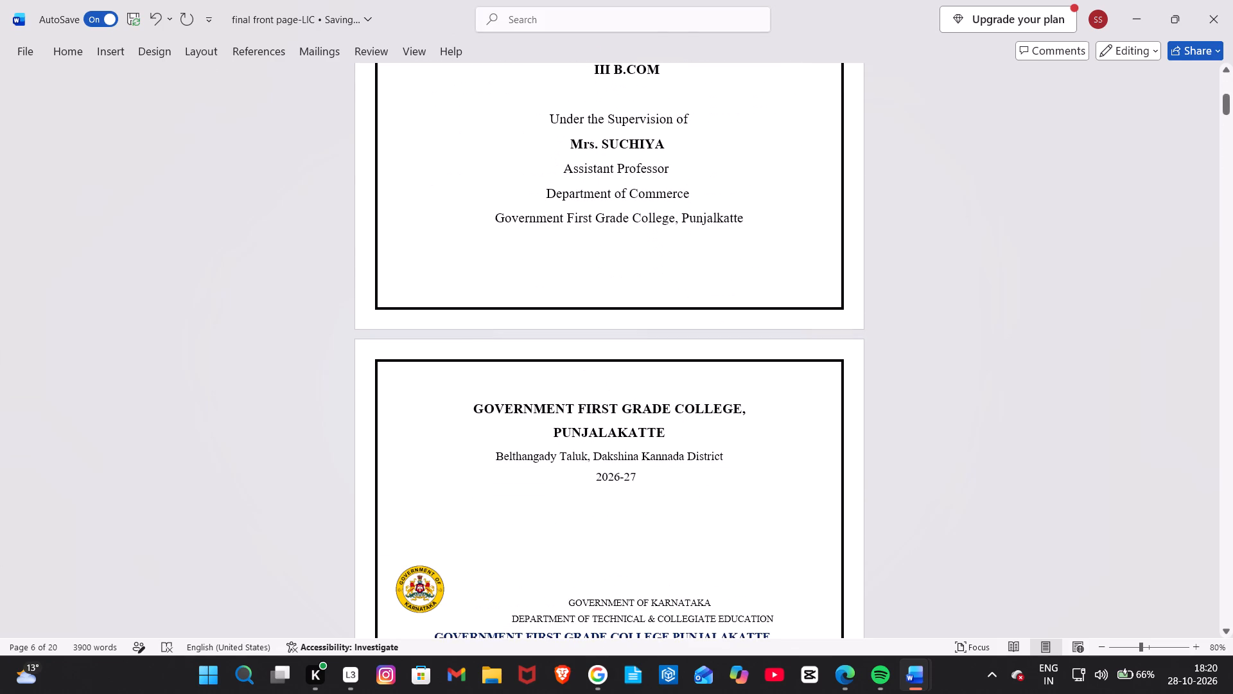
pyautogui.click(154, 19)
# Examine the report's layout with the earlier margins, from the HDFC Life profile back to the title page.
pyautogui.scroll(3, 604, 271)
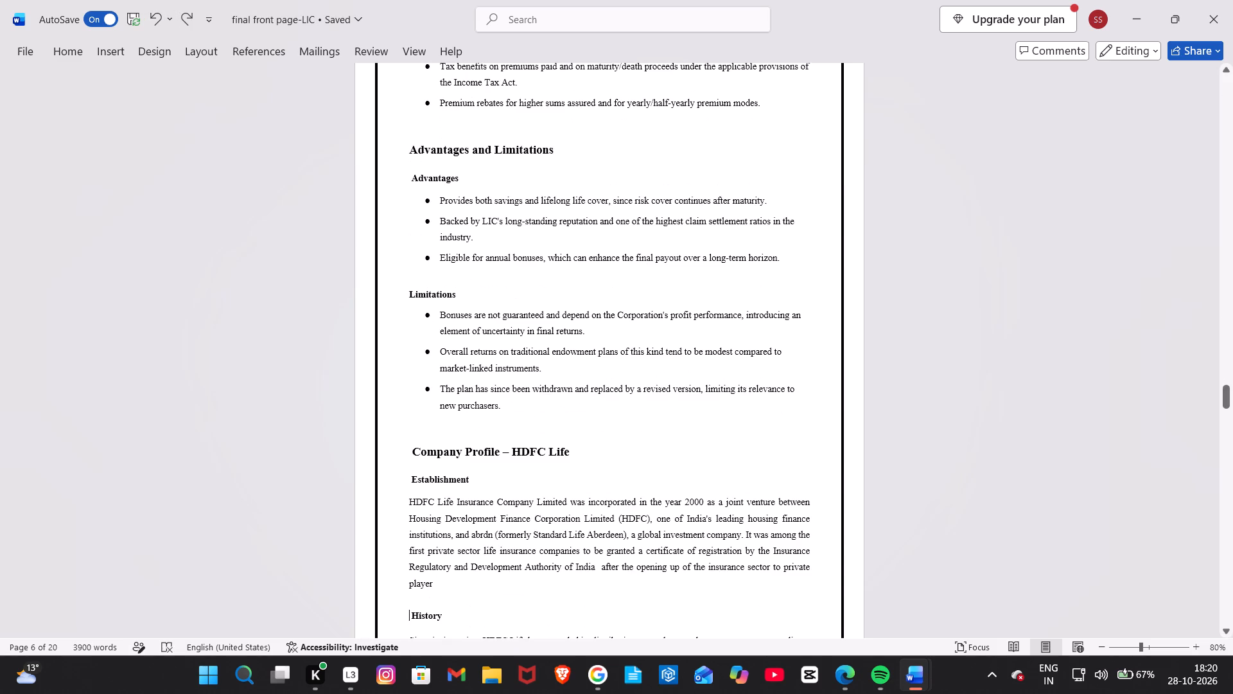
pyautogui.scroll(13, 604, 271)
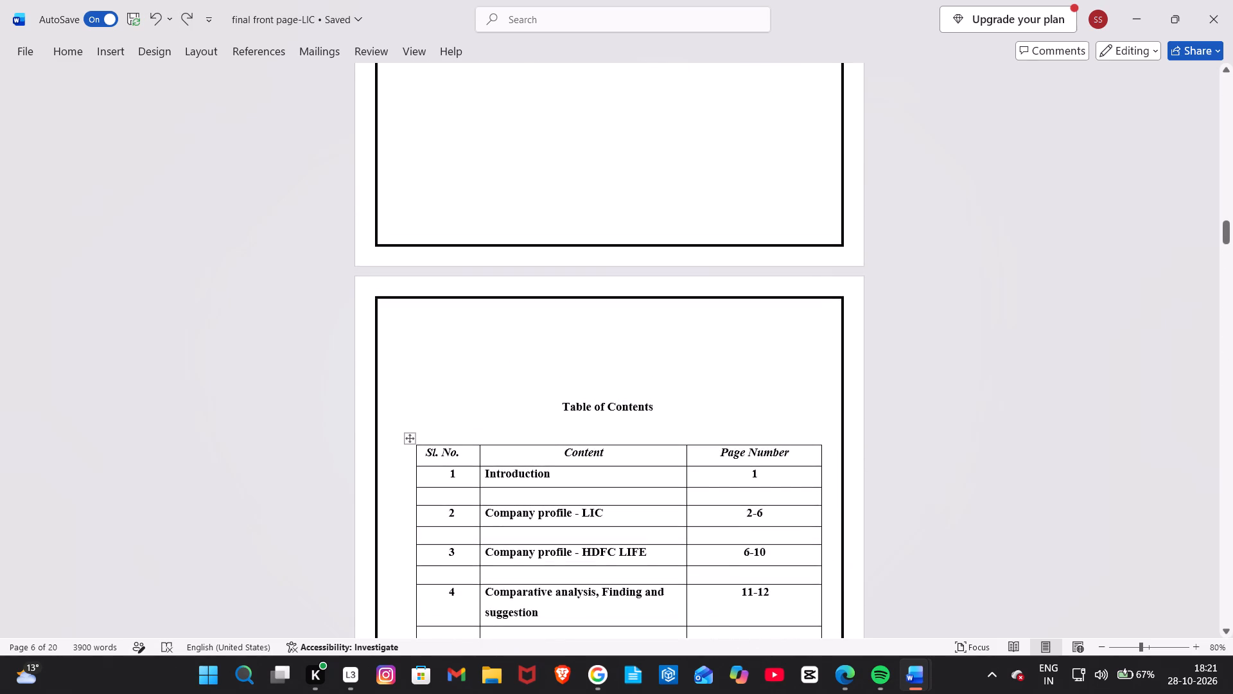
pyautogui.scroll(6, 604, 271)
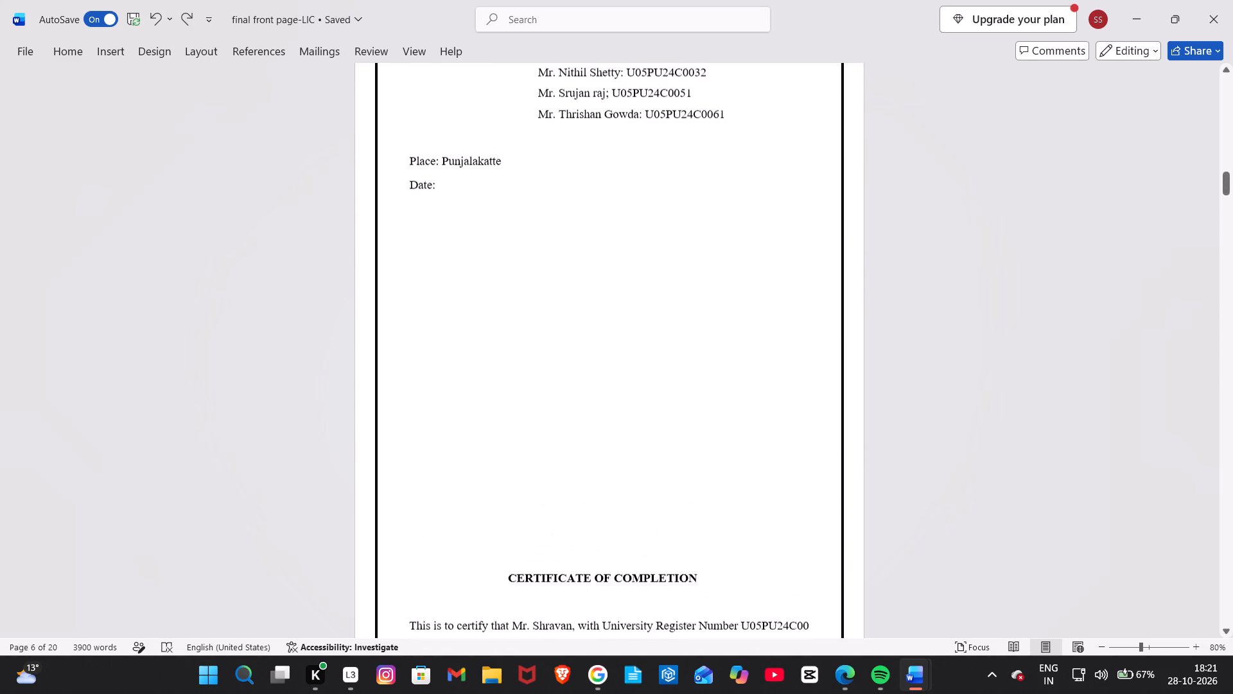
pyautogui.scroll(12, 604, 271)
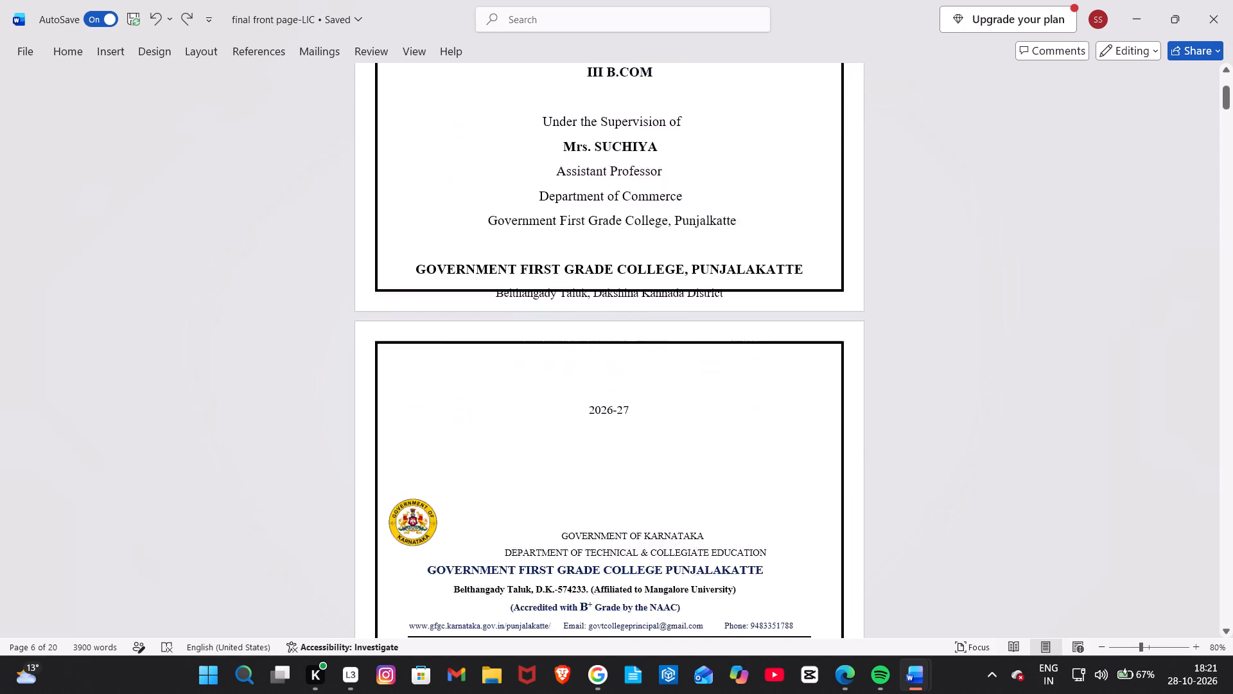
pyautogui.scroll(3, 604, 271)
pyautogui.scroll(-3, 647, 429)
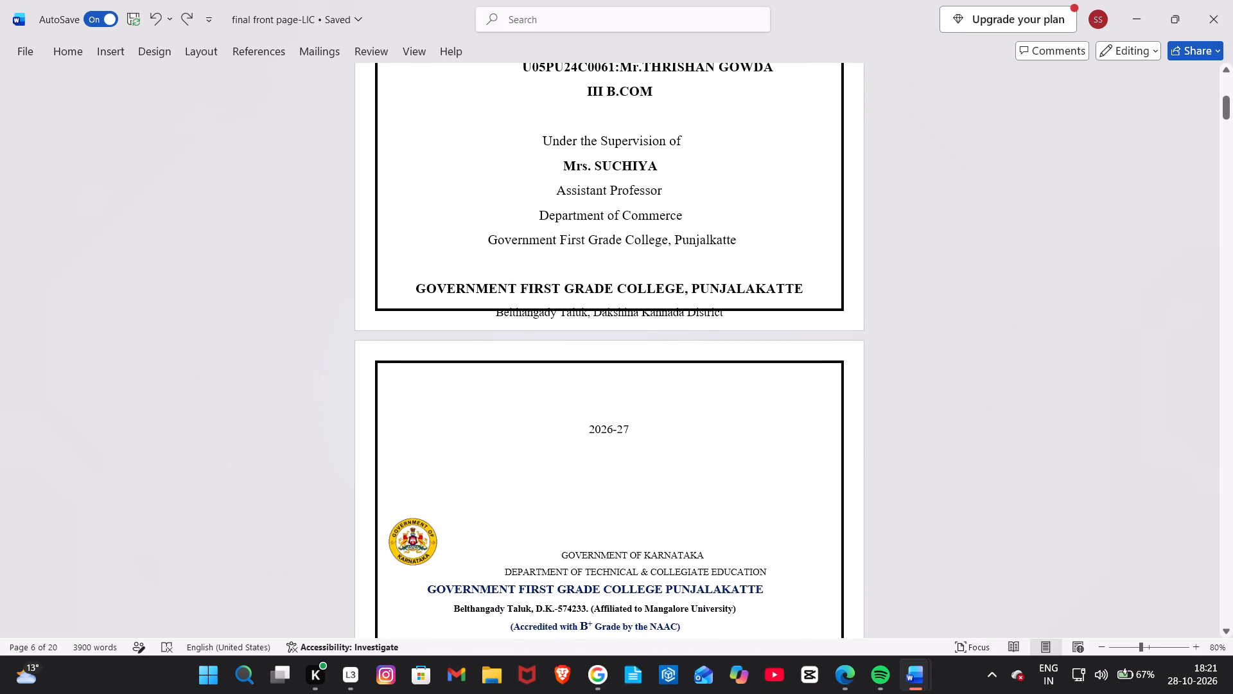
pyautogui.scroll(2, 437, 200)
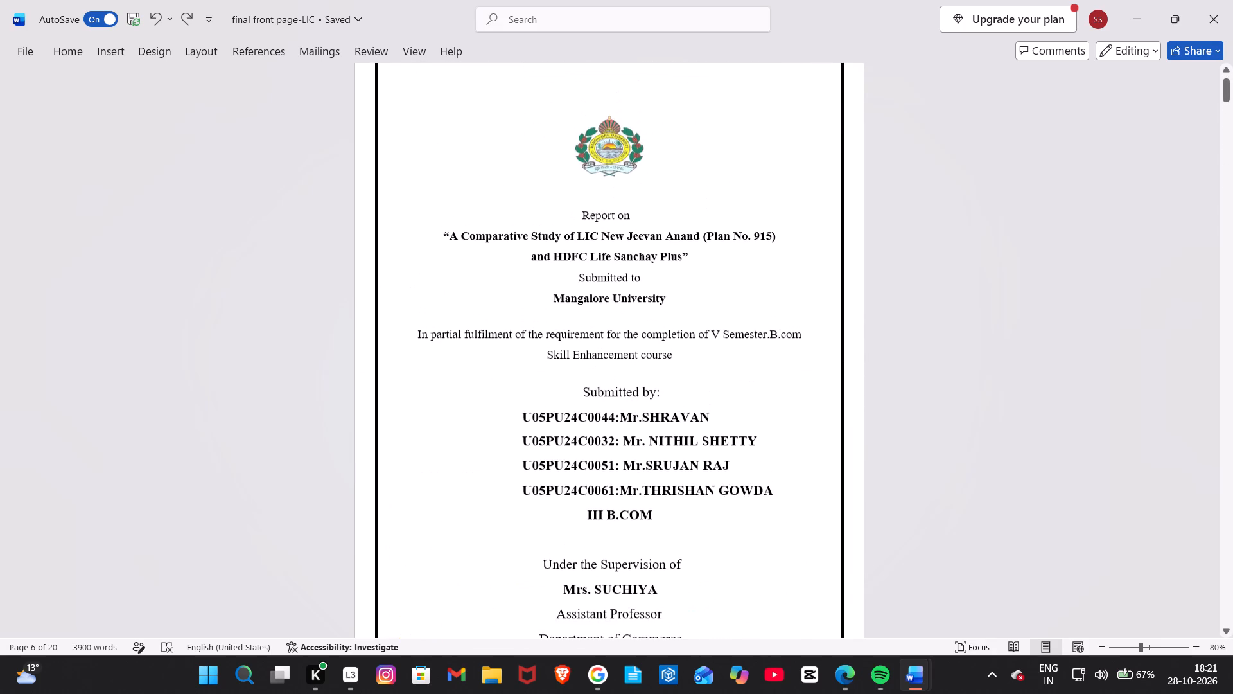
pyautogui.scroll(-1, 484, 369)
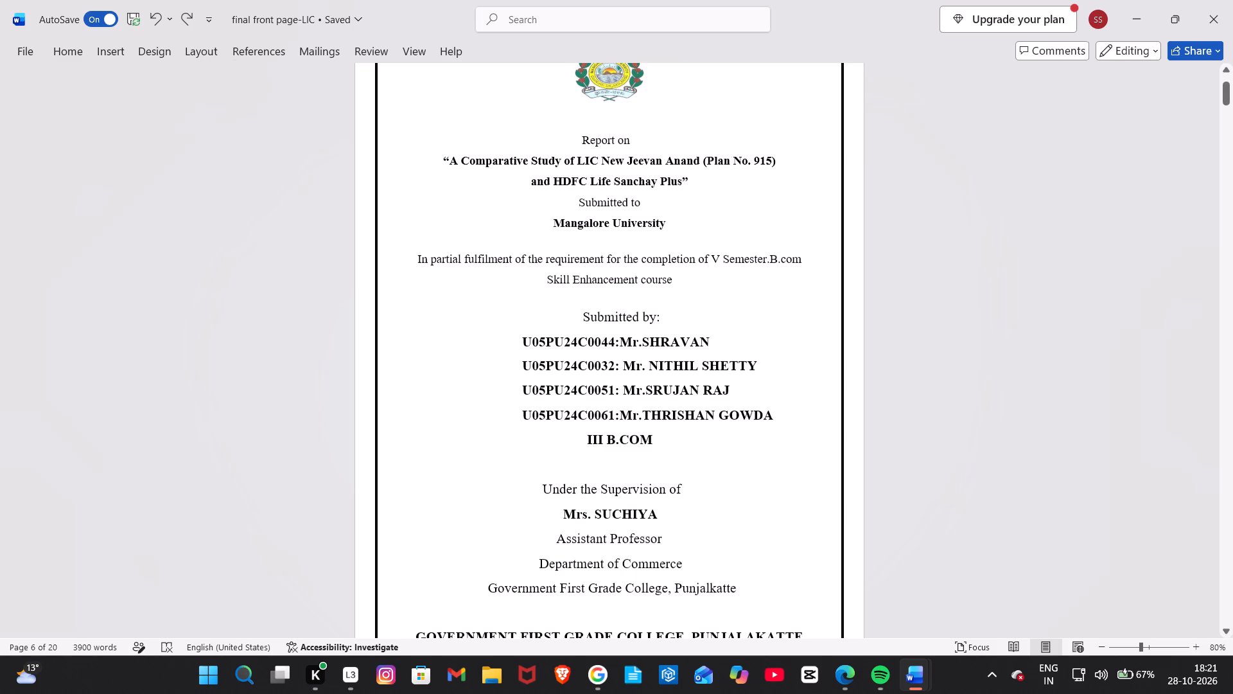
# Undo the blank-line deletions above the HDFC Life History heading and after the Position in the Insurance Sector paragraph.
pyautogui.click(150, 19)
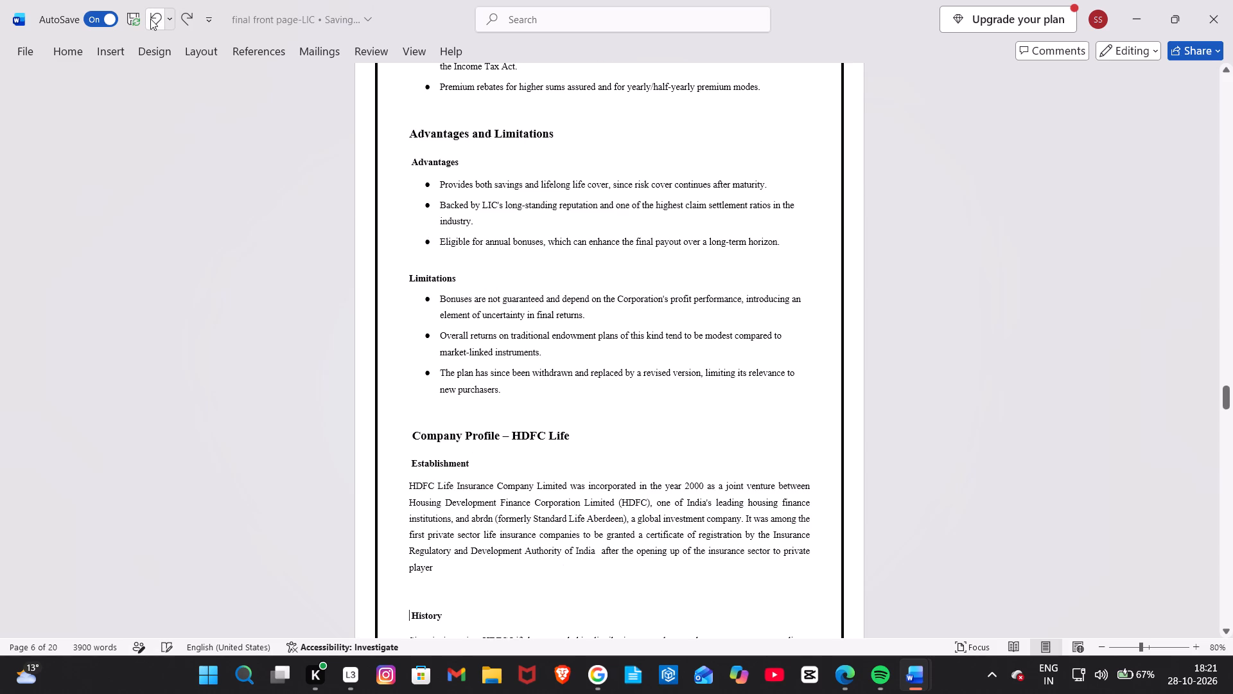
pyautogui.scroll(11, 556, 299)
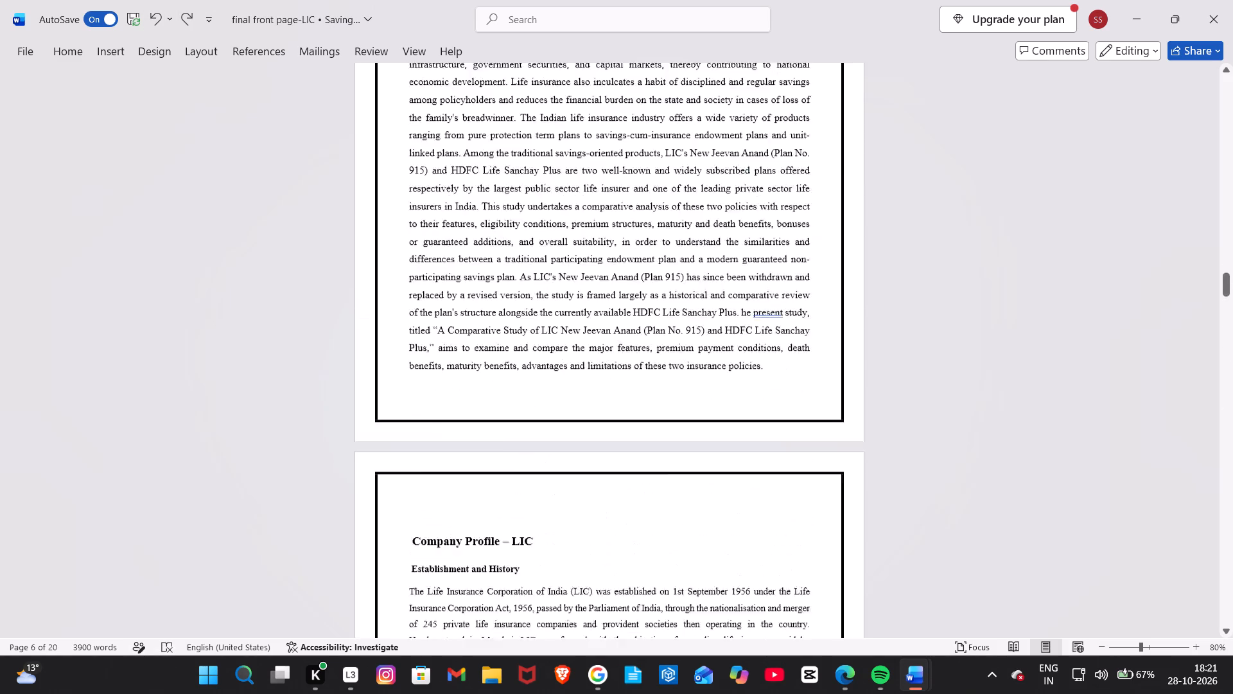
pyautogui.scroll(8, 556, 299)
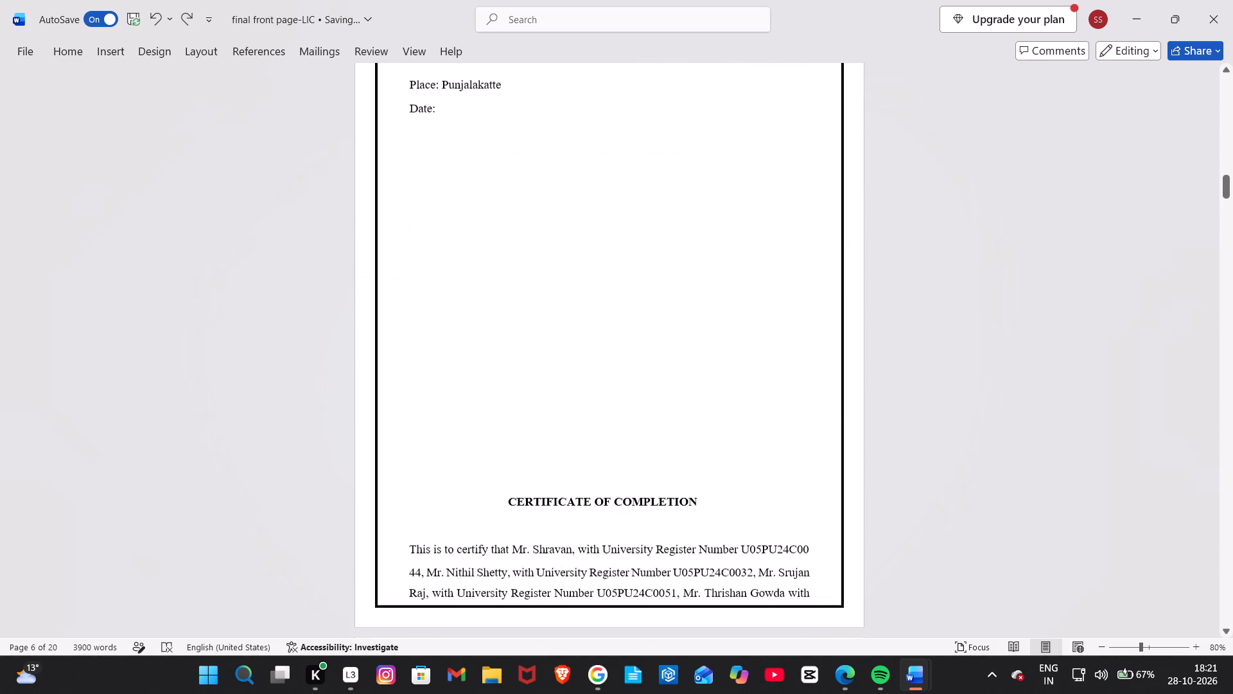
pyautogui.scroll(11, 556, 299)
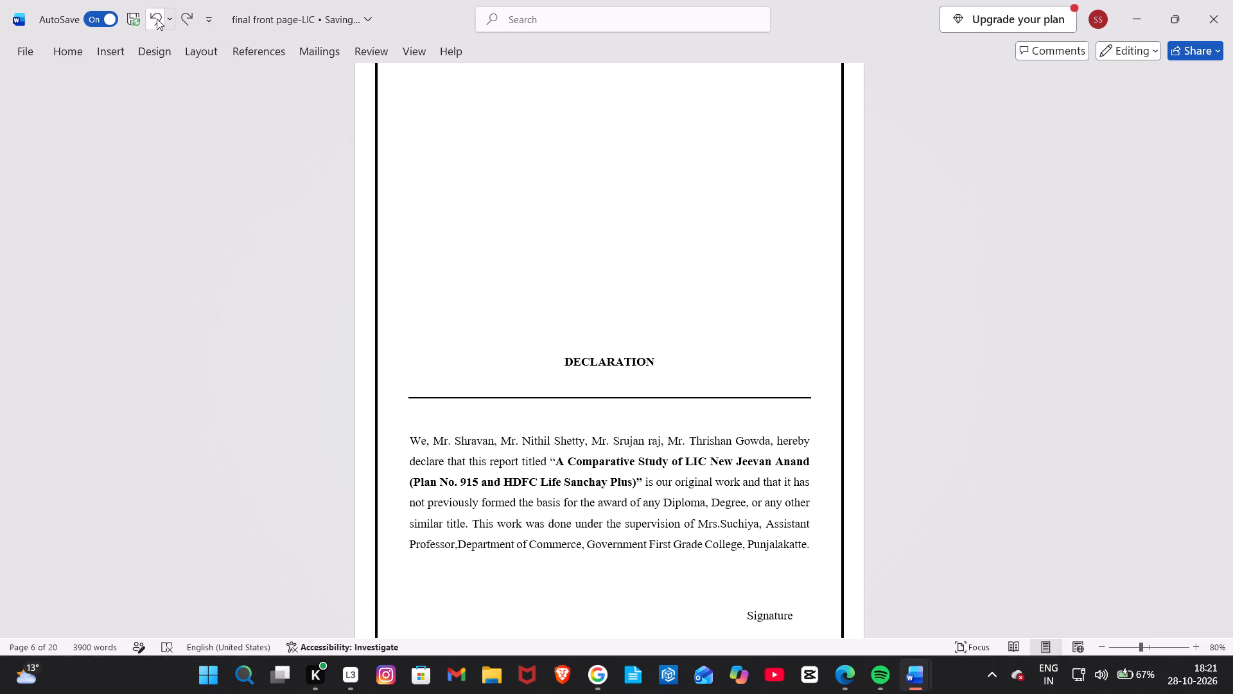
pyautogui.click(157, 19)
pyautogui.click(157, 19)
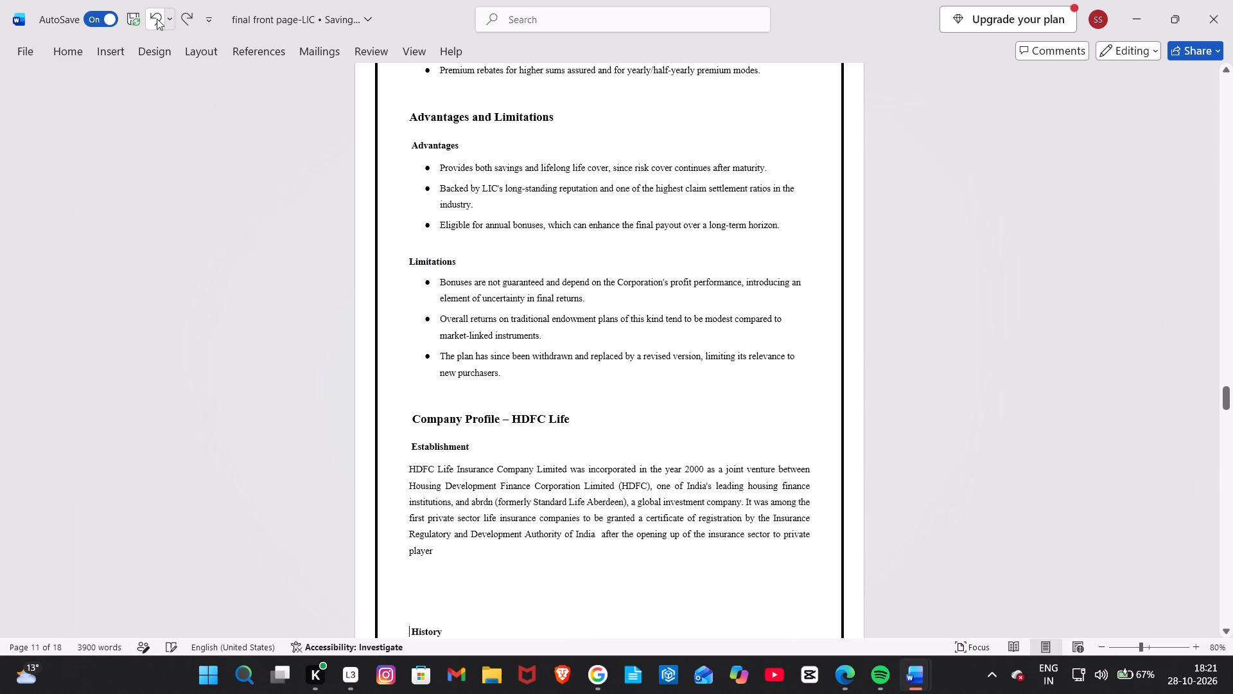
pyautogui.click(157, 19)
pyautogui.doubleClick(157, 19)
pyautogui.tripleClick(157, 19)
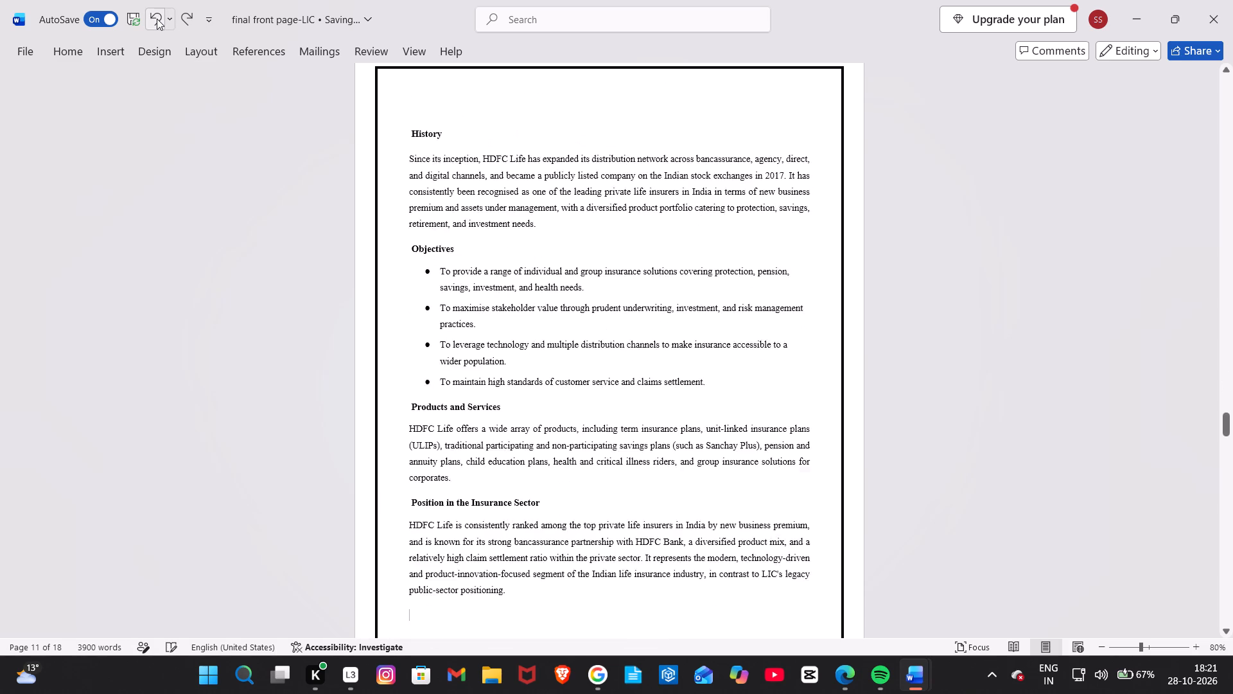
# Undo the earlier edits at the end of the HDFC Life Establishment paragraph and before the History heading.
pyautogui.click(157, 19)
pyautogui.tripleClick(157, 19)
pyautogui.doubleClick(157, 19)
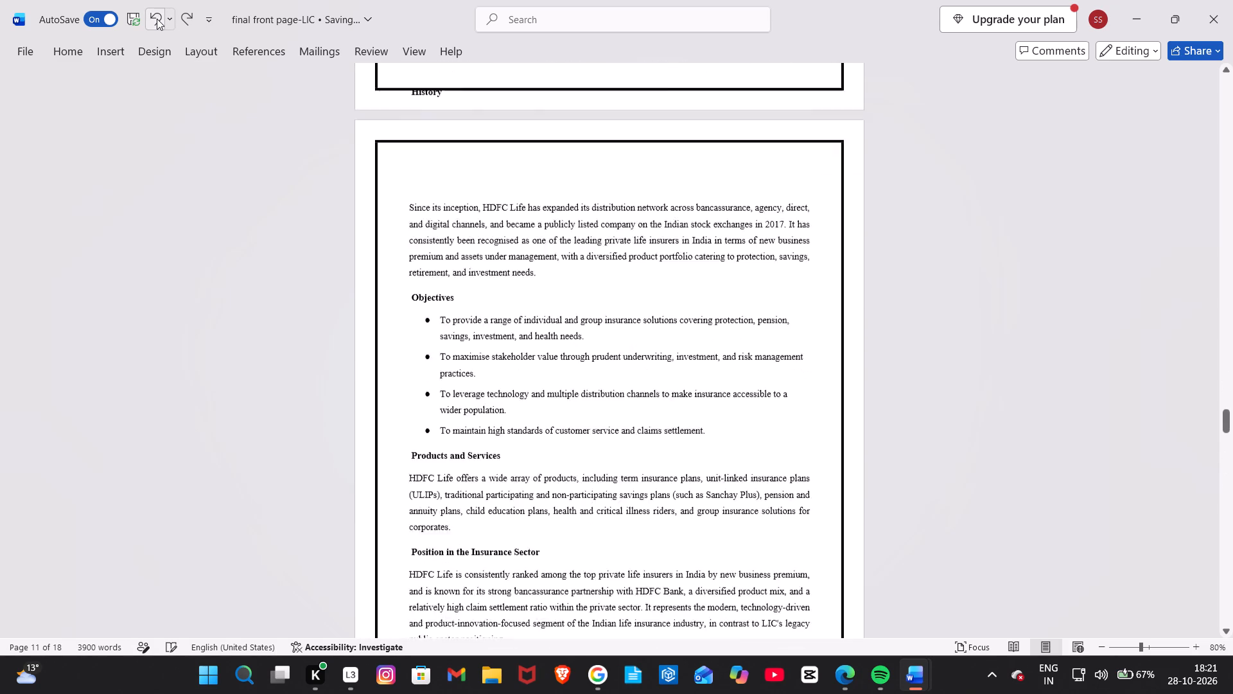
pyautogui.tripleClick(157, 19)
pyautogui.tripleClick(157, 19)
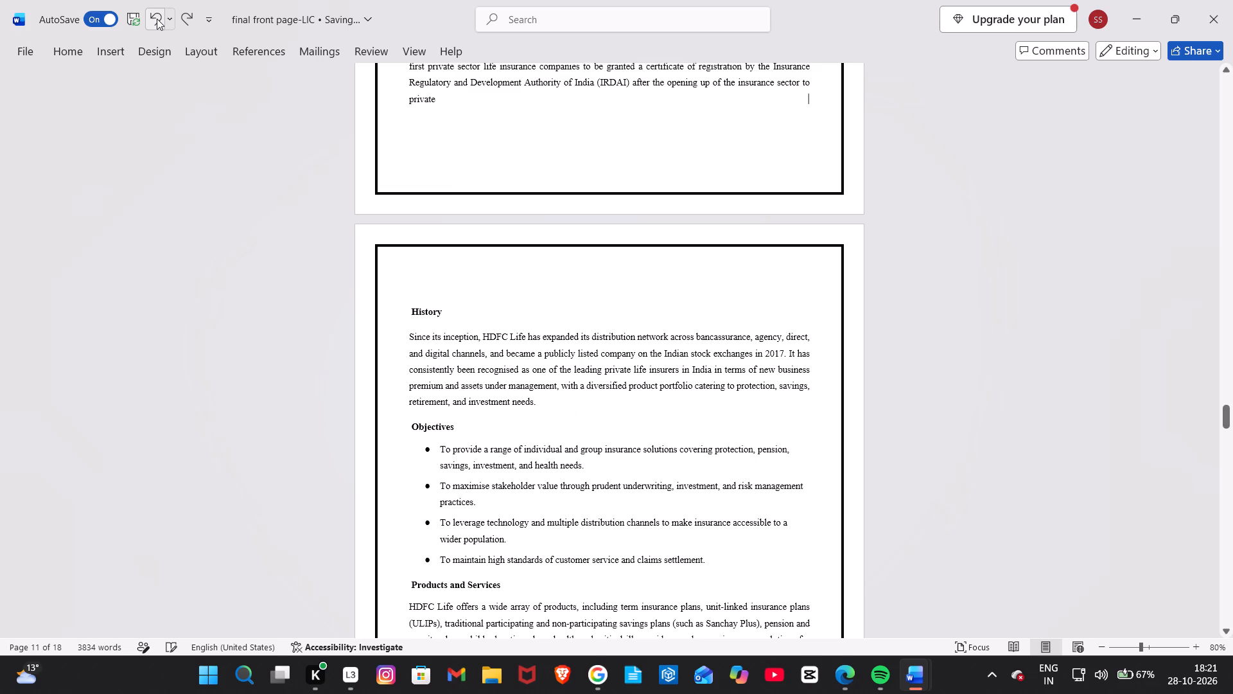
pyautogui.tripleClick(157, 19)
pyautogui.tripleClick(157, 19)
pyautogui.tripleClick(157, 19)
pyautogui.tripleClick(157, 19)
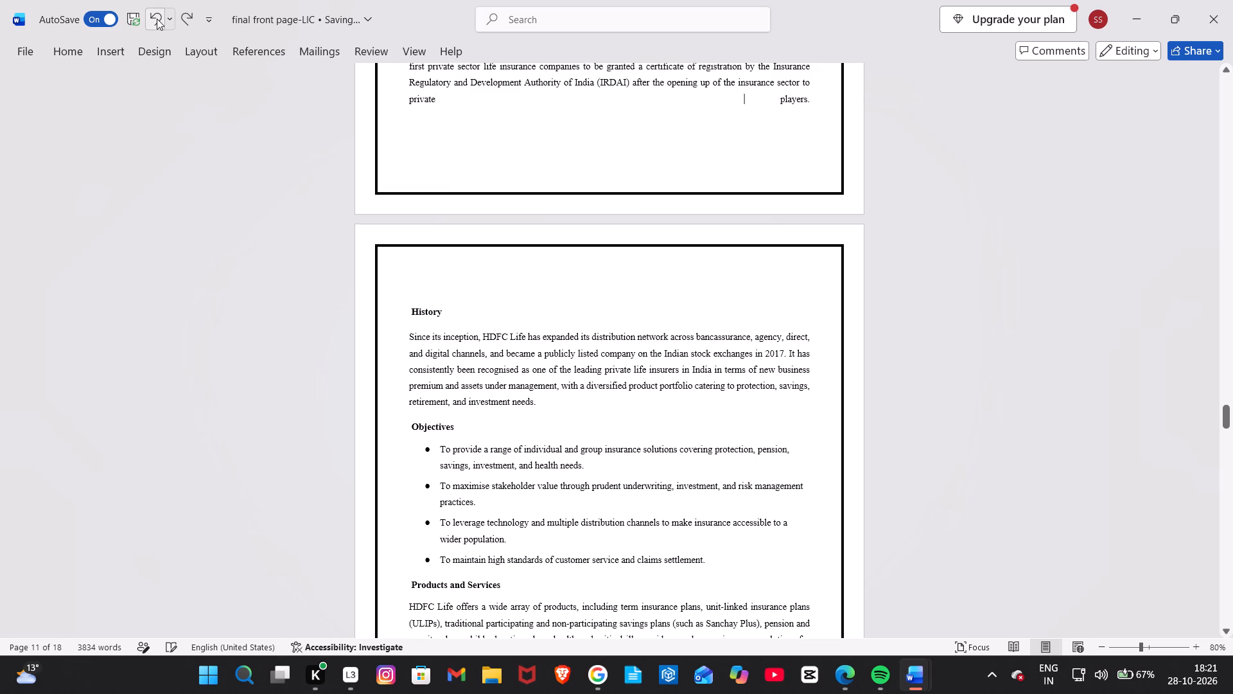
# Undo the earlier position changes made to the Introduction heading.
pyautogui.tripleClick(157, 19)
pyautogui.click(157, 19)
pyautogui.tripleClick(157, 19)
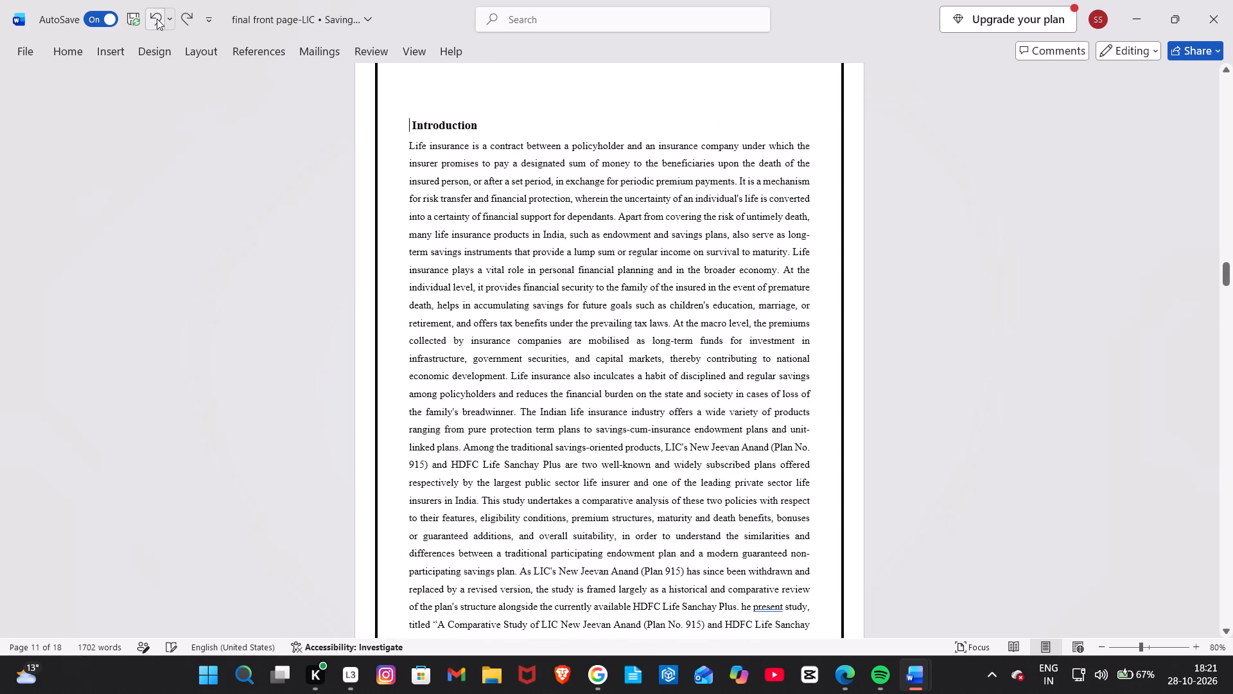
pyautogui.tripleClick(157, 19)
pyautogui.tripleClick(157, 19)
pyautogui.tripleClick(157, 19)
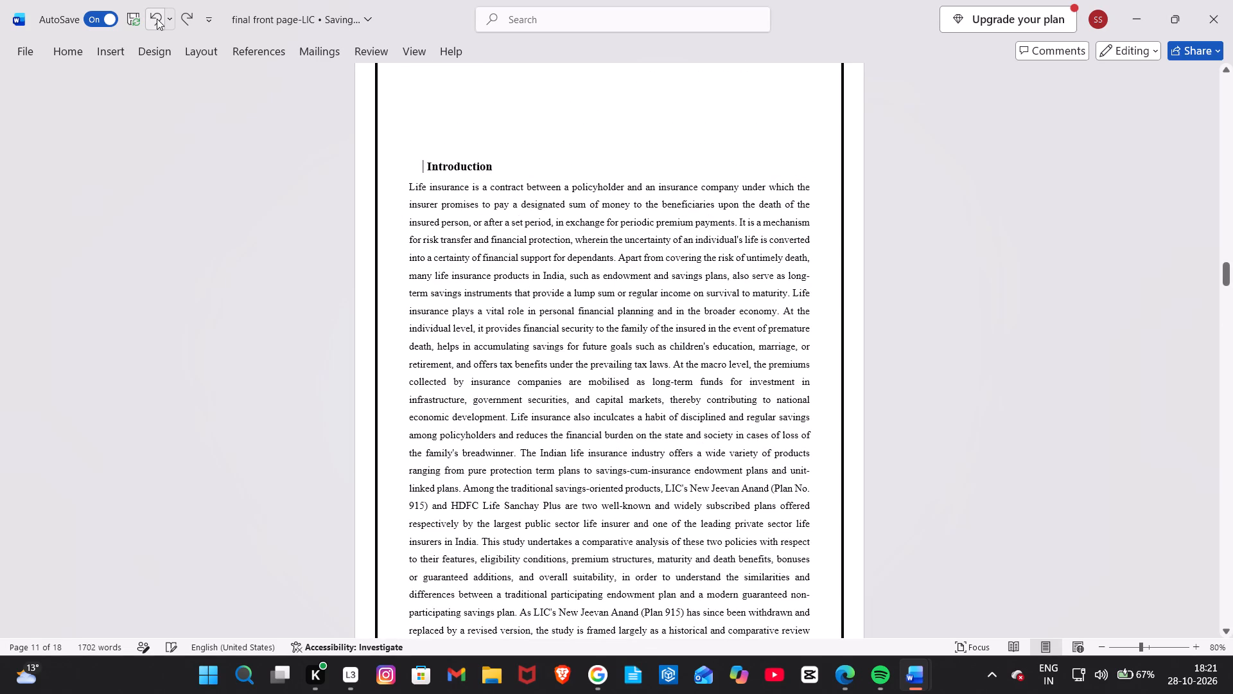
pyautogui.tripleClick(157, 19)
pyautogui.tripleClick(157, 19)
pyautogui.tripleClick(157, 19)
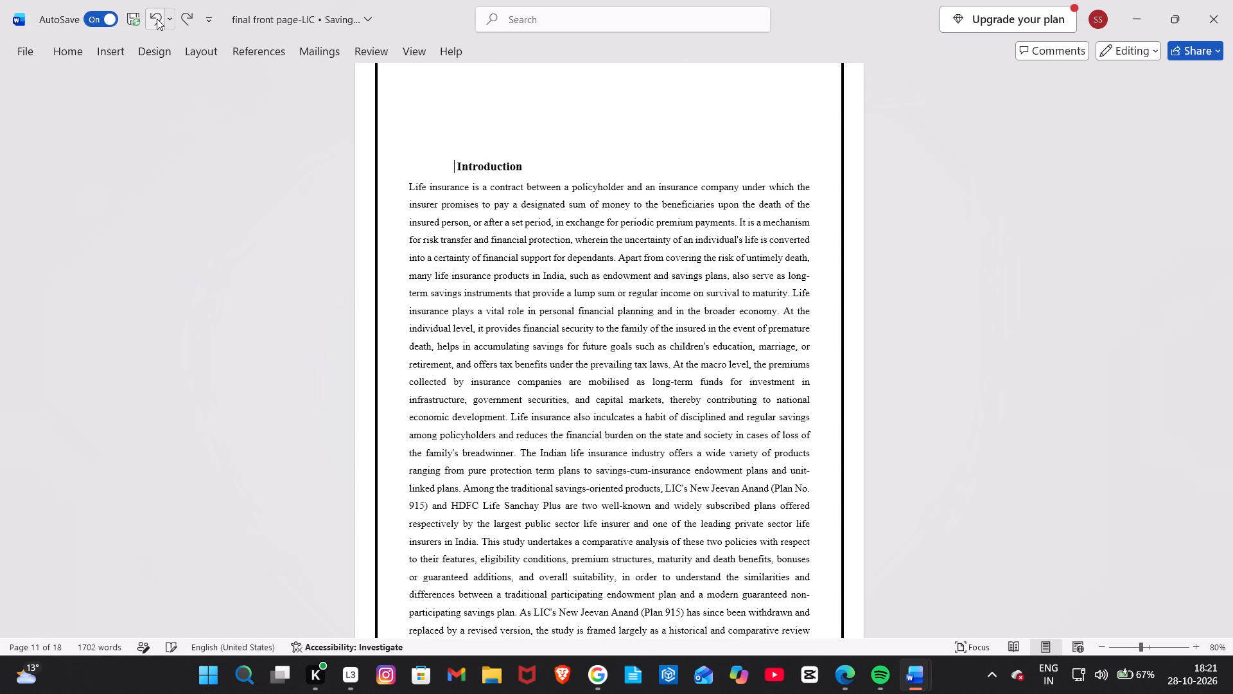
pyautogui.tripleClick(157, 19)
# Undo the remaining earlier formatting changes, including the widened line spacing on the front pages.
pyautogui.click(157, 19)
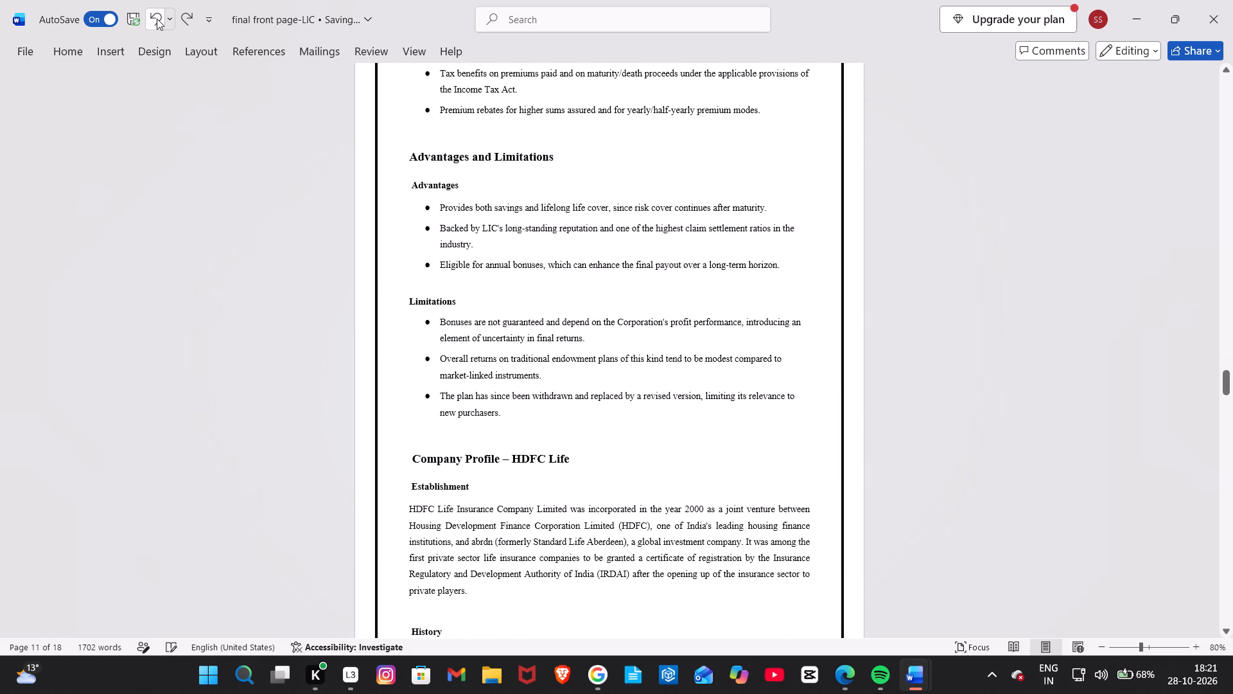
pyautogui.tripleClick(157, 19)
pyautogui.doubleClick(157, 19)
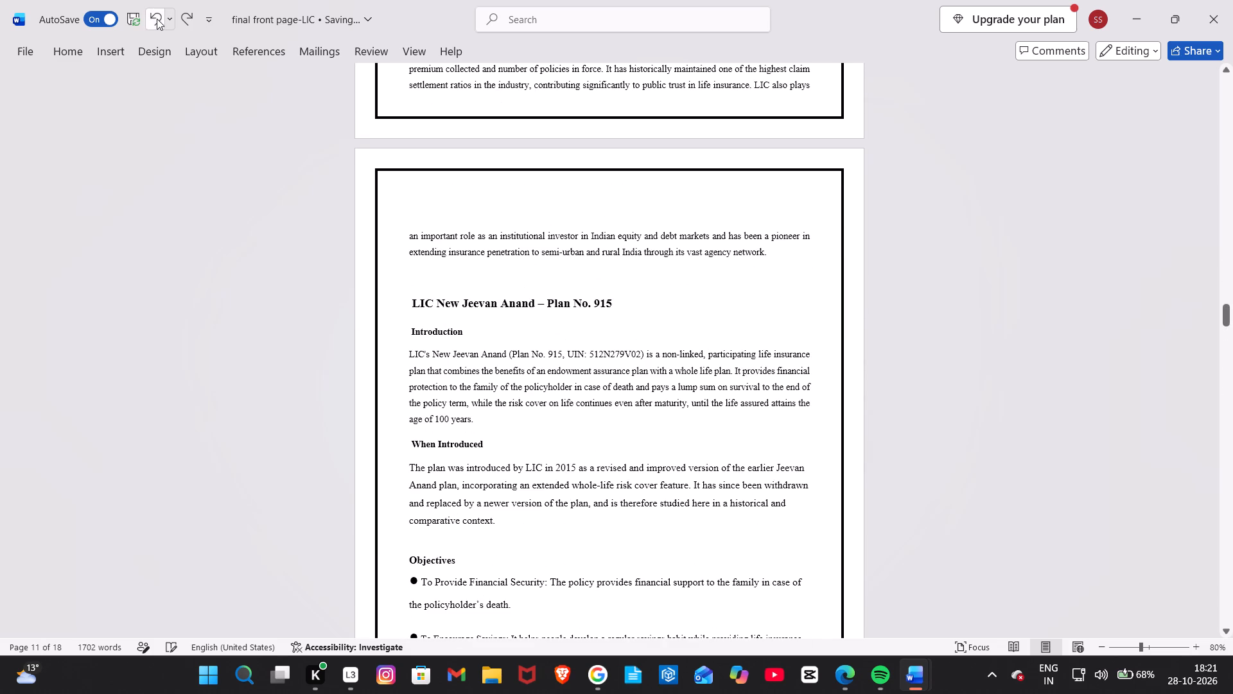
pyautogui.doubleClick(157, 19)
pyautogui.click(157, 19)
# Delete the blank lines above the DECLARATION heading on the declaration page.
pyautogui.scroll(20, 510, 299)
pyautogui.scroll(11, 510, 299)
pyautogui.scroll(20, 510, 299)
pyautogui.scroll(20, 510, 299)
pyautogui.scroll(7, 510, 299)
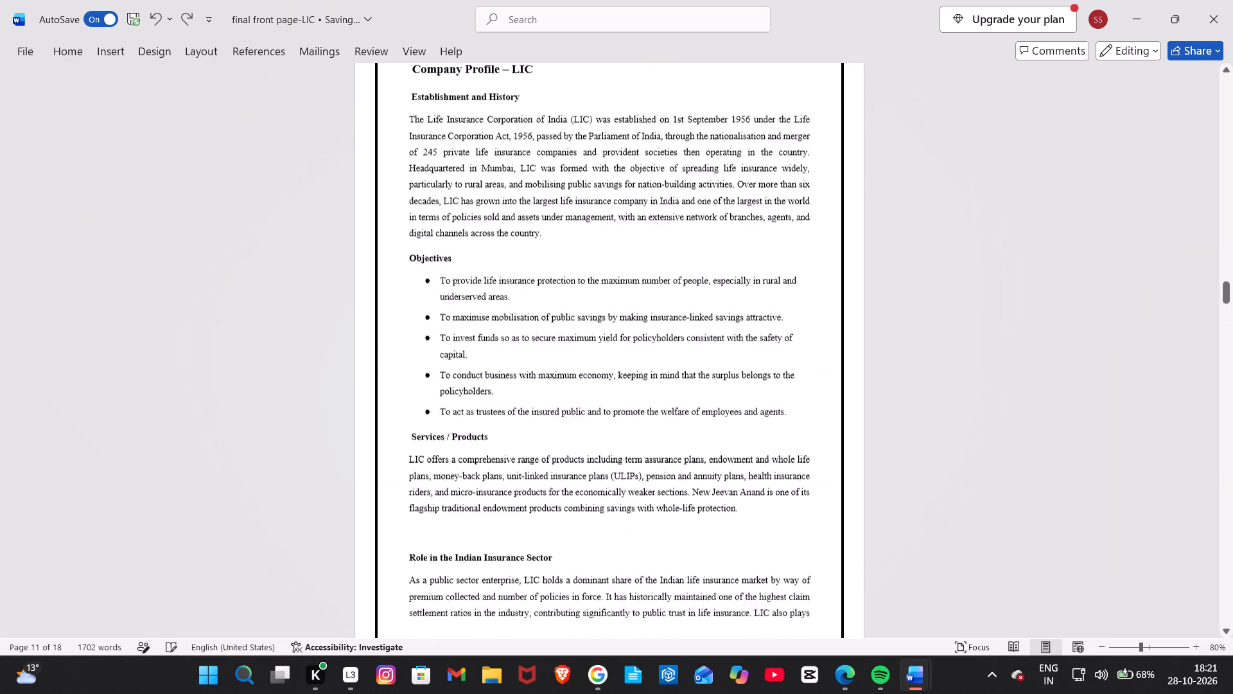
pyautogui.scroll(20, 510, 299)
pyautogui.scroll(20, 510, 299)
pyautogui.scroll(20, 510, 299)
pyautogui.scroll(-6, 510, 299)
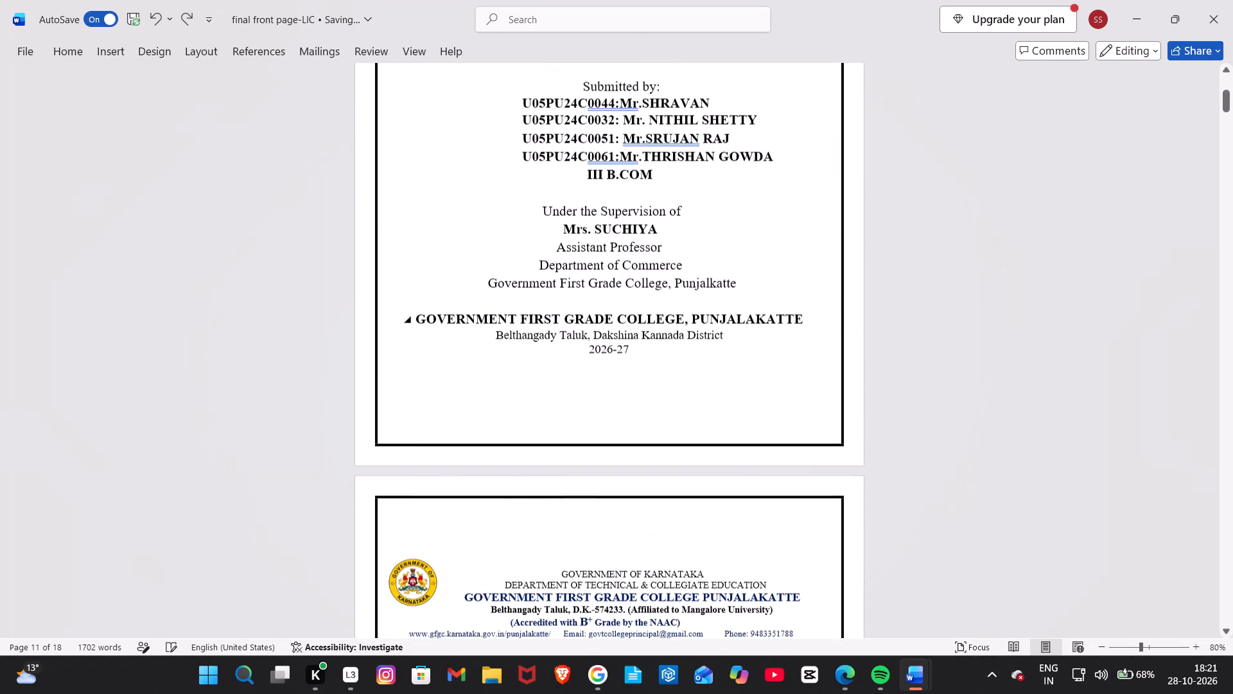
pyautogui.scroll(-5, 510, 299)
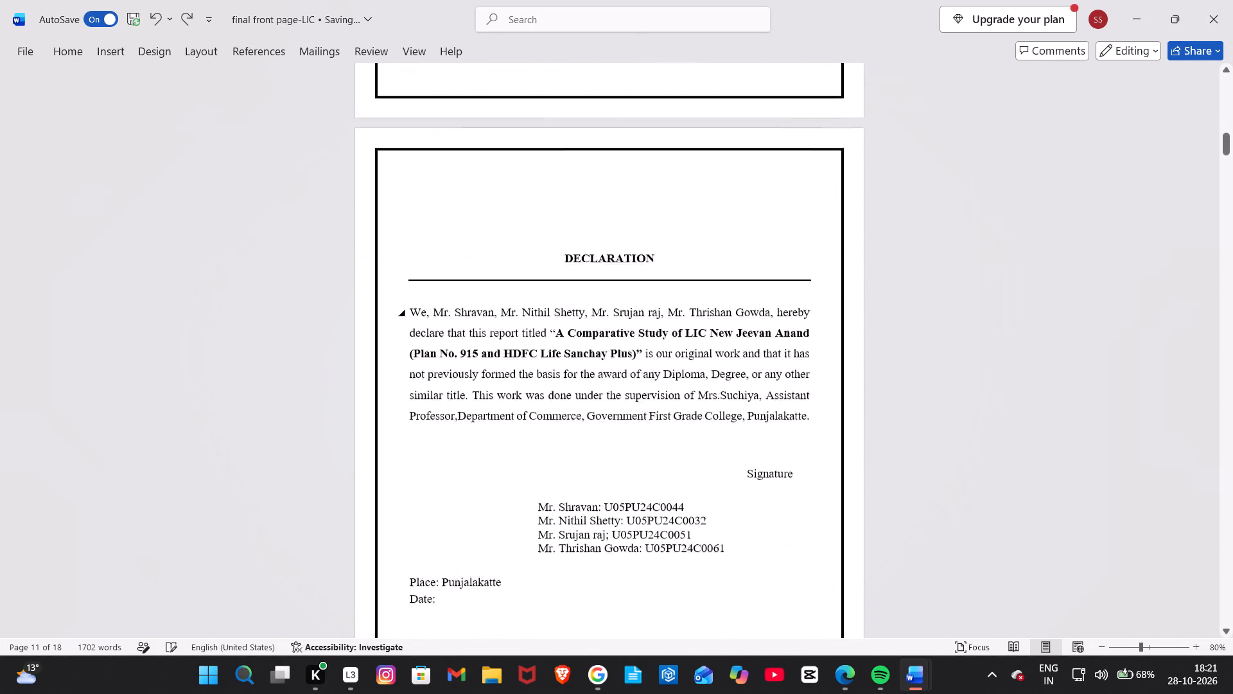
pyautogui.scroll(-1, 510, 299)
pyautogui.click(520, 183)
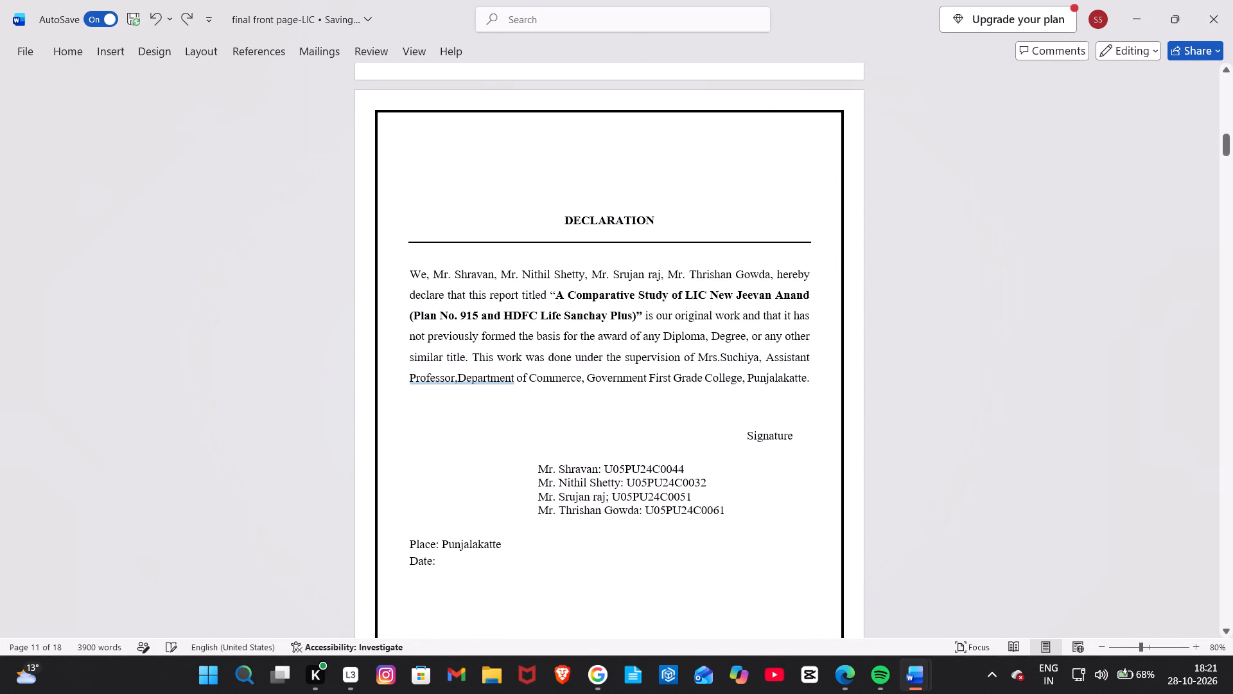
pyautogui.press('BackSpace')
pyautogui.press('BackSpace')
pyautogui.press('BackSpace')
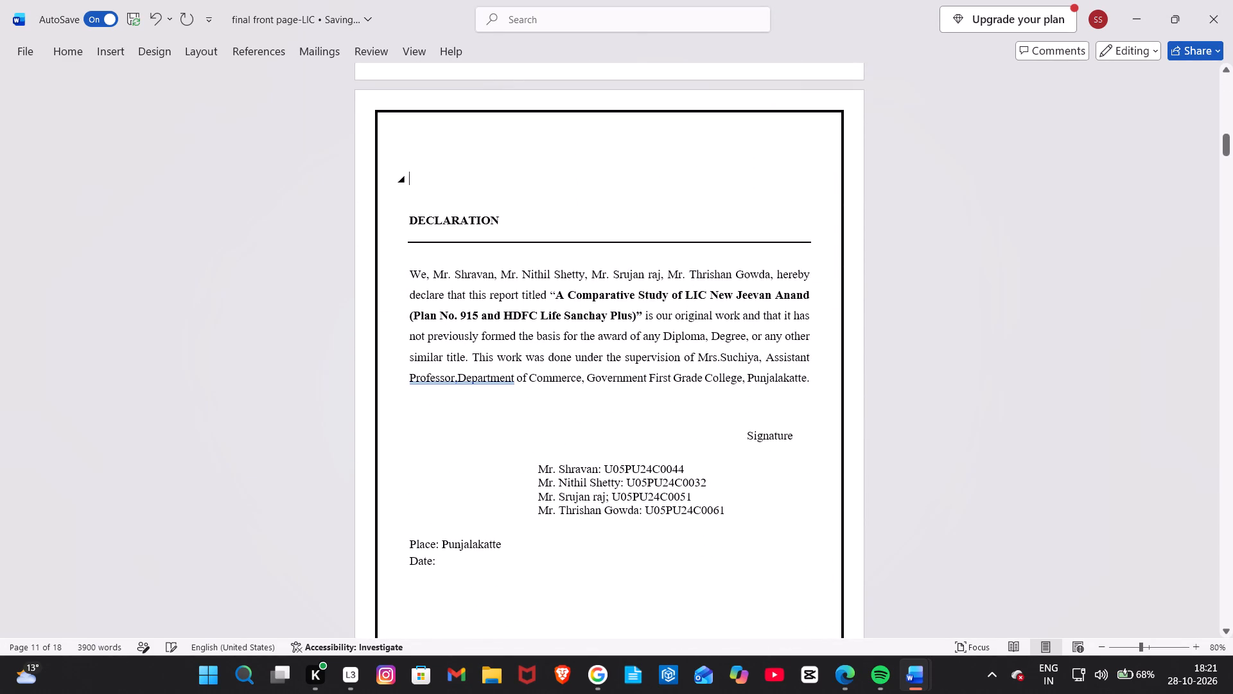
pyautogui.press('BackSpace')
pyautogui.press('BackSpace')
pyautogui.press('BackSpace')
pyautogui.press('BackSpace')
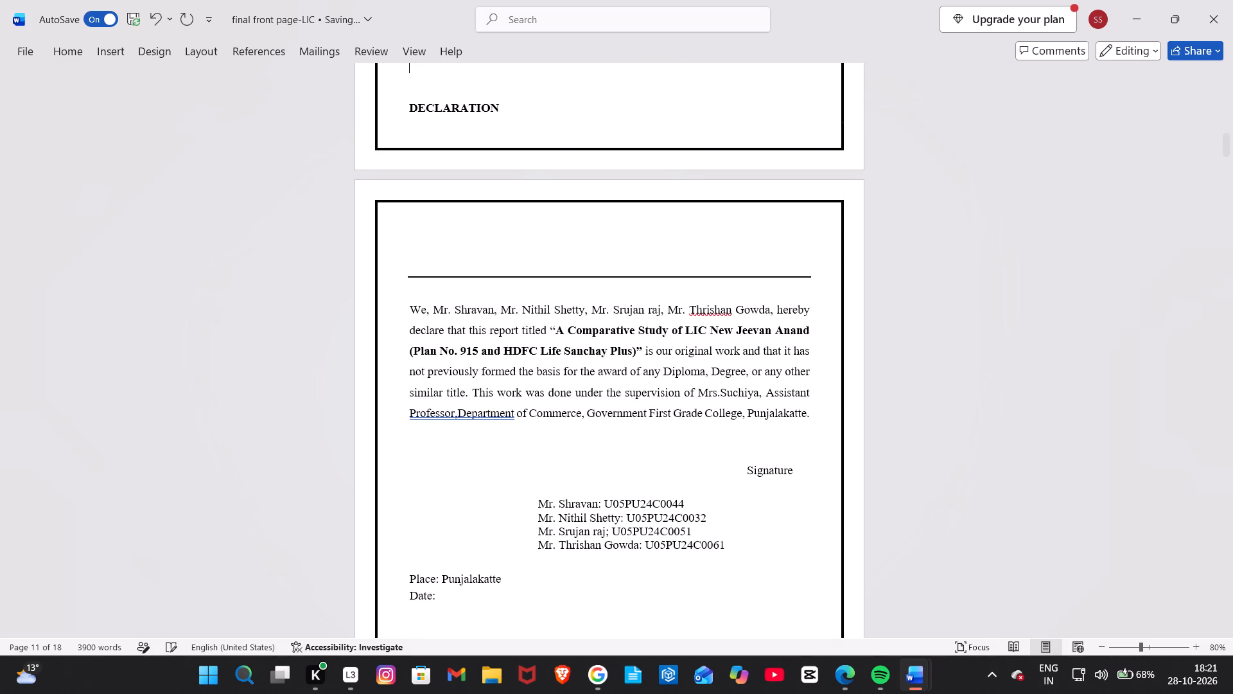
# Insert line breaks and spaces above the DECLARATION heading so it starts on the same page as its text.
pyautogui.hotkey('shift', 'Return')
pyautogui.press('Return')
pyautogui.press('space')
pyautogui.press('space')
pyautogui.press('space')
pyautogui.press('space')
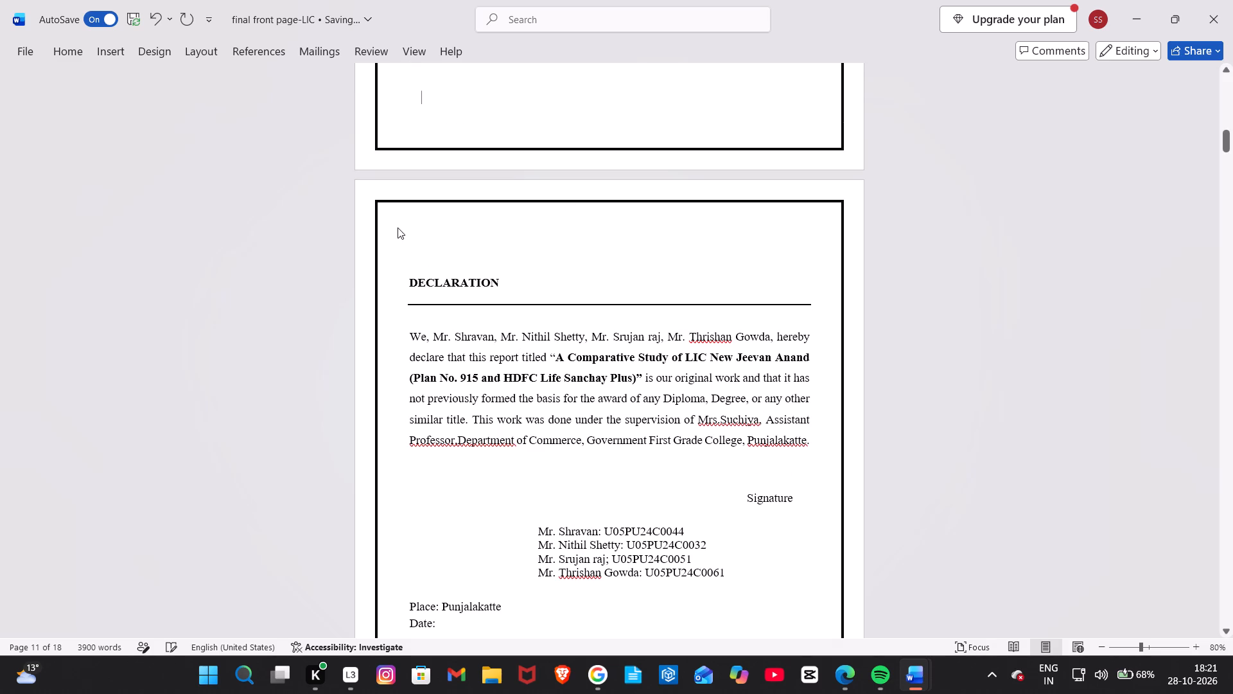
# Insert leading spaces before the DECLARATION heading to move it to about the centre above the horizontal rule.
pyautogui.click(404, 280)
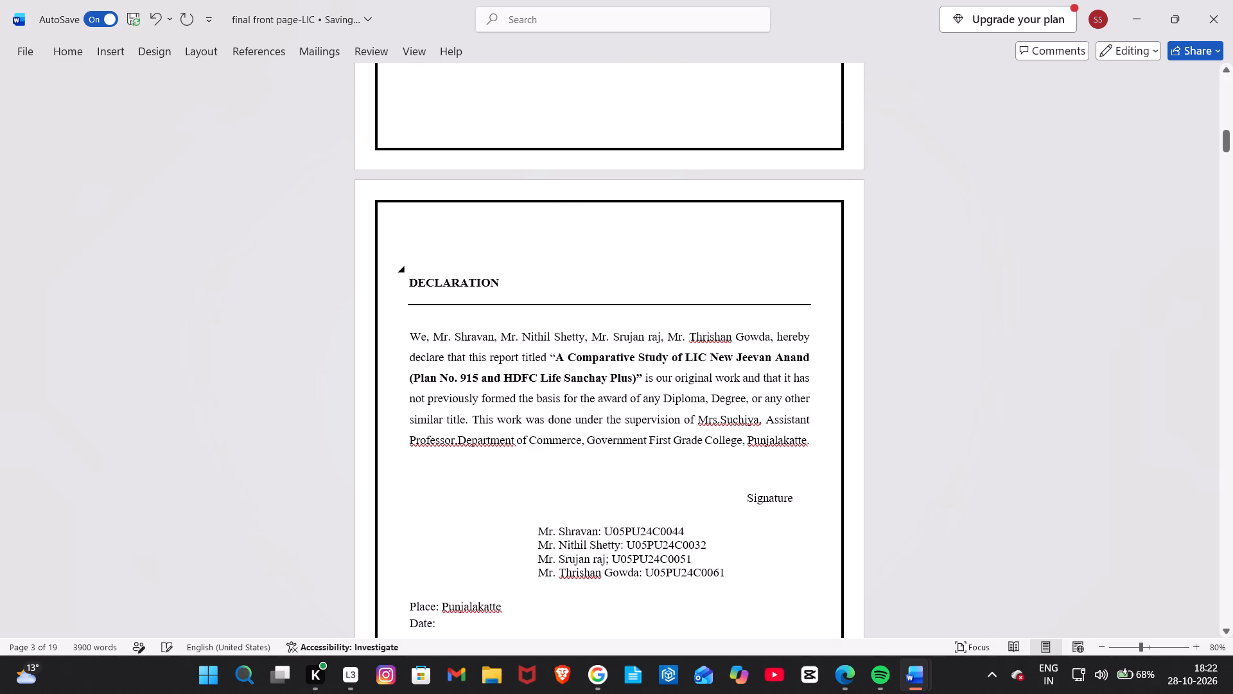
pyautogui.press('space')
pyautogui.press('space')
pyautogui.press('space')
pyautogui.press('space')
pyautogui.press('space')
pyautogui.press('space')
pyautogui.press('space')
pyautogui.press('space')
pyautogui.press('space')
pyautogui.press('space')
pyautogui.press('space')
pyautogui.press('space')
pyautogui.press('space')
pyautogui.press('space')
pyautogui.press('space')
pyautogui.press('space')
pyautogui.press('space')
pyautogui.press('space')
pyautogui.press('space')
pyautogui.press('space')
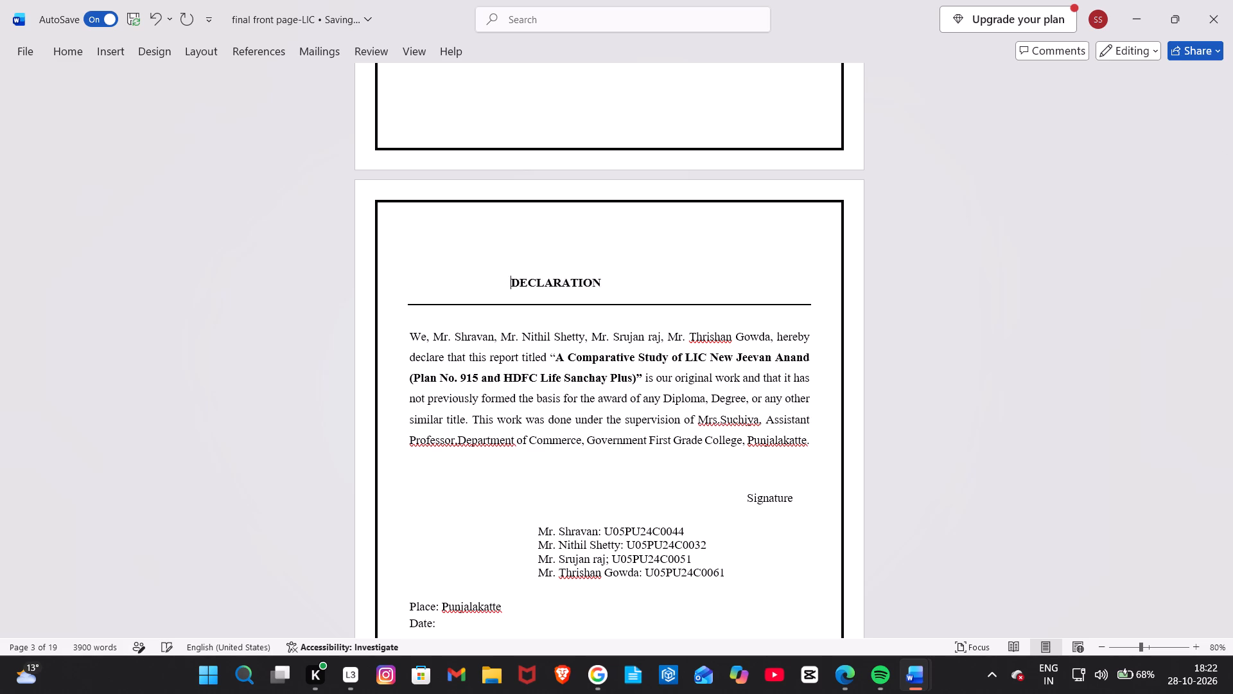
pyautogui.press('space')
pyautogui.press('space')
pyautogui.press('space')
pyautogui.press('space')
pyautogui.press('space')
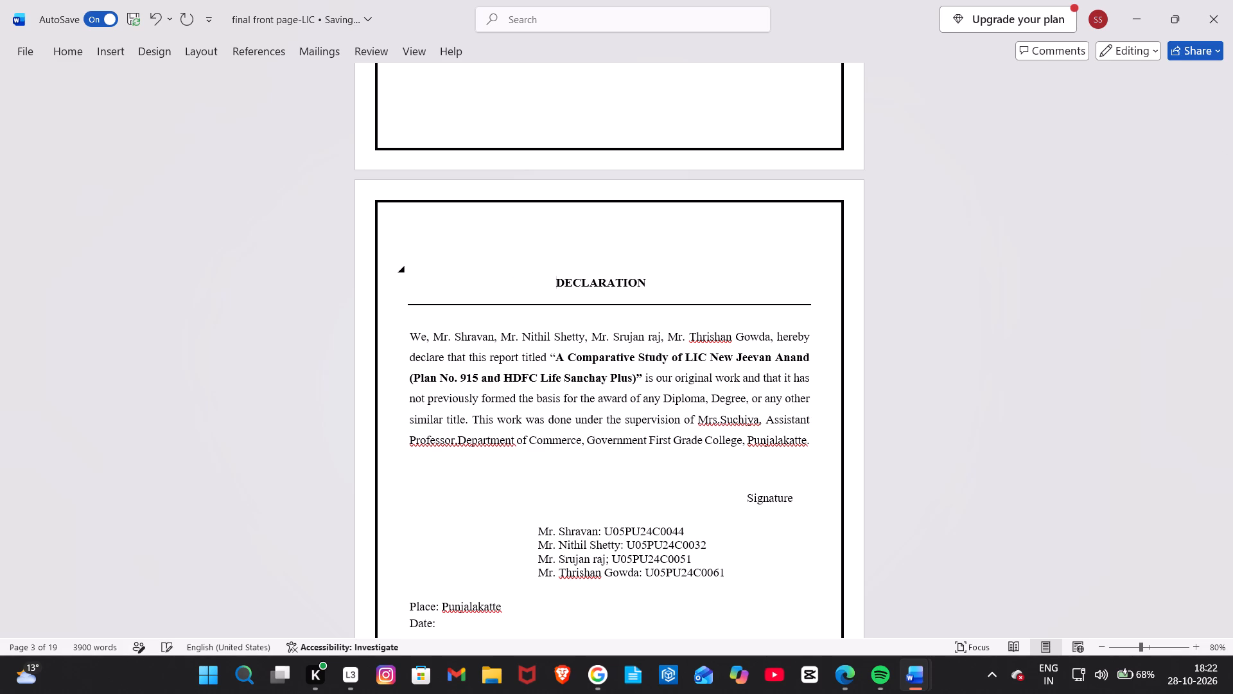
# Dismiss the proofing flags in the declaration paragraph: the student's and supervisor's names, "Punjalakatte" and "Professor,Department", keeping the existing wording.
pyautogui.rightClick(711, 340)
pyautogui.click(656, 366)
pyautogui.rightClick(728, 420)
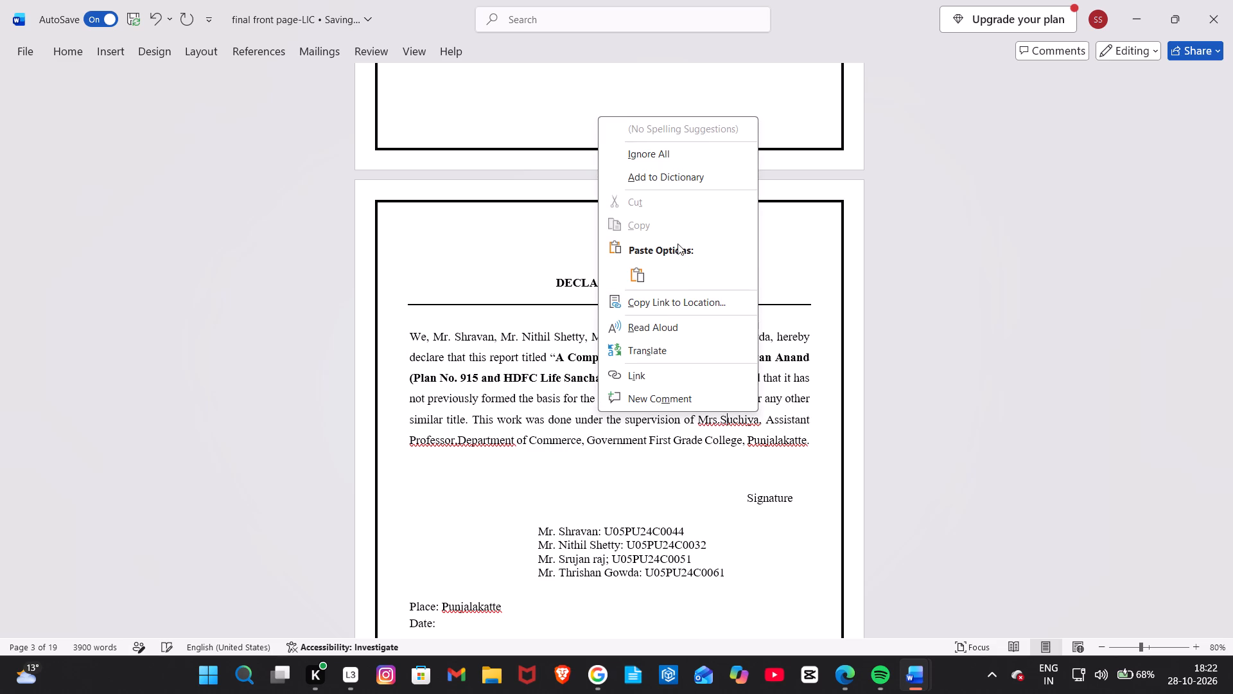
pyautogui.click(672, 154)
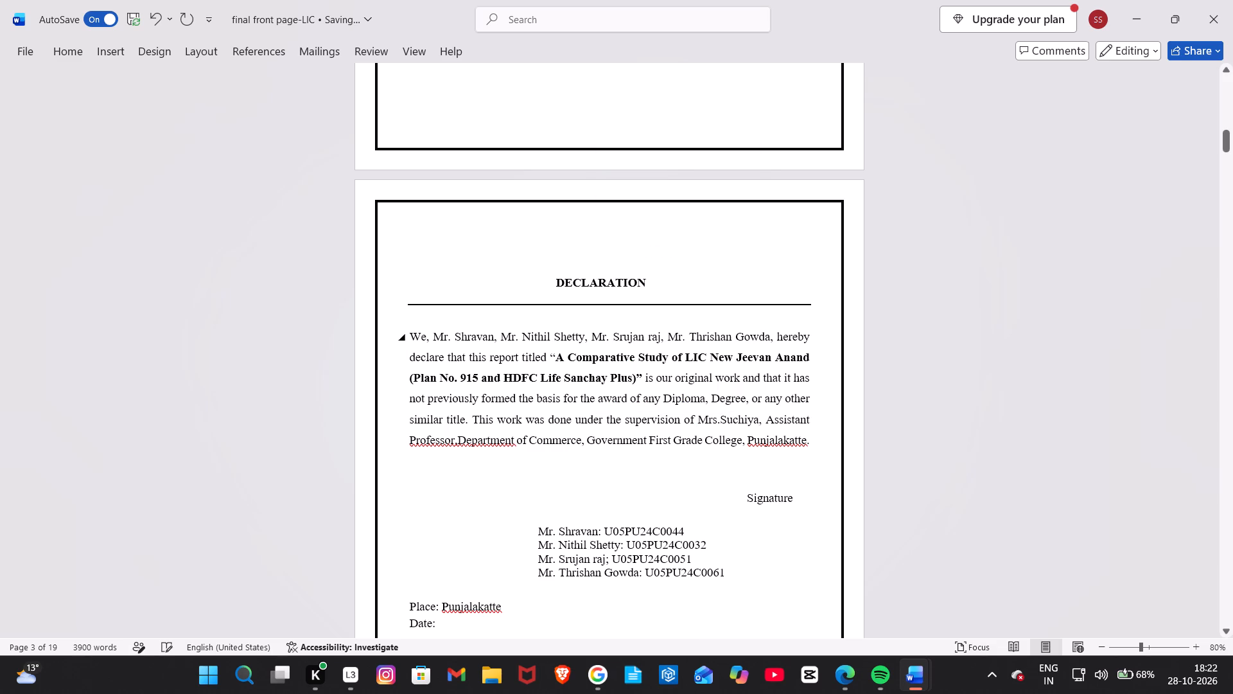
pyautogui.rightClick(772, 439)
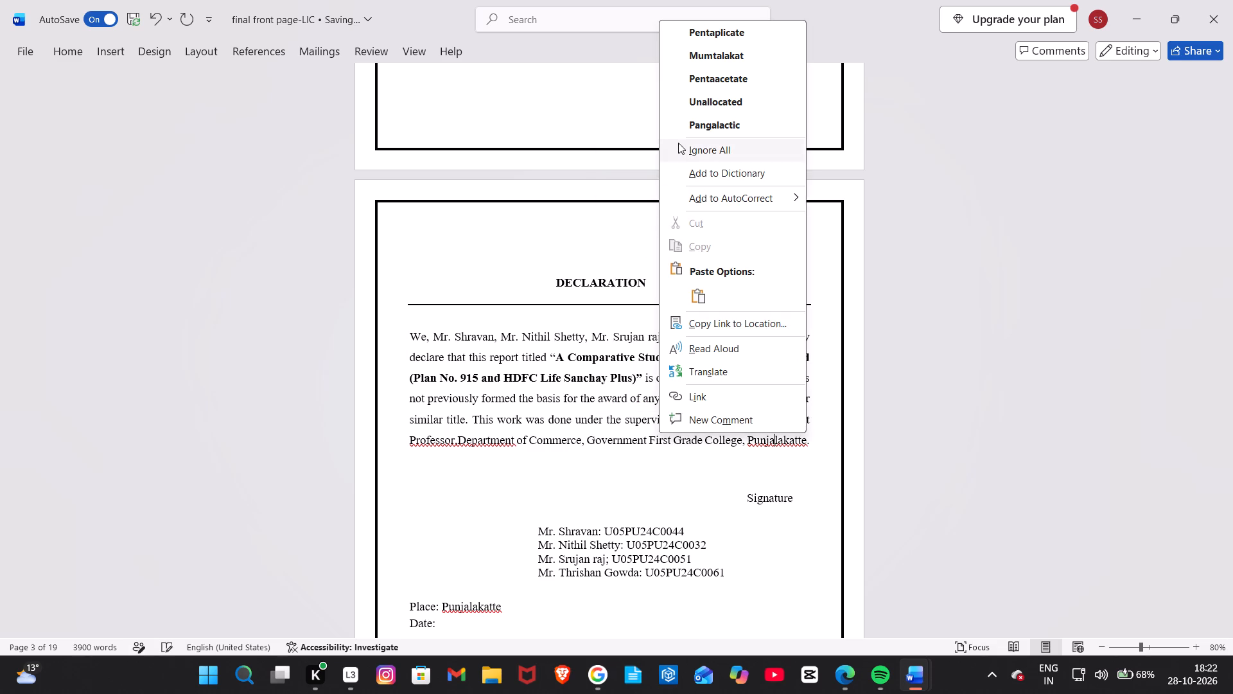
pyautogui.click(679, 157)
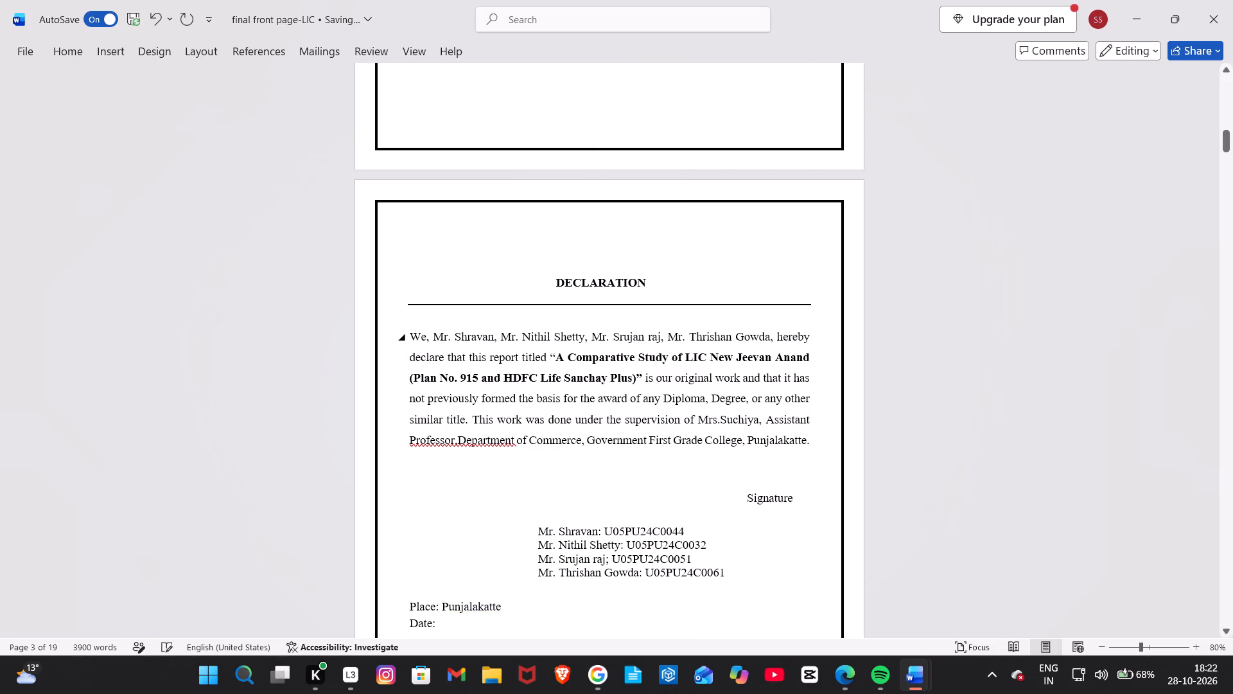
pyautogui.rightClick(455, 447)
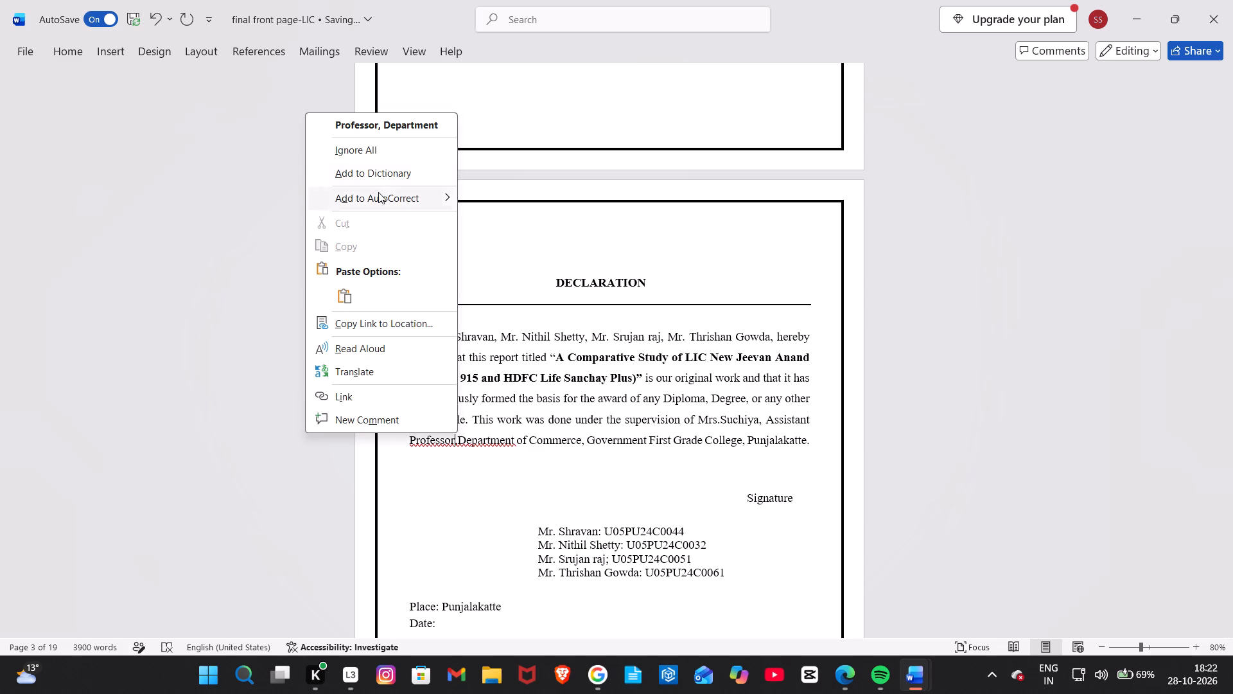
pyautogui.click(375, 155)
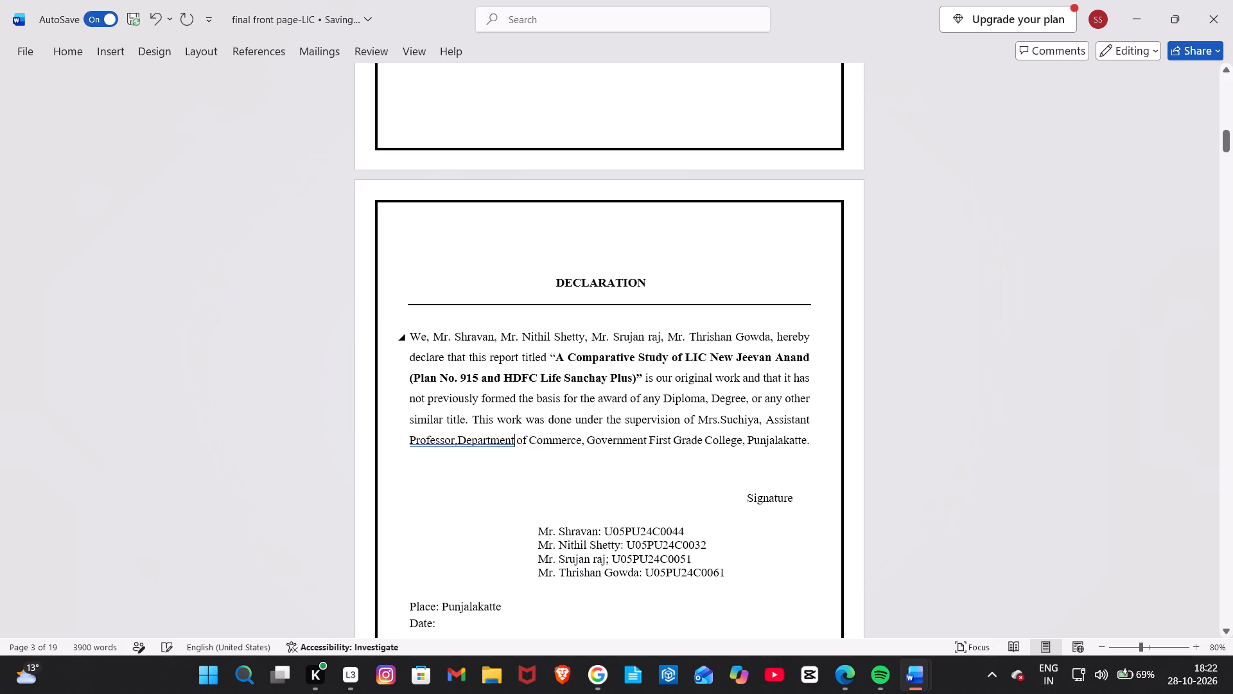
pyautogui.rightClick(489, 411)
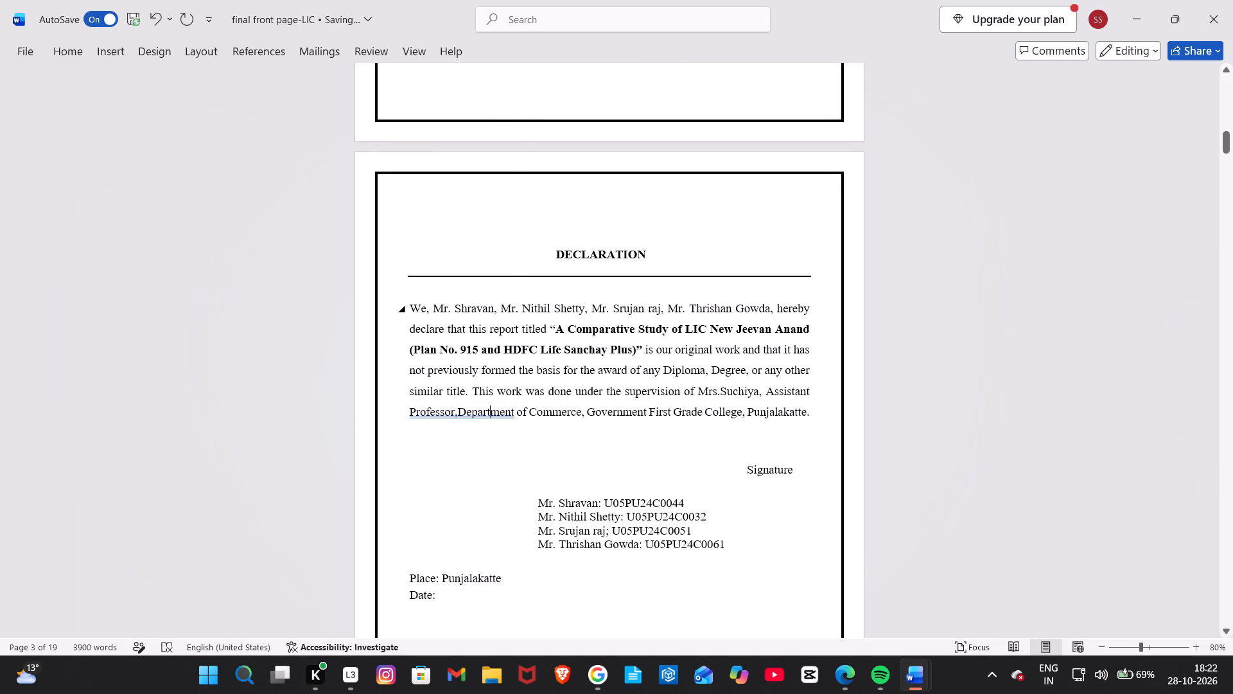
pyautogui.click(463, 156)
# Delete the blank lines above the Table of Contents heading so it sits near the top of its page.
pyautogui.scroll(-6, 595, 436)
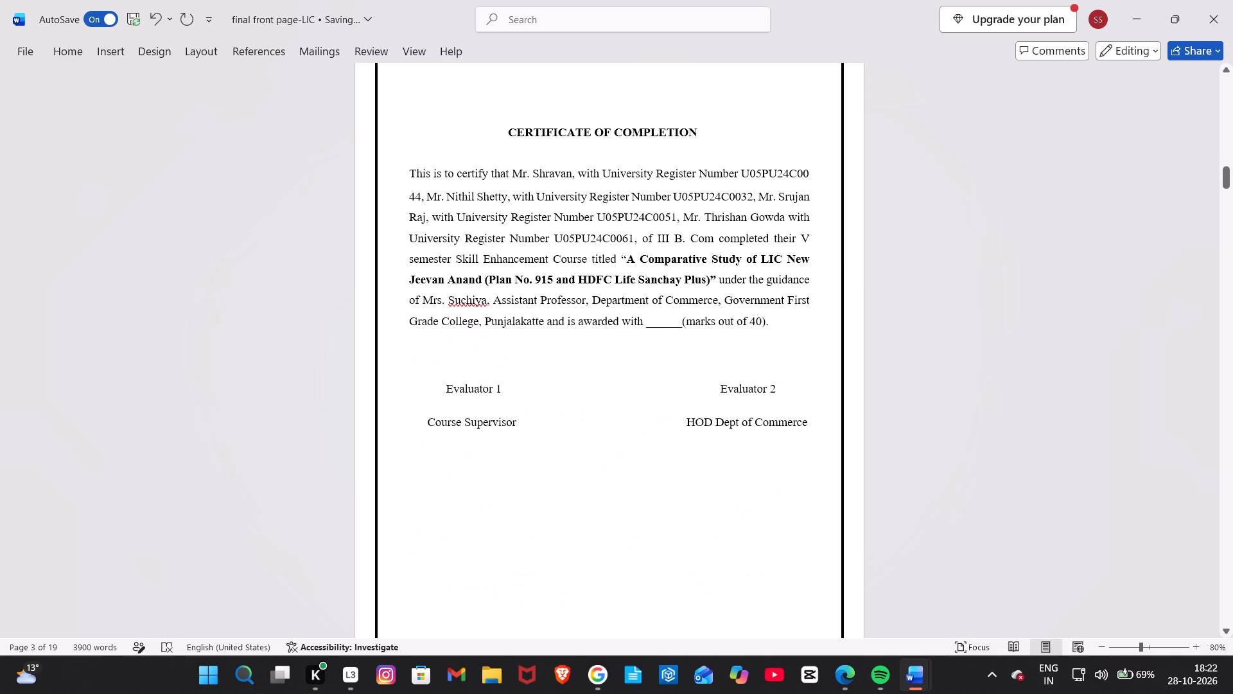
pyautogui.scroll(-3, 595, 436)
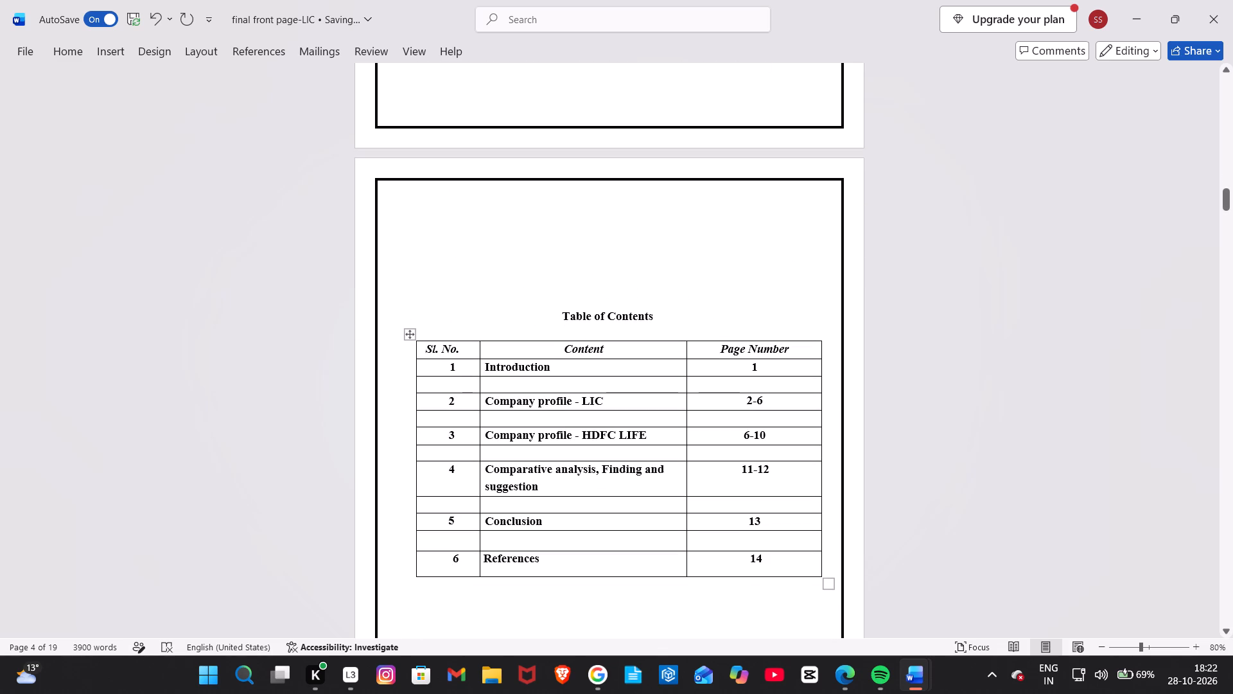
pyautogui.click(550, 293)
pyautogui.press('BackSpace')
pyautogui.press('BackSpace')
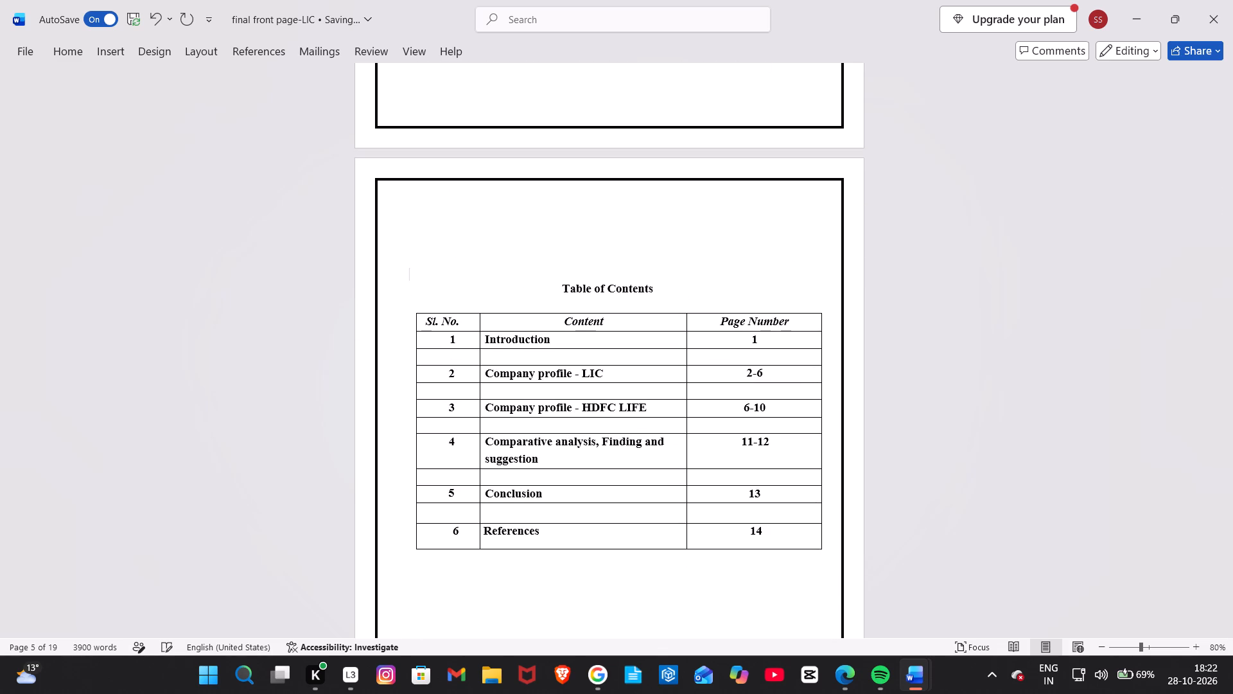
pyautogui.press('BackSpace')
pyautogui.press('BackSpace')
pyautogui.press('BackSpace')
pyautogui.press('BackSpace')
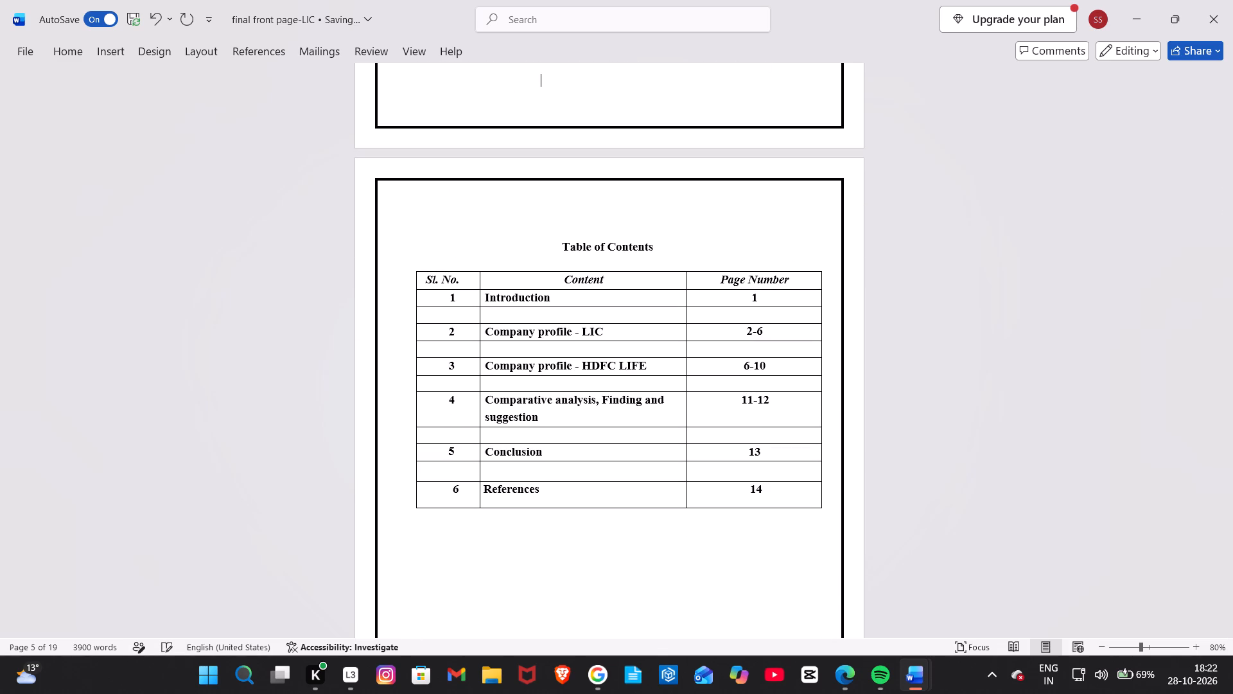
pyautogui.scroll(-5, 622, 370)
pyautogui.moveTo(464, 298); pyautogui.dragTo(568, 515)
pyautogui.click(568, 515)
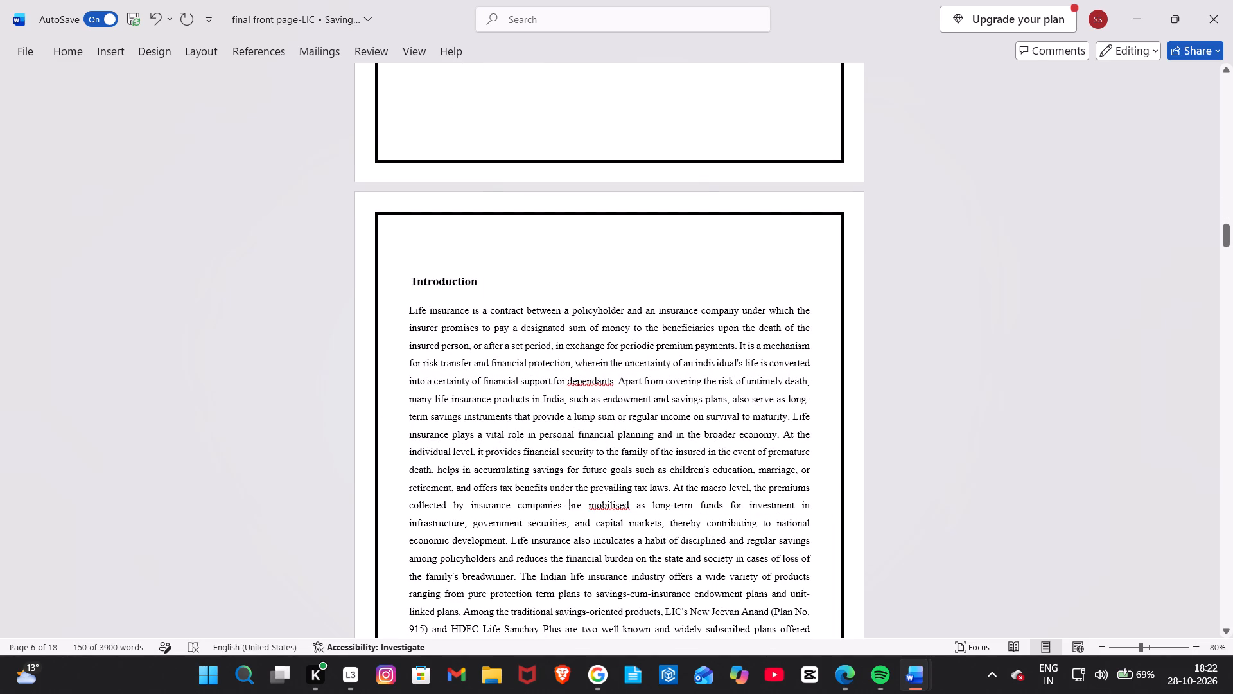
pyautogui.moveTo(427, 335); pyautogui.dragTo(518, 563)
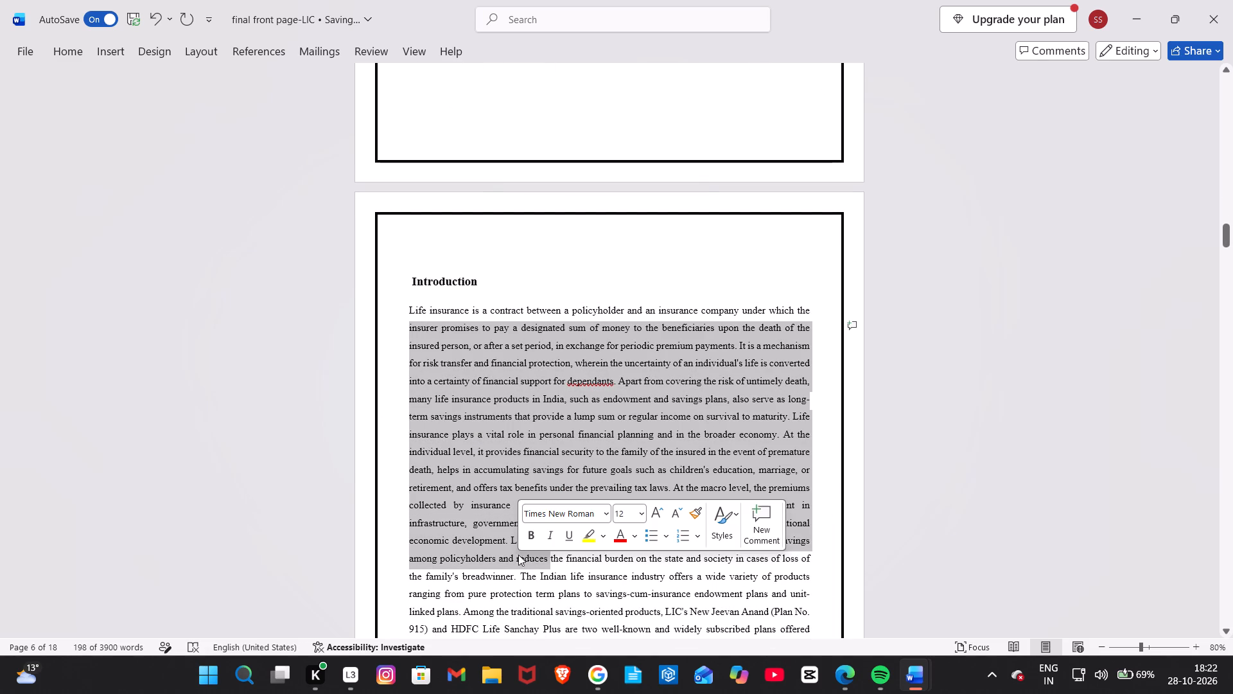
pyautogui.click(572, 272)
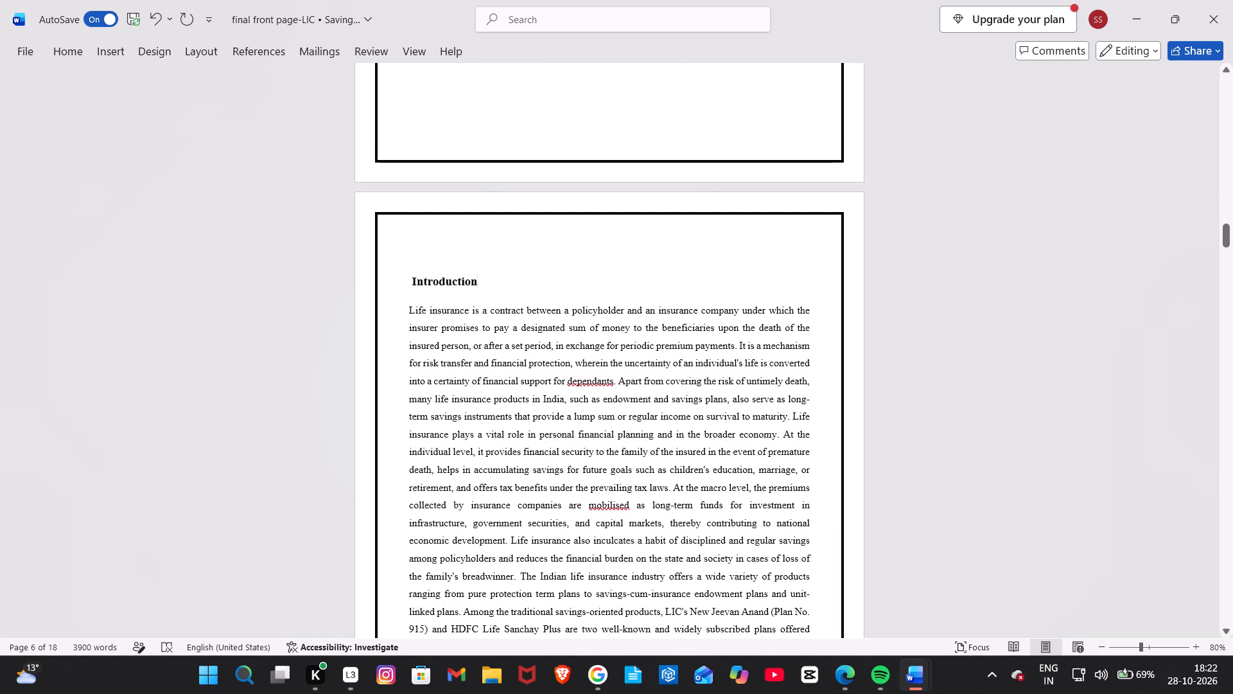
# Correct the flagged word "dependants" to "dependents" in the Introduction paragraph.
pyautogui.rightClick(584, 377)
pyautogui.click(525, 255)
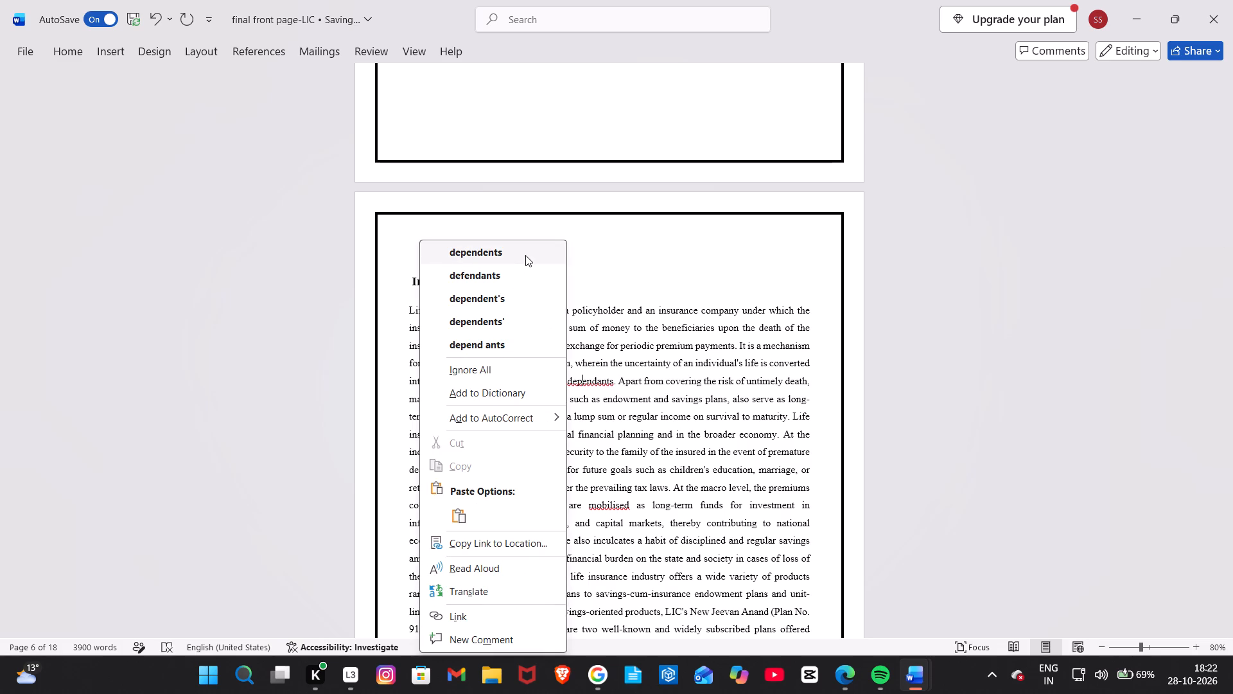
# Delete the blank line above the Company Profile – LIC heading.
pyautogui.scroll(-1, 481, 315)
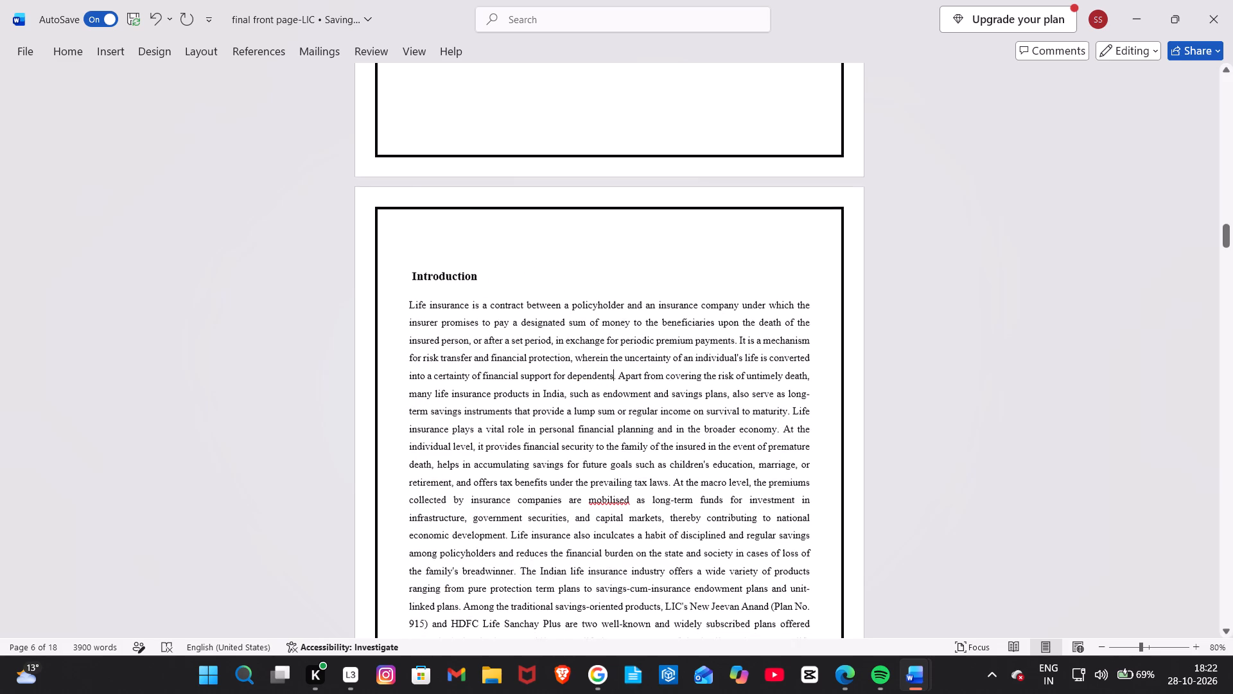
pyautogui.scroll(-3, 481, 315)
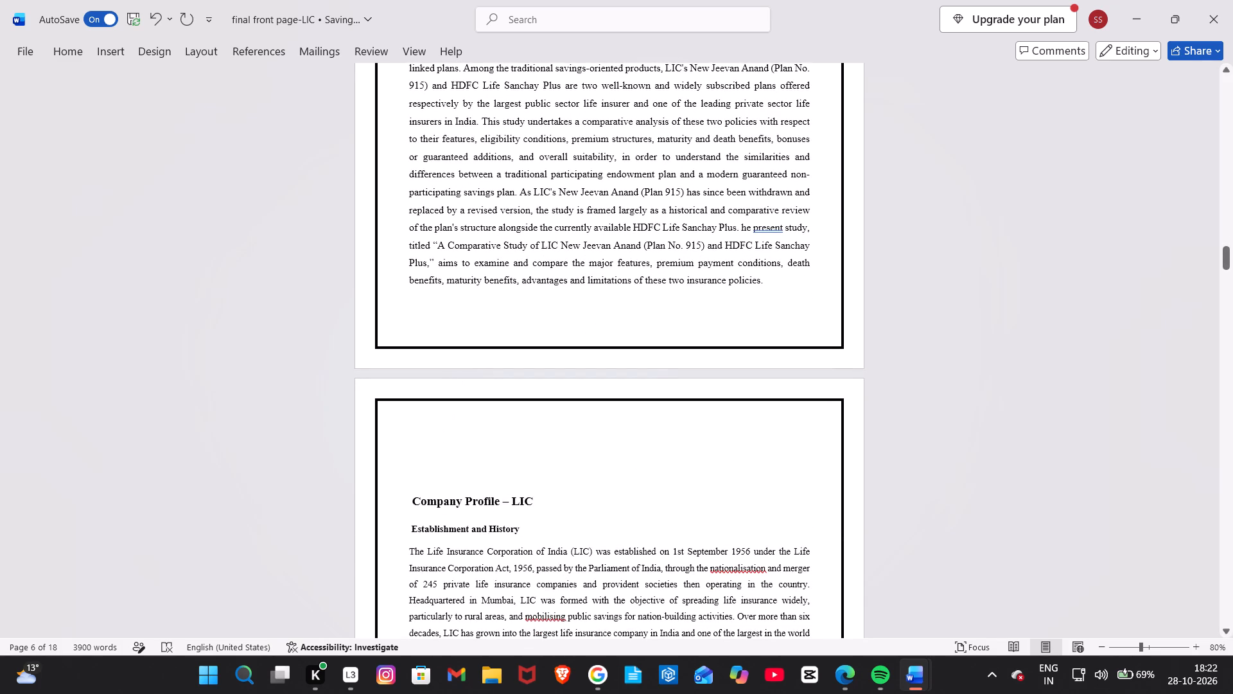
pyautogui.click(442, 481)
pyautogui.press('BackSpace')
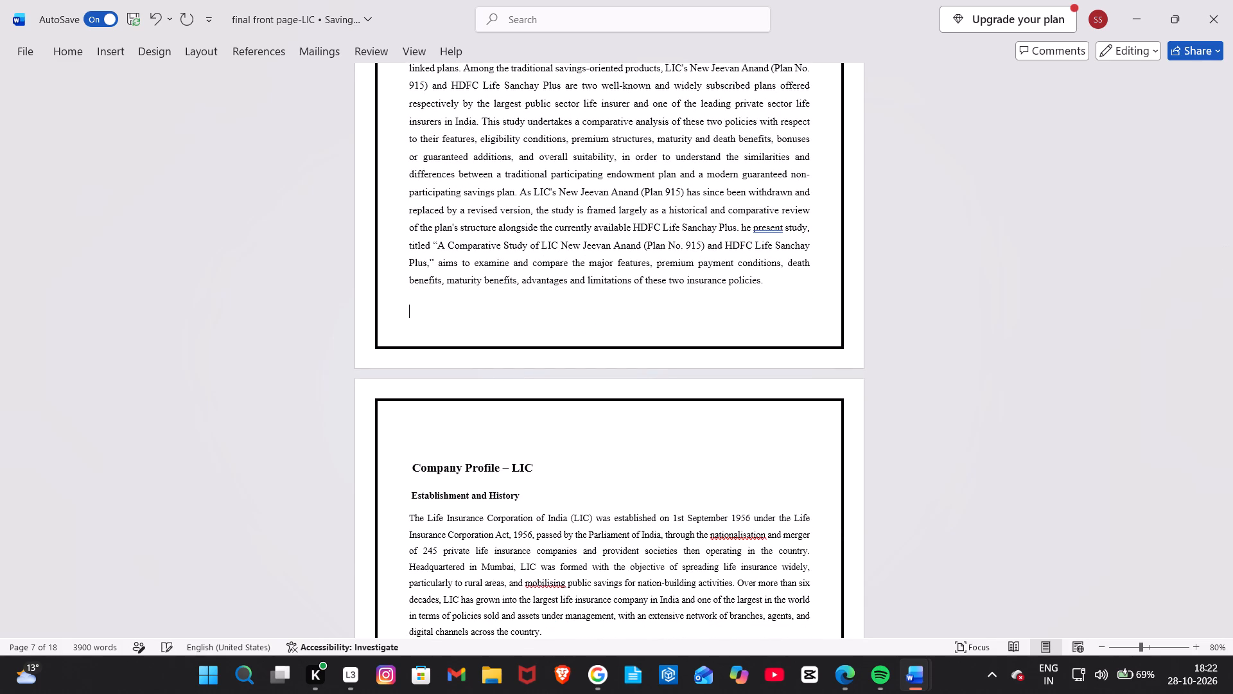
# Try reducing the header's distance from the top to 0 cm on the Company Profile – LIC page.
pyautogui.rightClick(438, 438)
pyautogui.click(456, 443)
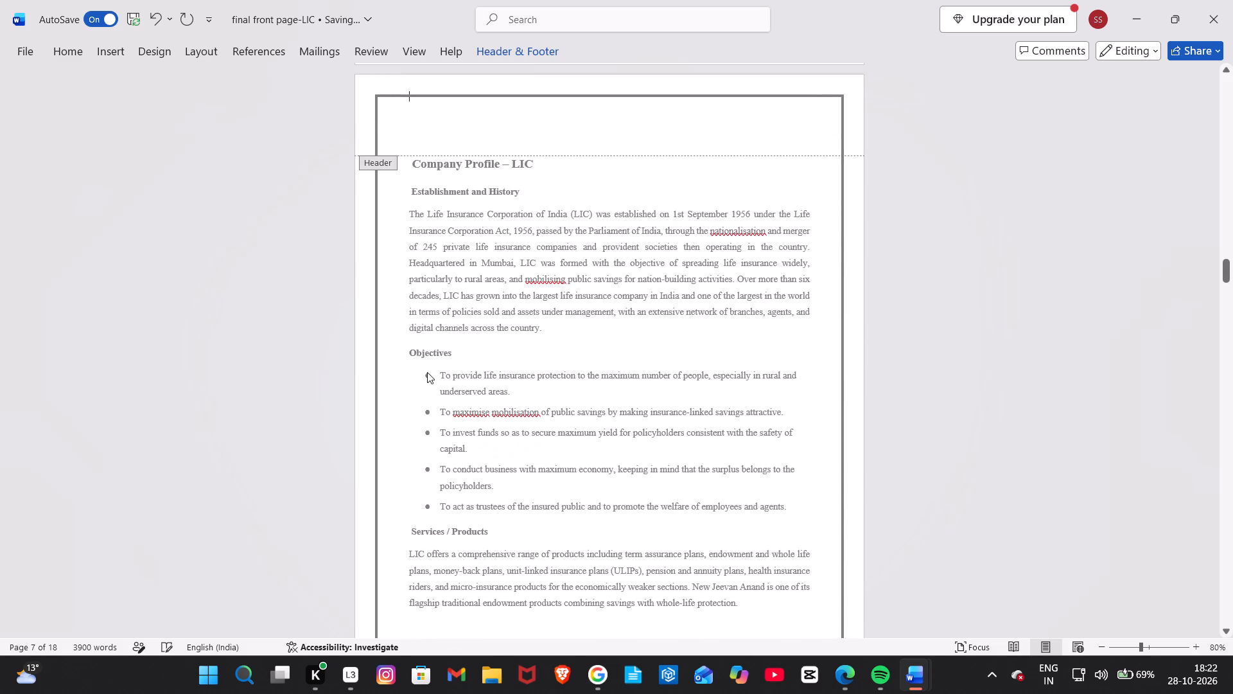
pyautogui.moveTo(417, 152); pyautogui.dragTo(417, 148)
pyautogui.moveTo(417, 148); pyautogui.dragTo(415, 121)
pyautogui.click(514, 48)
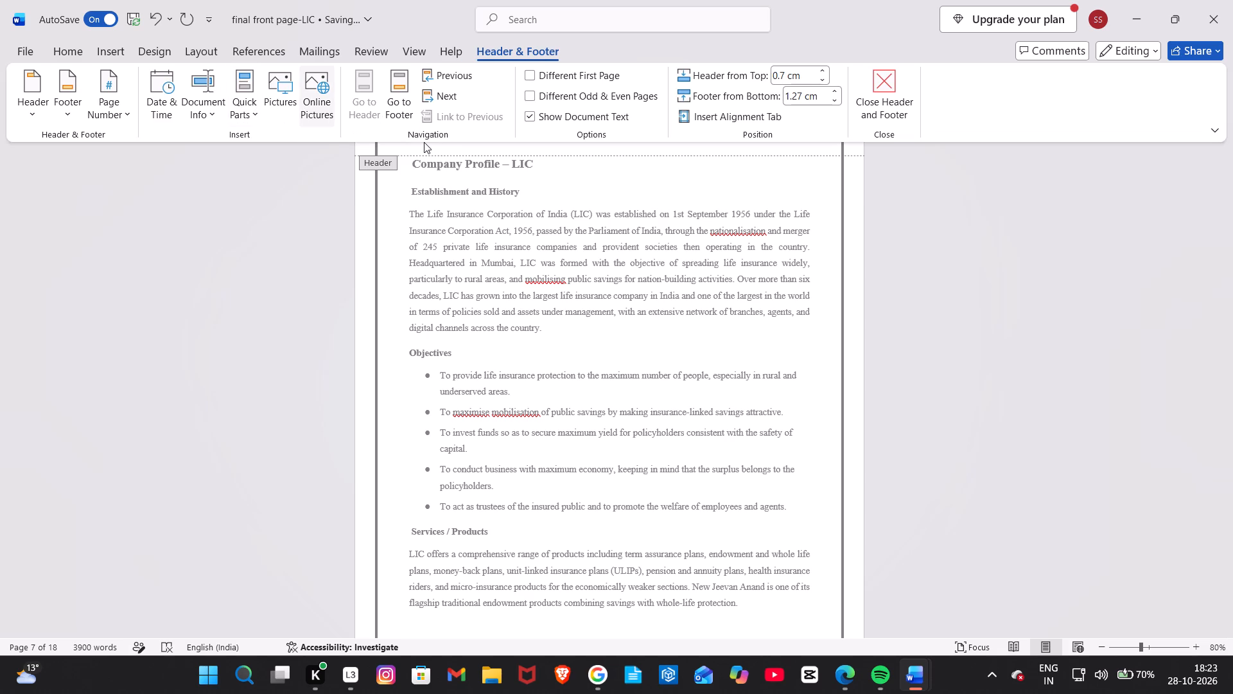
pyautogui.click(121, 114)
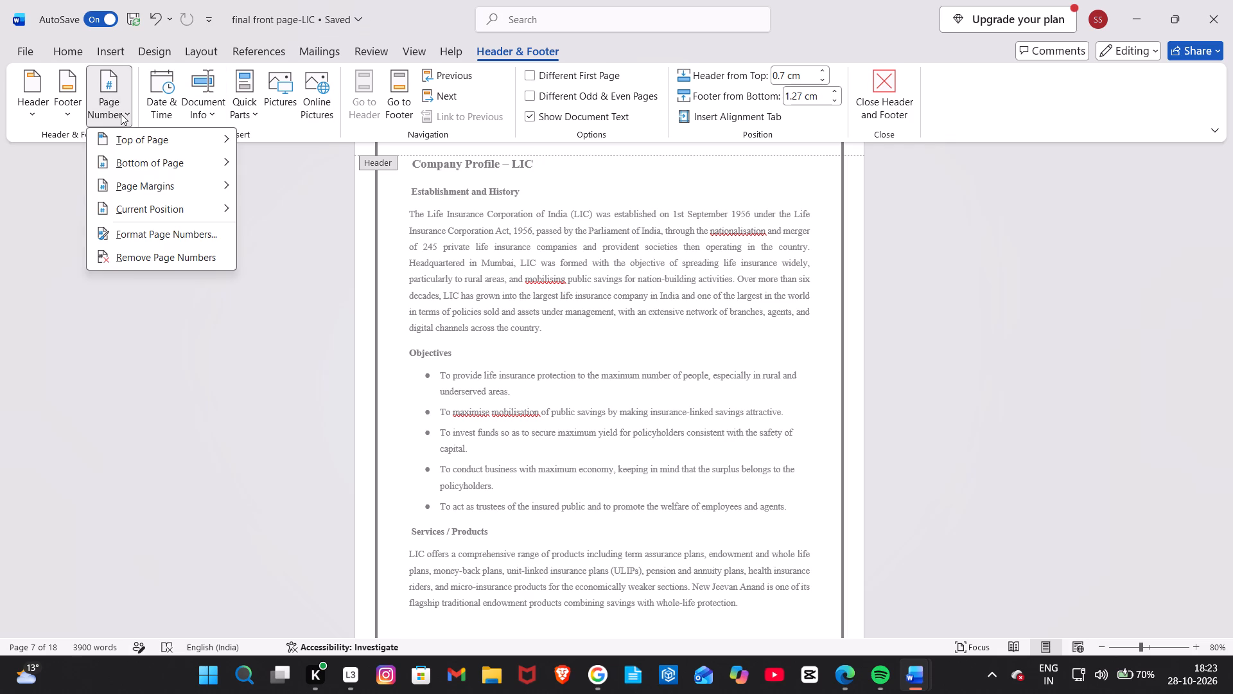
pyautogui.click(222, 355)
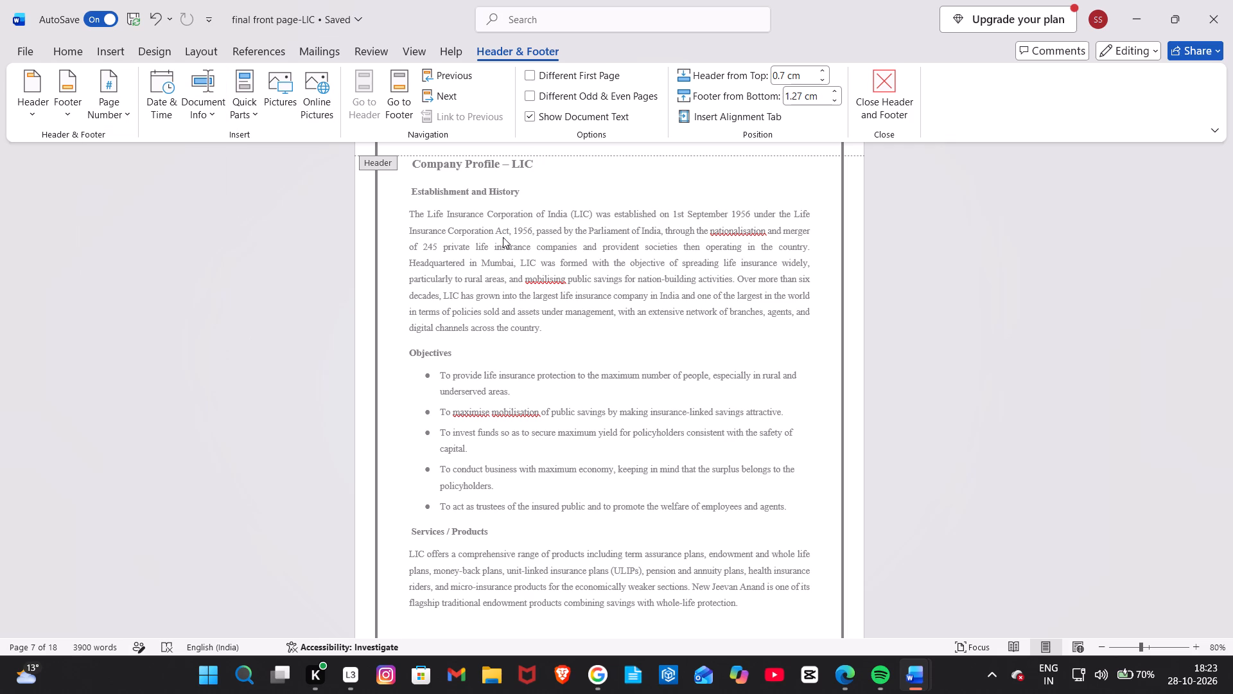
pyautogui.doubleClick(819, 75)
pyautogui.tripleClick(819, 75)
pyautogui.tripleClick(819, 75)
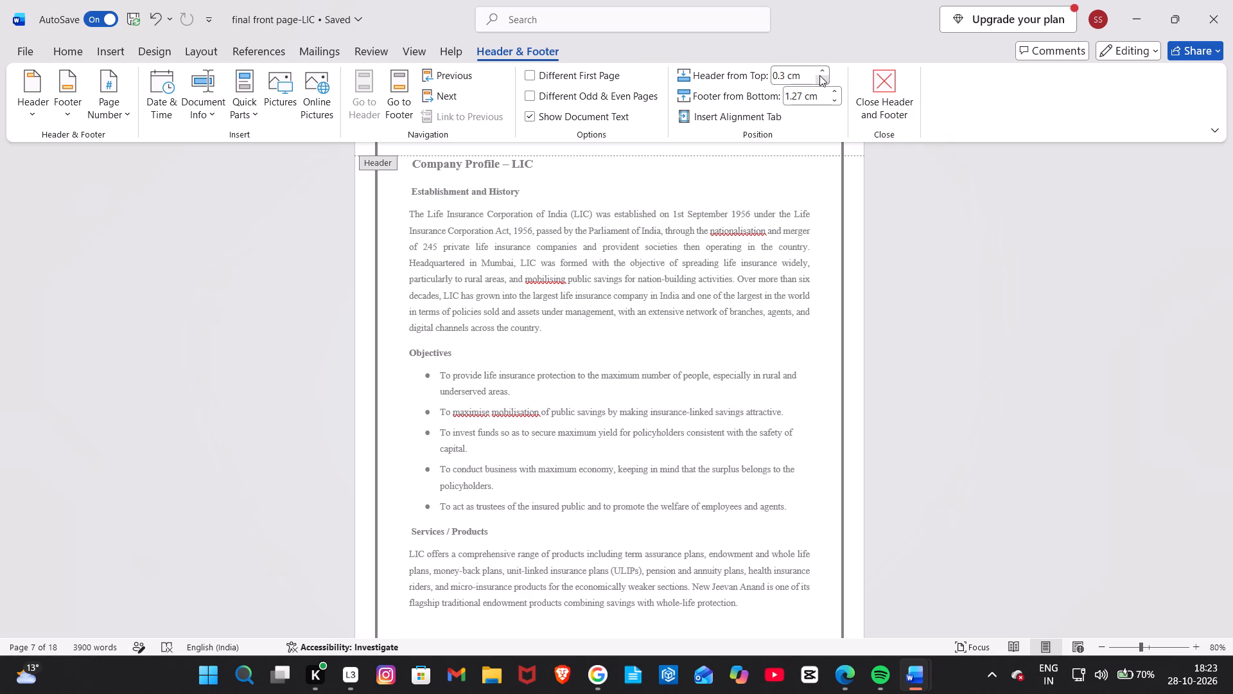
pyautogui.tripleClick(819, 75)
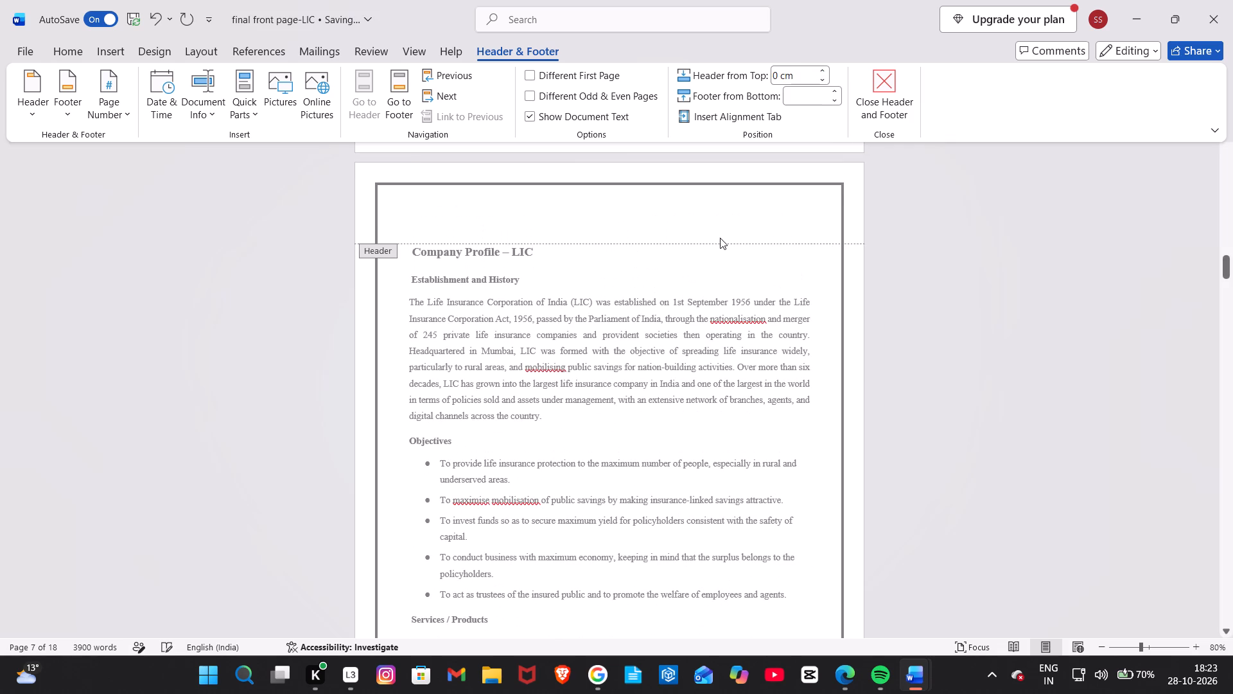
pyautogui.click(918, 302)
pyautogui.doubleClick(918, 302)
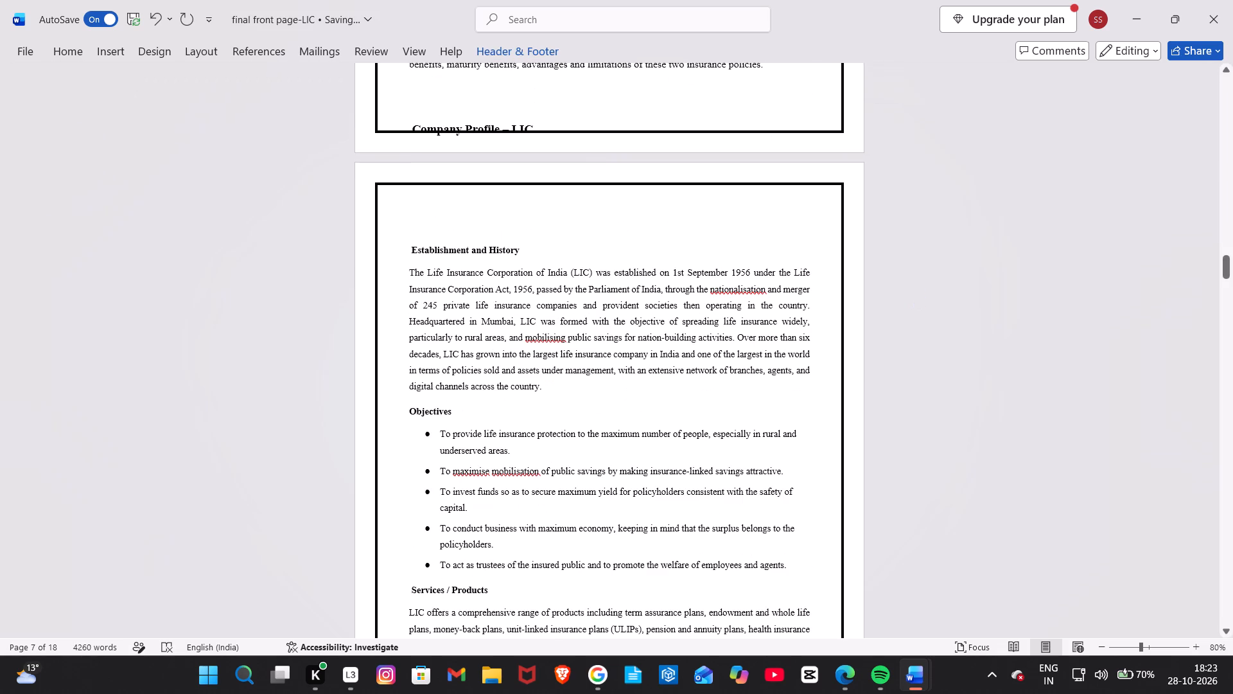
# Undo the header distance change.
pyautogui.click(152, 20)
# Clear the spelling flags in the LIC Objectives list by ignoring "maximise" and adding "mobilisation" to the dictionary.
pyautogui.scroll(-1, 414, 244)
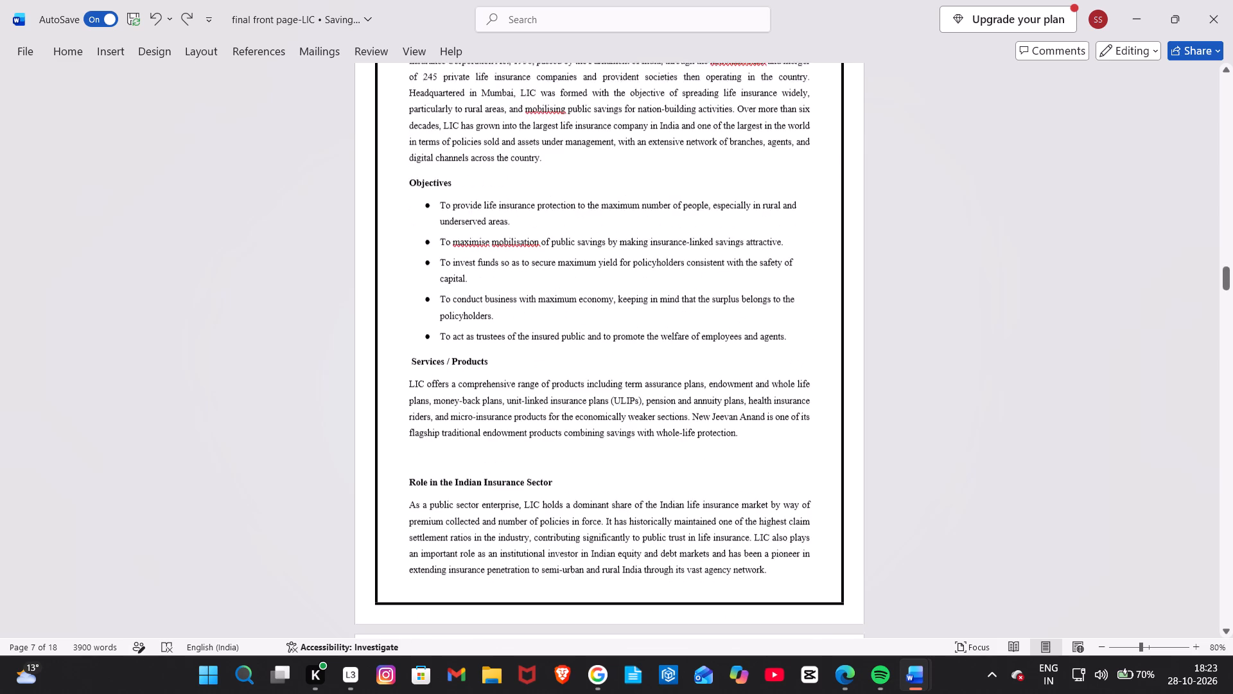
pyautogui.scroll(-1, 414, 244)
pyautogui.rightClick(477, 222)
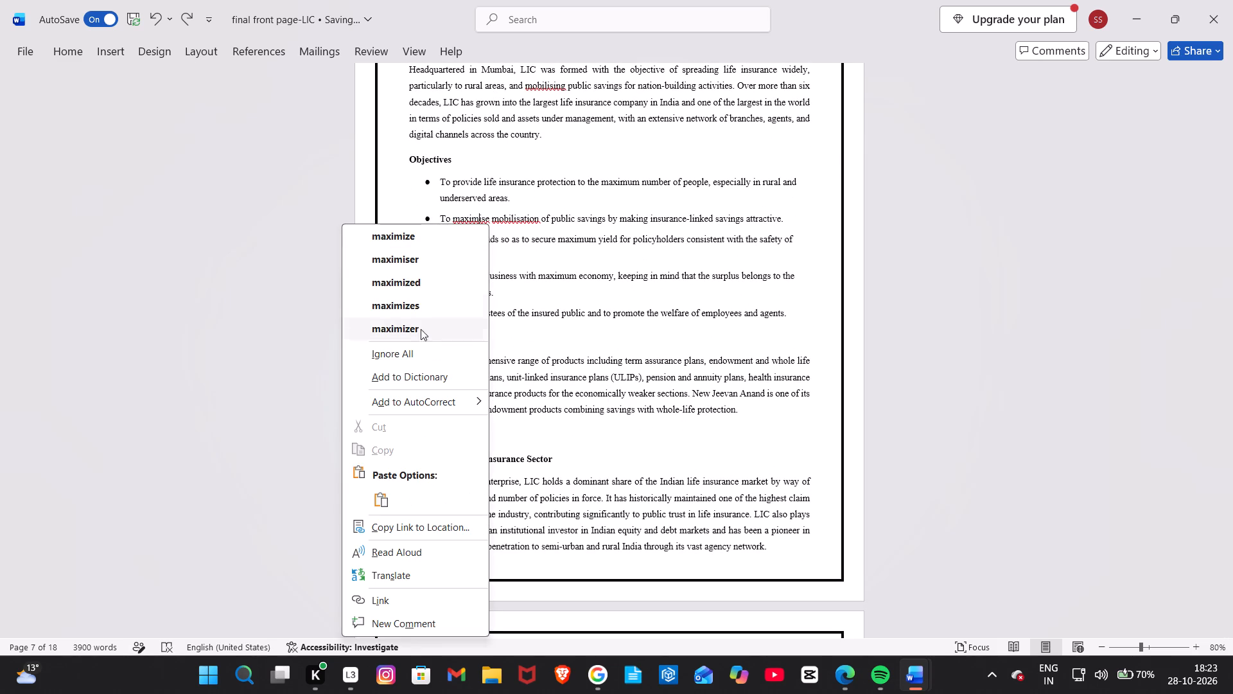
pyautogui.click(424, 348)
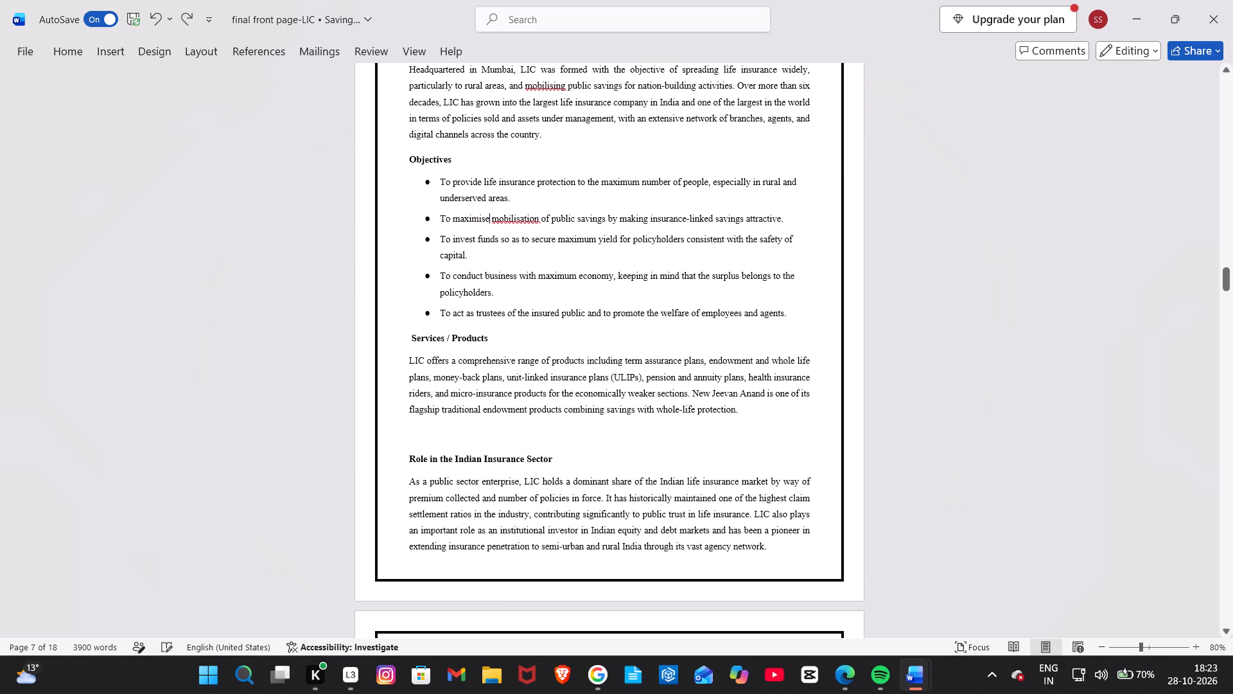
pyautogui.rightClick(523, 222)
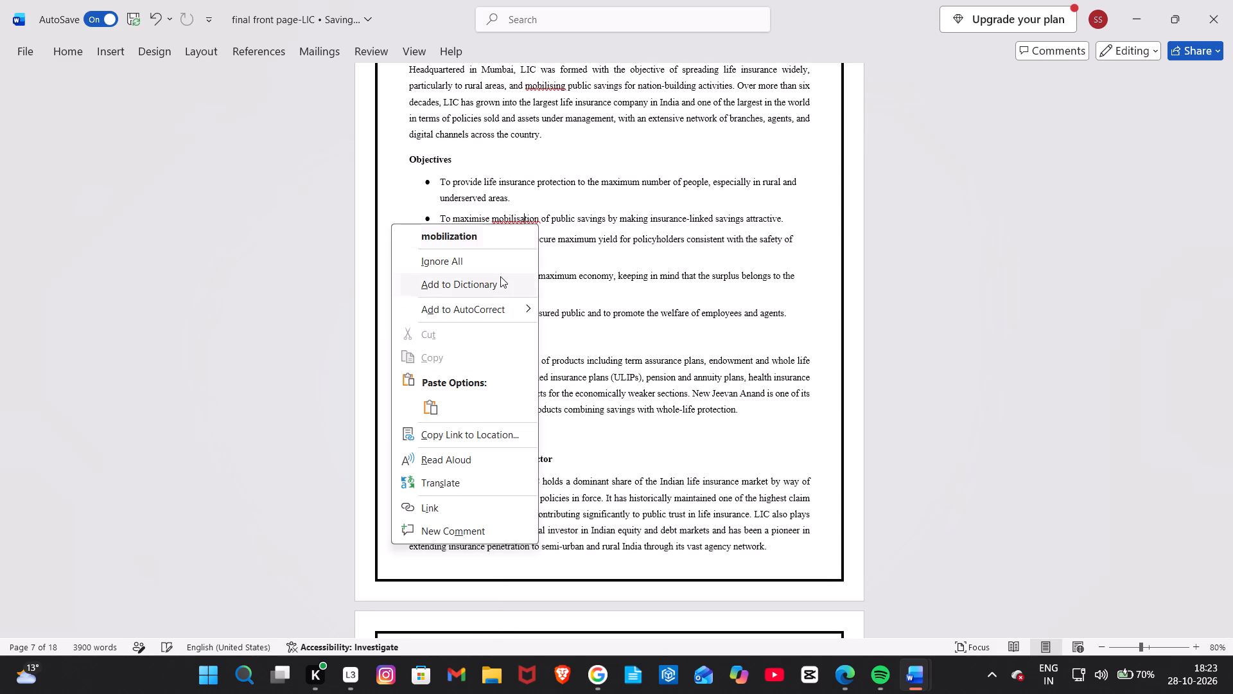
pyautogui.click(500, 276)
# Replace the flagged word "mobilising" with "mobilizing" in the Establishment and History paragraph.
pyautogui.rightClick(536, 87)
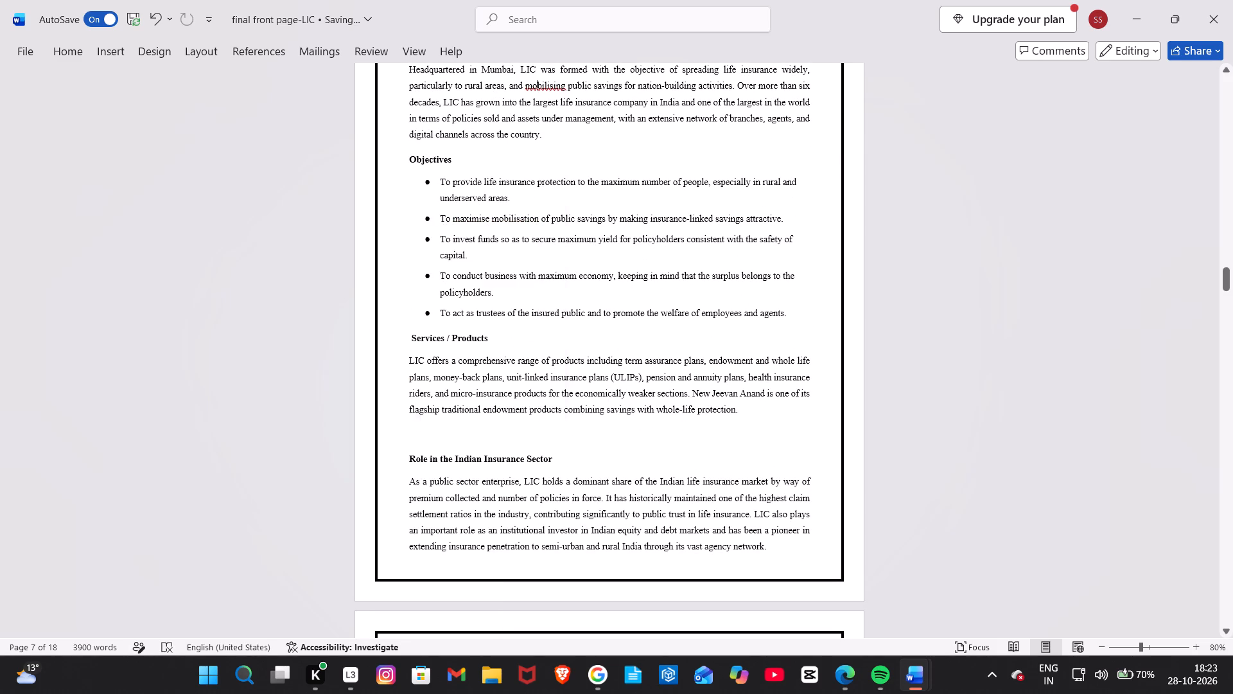
pyautogui.click(528, 111)
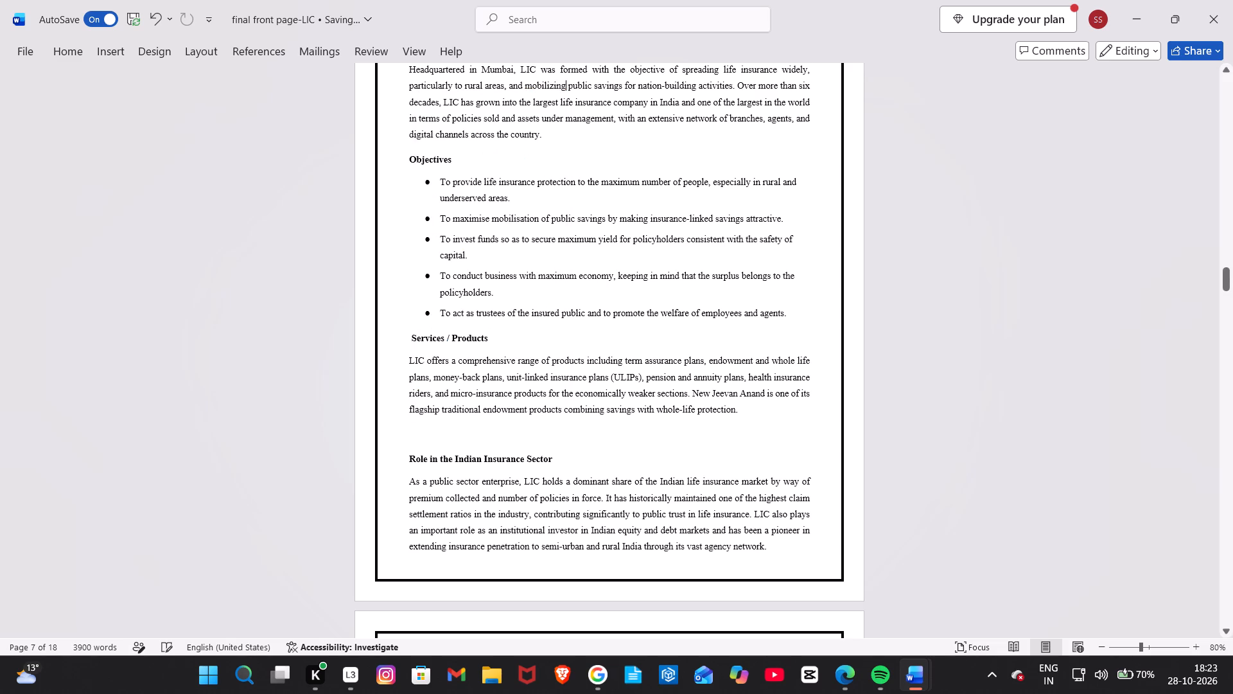
# Remove the blank line above the "LIC New Jeevan Anand – Plan No. 915" heading.
pyautogui.scroll(-4, 528, 111)
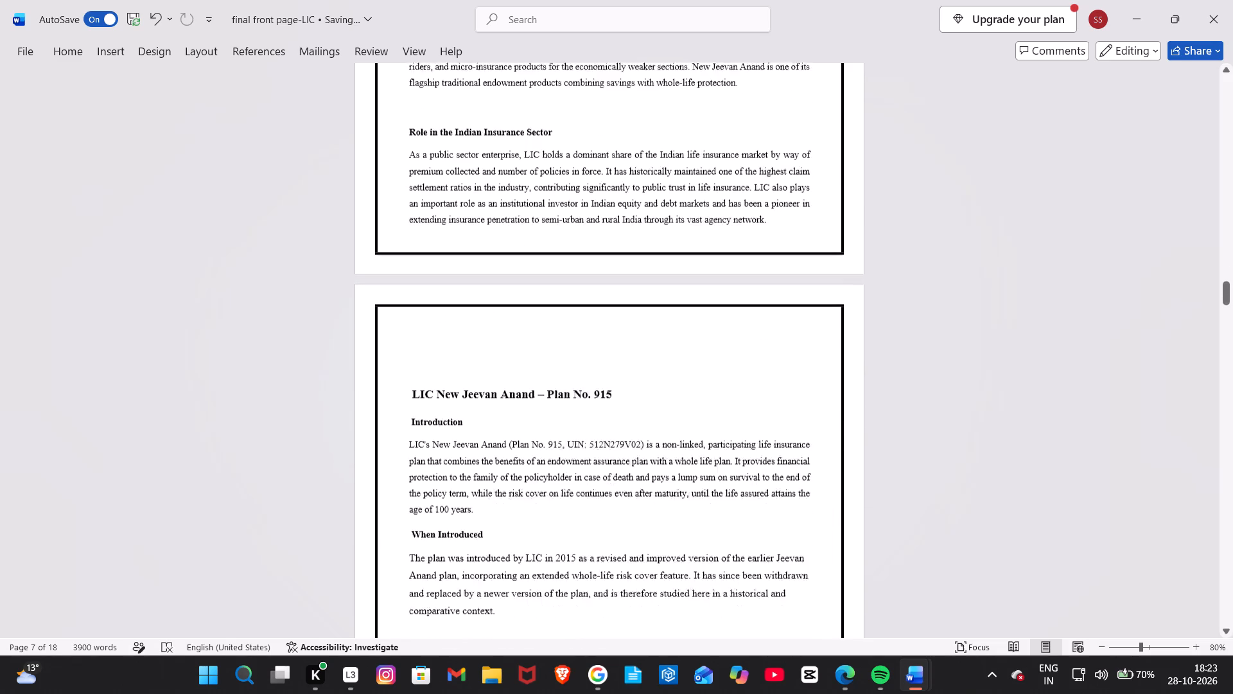
pyautogui.scroll(-1, 528, 111)
pyautogui.click(431, 341)
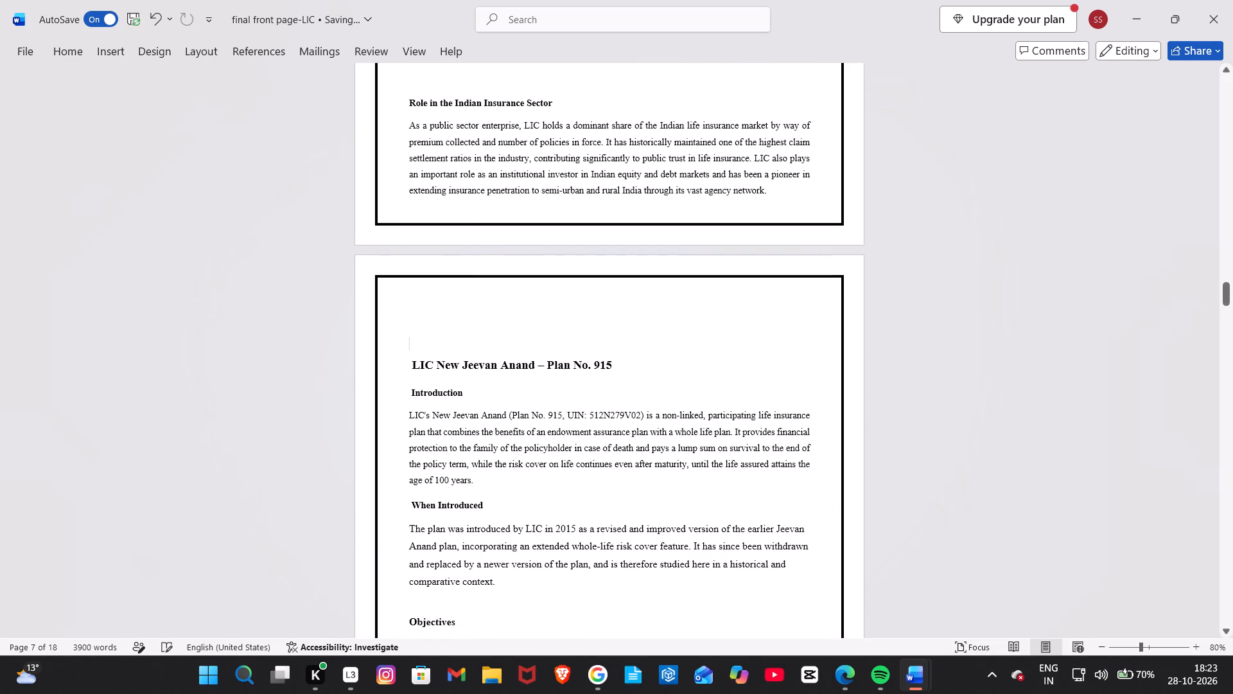
pyautogui.press('BackSpace')
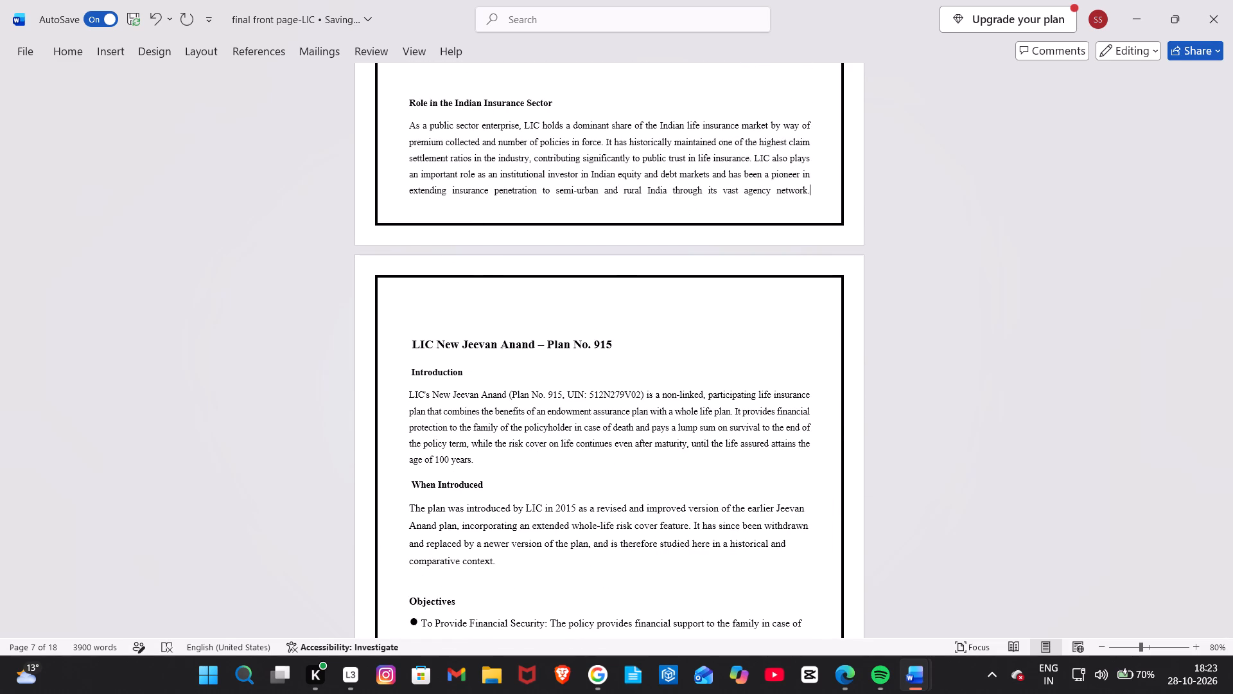
# Insert a line break before the LIC plan's "Eligibility" heading to move it onto the page with its bullets.
pyautogui.scroll(-8, 431, 341)
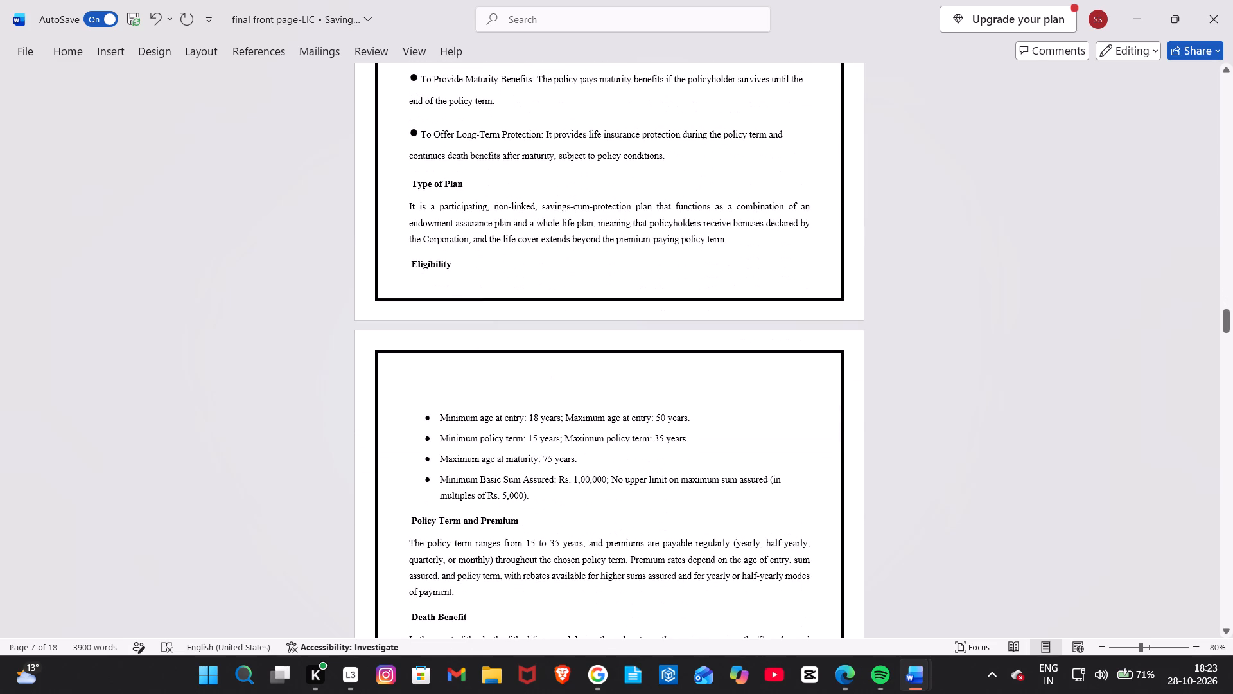
pyautogui.click(409, 264)
pyautogui.hotkey('shift', 'Return')
# Replace the flagged word "recognised" with "recognized" in the HDFC Life History paragraph.
pyautogui.scroll(-1, 409, 264)
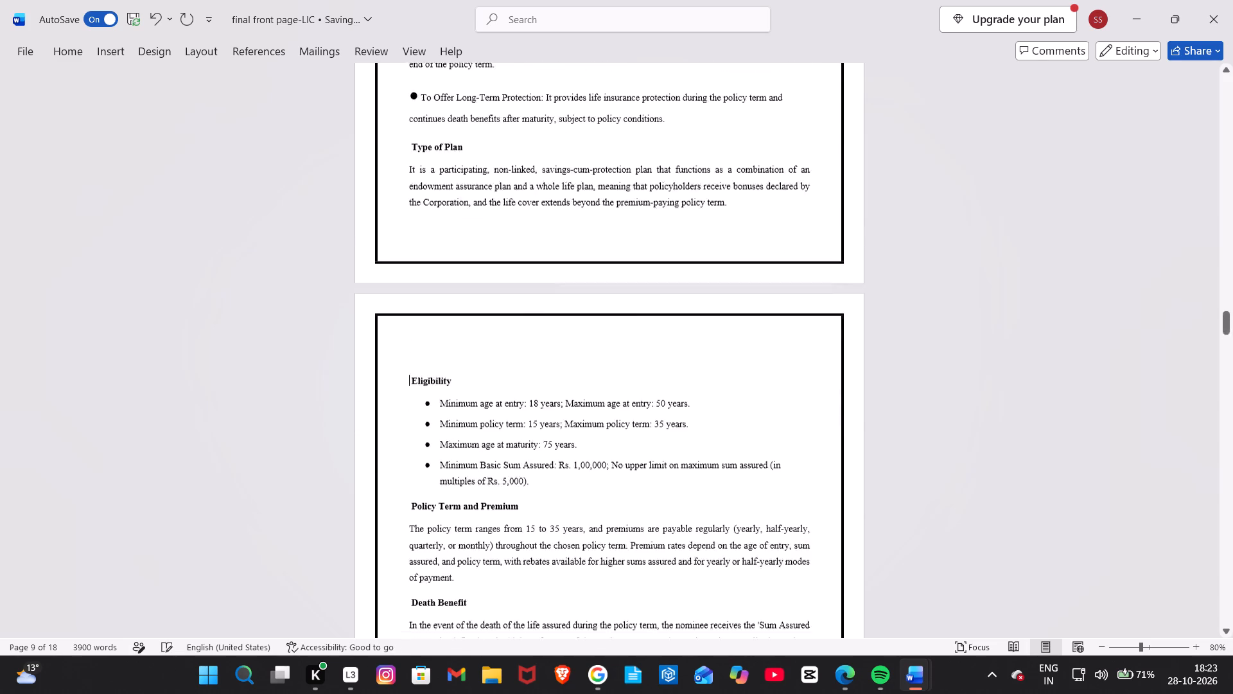
pyautogui.scroll(-6, 409, 264)
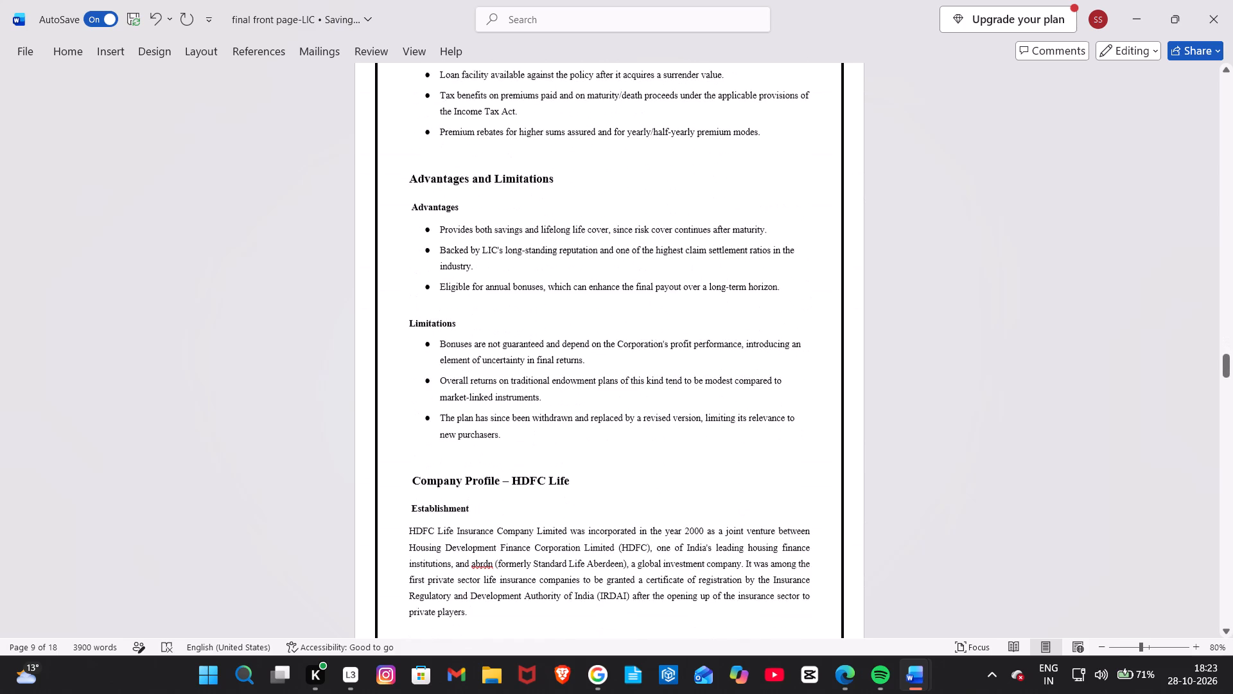
pyautogui.scroll(-3, 409, 264)
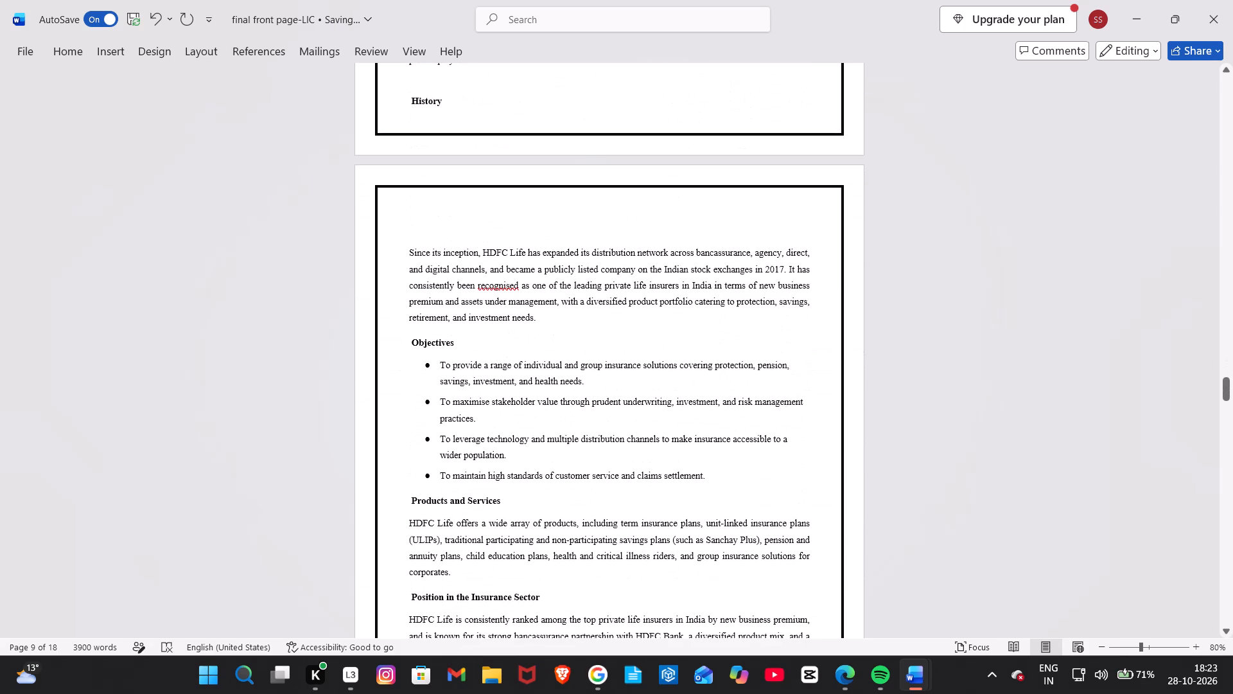
pyautogui.rightClick(492, 281)
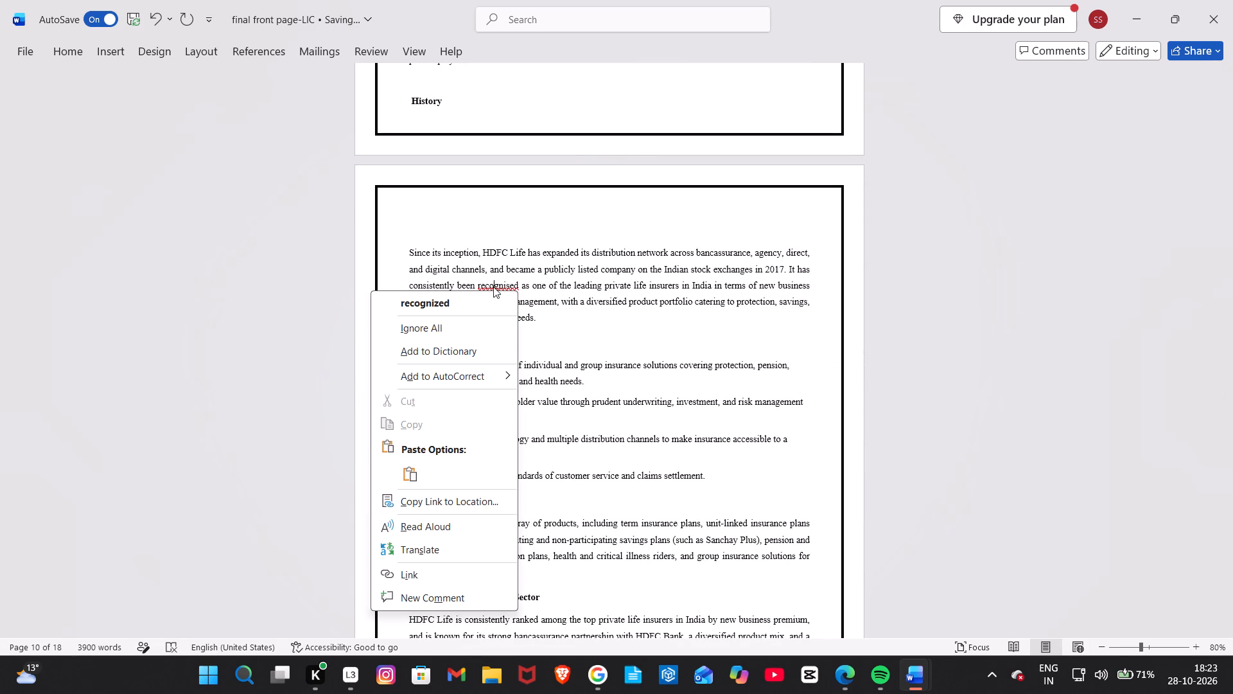
pyautogui.click(493, 299)
# Remove the blank line above the "HDFC Life Sanchay Plus" heading.
pyautogui.scroll(-1, 493, 299)
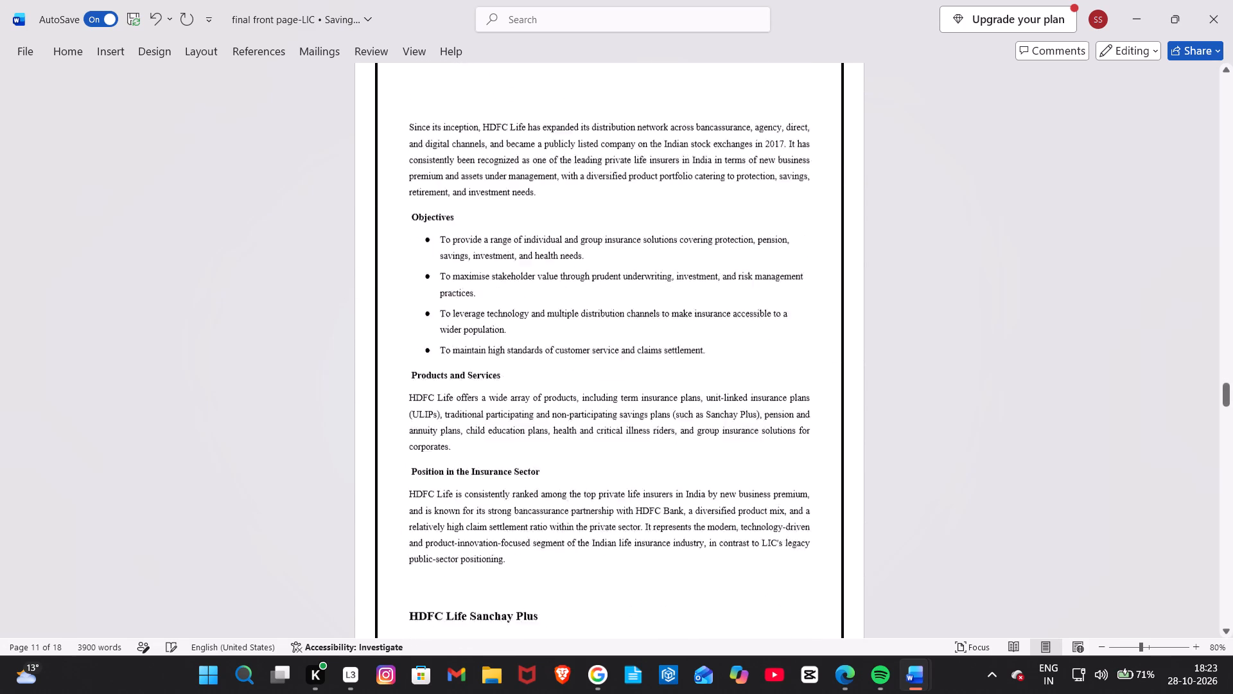
pyautogui.scroll(-3, 493, 299)
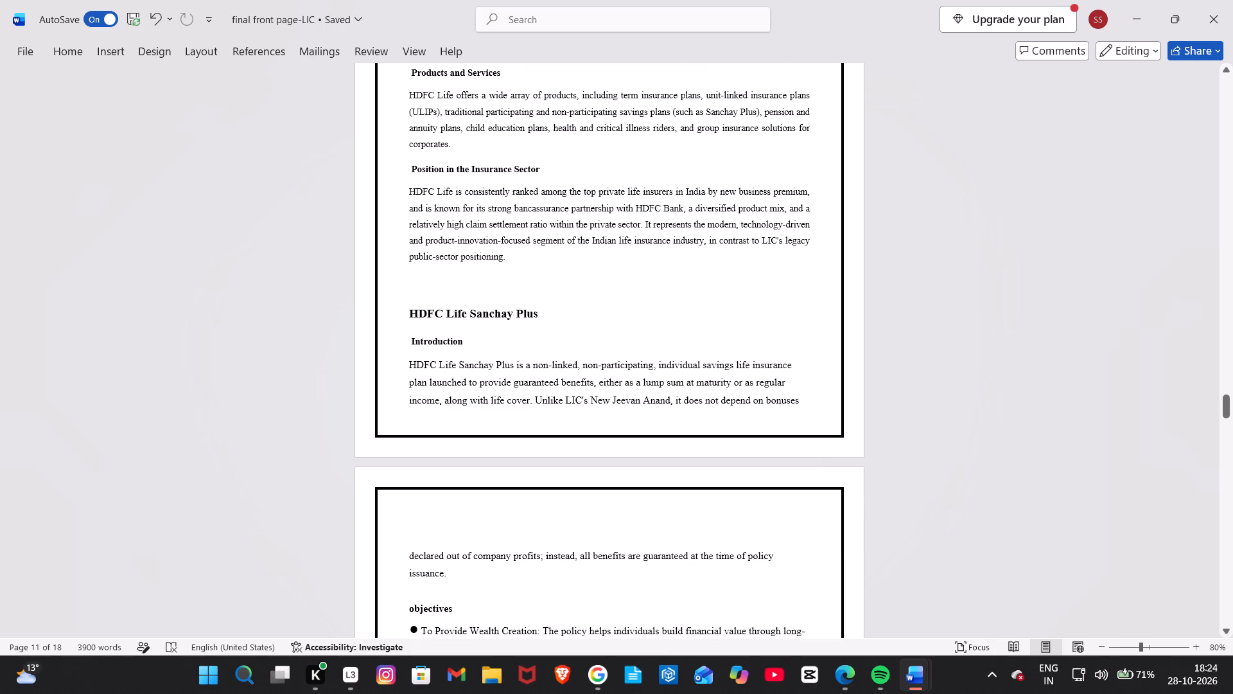
pyautogui.click(415, 298)
pyautogui.press('BackSpace')
# Remove the blank line above the "objectives" heading in the HDFC Life Sanchay Plus section.
pyautogui.scroll(-1, 415, 298)
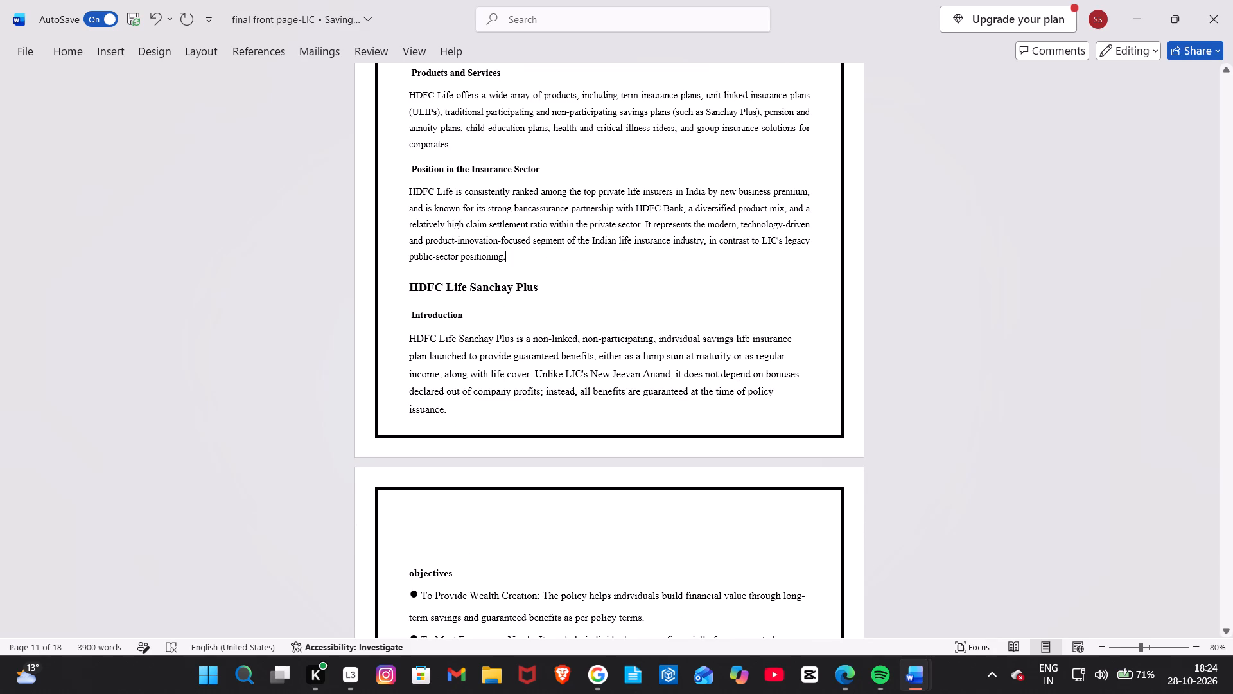
pyautogui.scroll(-1, 415, 298)
pyautogui.click(416, 447)
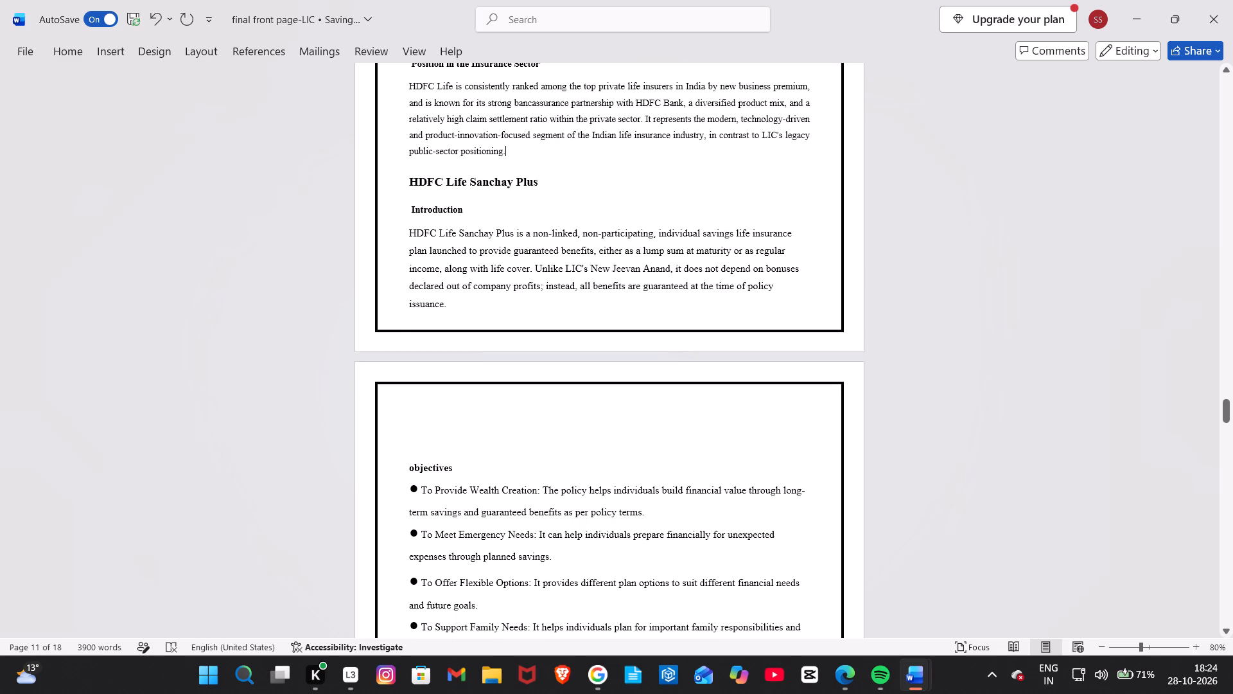
pyautogui.press('BackSpace')
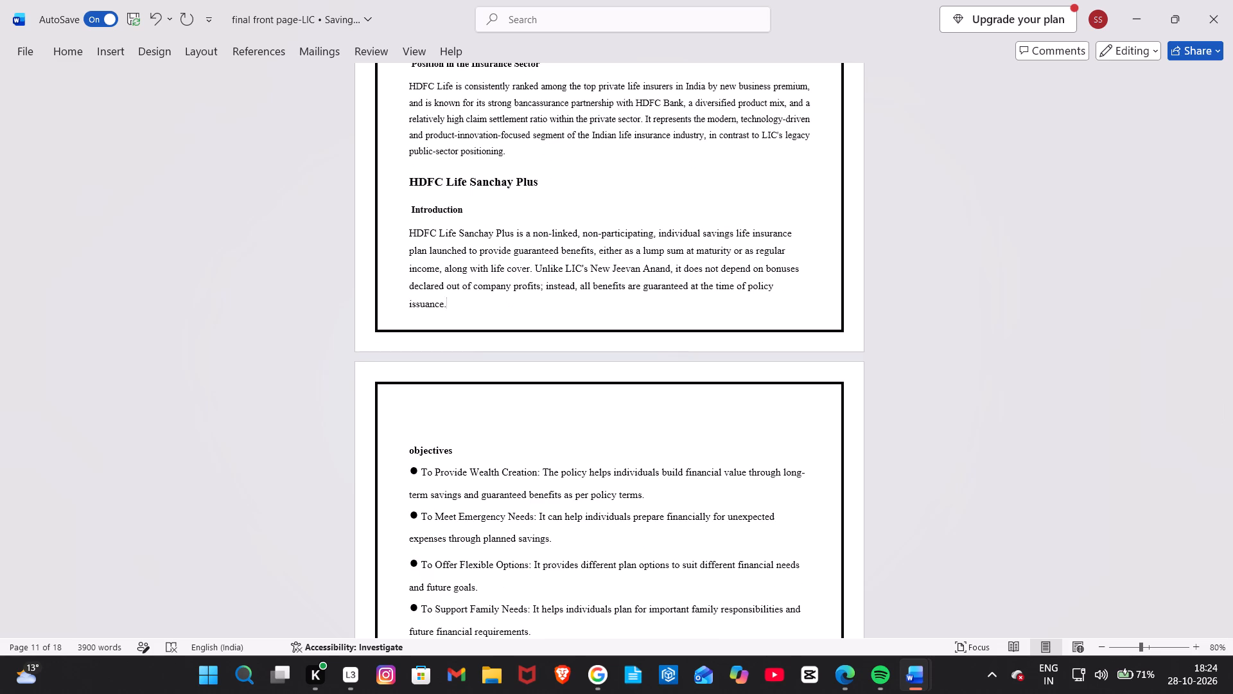
# Delete the "Minimum annual premium" bullet from the HDFC Life Sanchay Plus Eligibility list.
pyautogui.scroll(-6, 416, 447)
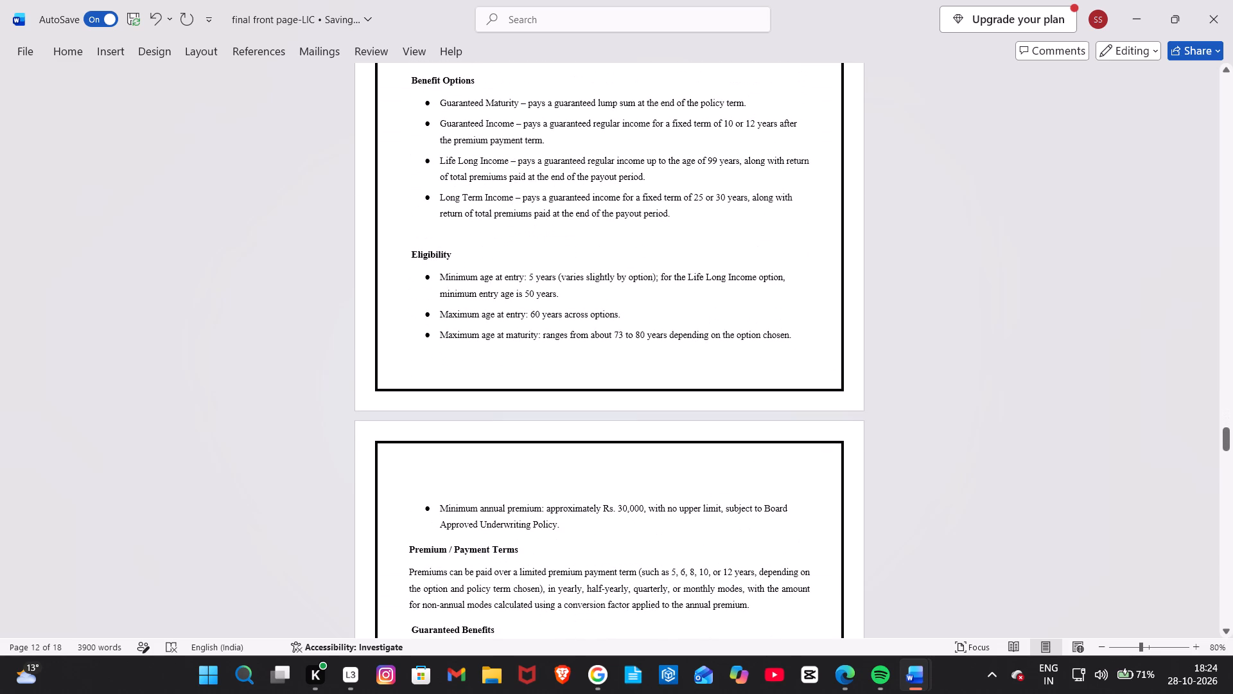
pyautogui.click(433, 497)
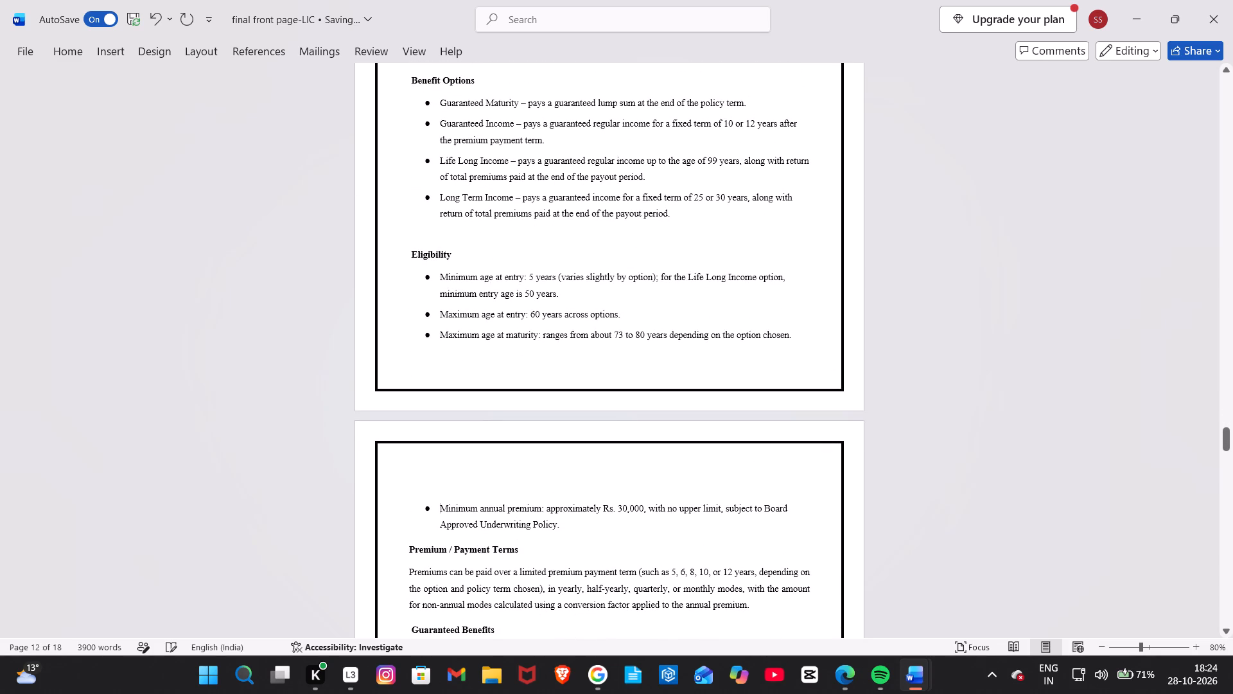
pyautogui.click(434, 490)
pyautogui.click(434, 490)
pyautogui.click(439, 488)
pyautogui.scroll(-2, 445, 513)
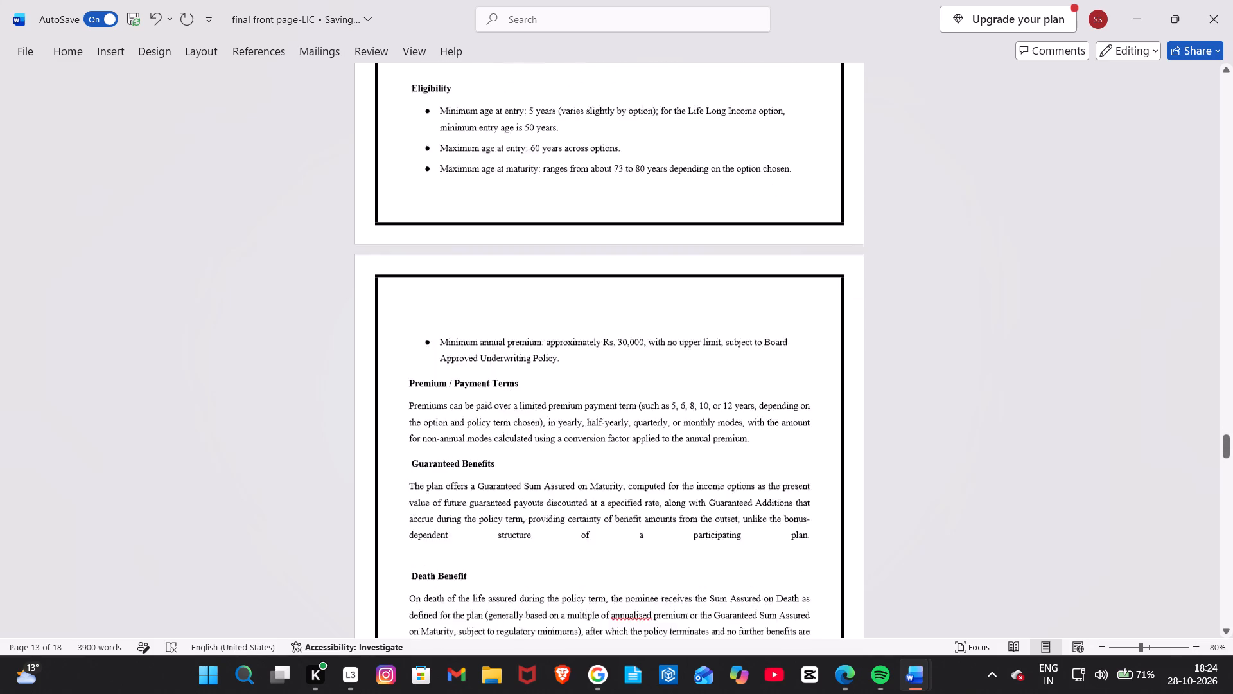
pyautogui.scroll(-1, 445, 513)
pyautogui.scroll(2, 445, 513)
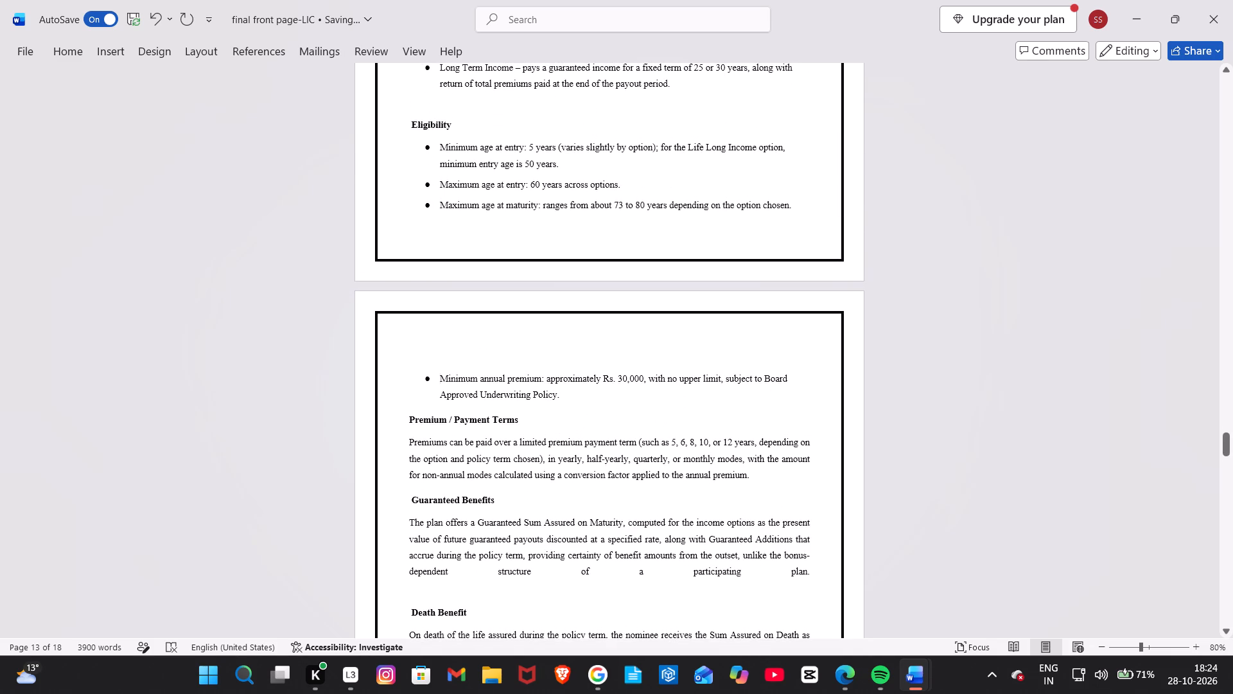
pyautogui.moveTo(415, 382); pyautogui.dragTo(561, 396)
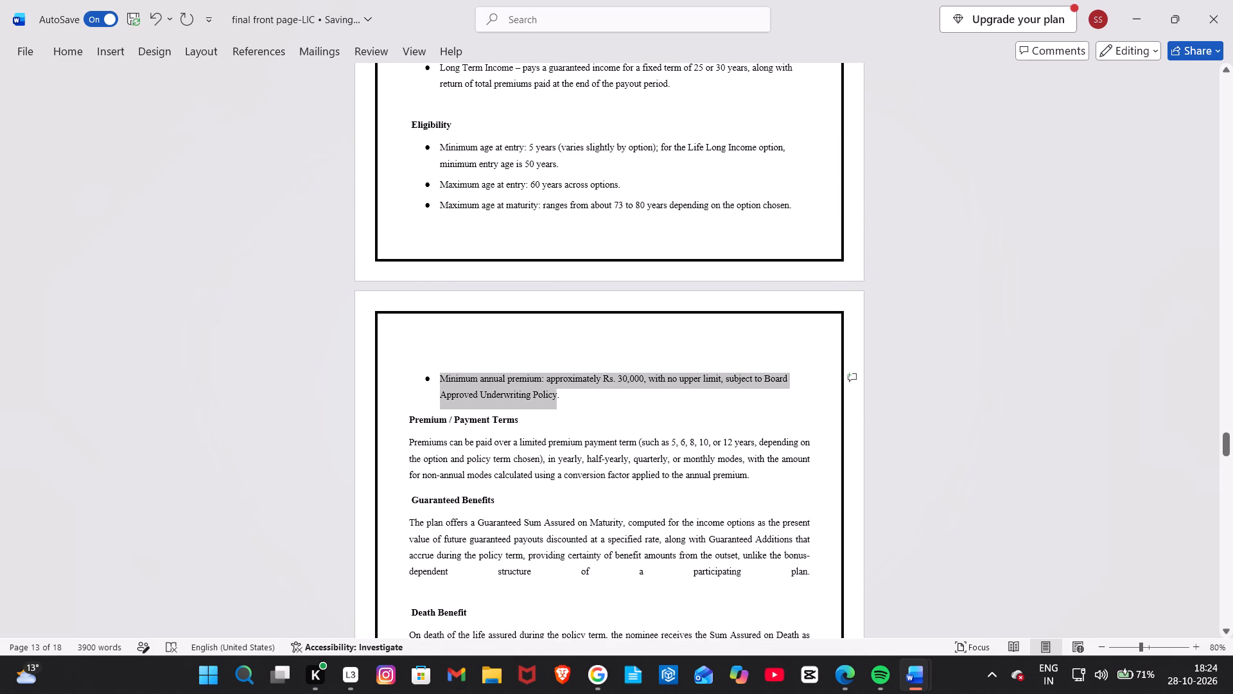
pyautogui.moveTo(561, 396); pyautogui.dragTo(562, 396)
pyautogui.press('BackSpace')
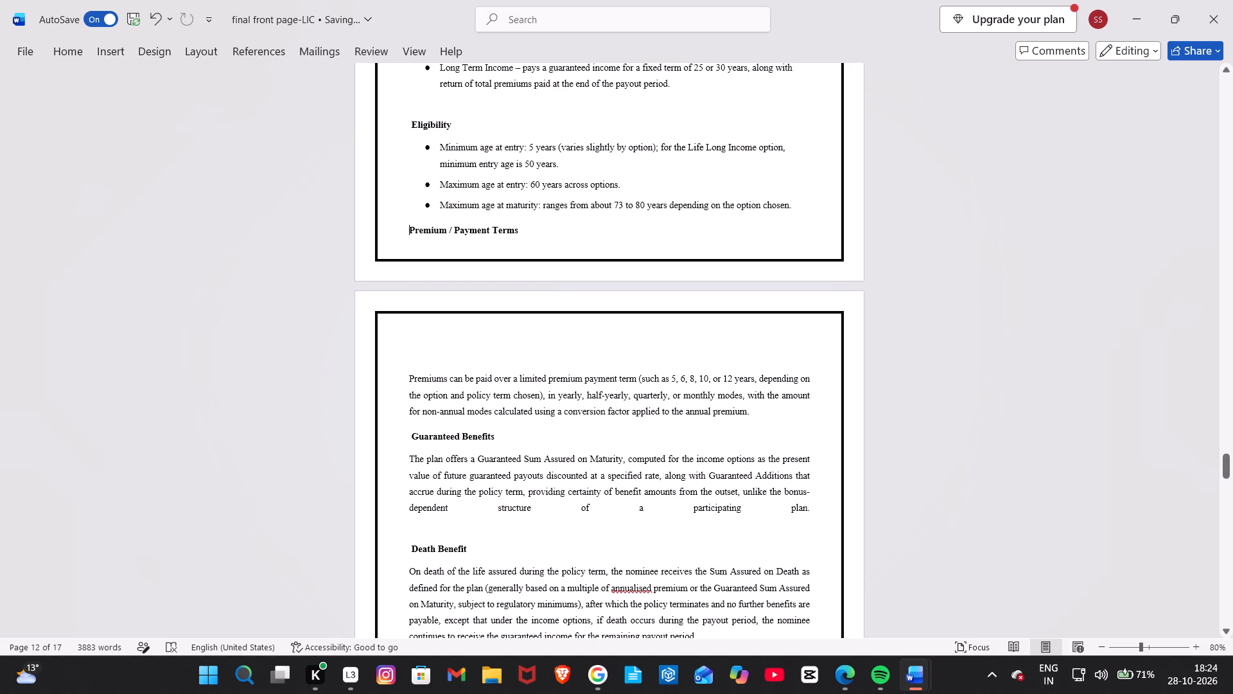
# Insert a line break before the "Premium / Payment Terms" heading to move it onto the page with its paragraph.
pyautogui.hotkey('shift', 'Return')
# Insert blank lines before the "Comparative Analysis" heading to push it onto the page after the Limitations list.
pyautogui.scroll(-2, 562, 396)
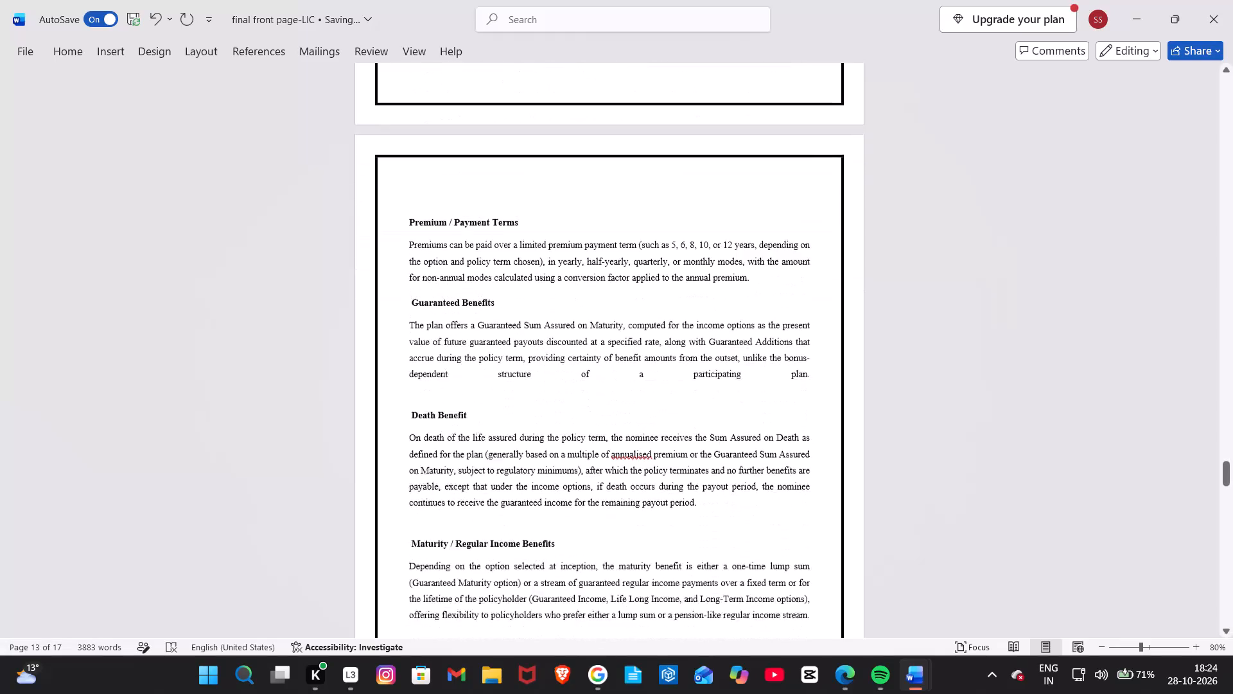
pyautogui.scroll(-2, 562, 396)
pyautogui.scroll(1, 562, 396)
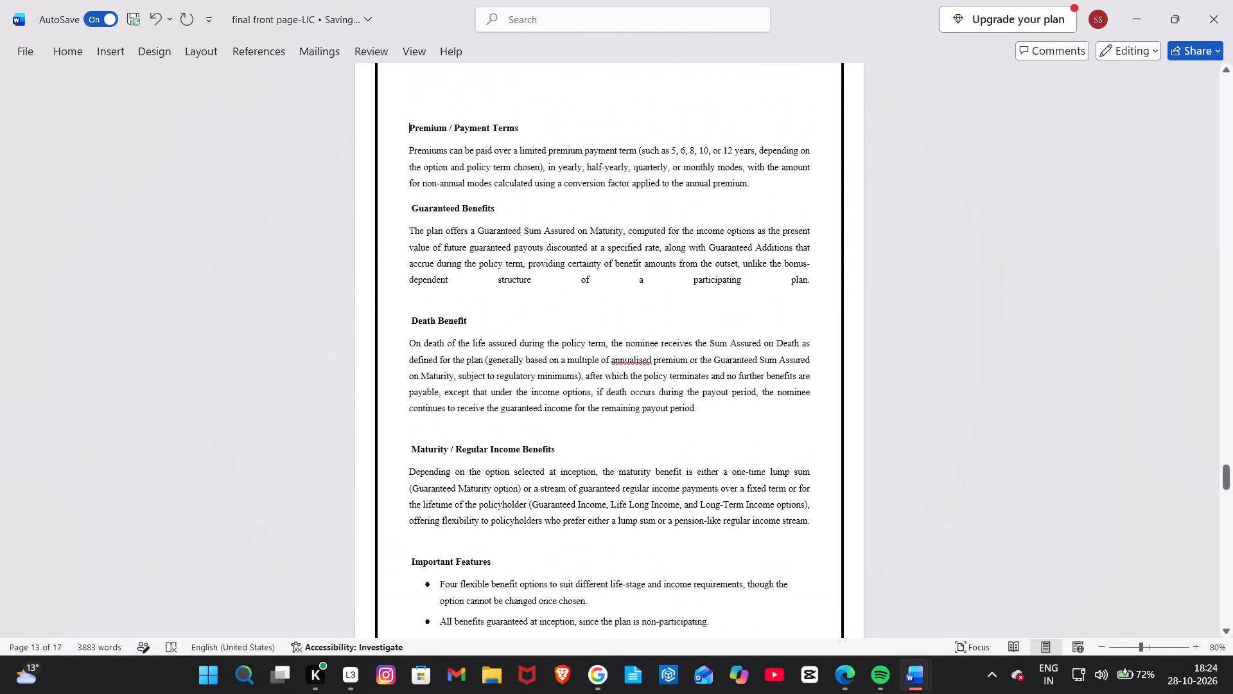
pyautogui.scroll(-2, 493, 330)
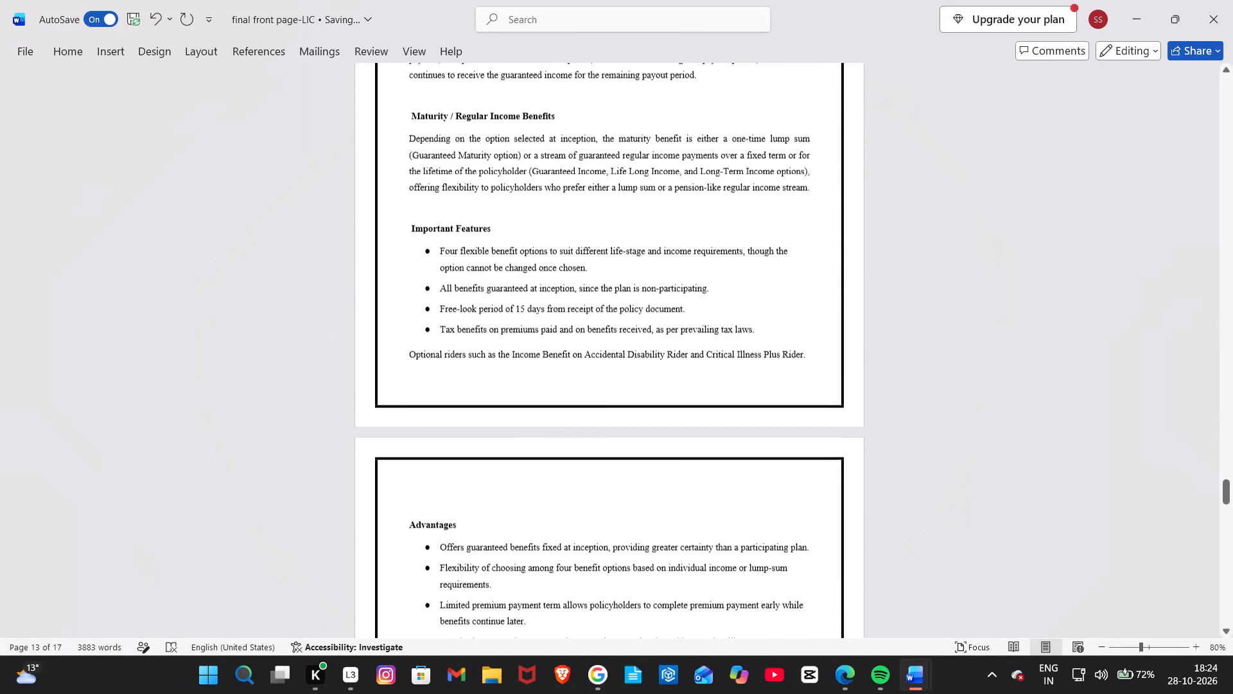
pyautogui.scroll(-4, 493, 330)
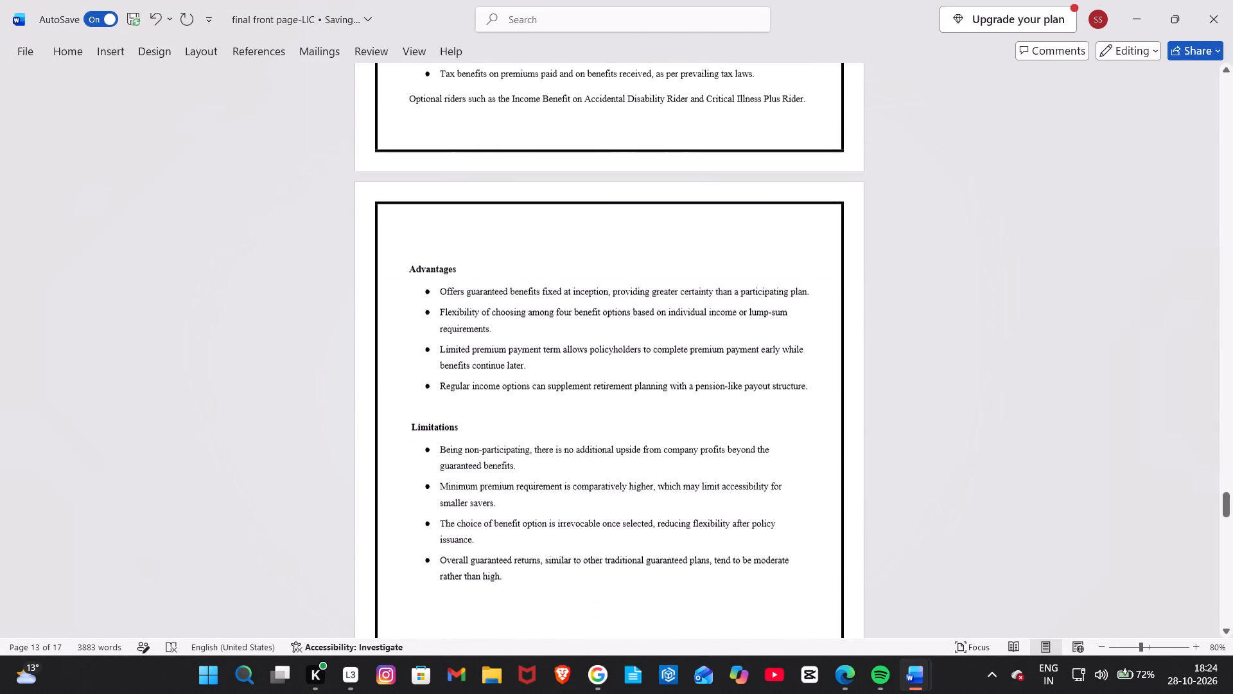
pyautogui.scroll(-3, 493, 330)
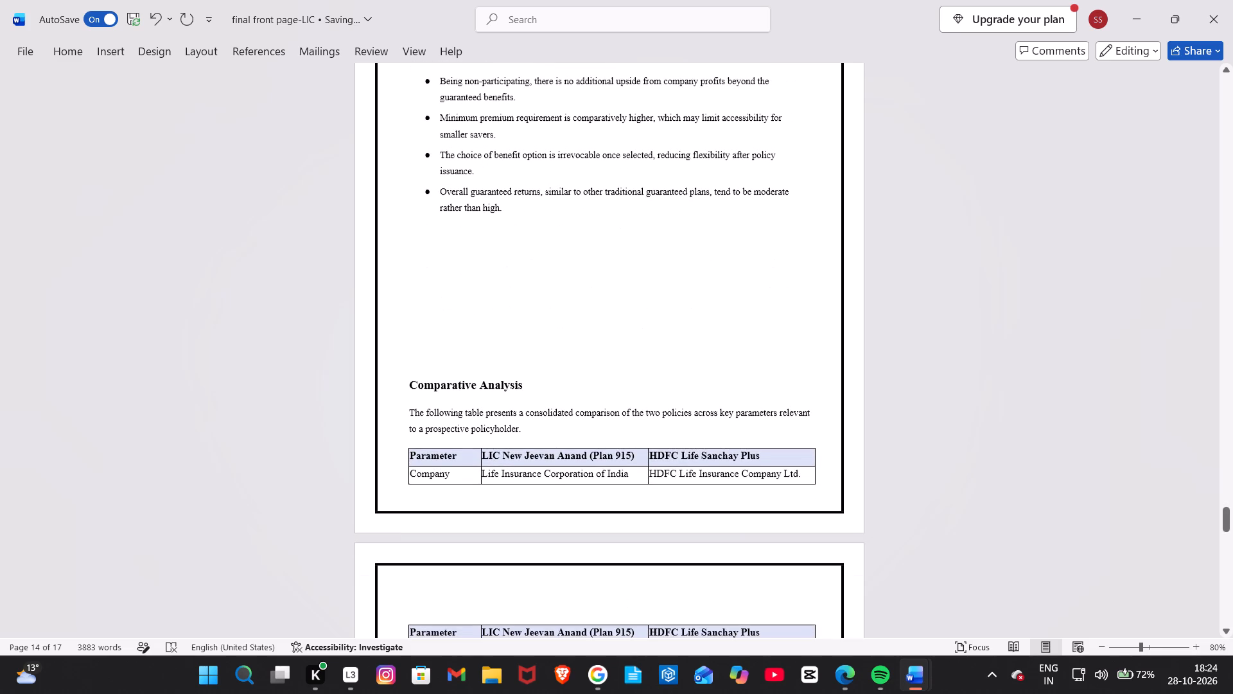
pyautogui.scroll(1, 493, 330)
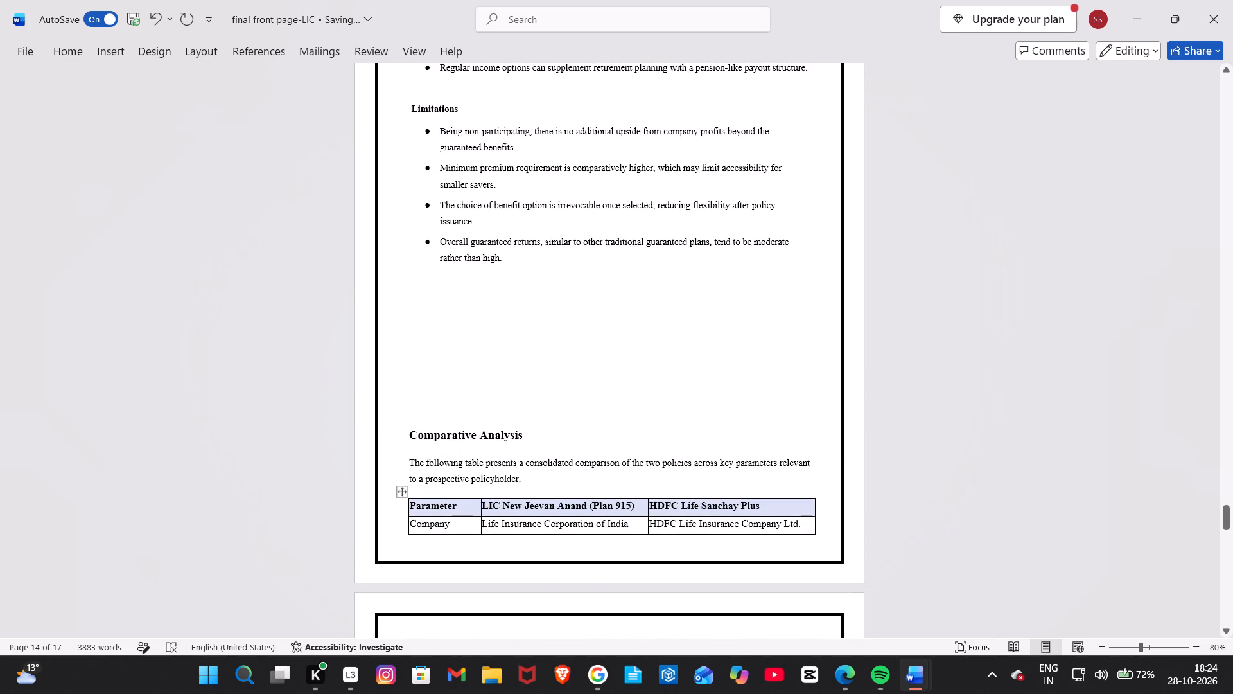
pyautogui.moveTo(455, 134); pyautogui.dragTo(520, 219)
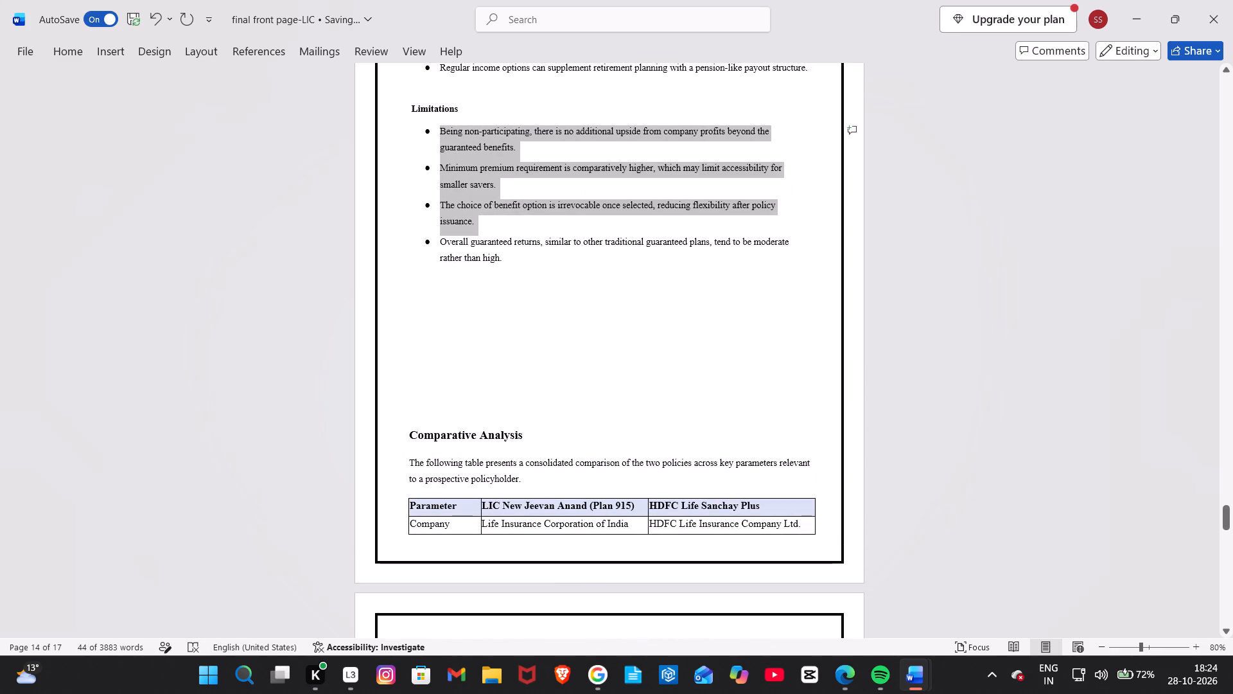
pyautogui.click(575, 279)
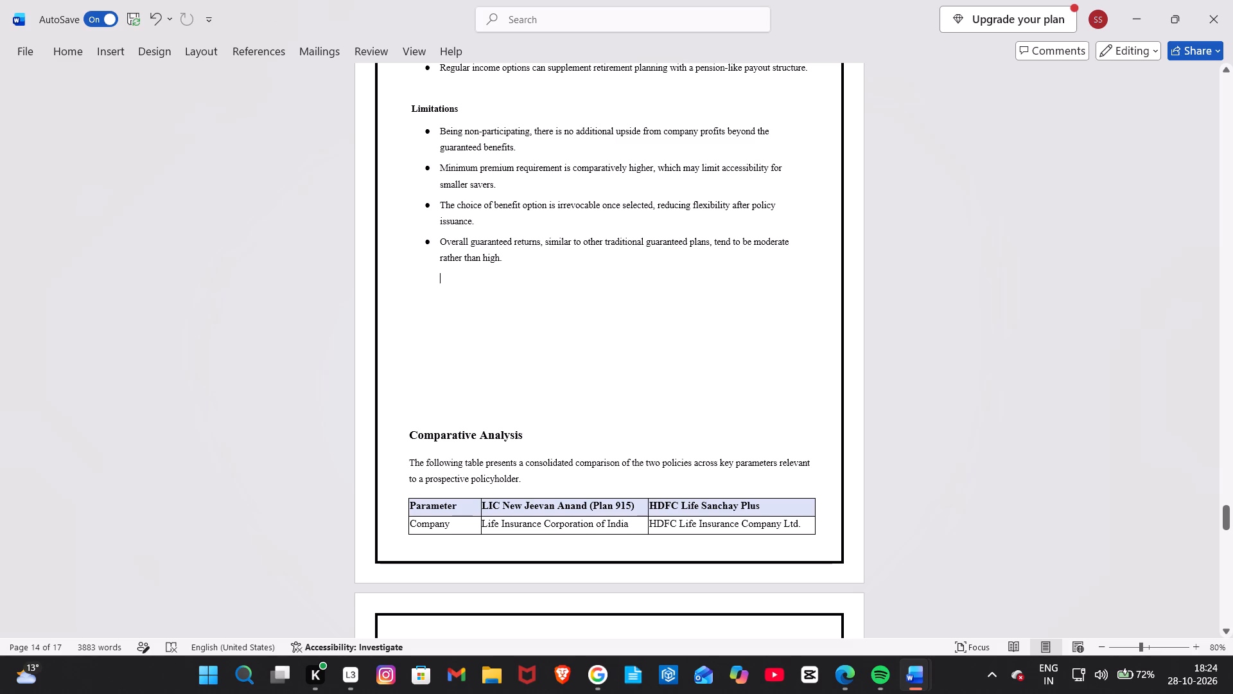
pyautogui.click(413, 426)
pyautogui.hotkey('shift', 'Return')
pyautogui.press('Return')
pyautogui.hotkey('shift', 'Return')
pyautogui.hotkey('shift', 'Return')
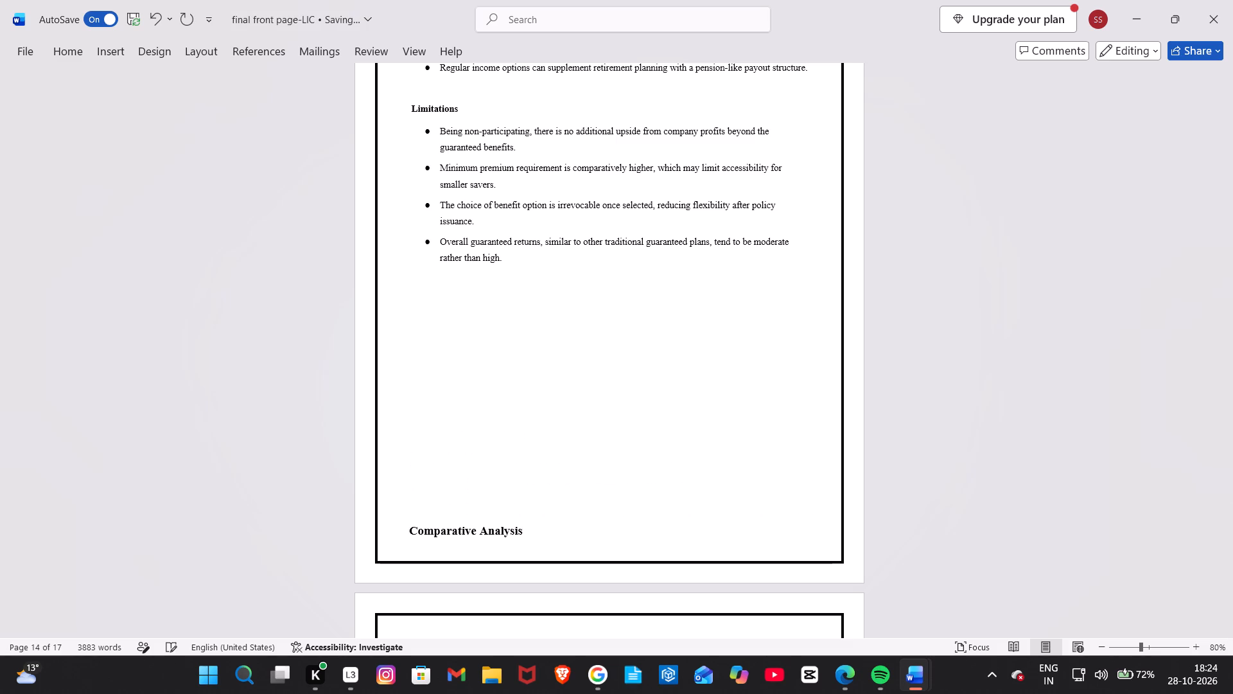
pyautogui.press('Return')
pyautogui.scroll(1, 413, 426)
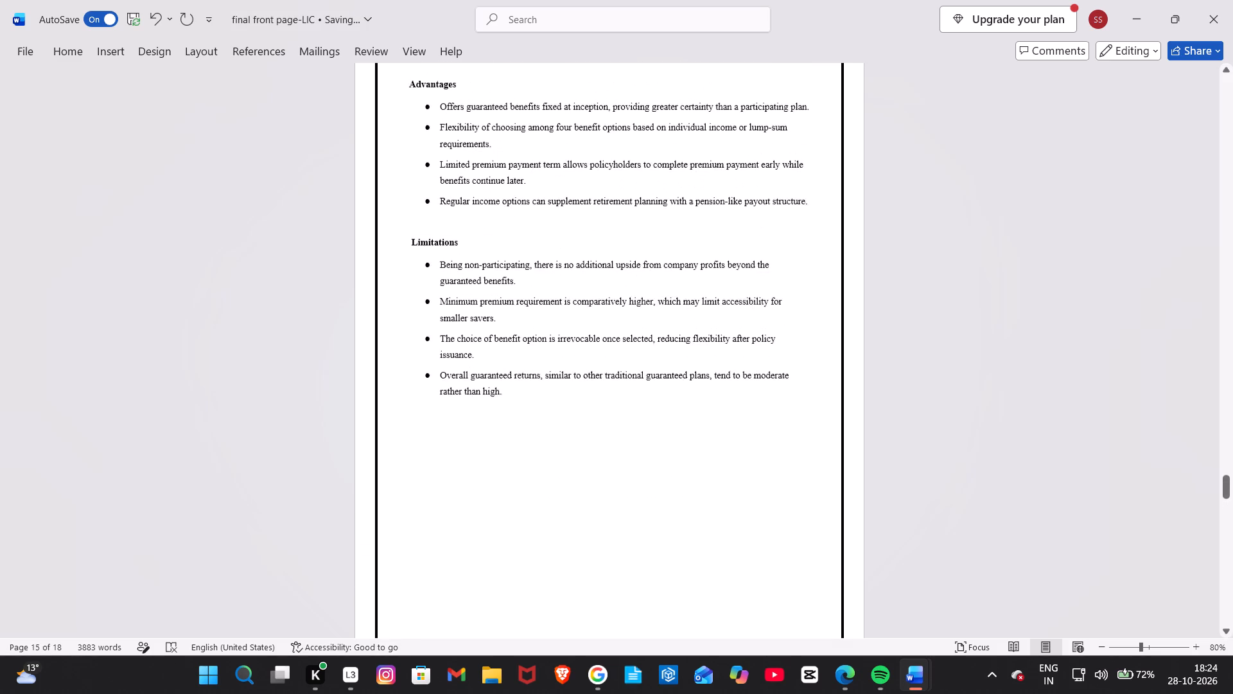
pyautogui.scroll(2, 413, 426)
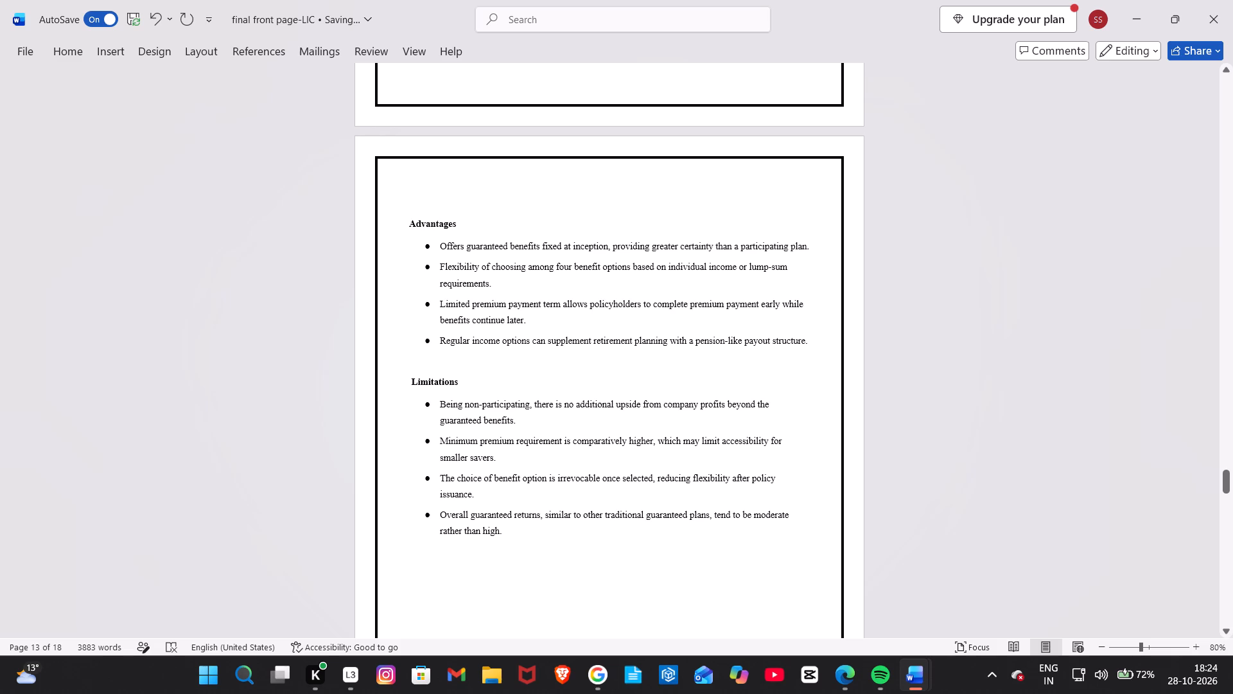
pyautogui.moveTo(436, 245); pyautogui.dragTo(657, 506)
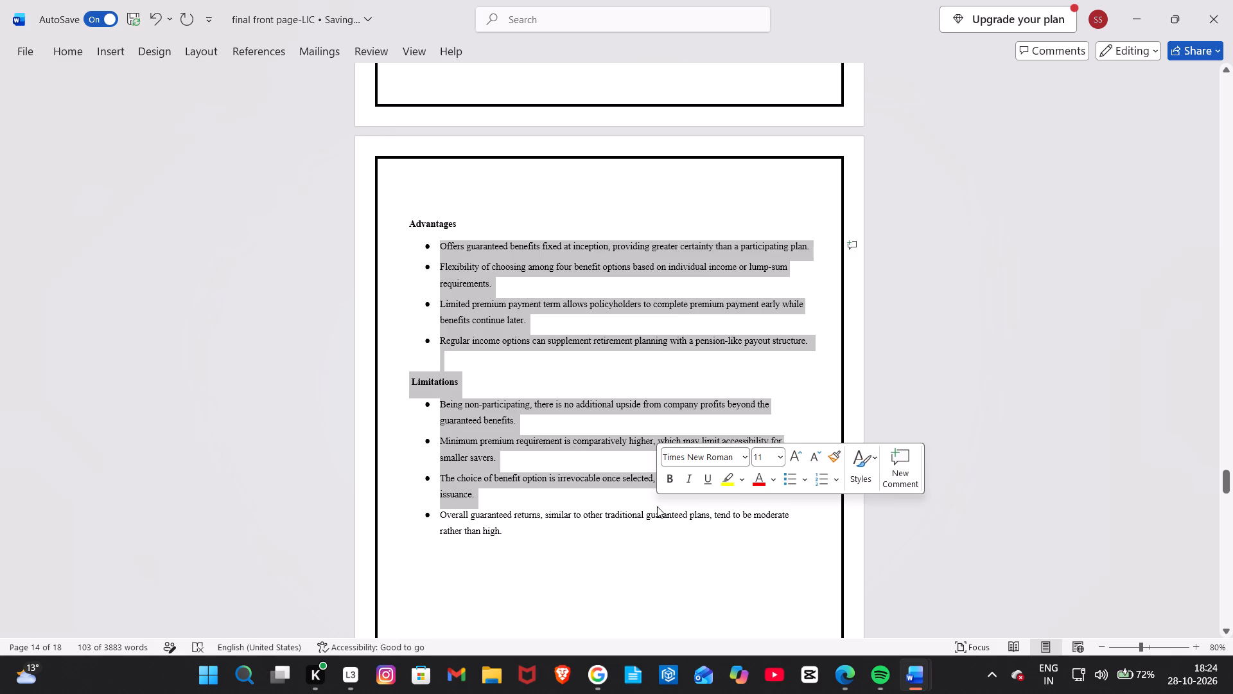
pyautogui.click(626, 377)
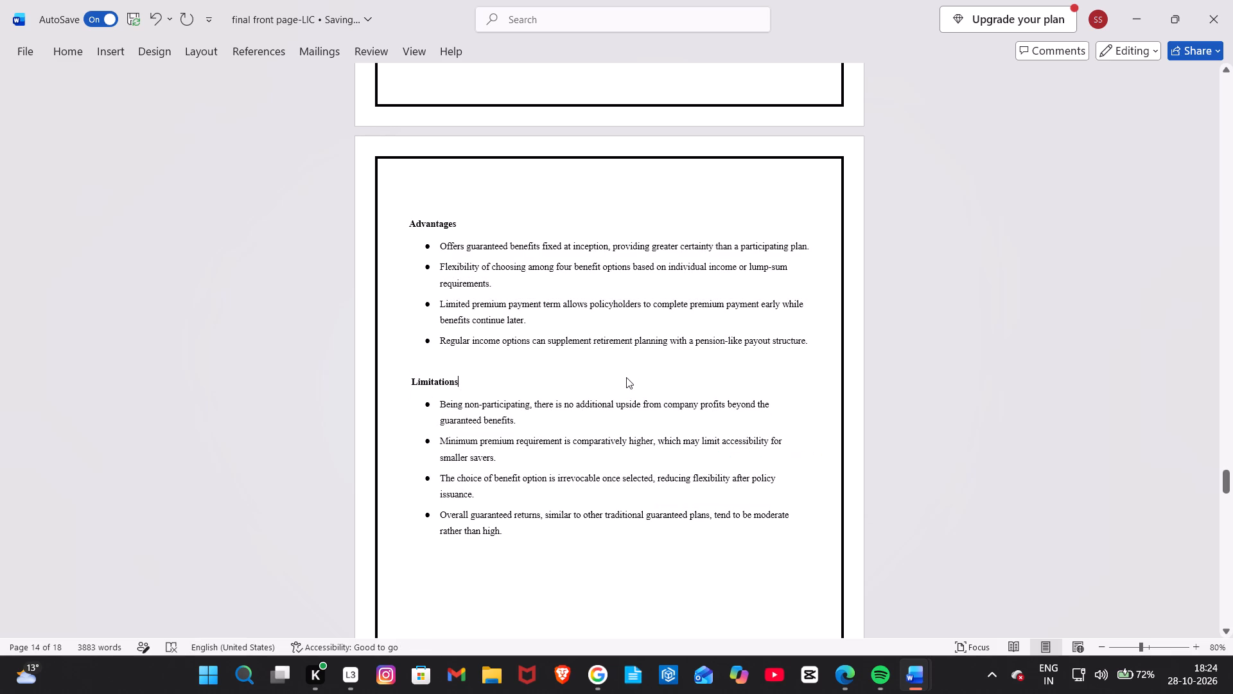
# Insert a line break before the "History" heading in the HDFC Life company profile to move it onto the next page.
pyautogui.scroll(2, 626, 377)
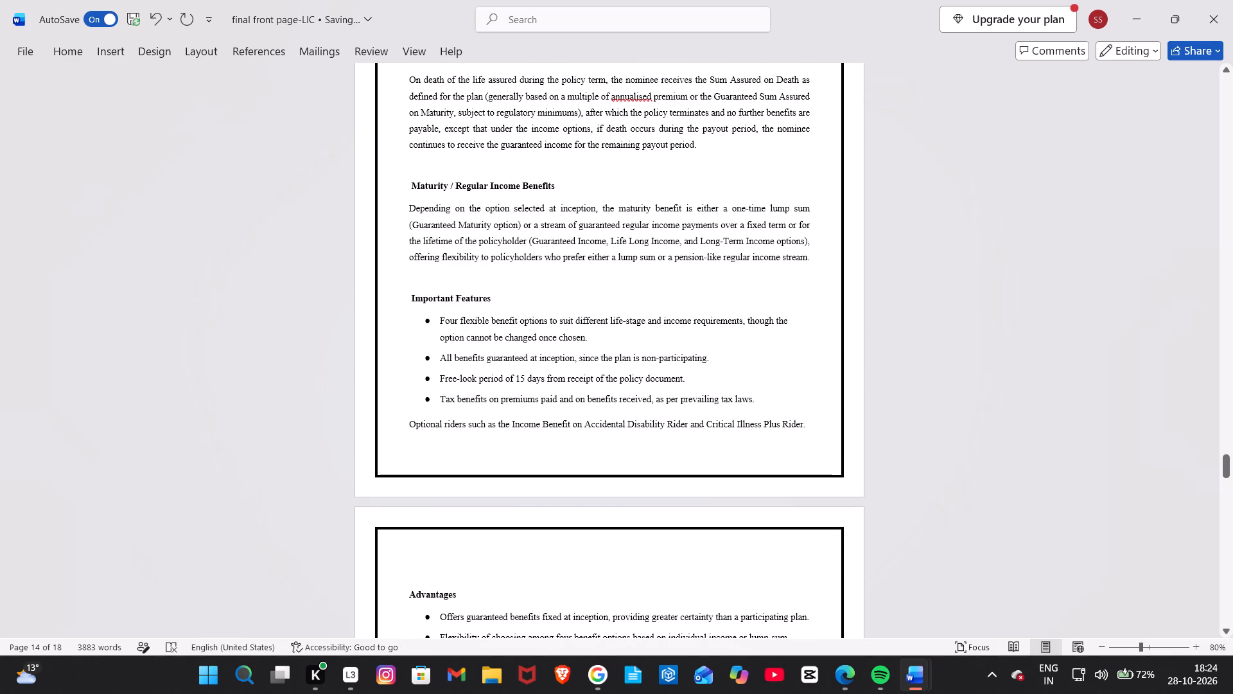
pyautogui.scroll(10, 458, 301)
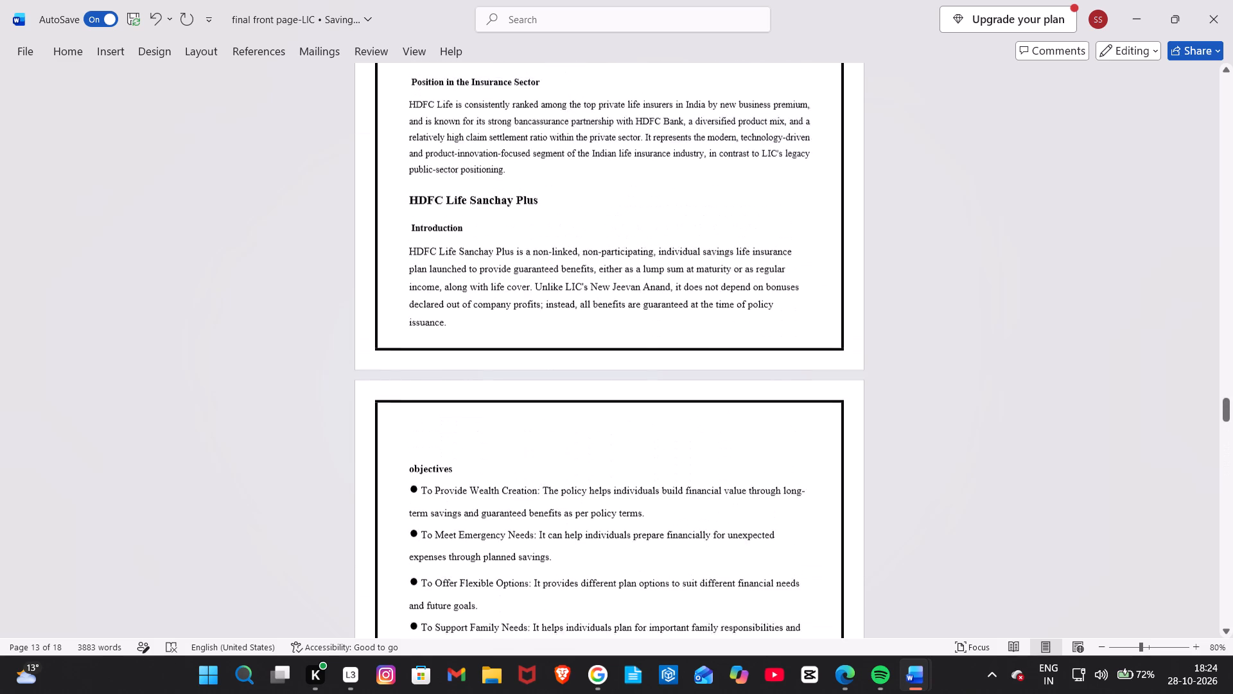
pyautogui.scroll(6, 458, 301)
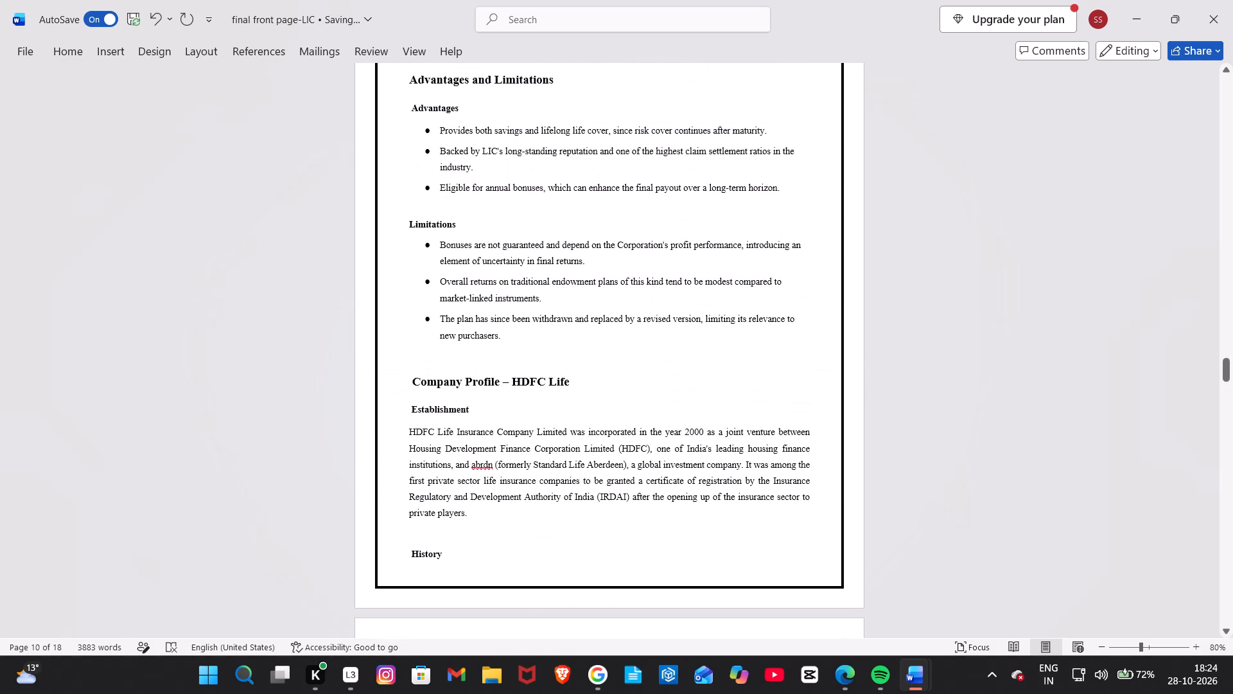
pyautogui.click(404, 551)
pyautogui.hotkey('shift', 'Return')
# Review the heading spacing and page breaks from the LIC company profile through to the HDFC Life company profile.
pyautogui.scroll(5, 404, 551)
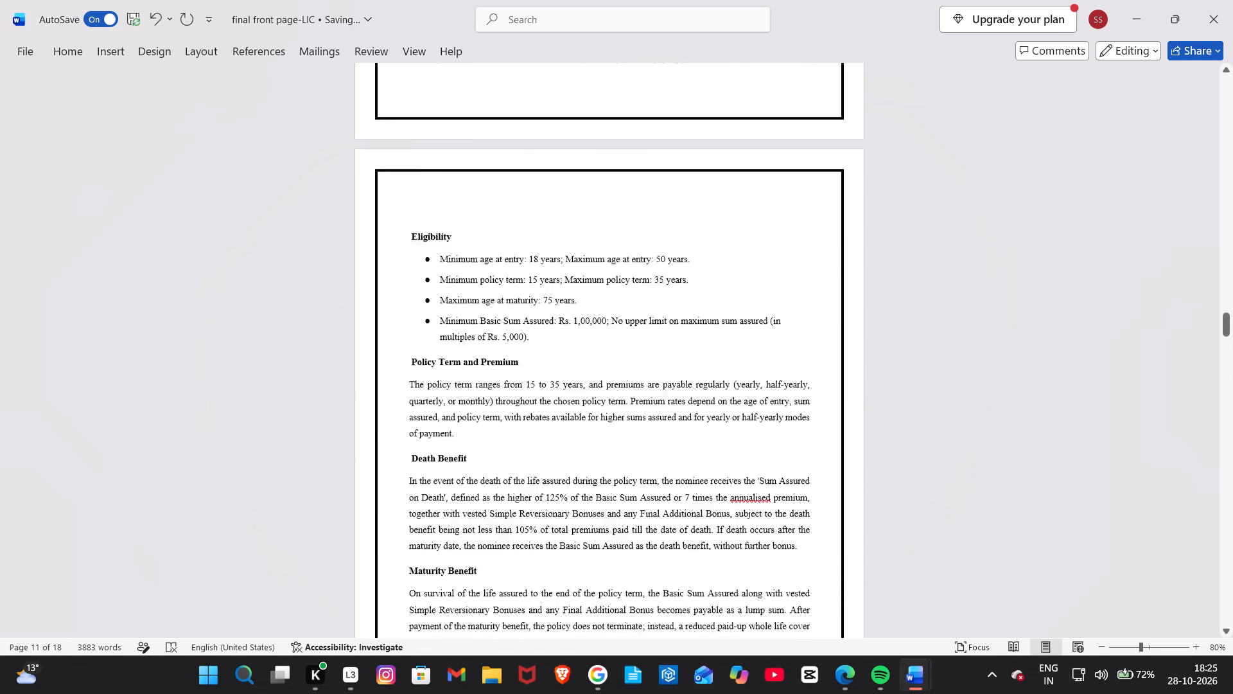
pyautogui.scroll(5, 404, 551)
pyautogui.scroll(-1, 404, 551)
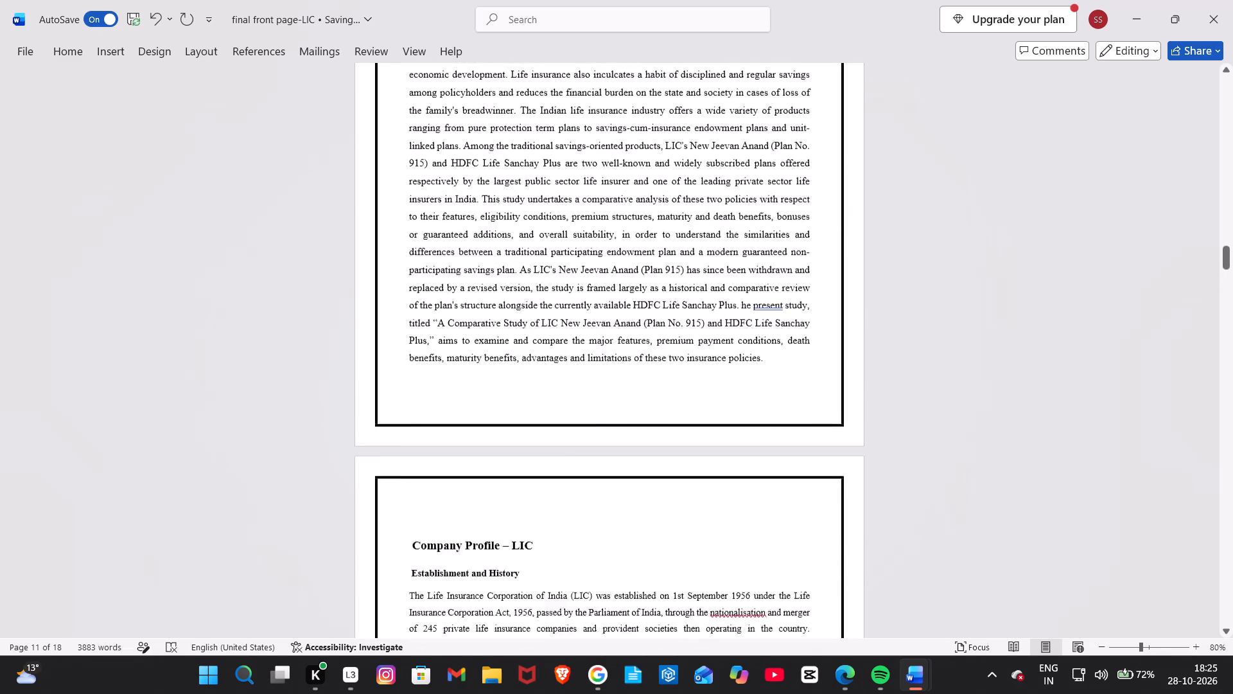
pyautogui.scroll(-5, 404, 551)
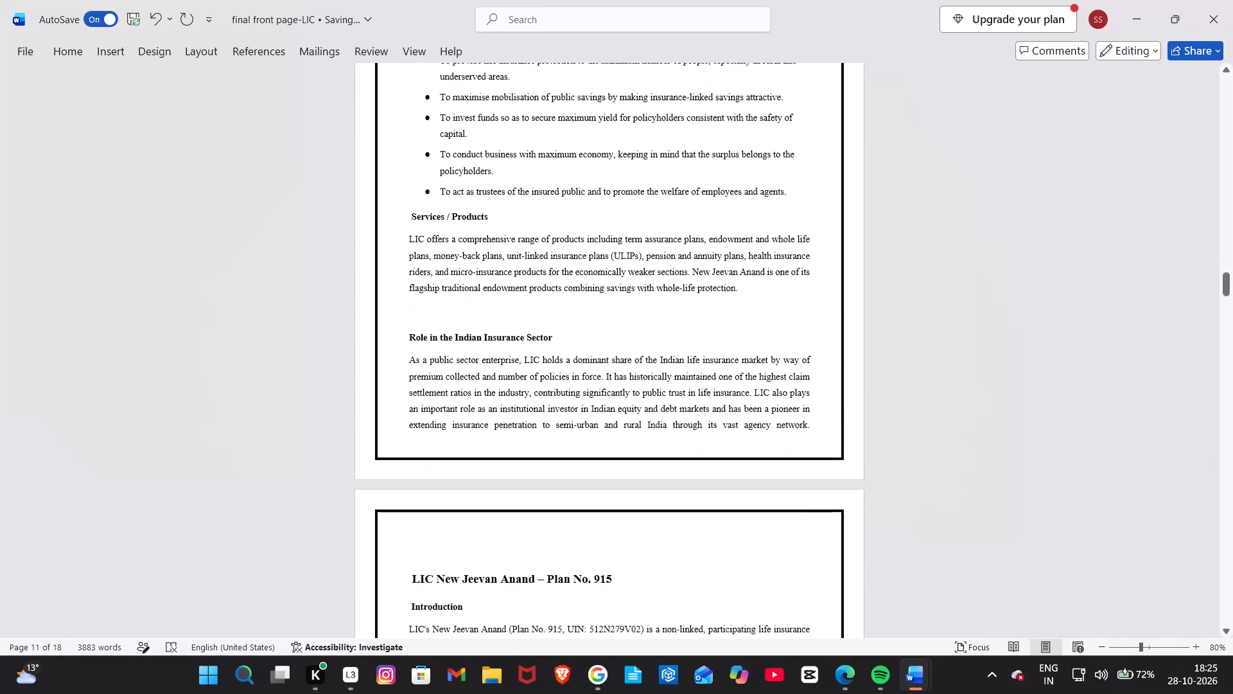
pyautogui.scroll(-4, 404, 551)
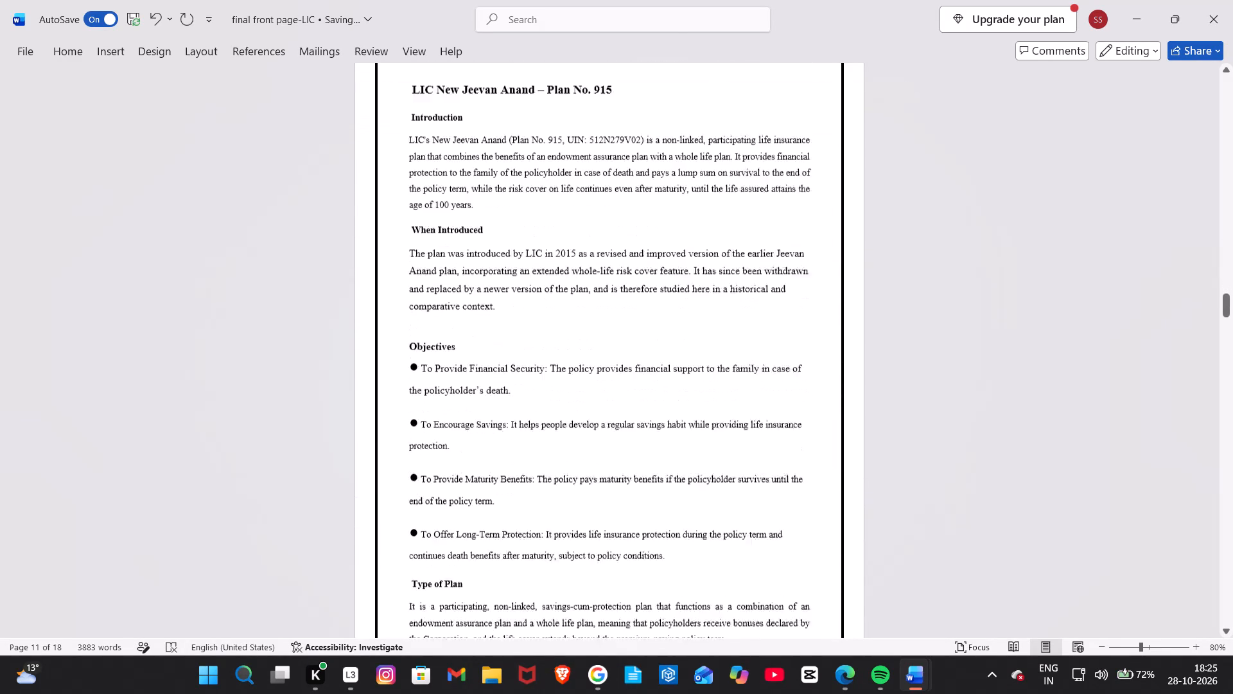
pyautogui.scroll(-1, 404, 551)
pyautogui.scroll(1, 404, 551)
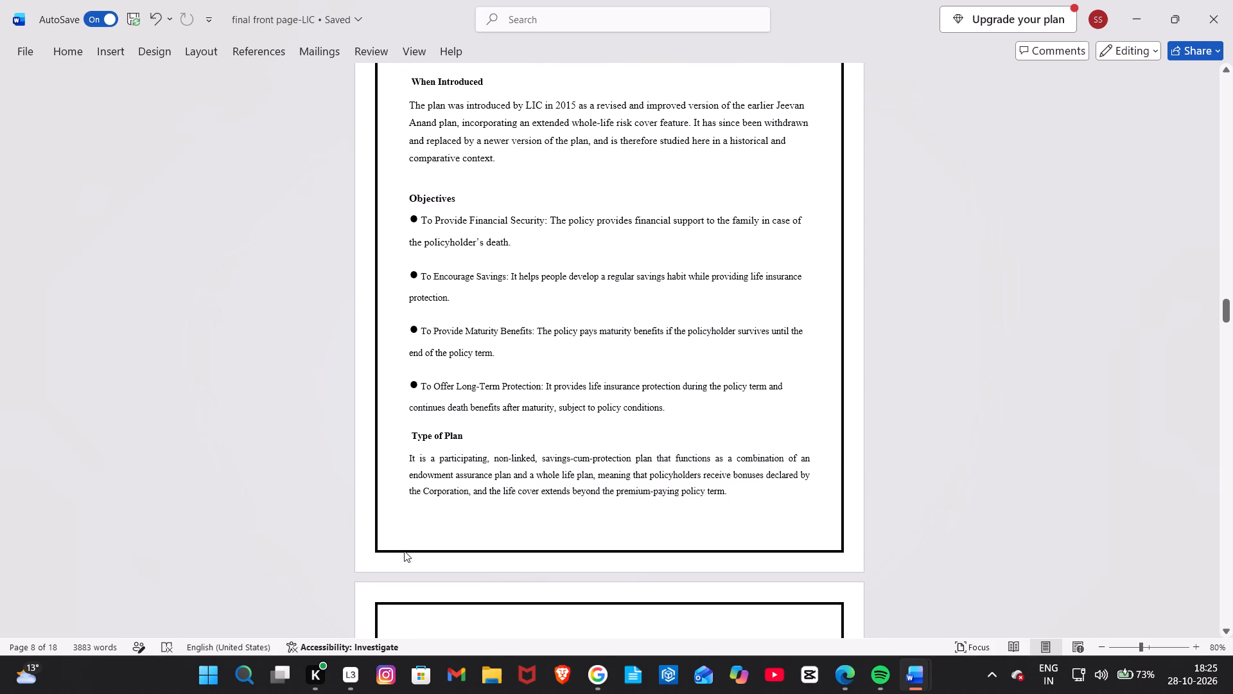
pyautogui.scroll(-4, 404, 551)
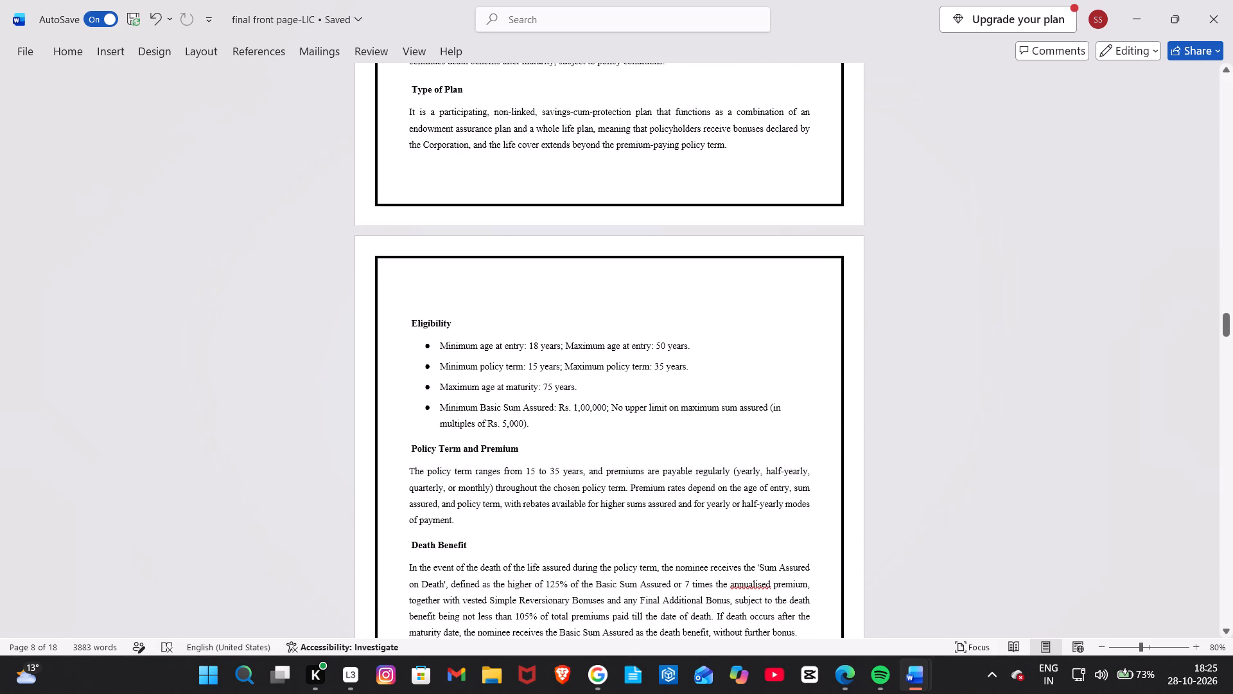
pyautogui.scroll(-7, 404, 551)
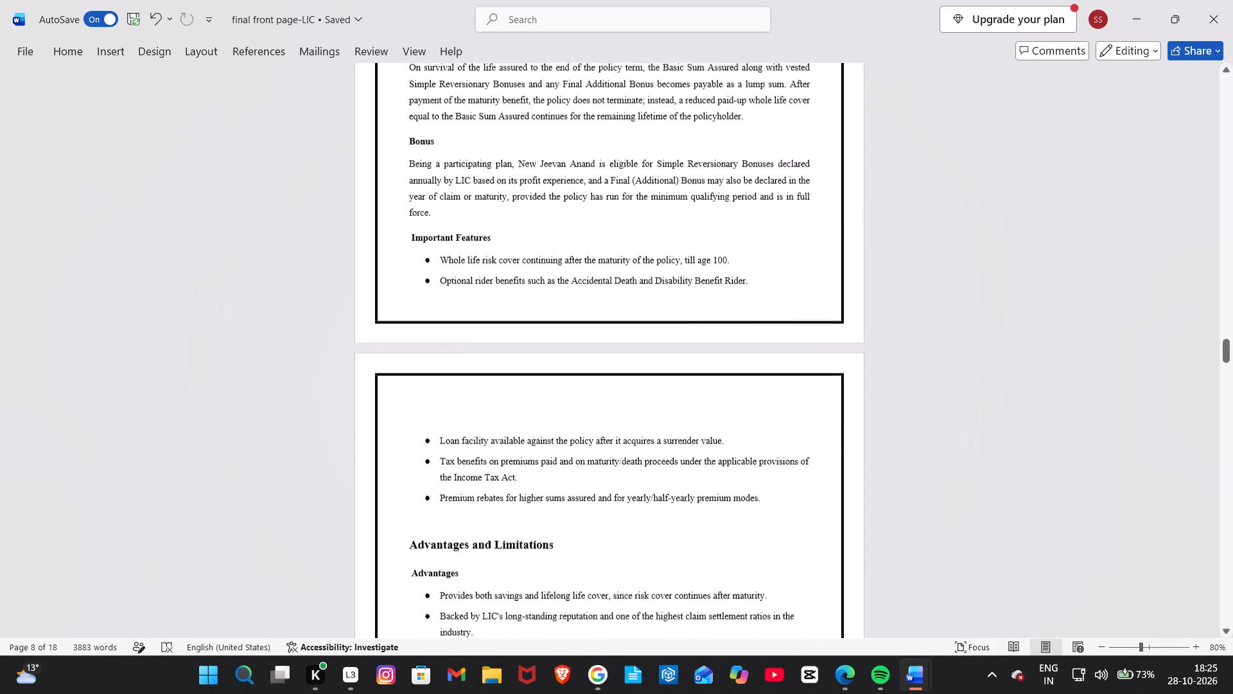
pyautogui.scroll(-4, 404, 551)
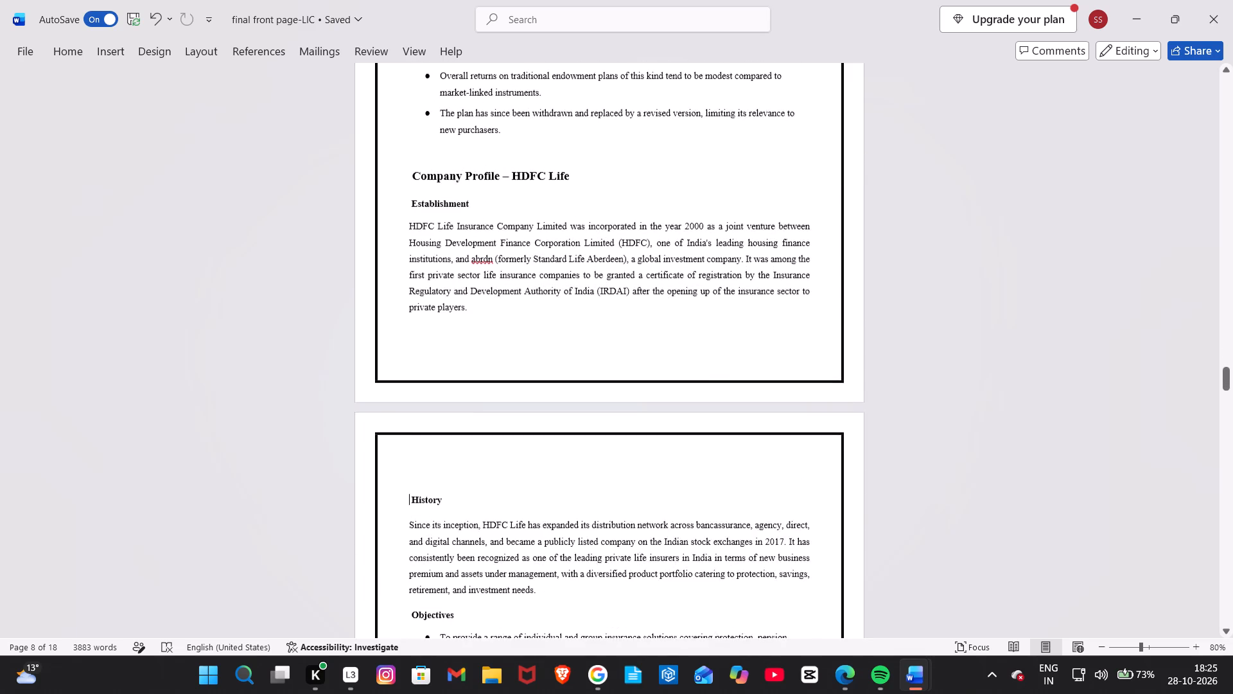
# Insert a blank line between the HDFC Life Sanchay Plus introduction paragraph and the "objectives" heading.
pyautogui.scroll(-4, 404, 551)
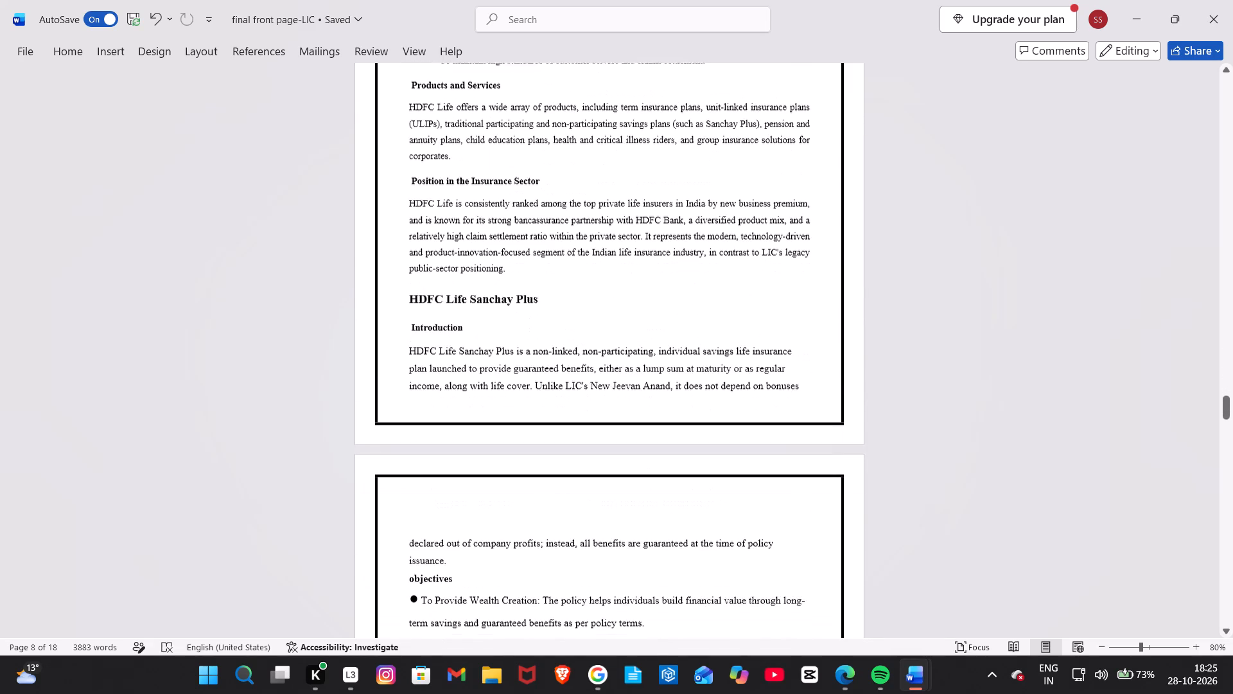
pyautogui.scroll(-3, 404, 551)
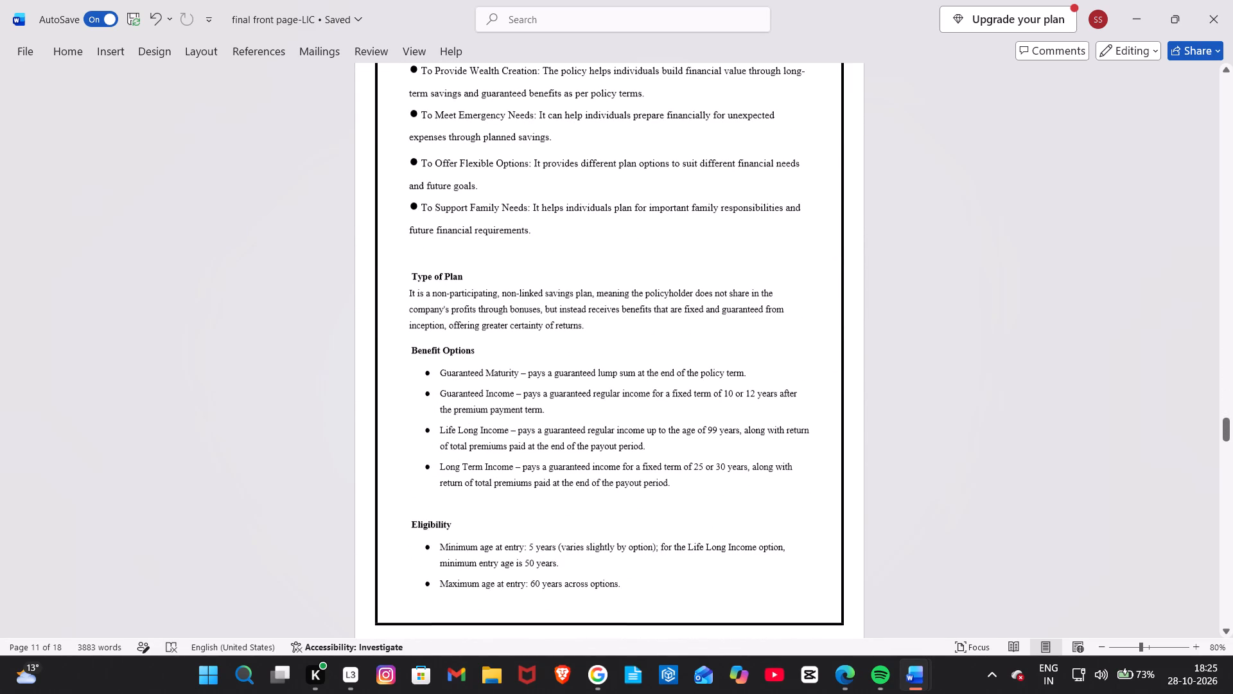
pyautogui.scroll(-1, 404, 551)
pyautogui.scroll(2, 404, 551)
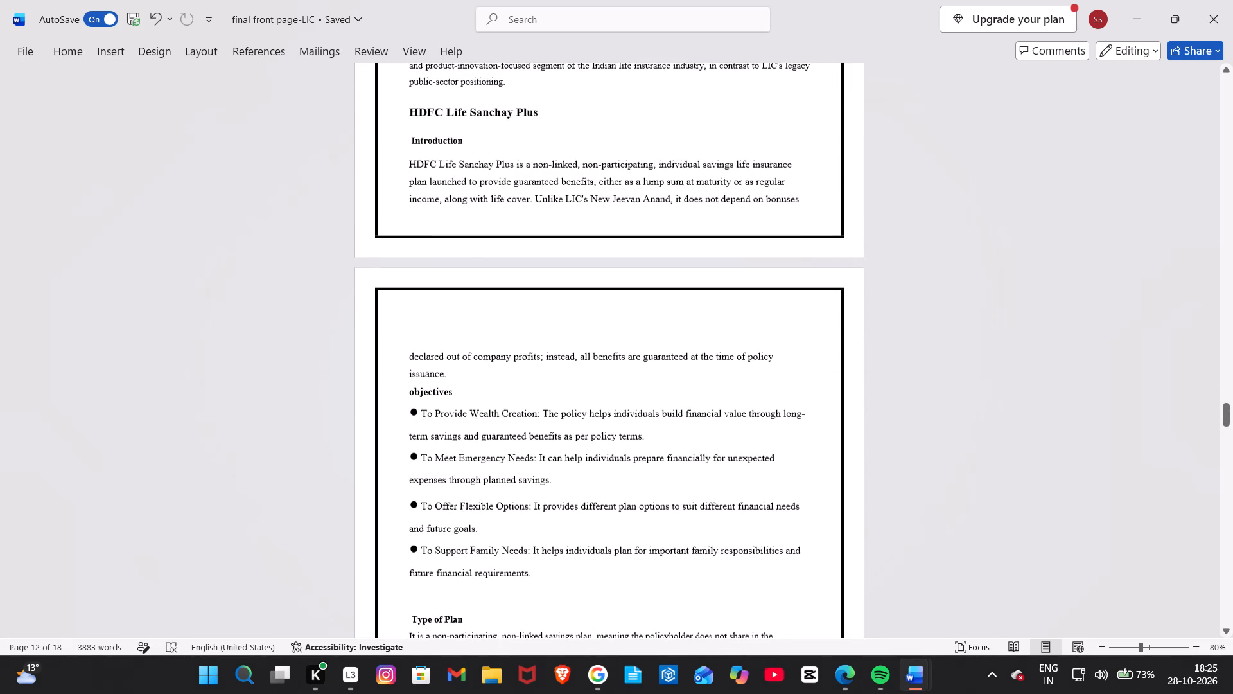
pyautogui.click(459, 376)
pyautogui.hotkey('shift', 'Return')
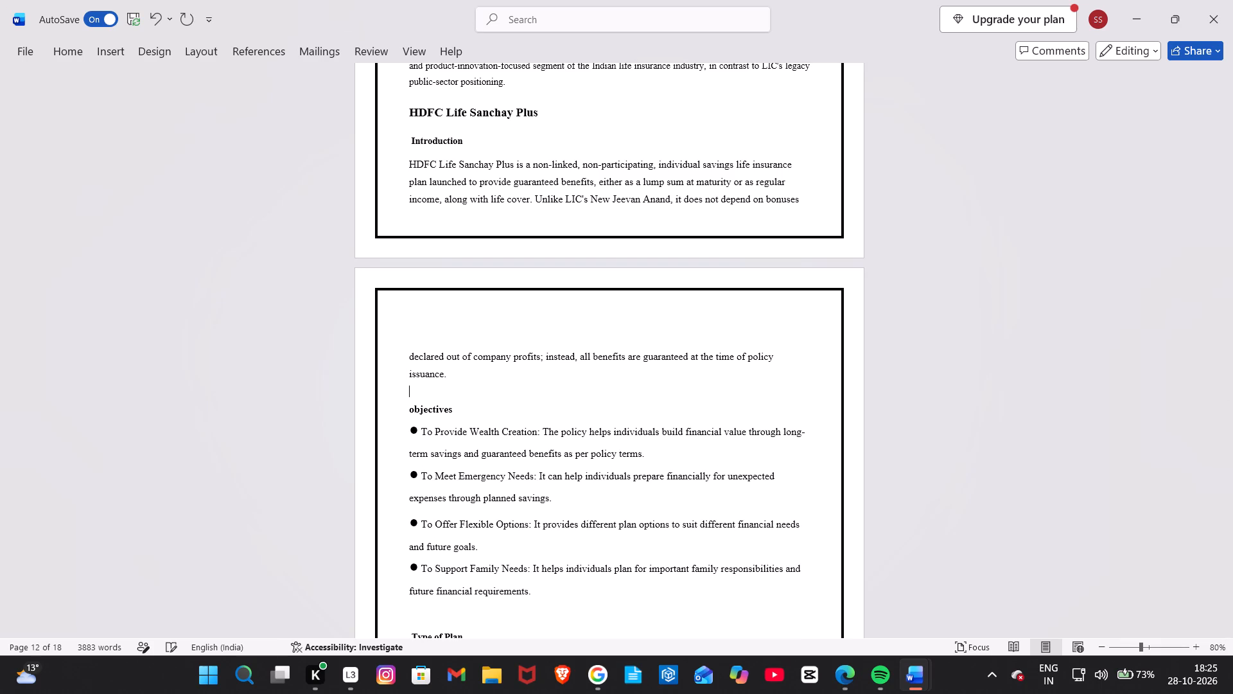
# Examine how the HDFC Life Sanchay Plus Eligibility and Important Features lists break across pages.
pyautogui.scroll(-3, 459, 376)
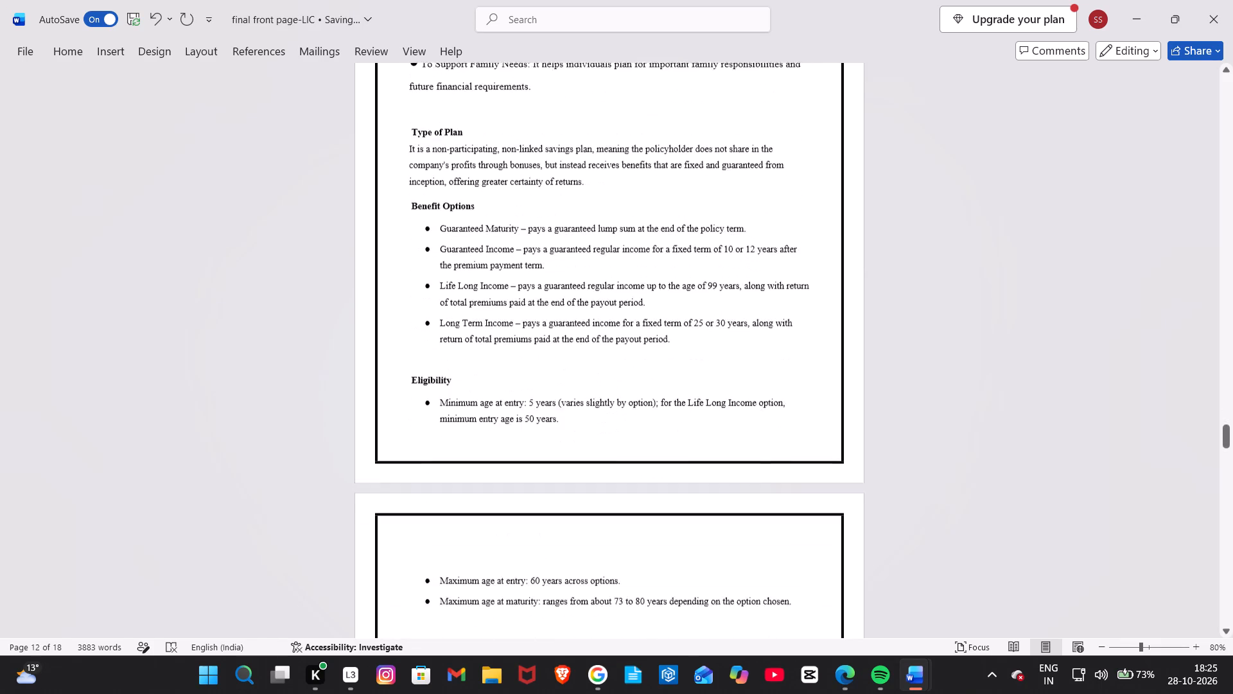
pyautogui.scroll(-2, 459, 376)
pyautogui.scroll(1, 459, 376)
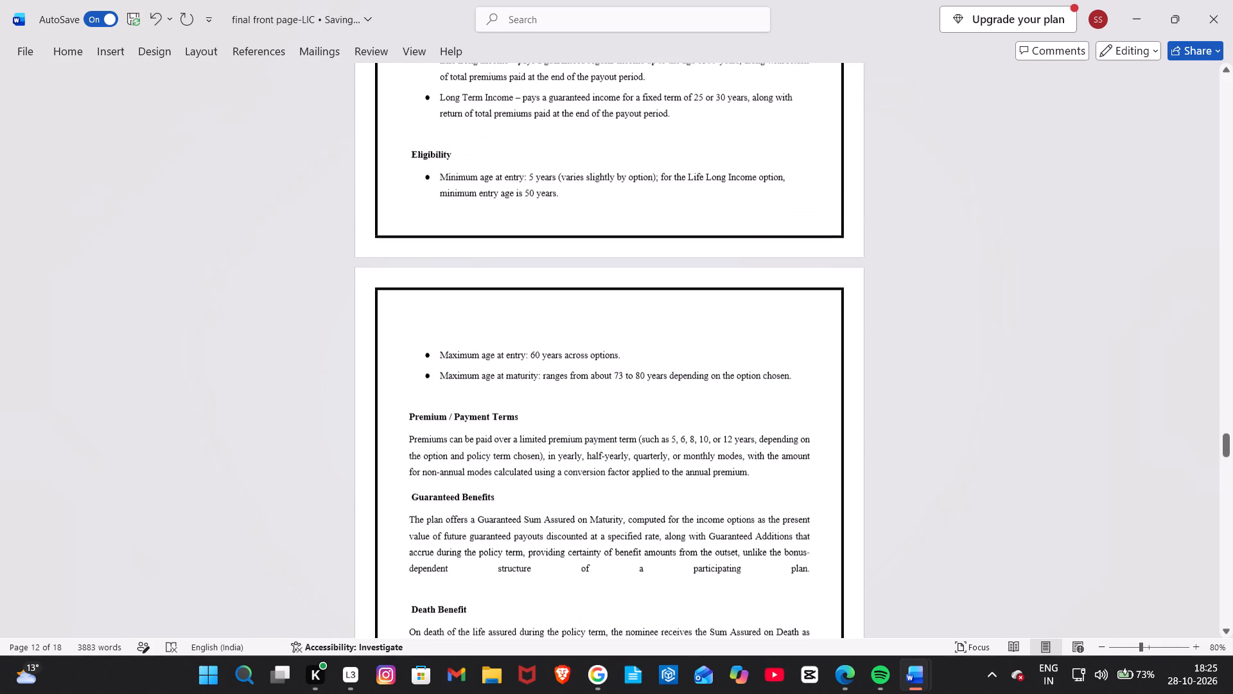
pyautogui.scroll(1, 459, 376)
pyautogui.click(434, 339)
pyautogui.click(451, 347)
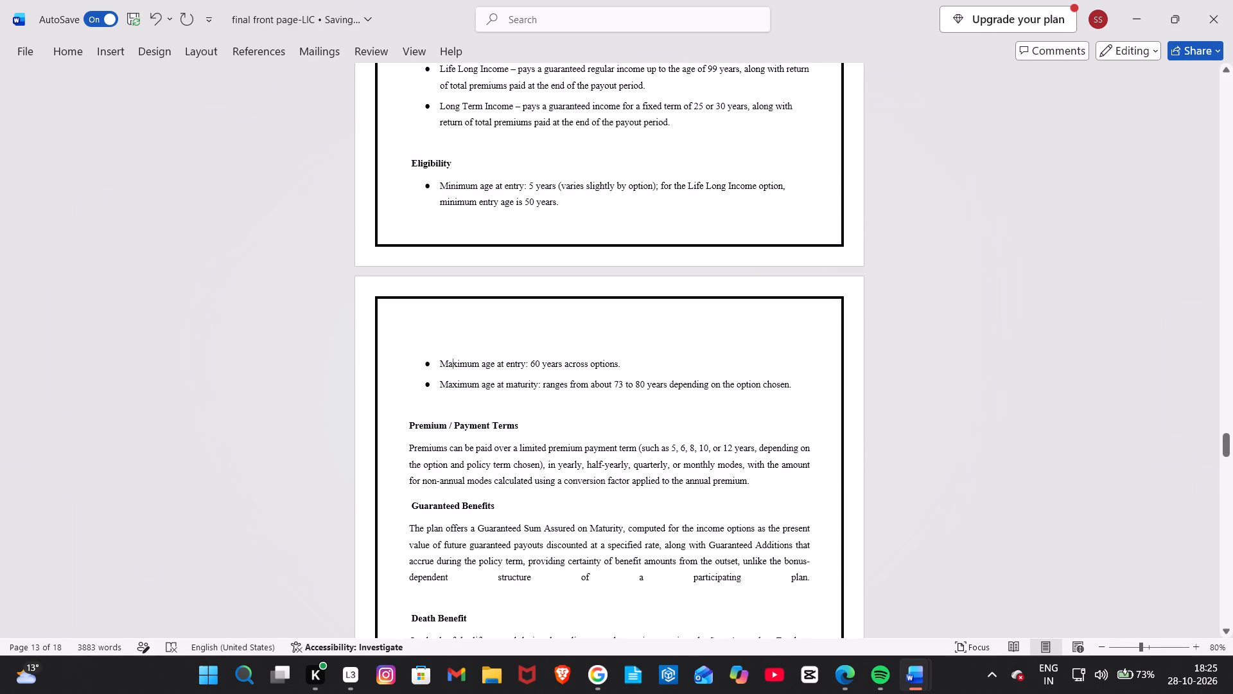
pyautogui.scroll(-2, 451, 347)
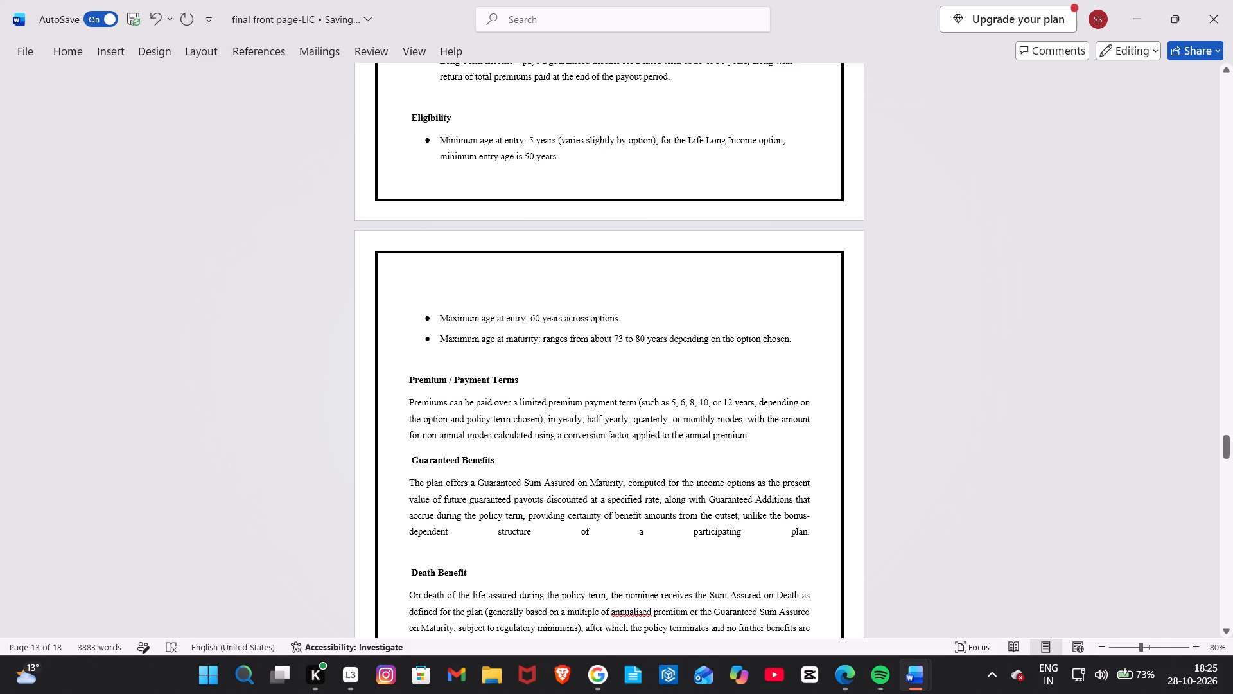
pyautogui.scroll(-2, 476, 316)
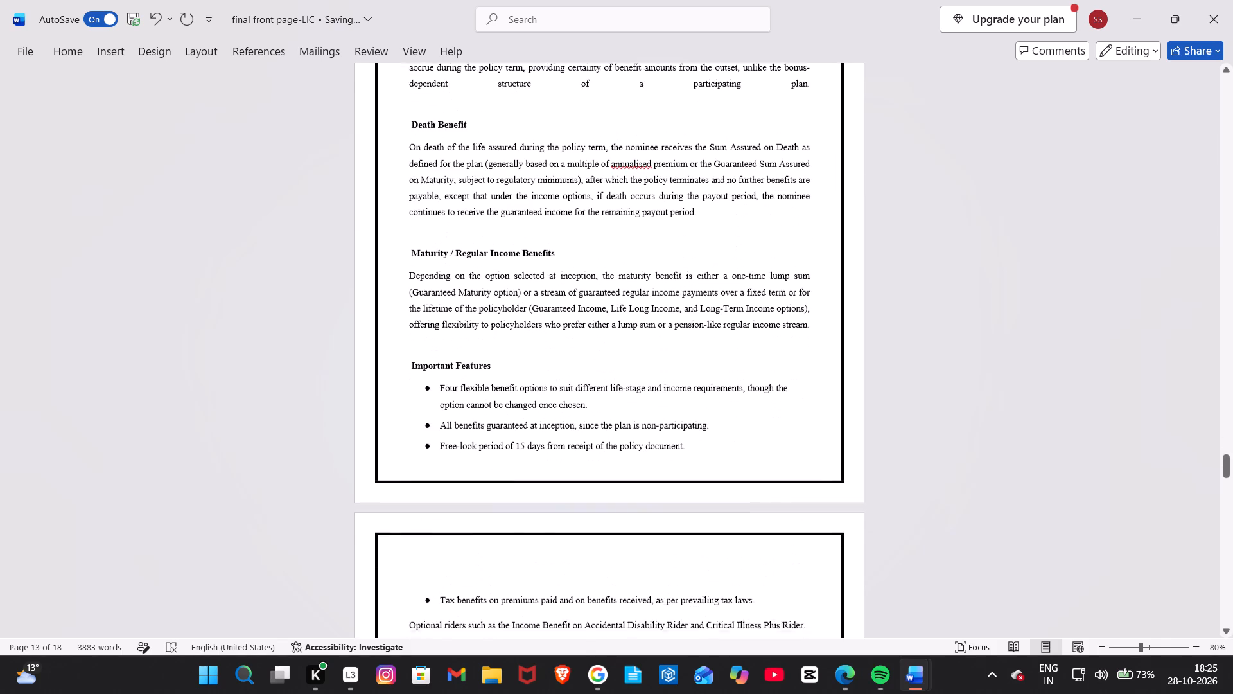
pyautogui.scroll(-2, 476, 316)
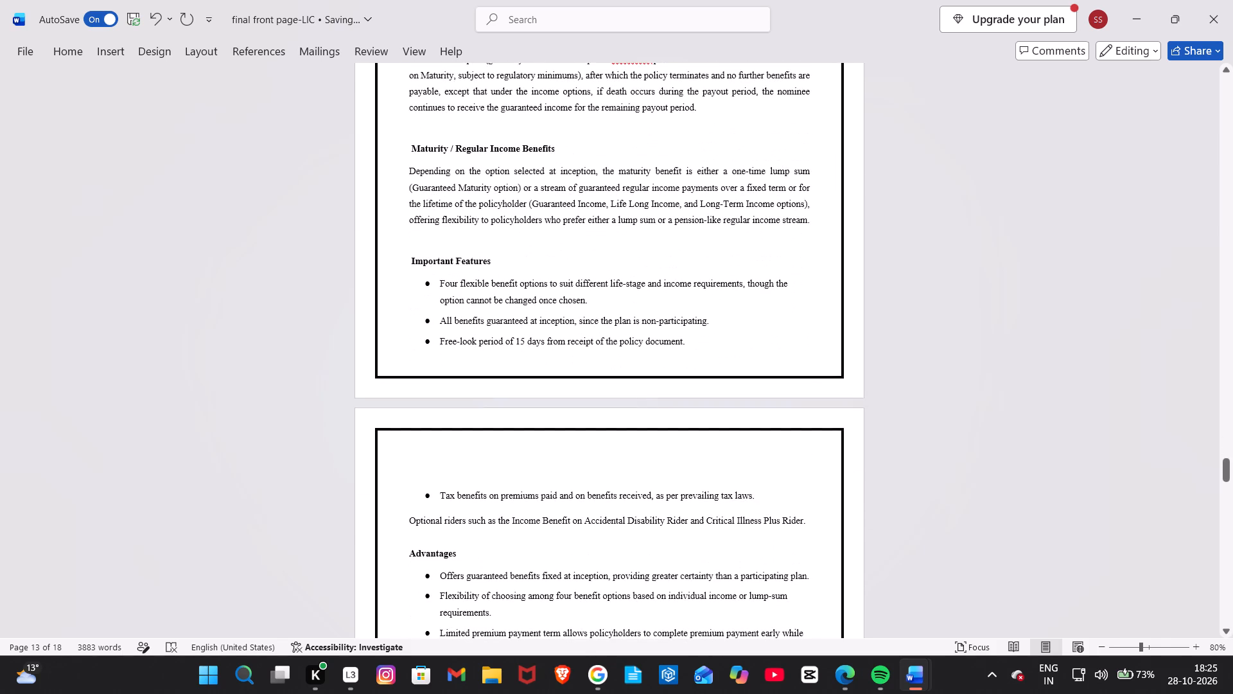
# Insert an extra blank line above the "Advantages" heading, after the optional riders sentence in the HDFC Life Sanchay Plus section.
pyautogui.scroll(-2, 476, 316)
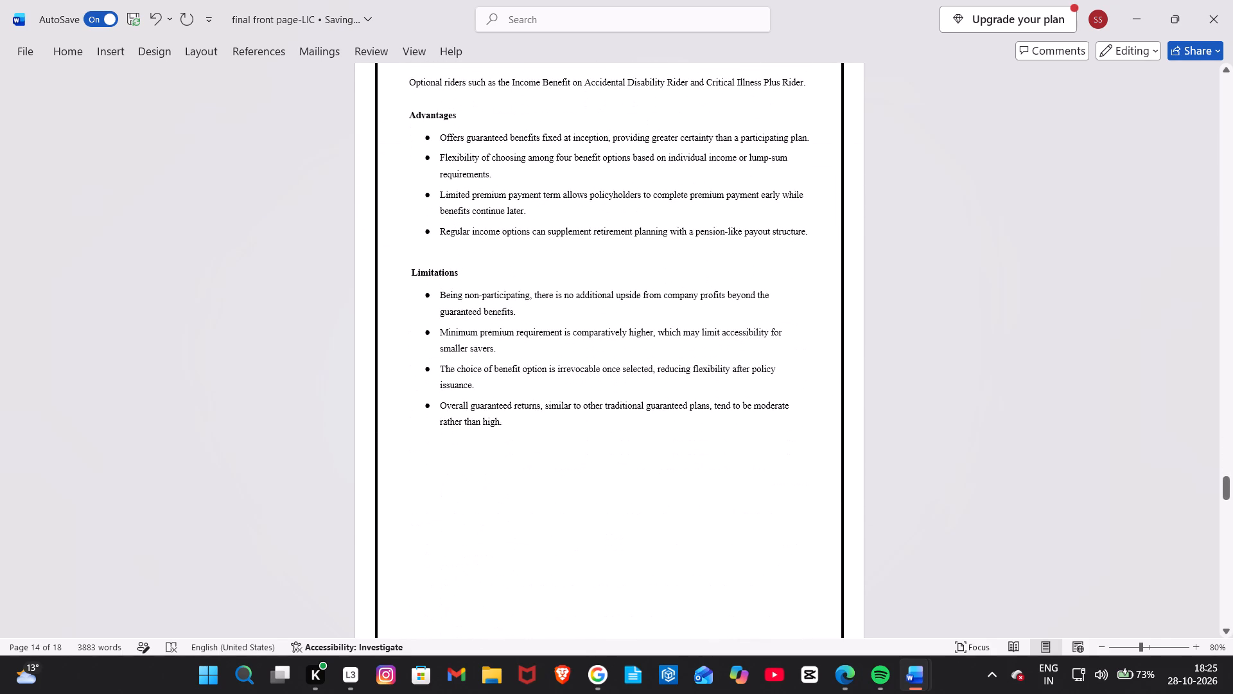
pyautogui.click(464, 97)
pyautogui.press('Return')
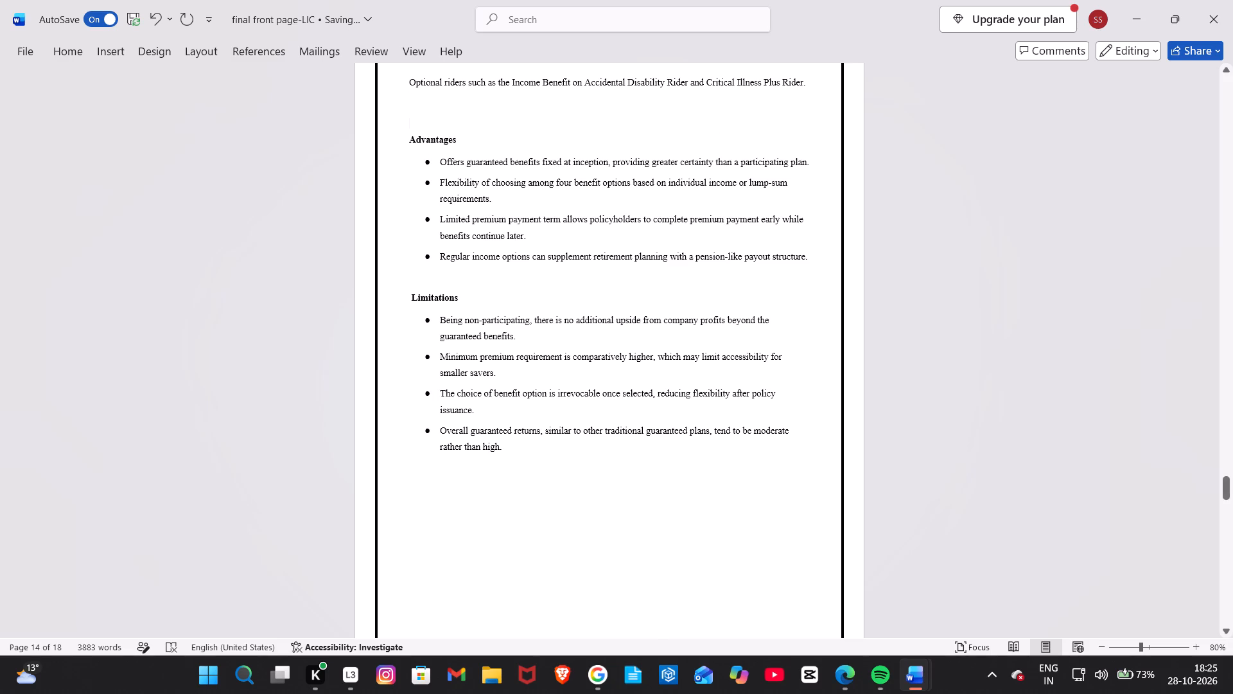
# Insert a line break below both the "Limitations" and "Advantages" headings in the HDFC Life Sanchay Plus section.
pyautogui.rightClick(477, 289)
pyautogui.click(445, 285)
pyautogui.hotkey('shift', 'Return')
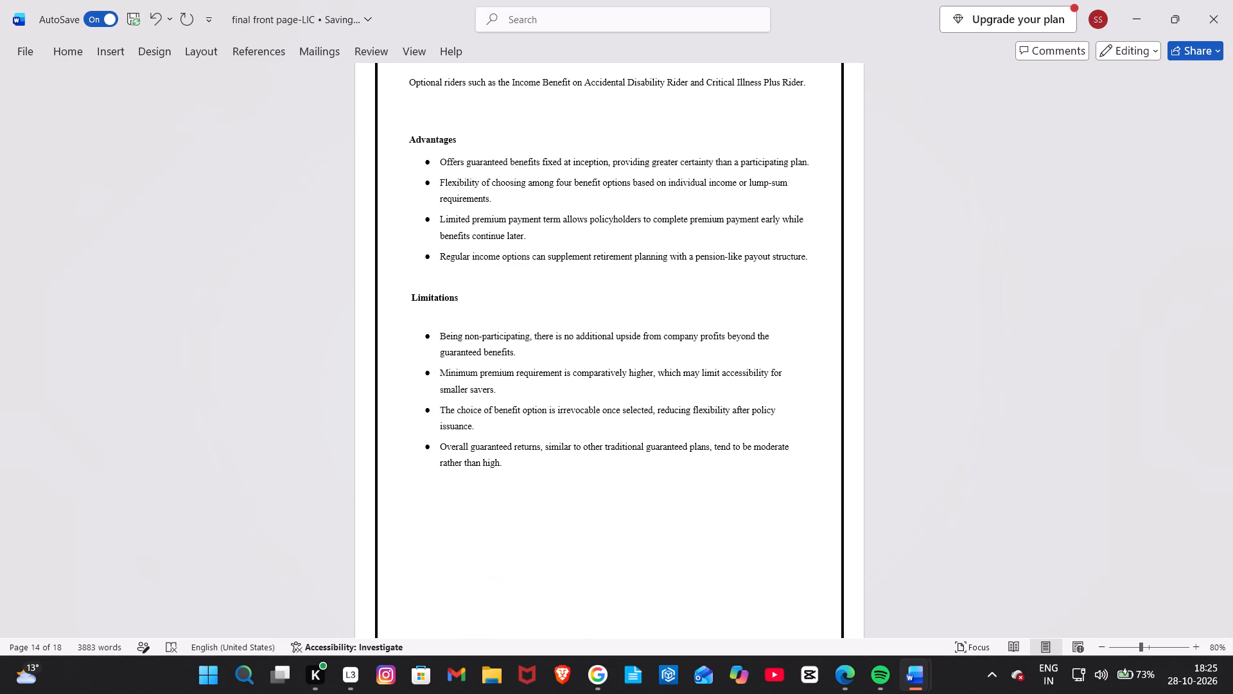
pyautogui.click(487, 313)
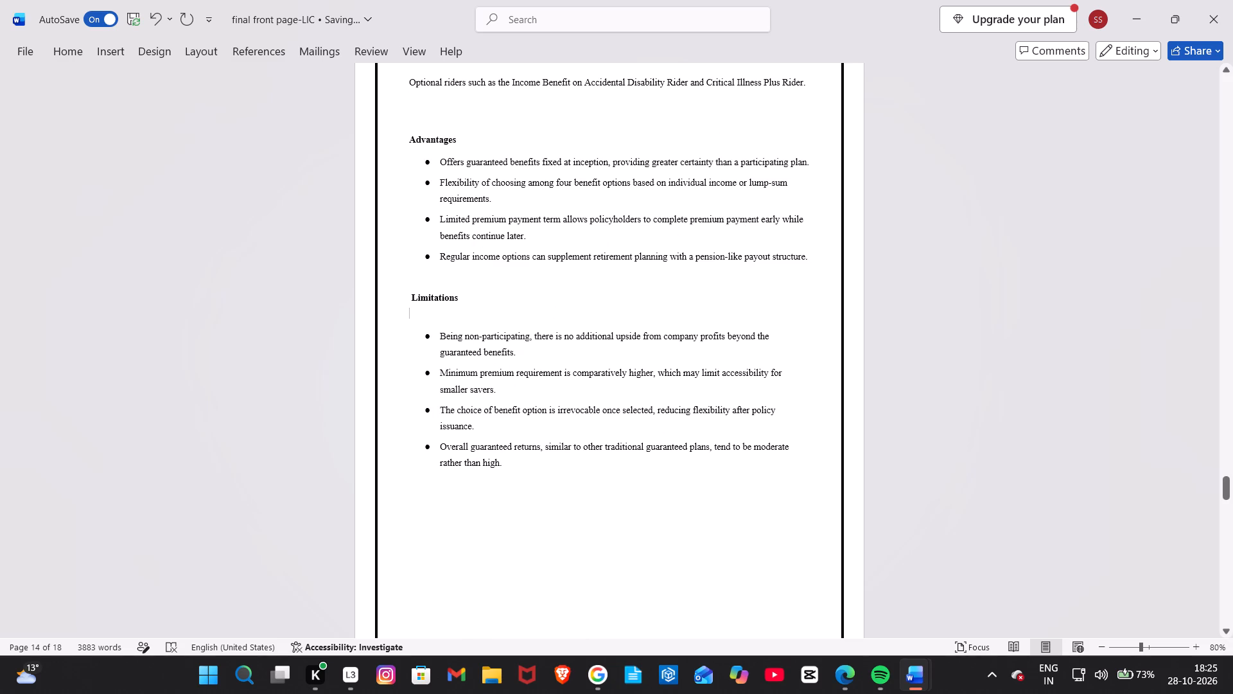
pyautogui.click(478, 301)
pyautogui.click(459, 141)
pyautogui.hotkey('shift', 'Return')
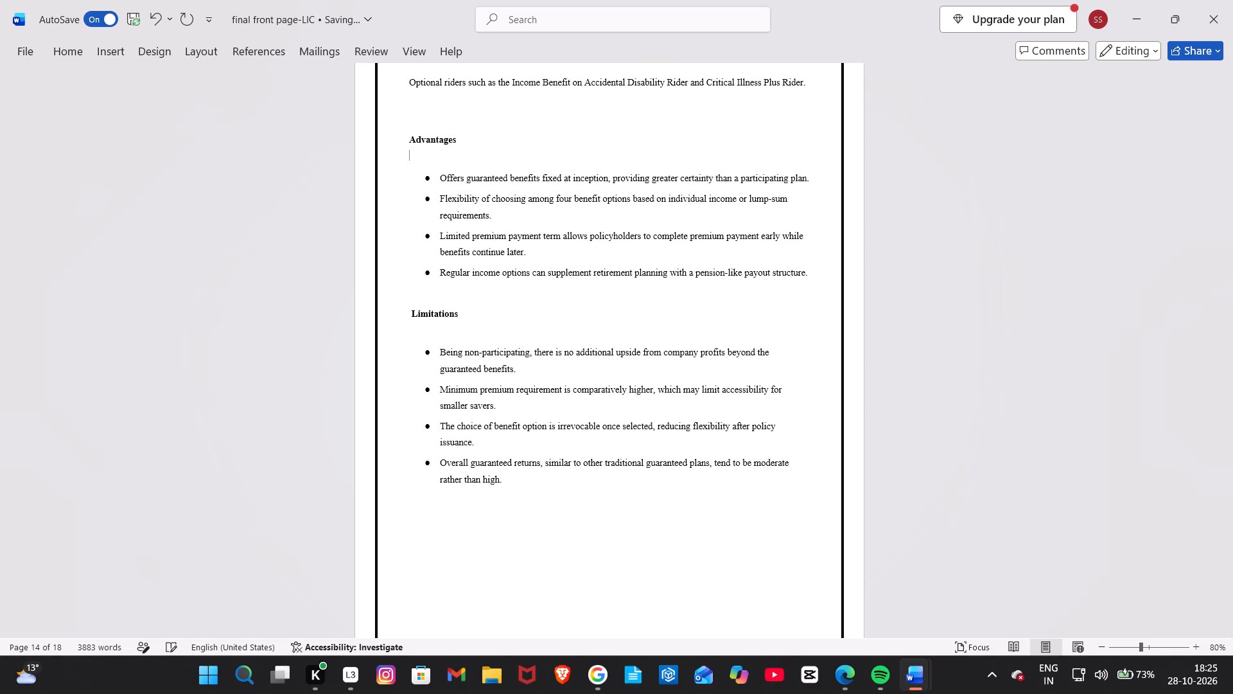
# Delete the surplus blank lines above the "Comparative Analysis" heading so it starts at the top of its page.
pyautogui.scroll(-4, 536, 339)
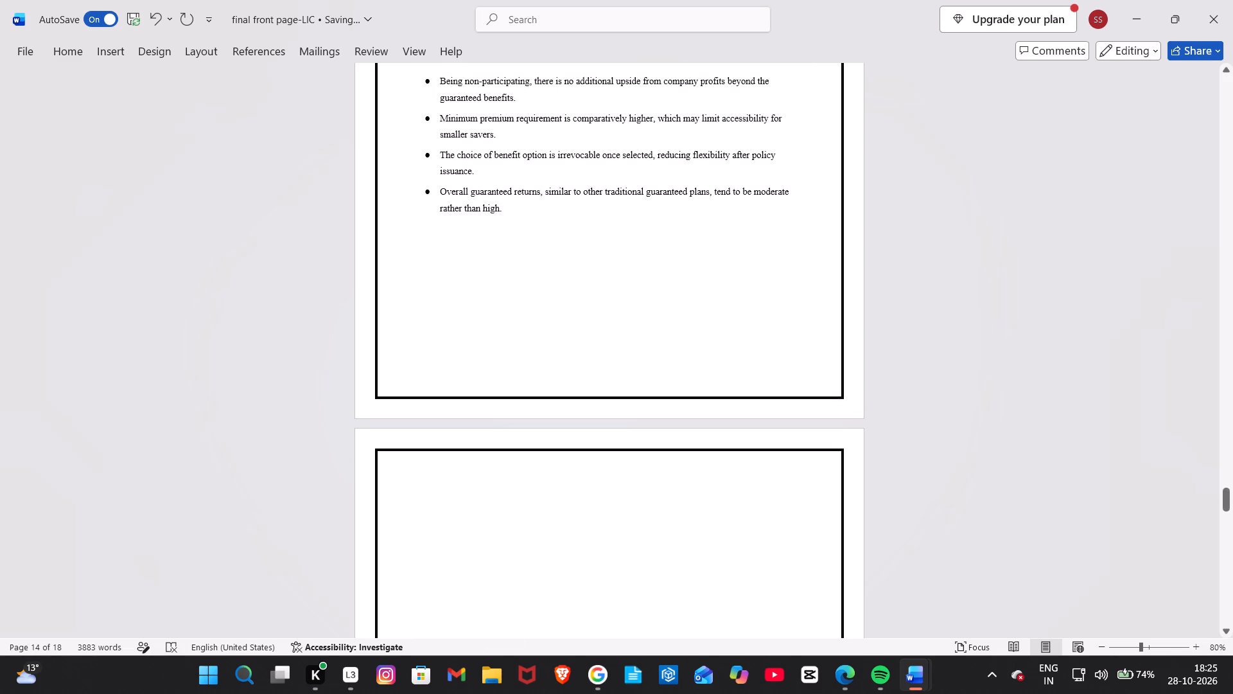
pyautogui.scroll(-1, 536, 339)
pyautogui.click(424, 357)
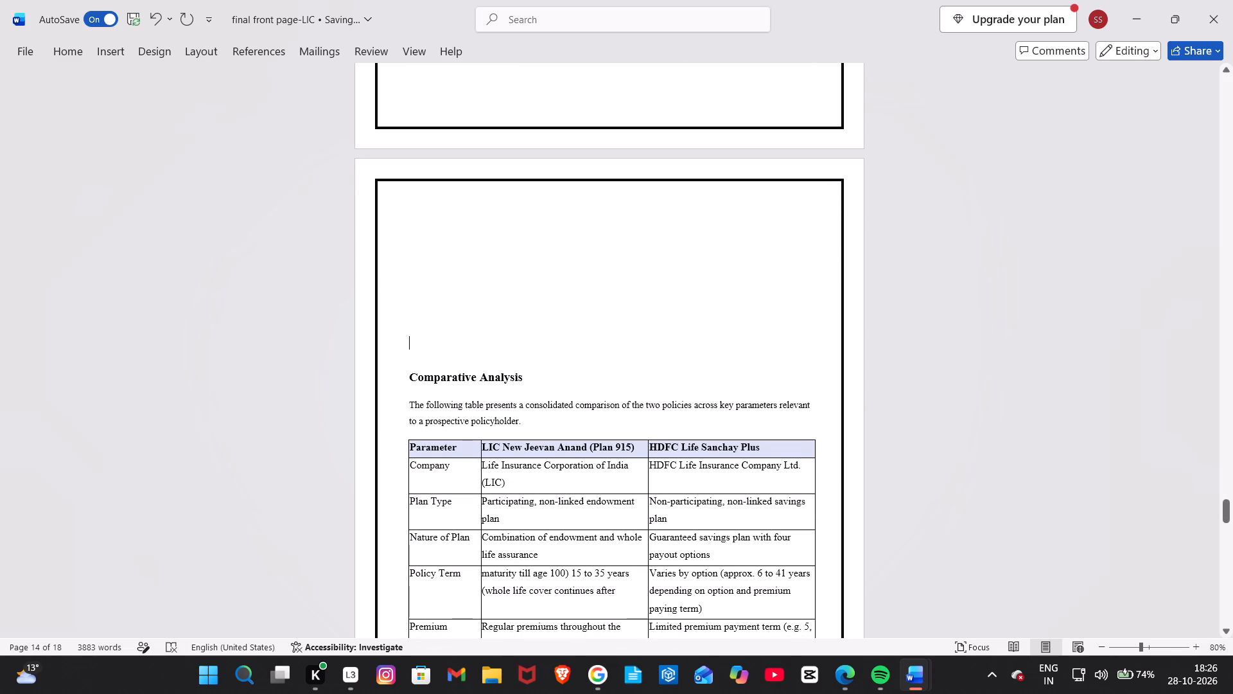
pyautogui.press('BackSpace')
pyautogui.press('BackSpace')
pyautogui.press('BackSpace')
pyautogui.press('BackSpace')
pyautogui.press('BackSpace')
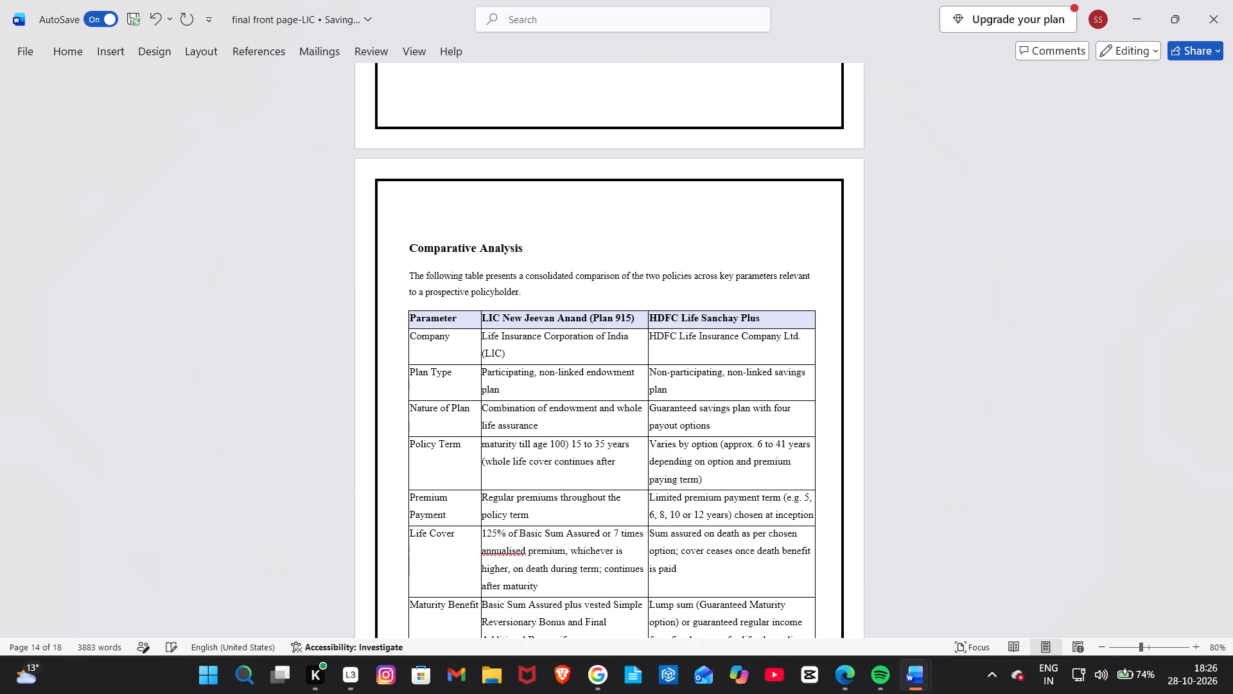
pyautogui.click(422, 235)
pyautogui.click(419, 223)
pyautogui.scroll(-1, 419, 223)
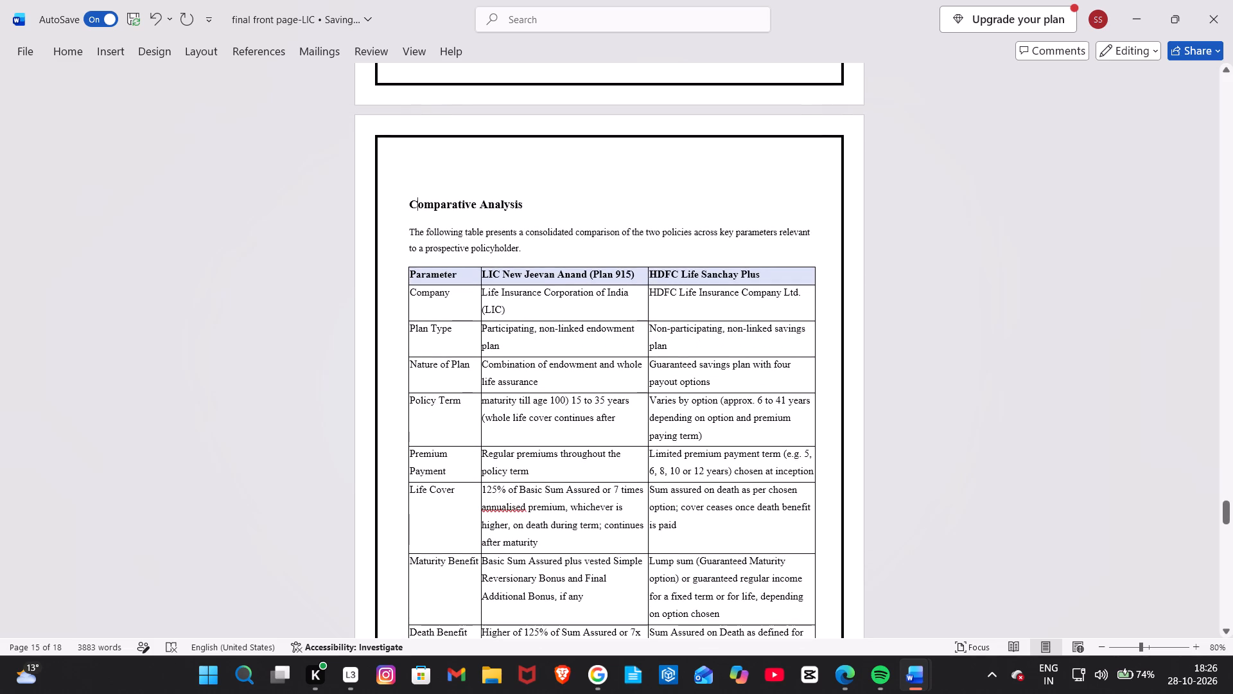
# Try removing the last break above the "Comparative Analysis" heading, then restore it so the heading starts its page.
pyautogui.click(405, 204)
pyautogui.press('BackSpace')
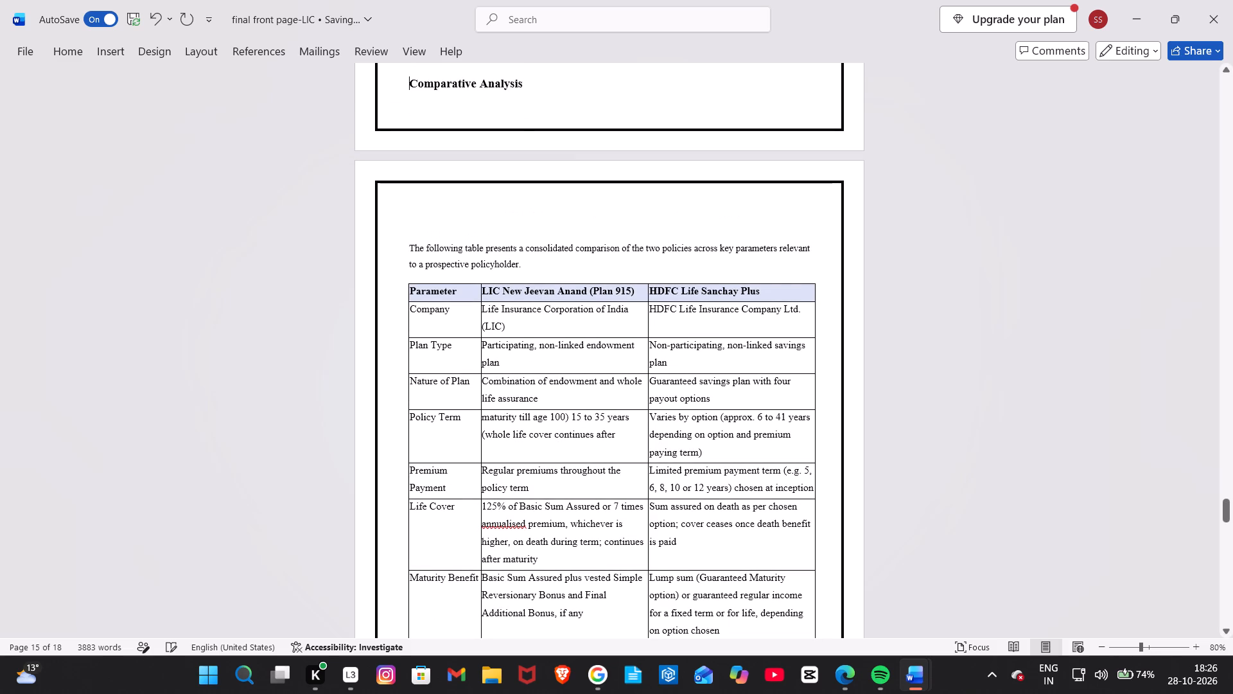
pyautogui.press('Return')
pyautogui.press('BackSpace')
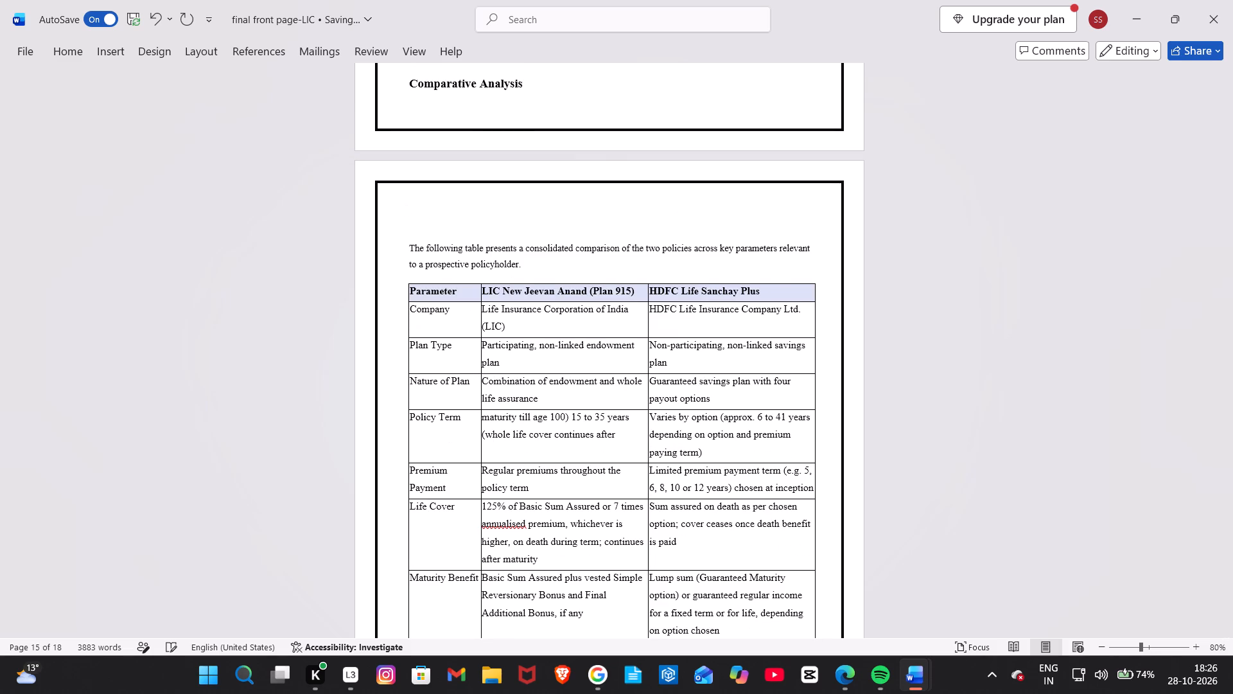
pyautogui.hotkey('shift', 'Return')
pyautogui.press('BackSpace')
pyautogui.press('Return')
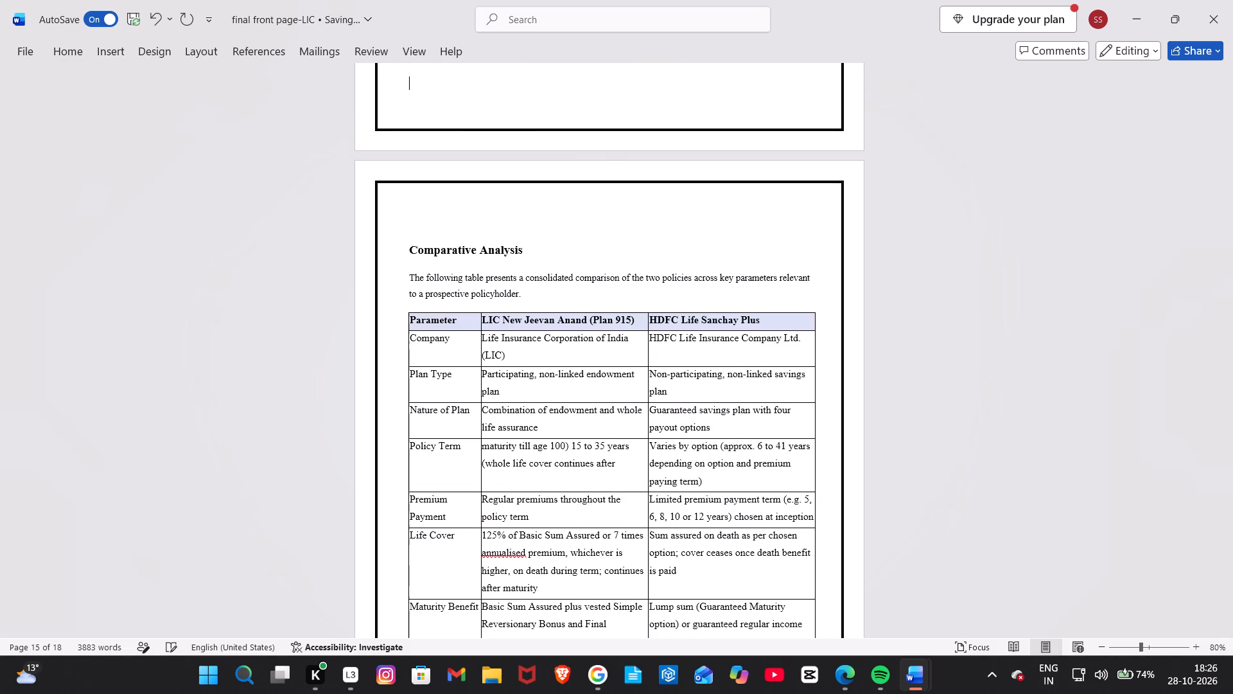
# Insert five line breaks before the "Conclusion" heading so it starts at the top of the next page.
pyautogui.scroll(-5, 405, 204)
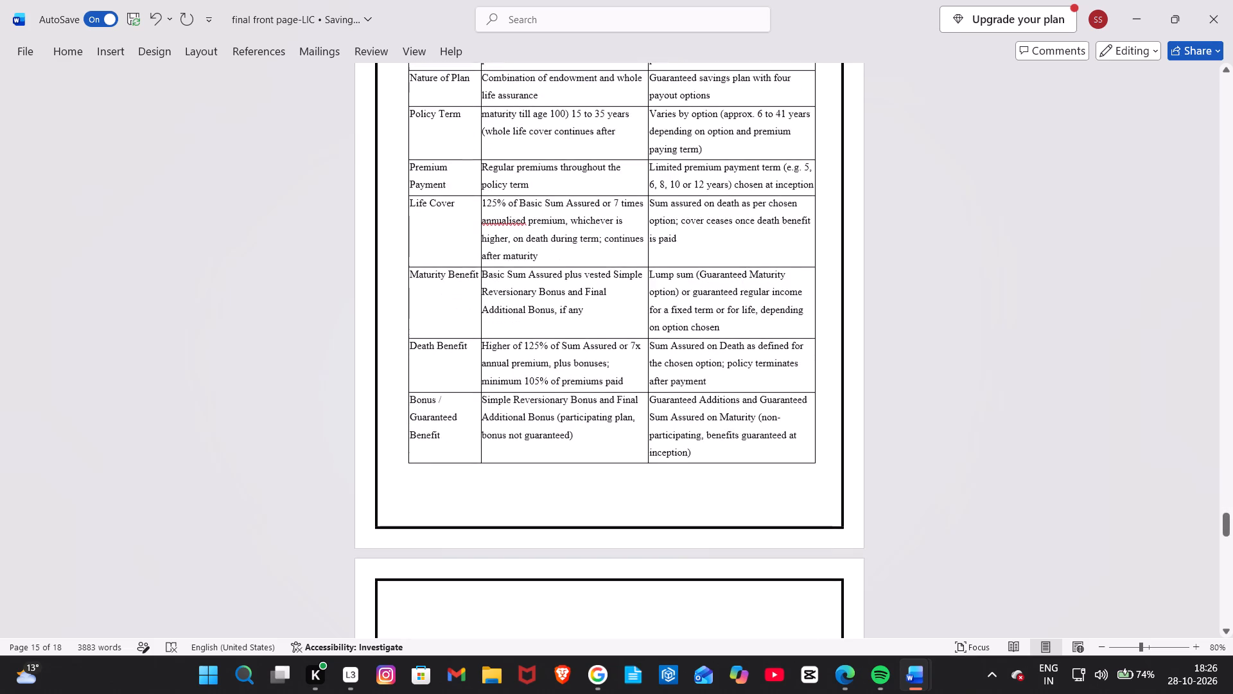
pyautogui.scroll(-1, 405, 204)
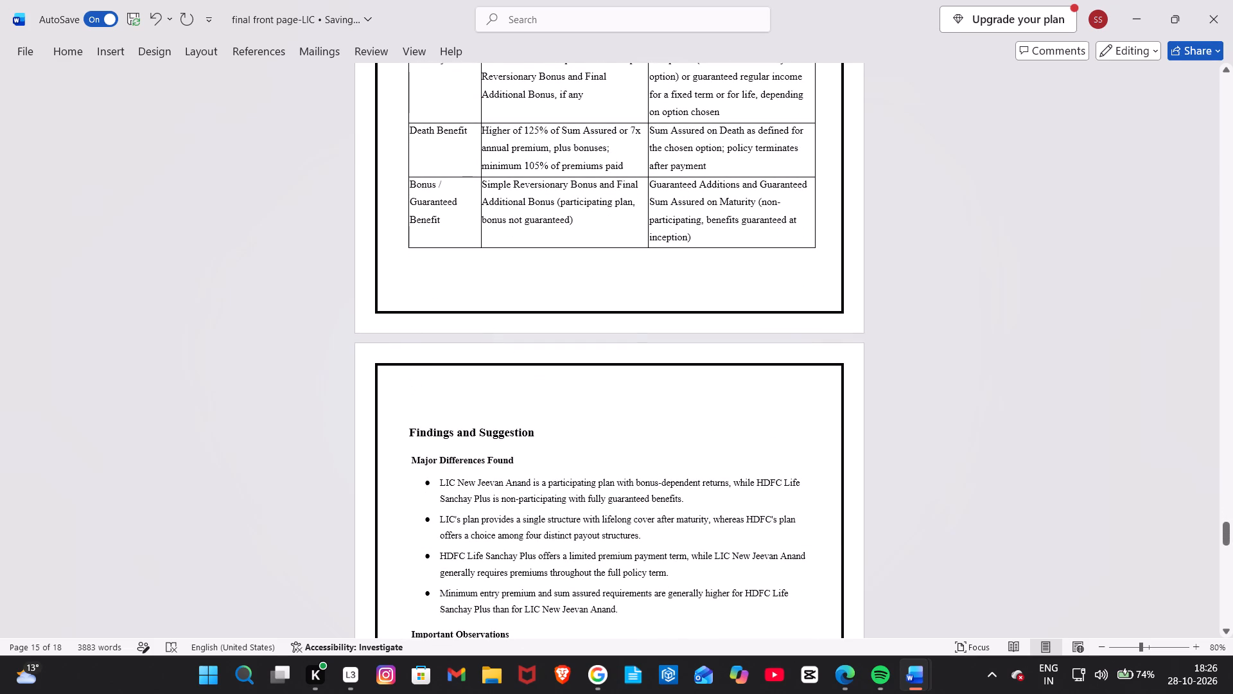
pyautogui.click(409, 411)
pyautogui.scroll(-2, 414, 454)
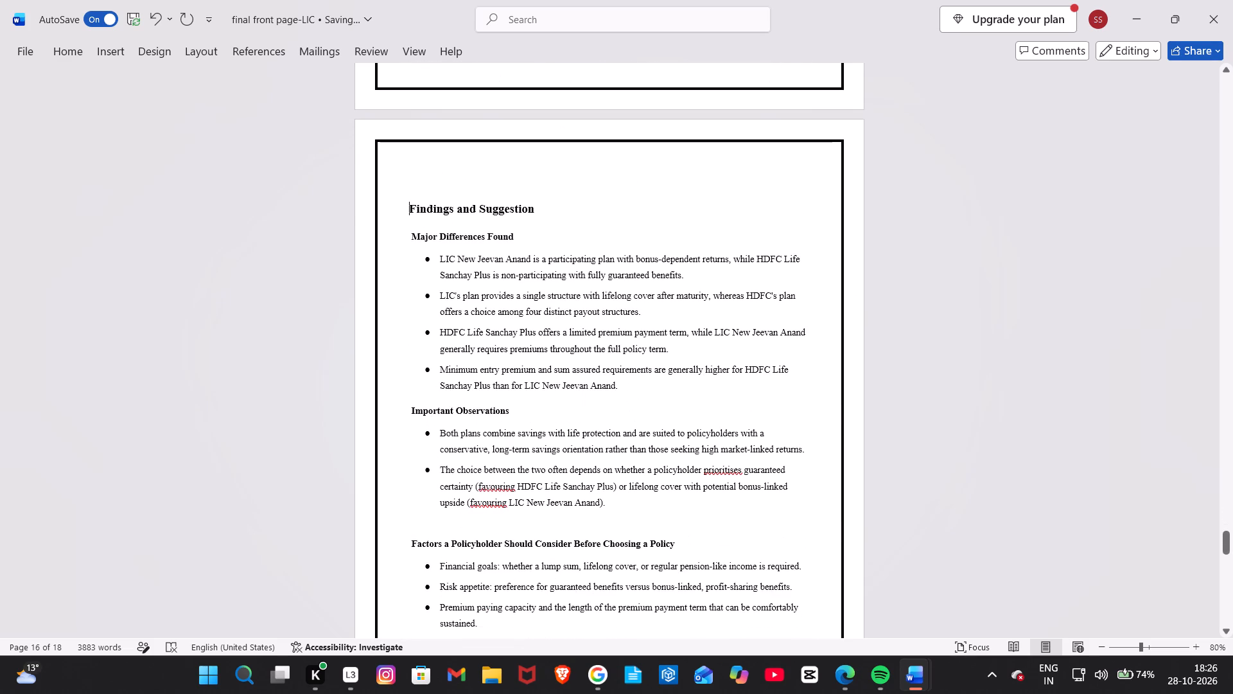
pyautogui.scroll(-3, 419, 392)
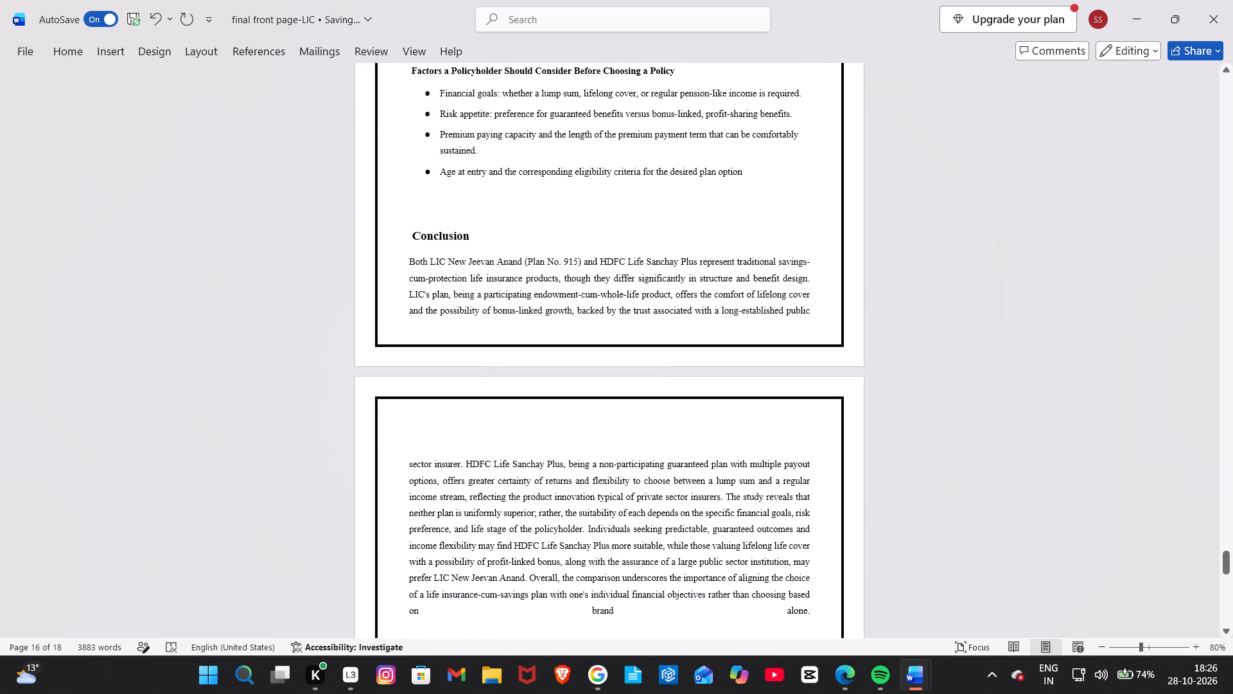
pyautogui.click(408, 236)
pyautogui.hotkey('shift', 'Return')
pyautogui.hotkey('shift', 'Return')
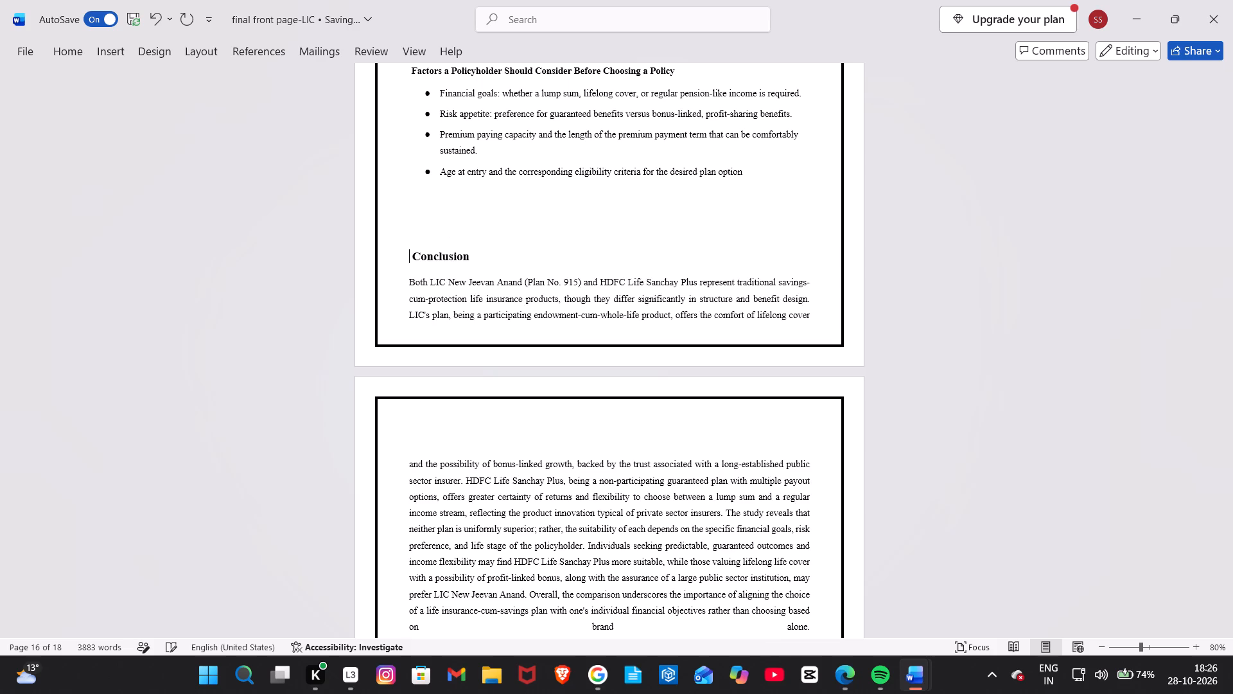
pyautogui.hotkey('shift', 'Return')
pyautogui.hotkey('shift', 'Return')
pyautogui.hotkey('shift', 'Return')
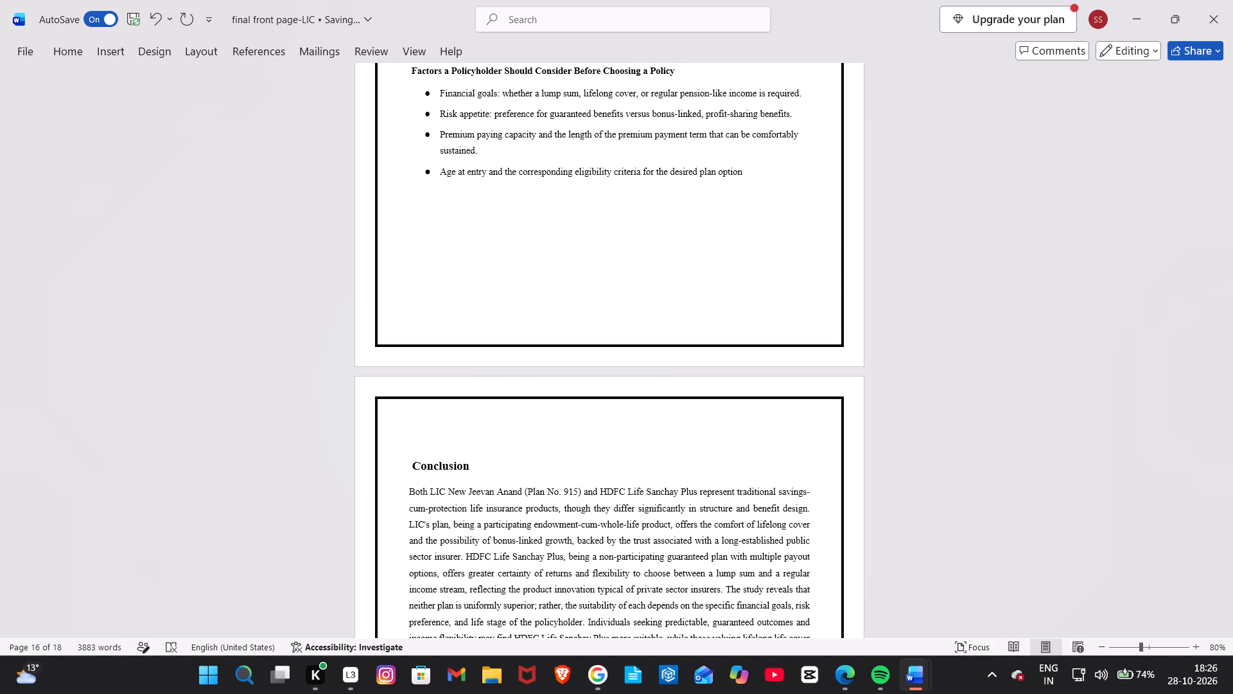
# Insert three line breaks before the "Bibliography / References" heading so it starts on a new page.
pyautogui.scroll(-4, 408, 236)
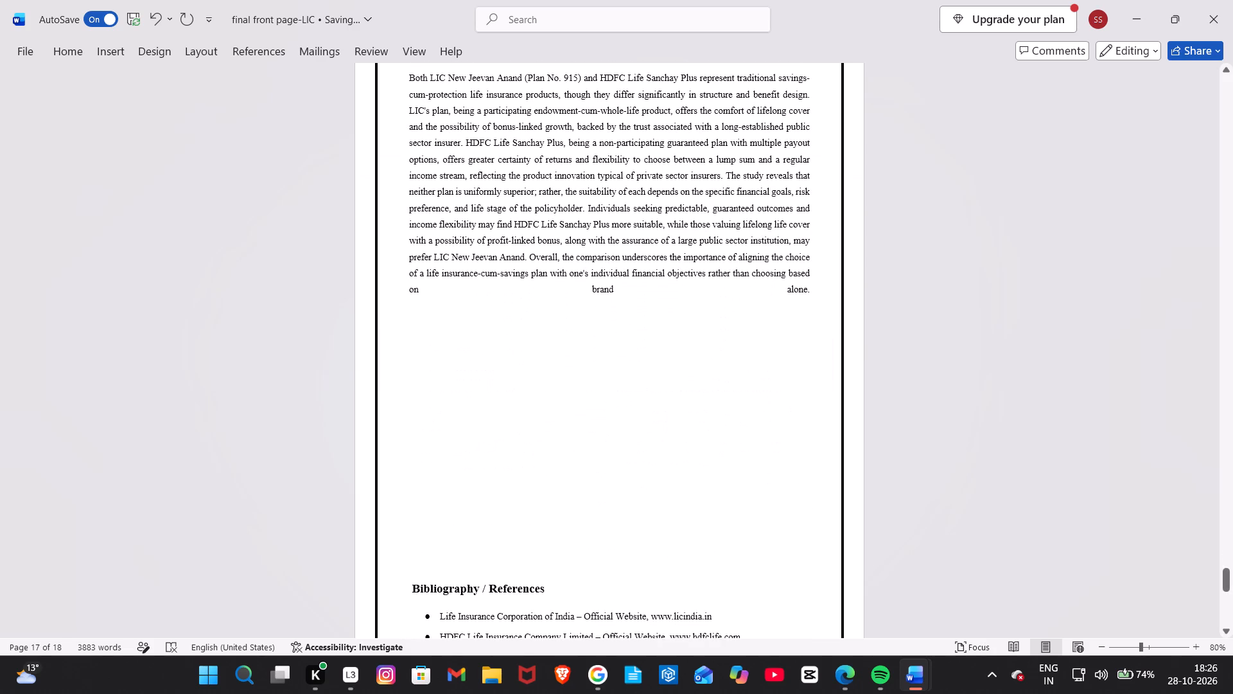
pyautogui.click(408, 585)
pyautogui.hotkey('shift', 'Return')
pyautogui.hotkey('shift', 'Return')
pyautogui.hotkey('shift', 'Return')
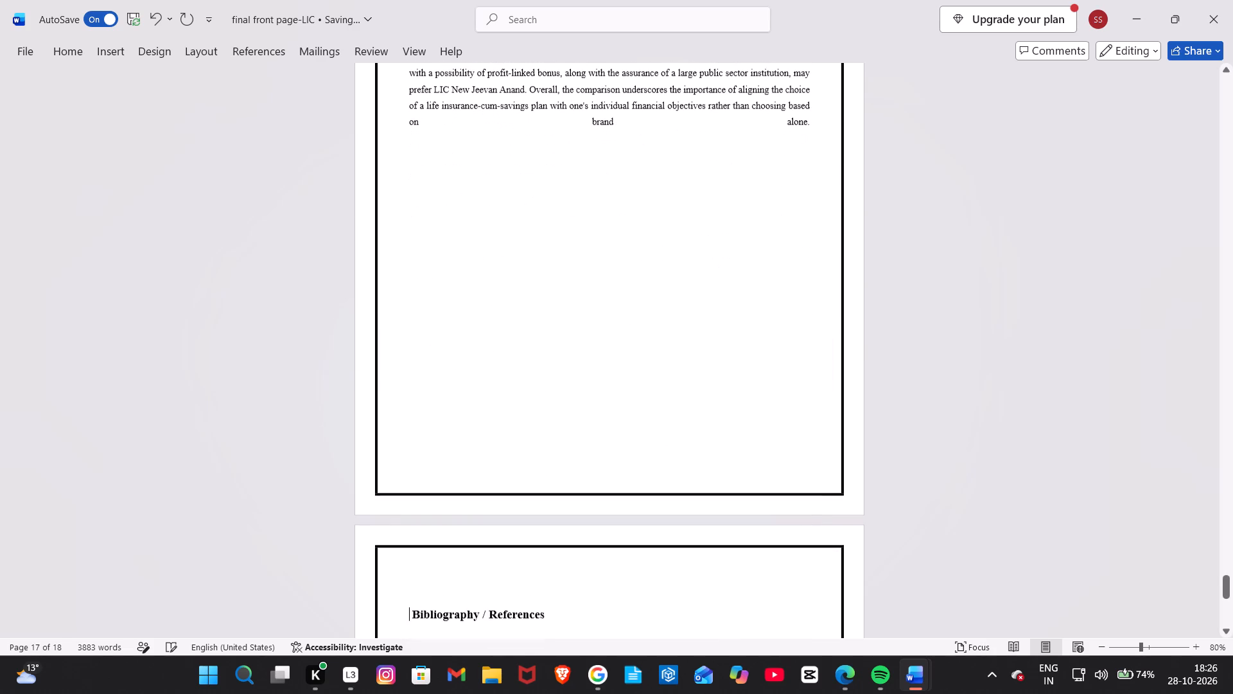
# Delete "objectives rather than choosing based on brand alone." from the Conclusion paragraph and end the sentence with a period after "financial".
pyautogui.hscroll(1, 408, 585)
pyautogui.scroll(2, 408, 585)
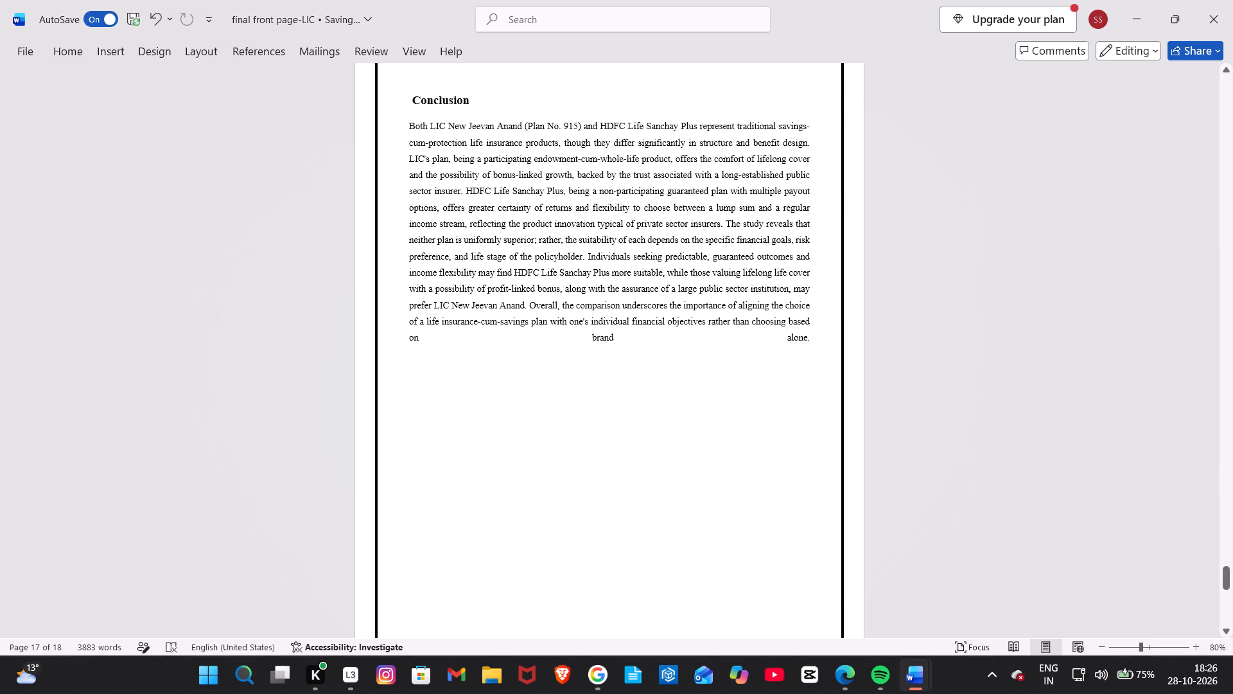
pyautogui.moveTo(705, 320); pyautogui.dragTo(841, 339)
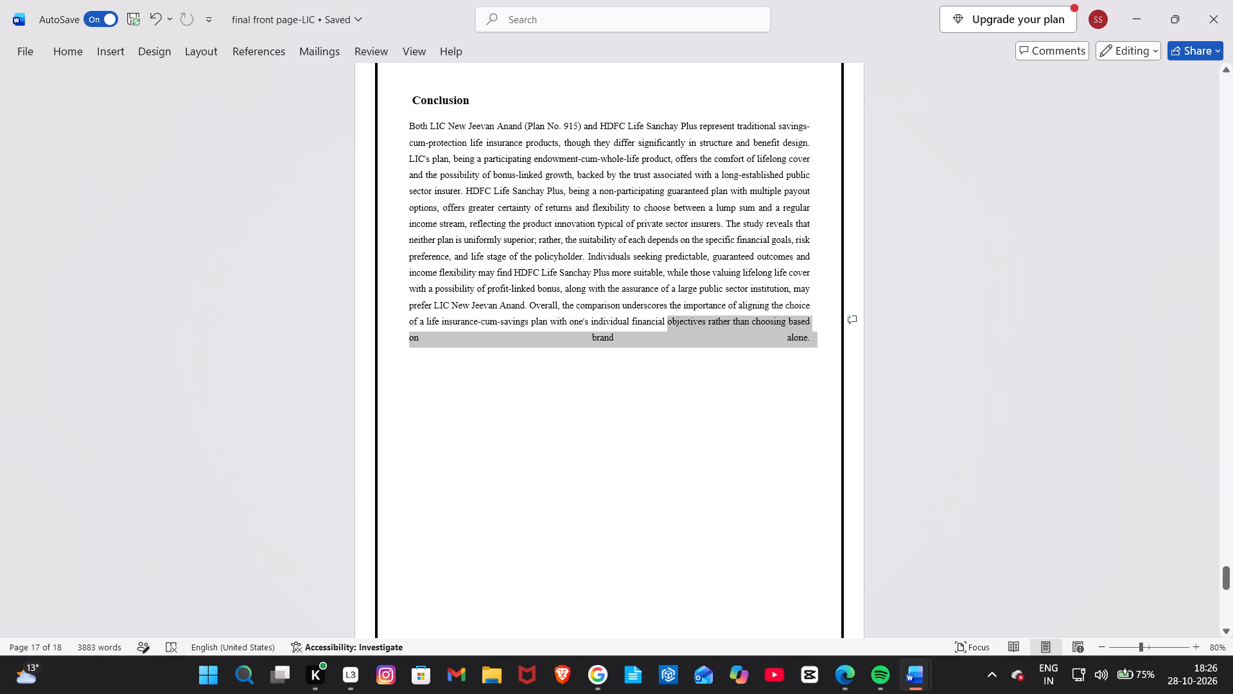
pyautogui.moveTo(841, 339); pyautogui.dragTo(827, 343)
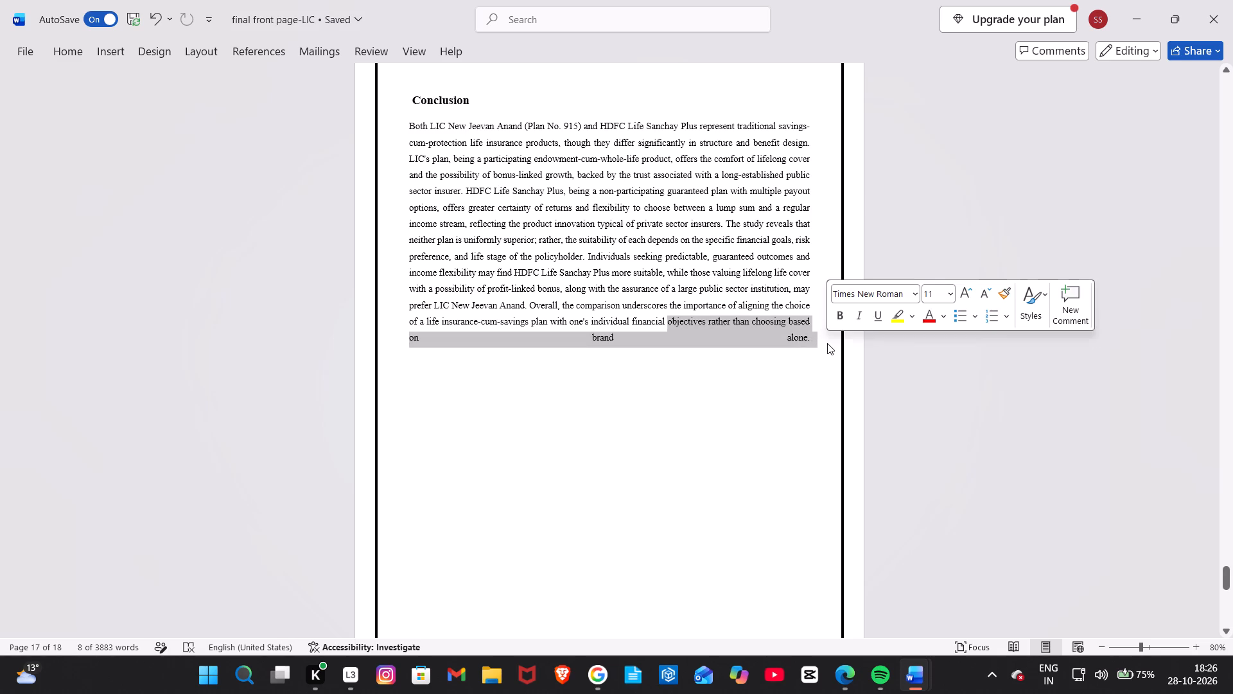
pyautogui.press('BackSpace')
pyautogui.press('BackSpace')
pyautogui.press('.')
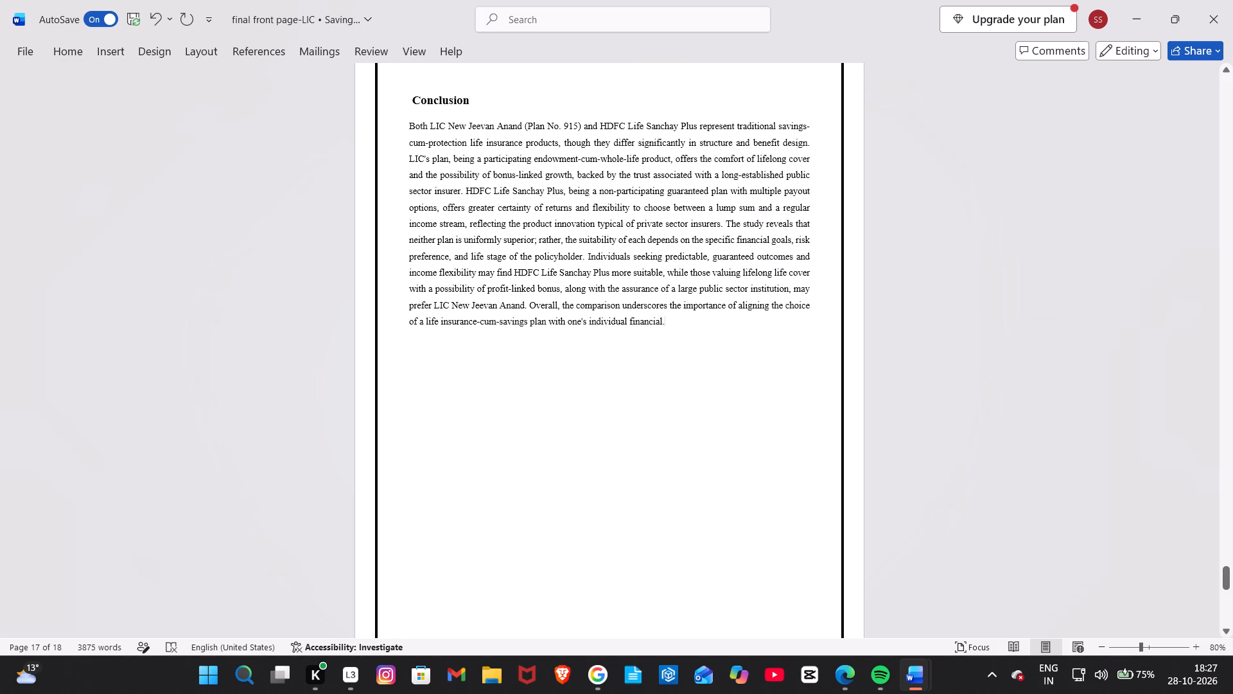
# Set the font size of the Conclusion body paragraph to 12.
pyautogui.moveTo(471, 102); pyautogui.dragTo(417, 96)
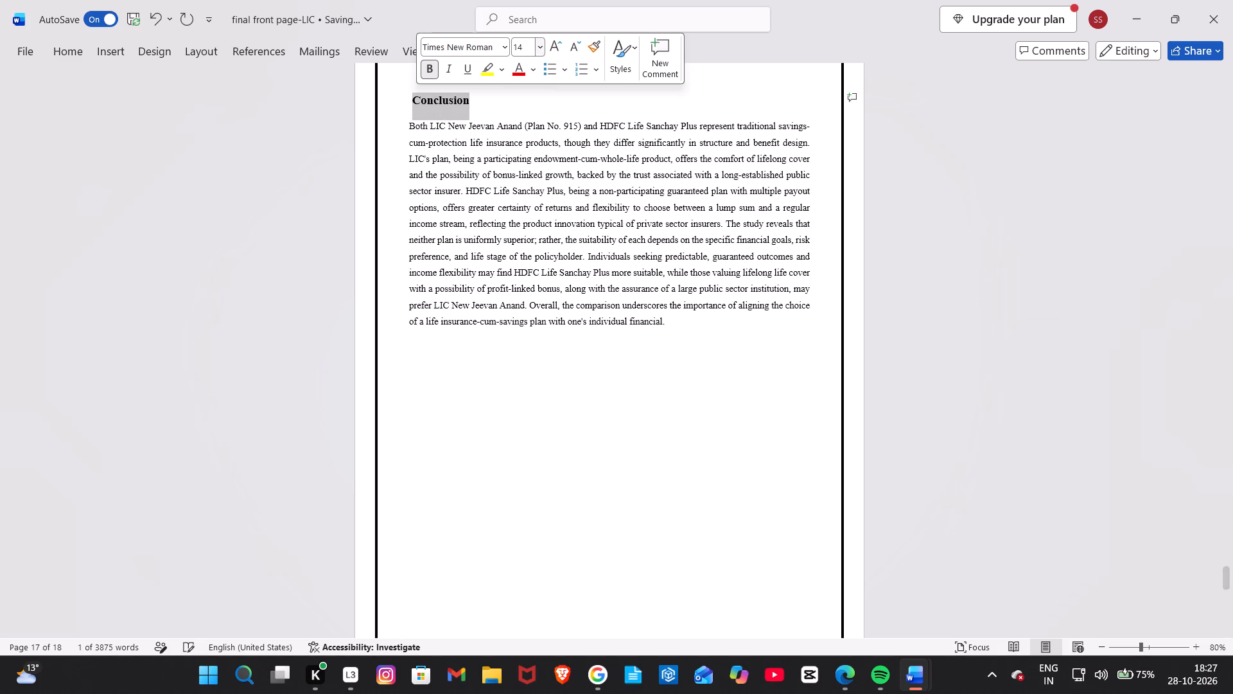
pyautogui.moveTo(408, 130); pyautogui.dragTo(634, 398)
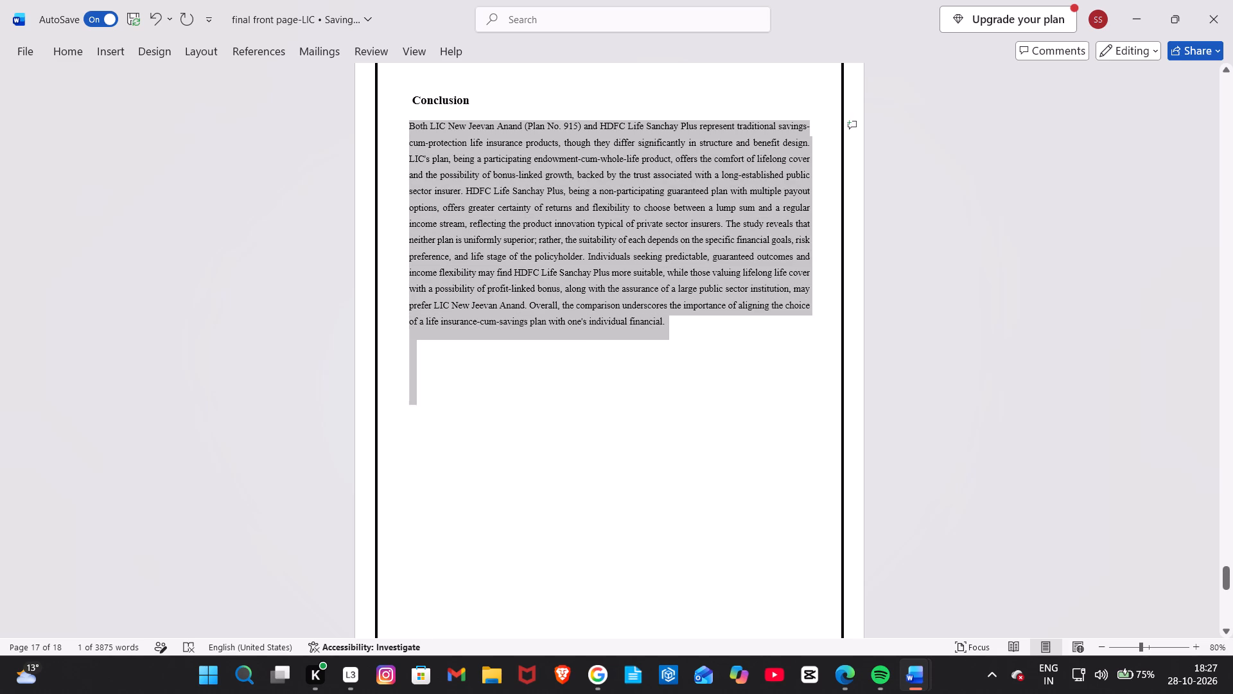
pyautogui.moveTo(634, 398); pyautogui.dragTo(660, 338)
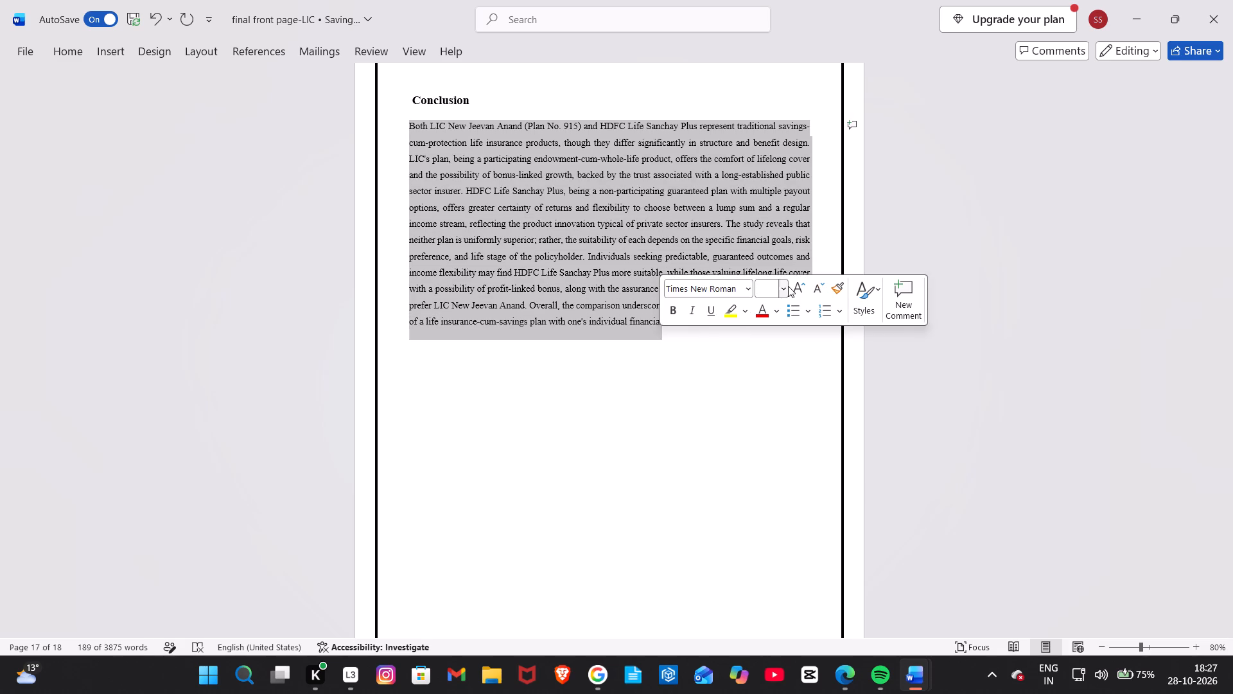
pyautogui.click(788, 286)
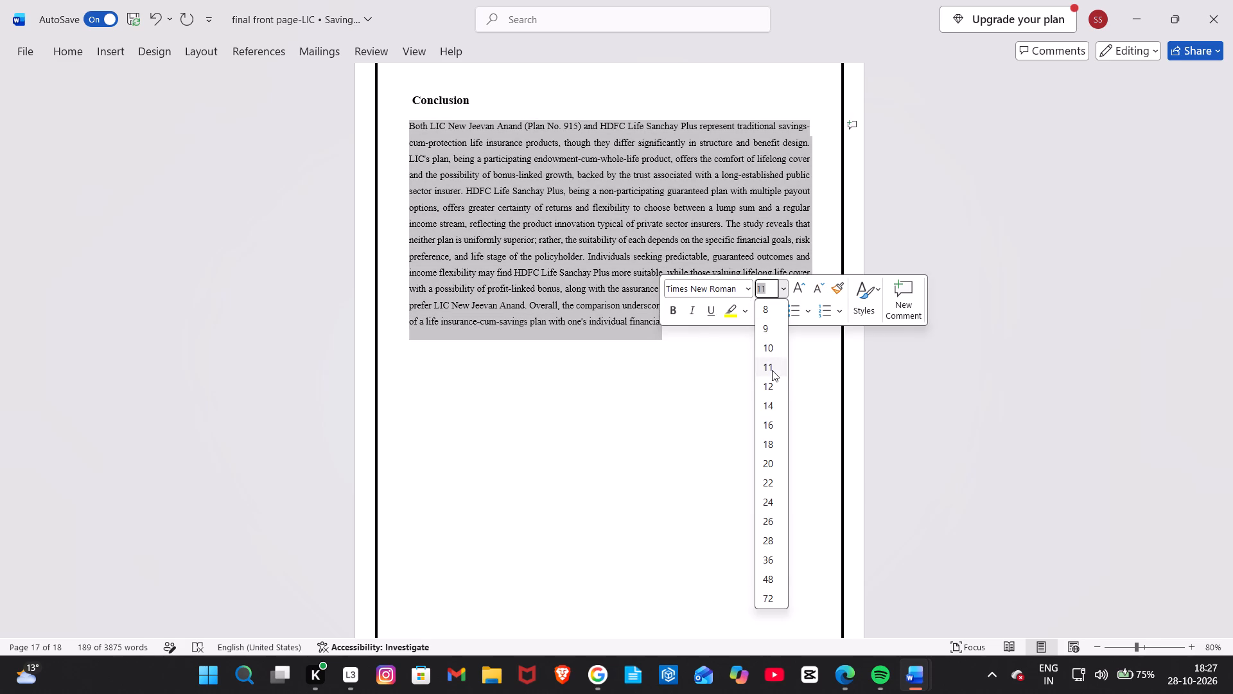
pyautogui.click(771, 388)
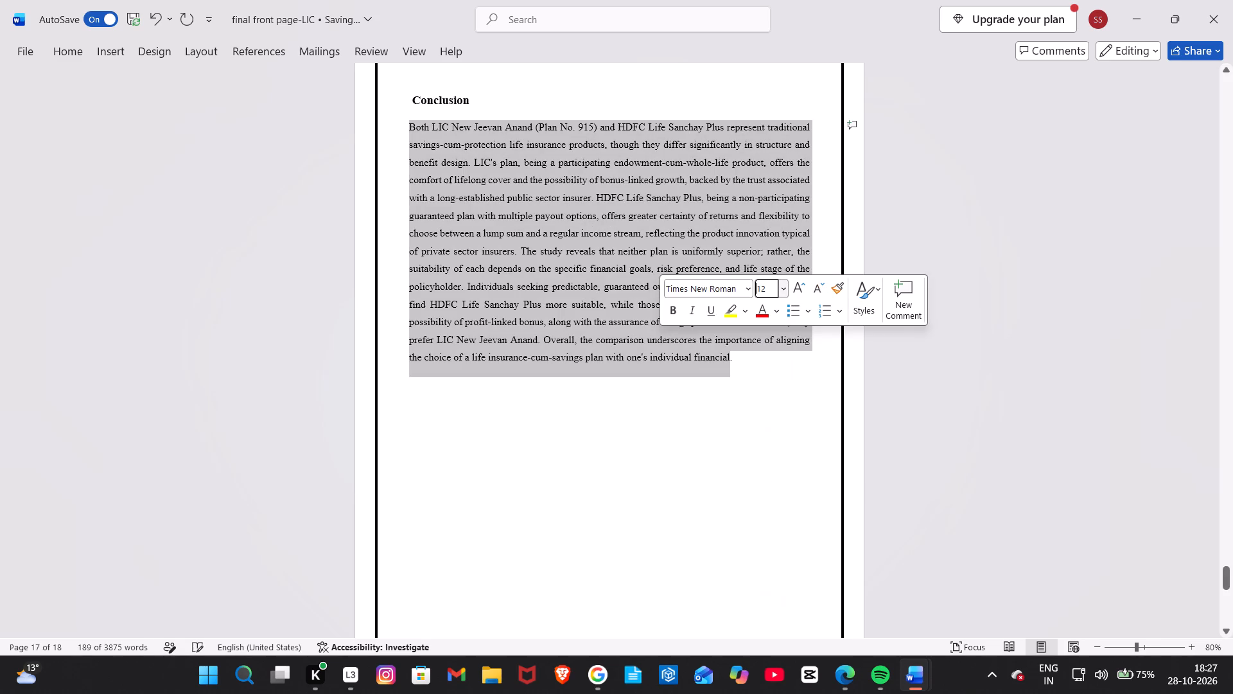
pyautogui.click(636, 477)
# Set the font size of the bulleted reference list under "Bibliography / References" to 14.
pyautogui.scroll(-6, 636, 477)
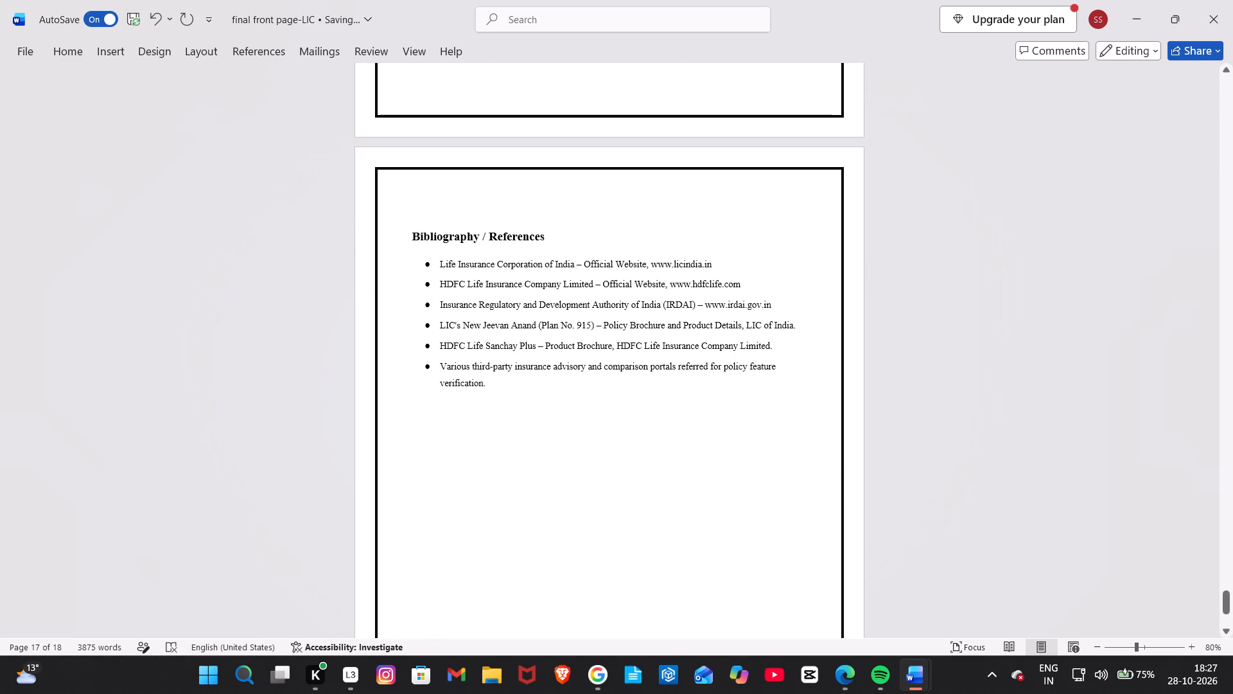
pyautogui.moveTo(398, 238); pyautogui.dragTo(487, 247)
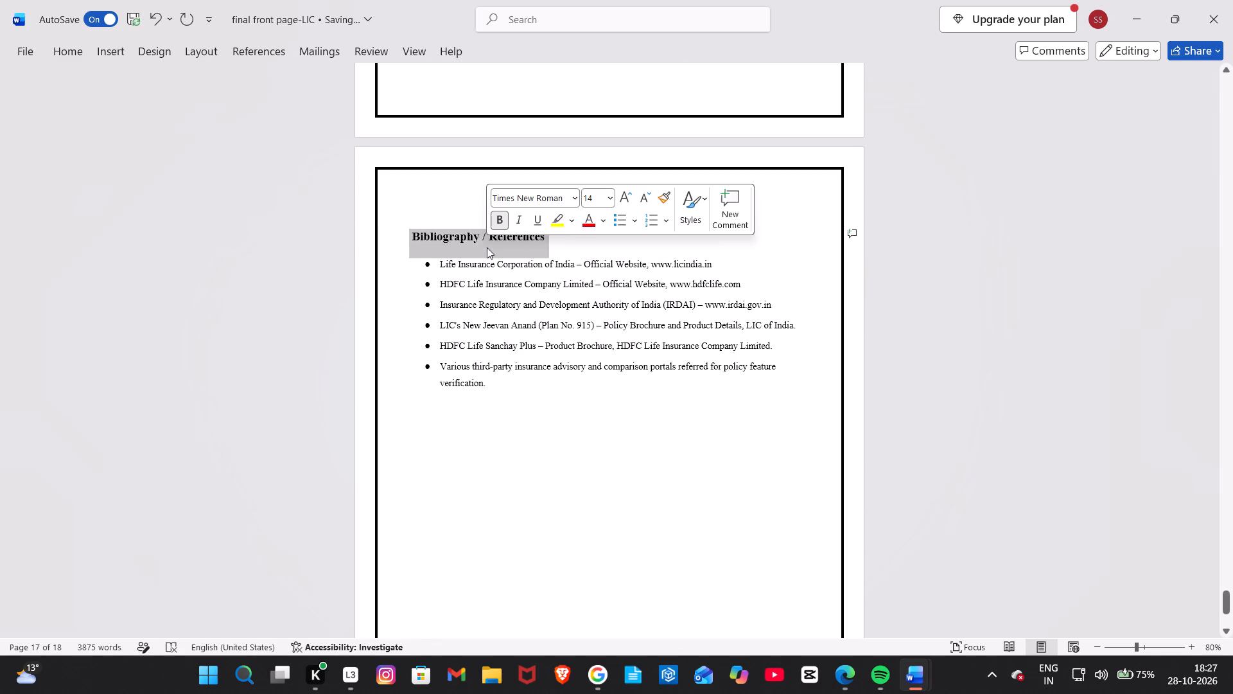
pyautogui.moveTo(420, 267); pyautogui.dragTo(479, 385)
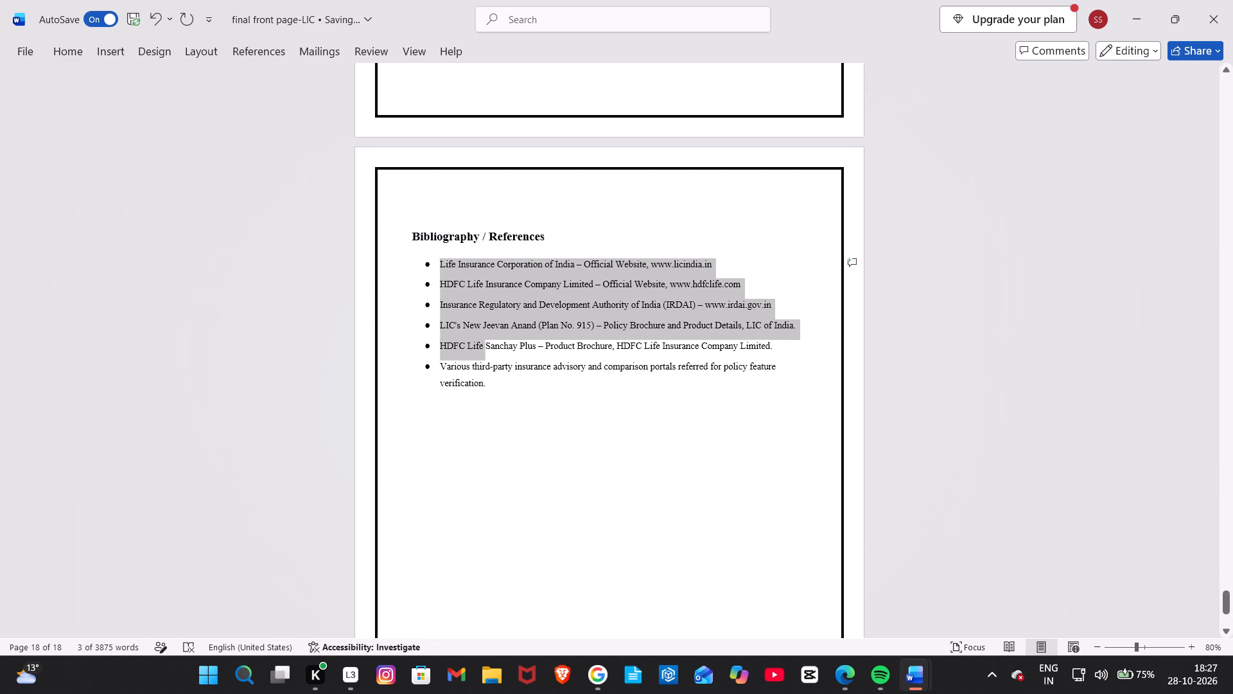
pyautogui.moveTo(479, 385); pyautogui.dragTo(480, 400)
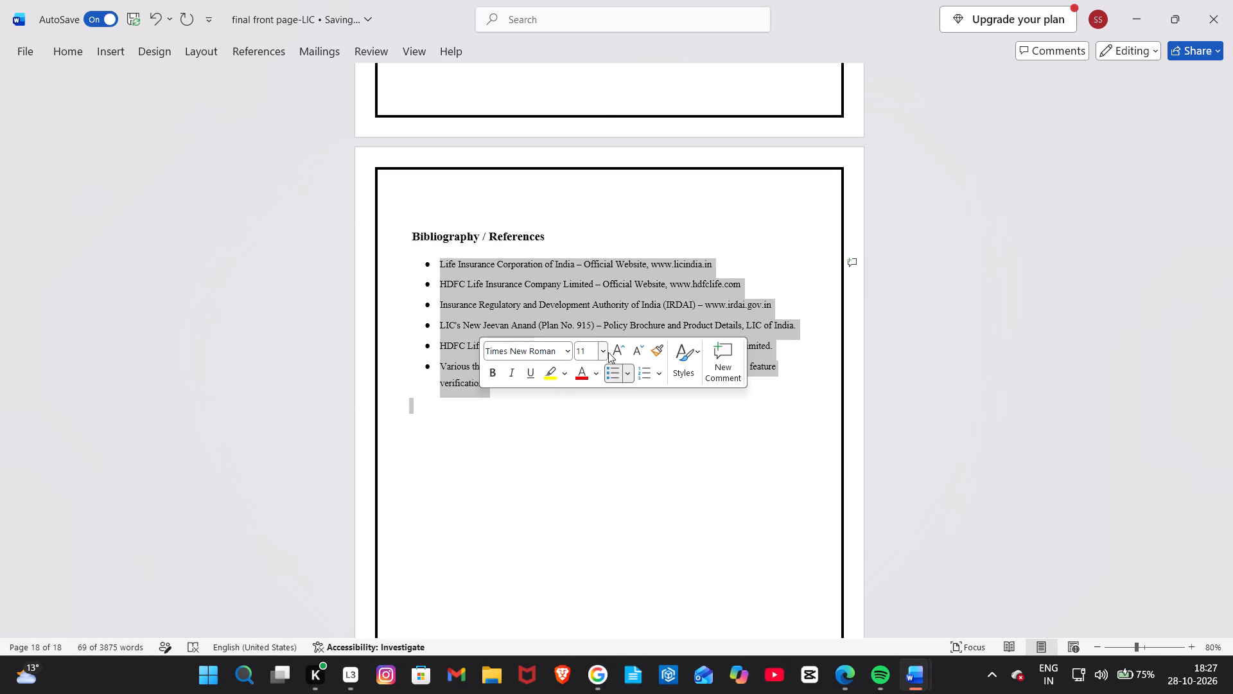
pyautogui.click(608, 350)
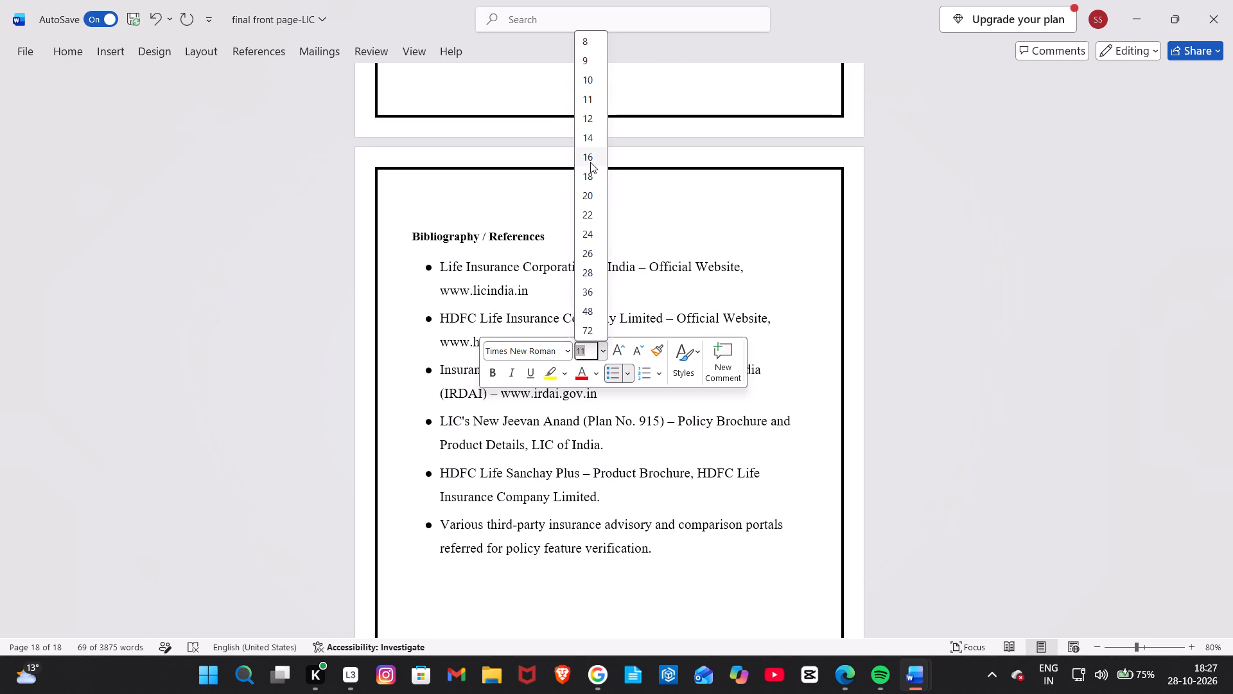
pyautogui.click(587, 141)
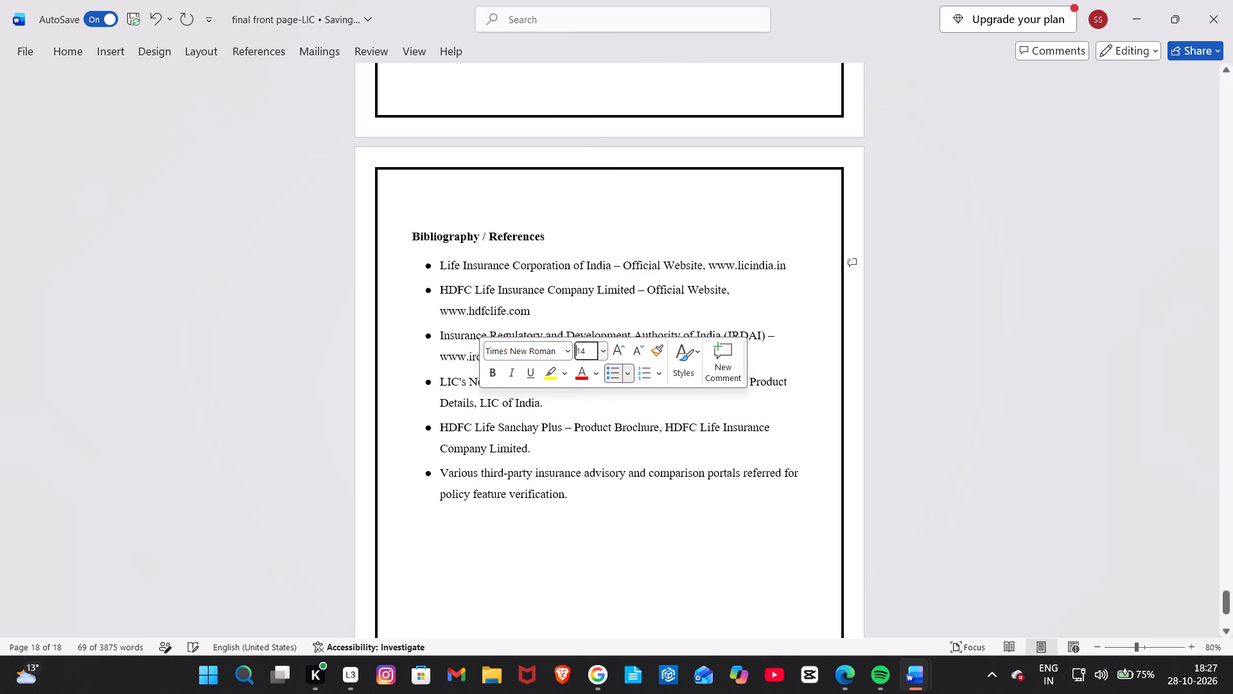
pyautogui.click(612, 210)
# Set the font size of the bulleted list under "Bibliography / References" to 12, matching the Conclusion text.
pyautogui.scroll(2, 612, 210)
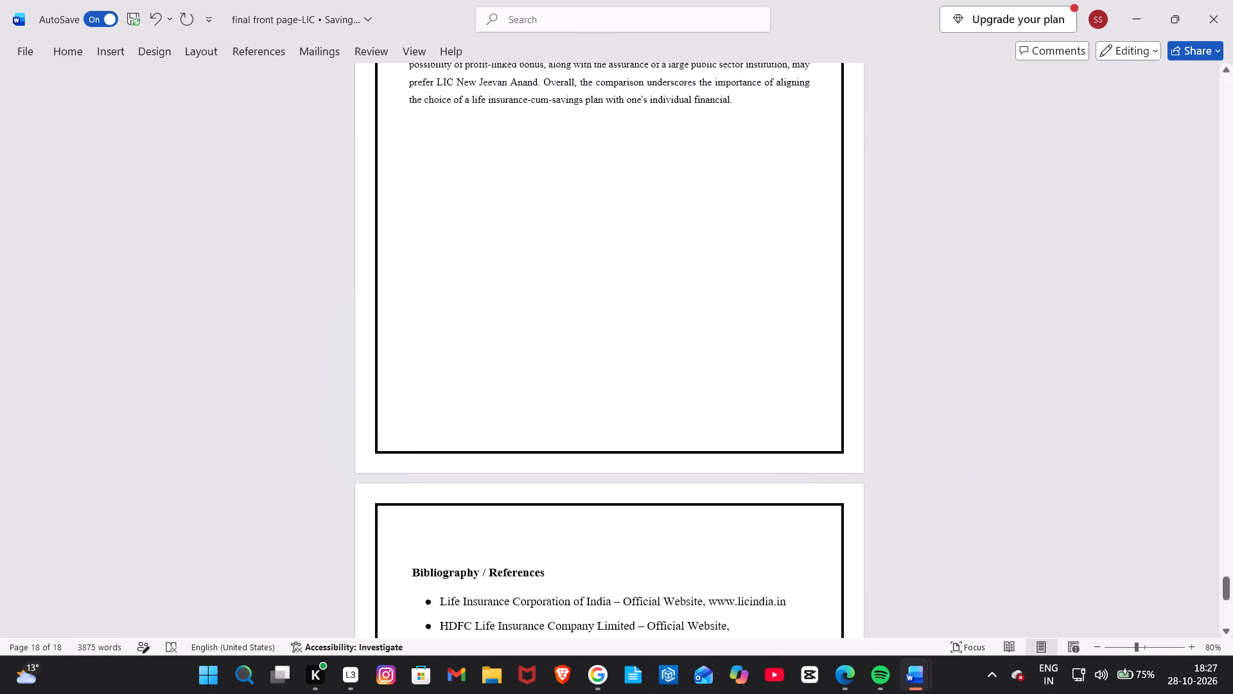
pyautogui.scroll(-2, 612, 210)
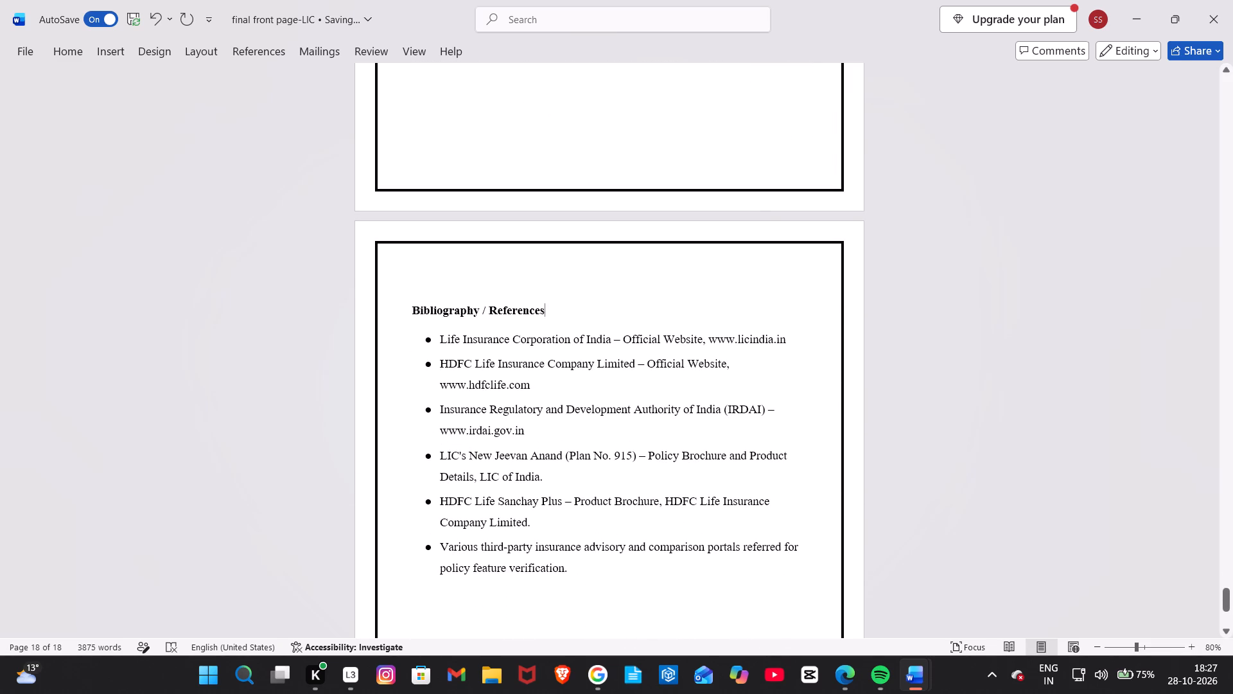
pyautogui.moveTo(421, 337); pyautogui.dragTo(583, 613)
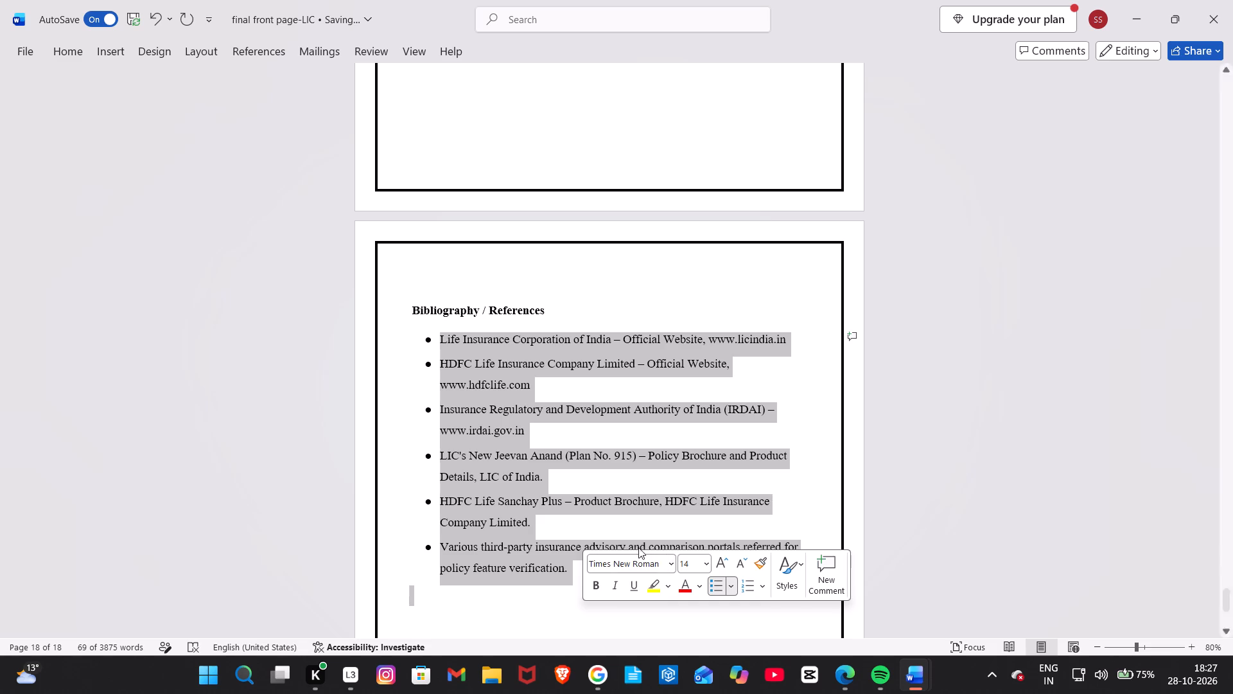
pyautogui.click(706, 565)
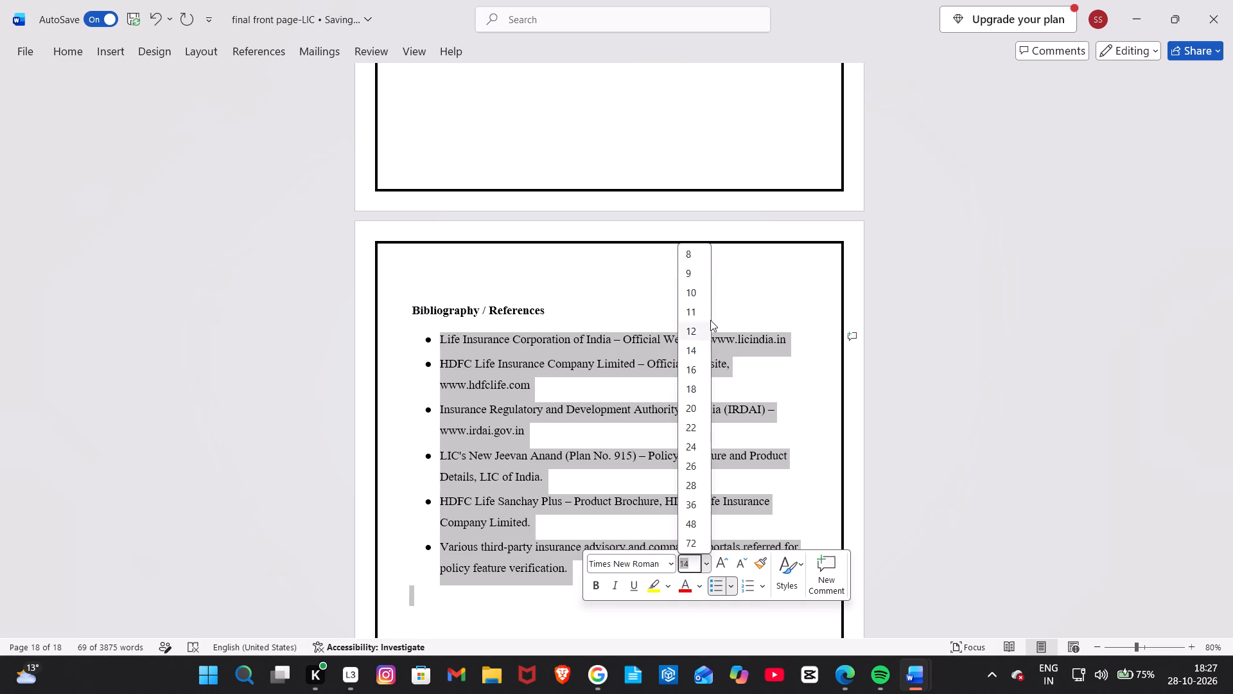
pyautogui.click(697, 330)
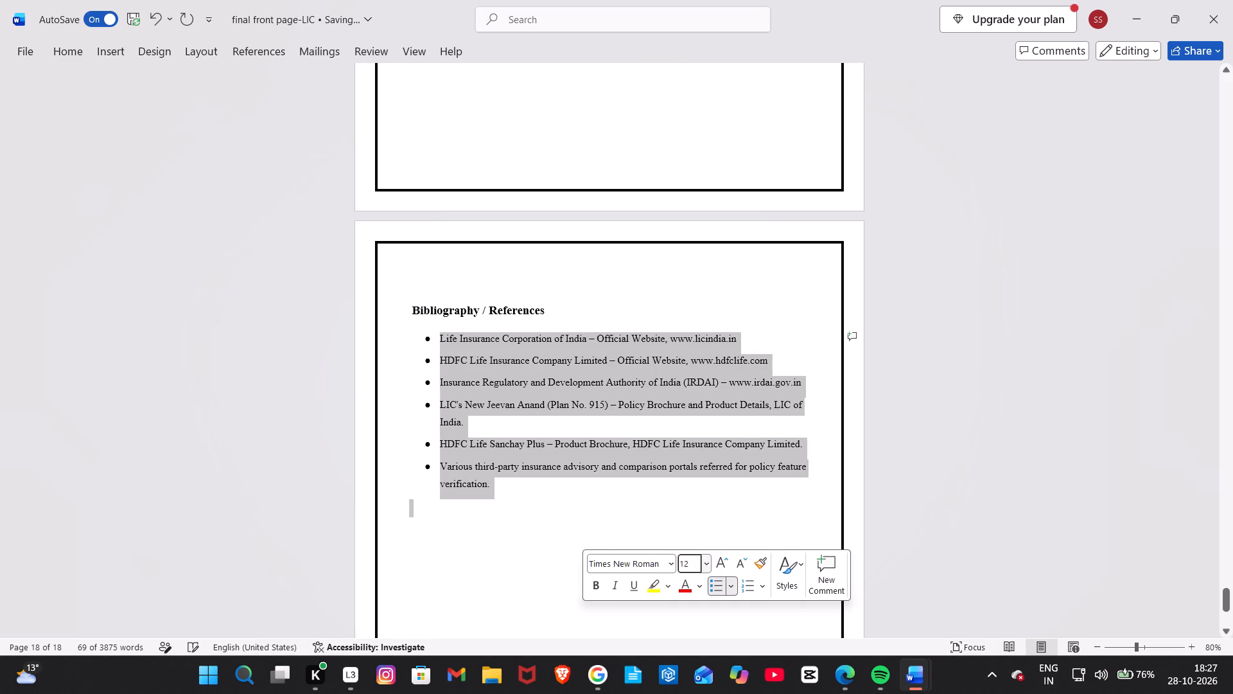
pyautogui.click(604, 284)
pyautogui.moveTo(582, 324); pyautogui.dragTo(614, 407)
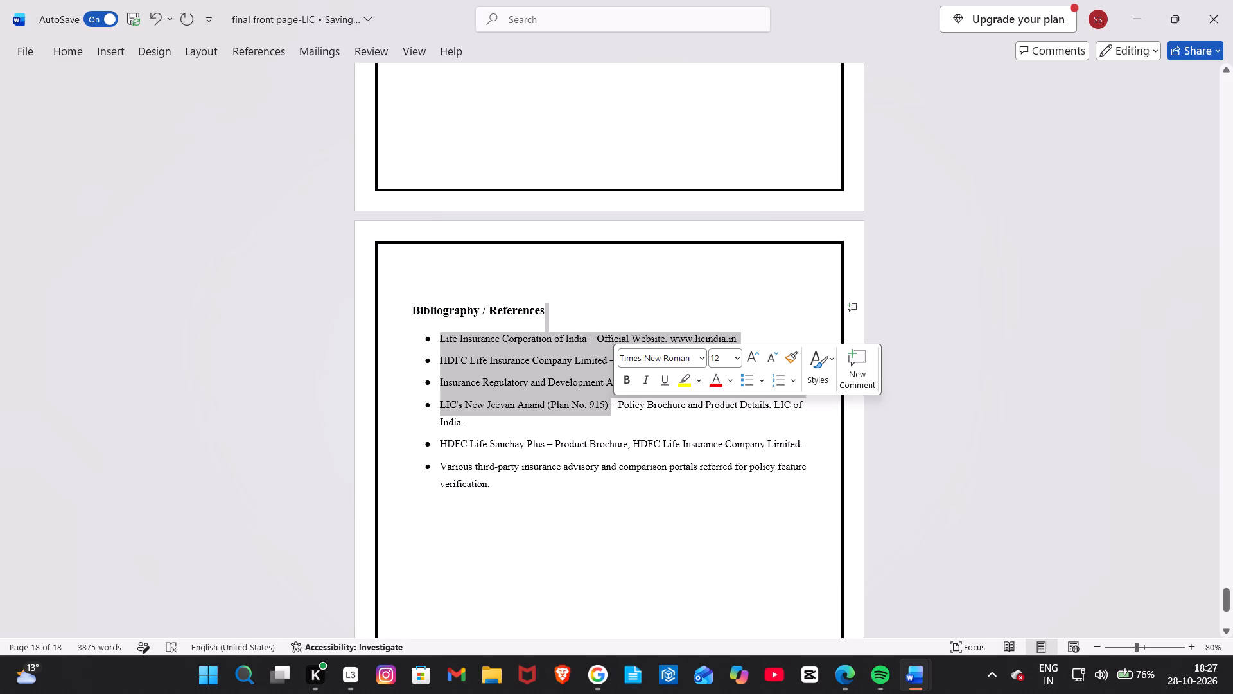
pyautogui.click(615, 280)
# Set the font size of all text under "Findings and Suggestion", from "Major Differences Found" through the policyholder factors list, to 12.
pyautogui.scroll(6, 615, 280)
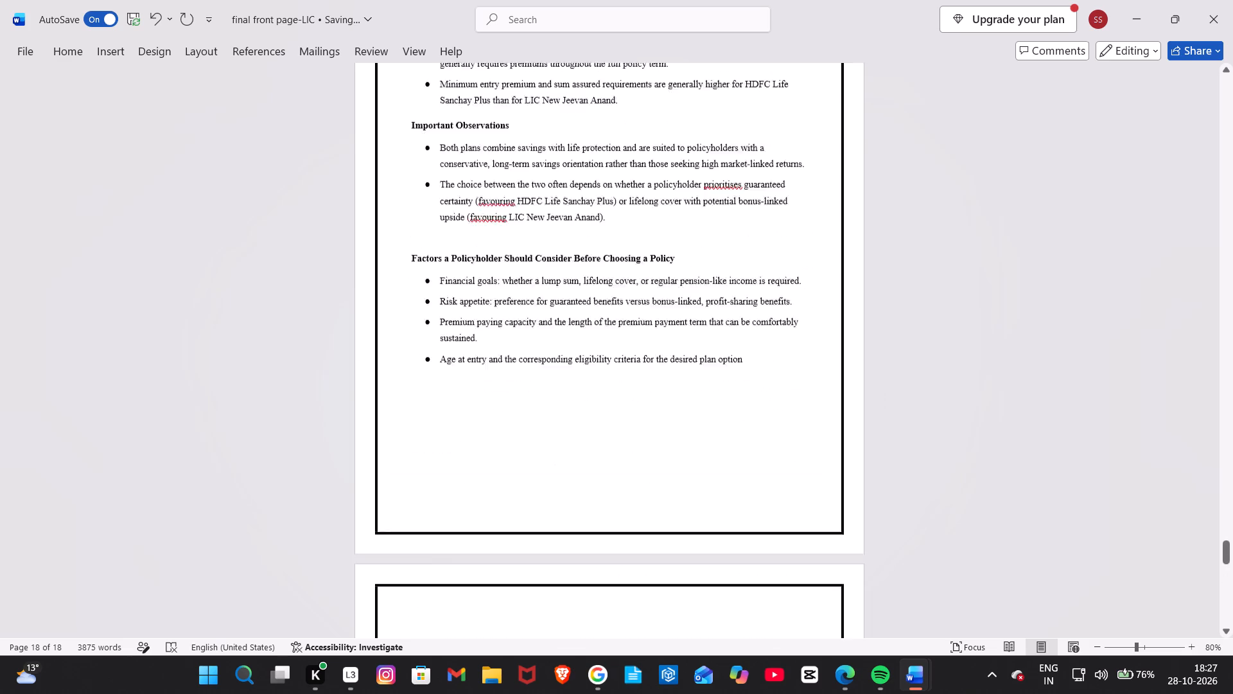
pyautogui.scroll(3, 615, 280)
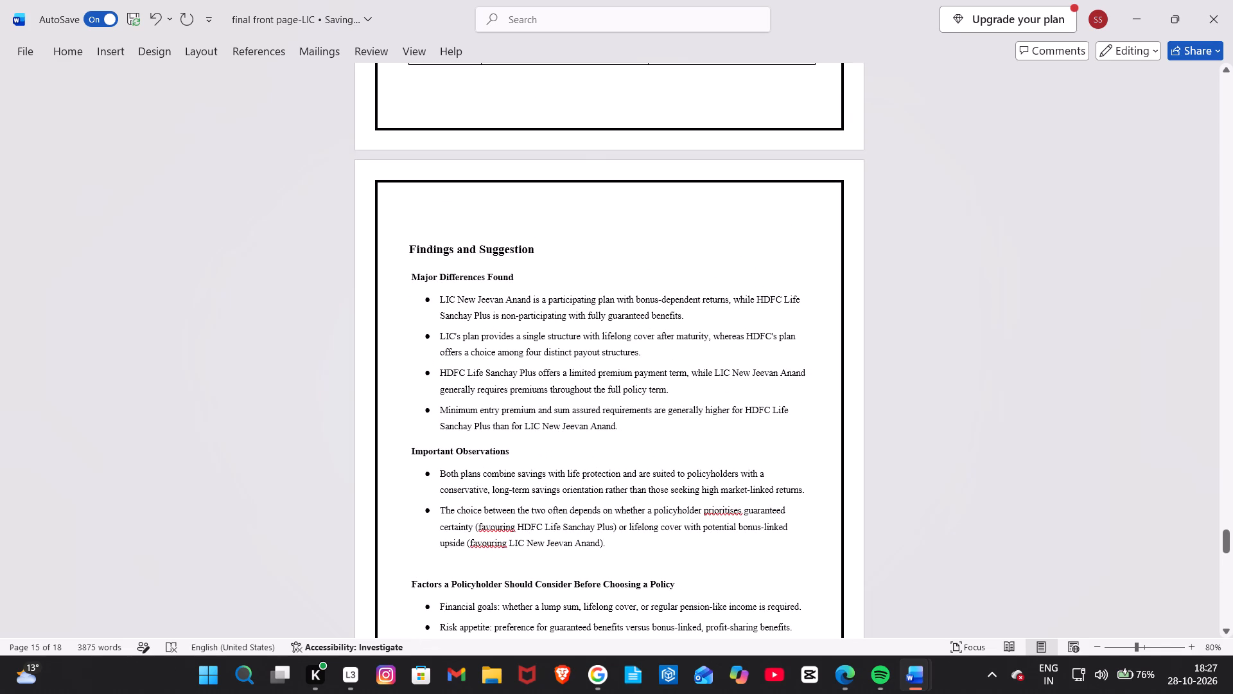
pyautogui.moveTo(407, 272); pyautogui.dragTo(550, 567)
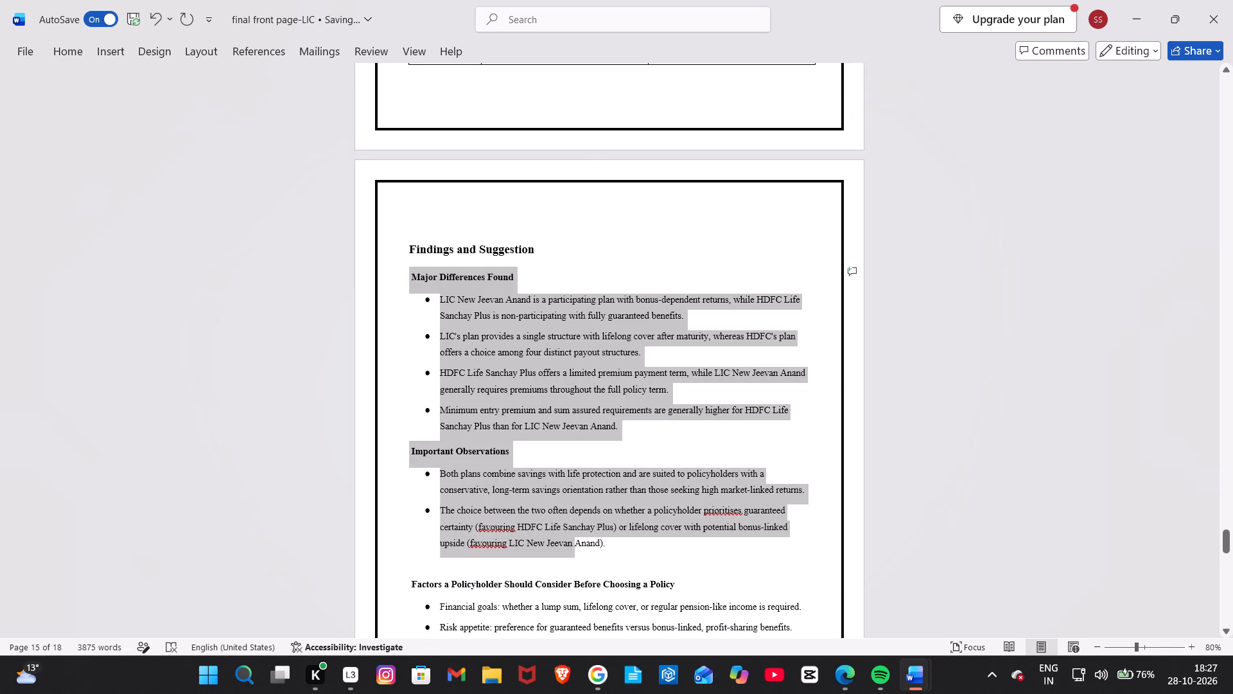
pyautogui.moveTo(550, 567); pyautogui.dragTo(722, 595)
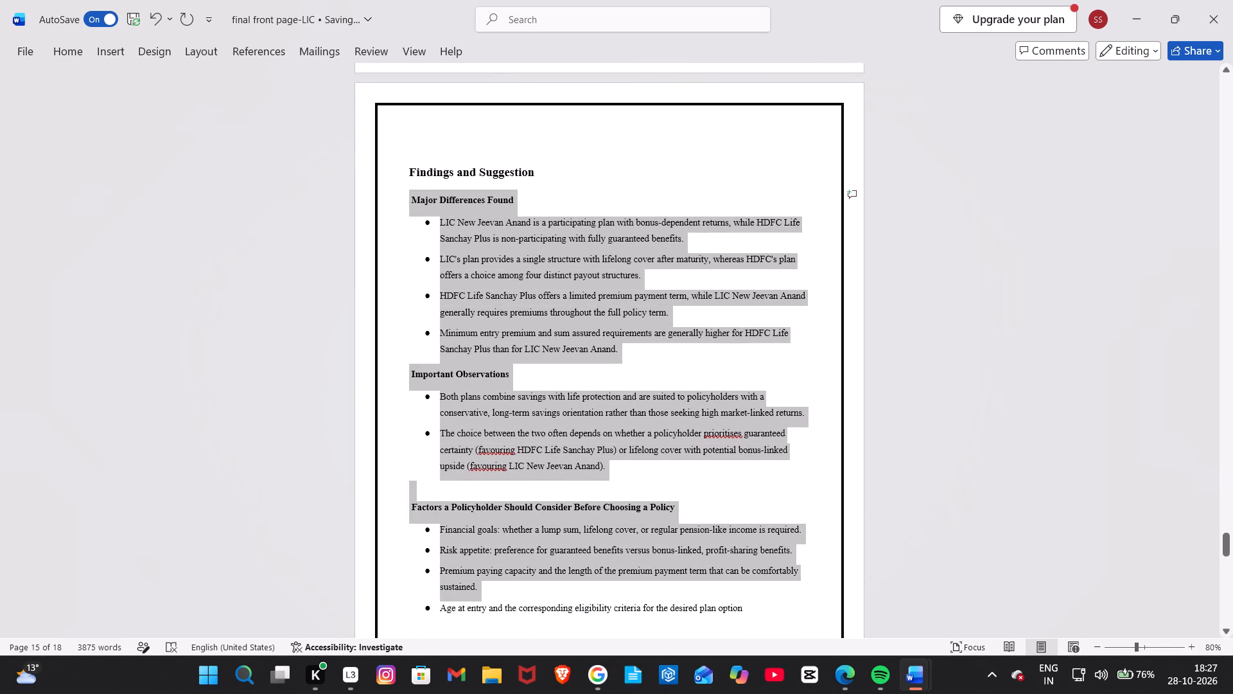
pyautogui.moveTo(722, 595); pyautogui.dragTo(749, 484)
pyautogui.click(873, 432)
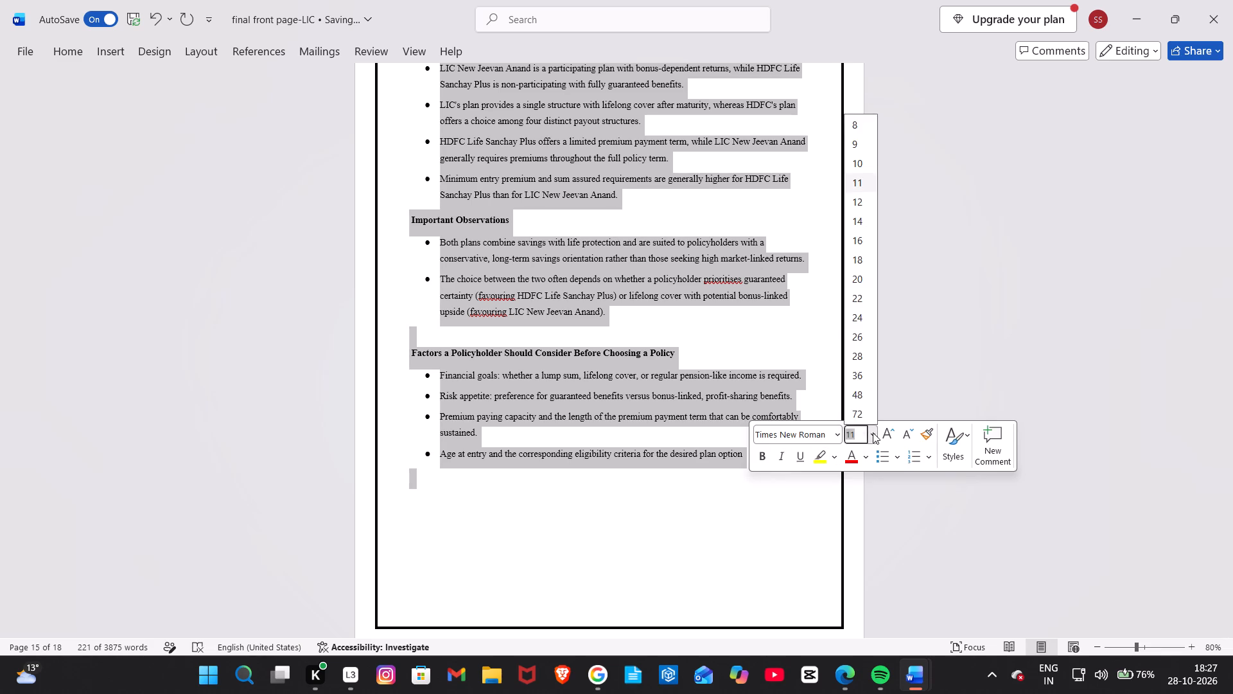
pyautogui.click(854, 208)
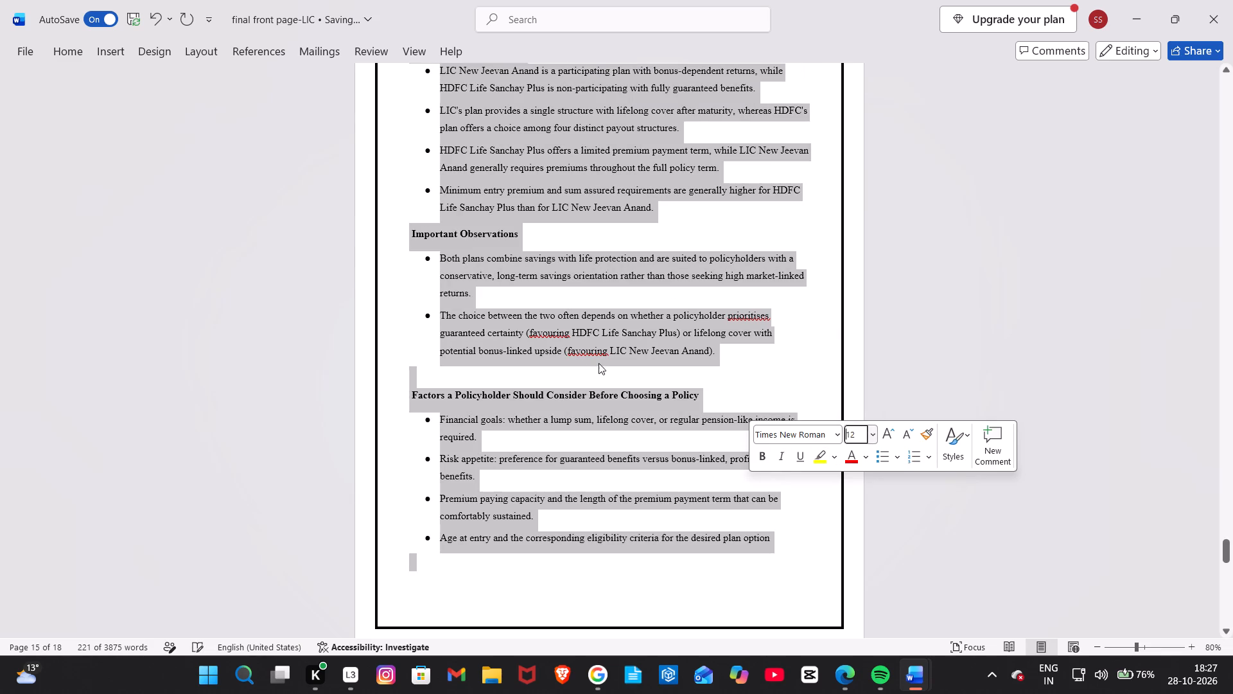
# Correct the flagged spellings in the second Important Observations bullet to "favoring" in both places and "prioritizes".
pyautogui.click(547, 337)
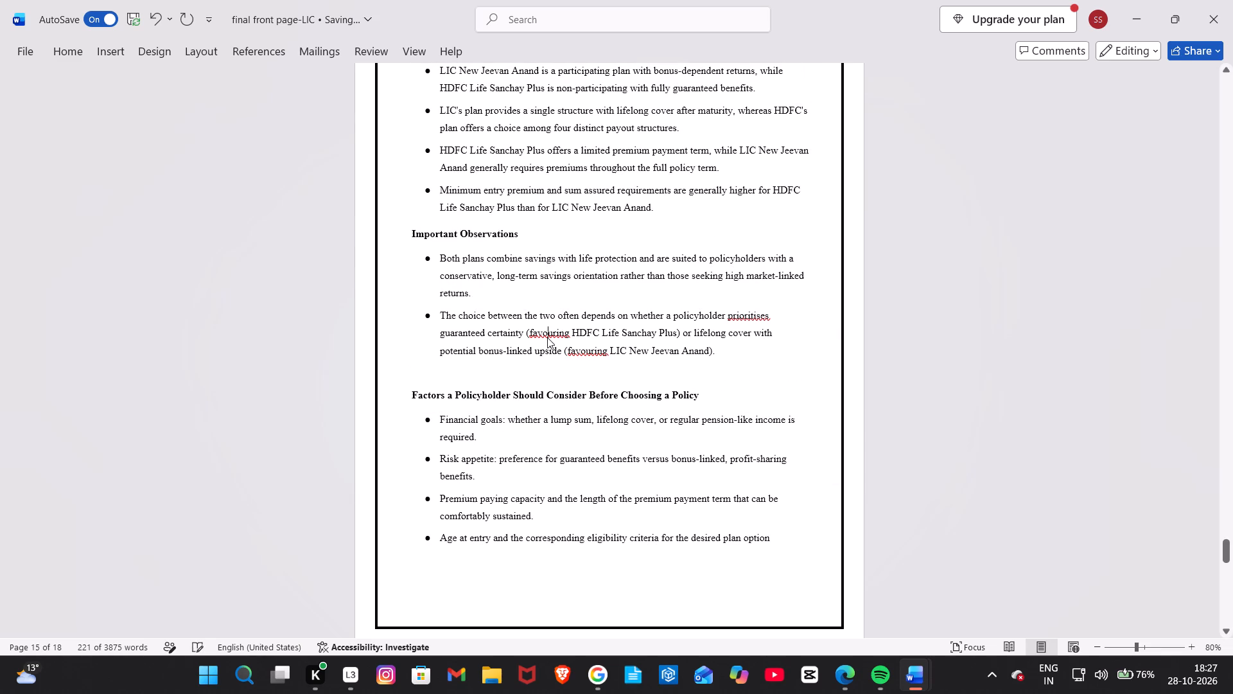
pyautogui.click(547, 337)
pyautogui.rightClick(547, 337)
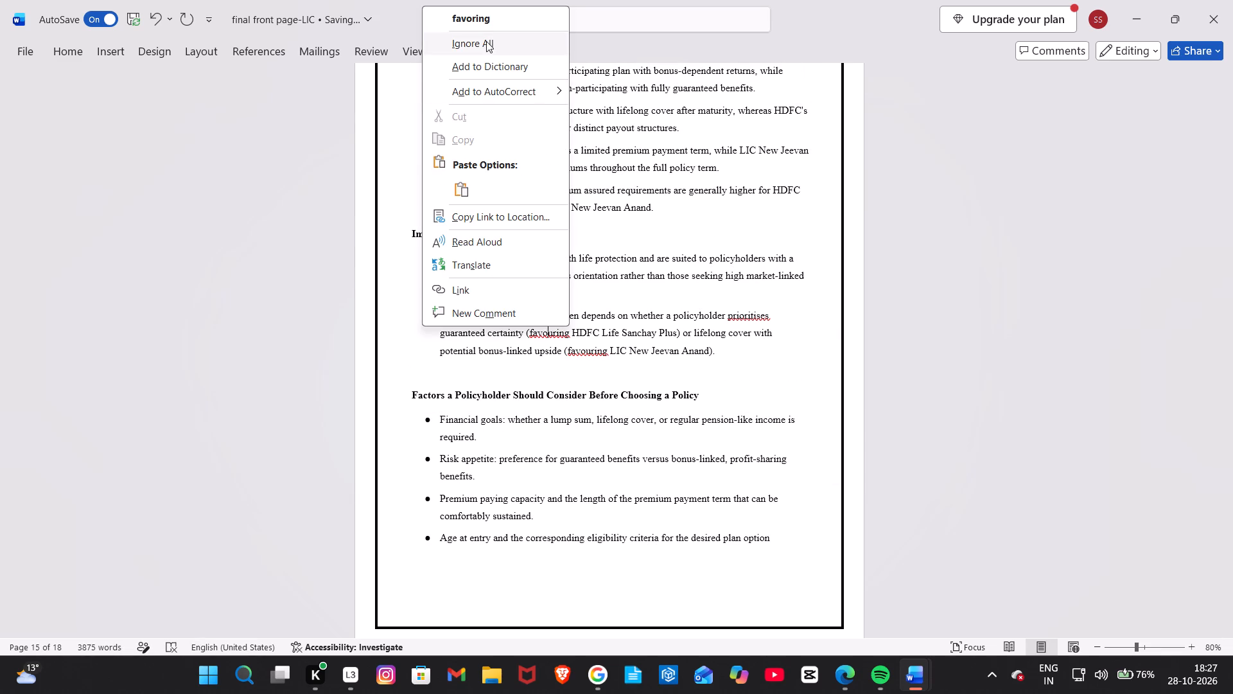
pyautogui.click(485, 16)
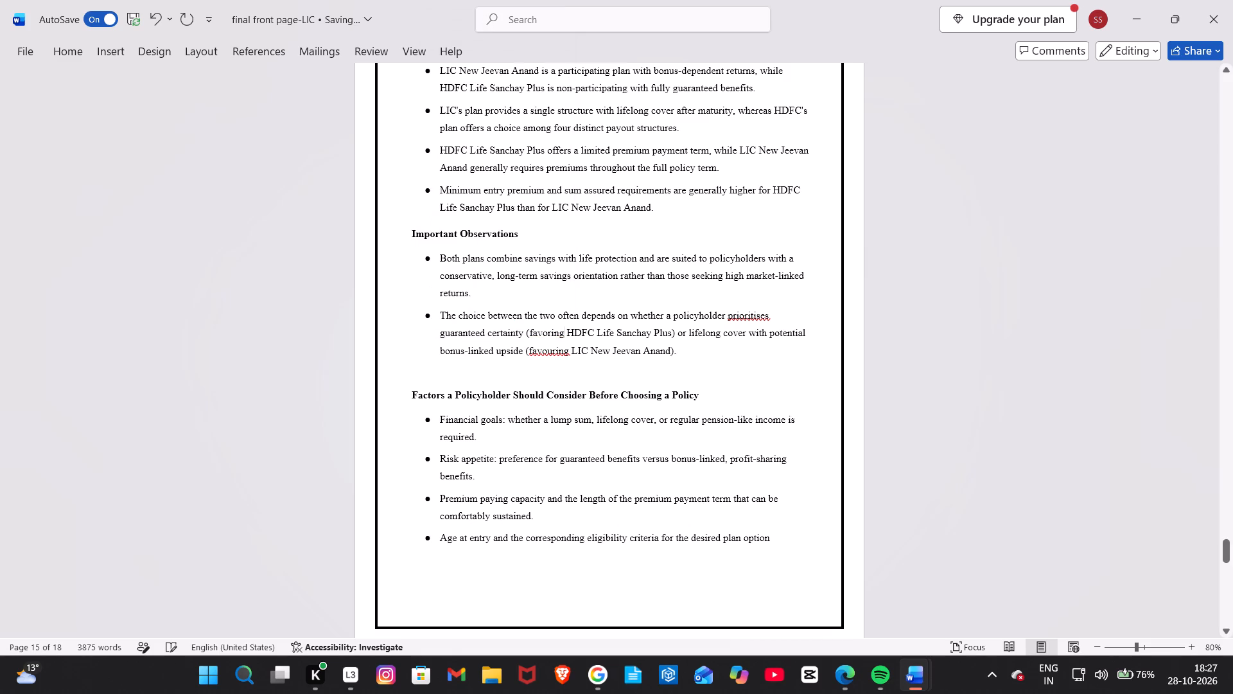
pyautogui.rightClick(557, 350)
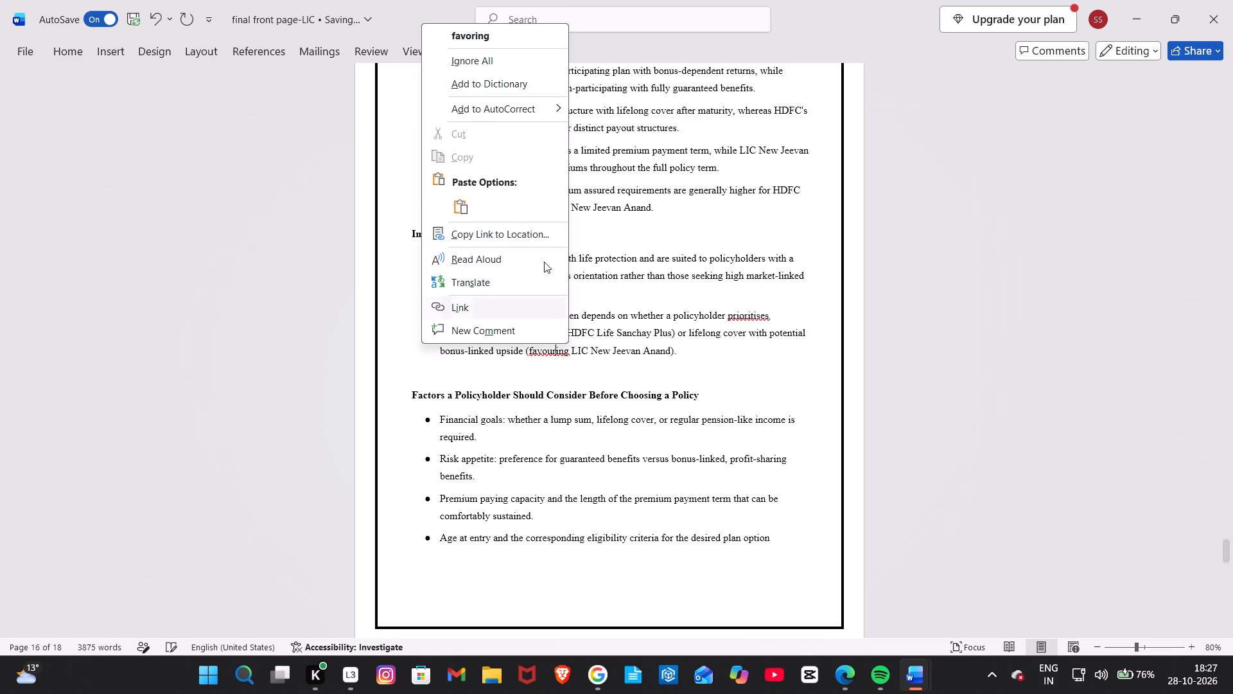
pyautogui.click(483, 37)
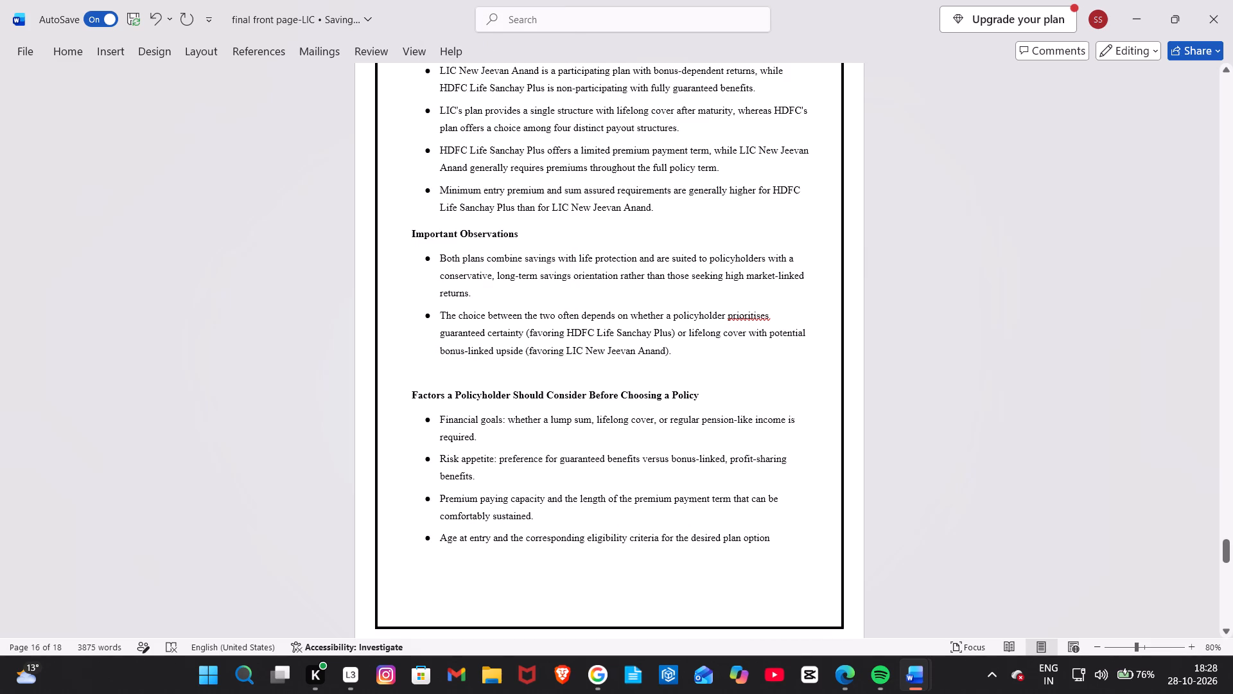
pyautogui.rightClick(755, 314)
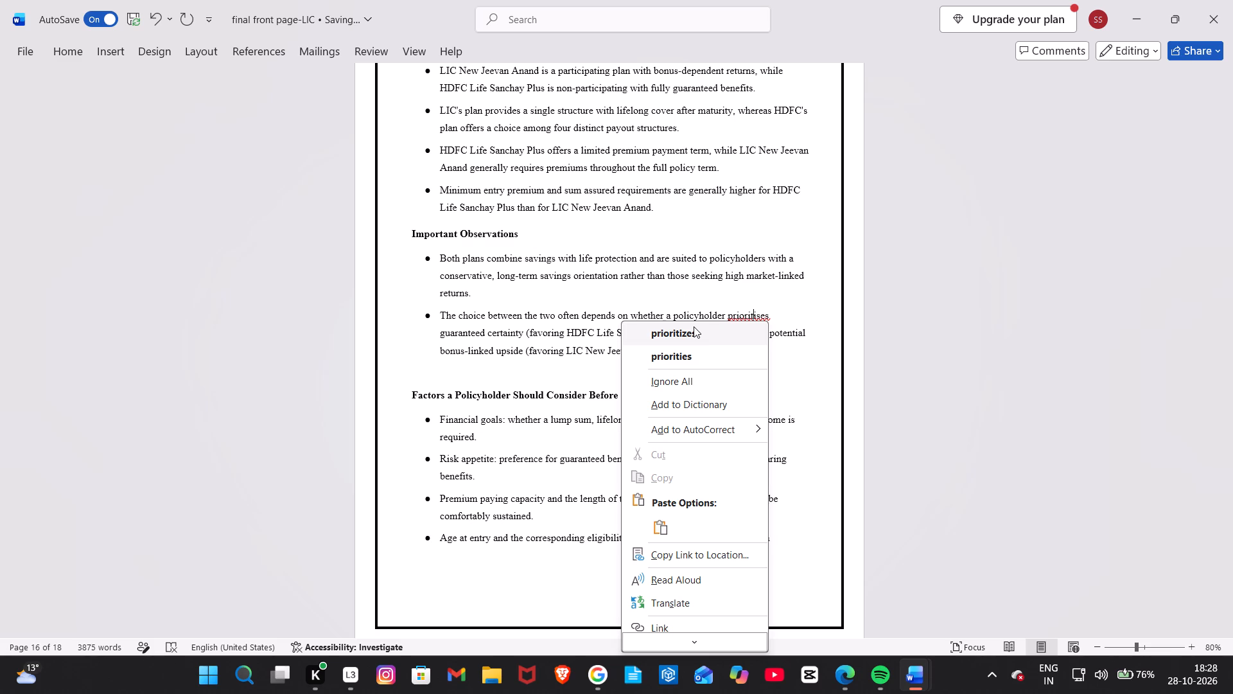
pyautogui.click(700, 337)
# Correct the flagged word in the Life Cover row of the Comparative Analysis table to "annualized".
pyautogui.scroll(1, 603, 190)
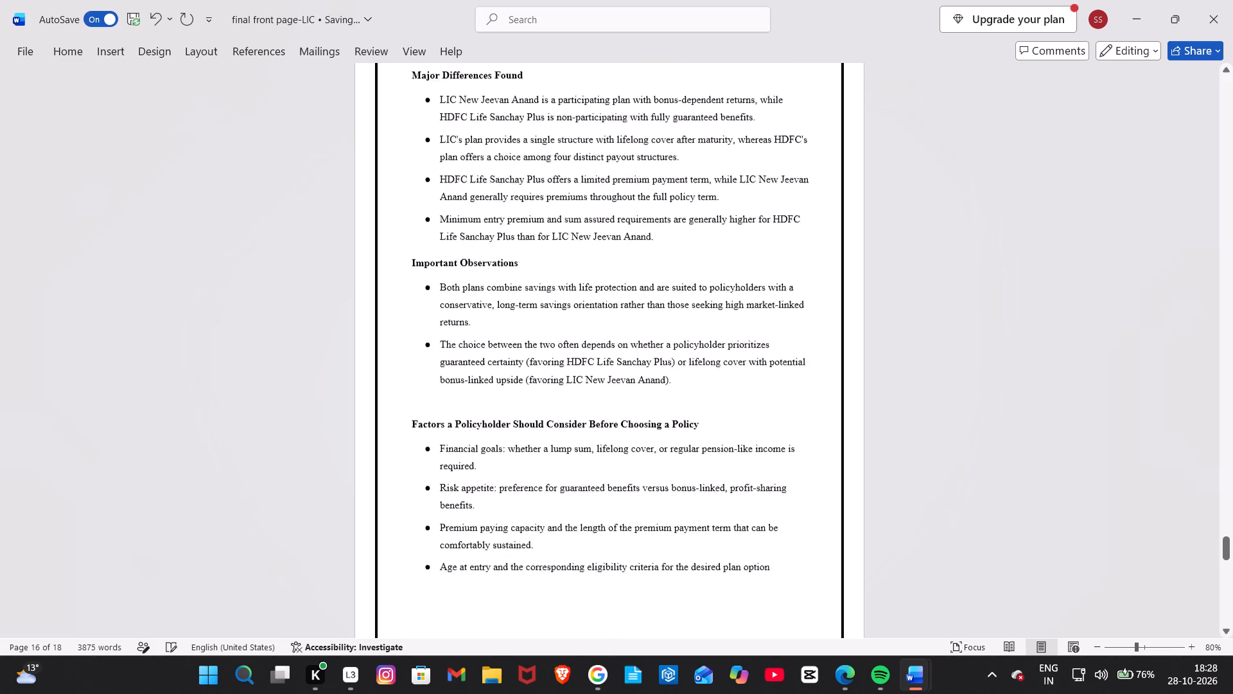
pyautogui.scroll(7, 603, 190)
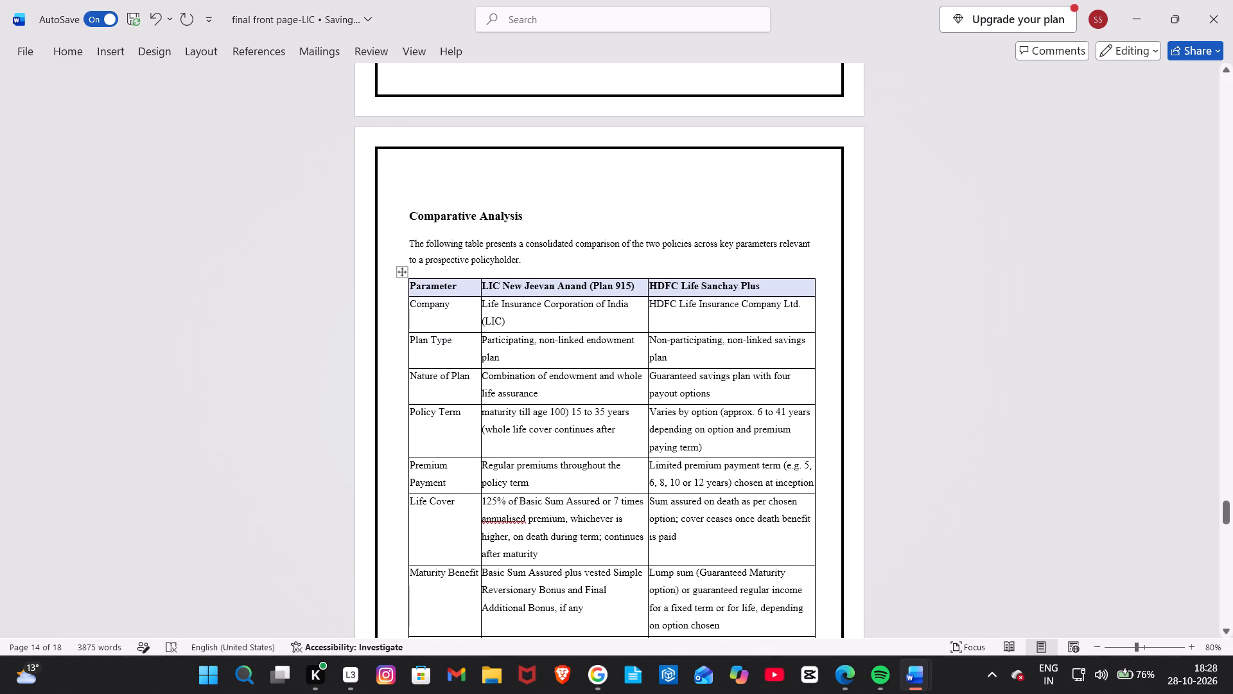
pyautogui.rightClick(498, 513)
pyautogui.click(444, 200)
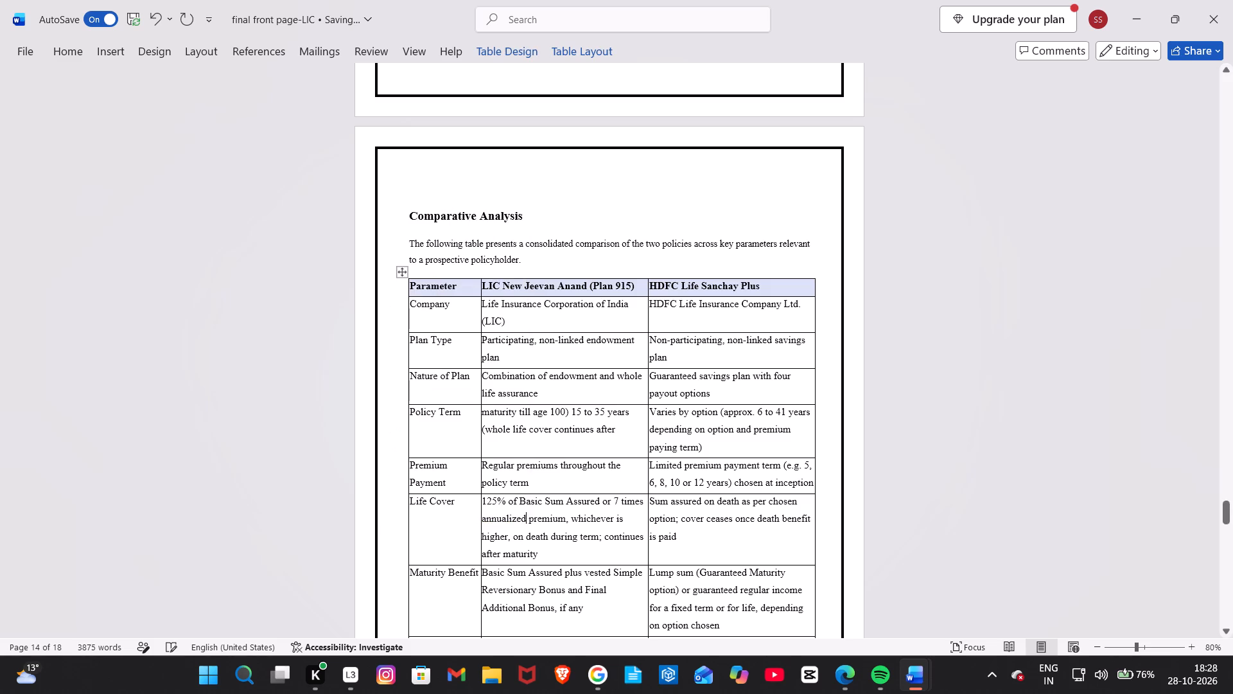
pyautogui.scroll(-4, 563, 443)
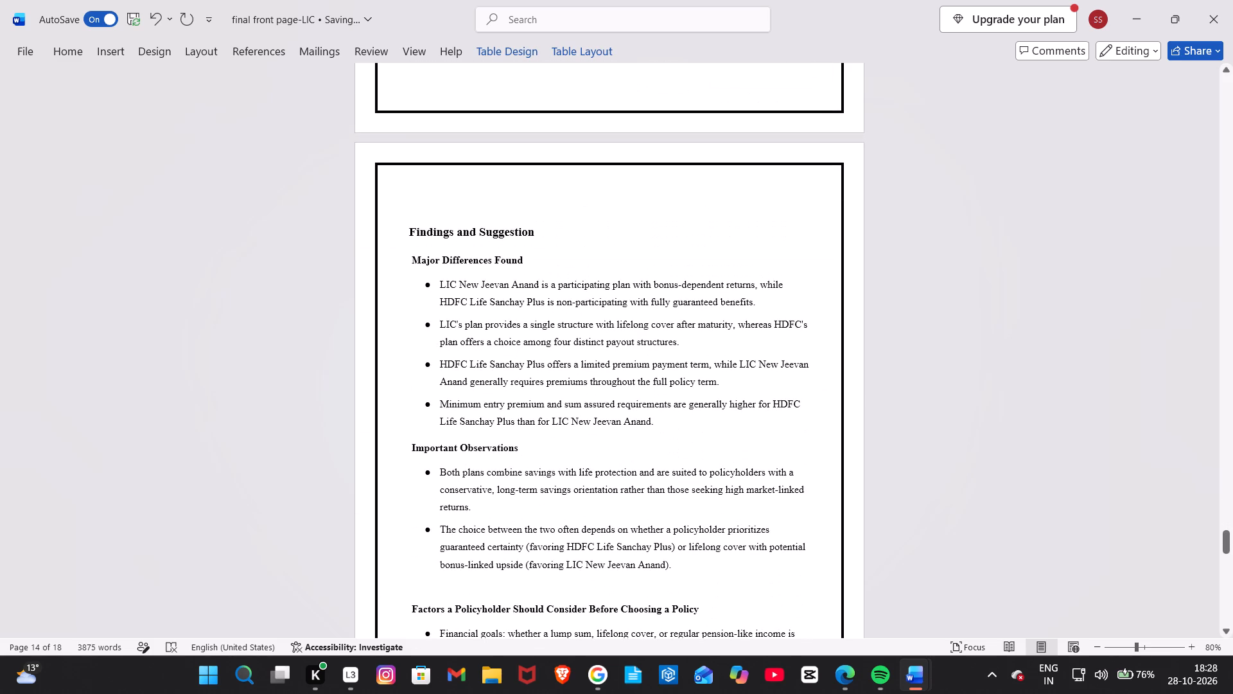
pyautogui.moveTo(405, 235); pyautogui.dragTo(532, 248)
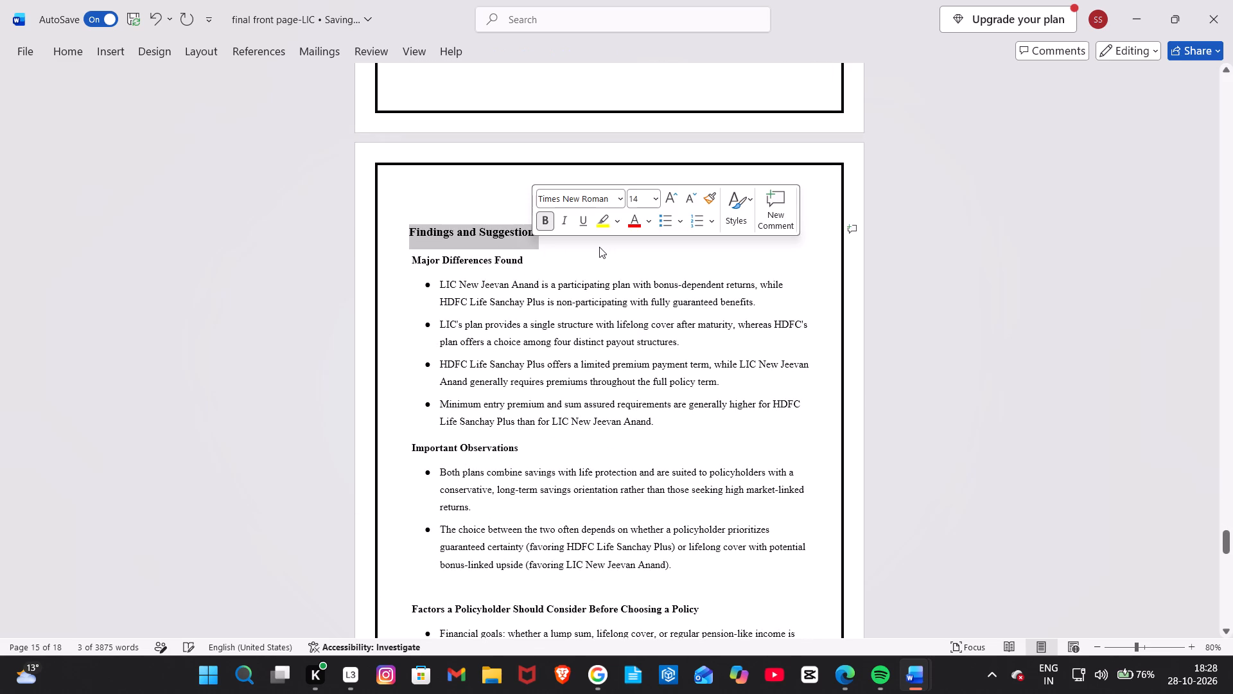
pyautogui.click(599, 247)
# Set the font size of the Comparative Analysis introductory paragraph and the whole comparison table to 12.
pyautogui.scroll(6, 599, 247)
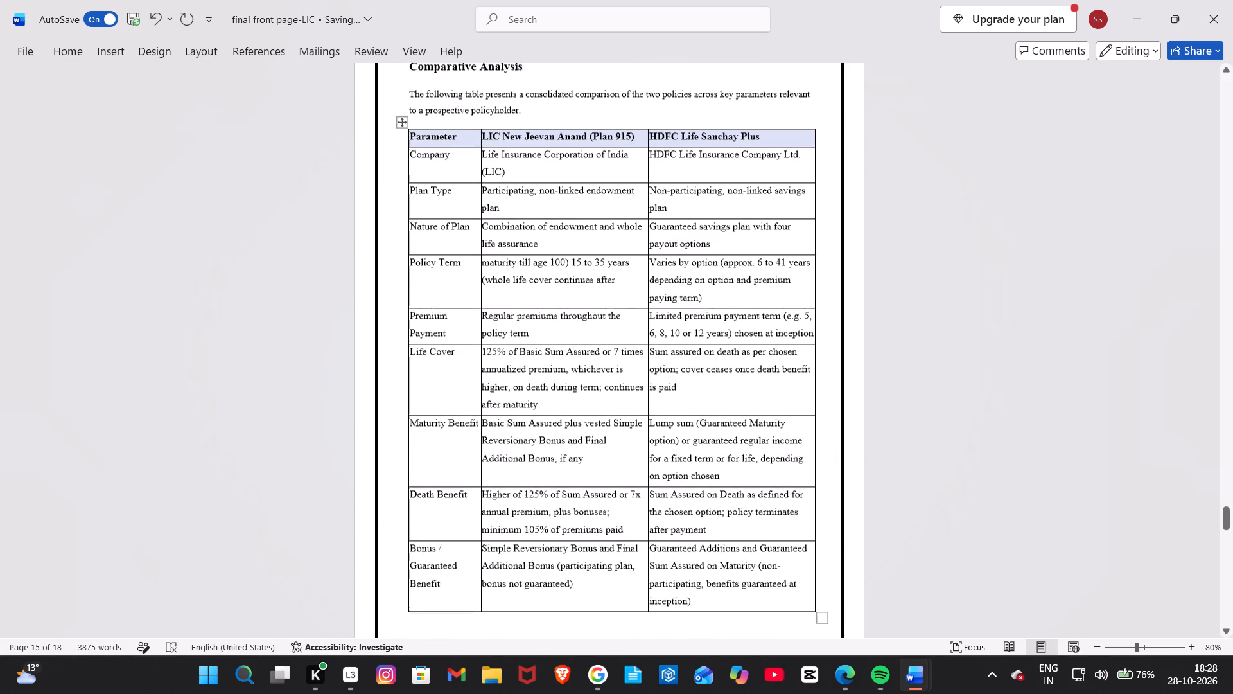
pyautogui.moveTo(400, 107); pyautogui.dragTo(596, 624)
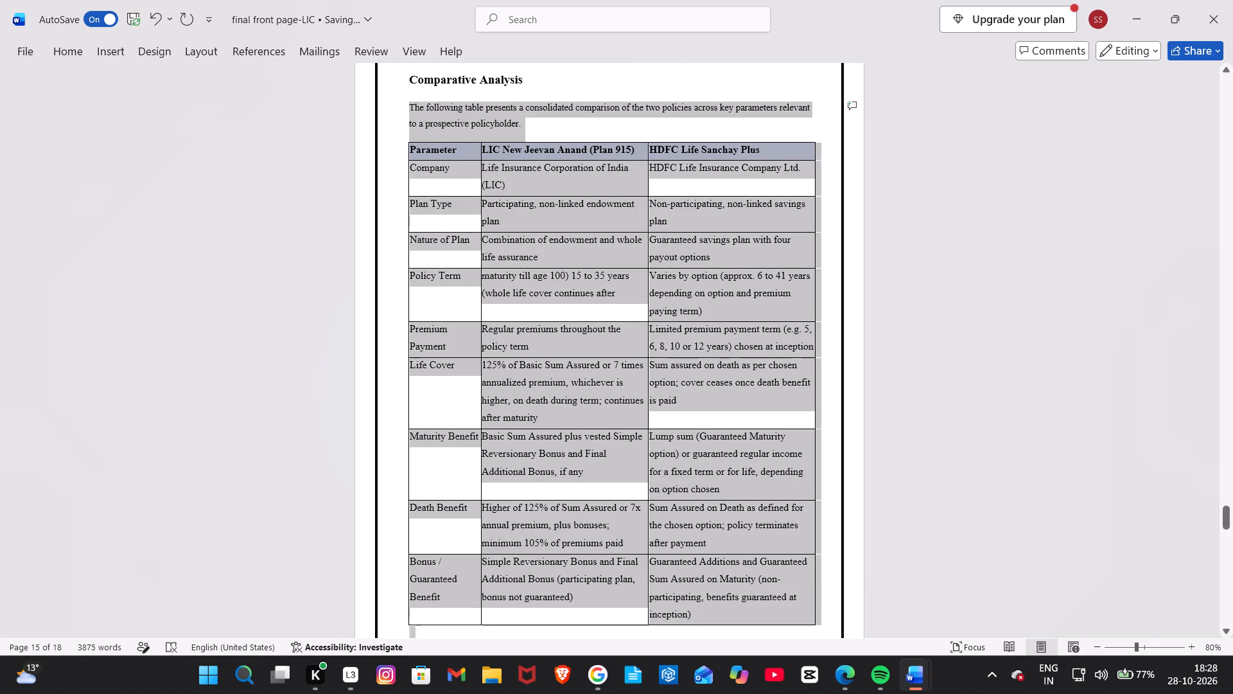
pyautogui.moveTo(596, 624); pyautogui.dragTo(701, 392)
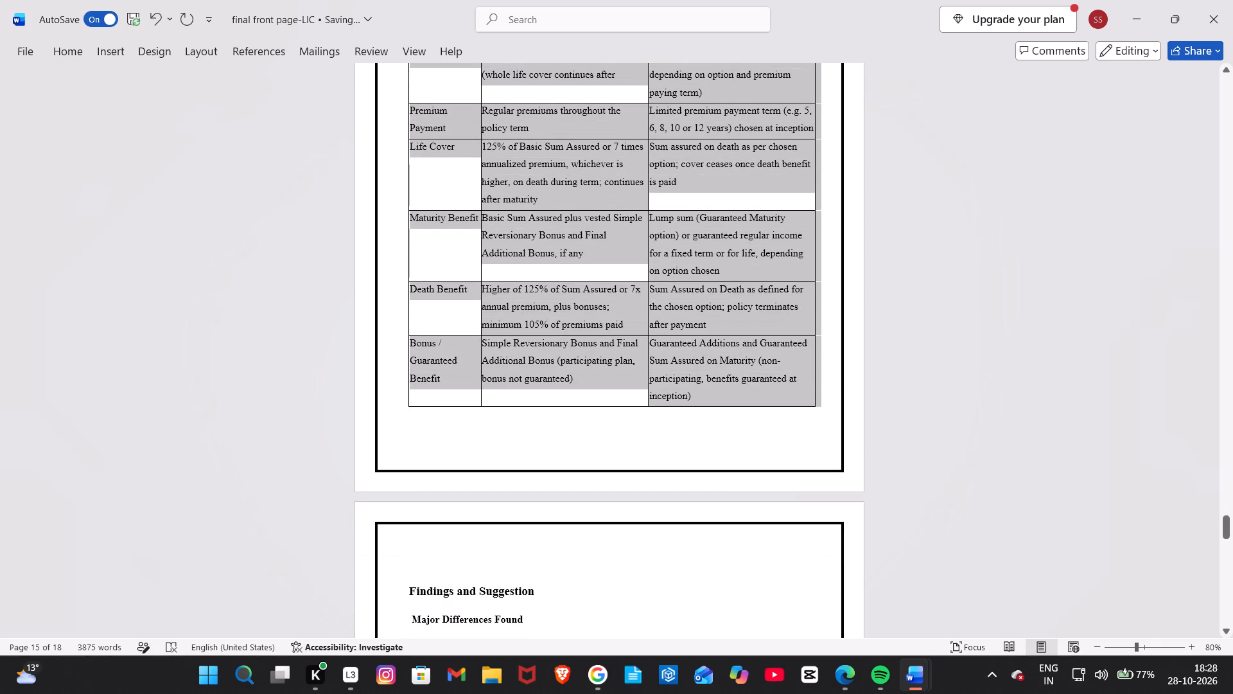
pyautogui.click(823, 344)
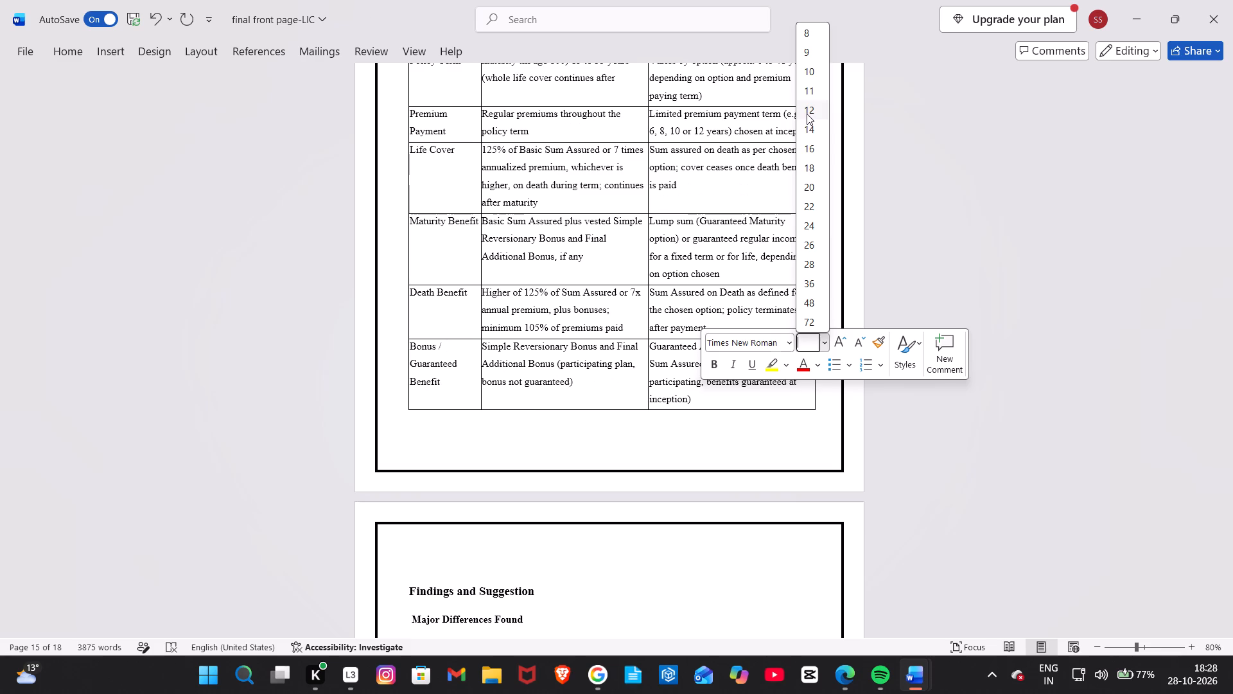
pyautogui.click(807, 114)
pyautogui.click(557, 296)
pyautogui.scroll(3, 557, 296)
pyautogui.moveTo(527, 416); pyautogui.dragTo(446, 397)
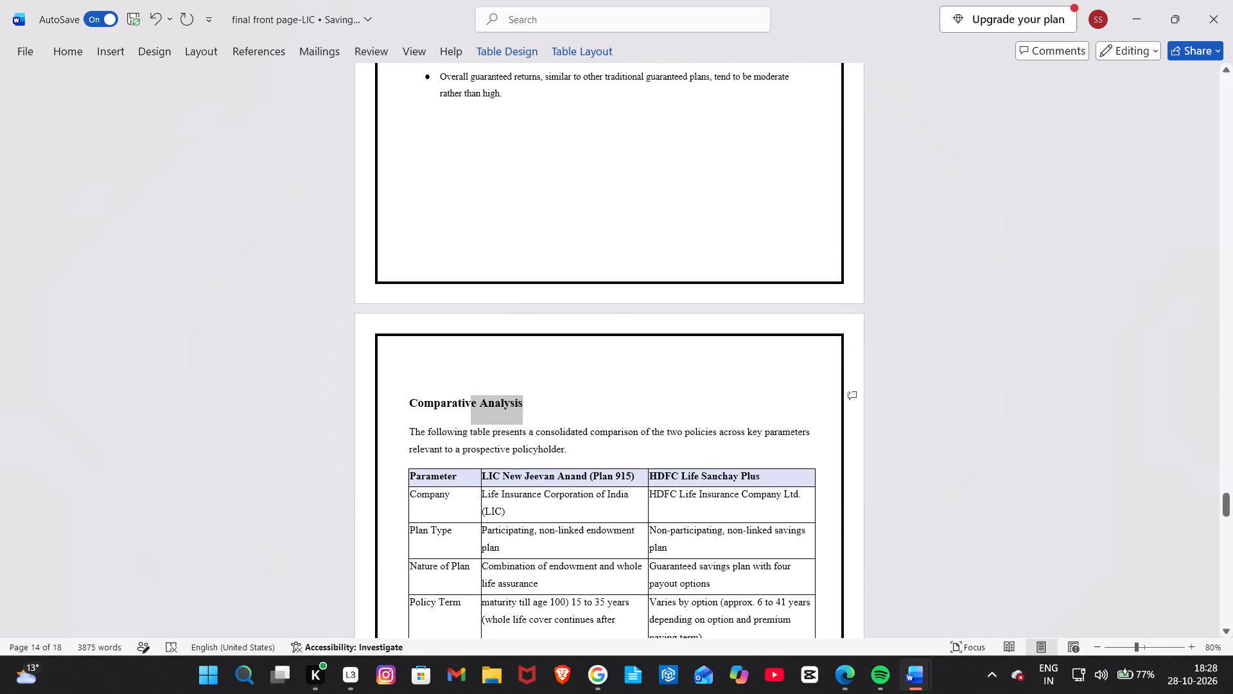
pyautogui.moveTo(446, 397); pyautogui.dragTo(412, 399)
pyautogui.click(549, 212)
# Set the font size of the HDFC Life Sanchay Plus section, from the "Introduction" subheading through the last Limitations bullet, to 12.
pyautogui.scroll(2, 549, 212)
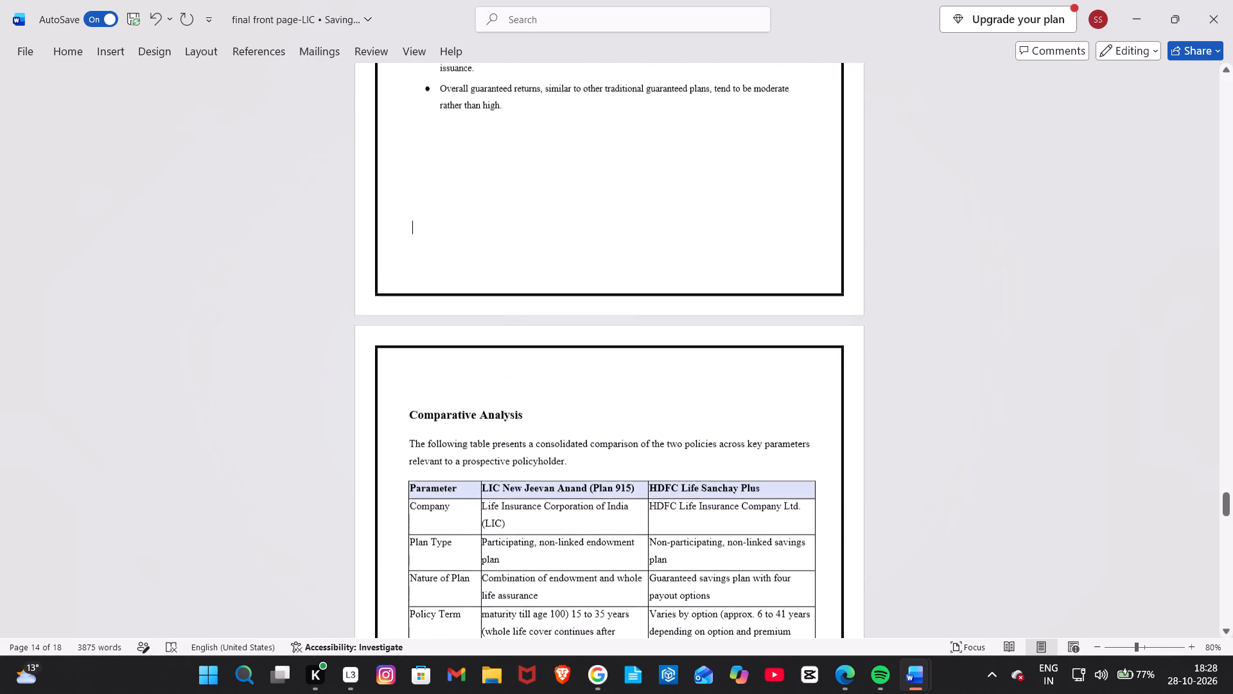
pyautogui.scroll(4, 549, 212)
pyautogui.scroll(1, 410, 196)
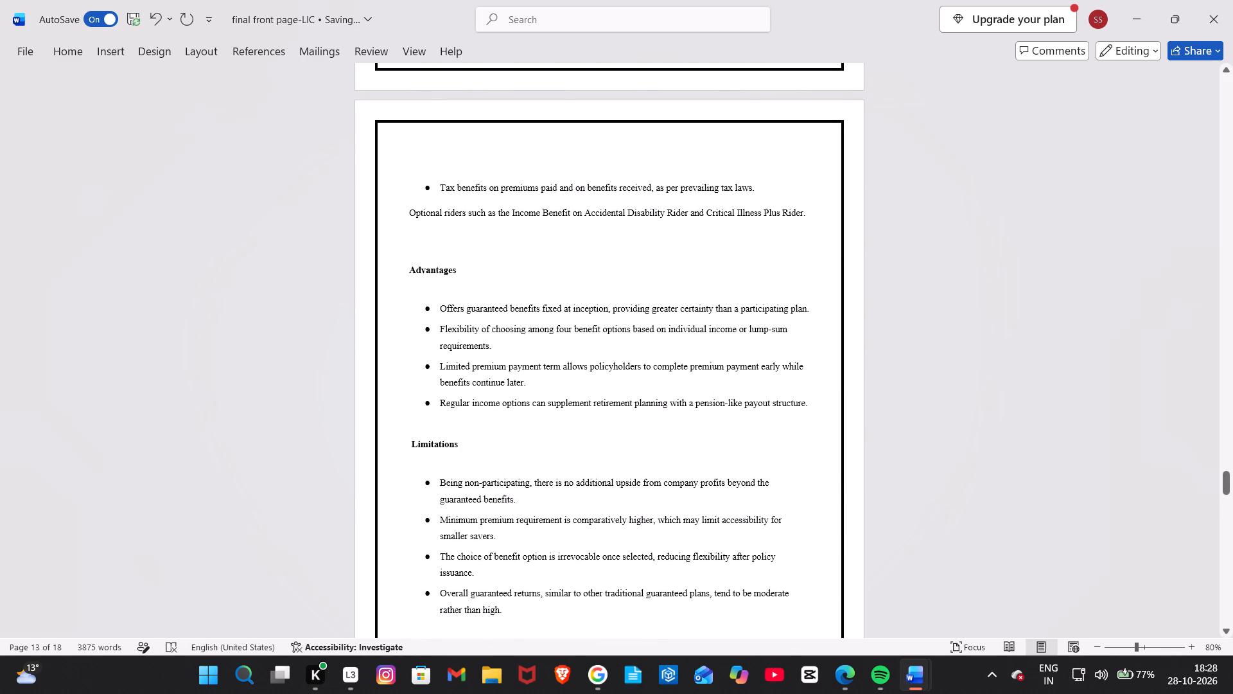
pyautogui.scroll(2, 410, 196)
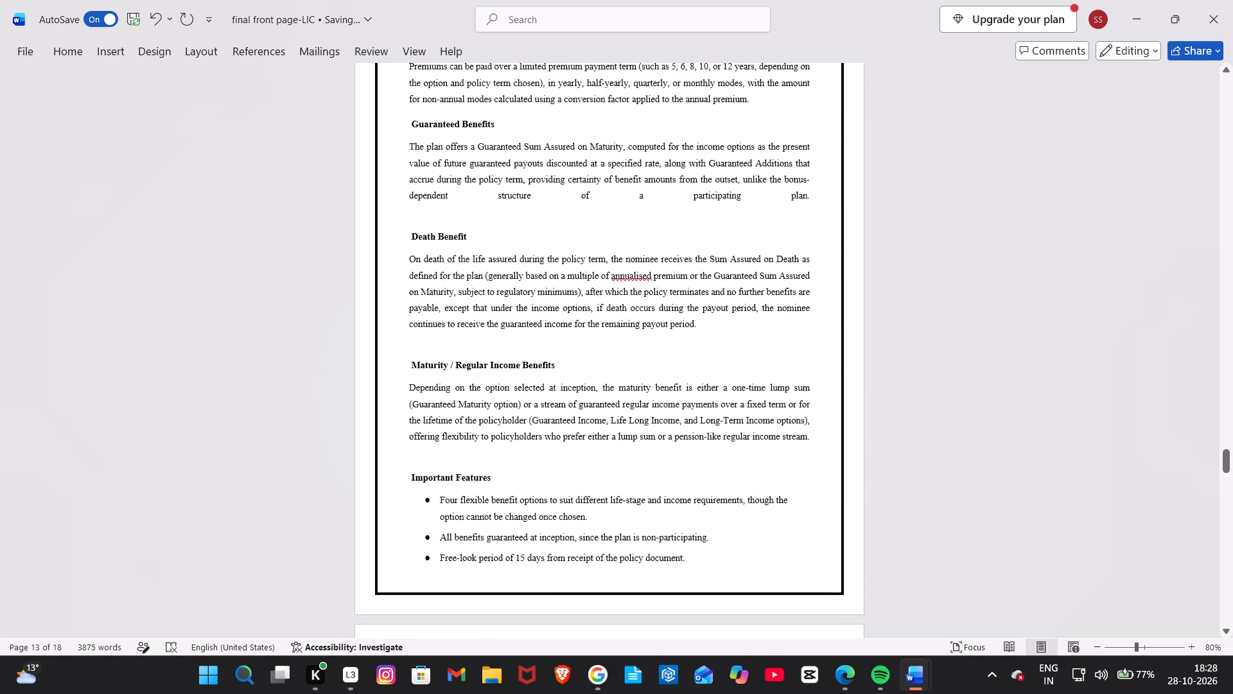
pyautogui.scroll(1, 410, 196)
pyautogui.scroll(-2, 410, 196)
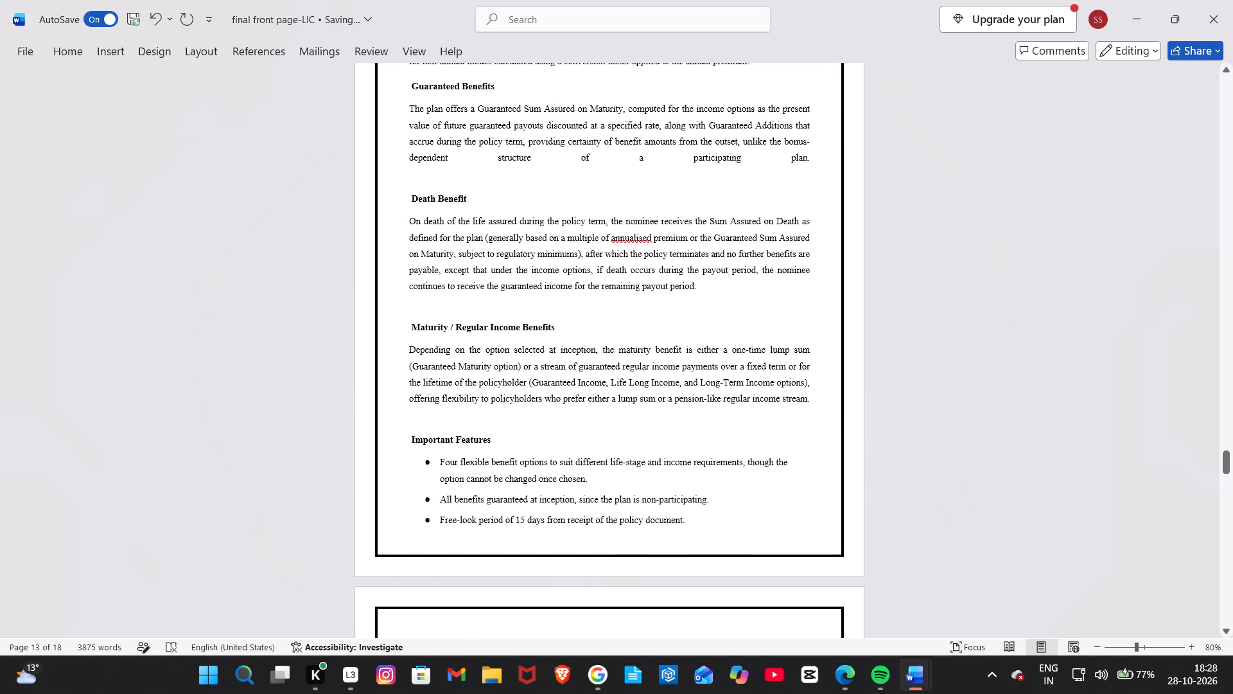
pyautogui.scroll(1, 410, 196)
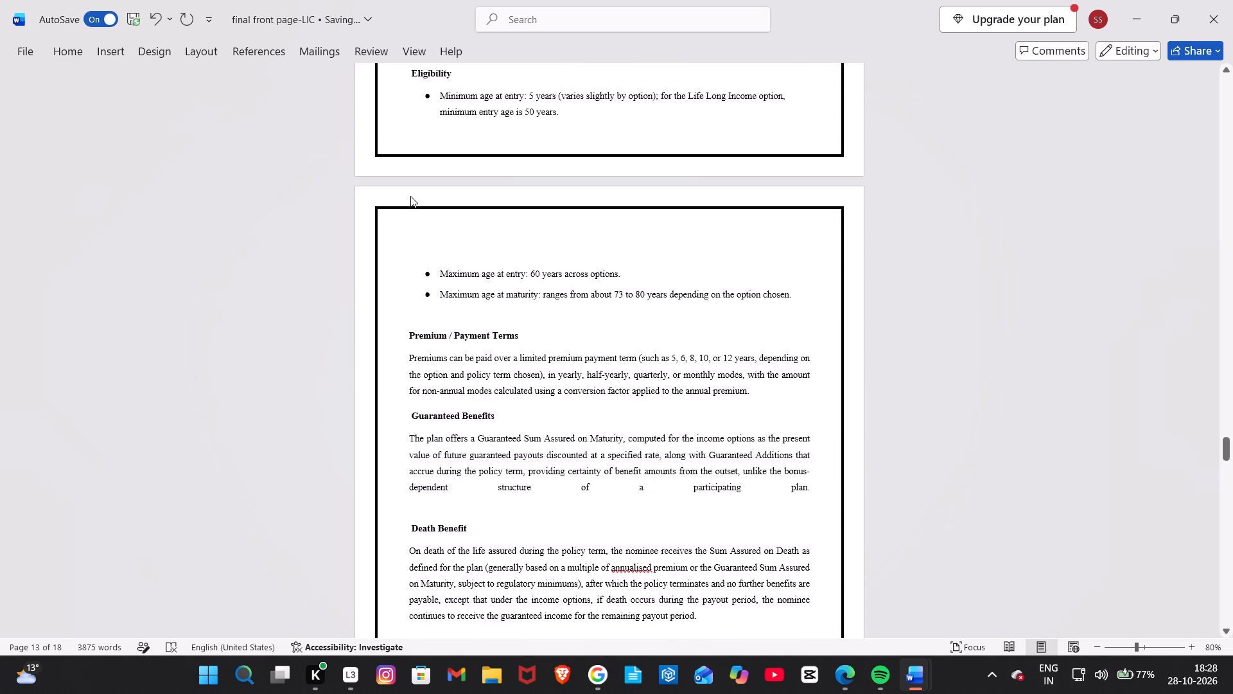
pyautogui.scroll(3, 410, 196)
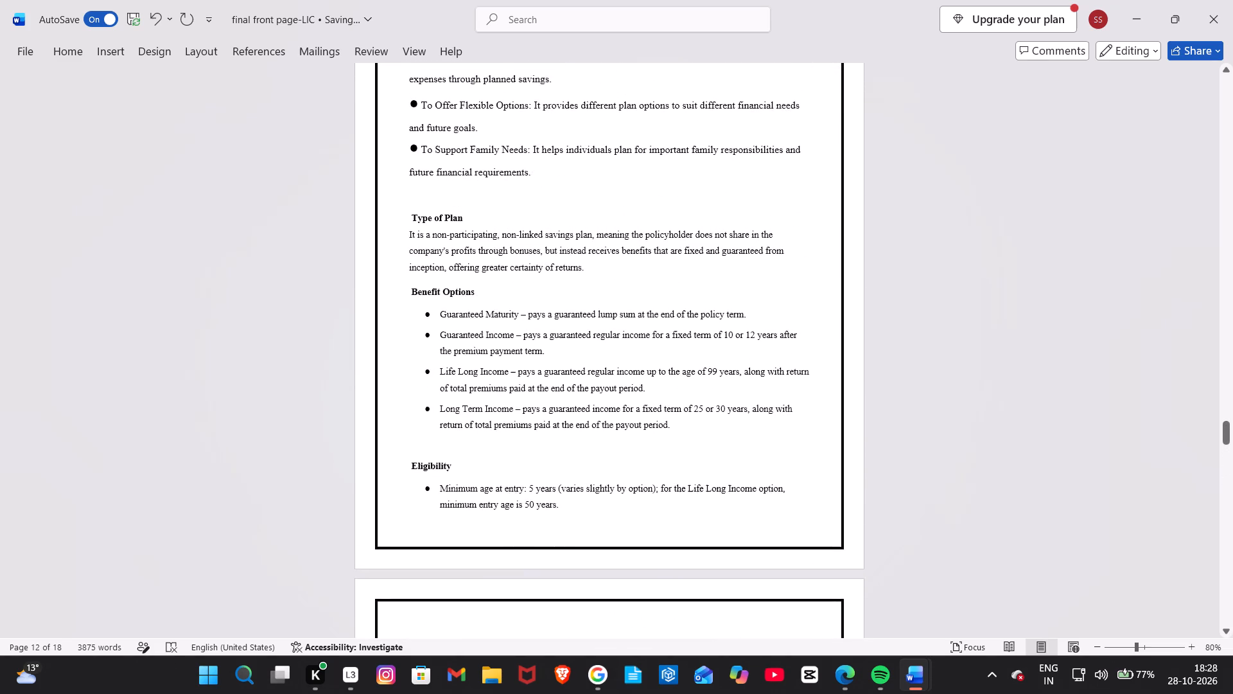
pyautogui.scroll(2, 410, 196)
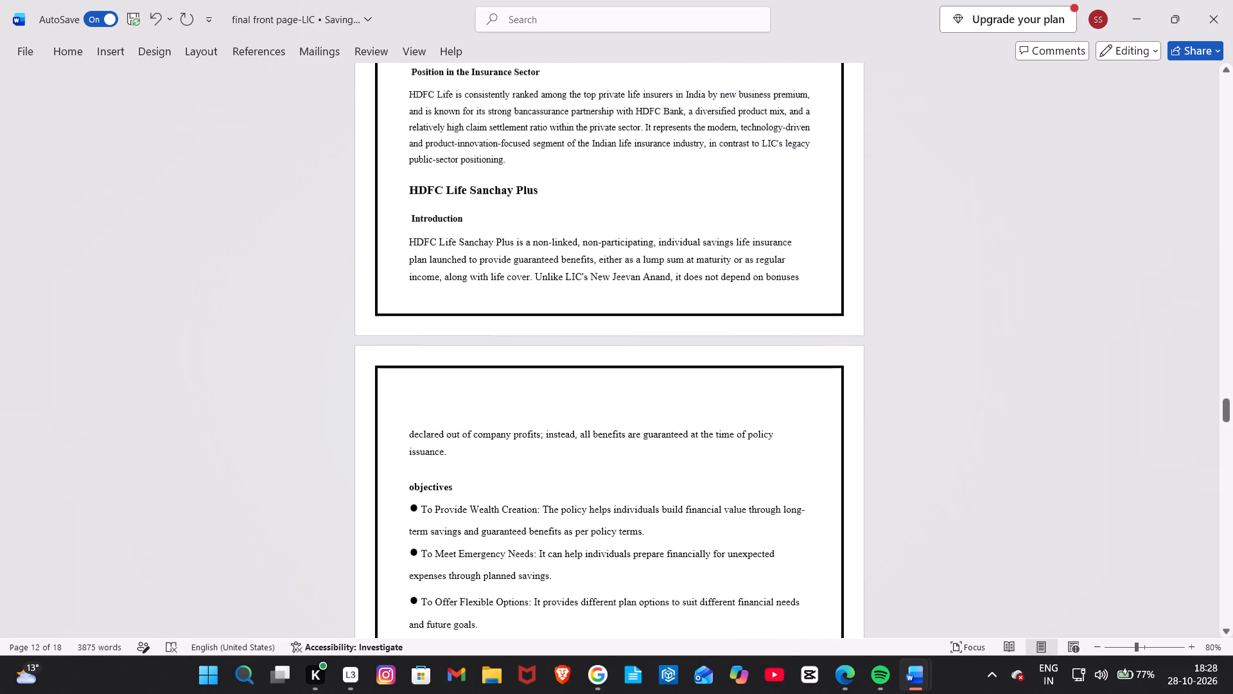
pyautogui.scroll(1, 410, 196)
pyautogui.moveTo(408, 287); pyautogui.dragTo(439, 369)
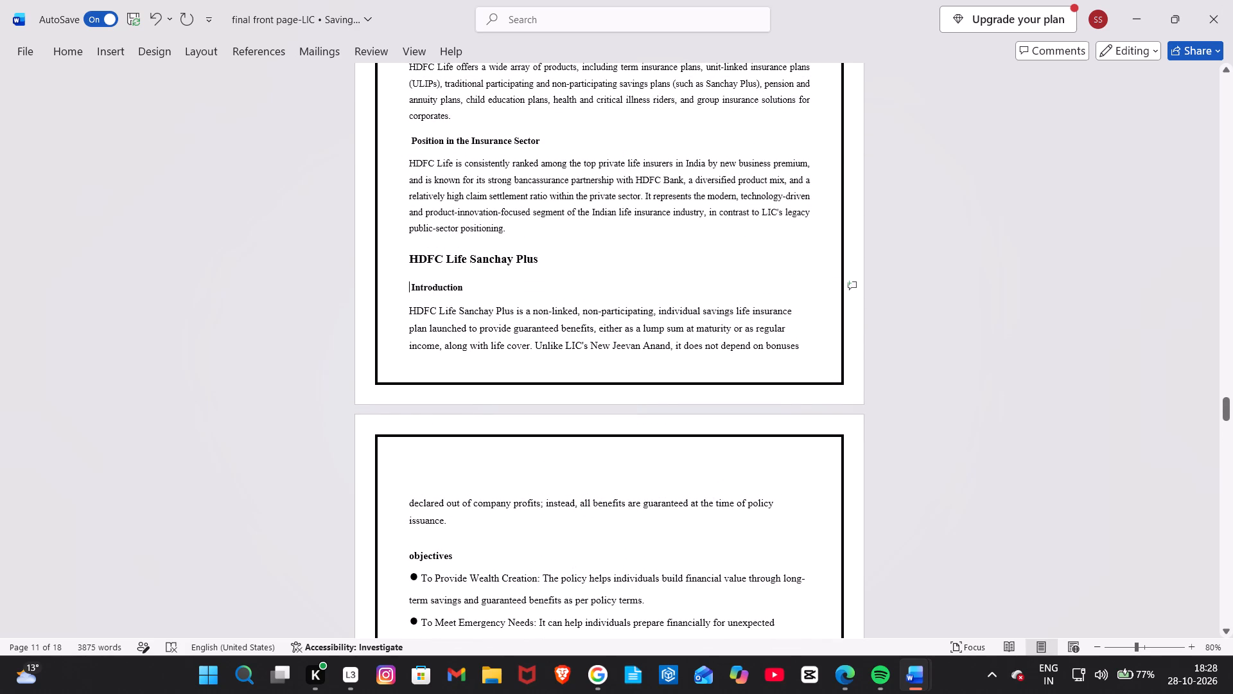
pyautogui.moveTo(439, 369); pyautogui.dragTo(447, 693)
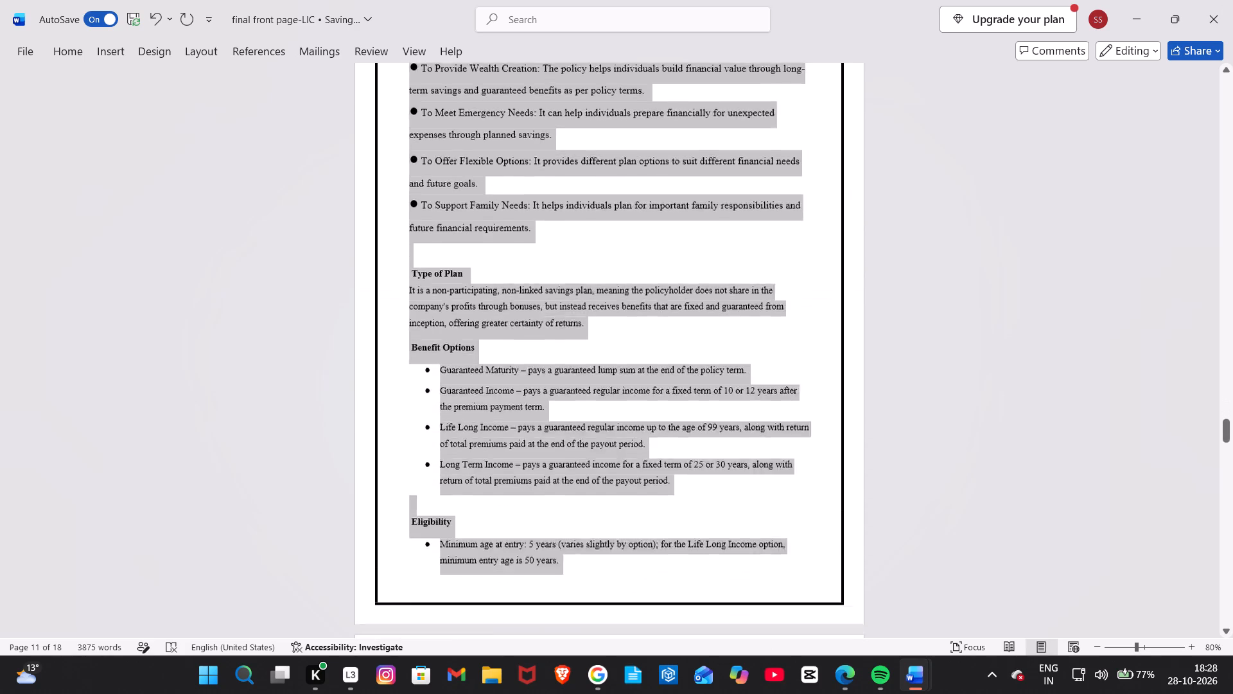
pyautogui.moveTo(447, 693); pyautogui.dragTo(547, 660)
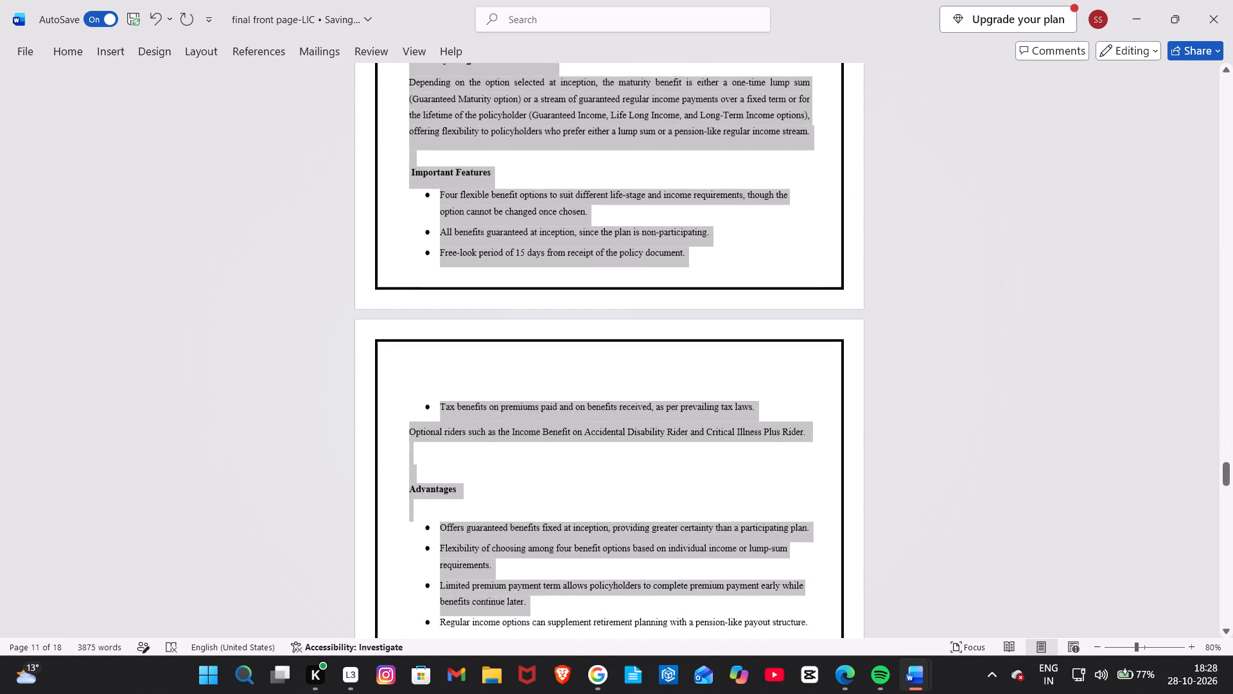
pyautogui.moveTo(547, 660); pyautogui.dragTo(544, 510)
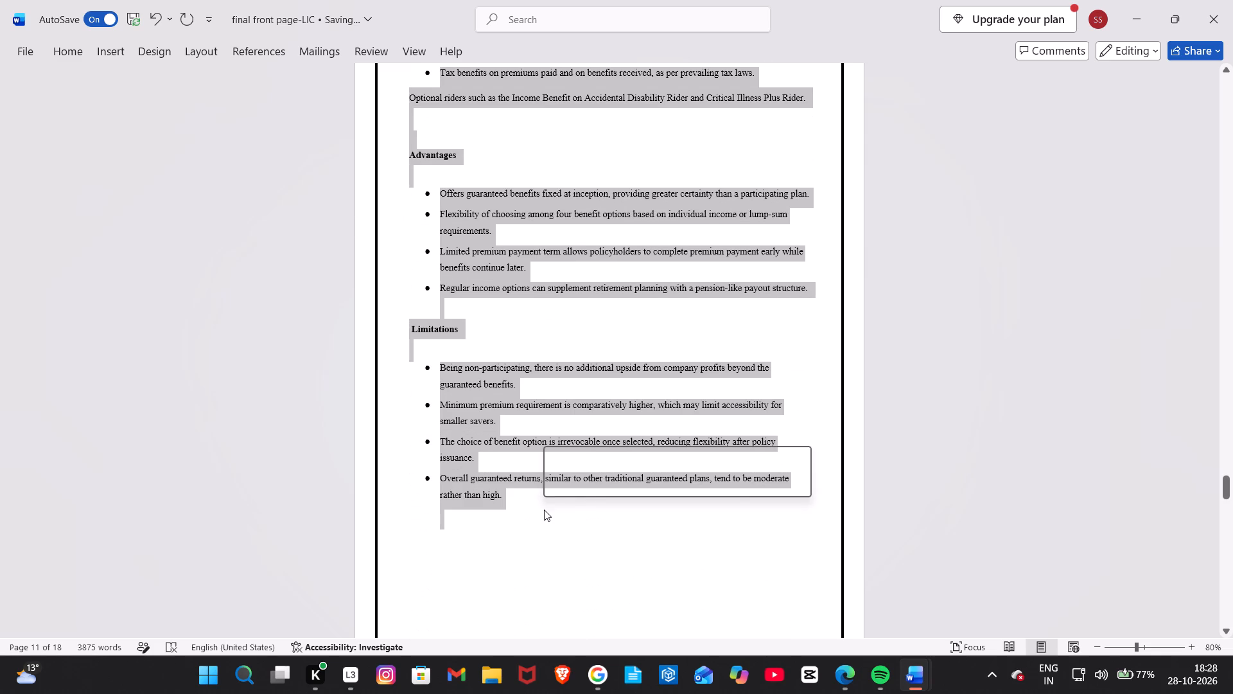
pyautogui.click(669, 458)
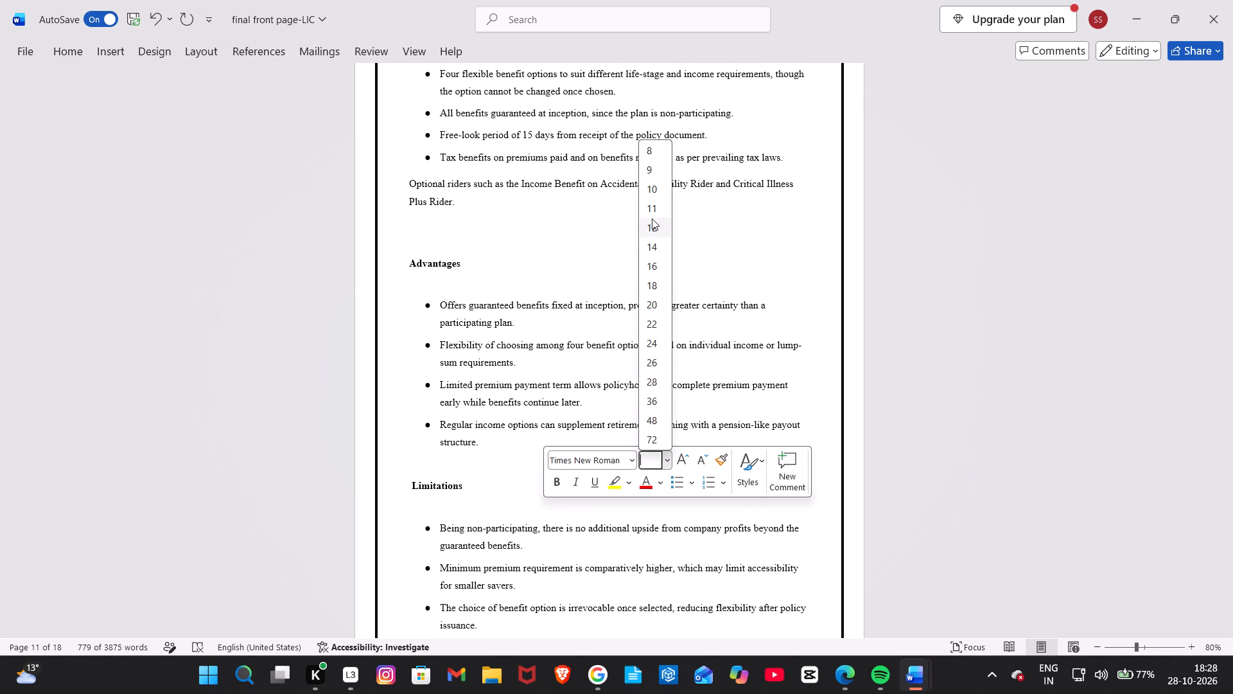
pyautogui.click(654, 228)
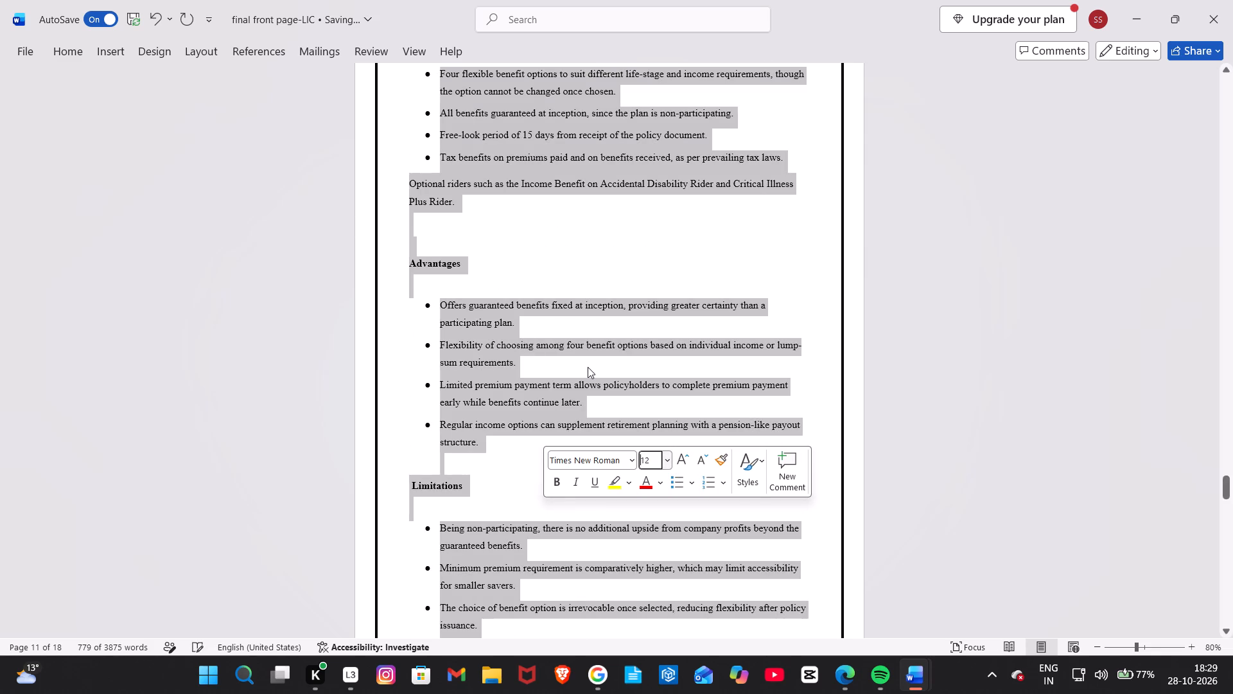
# Remove the extra blank lines below the Limitations heading and around the Advantages heading in the HDFC Life Sanchay Plus section.
pyautogui.scroll(-3, 588, 367)
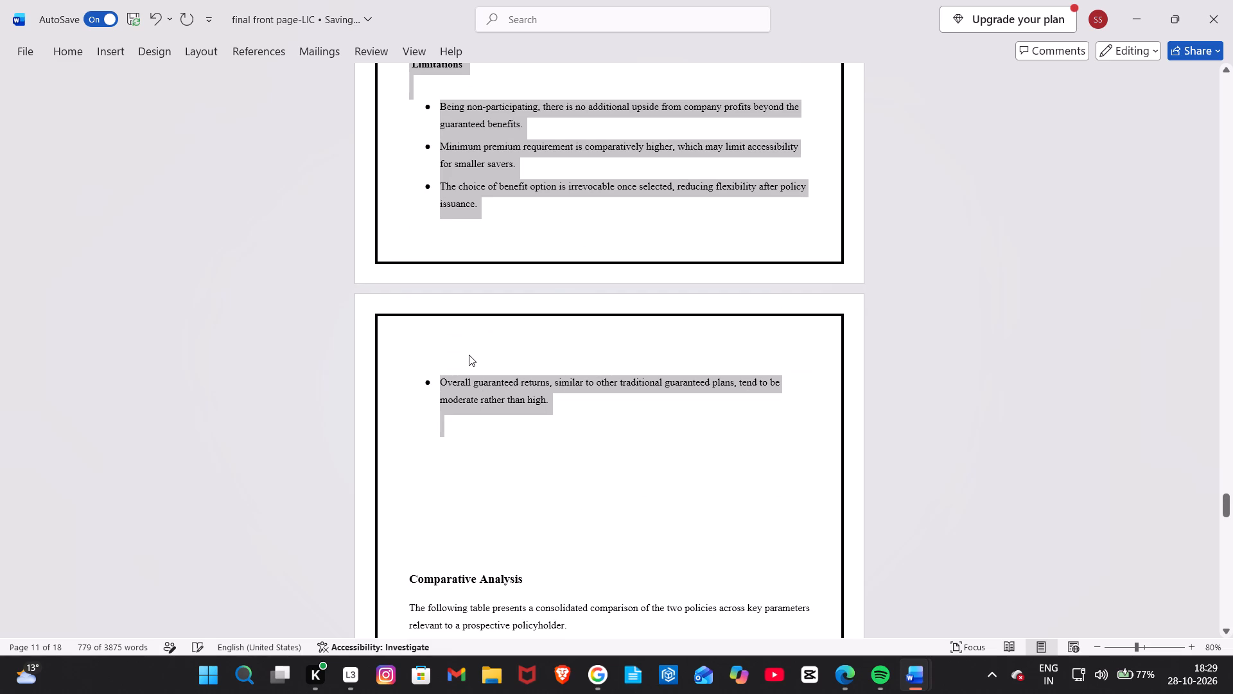
pyautogui.click(467, 355)
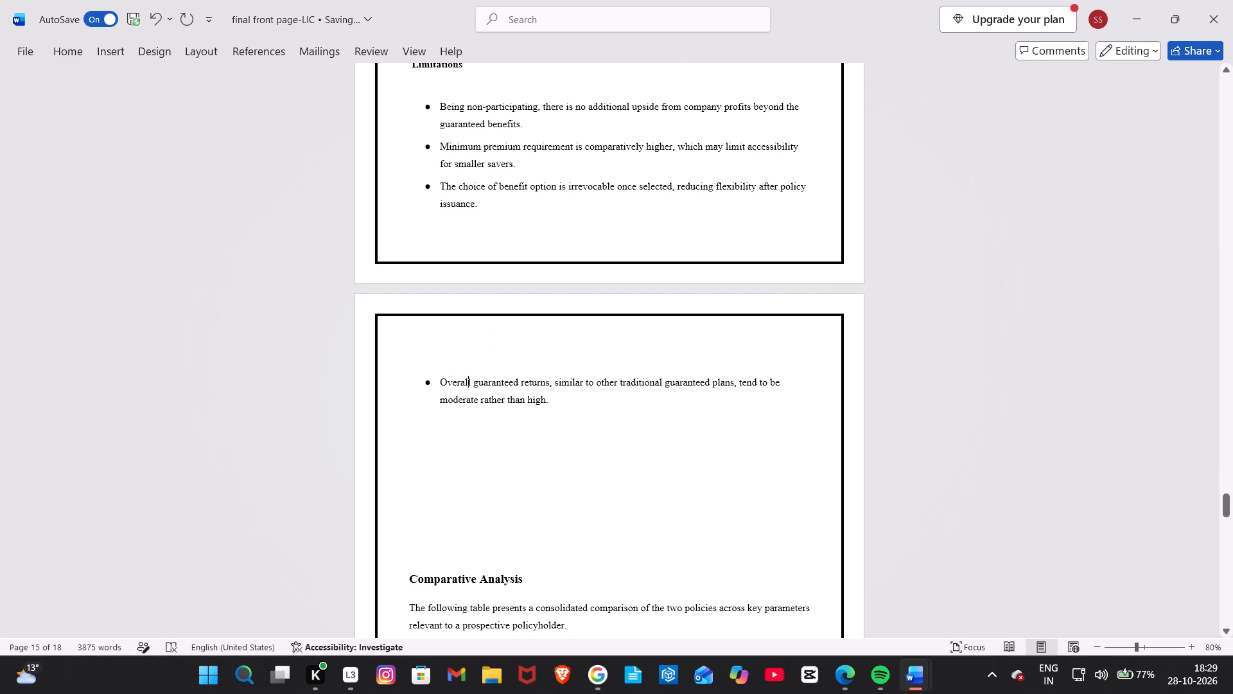
pyautogui.scroll(1, 468, 202)
pyautogui.click(442, 254)
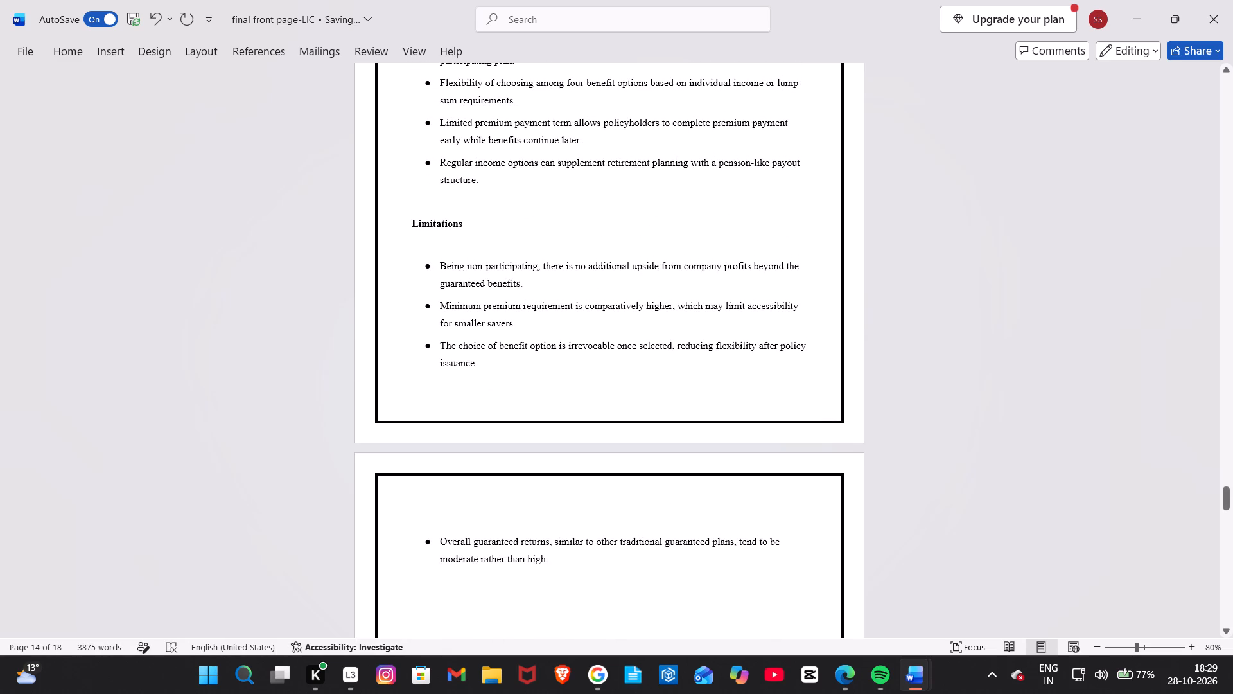
pyautogui.press('BackSpace')
pyautogui.scroll(1, 445, 218)
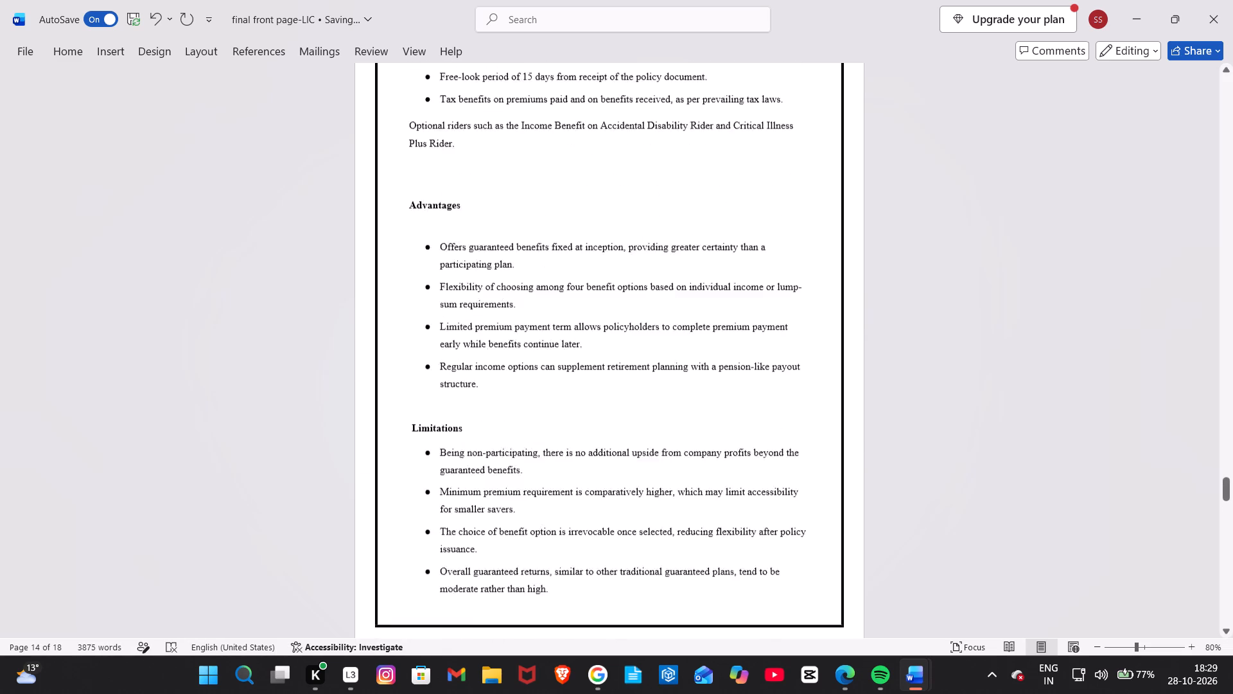
pyautogui.scroll(1, 445, 218)
pyautogui.click(439, 245)
pyautogui.press('BackSpace')
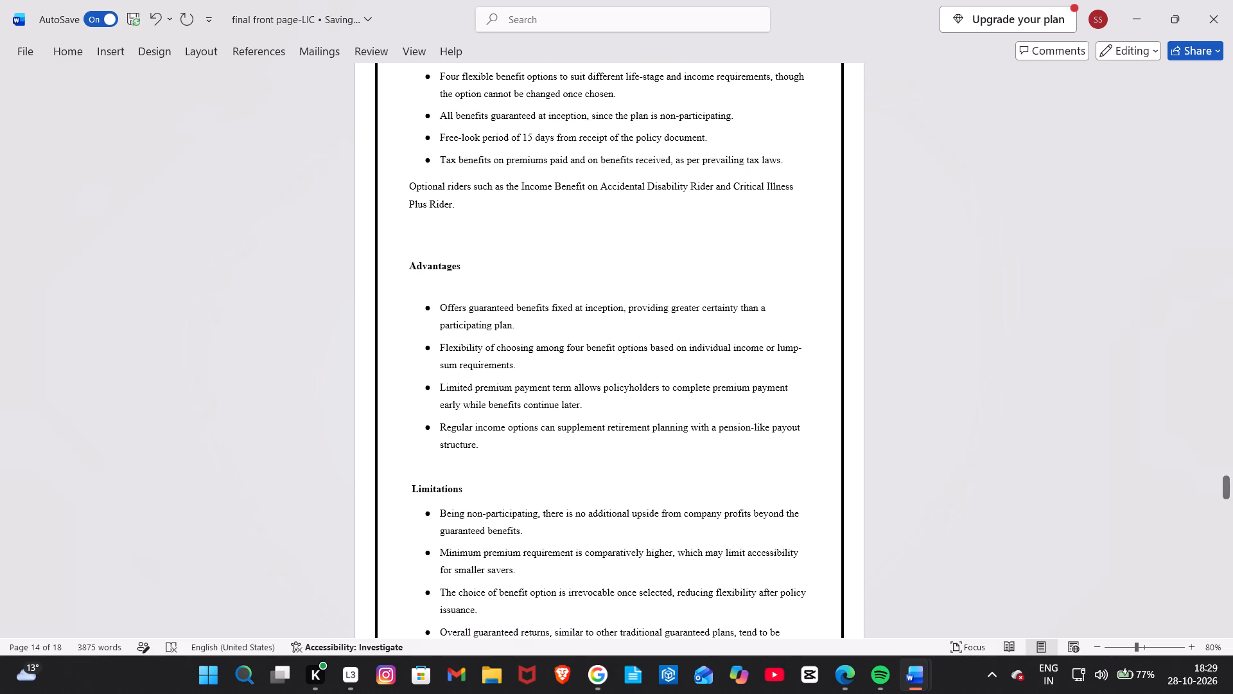
pyautogui.click(471, 264)
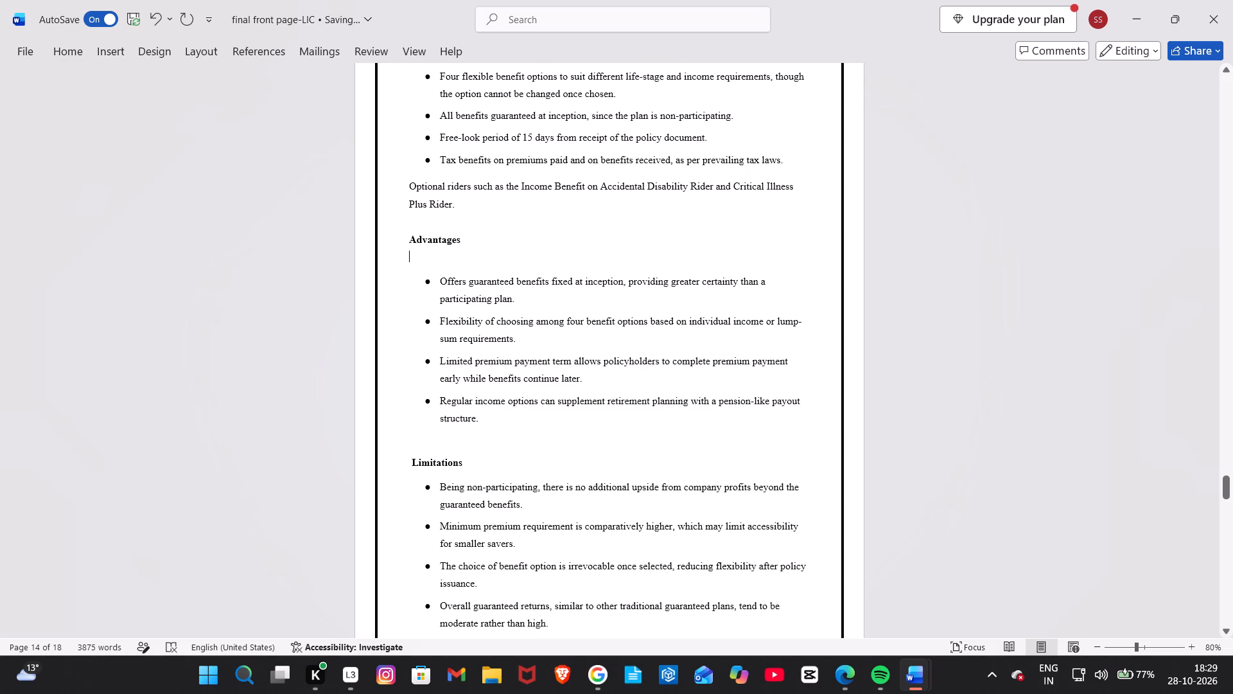
pyautogui.press('BackSpace')
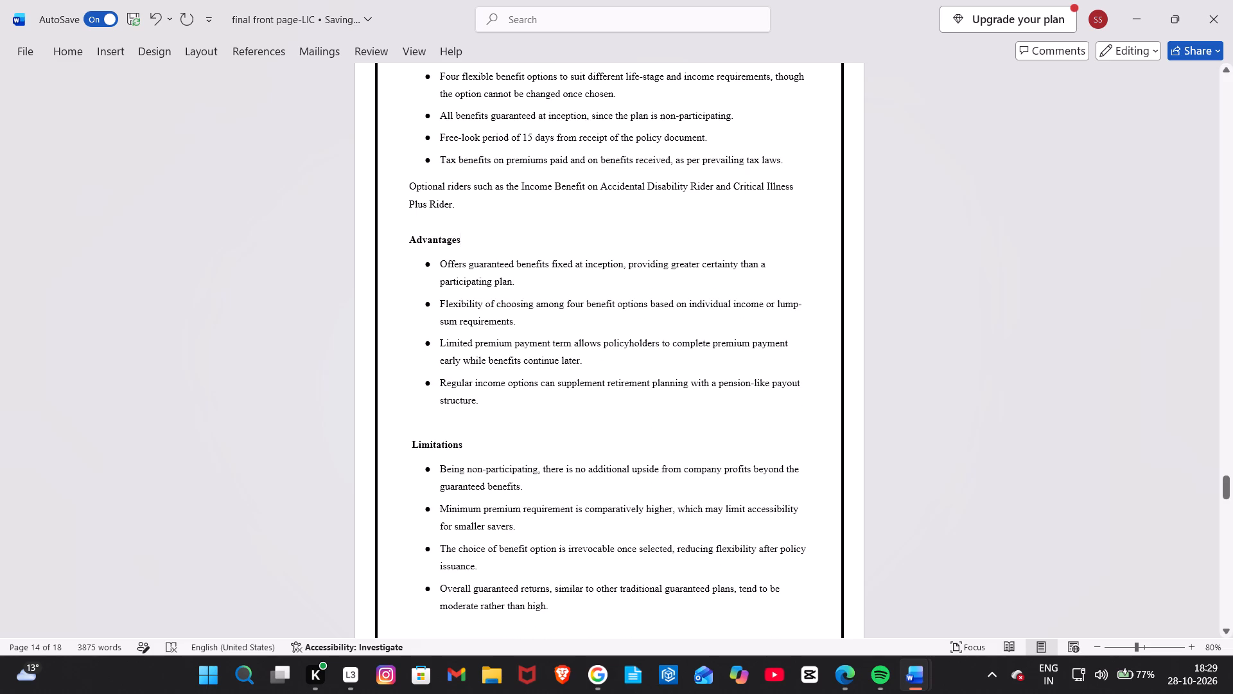
# Delete all the blank lines between the last Limitations bullet and the Comparative Analysis heading.
pyautogui.scroll(-3, 437, 438)
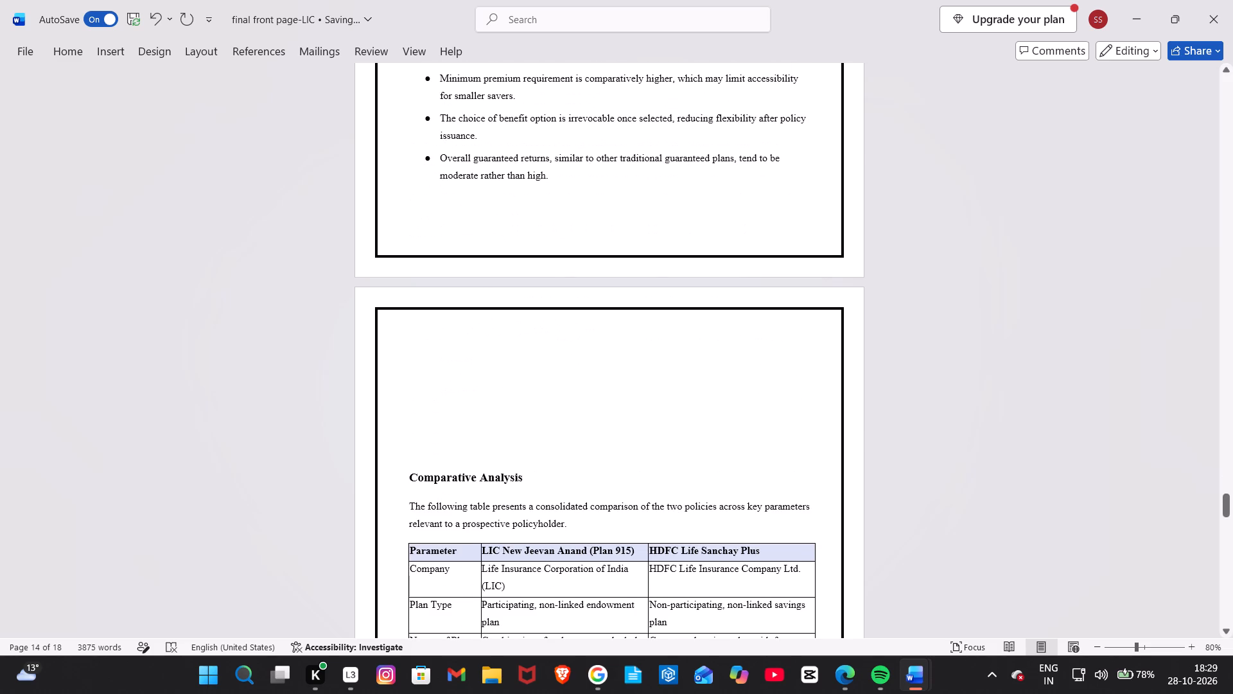
pyautogui.click(435, 438)
pyautogui.press('BackSpace')
pyautogui.press('BackSpace')
pyautogui.press('BackSpace')
pyautogui.press('BackSpace')
pyautogui.press('BackSpace')
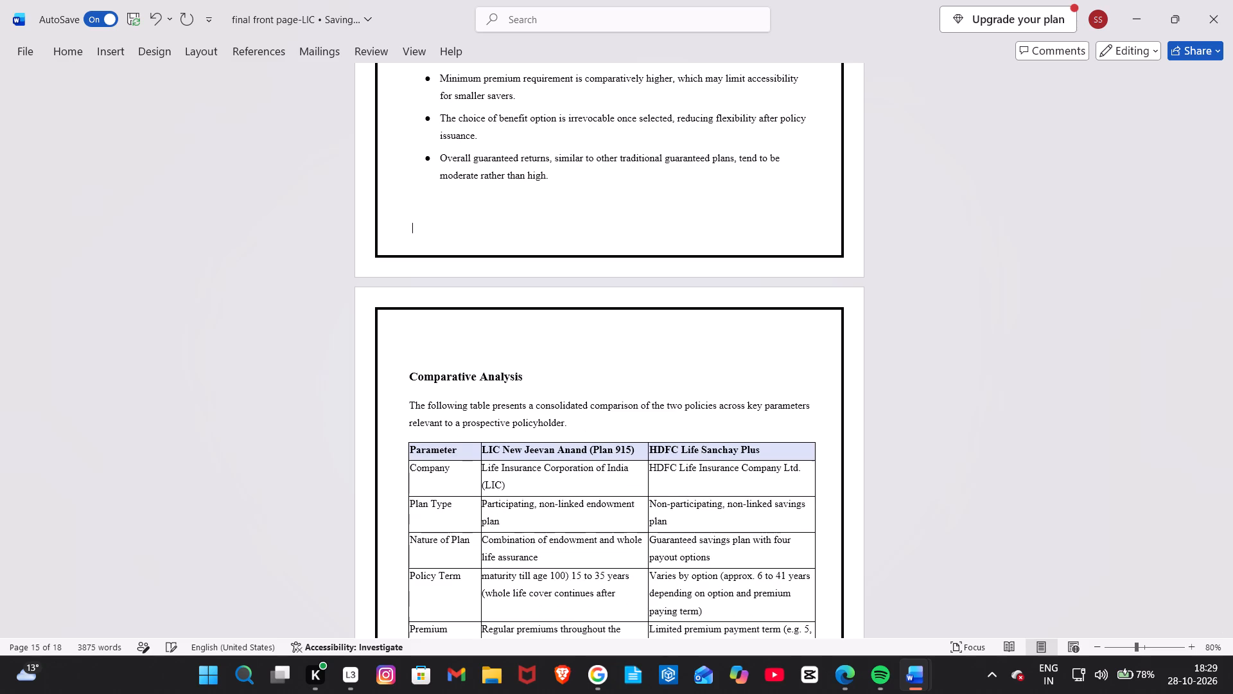
pyautogui.press('BackSpace')
pyautogui.press('BackSpace')
pyautogui.press('BackSpace')
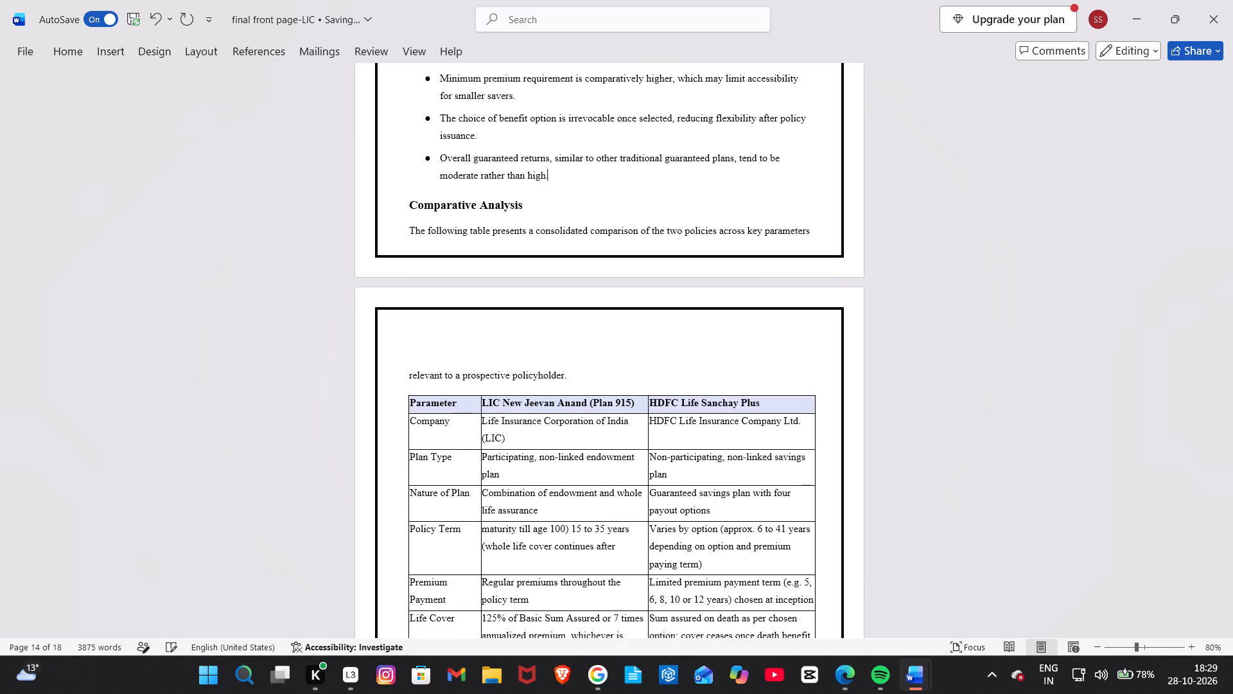
# Insert blank space without a bullet after the last Limitations bullet so the Comparative Analysis heading starts the next page.
pyautogui.press('Return')
pyautogui.hotkey('shift', 'Return')
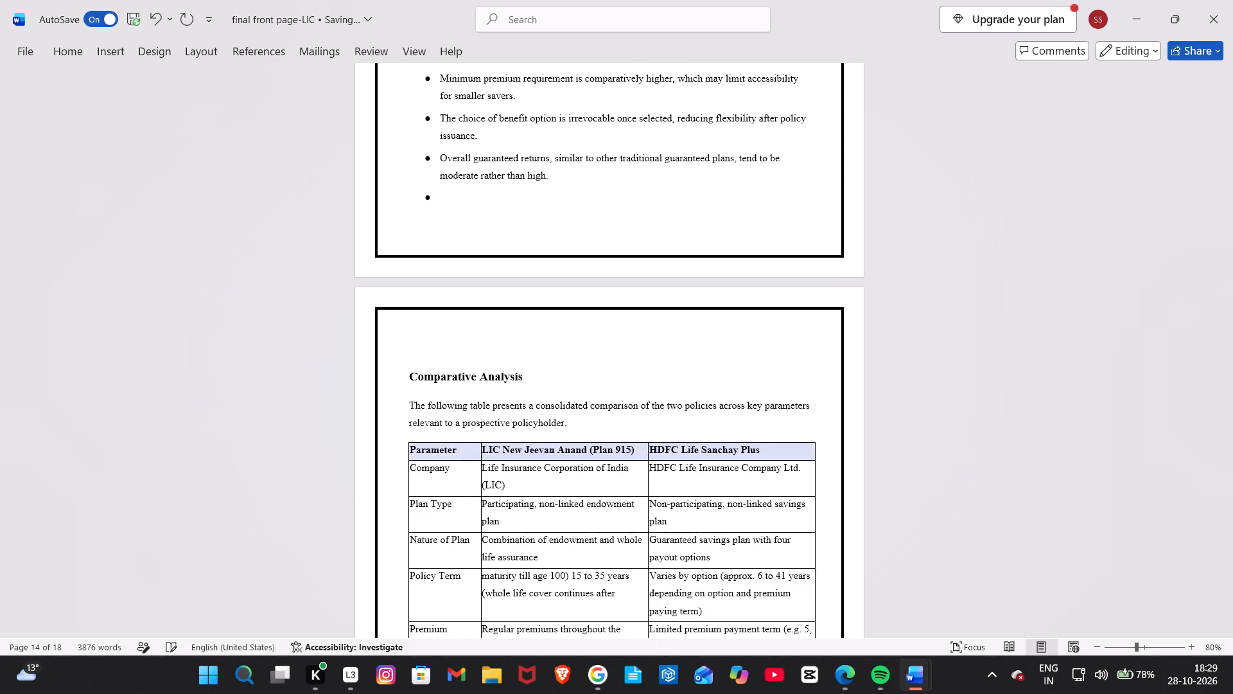
pyautogui.click(430, 195)
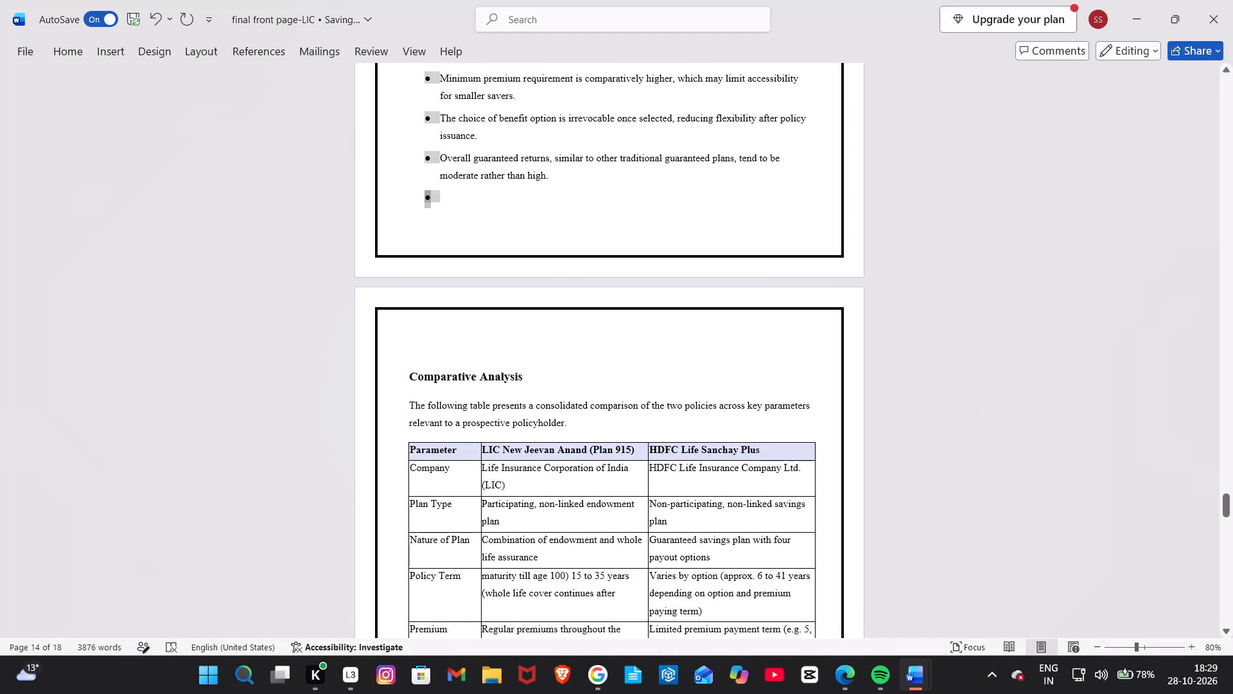
pyautogui.click(430, 195)
pyautogui.click(446, 197)
pyautogui.press('BackSpace')
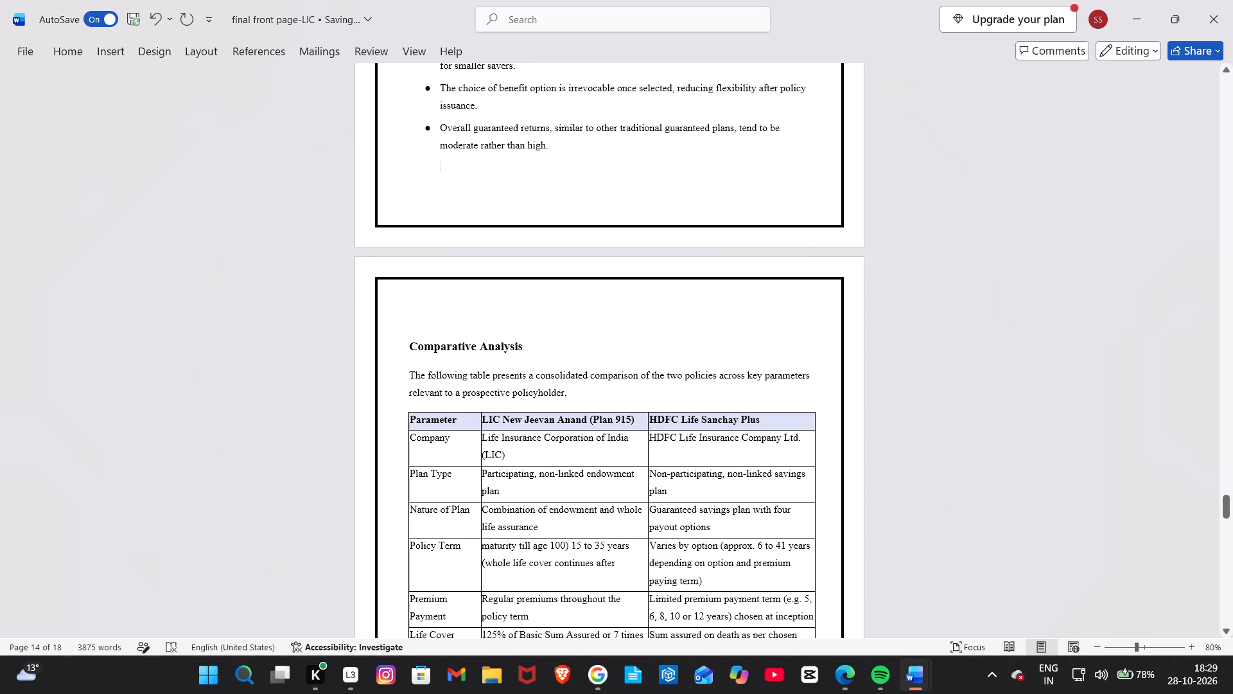
# Insert a line break before the Important Features heading so it moves to the next page with its bullets.
pyautogui.scroll(-7, 446, 197)
pyautogui.scroll(5, 446, 197)
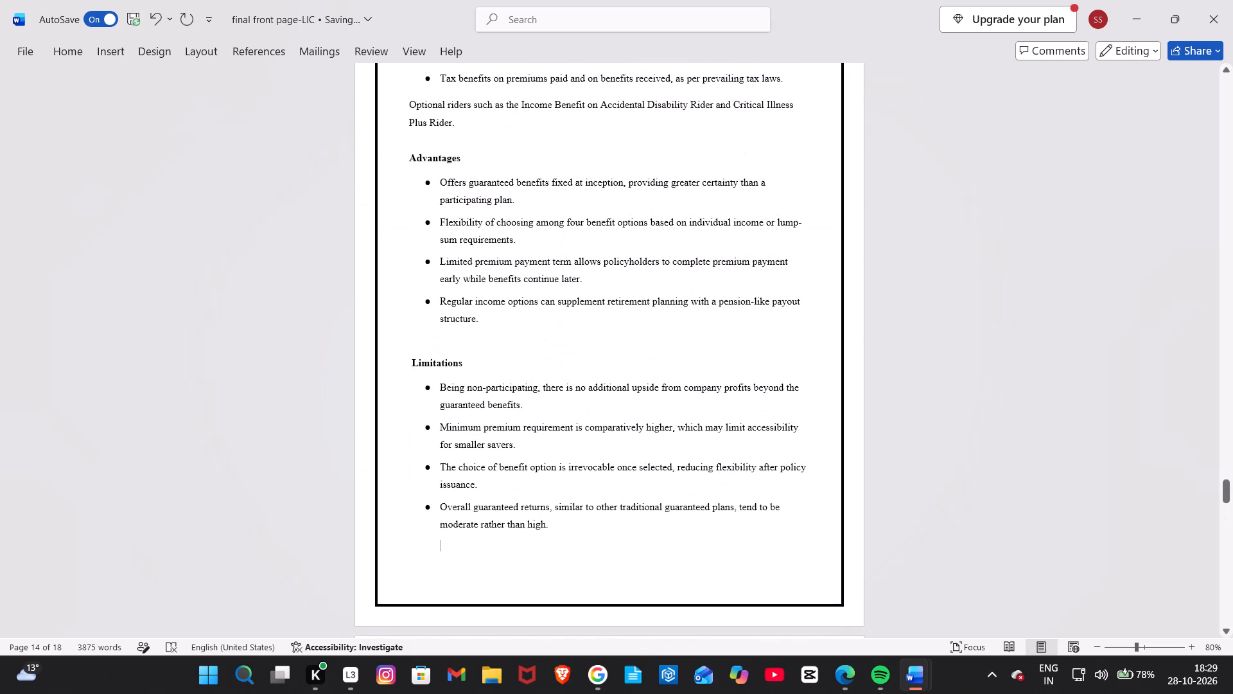
pyautogui.scroll(3, 446, 197)
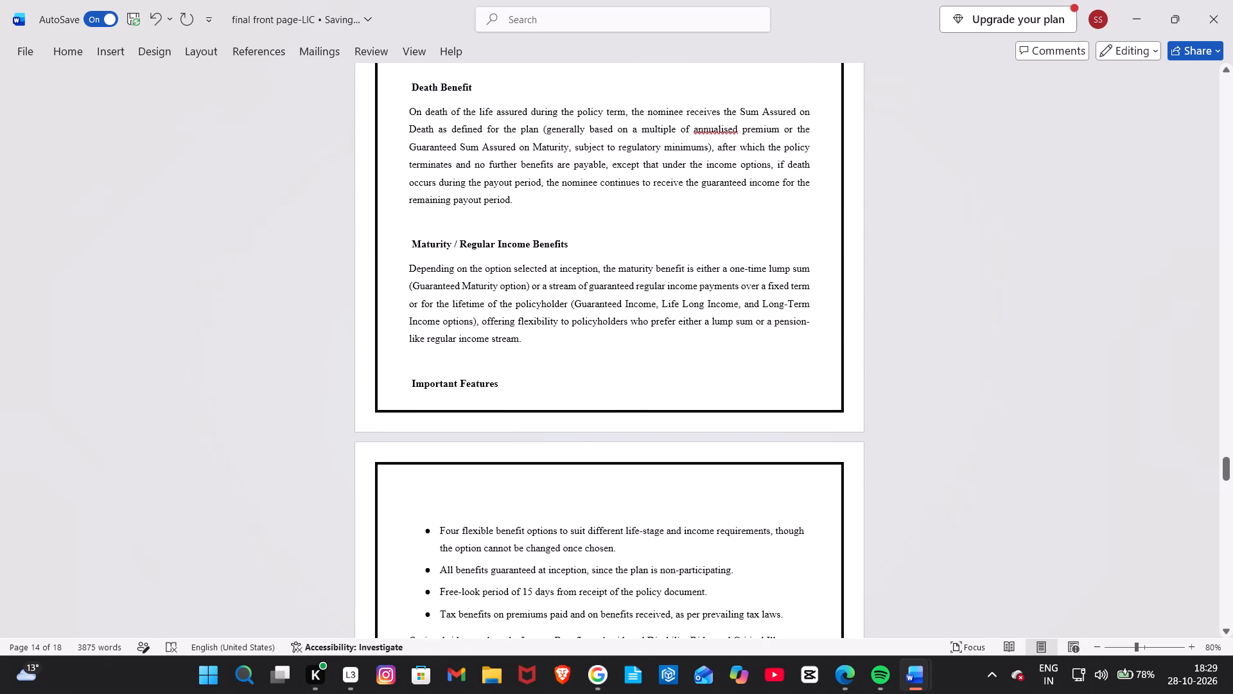
pyautogui.click(405, 377)
pyautogui.hotkey('shift', 'Return')
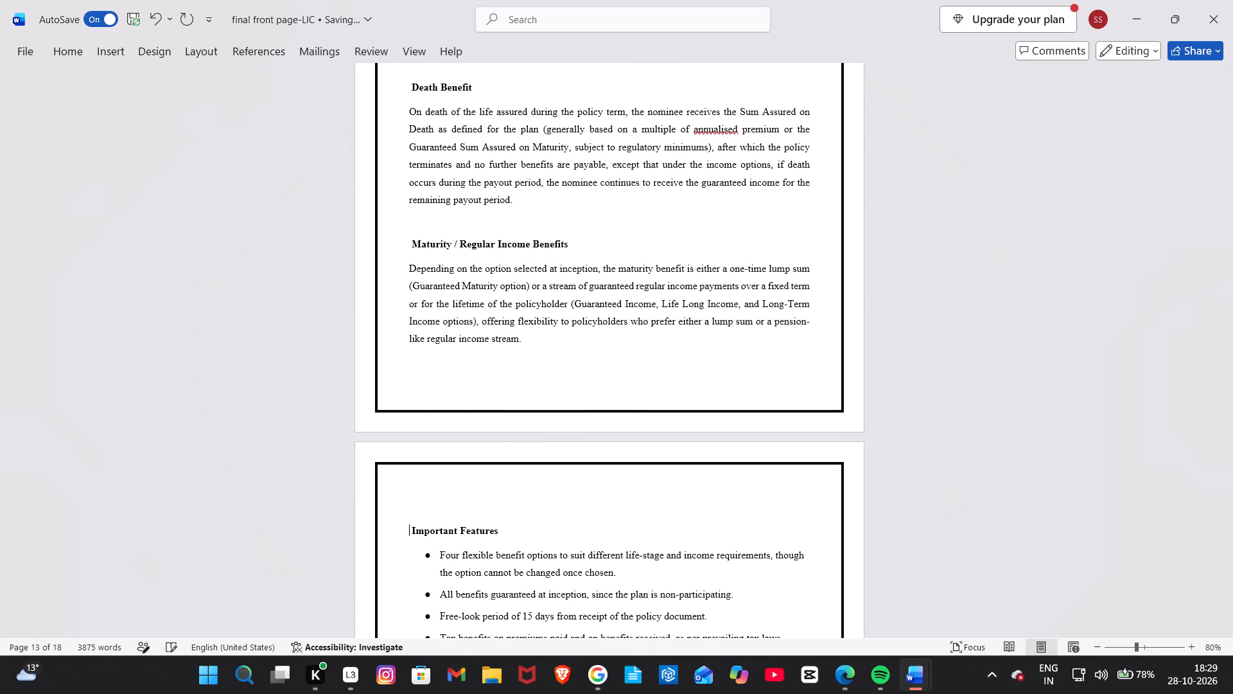
# Check the formatting of the HDFC Life Sanchay Plus section from Maturity / Regular Income Benefits back up to its objectives.
pyautogui.scroll(1, 405, 377)
pyautogui.click(405, 377)
pyautogui.moveTo(405, 377); pyautogui.dragTo(469, 403)
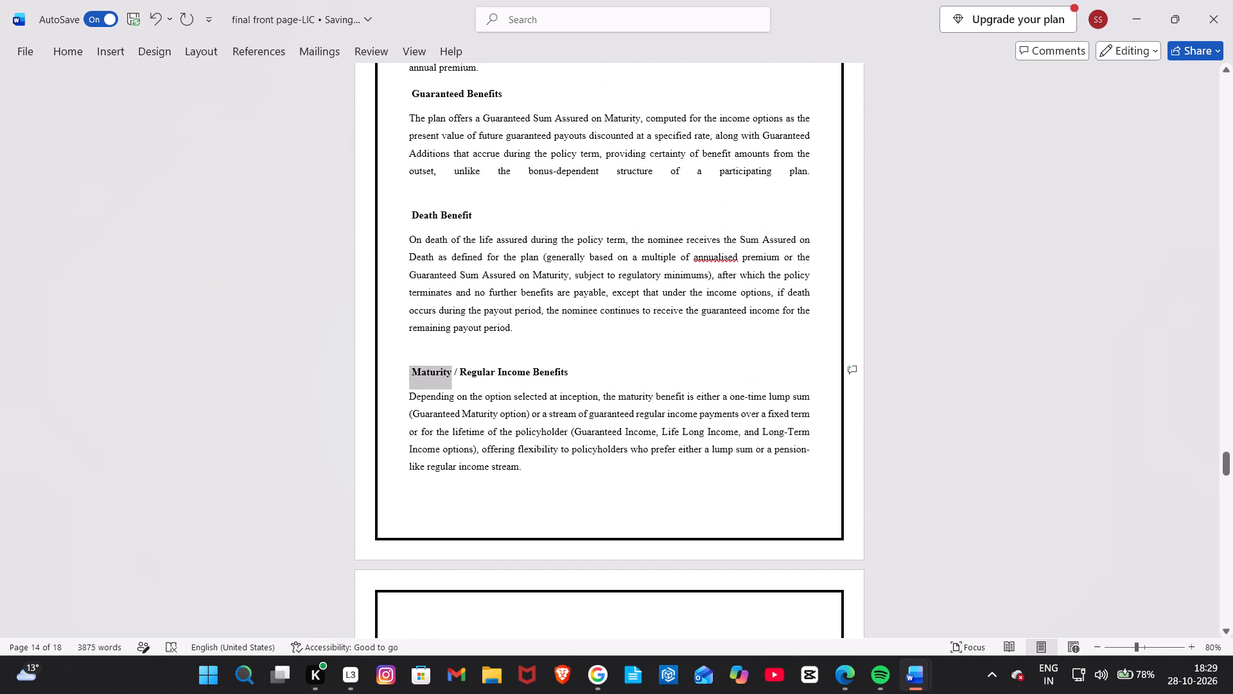
pyautogui.moveTo(469, 403); pyautogui.dragTo(471, 405)
pyautogui.click(550, 316)
pyautogui.scroll(1, 550, 316)
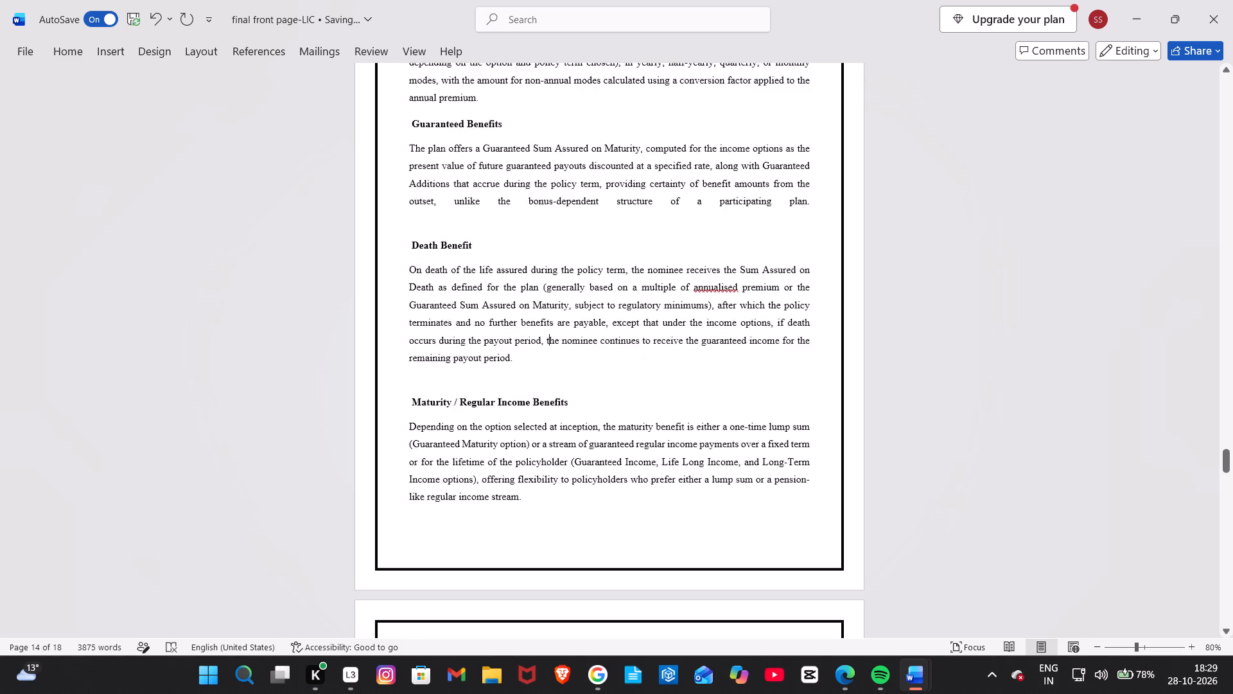
pyautogui.scroll(3, 550, 316)
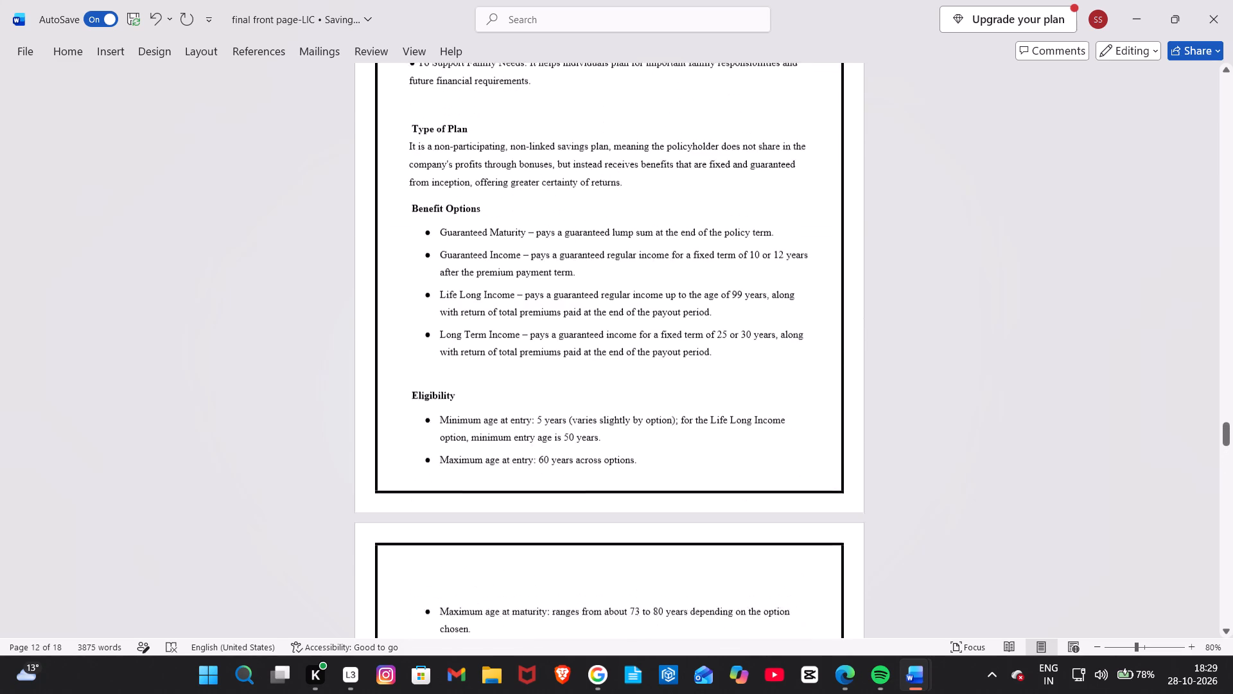
pyautogui.scroll(3, 550, 316)
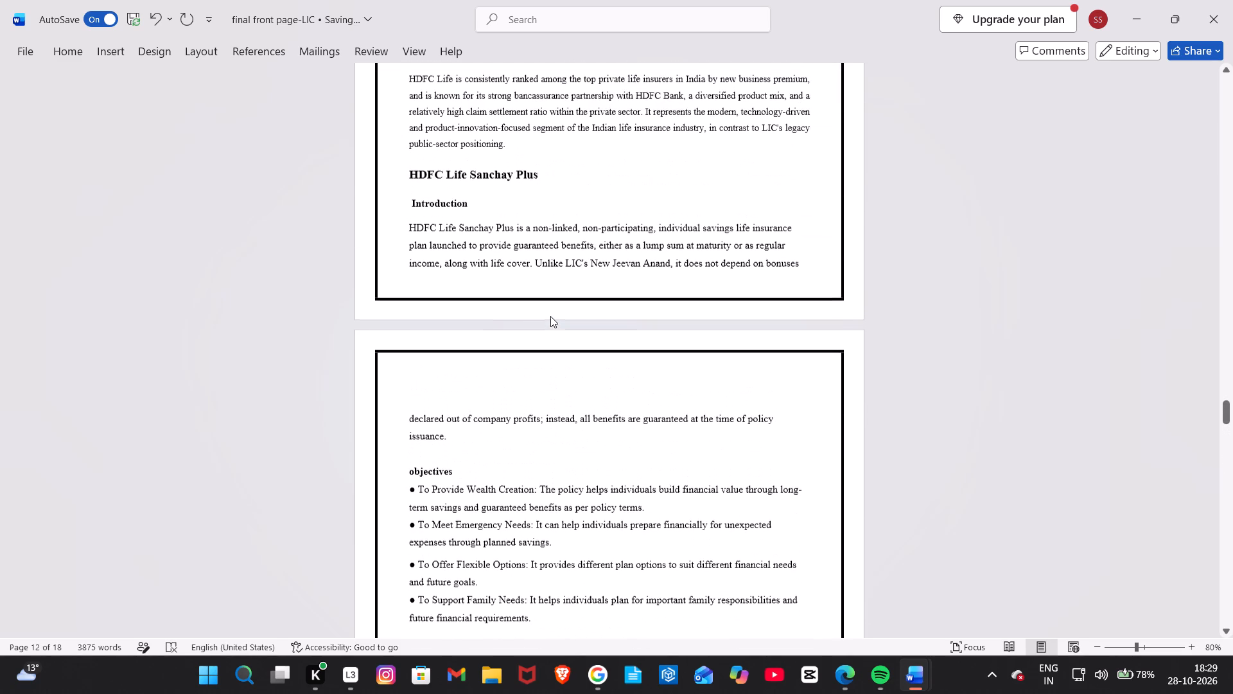
pyautogui.moveTo(474, 484); pyautogui.dragTo(417, 467)
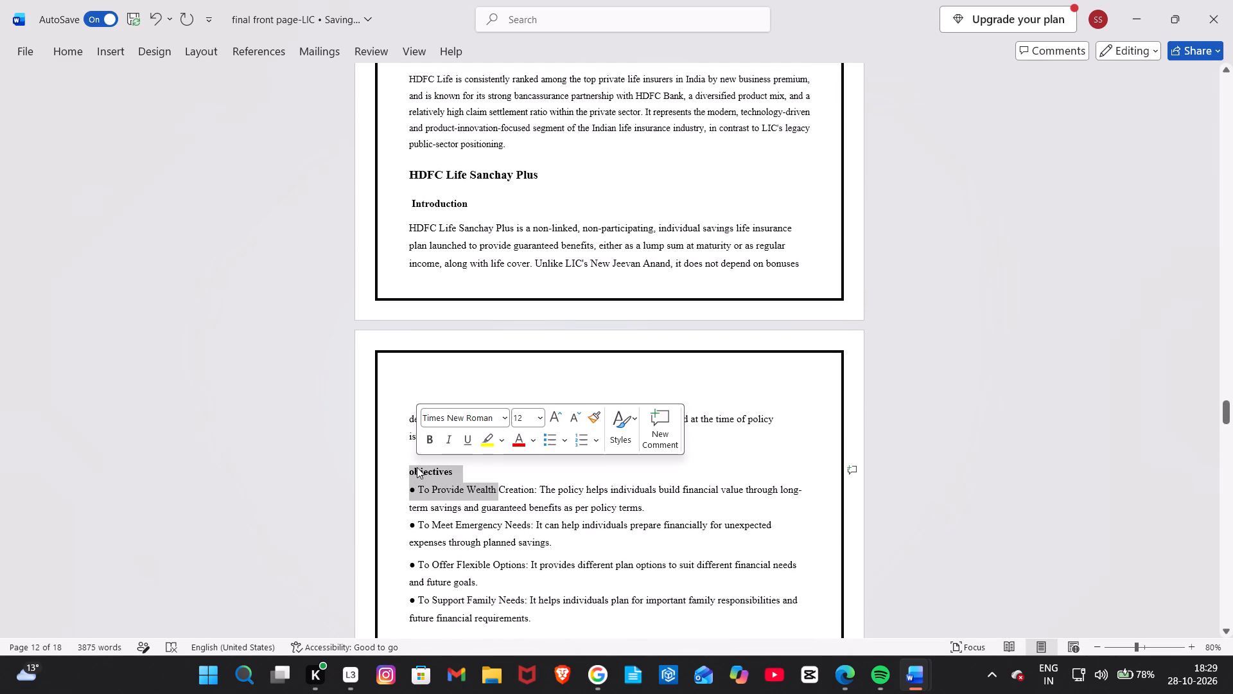
pyautogui.click(481, 473)
# Set the font size of the HDFC Life company profile, from the Establishment subheading through the Position in the Insurance Sector paragraph, to 12.
pyautogui.scroll(2, 481, 473)
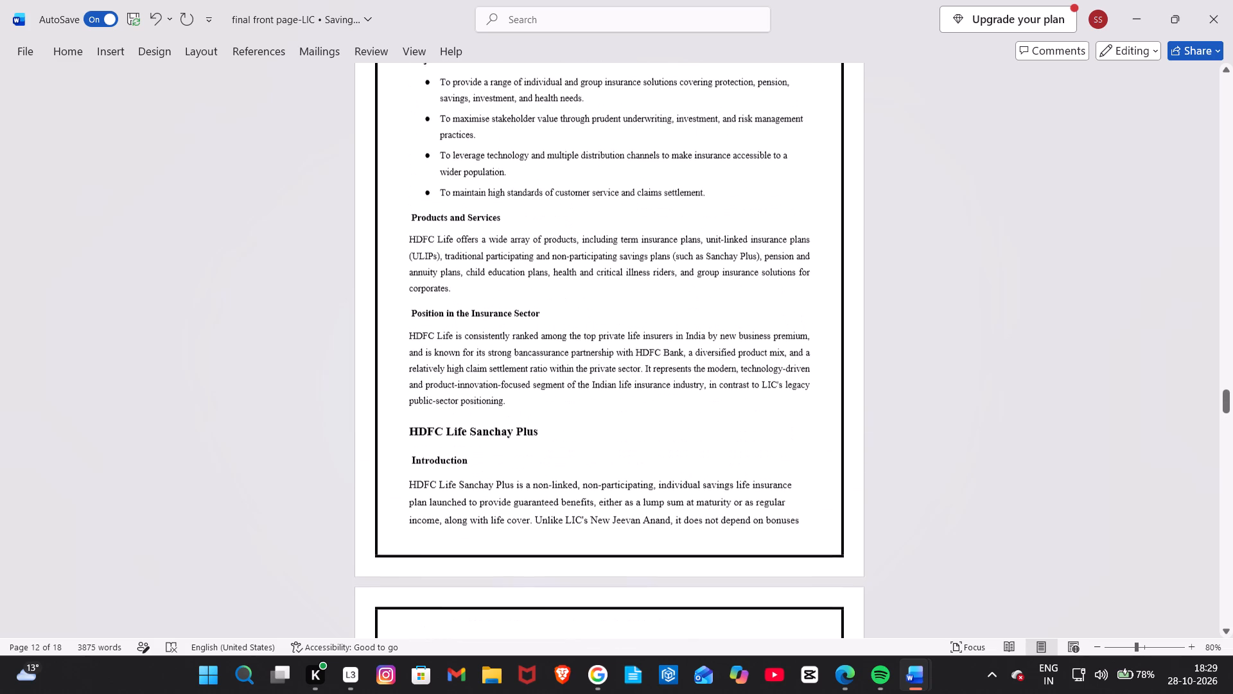
pyautogui.scroll(1, 481, 473)
pyautogui.moveTo(514, 418); pyautogui.dragTo(417, 28)
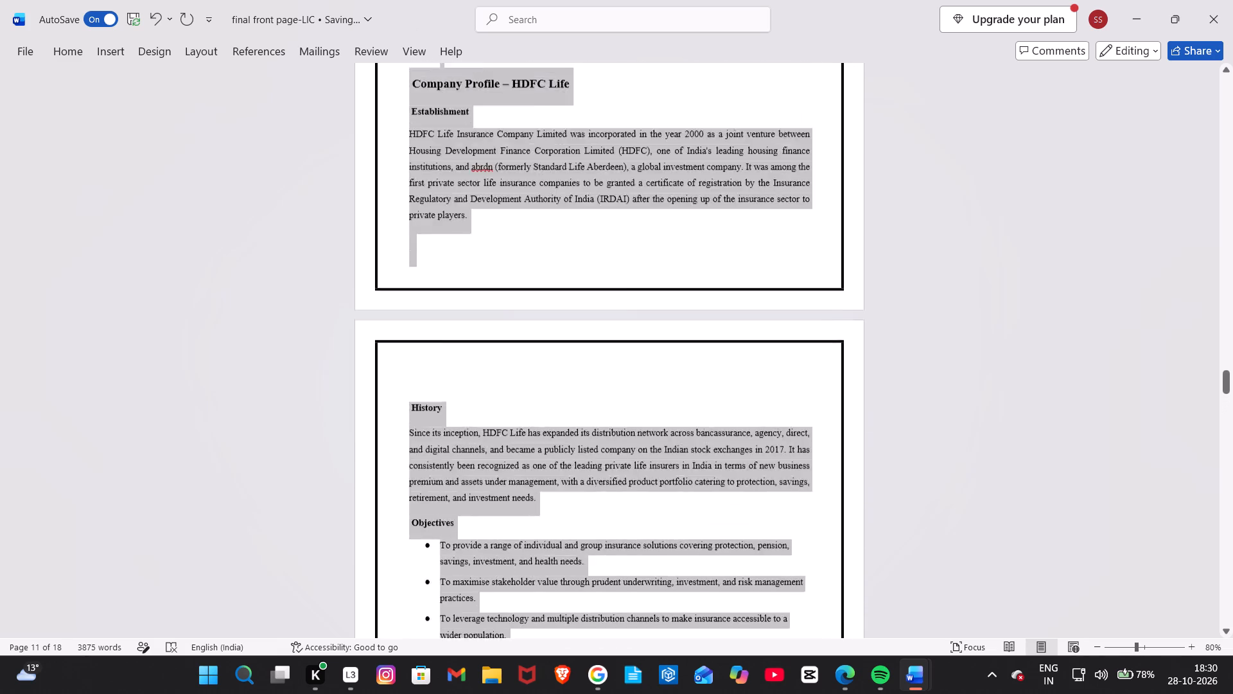
pyautogui.moveTo(417, 28); pyautogui.dragTo(405, 514)
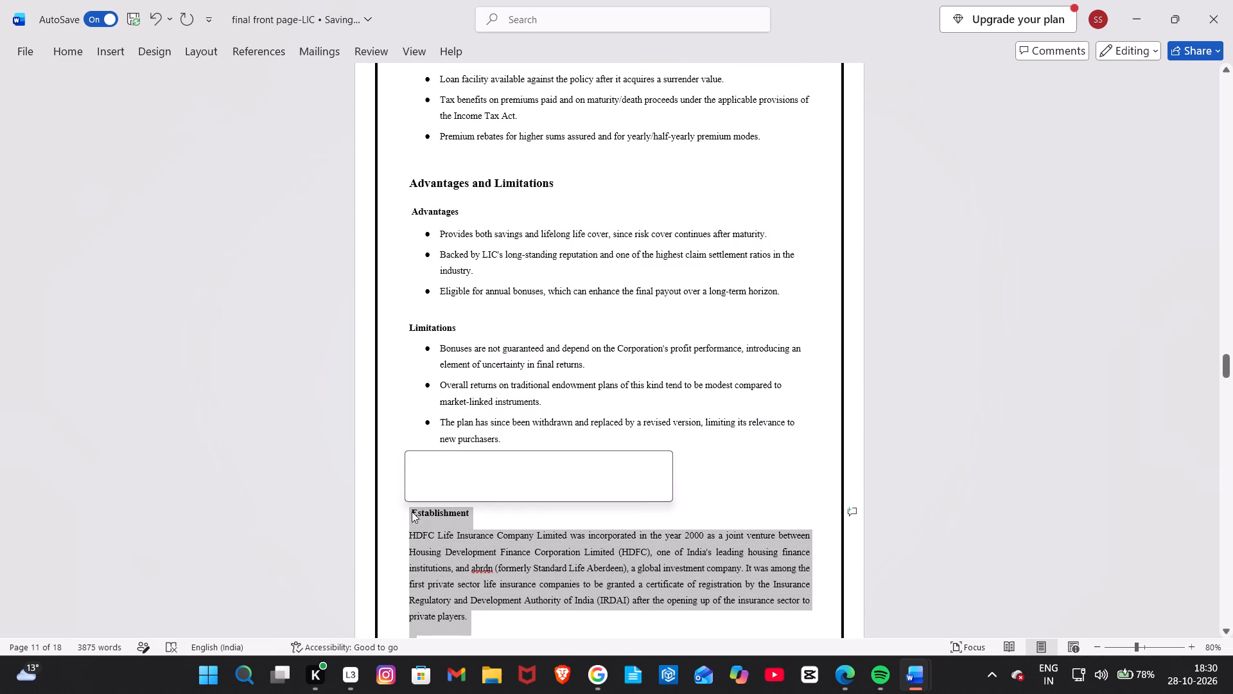
pyautogui.click(528, 464)
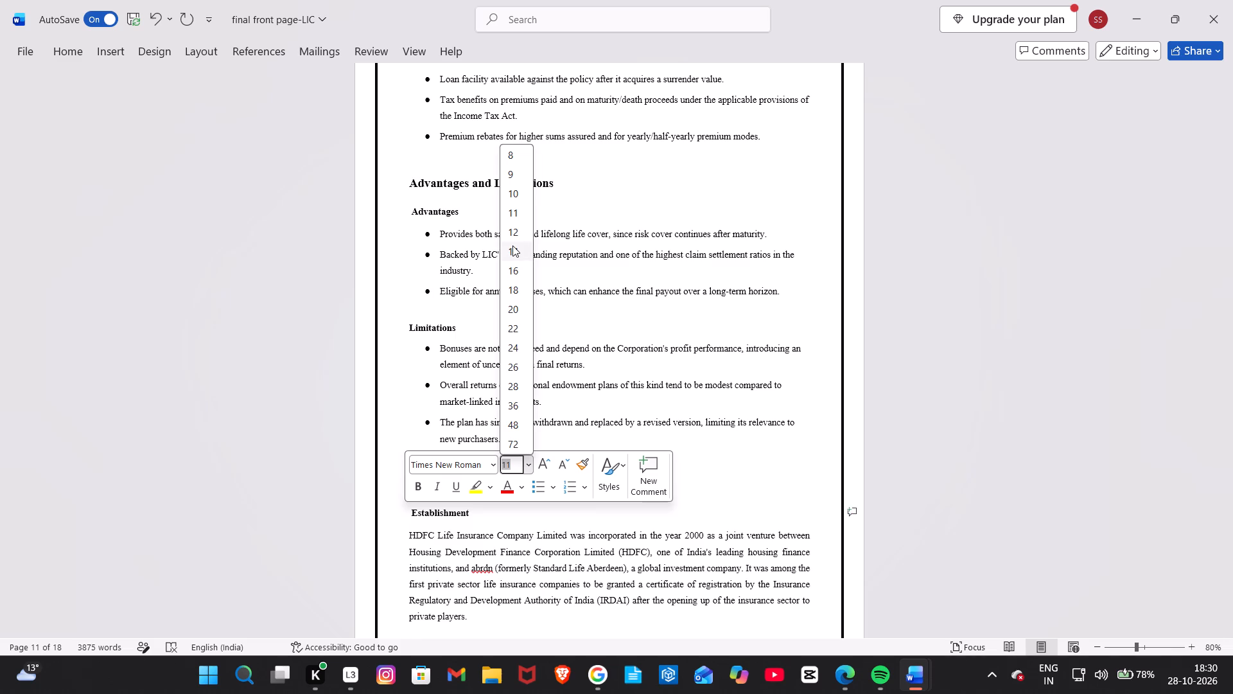
pyautogui.click(513, 229)
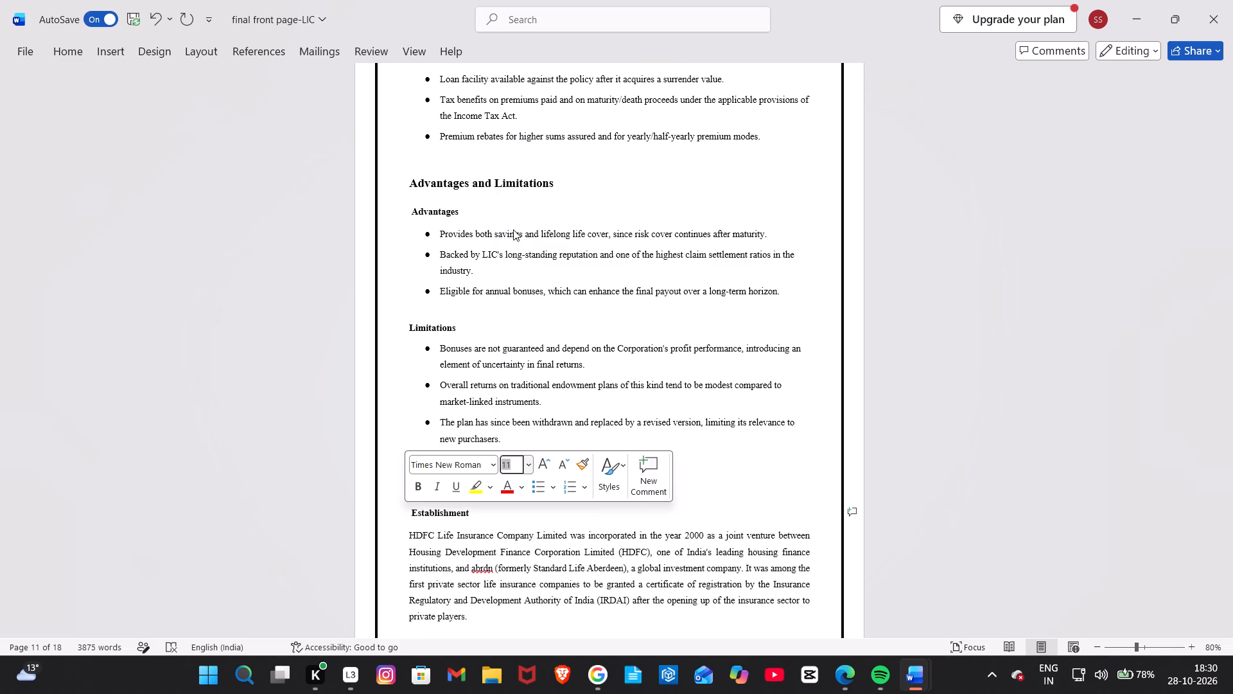
pyautogui.click(563, 512)
# Insert line breaks before the Introduction subheading and the HDFC Life Sanchay Plus heading so both start on the next page.
pyautogui.scroll(-4, 563, 512)
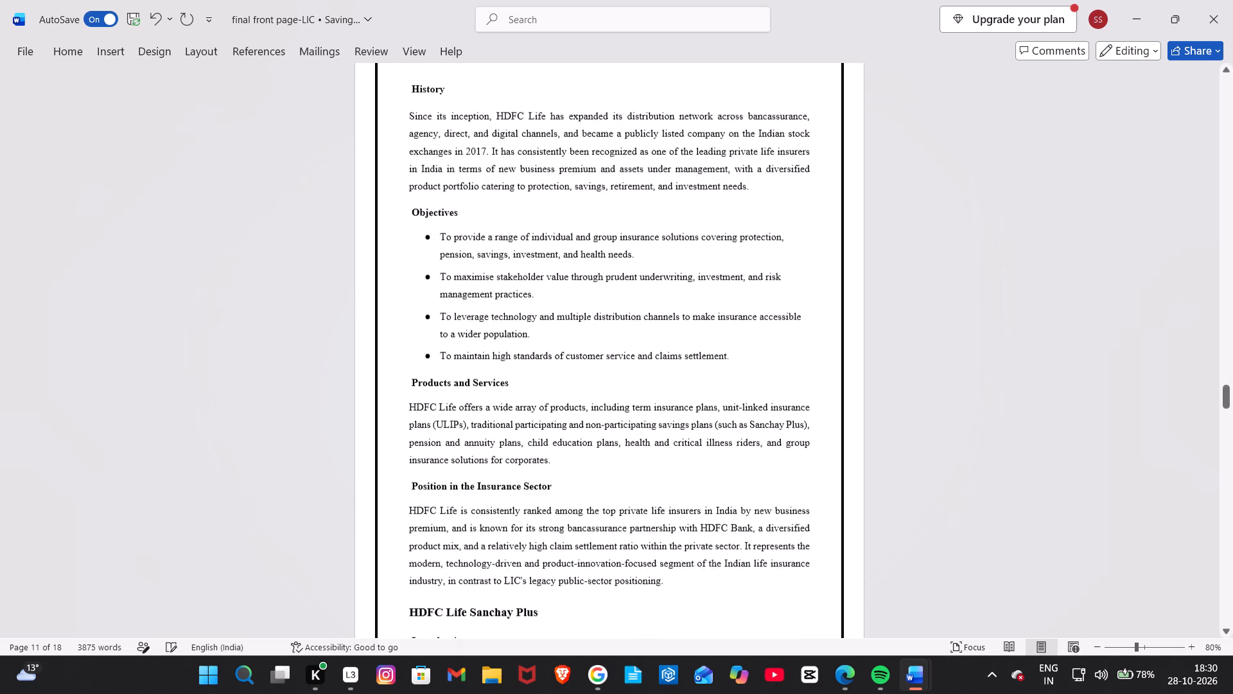
pyautogui.scroll(-2, 563, 512)
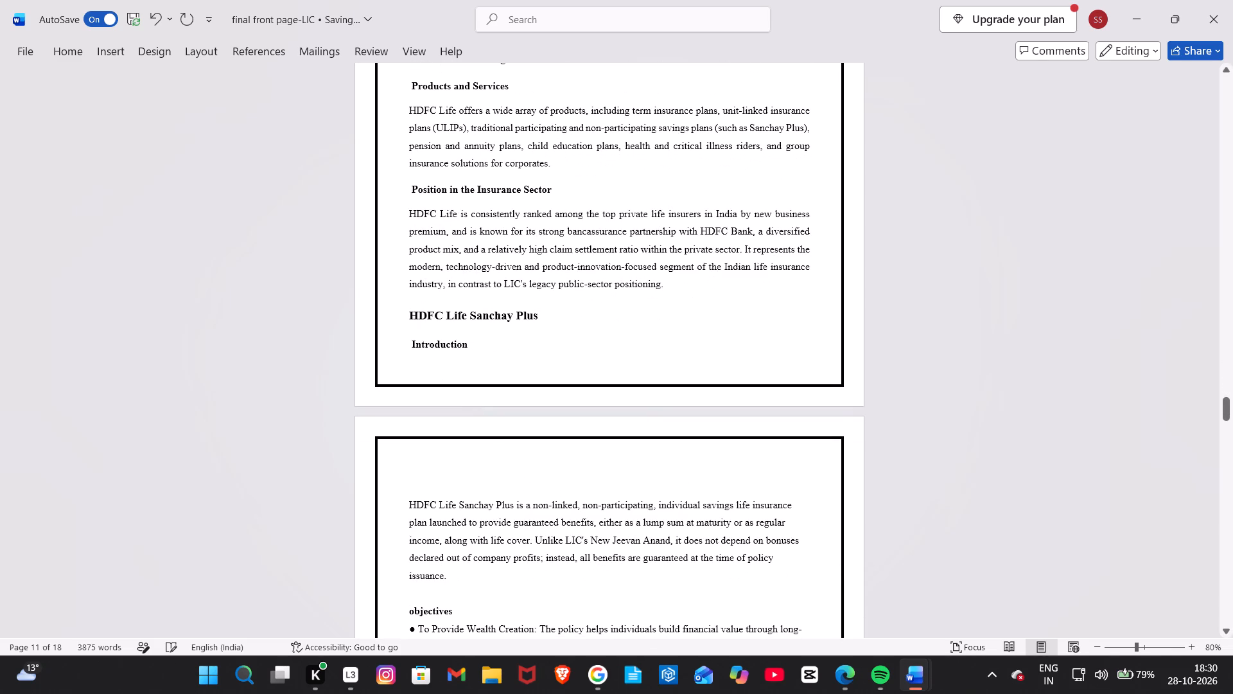
pyautogui.click(404, 343)
pyautogui.hotkey('shift', 'Return')
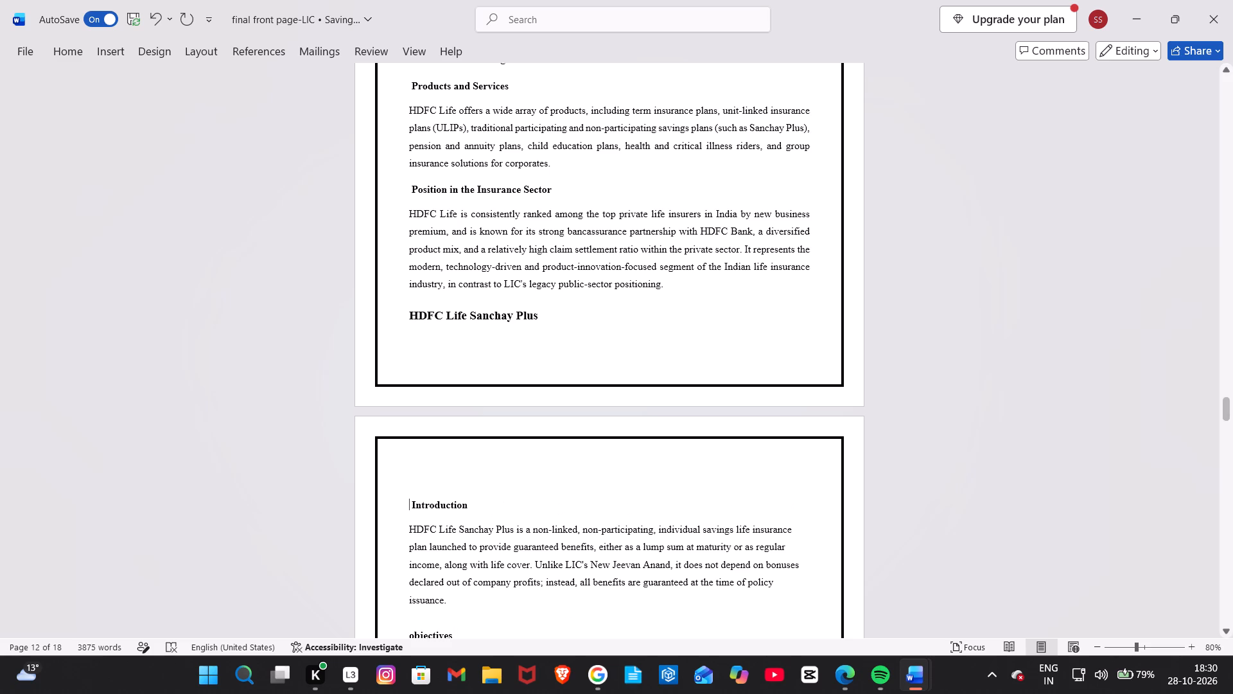
pyautogui.click(400, 312)
pyautogui.hotkey('shift', 'Return')
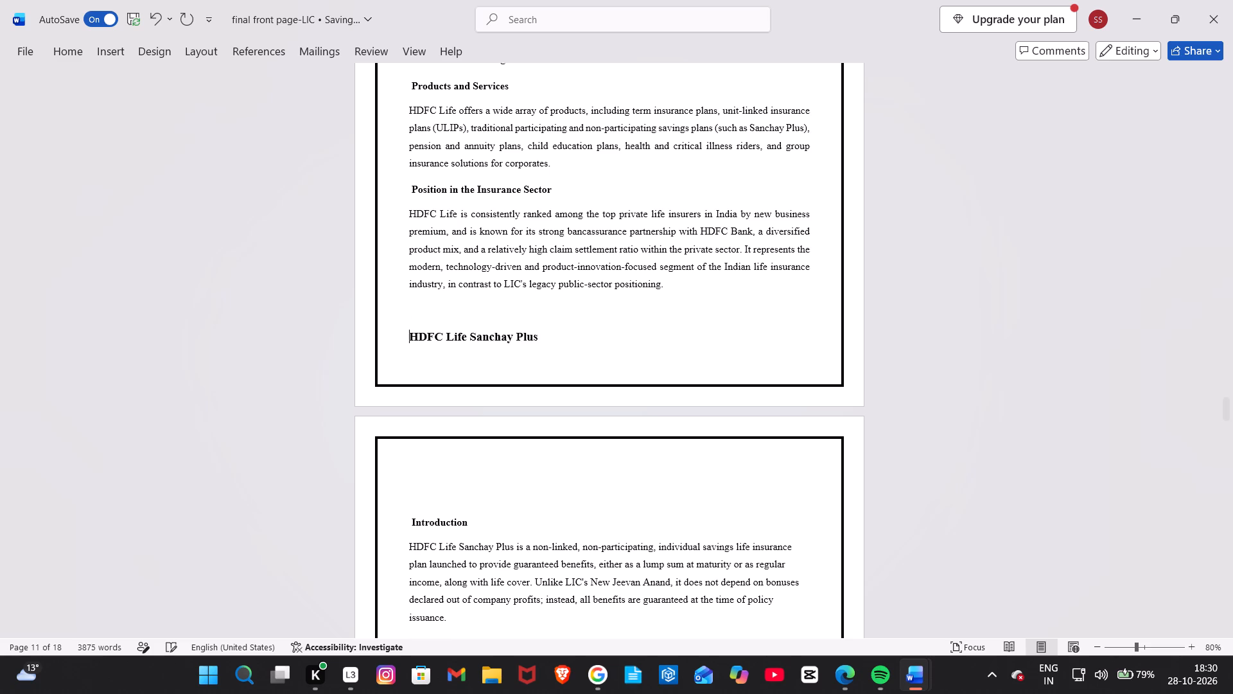
pyautogui.hotkey('shift', 'Return')
pyautogui.hotkey('shift', 'Return')
# Add a blank line between the HDFC Life Products and Services paragraph and the Position in the Insurance Sector subheading.
pyautogui.scroll(1, 400, 312)
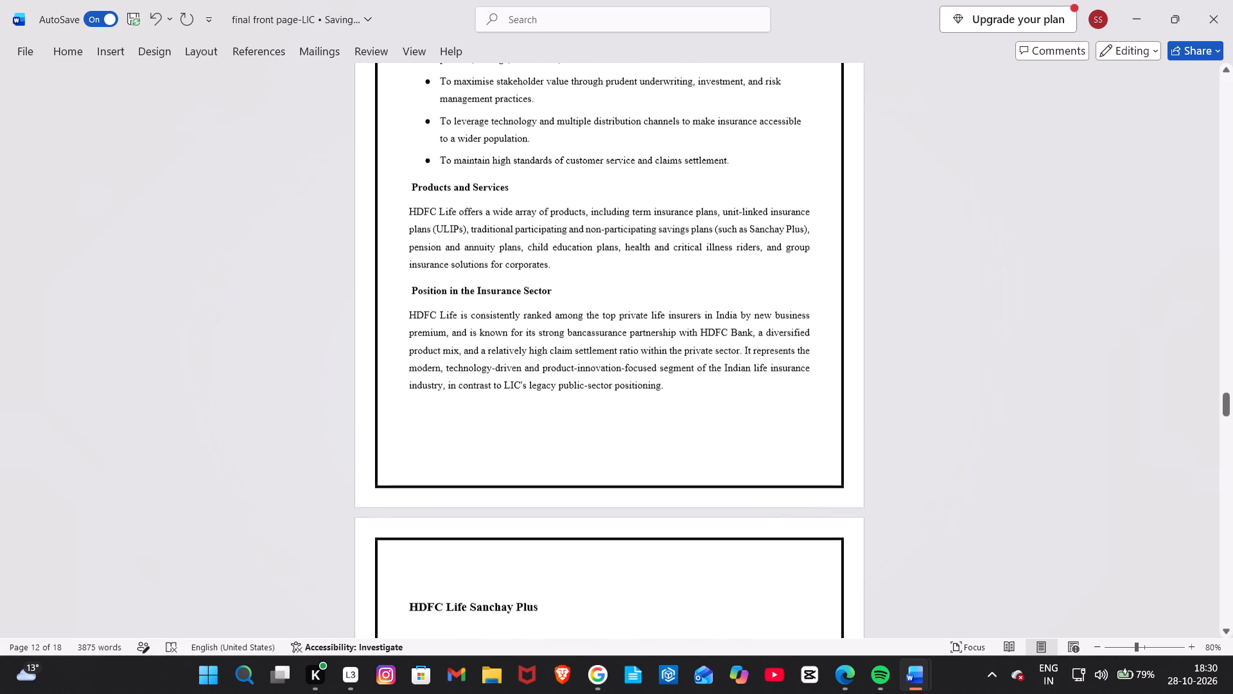
pyautogui.scroll(2, 400, 312)
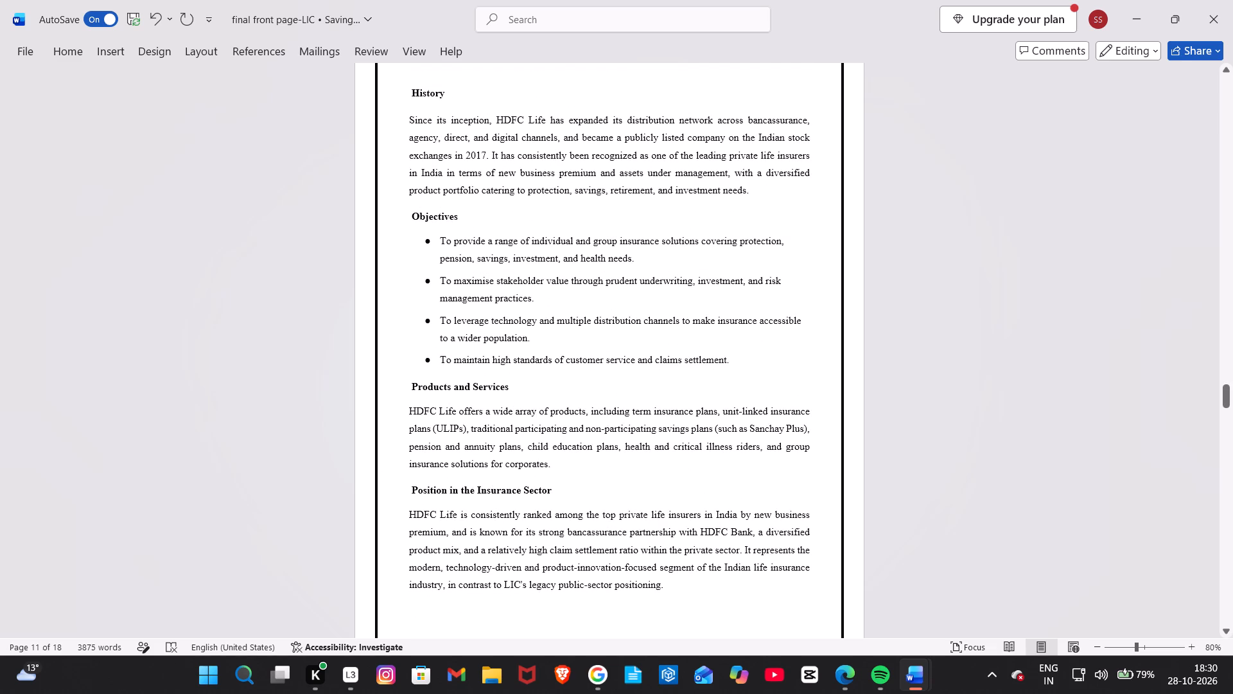
pyautogui.click(561, 465)
pyautogui.hotkey('shift', 'Return')
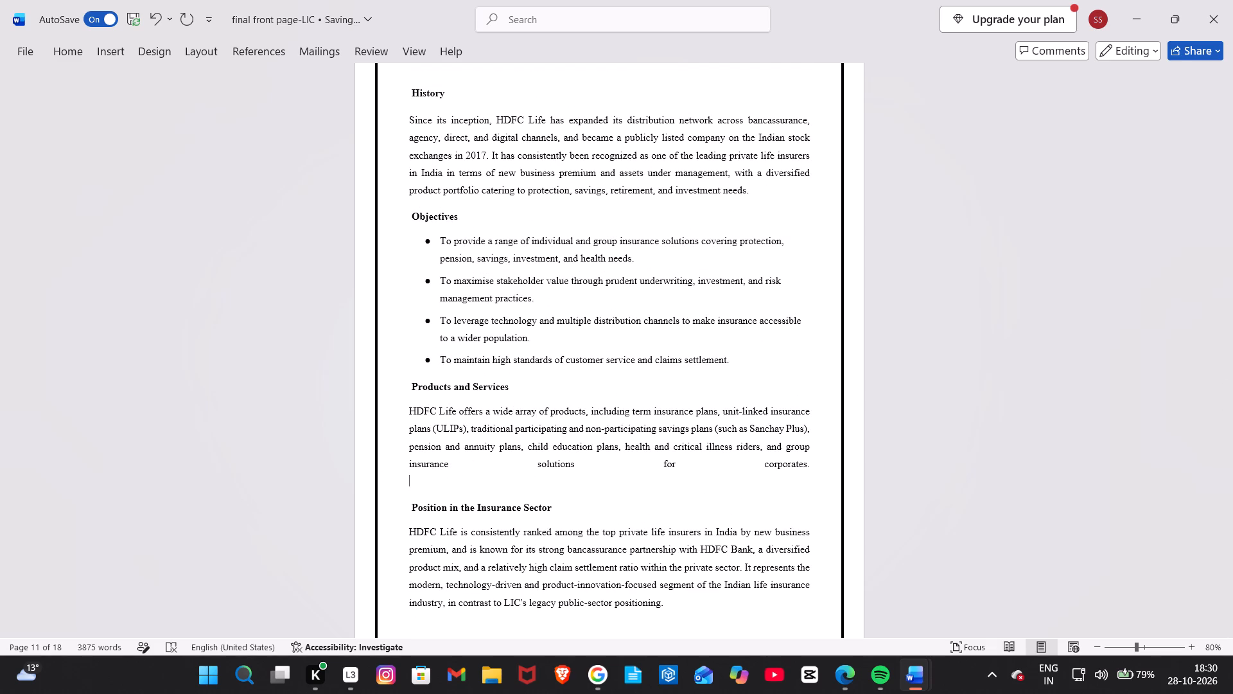
# Remove the blank line before the Position in the Insurance Sector subheading and the extra one above History, keeping a paragraph break before History.
pyautogui.press('BackSpace')
pyautogui.scroll(2, 561, 465)
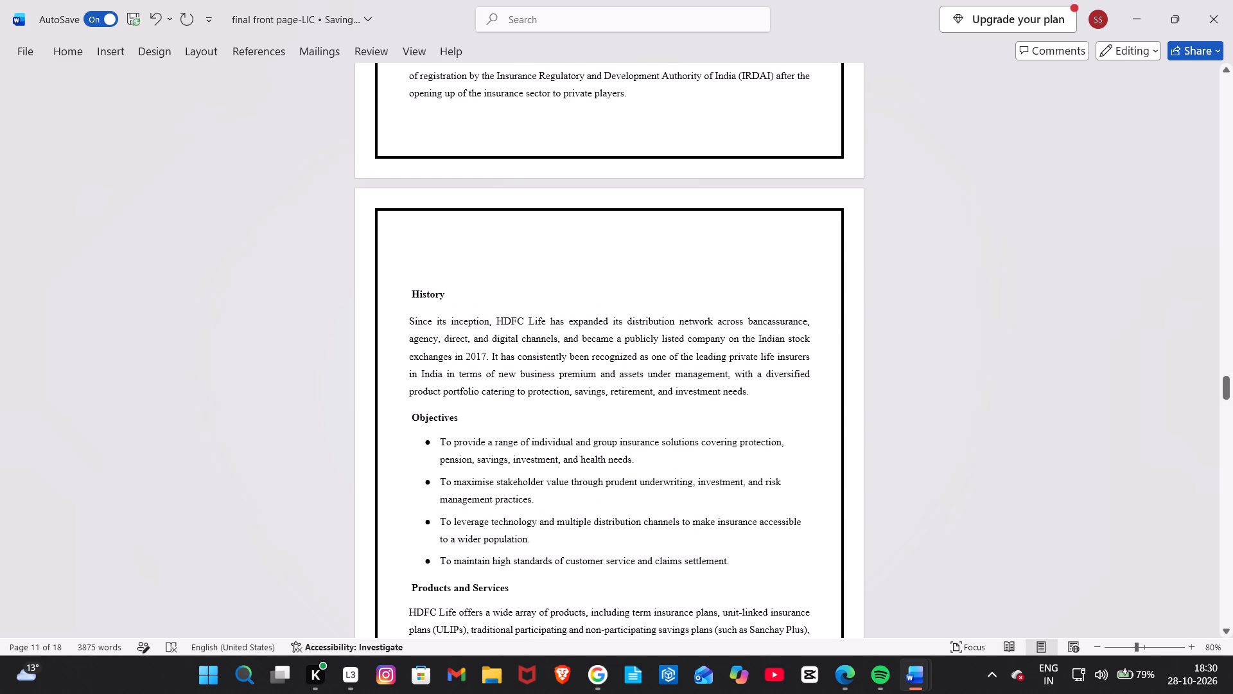
pyautogui.click(441, 267)
pyautogui.press('BackSpace')
pyautogui.press('BackSpace')
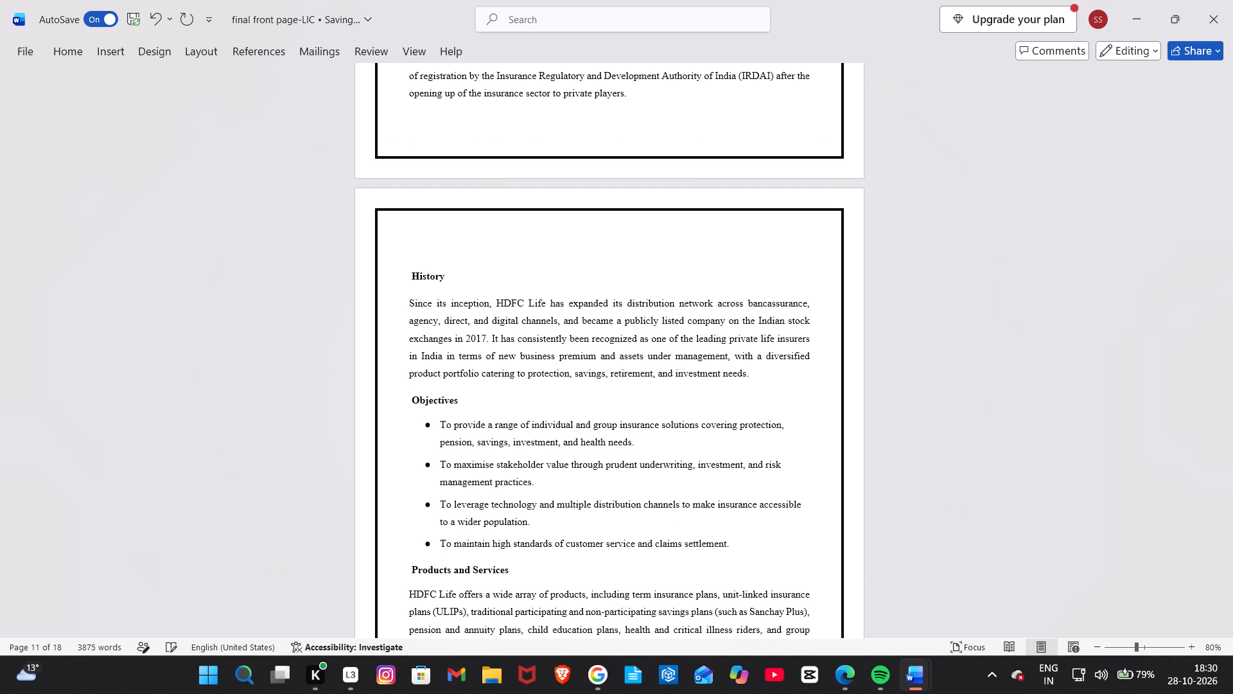
pyautogui.press('Return')
# Delete the extra line breaks before the HDFC Life Sanchay Plus heading, leaving a single blank line above it.
pyautogui.scroll(-4, 441, 267)
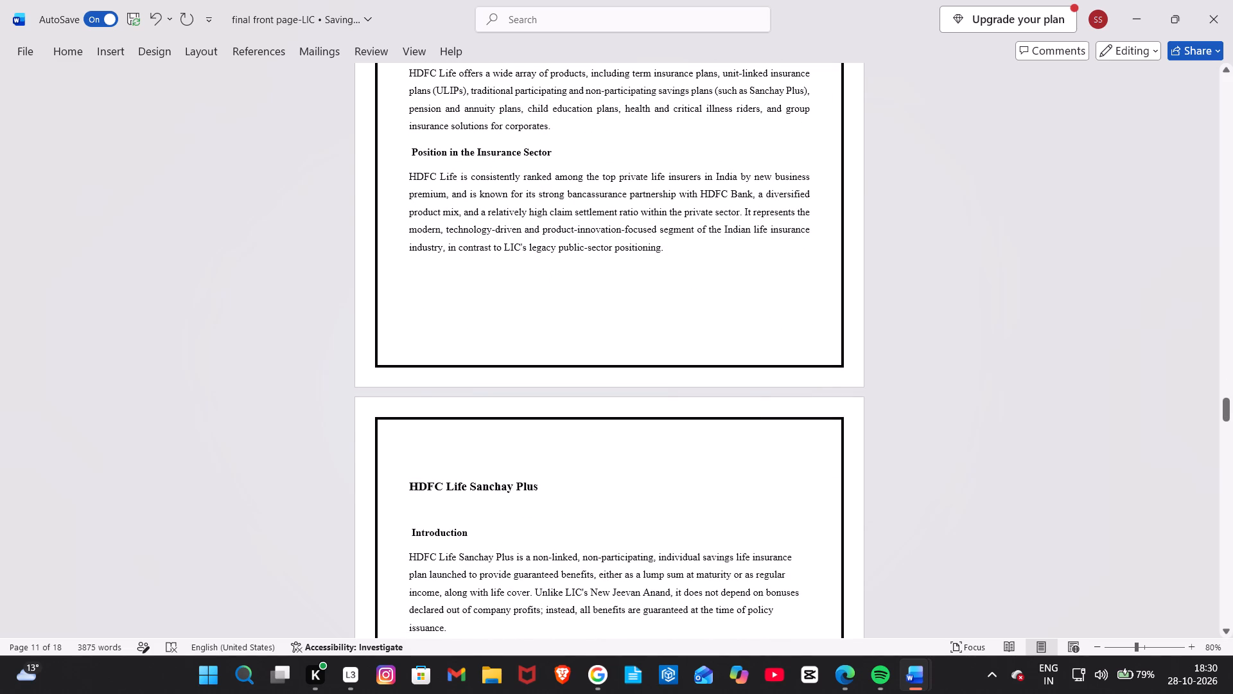
pyautogui.click(405, 494)
pyautogui.press('BackSpace')
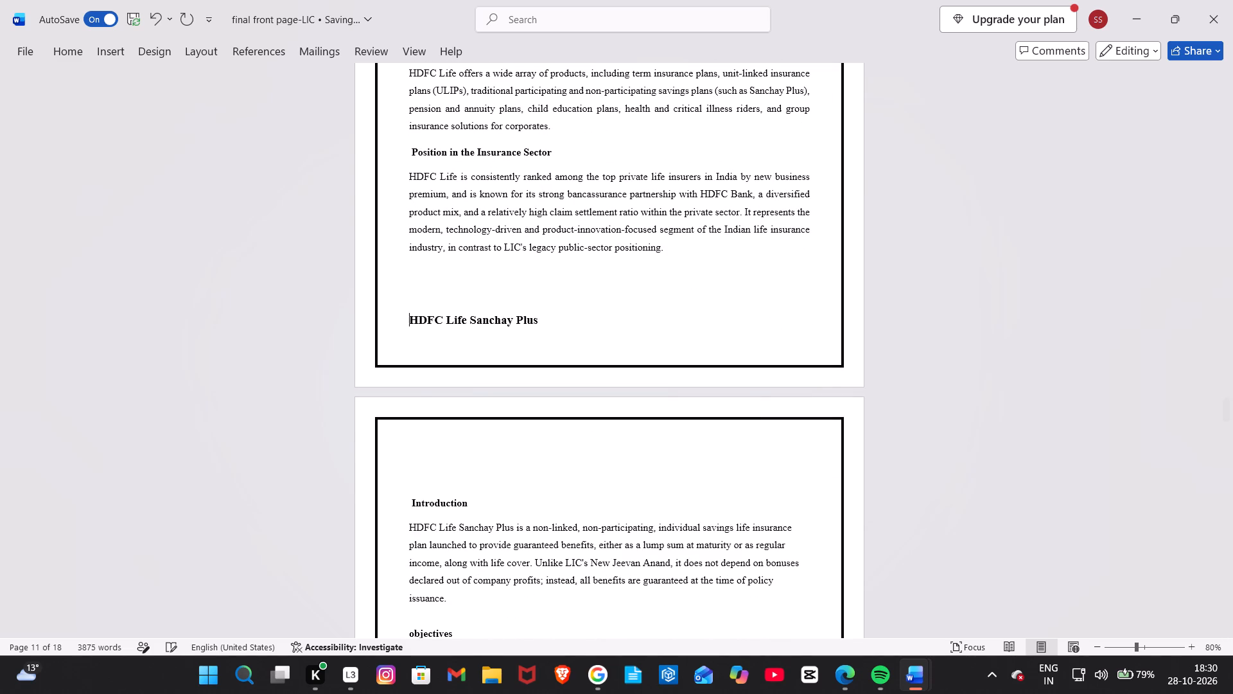
pyautogui.press('BackSpace')
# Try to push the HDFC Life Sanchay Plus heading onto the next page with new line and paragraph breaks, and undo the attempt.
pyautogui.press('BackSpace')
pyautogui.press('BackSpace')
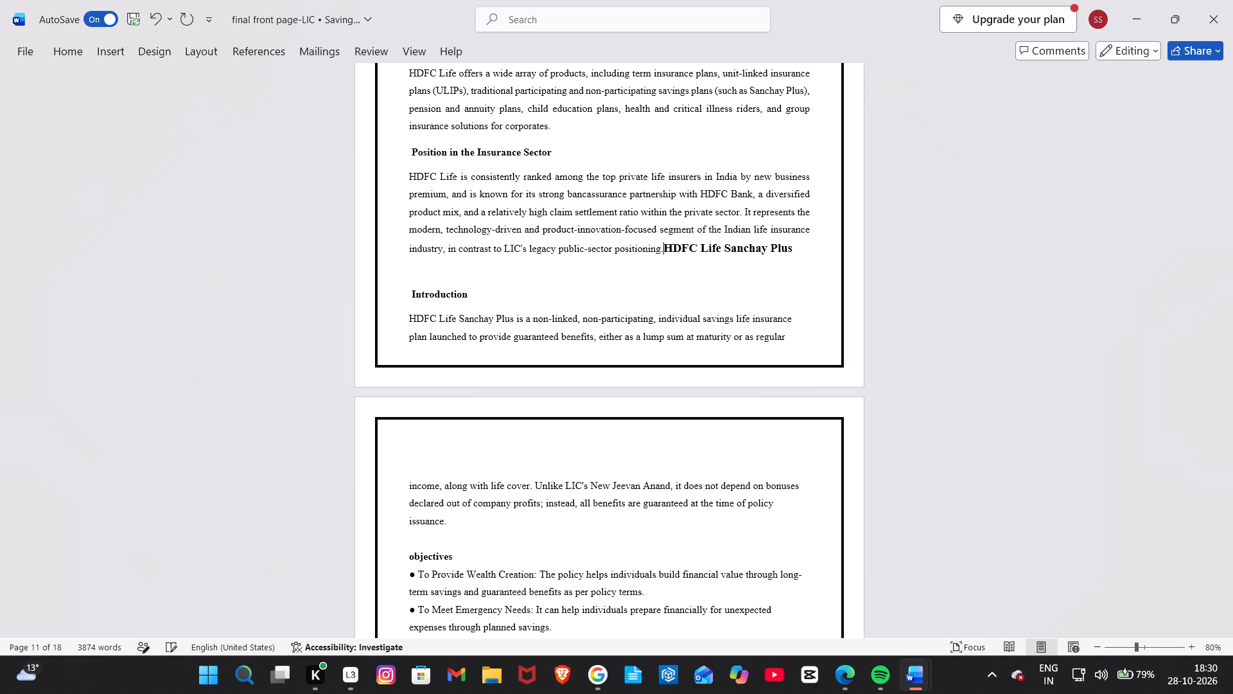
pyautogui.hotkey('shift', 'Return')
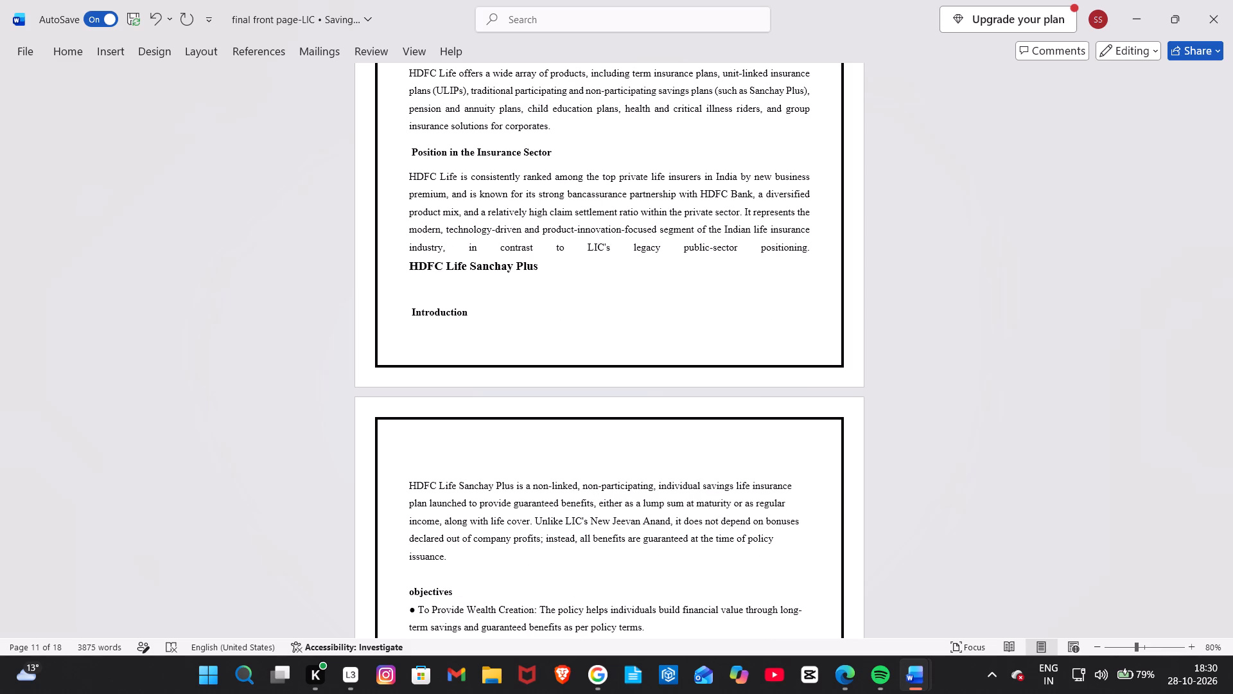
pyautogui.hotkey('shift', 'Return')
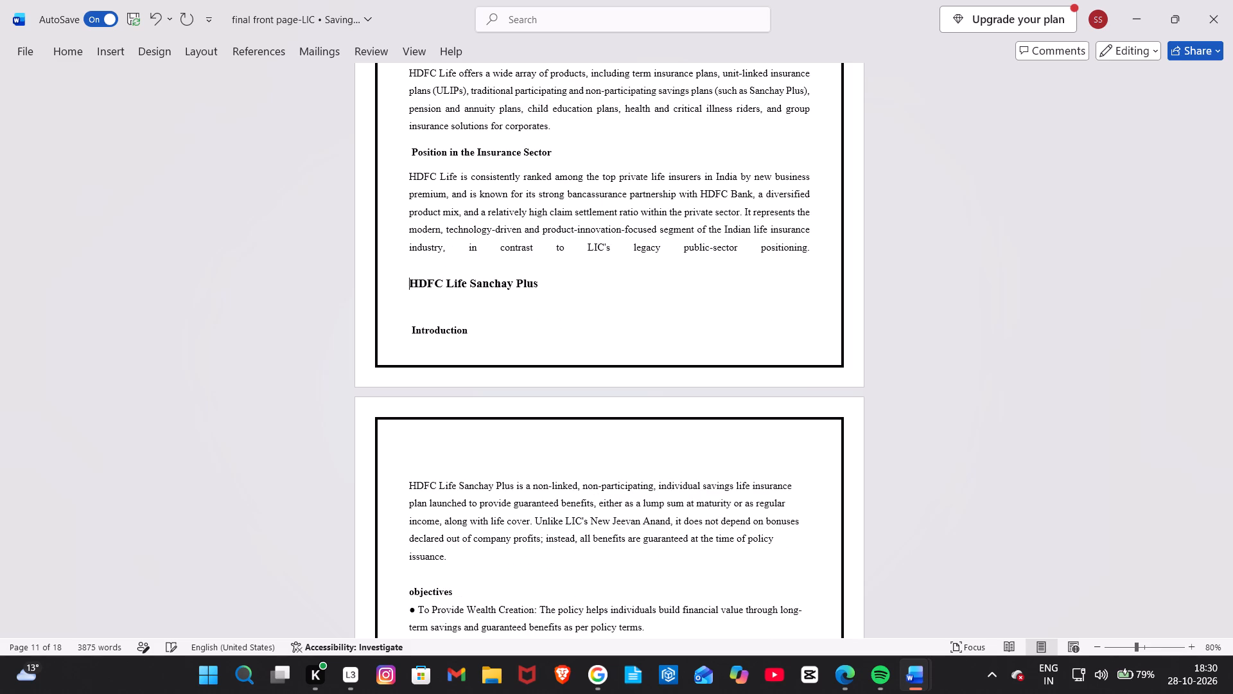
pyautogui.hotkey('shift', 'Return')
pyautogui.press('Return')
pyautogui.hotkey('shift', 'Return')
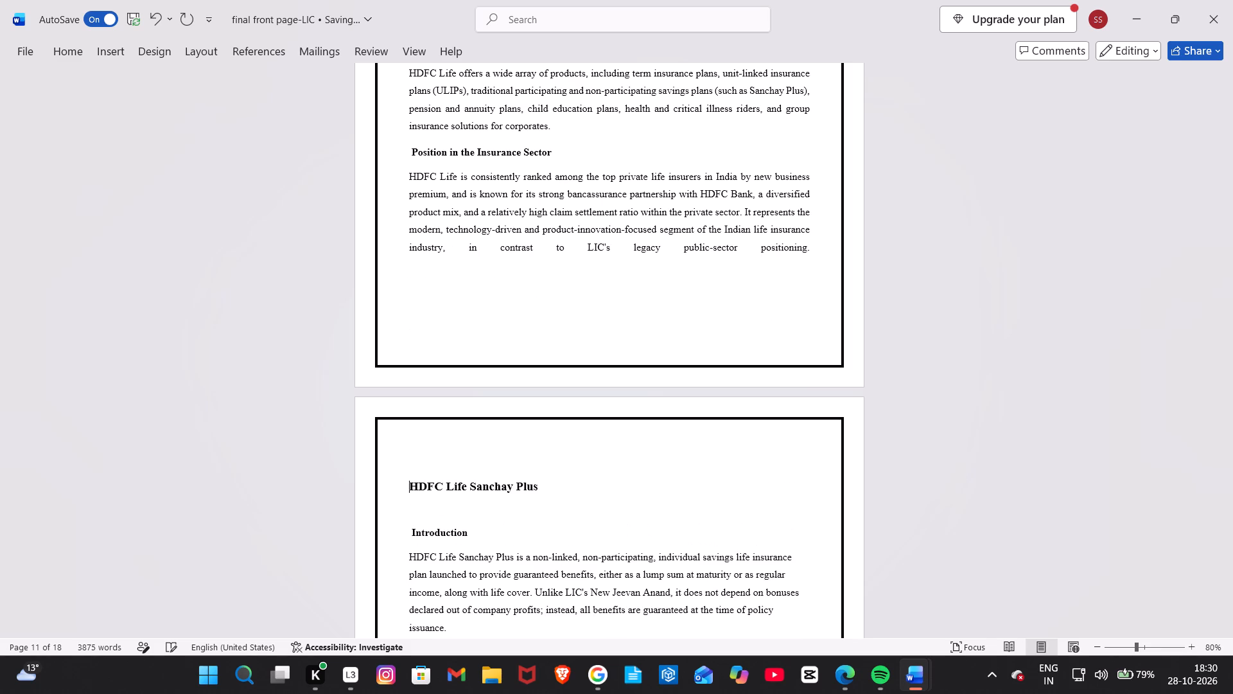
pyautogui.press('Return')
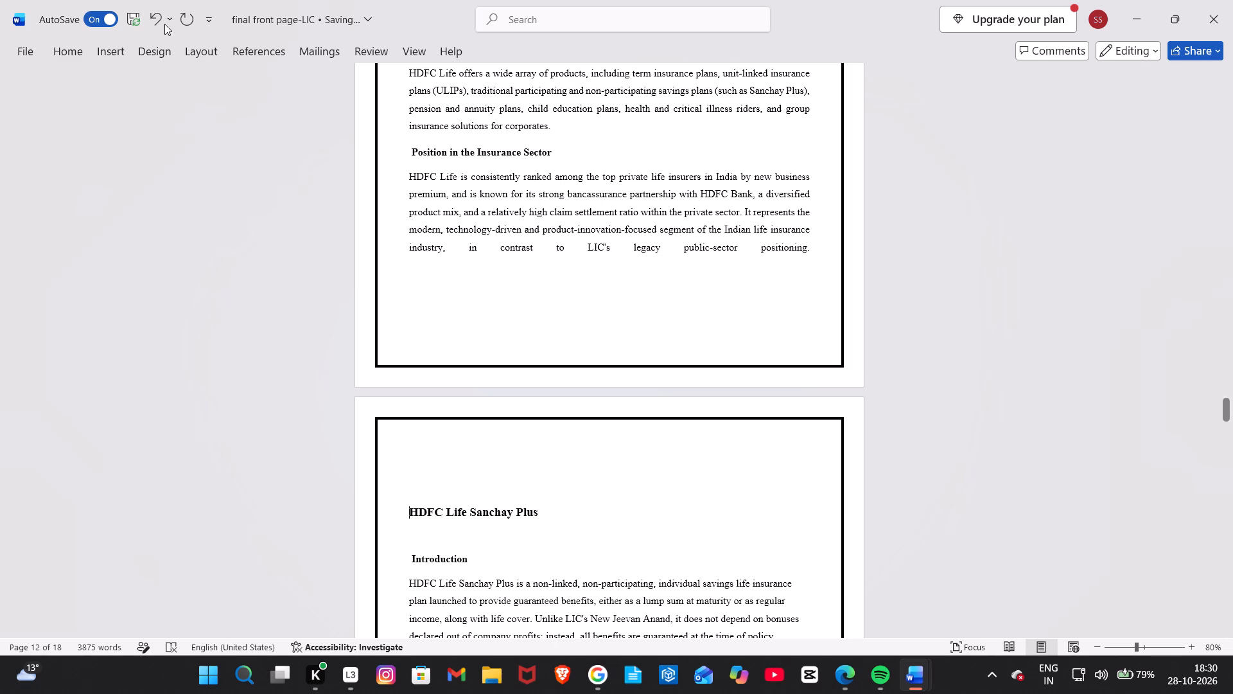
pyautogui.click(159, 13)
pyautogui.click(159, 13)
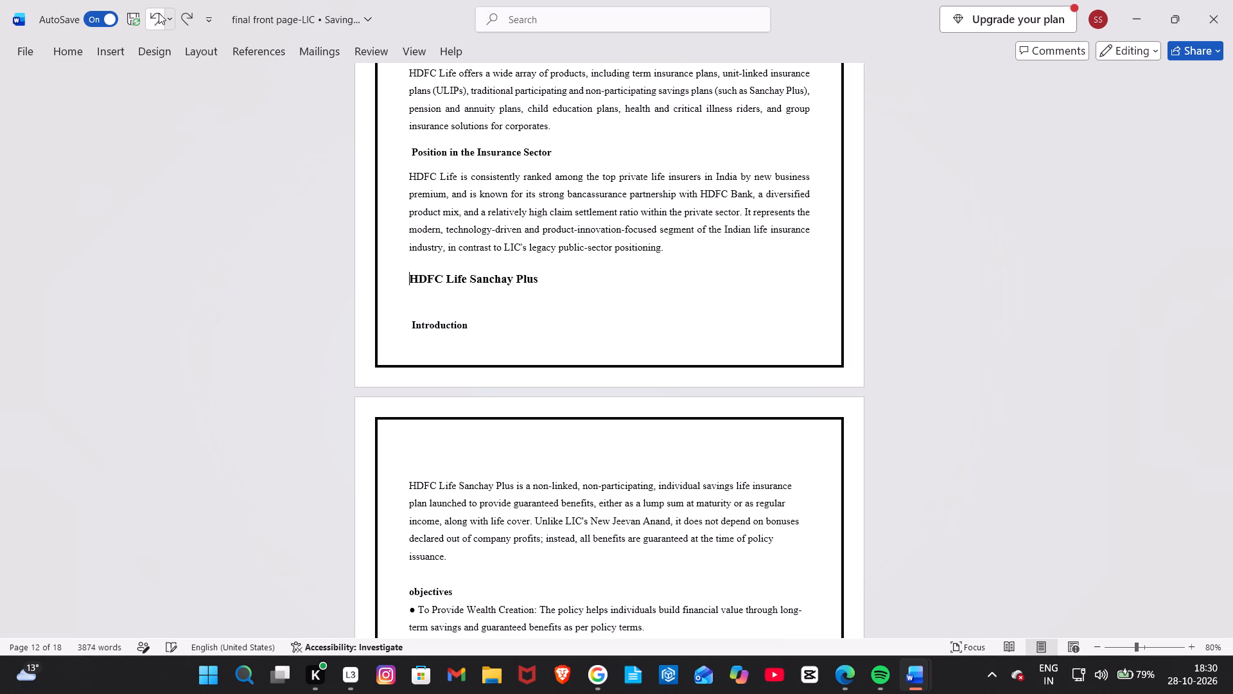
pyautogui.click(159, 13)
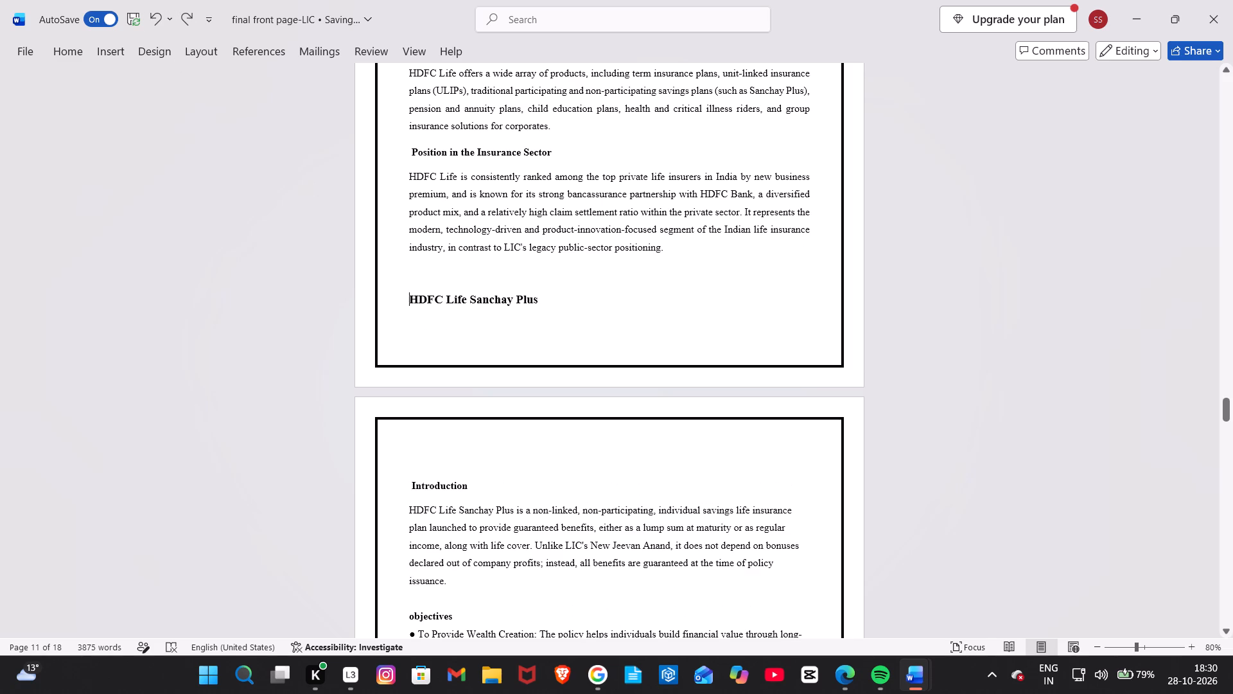
# Check the font sizes of the headings and body text from Company Profile – HDFC Life through the HDFC Life Sanchay Plus Introduction.
pyautogui.scroll(4, 408, 318)
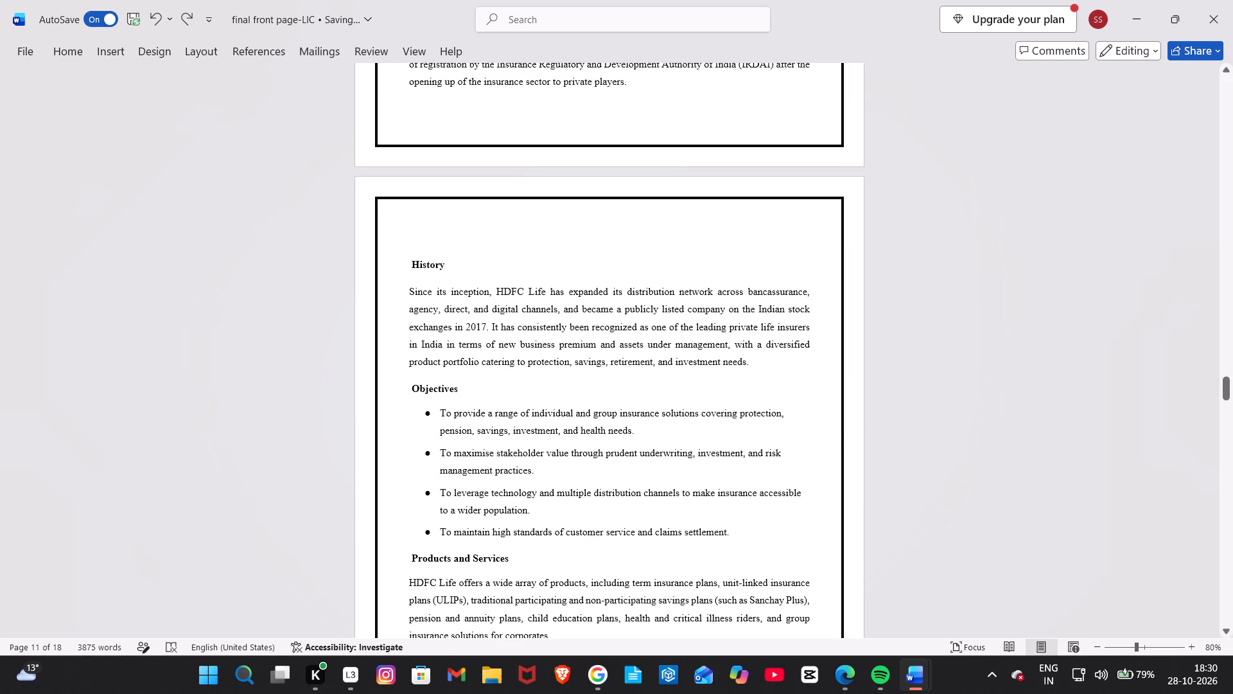
pyautogui.scroll(3, 419, 353)
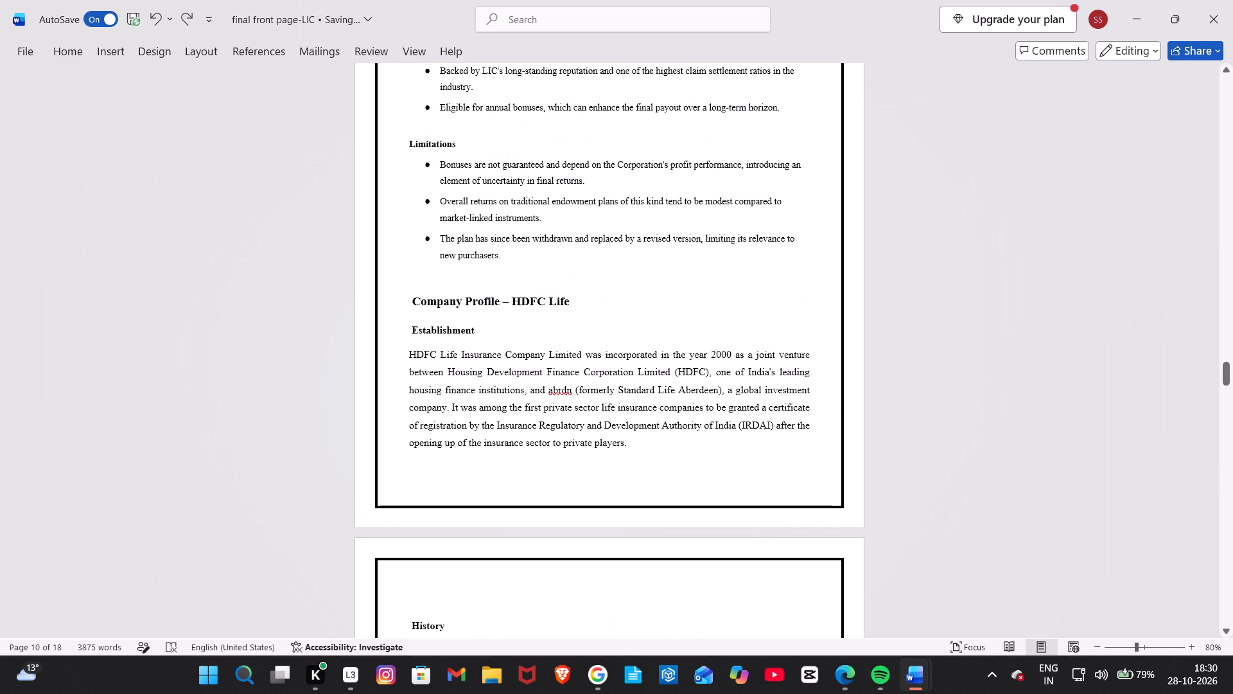
pyautogui.moveTo(401, 317); pyautogui.dragTo(550, 448)
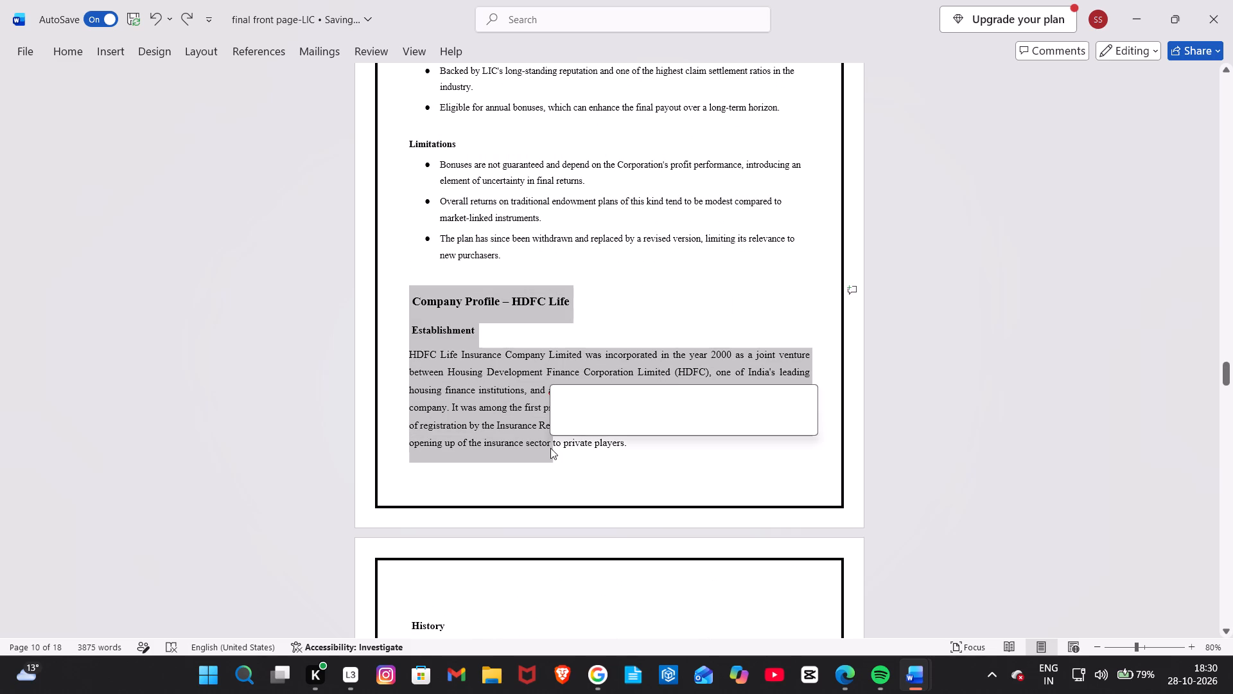
pyautogui.click(636, 290)
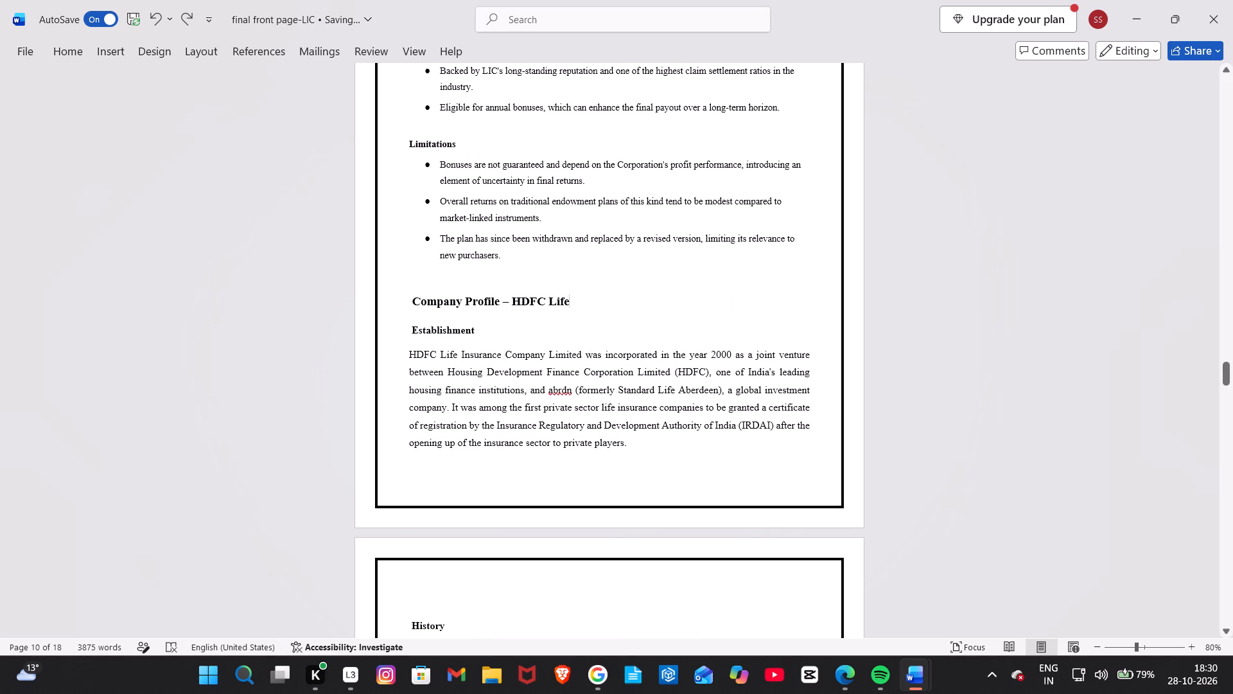
pyautogui.moveTo(410, 319); pyautogui.dragTo(545, 247)
pyautogui.moveTo(545, 247); pyautogui.dragTo(543, 248)
pyautogui.moveTo(417, 332); pyautogui.dragTo(462, 330)
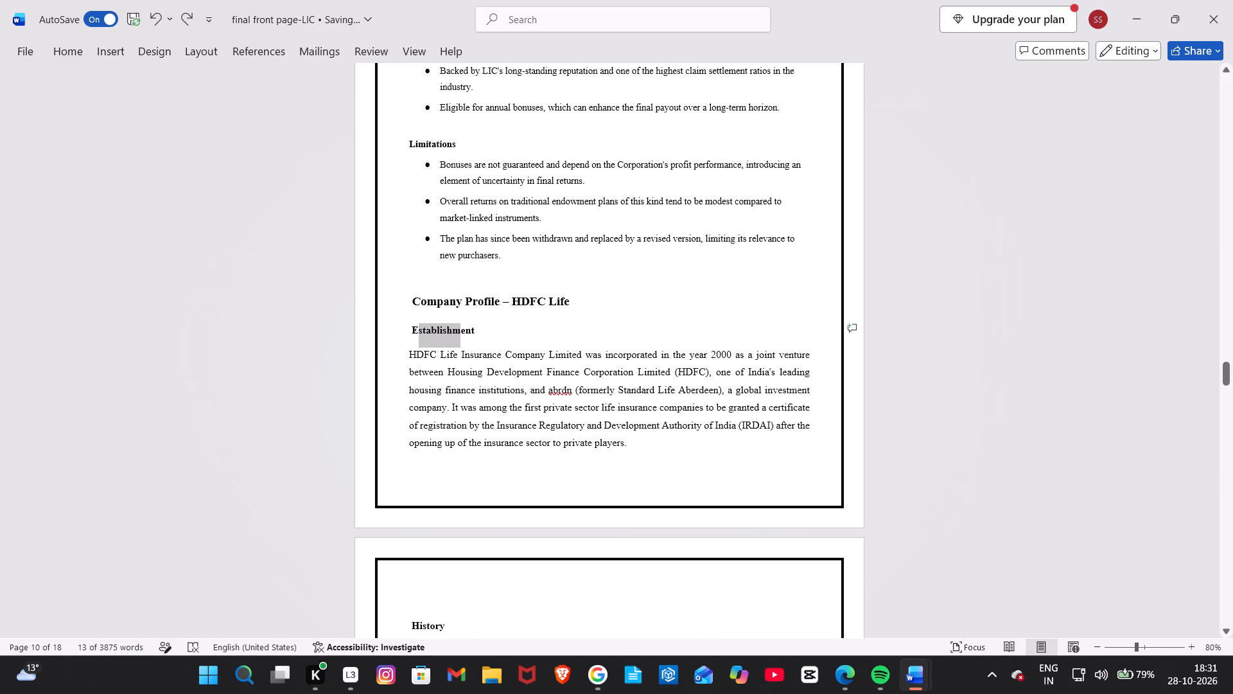
pyautogui.moveTo(462, 330); pyautogui.dragTo(480, 330)
pyautogui.moveTo(403, 348); pyautogui.dragTo(476, 428)
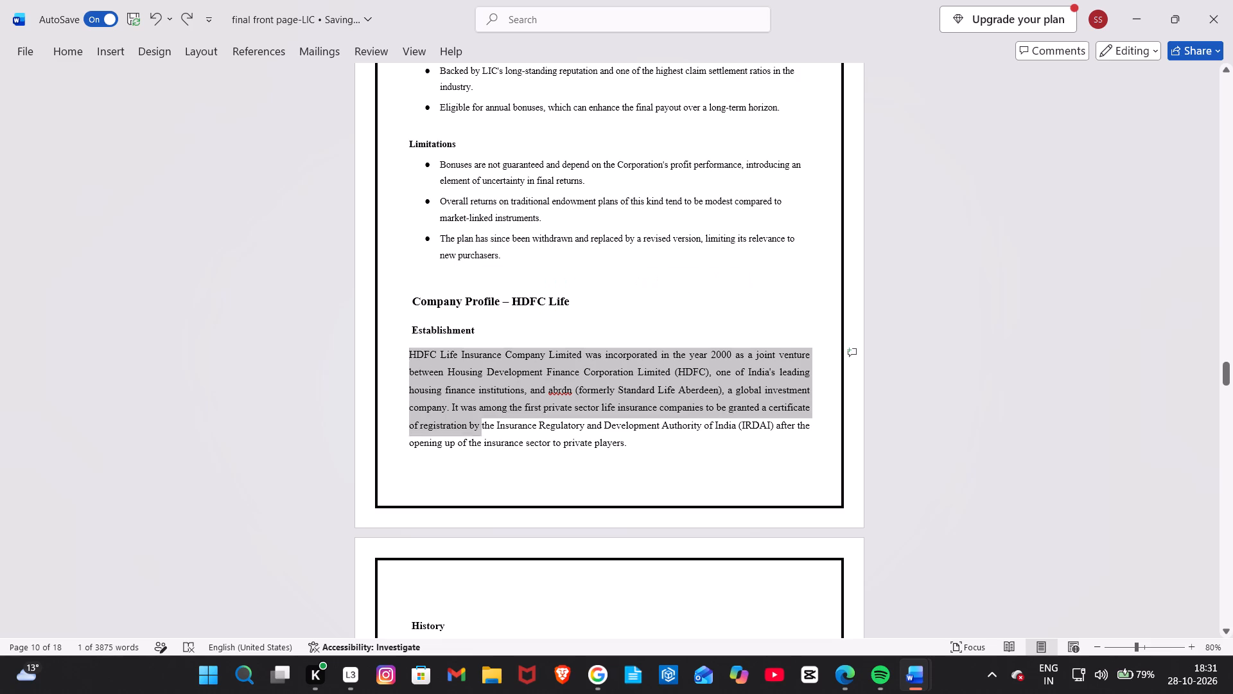
pyautogui.moveTo(476, 428); pyautogui.dragTo(518, 693)
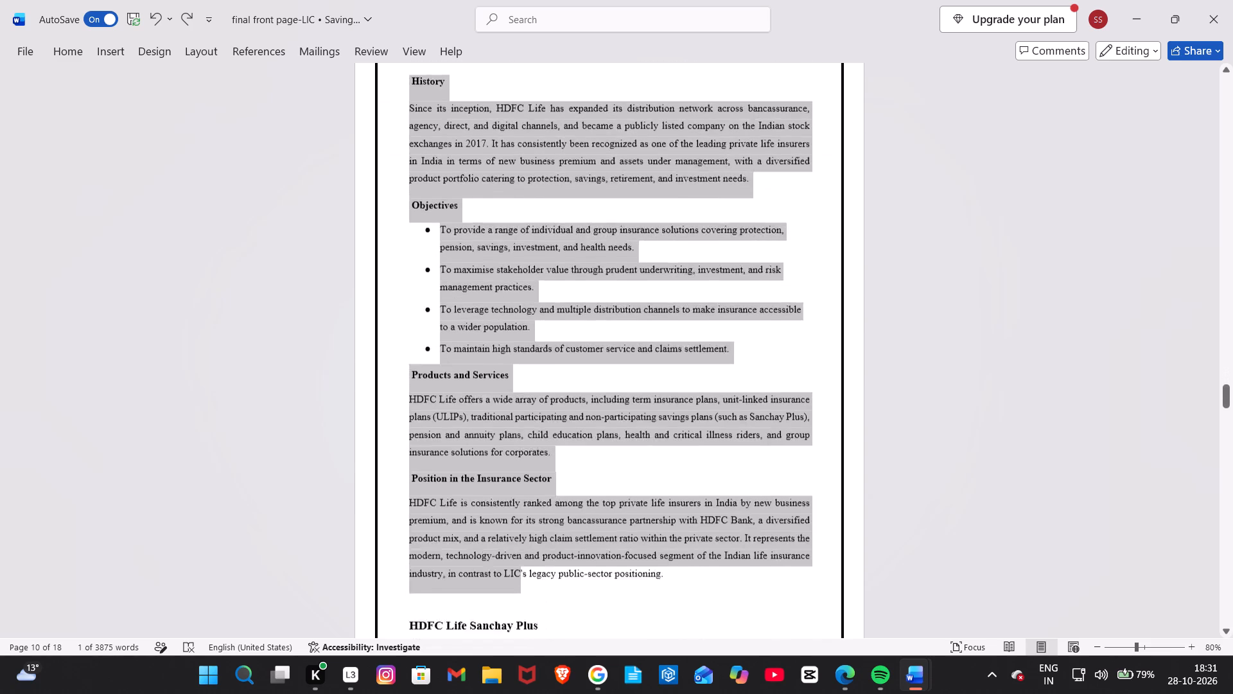
pyautogui.moveTo(518, 693); pyautogui.dragTo(637, 98)
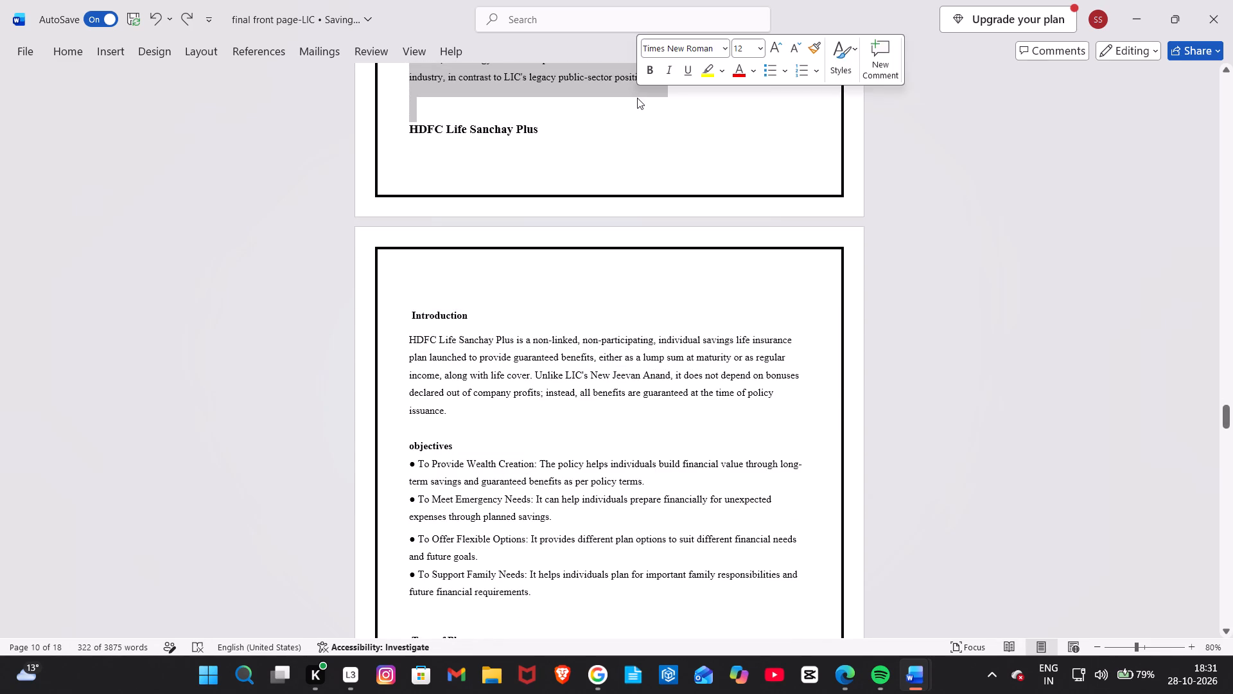
pyautogui.click(629, 135)
pyautogui.scroll(1, 599, 128)
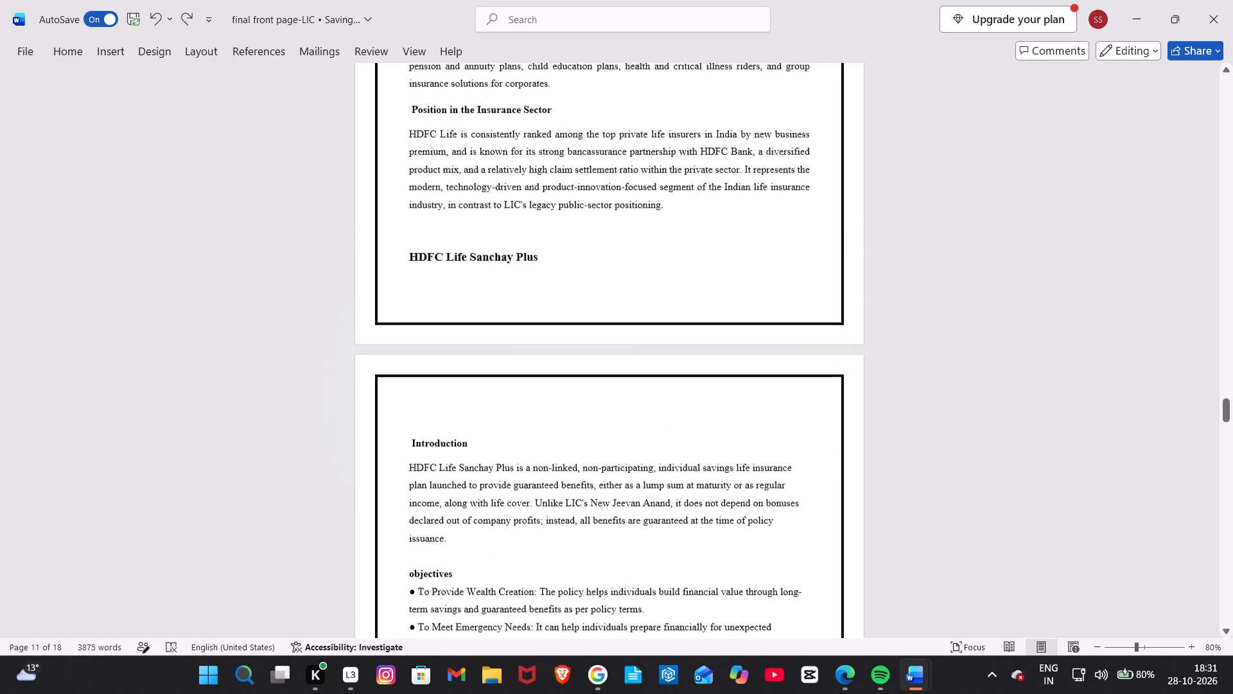
pyautogui.scroll(1, 599, 128)
pyautogui.moveTo(559, 337); pyautogui.dragTo(444, 319)
pyautogui.moveTo(407, 520); pyautogui.dragTo(490, 555)
pyautogui.click(523, 472)
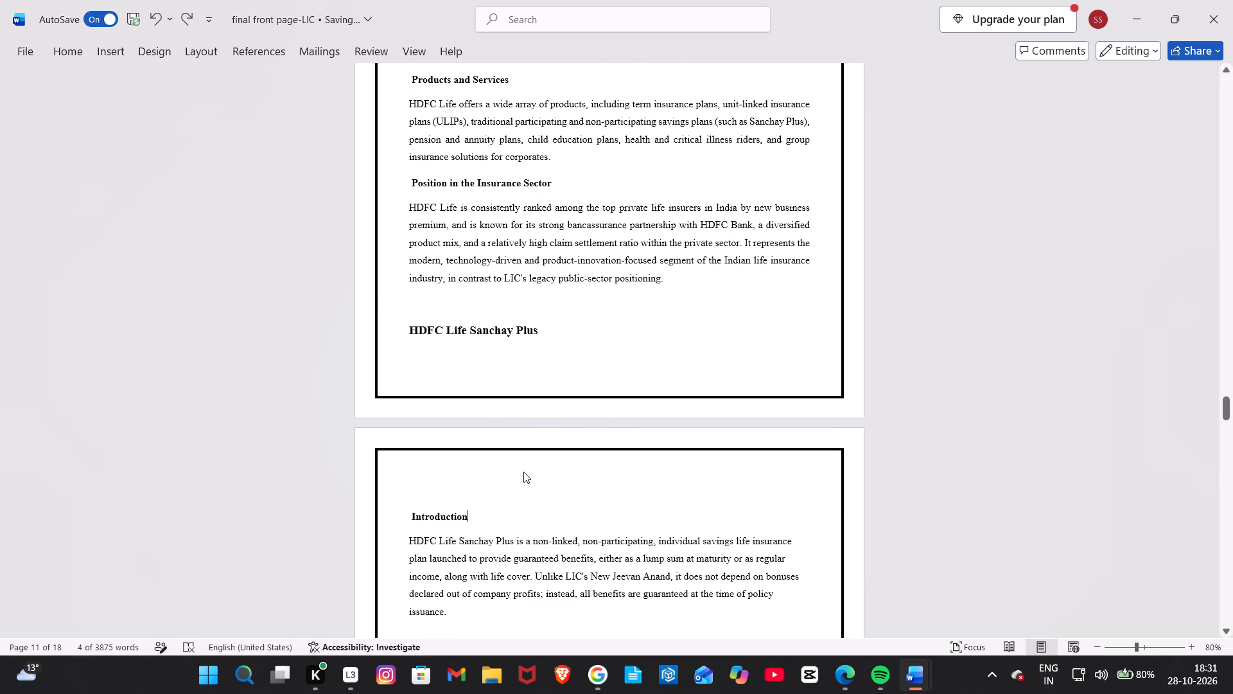
pyautogui.scroll(3, 523, 472)
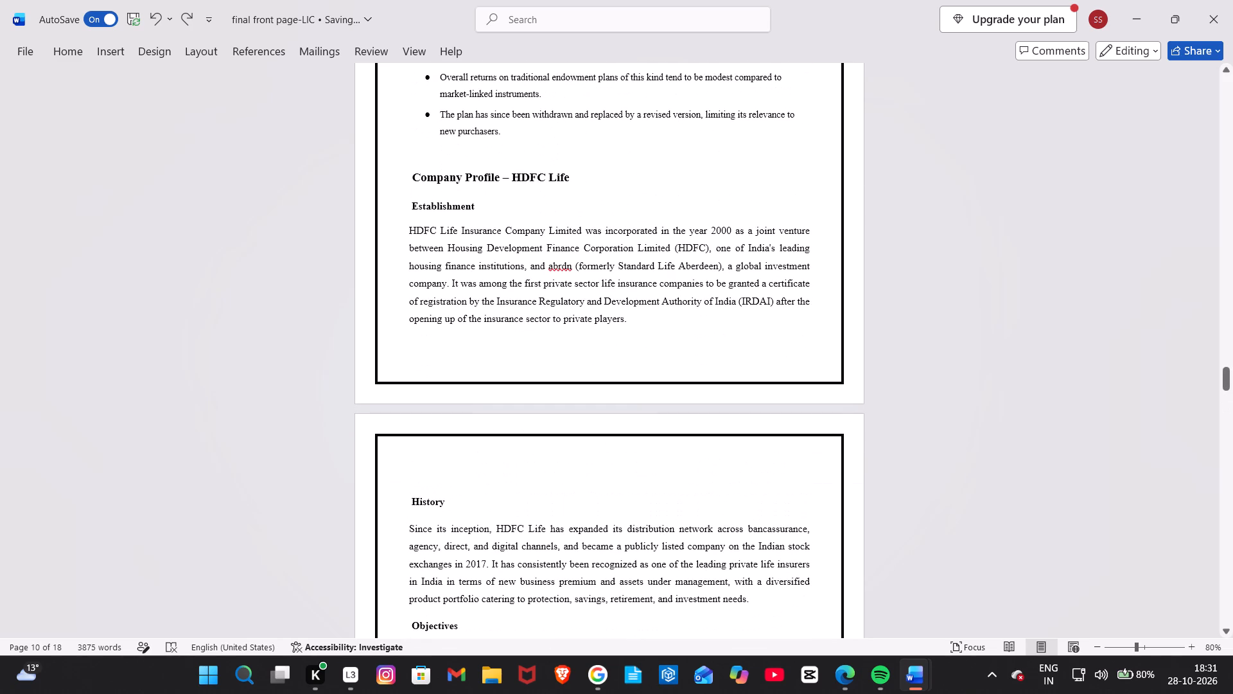
pyautogui.scroll(1, 523, 472)
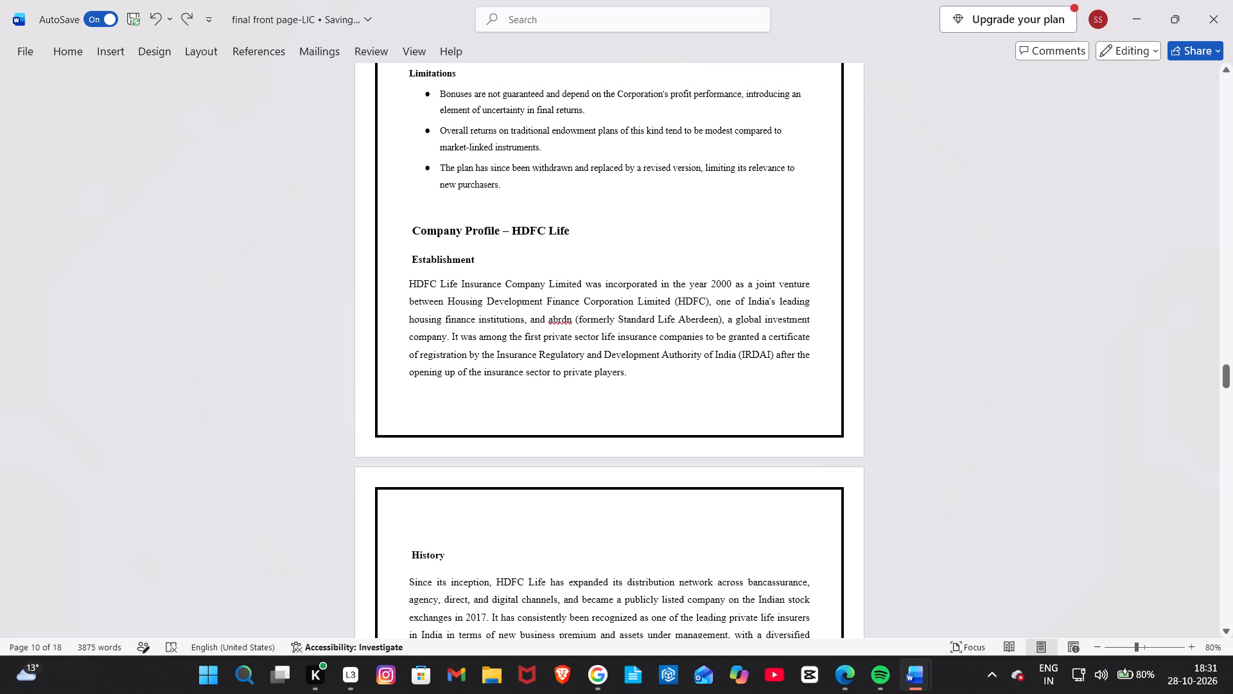
pyautogui.moveTo(410, 229); pyautogui.dragTo(564, 226)
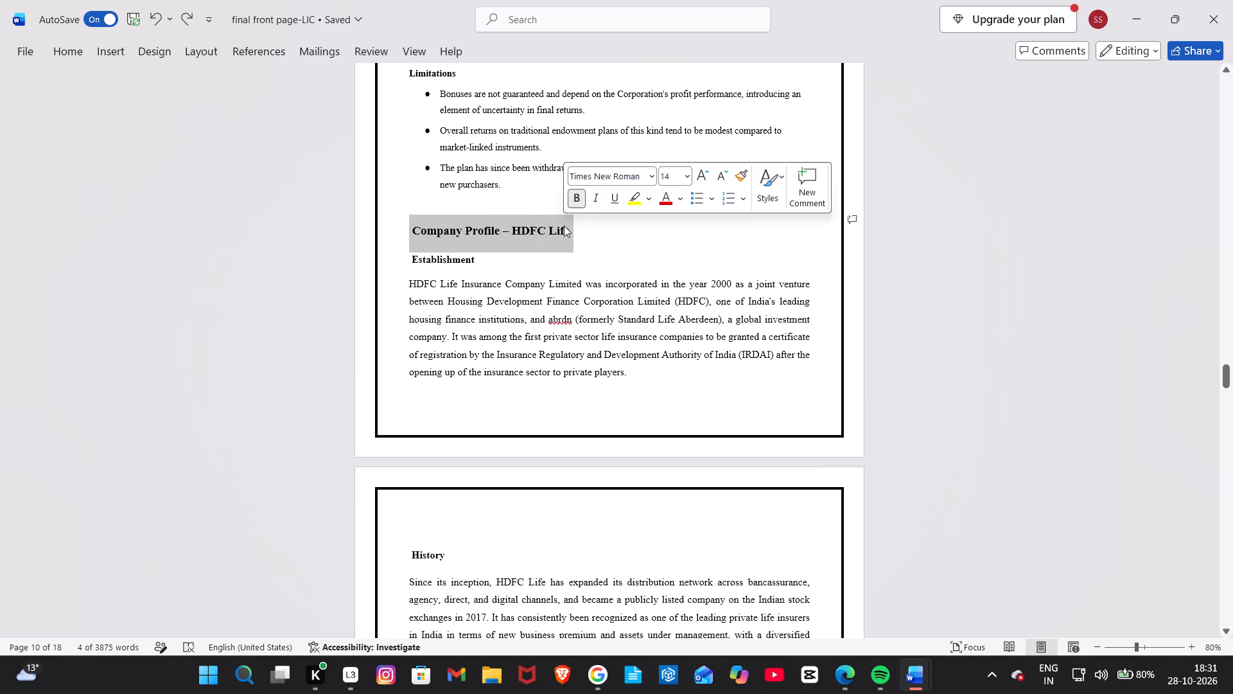
pyautogui.click(606, 256)
pyautogui.scroll(-3, 606, 256)
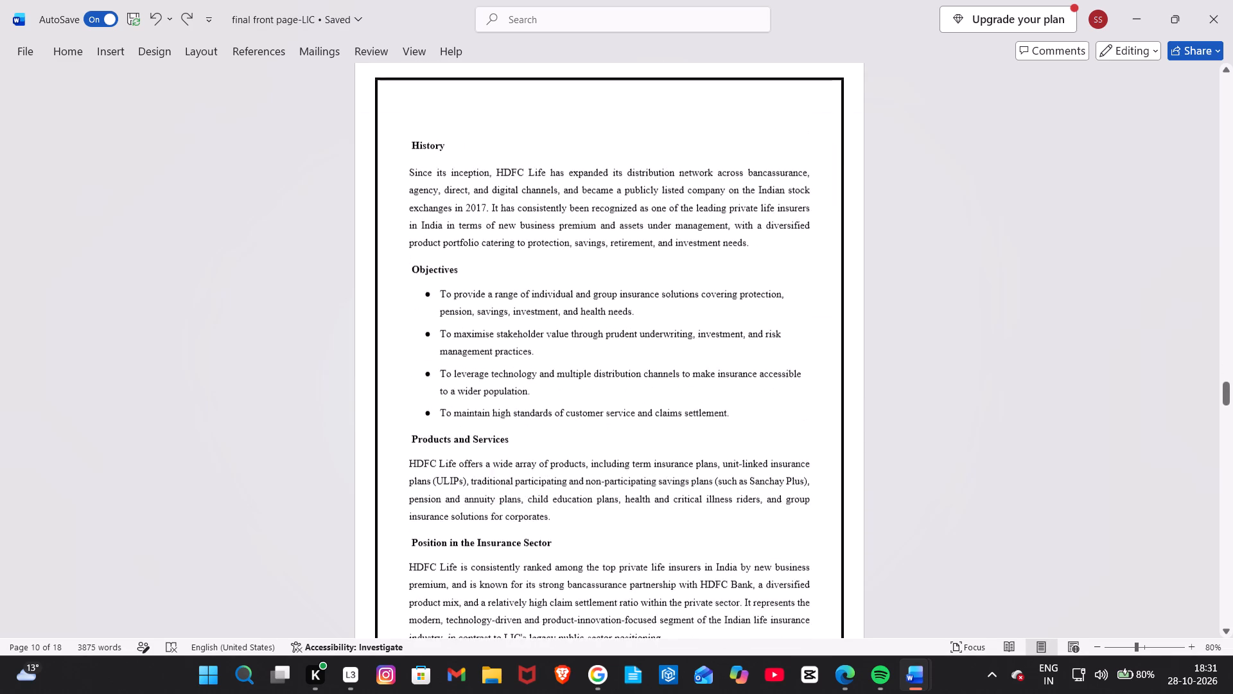
pyautogui.scroll(-2, 606, 256)
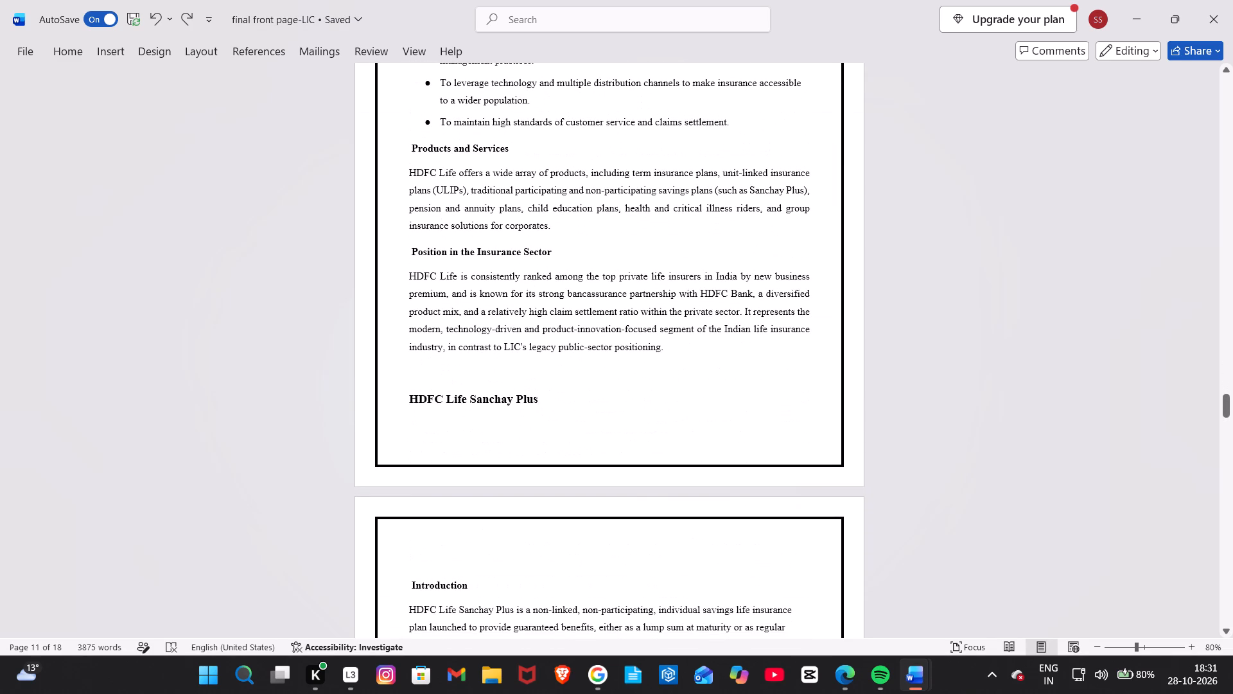
# Add a blank line before each of the Position in the Insurance Sector, Products and Services, and Objectives subheadings in the HDFC Life profile.
pyautogui.scroll(1, 560, 410)
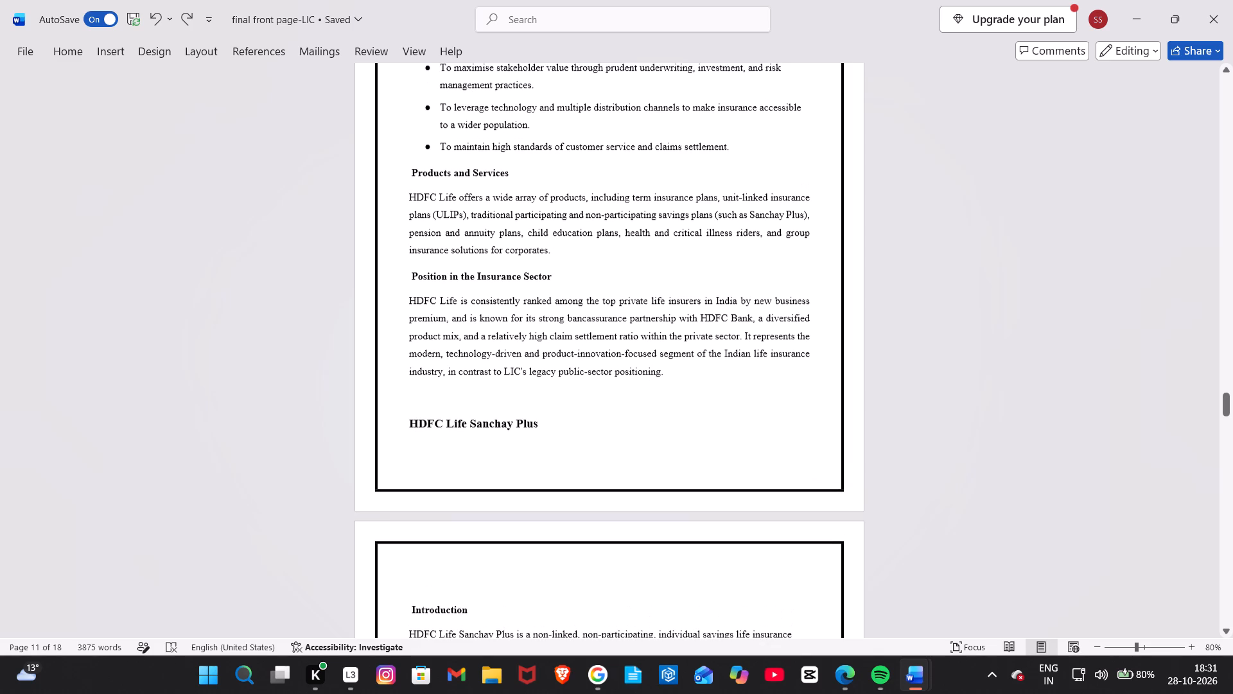
pyautogui.scroll(1, 560, 410)
pyautogui.click(408, 272)
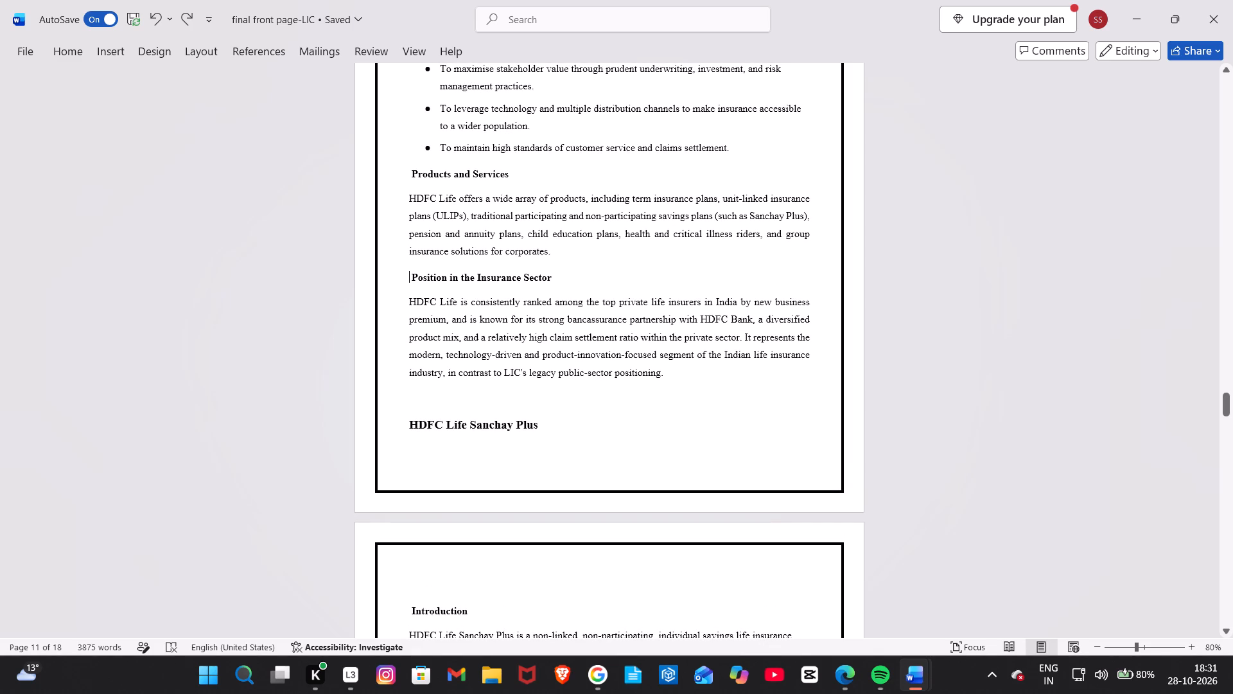
pyautogui.hotkey('shift', 'Return')
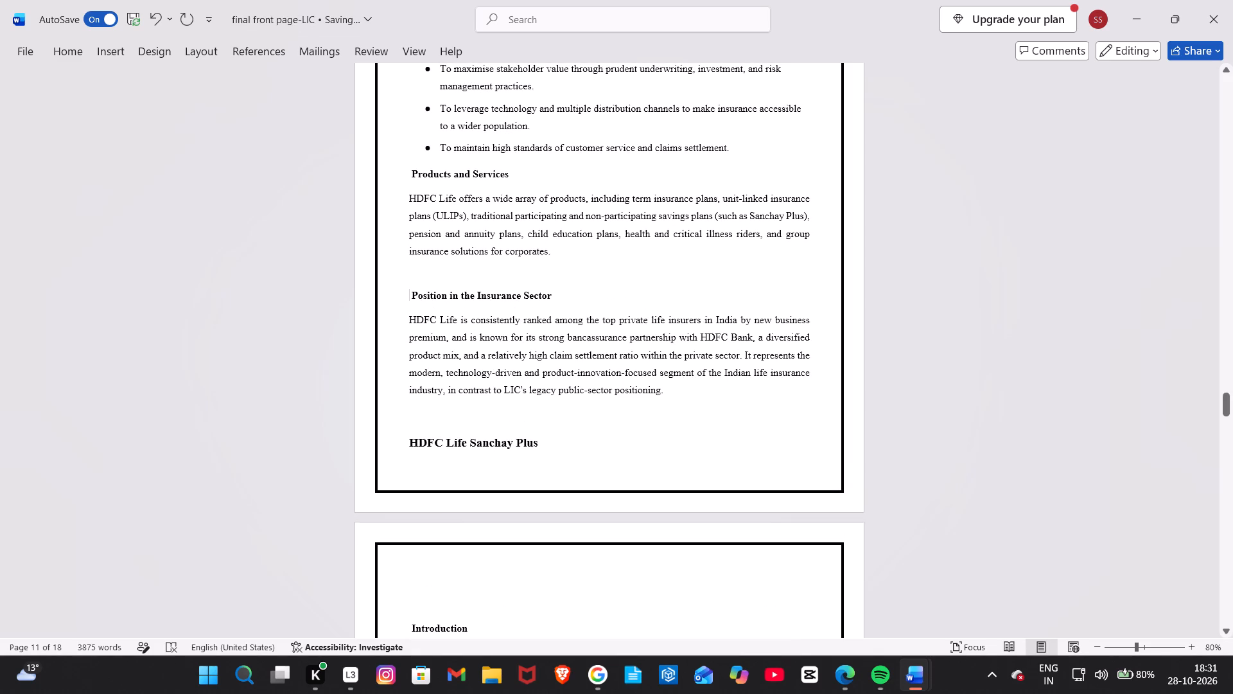
pyautogui.click(403, 177)
pyautogui.hotkey('shift', 'Return')
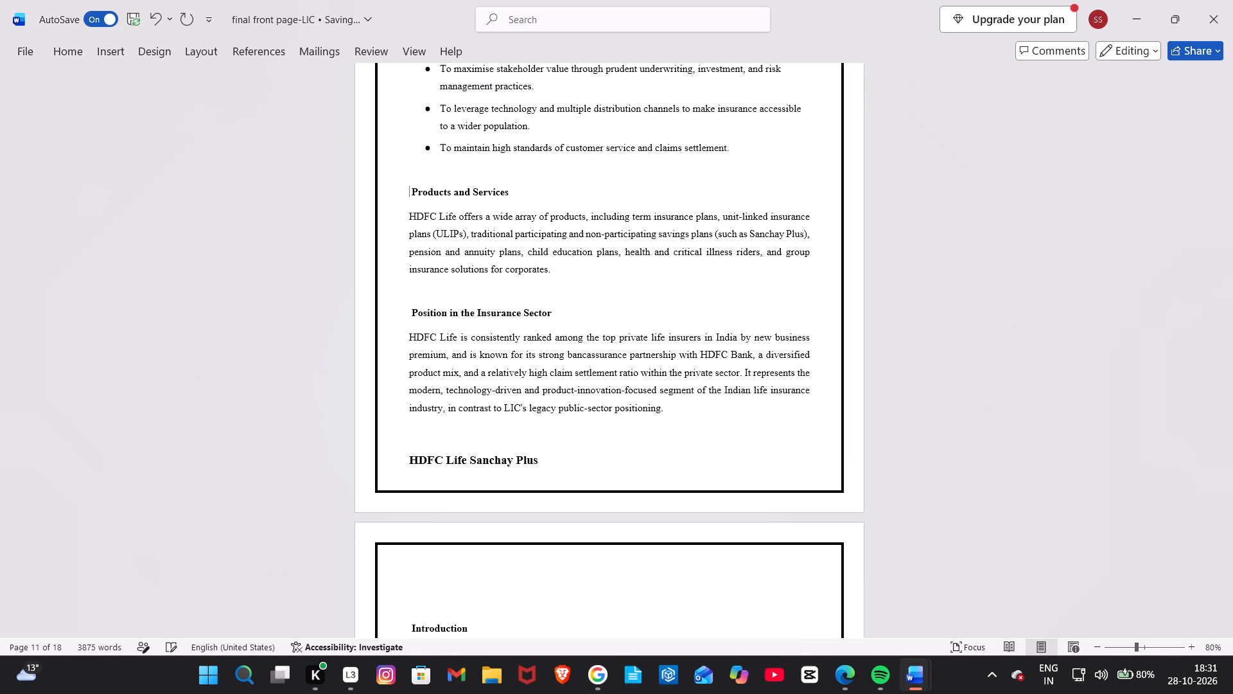
pyautogui.scroll(1, 504, 249)
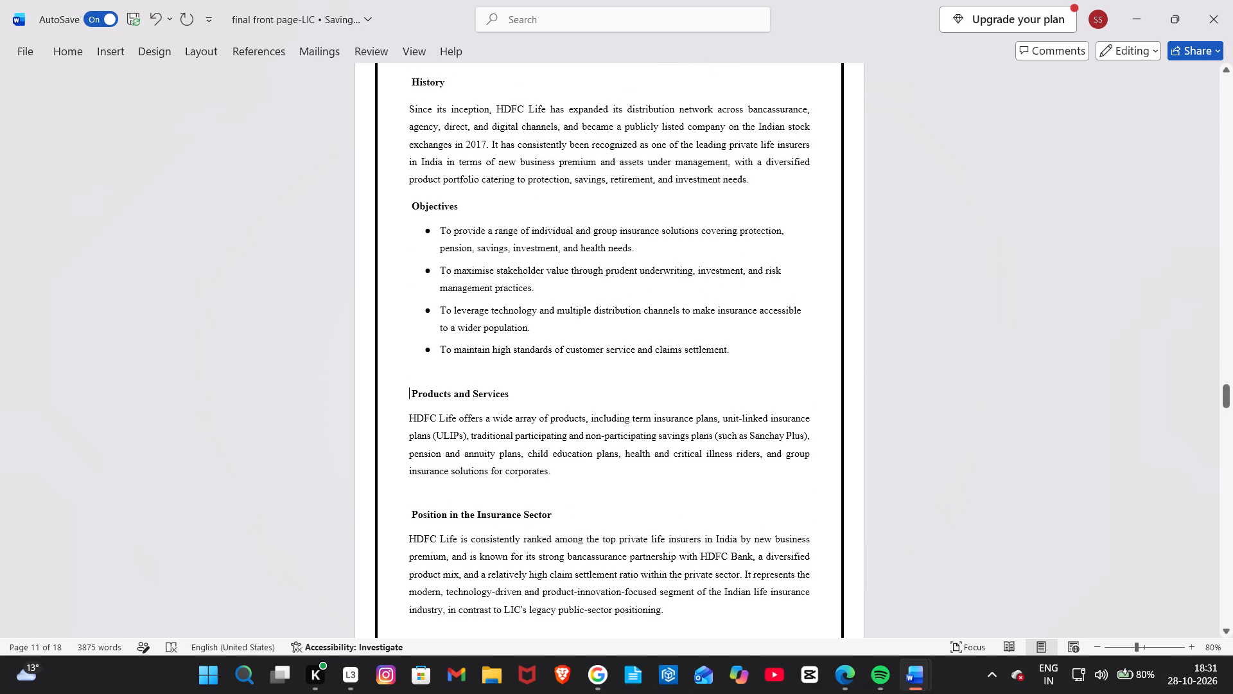
pyautogui.click(410, 208)
pyautogui.hotkey('shift', 'Return')
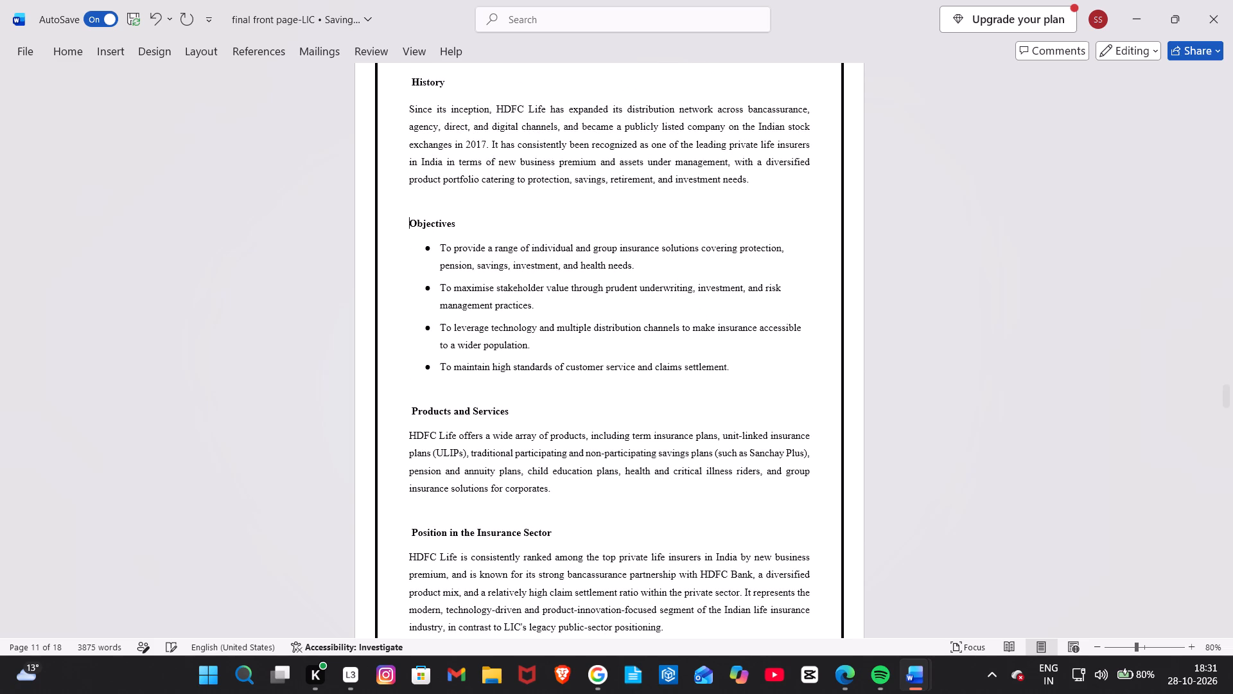
pyautogui.scroll(-2, 410, 208)
pyautogui.scroll(-1, 434, 368)
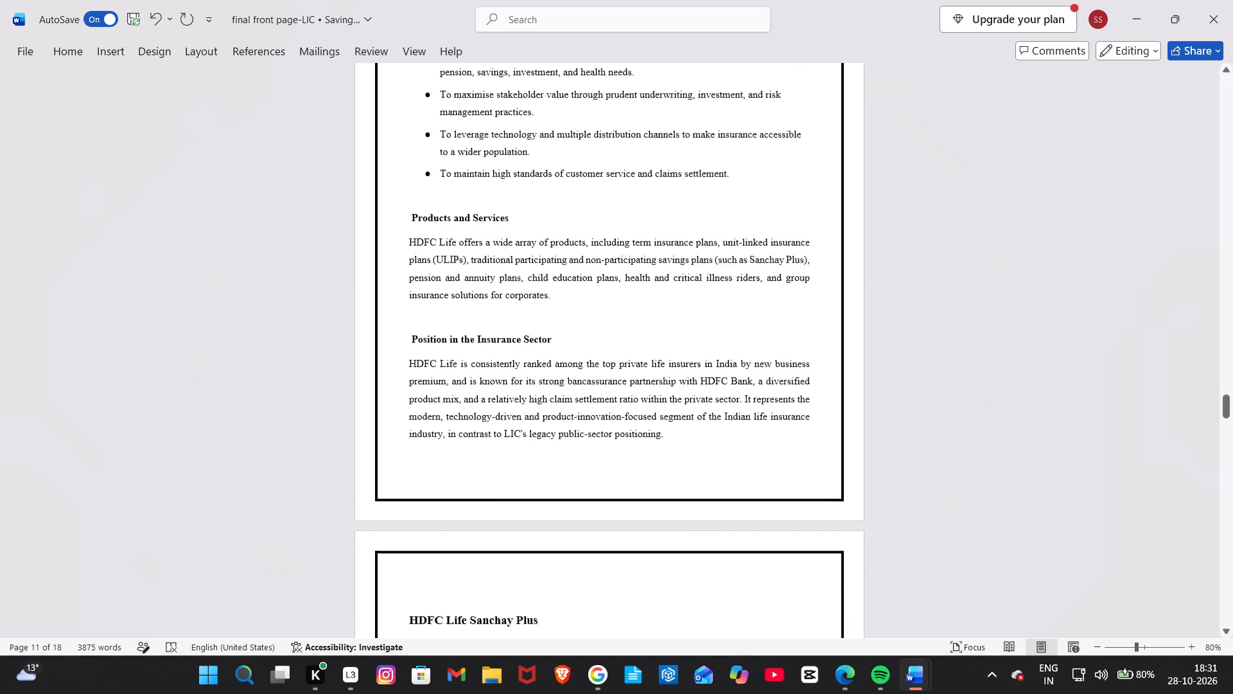
# Remove the blank line between the HDFC Life Sanchay Plus heading and its Introduction subheading.
pyautogui.scroll(-1, 434, 368)
pyautogui.click(416, 499)
pyautogui.press('BackSpace')
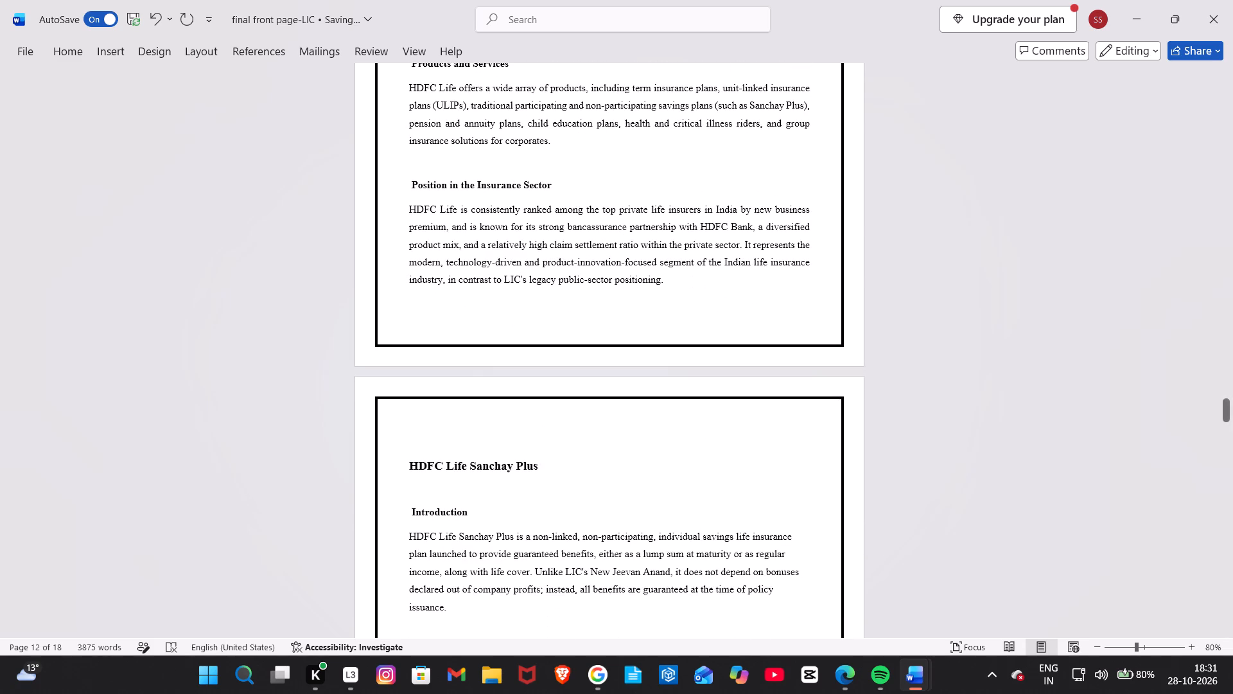
pyautogui.press('Return')
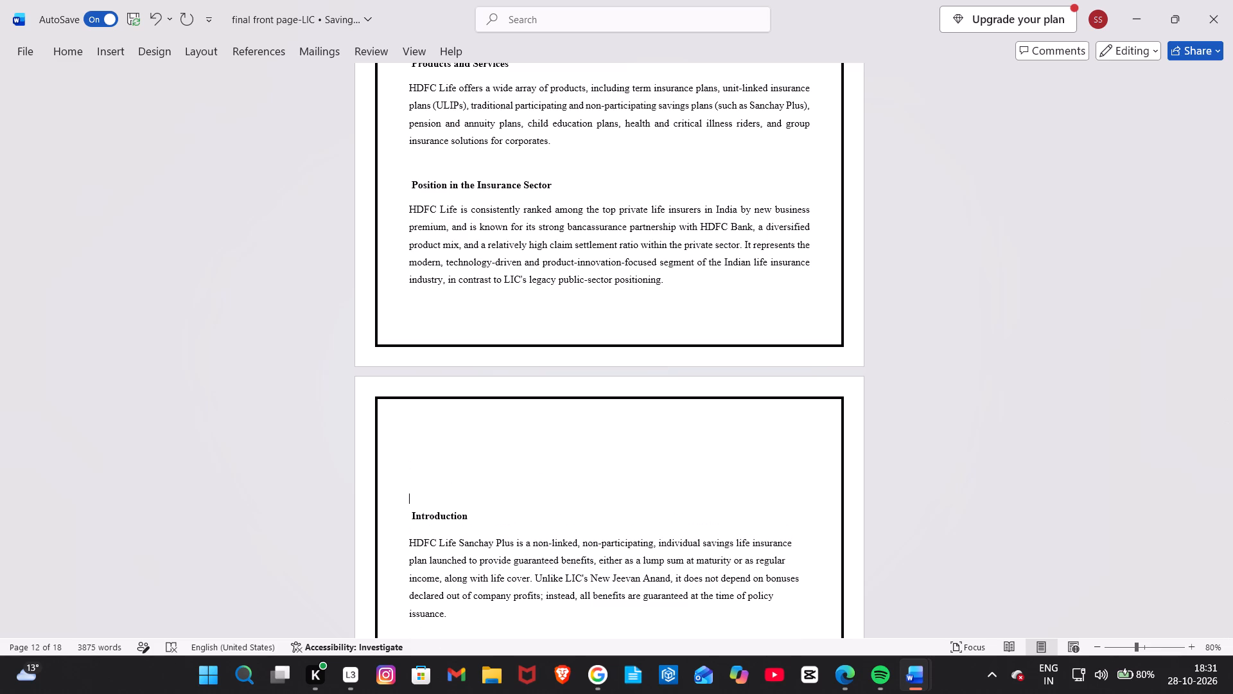
pyautogui.press('BackSpace')
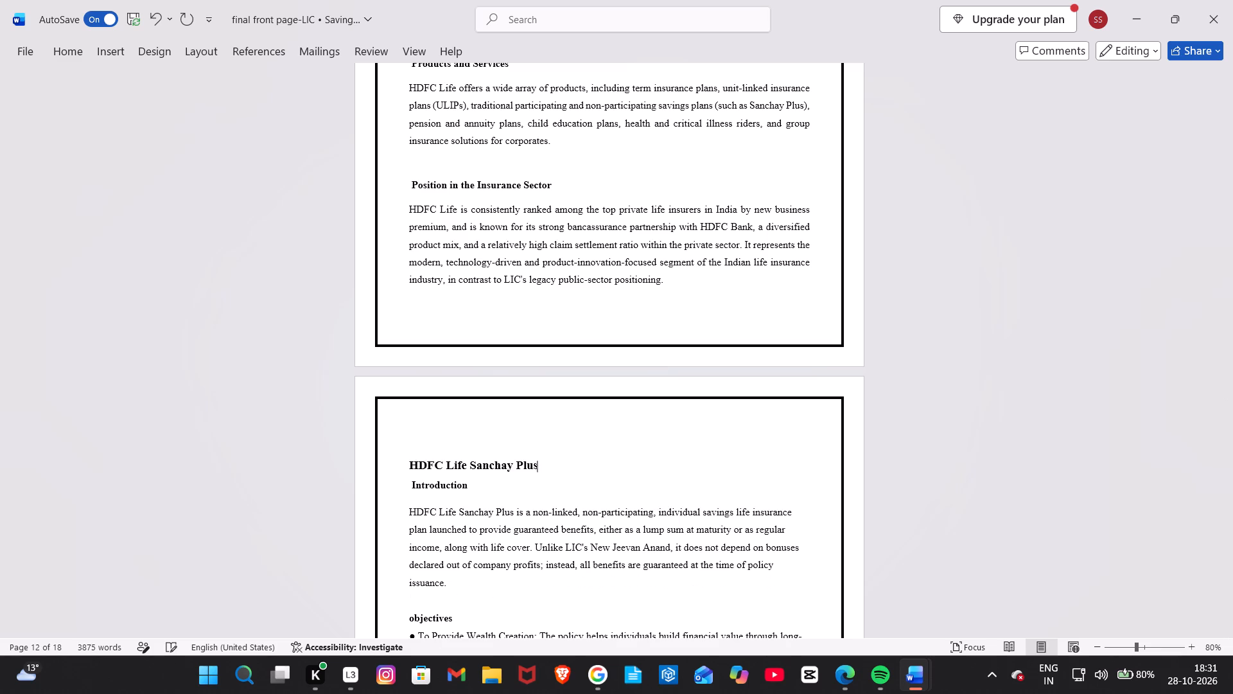
pyautogui.hotkey('shift', 'Return')
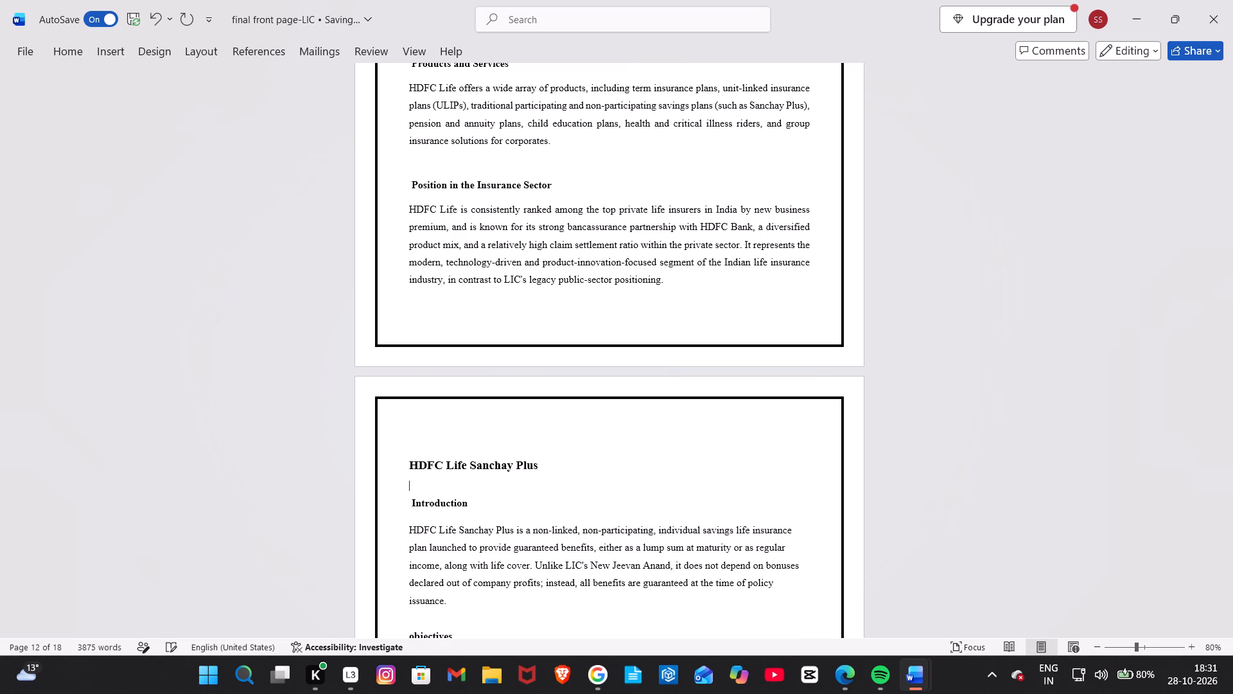
pyautogui.press('BackSpace')
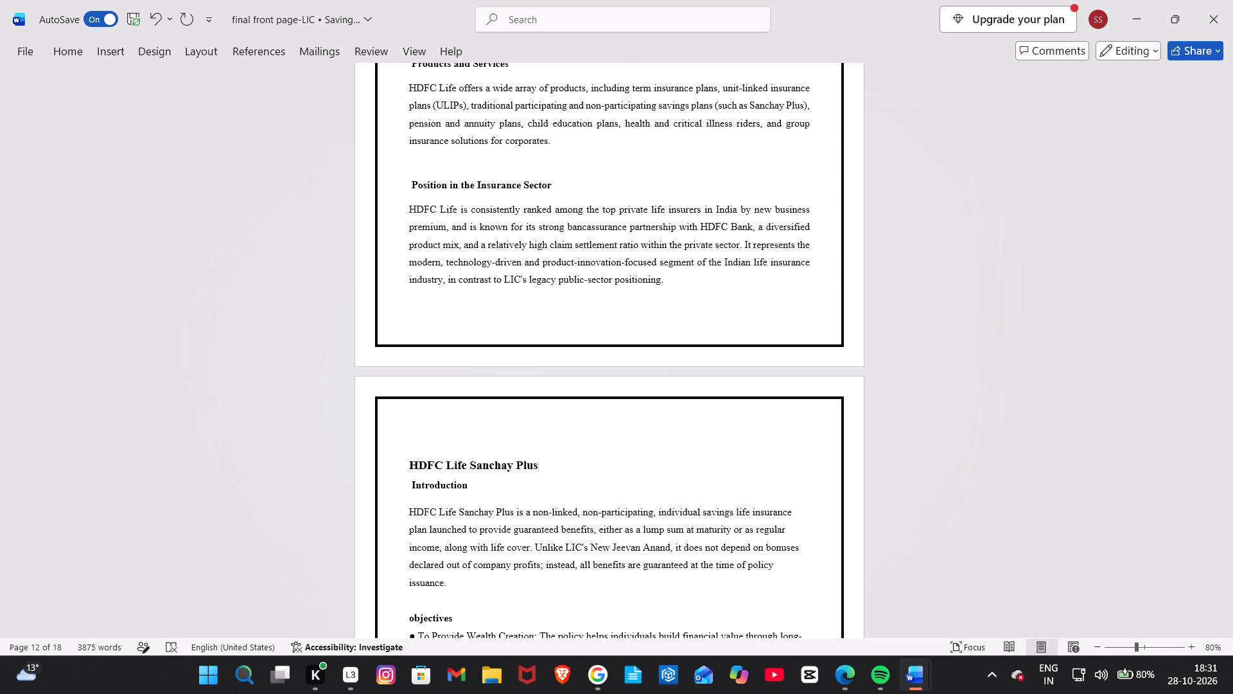
pyautogui.click(417, 450)
pyautogui.click(552, 466)
# Check the font sizes of the objectives text and the Type of Plan subheading in the HDFC Life Sanchay Plus section.
pyautogui.scroll(-3, 552, 466)
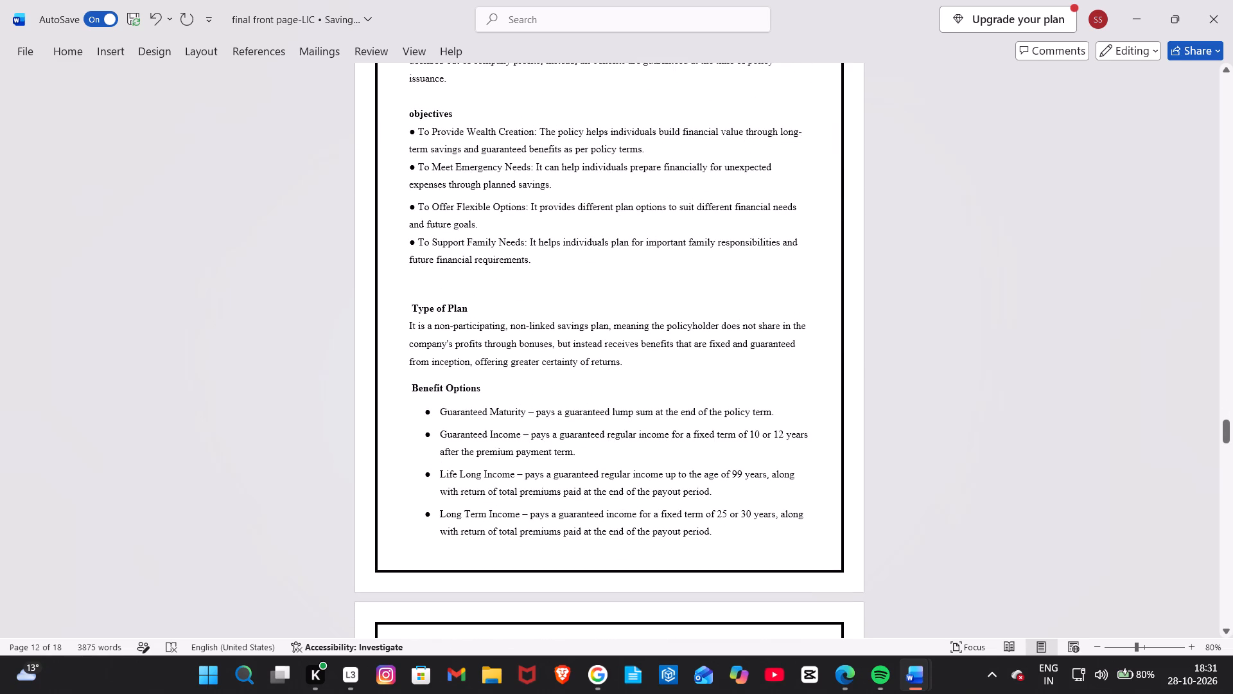
pyautogui.moveTo(417, 120); pyautogui.dragTo(517, 235)
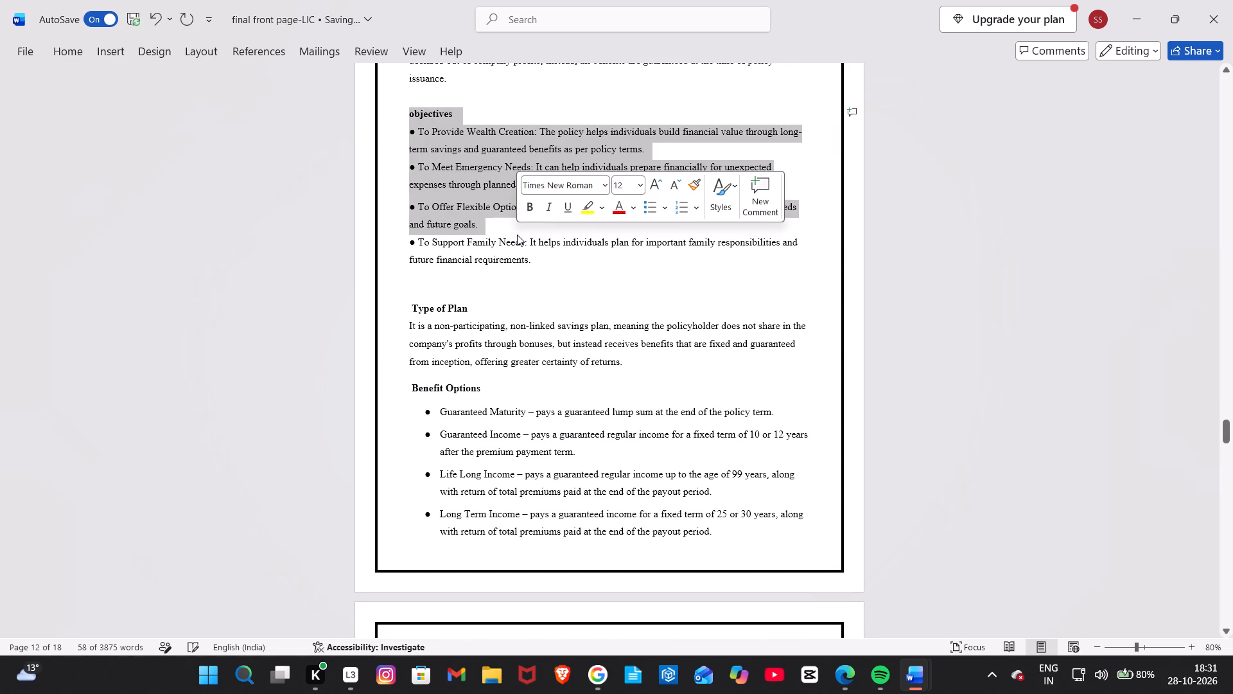
pyautogui.click(525, 260)
pyautogui.moveTo(473, 307); pyautogui.dragTo(410, 305)
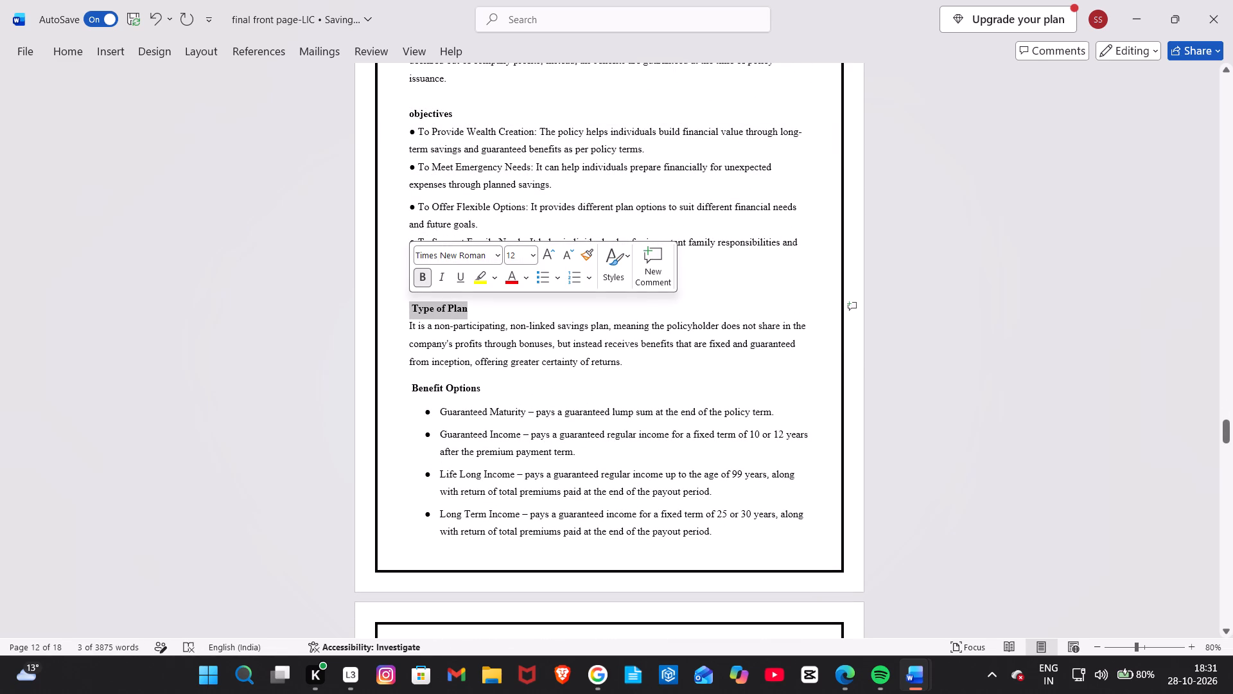
pyautogui.click(479, 306)
# Set the text under Advantages and Limitations, including the two subheadings and their bullets, to font size 12.
pyautogui.scroll(2, 479, 306)
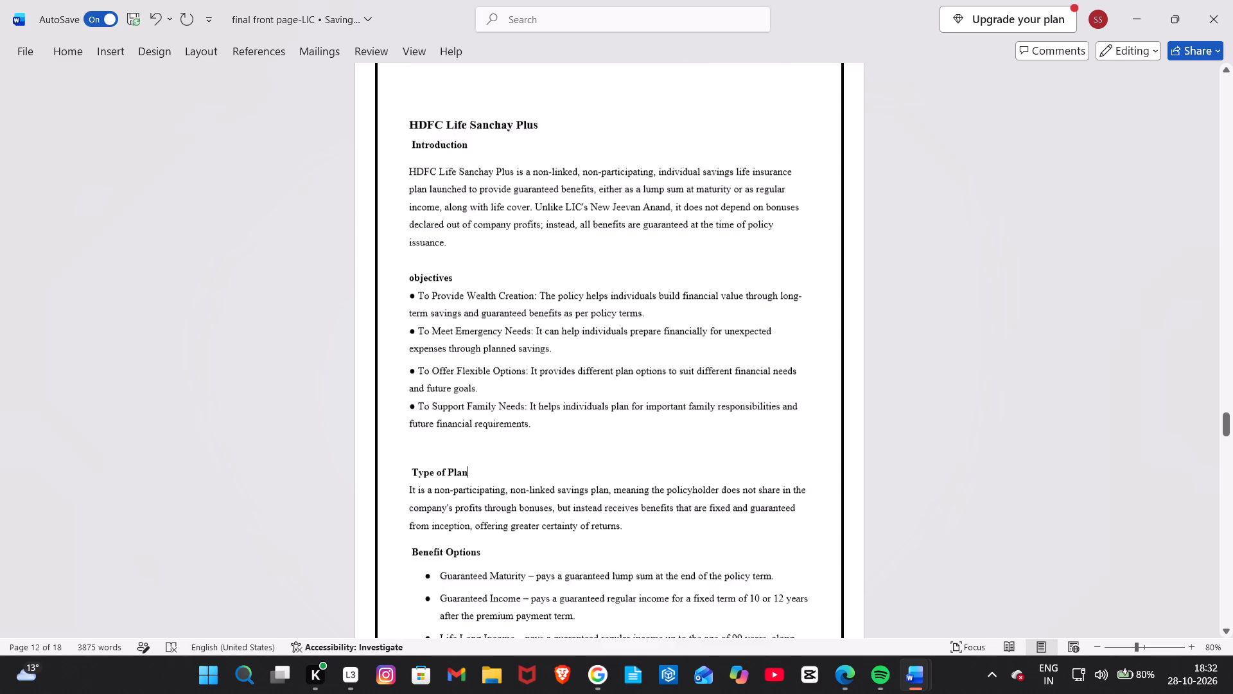
pyautogui.scroll(5, 479, 306)
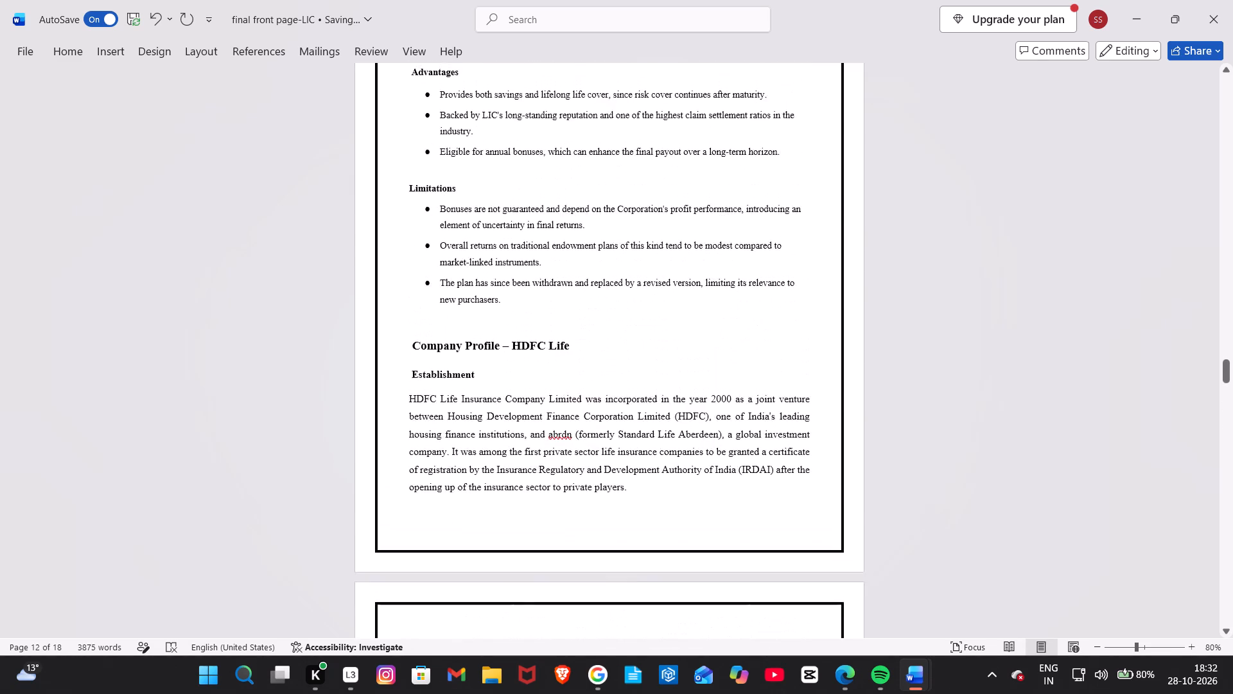
pyautogui.scroll(2, 479, 306)
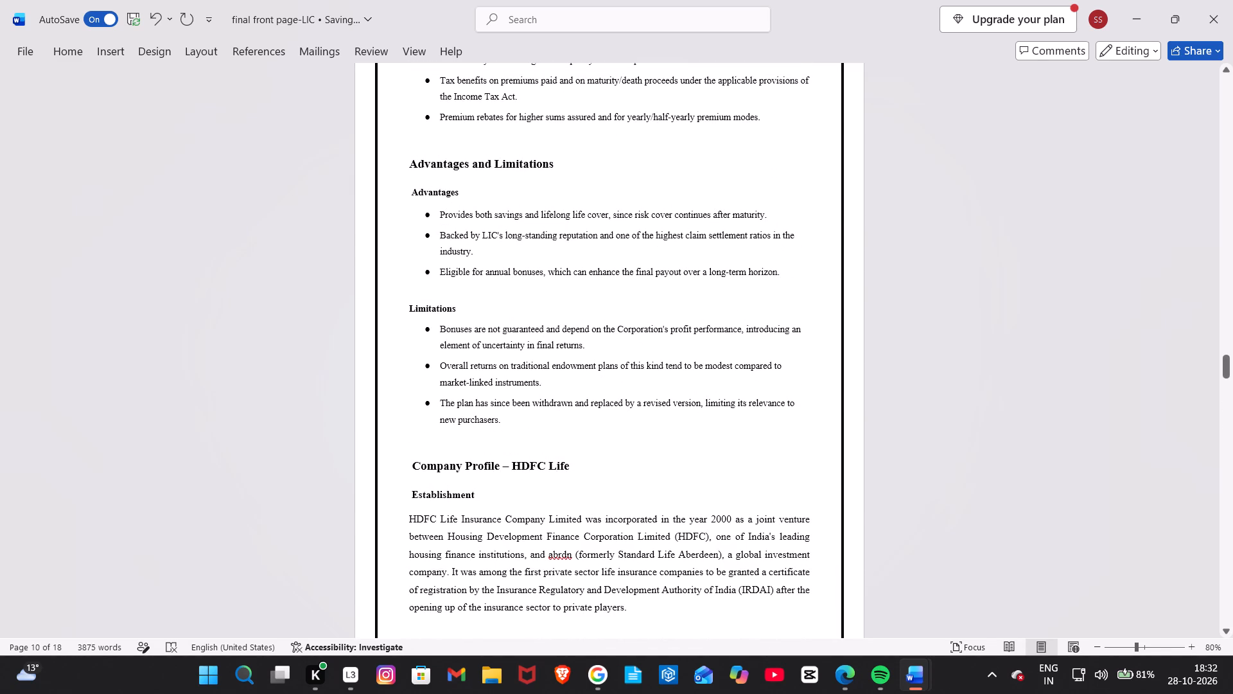
pyautogui.moveTo(507, 418); pyautogui.dragTo(414, 203)
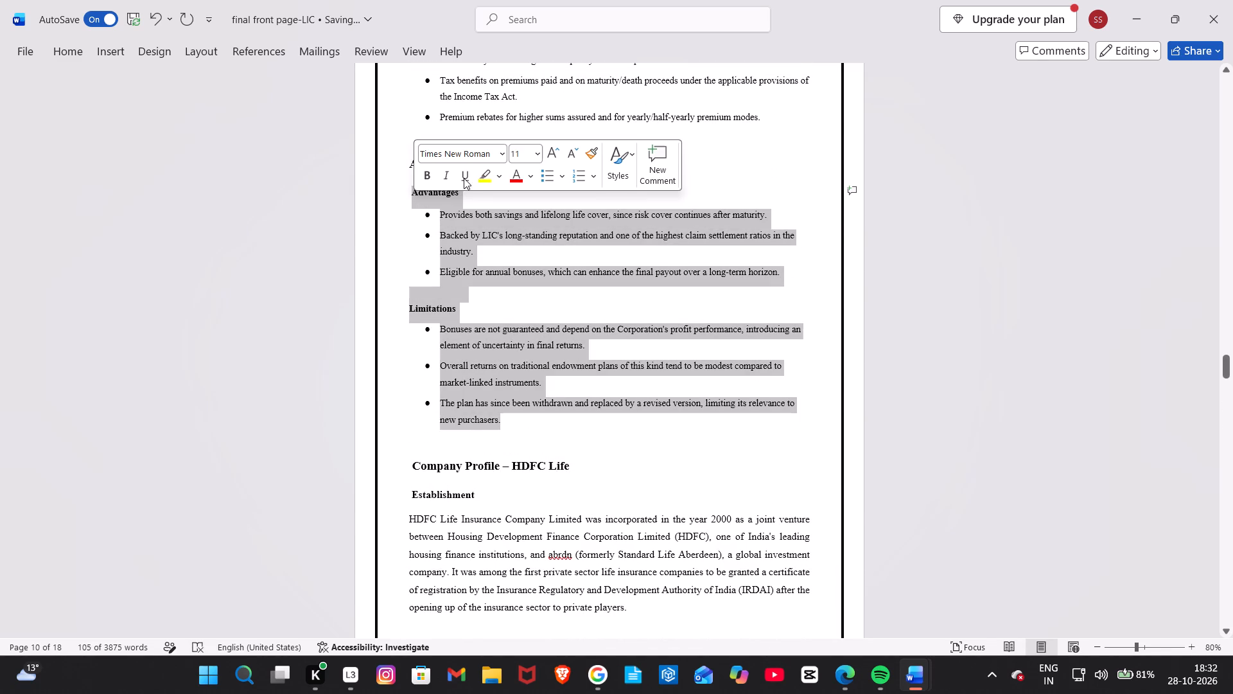
pyautogui.click(539, 148)
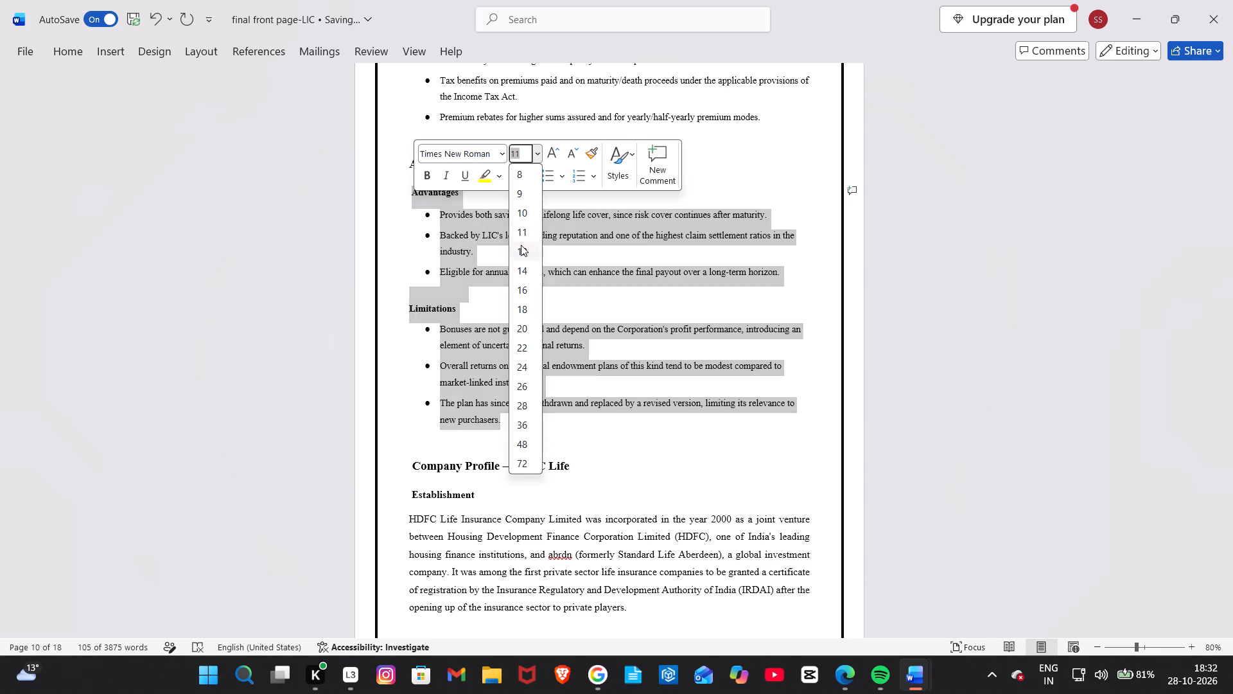
pyautogui.click(521, 247)
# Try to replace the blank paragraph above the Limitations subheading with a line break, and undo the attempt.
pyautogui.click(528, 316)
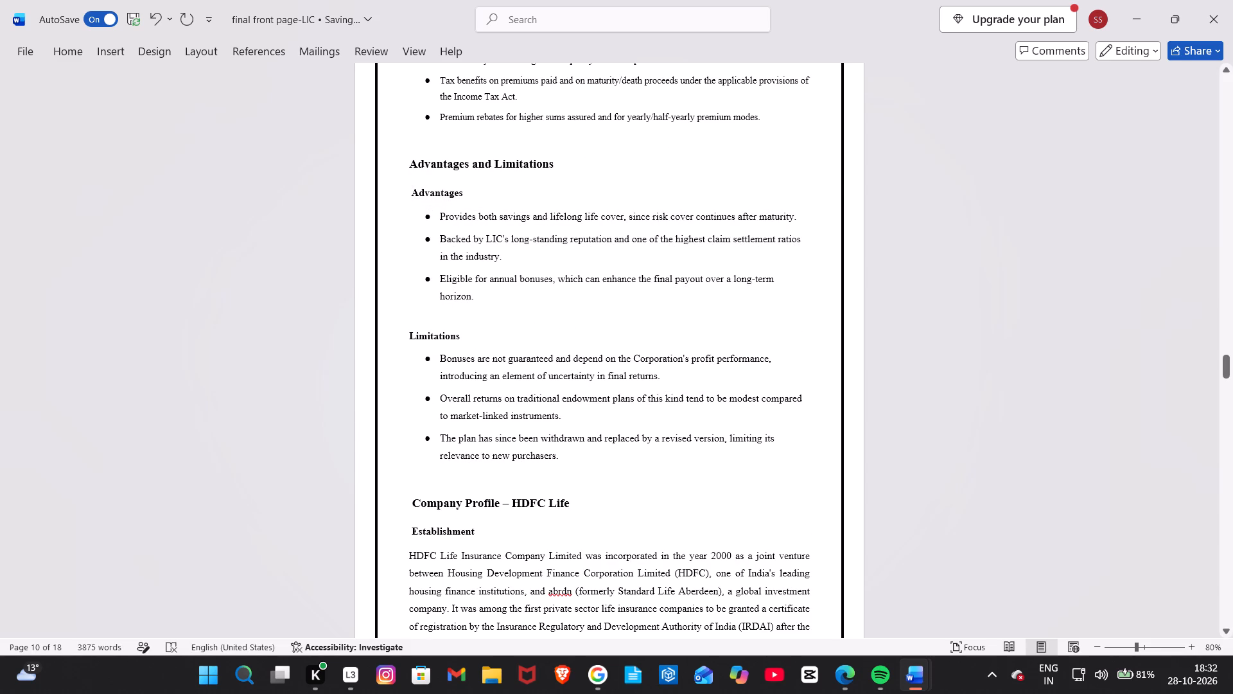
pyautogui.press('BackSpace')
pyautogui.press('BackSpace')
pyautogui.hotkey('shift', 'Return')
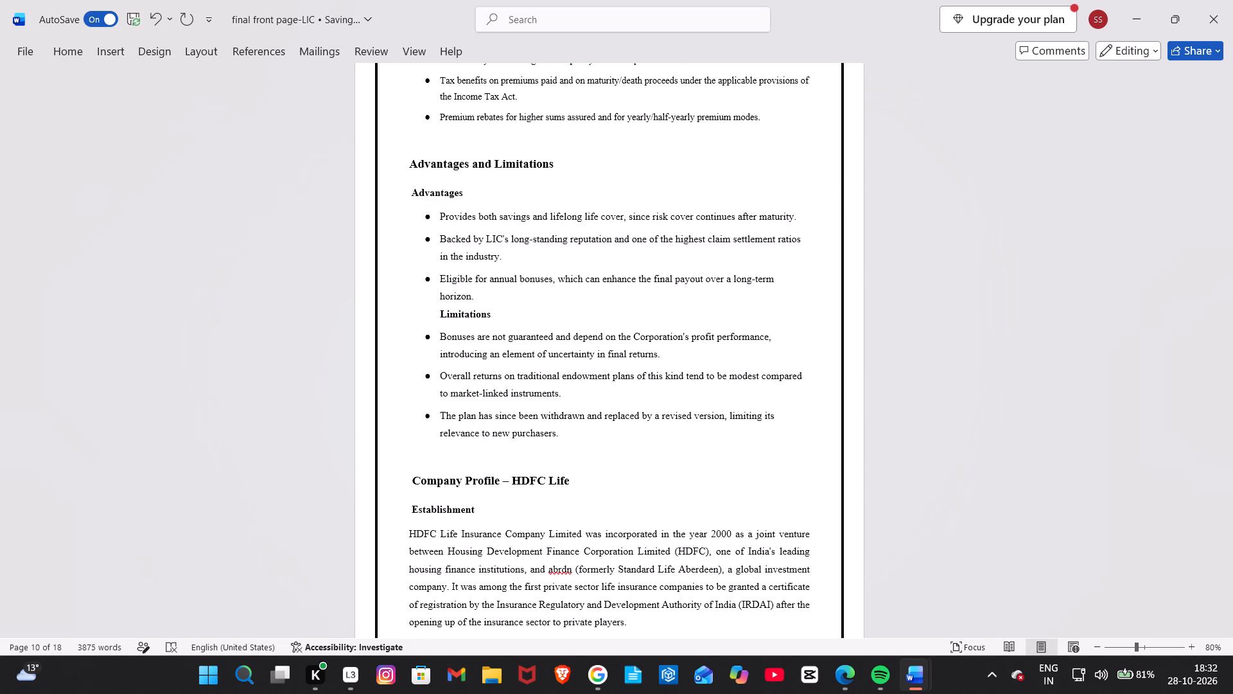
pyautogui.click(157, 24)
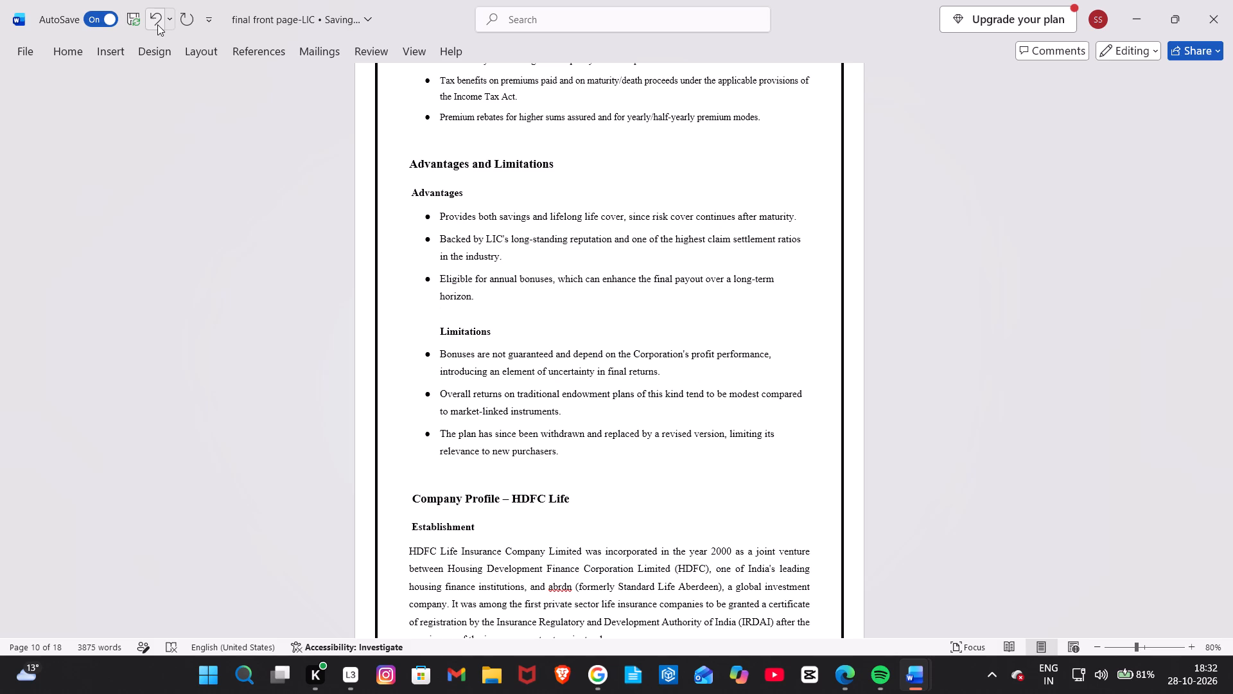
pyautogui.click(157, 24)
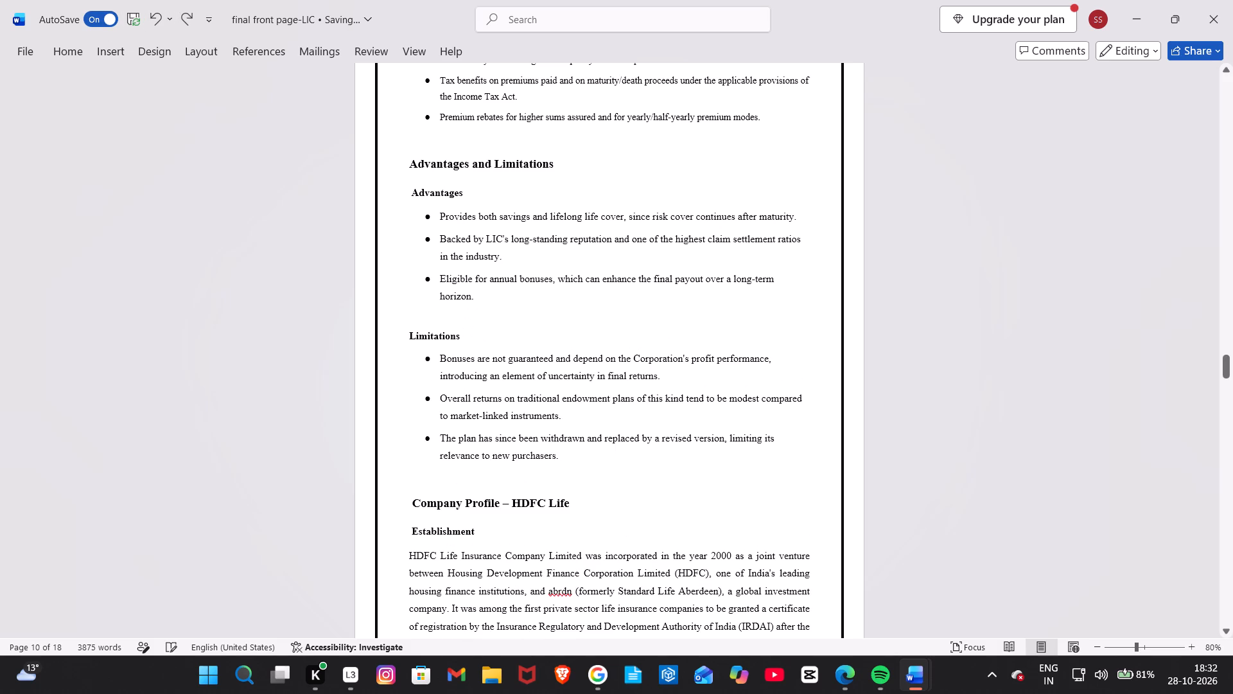
# Check the font size of the Advantages and Limitations heading.
pyautogui.moveTo(572, 165); pyautogui.dragTo(530, 158)
pyautogui.moveTo(530, 158); pyautogui.dragTo(441, 149)
pyautogui.click(496, 204)
# Set the LIC New Jeevan Anand text from the Introduction subheading through the last Important Features bullet to font size 12.
pyautogui.scroll(2, 496, 204)
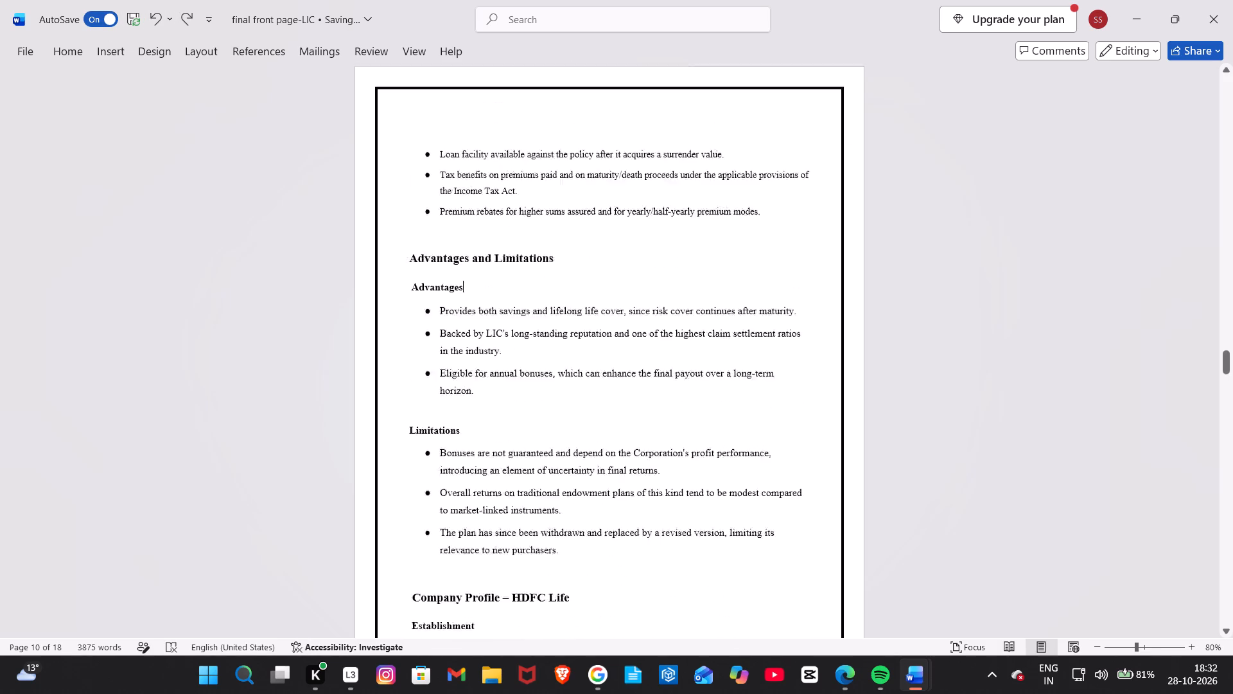
pyautogui.scroll(1, 496, 204)
pyautogui.moveTo(776, 357); pyautogui.dragTo(742, 337)
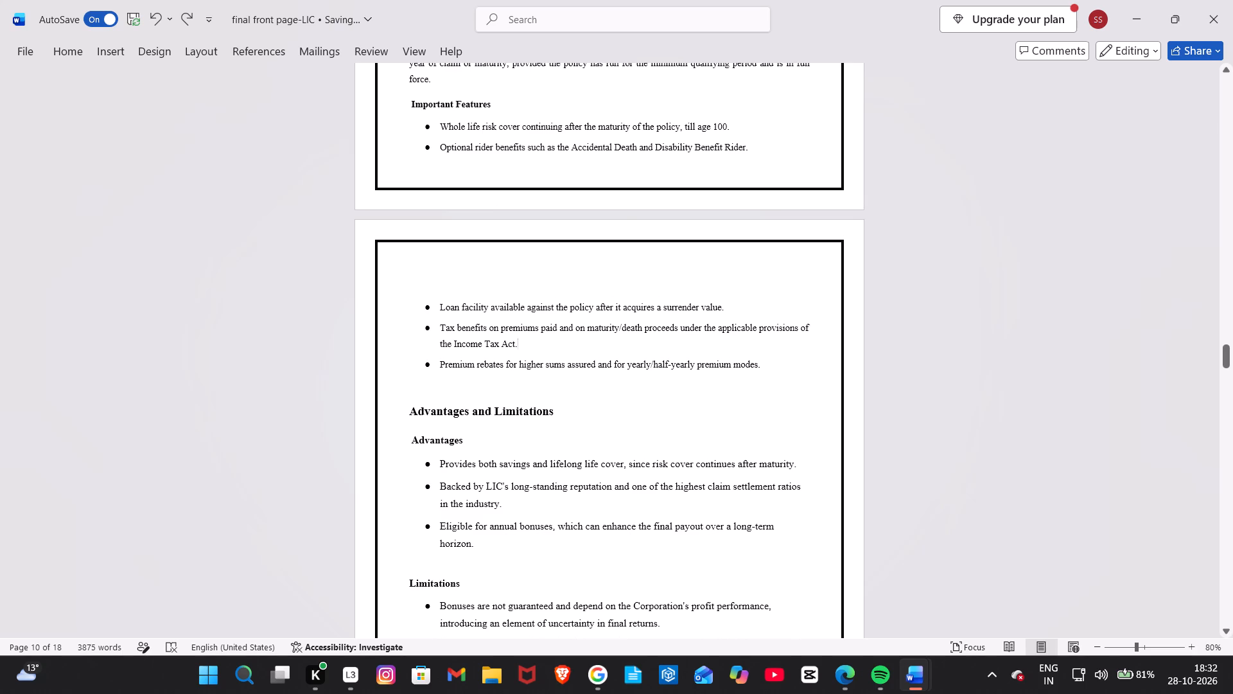
pyautogui.moveTo(742, 337); pyautogui.dragTo(539, 44)
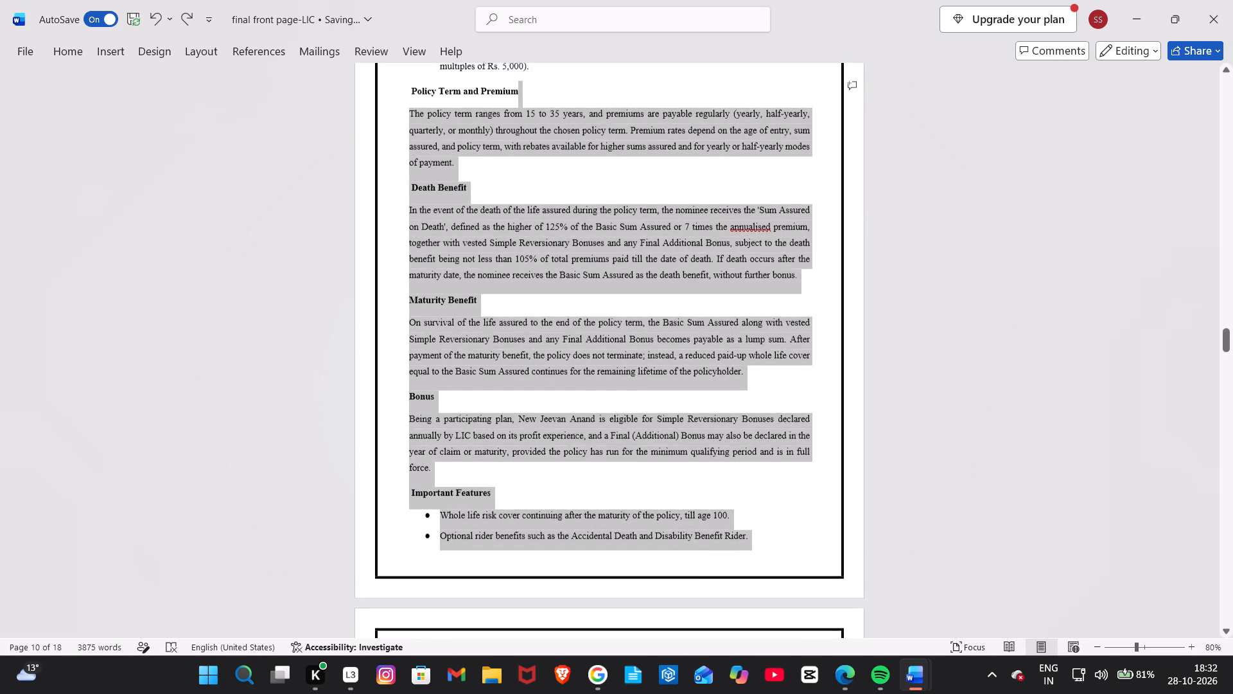
pyautogui.moveTo(539, 44); pyautogui.dragTo(520, 55)
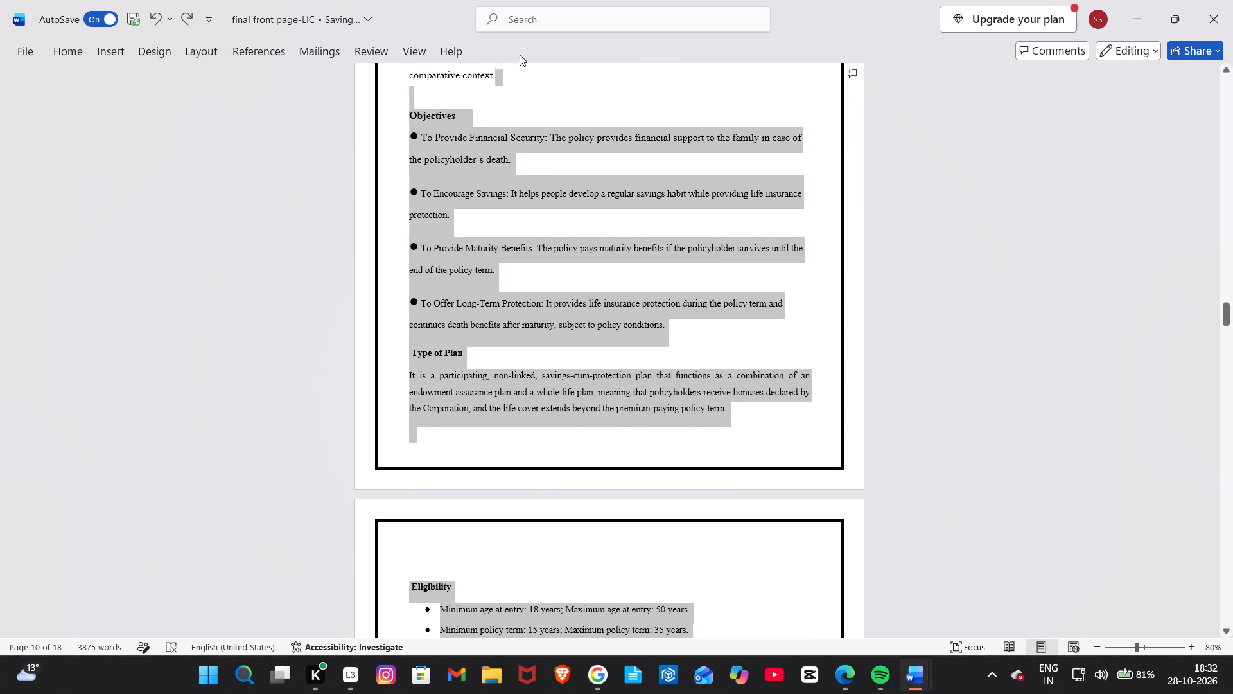
pyautogui.moveTo(520, 55); pyautogui.dragTo(477, 238)
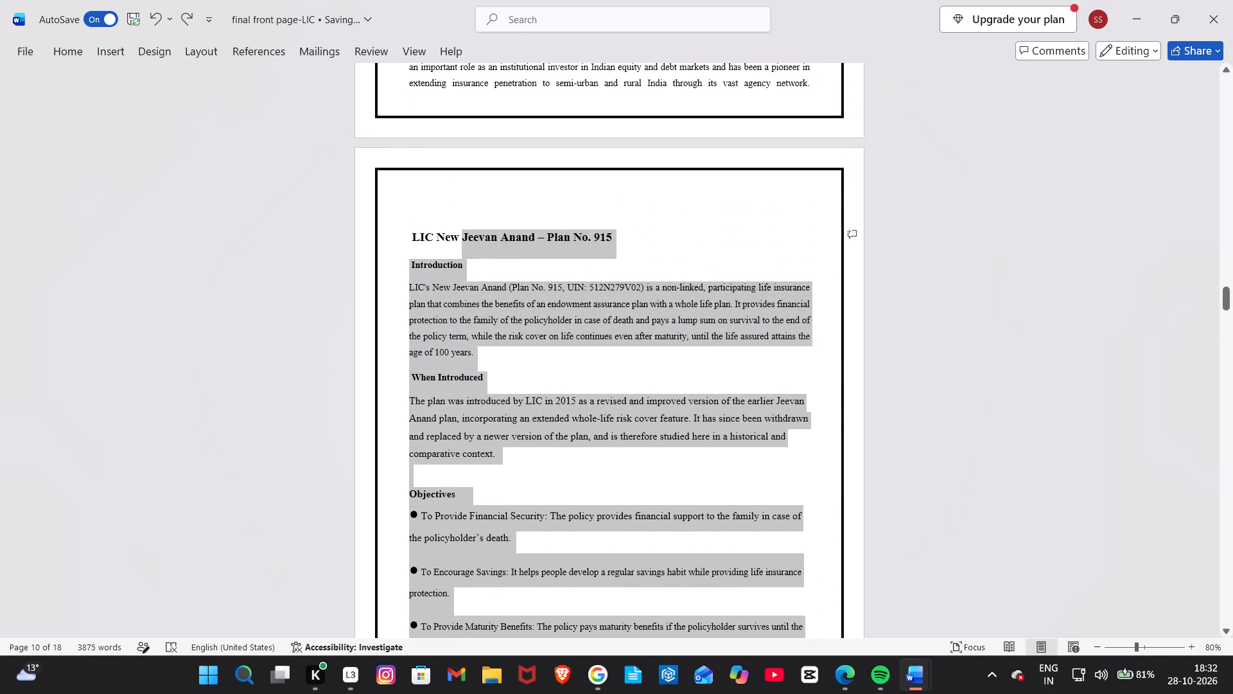
pyautogui.moveTo(477, 238); pyautogui.dragTo(388, 273)
pyautogui.click(511, 220)
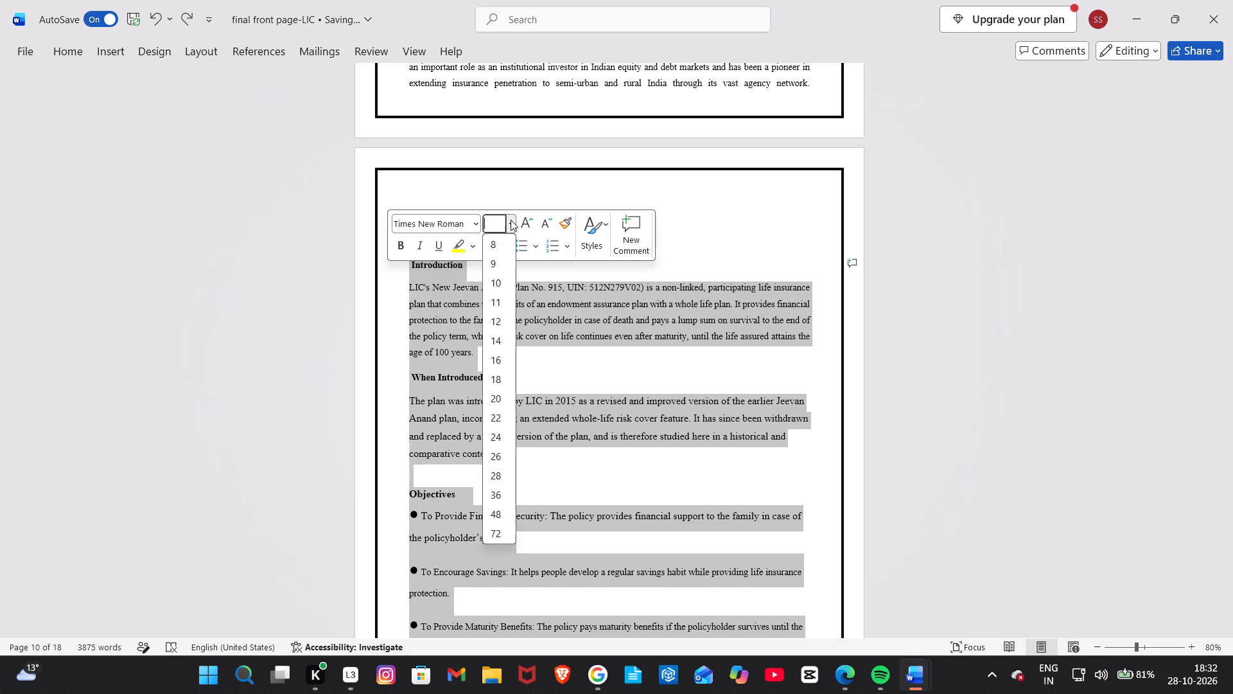
pyautogui.click(503, 321)
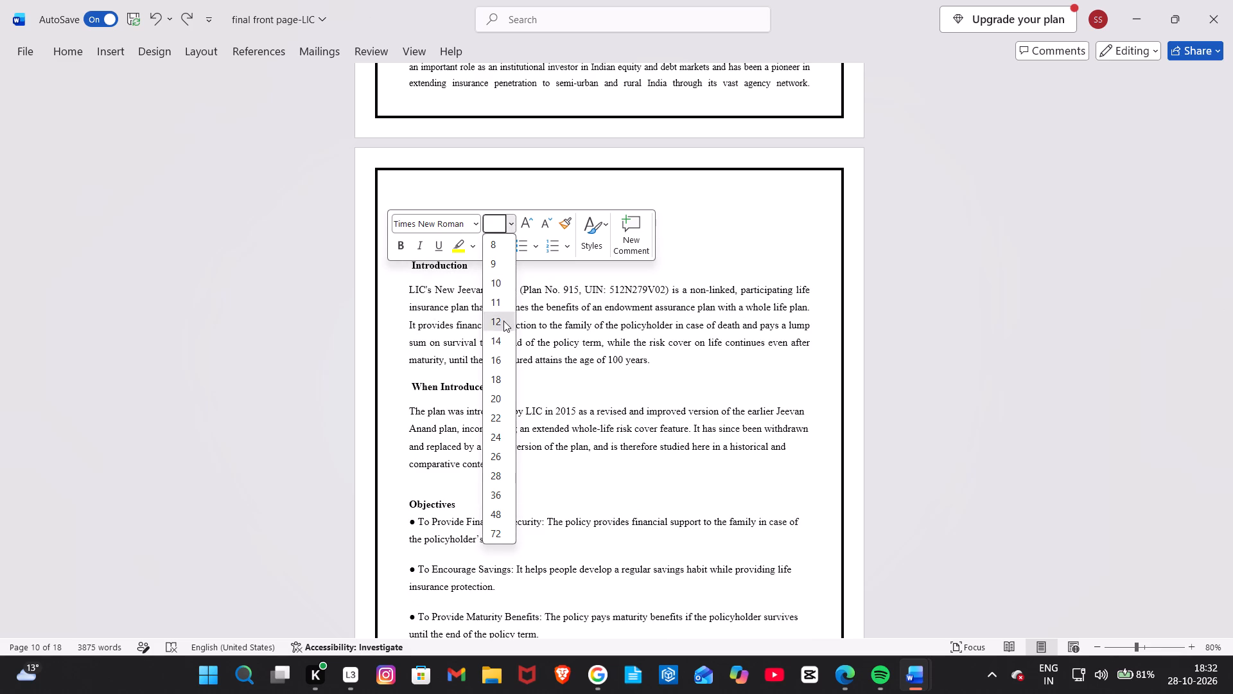
pyautogui.click(676, 235)
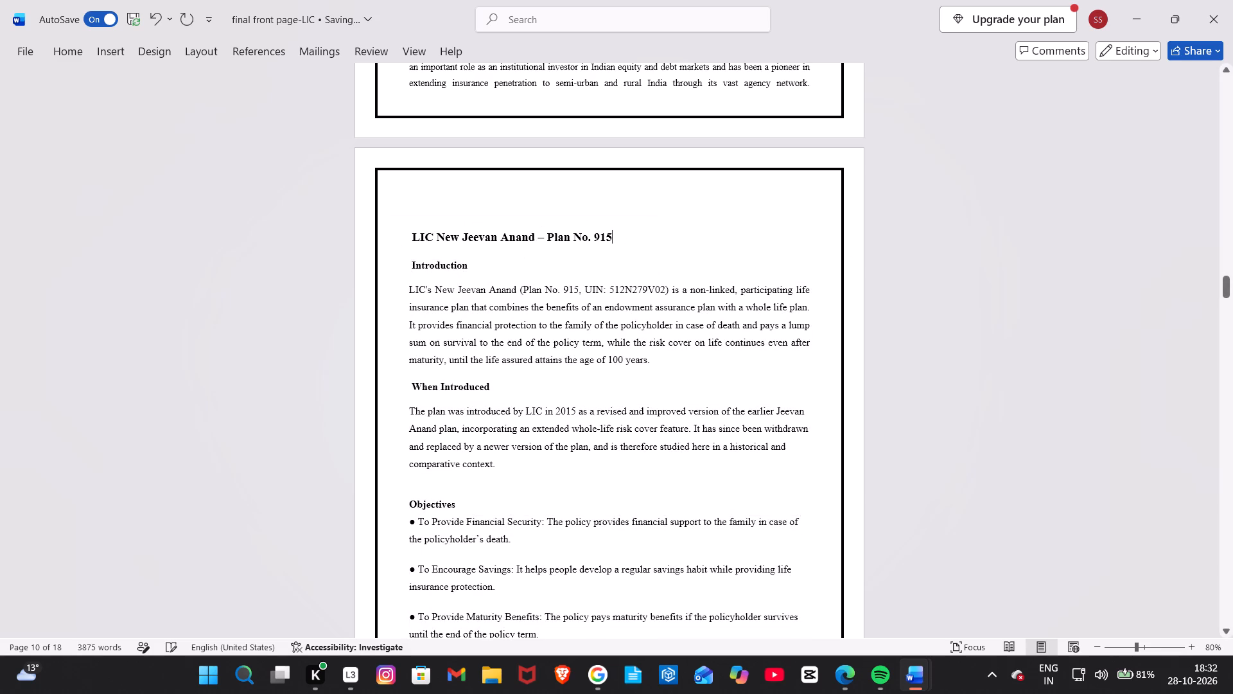
# Set the Company Profile – LIC text from Establishment and History through Role in the Indian Insurance Sector to font size 12.
pyautogui.scroll(2, 676, 235)
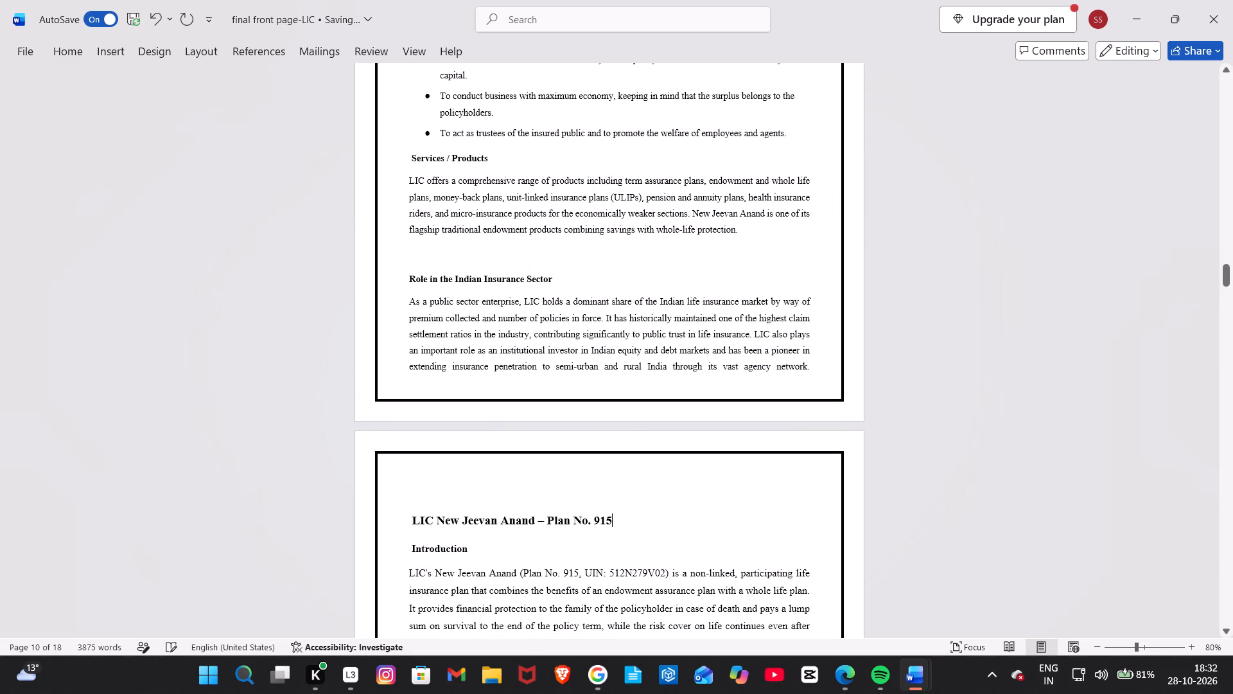
pyautogui.scroll(1, 676, 235)
pyautogui.scroll(-1, 676, 235)
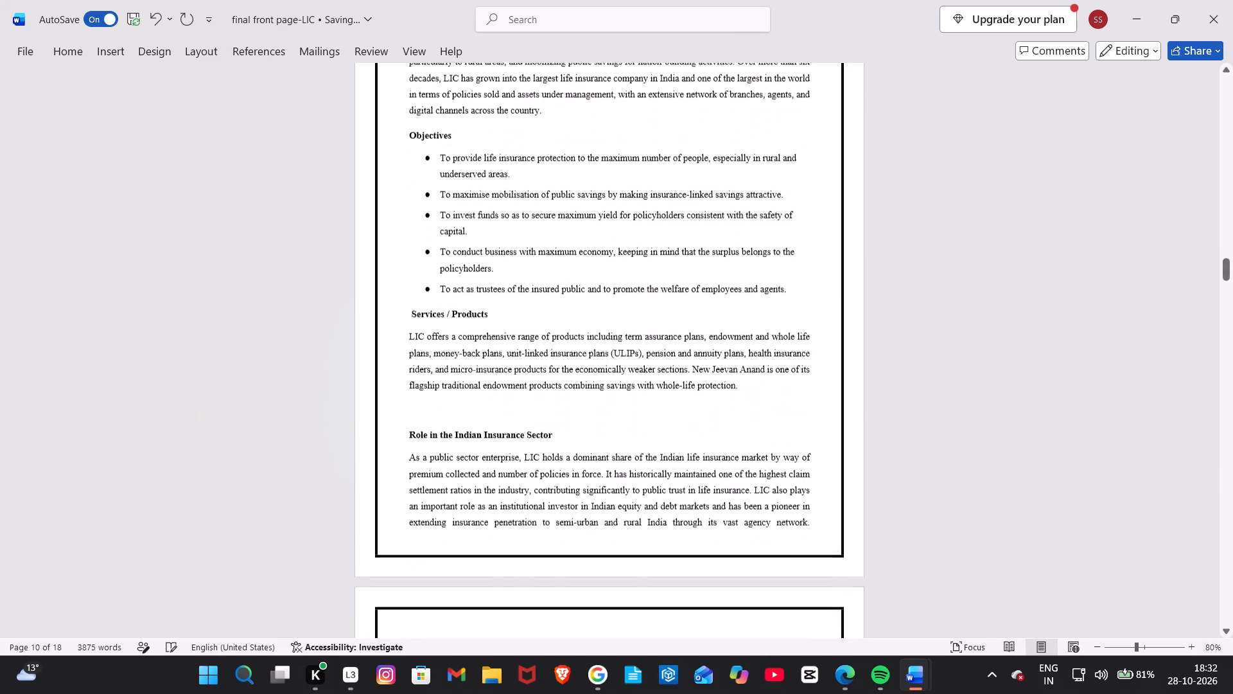
pyautogui.moveTo(816, 517); pyautogui.dragTo(600, 31)
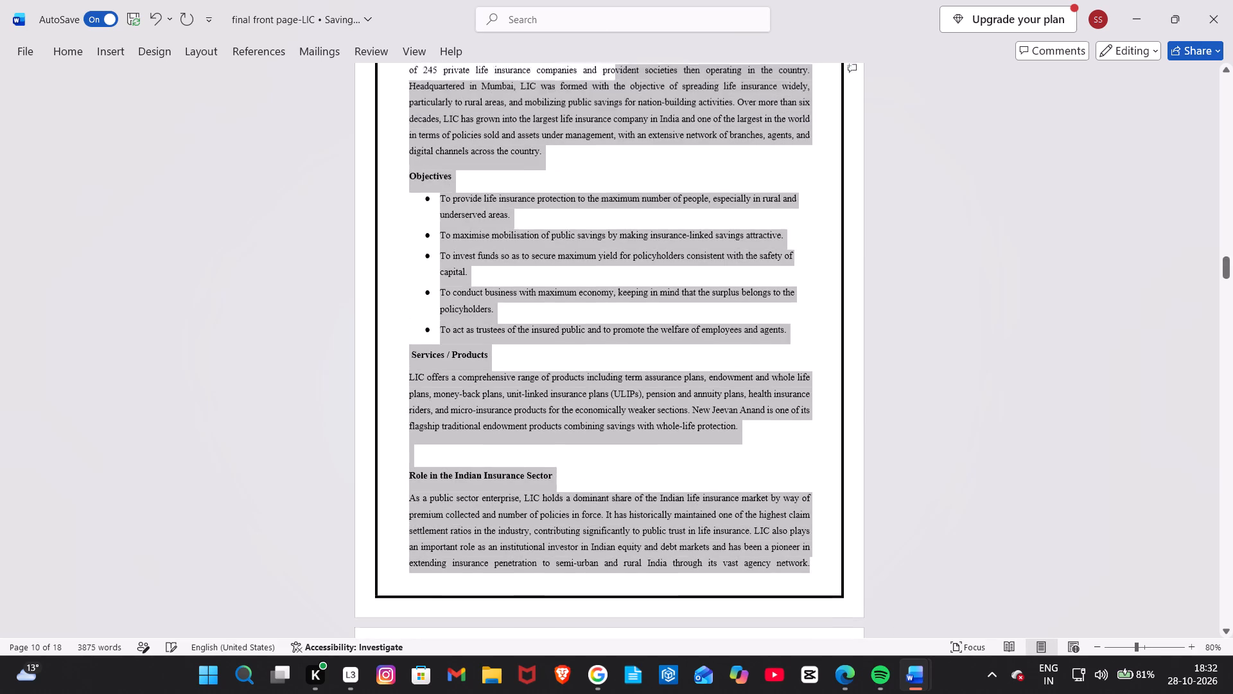
pyautogui.moveTo(600, 31); pyautogui.dragTo(383, 387)
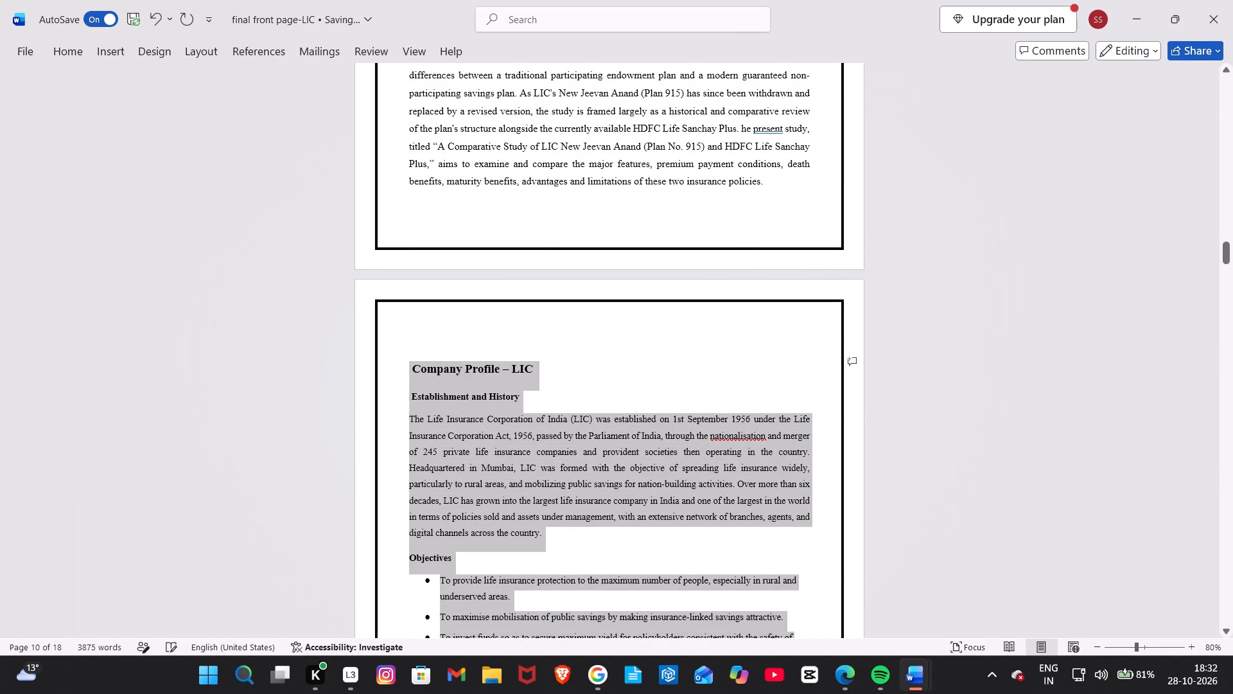
pyautogui.moveTo(383, 387); pyautogui.dragTo(391, 403)
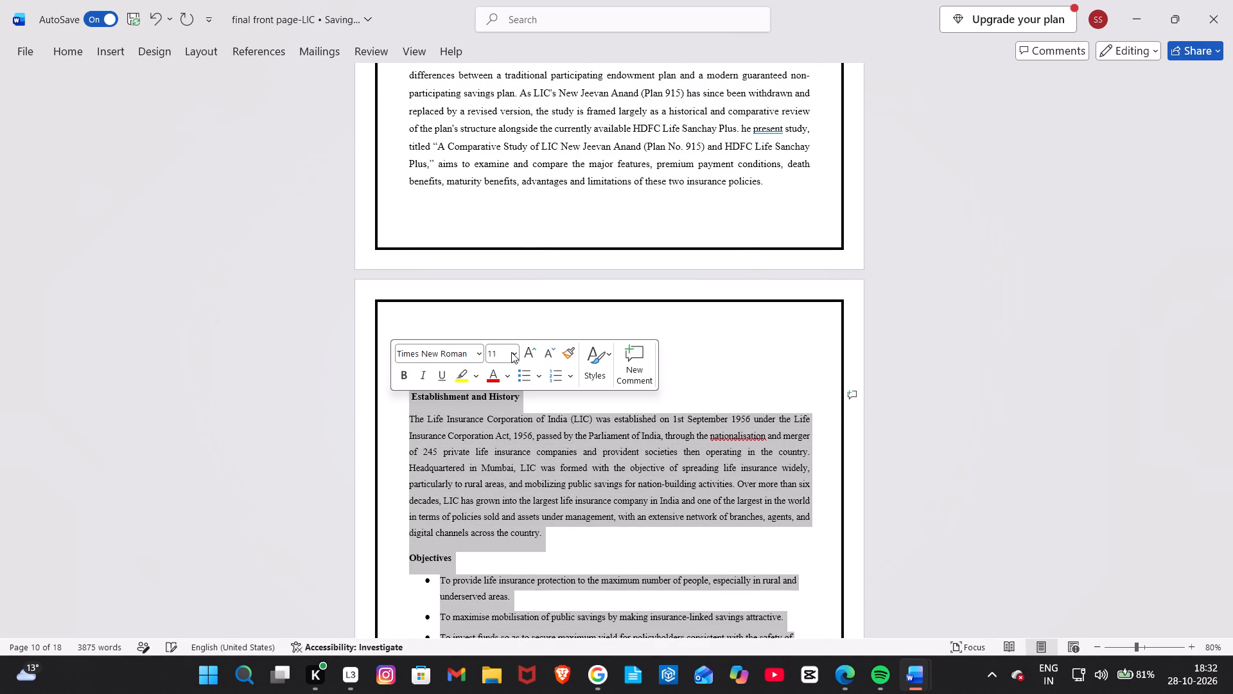
pyautogui.click(511, 352)
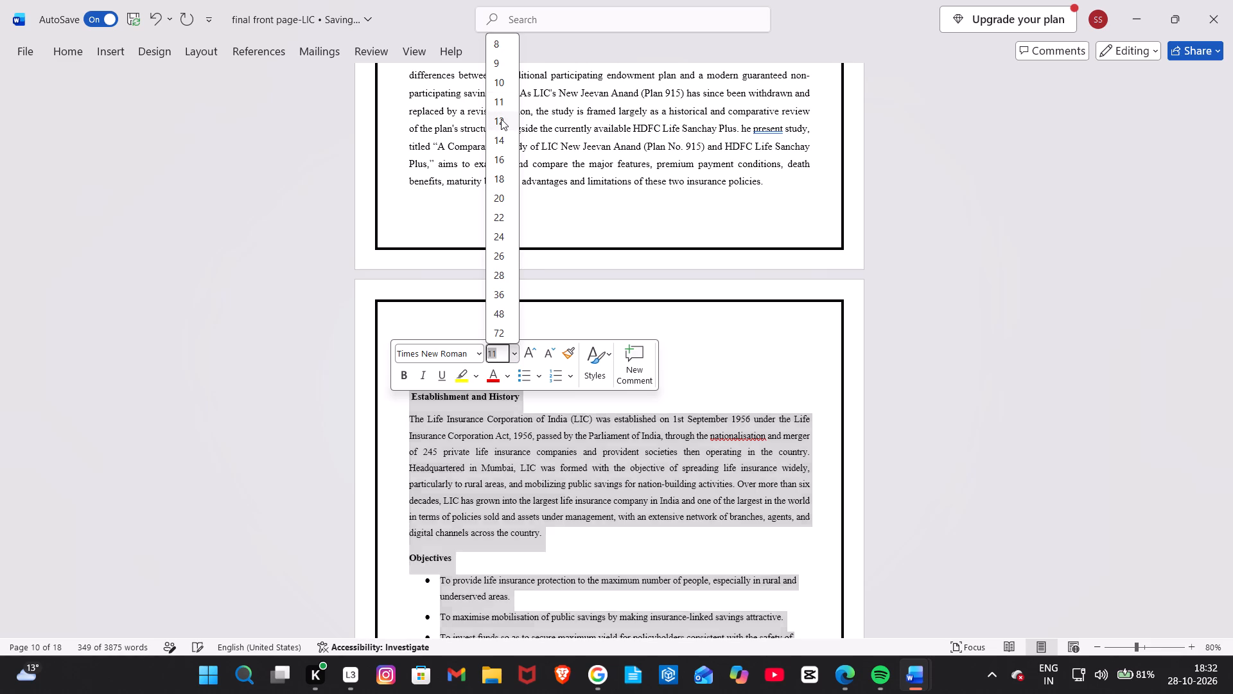
pyautogui.click(501, 119)
pyautogui.click(721, 378)
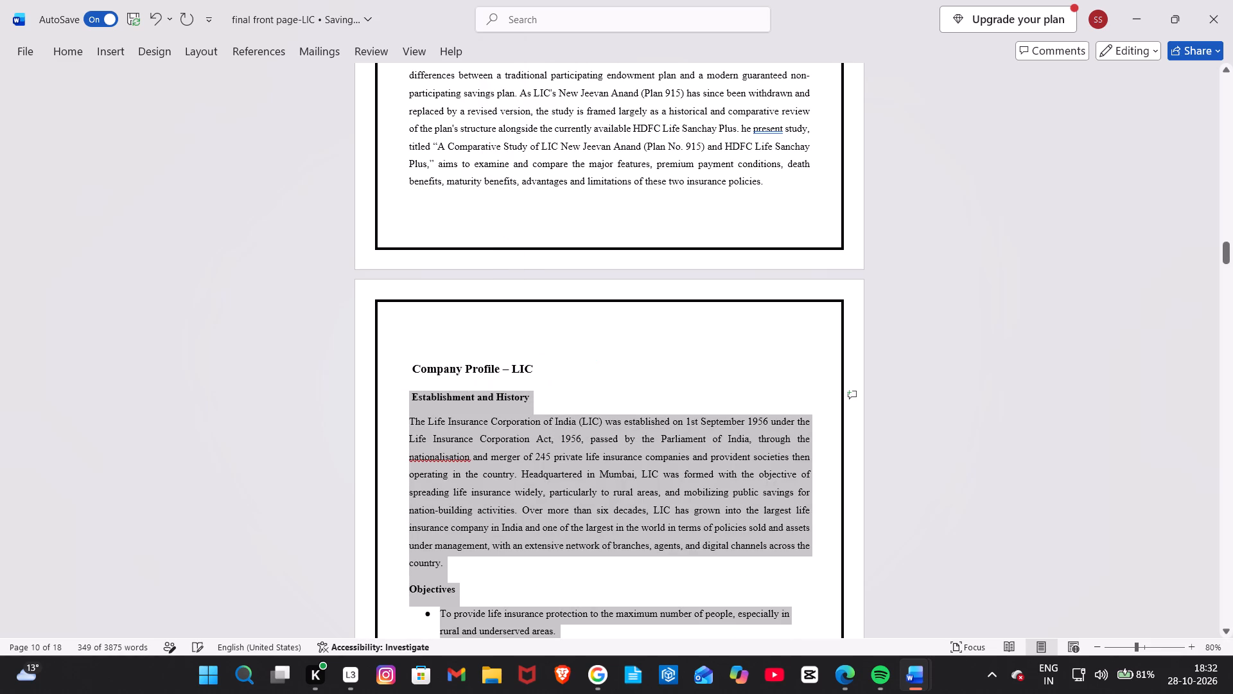
# Correct the flagged spelling "nationalisation" to "nationalization" in the Establishment and History paragraph.
pyautogui.rightClick(459, 453)
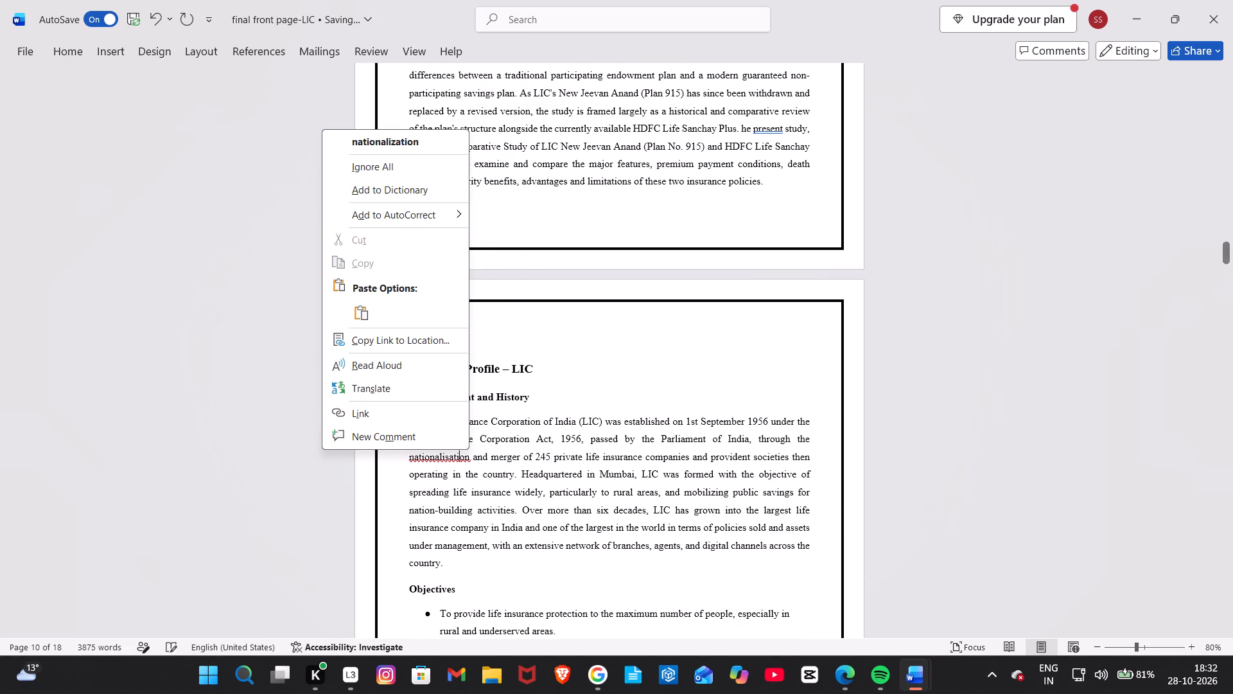
pyautogui.click(423, 139)
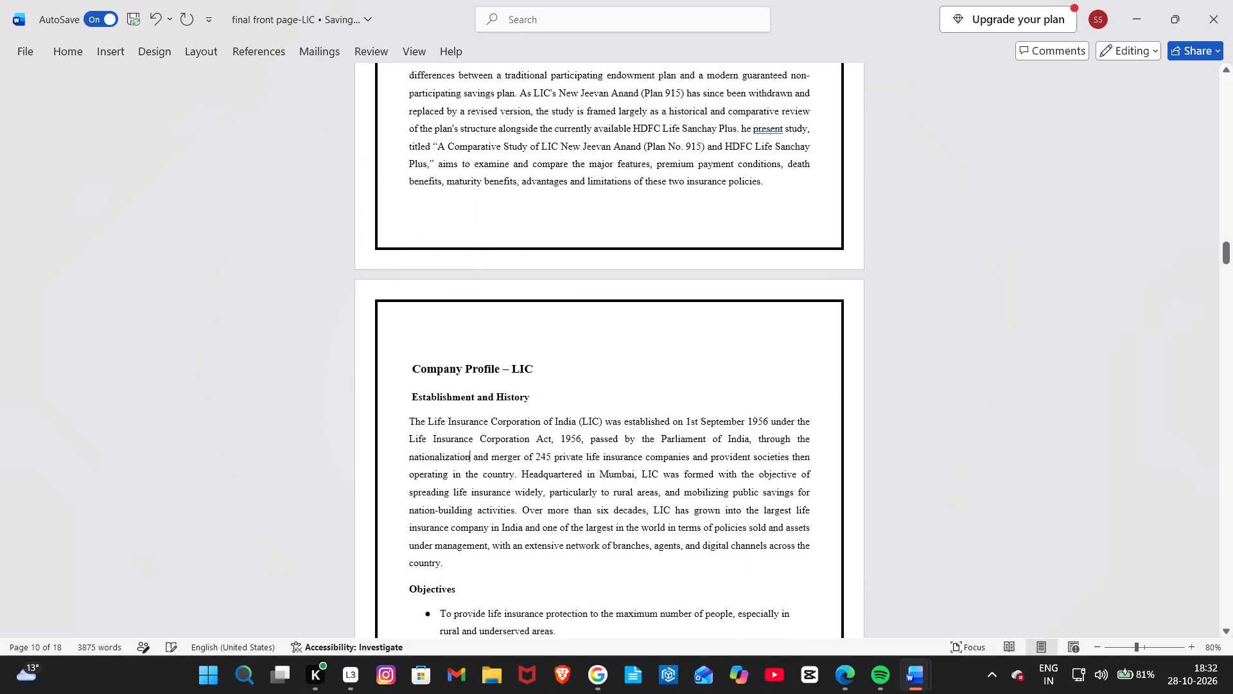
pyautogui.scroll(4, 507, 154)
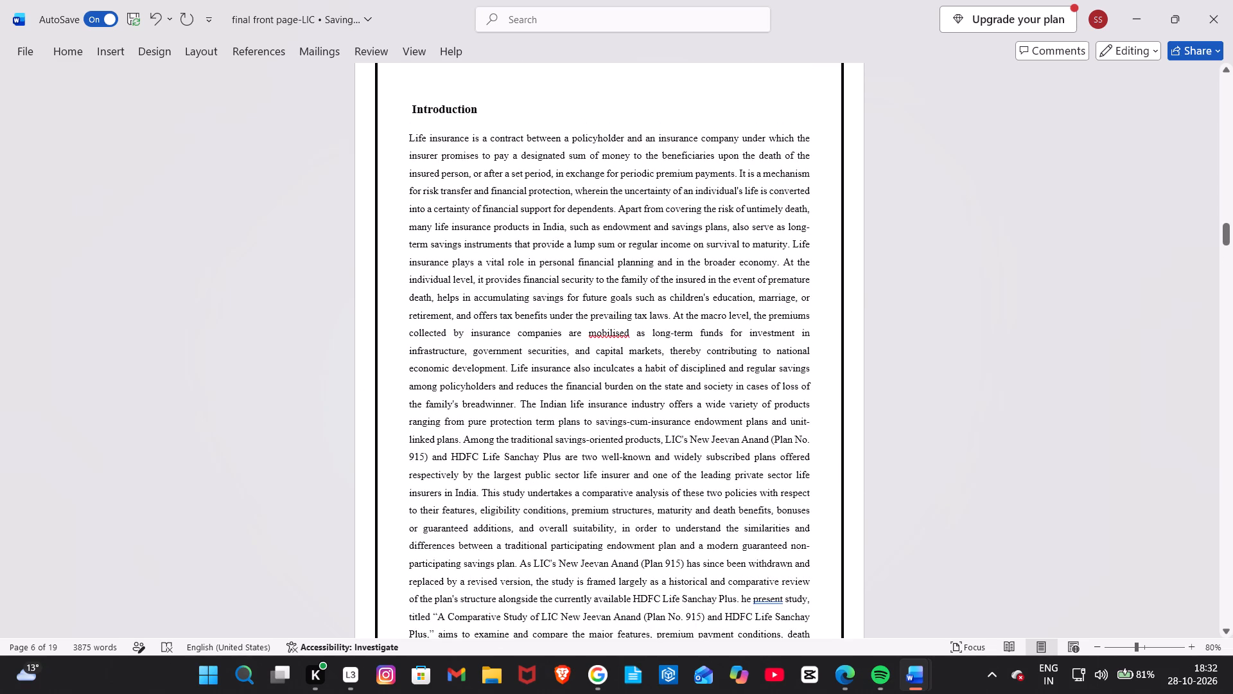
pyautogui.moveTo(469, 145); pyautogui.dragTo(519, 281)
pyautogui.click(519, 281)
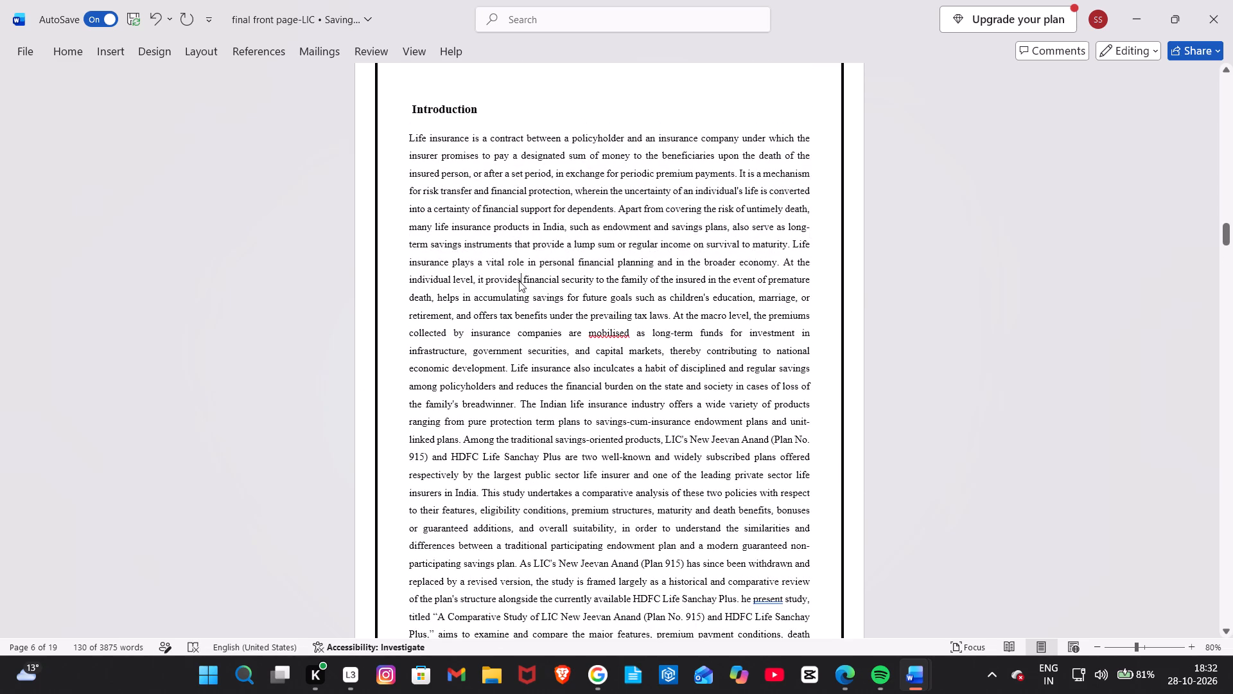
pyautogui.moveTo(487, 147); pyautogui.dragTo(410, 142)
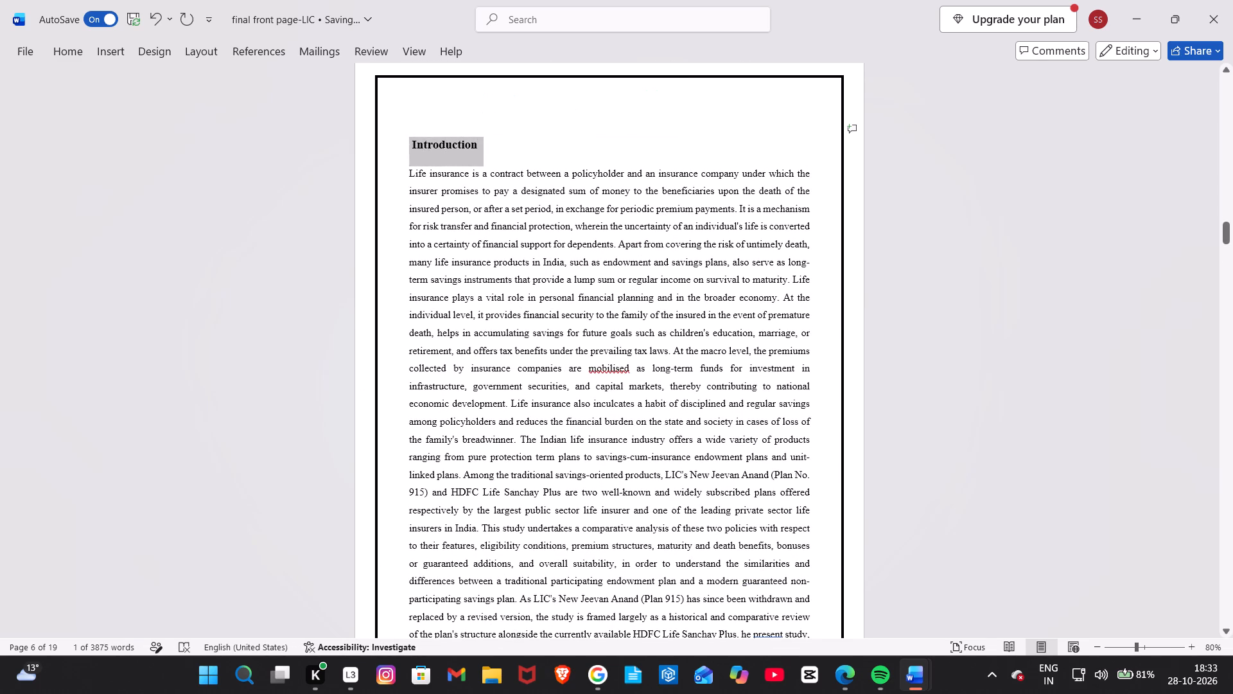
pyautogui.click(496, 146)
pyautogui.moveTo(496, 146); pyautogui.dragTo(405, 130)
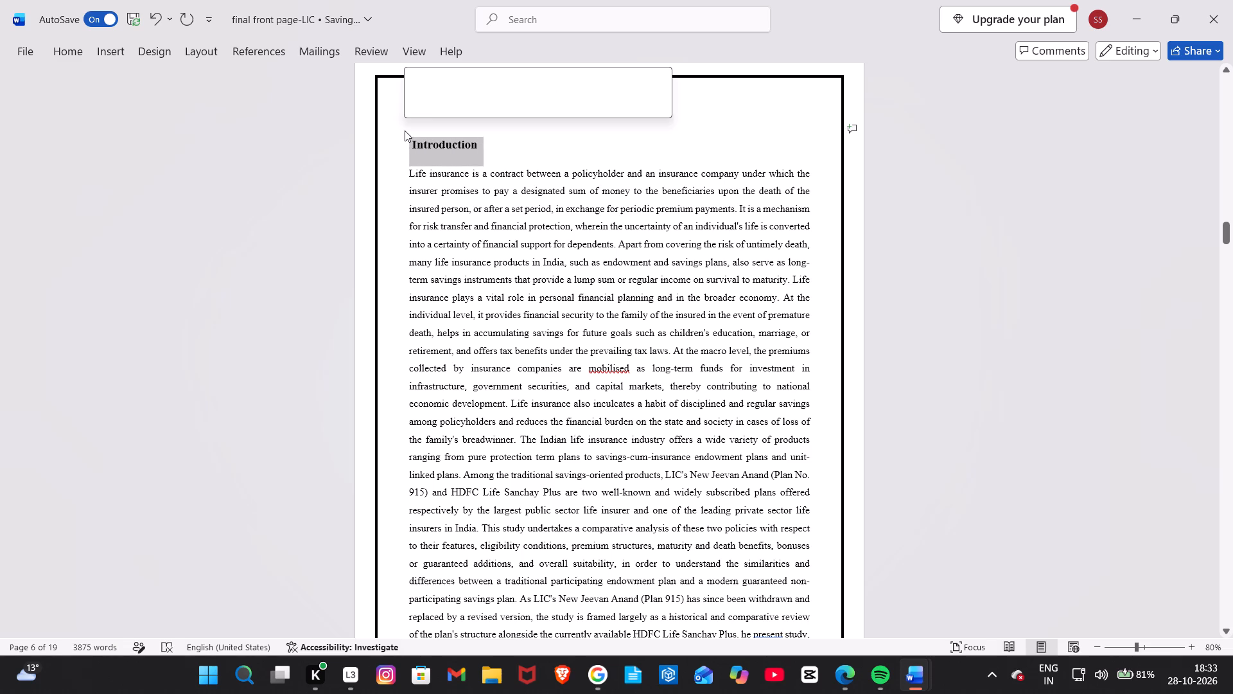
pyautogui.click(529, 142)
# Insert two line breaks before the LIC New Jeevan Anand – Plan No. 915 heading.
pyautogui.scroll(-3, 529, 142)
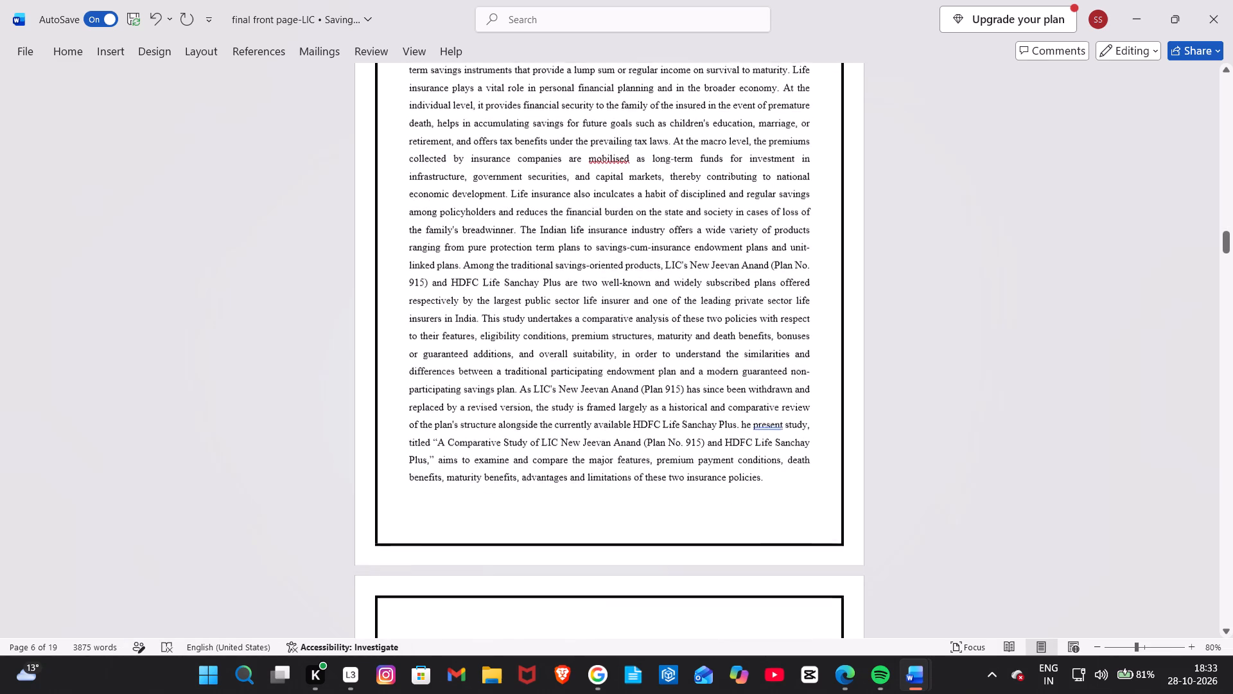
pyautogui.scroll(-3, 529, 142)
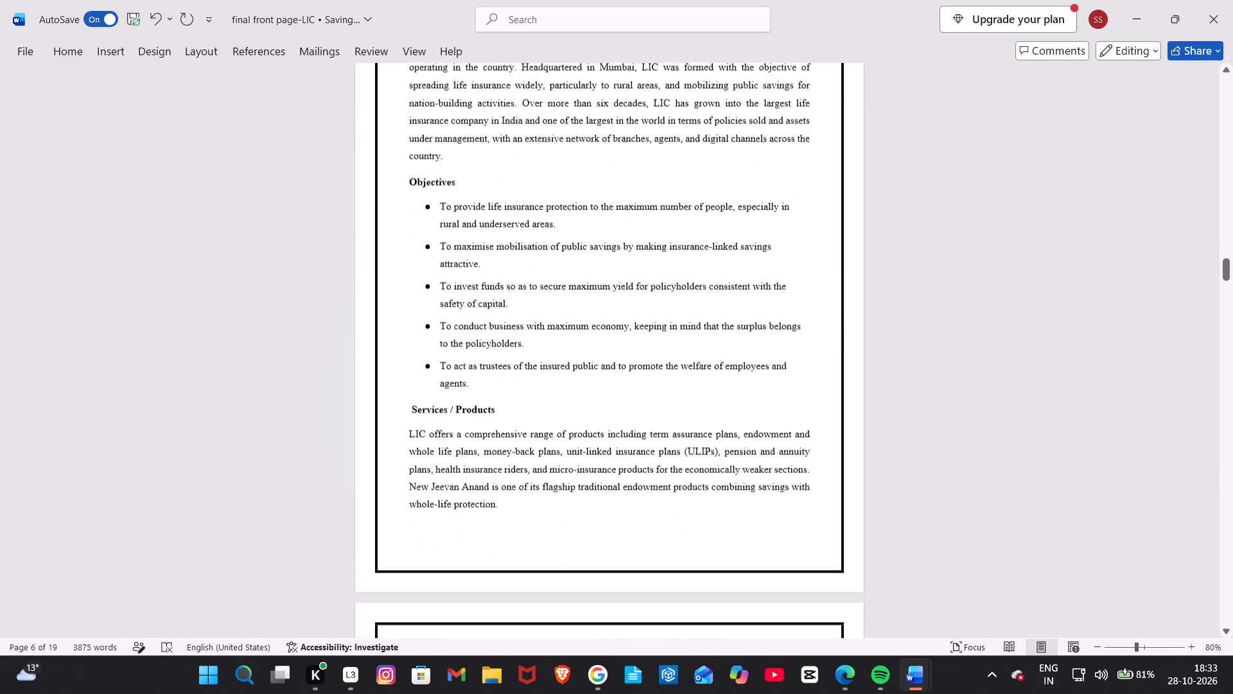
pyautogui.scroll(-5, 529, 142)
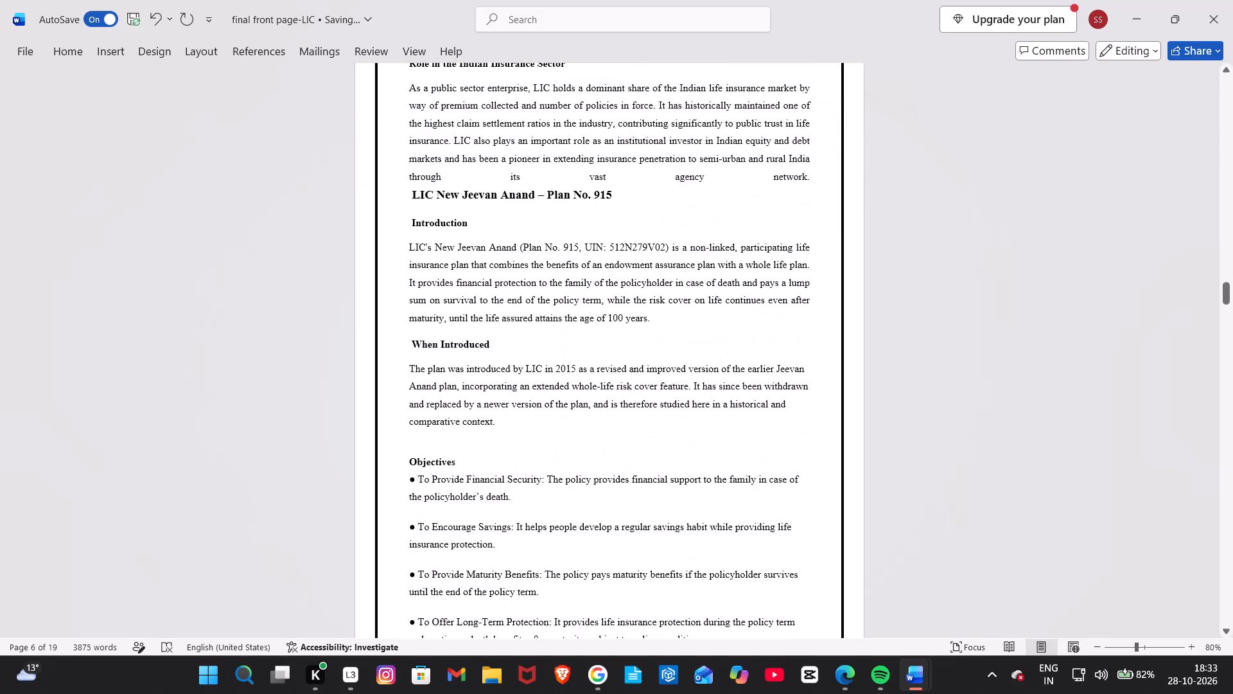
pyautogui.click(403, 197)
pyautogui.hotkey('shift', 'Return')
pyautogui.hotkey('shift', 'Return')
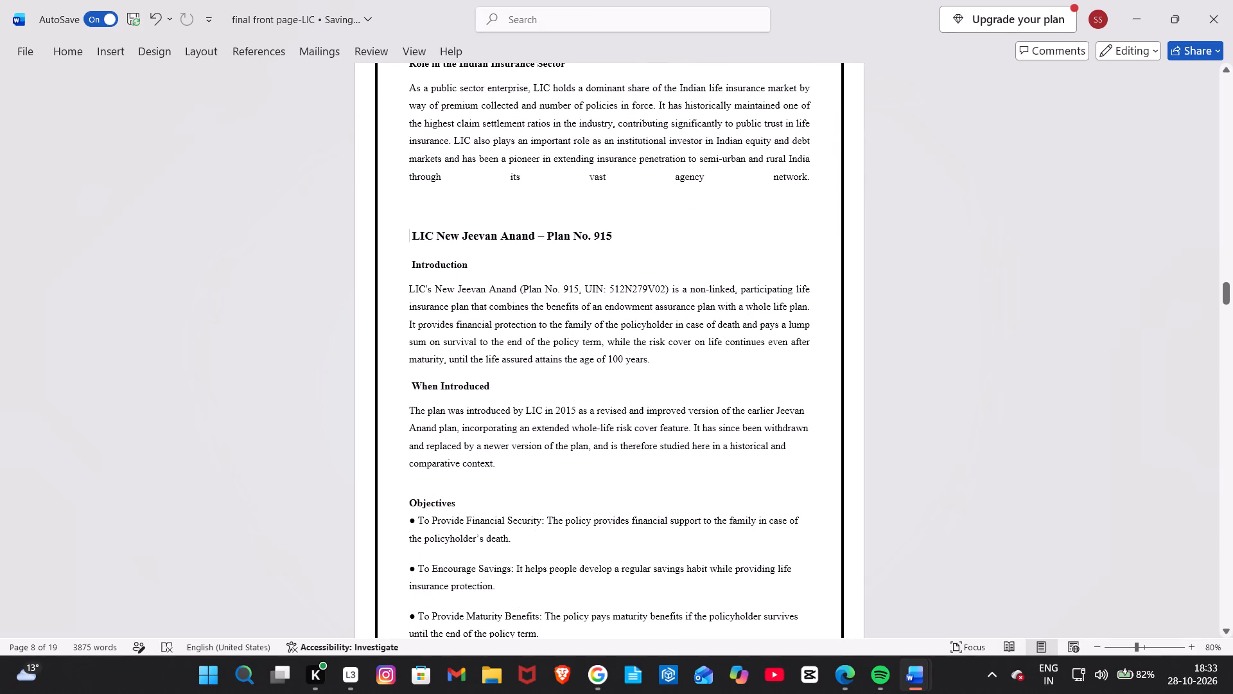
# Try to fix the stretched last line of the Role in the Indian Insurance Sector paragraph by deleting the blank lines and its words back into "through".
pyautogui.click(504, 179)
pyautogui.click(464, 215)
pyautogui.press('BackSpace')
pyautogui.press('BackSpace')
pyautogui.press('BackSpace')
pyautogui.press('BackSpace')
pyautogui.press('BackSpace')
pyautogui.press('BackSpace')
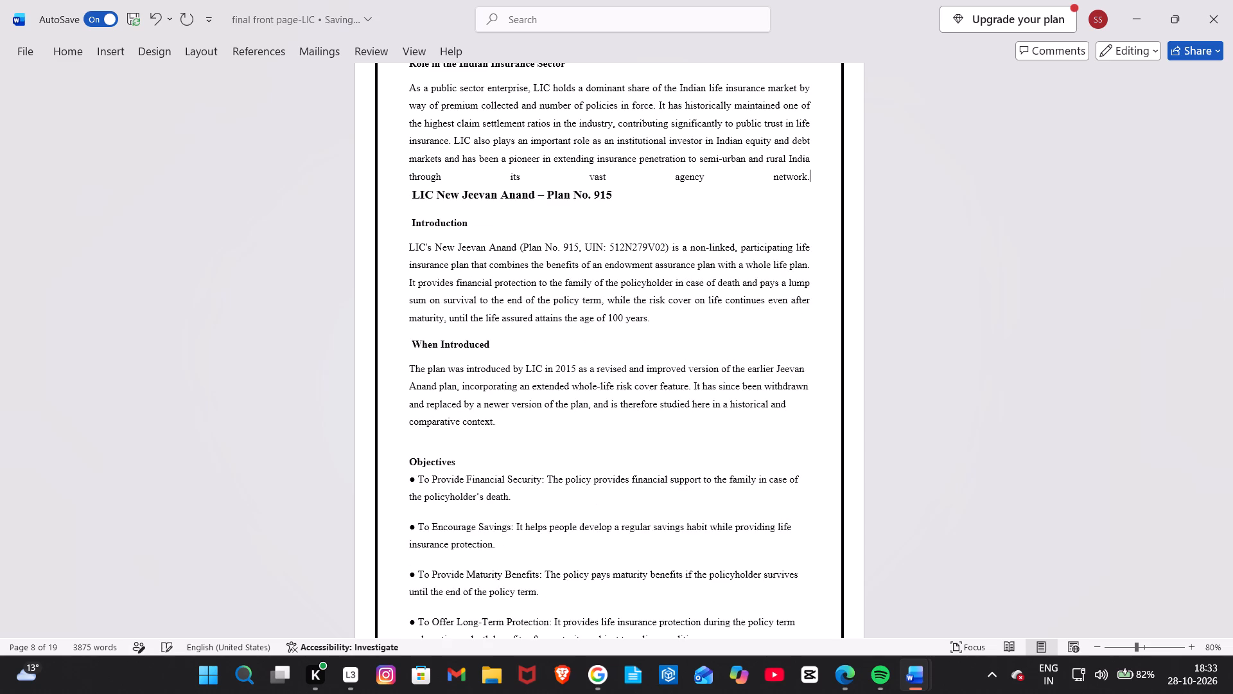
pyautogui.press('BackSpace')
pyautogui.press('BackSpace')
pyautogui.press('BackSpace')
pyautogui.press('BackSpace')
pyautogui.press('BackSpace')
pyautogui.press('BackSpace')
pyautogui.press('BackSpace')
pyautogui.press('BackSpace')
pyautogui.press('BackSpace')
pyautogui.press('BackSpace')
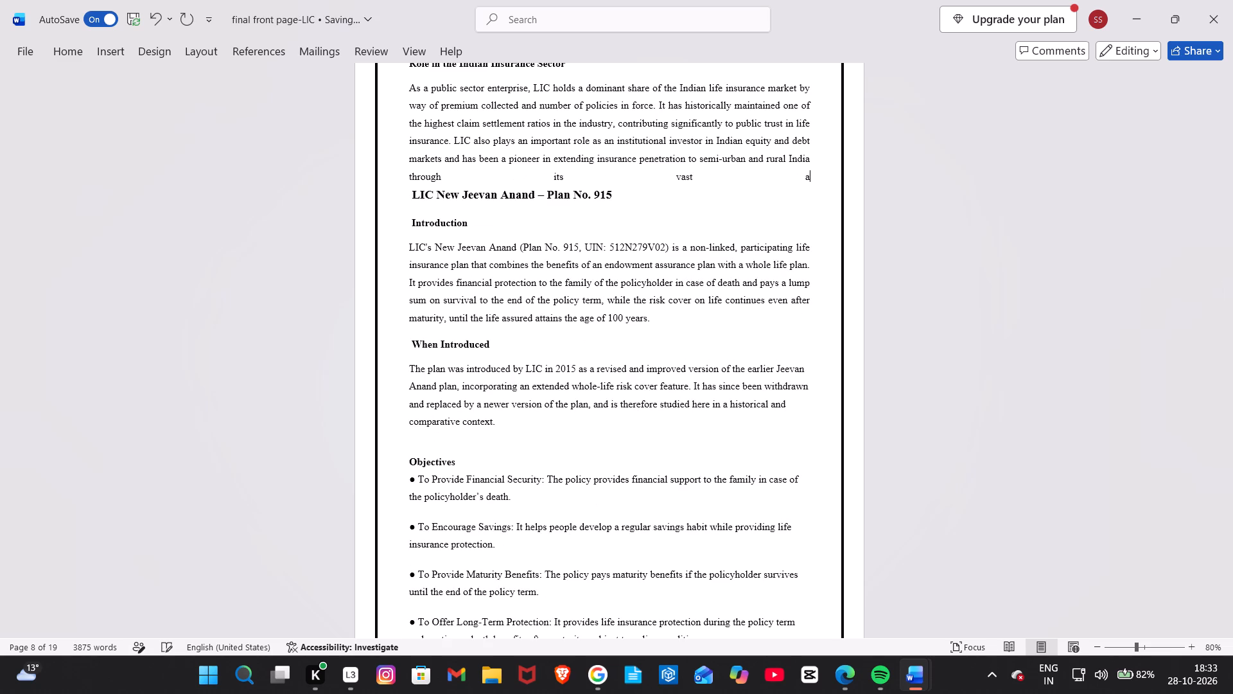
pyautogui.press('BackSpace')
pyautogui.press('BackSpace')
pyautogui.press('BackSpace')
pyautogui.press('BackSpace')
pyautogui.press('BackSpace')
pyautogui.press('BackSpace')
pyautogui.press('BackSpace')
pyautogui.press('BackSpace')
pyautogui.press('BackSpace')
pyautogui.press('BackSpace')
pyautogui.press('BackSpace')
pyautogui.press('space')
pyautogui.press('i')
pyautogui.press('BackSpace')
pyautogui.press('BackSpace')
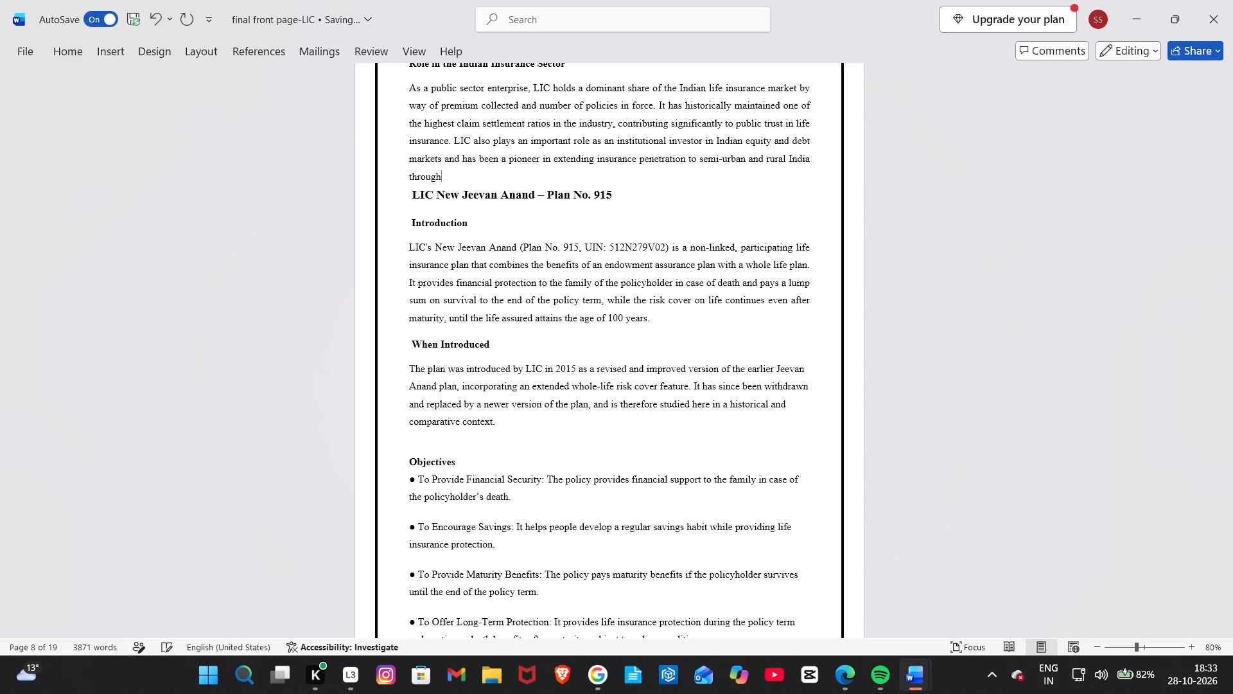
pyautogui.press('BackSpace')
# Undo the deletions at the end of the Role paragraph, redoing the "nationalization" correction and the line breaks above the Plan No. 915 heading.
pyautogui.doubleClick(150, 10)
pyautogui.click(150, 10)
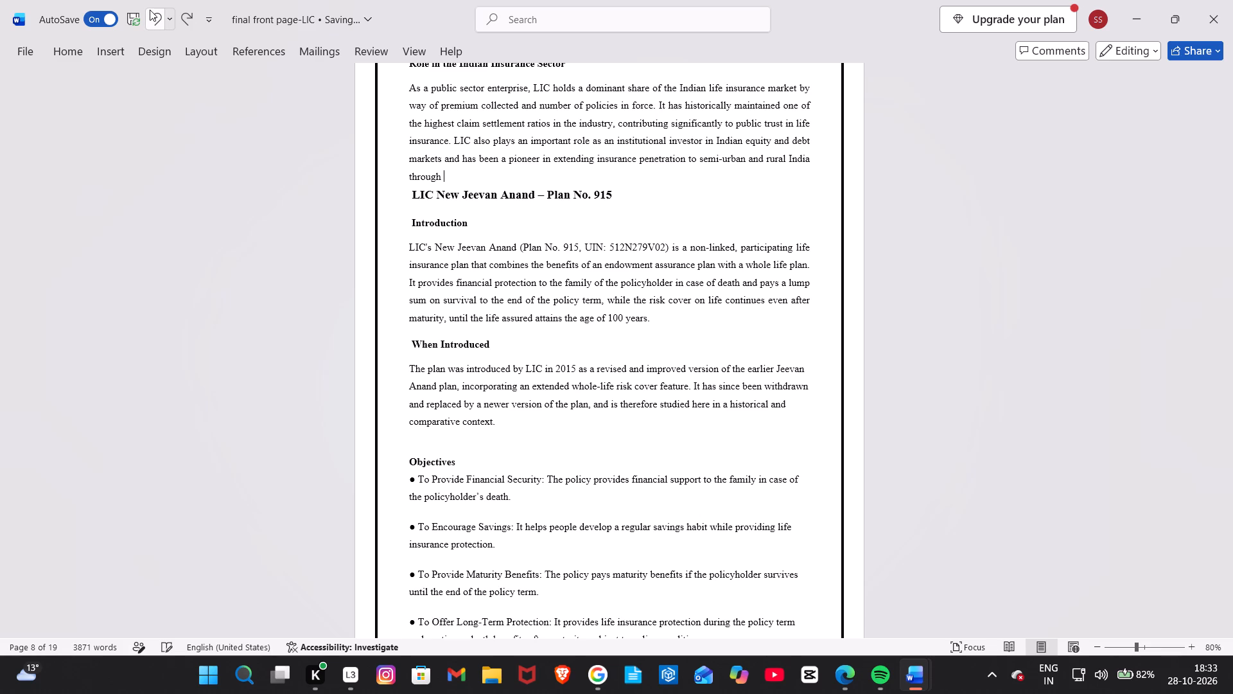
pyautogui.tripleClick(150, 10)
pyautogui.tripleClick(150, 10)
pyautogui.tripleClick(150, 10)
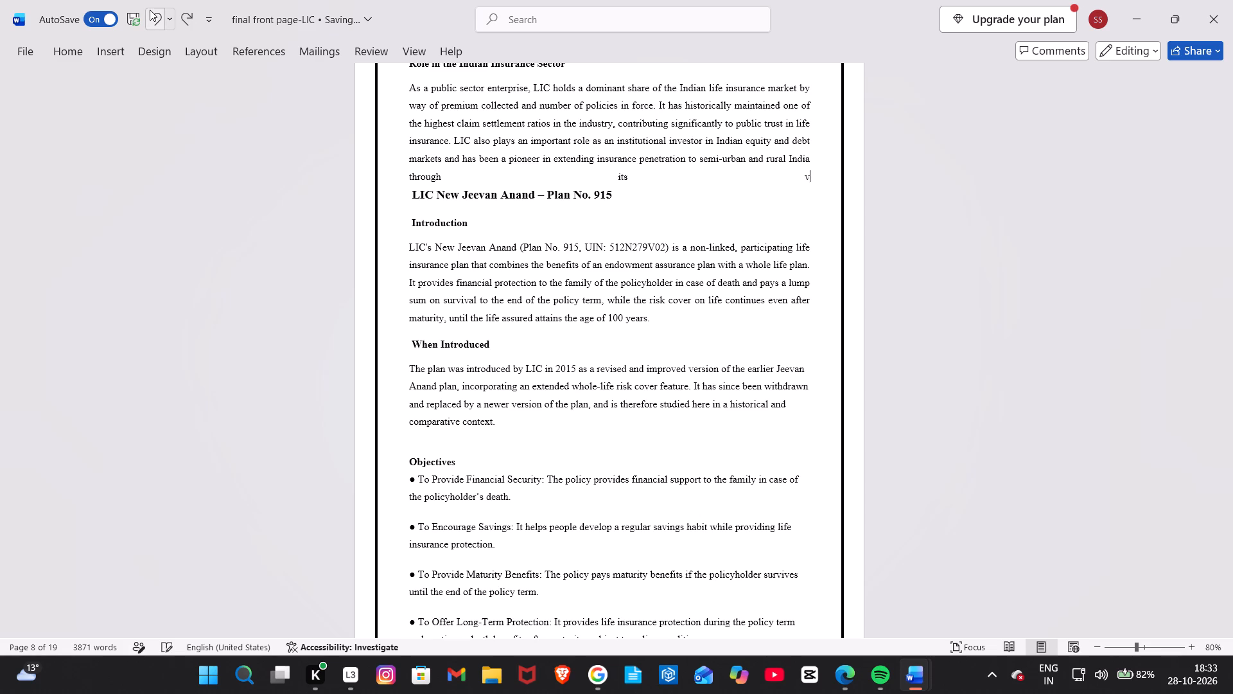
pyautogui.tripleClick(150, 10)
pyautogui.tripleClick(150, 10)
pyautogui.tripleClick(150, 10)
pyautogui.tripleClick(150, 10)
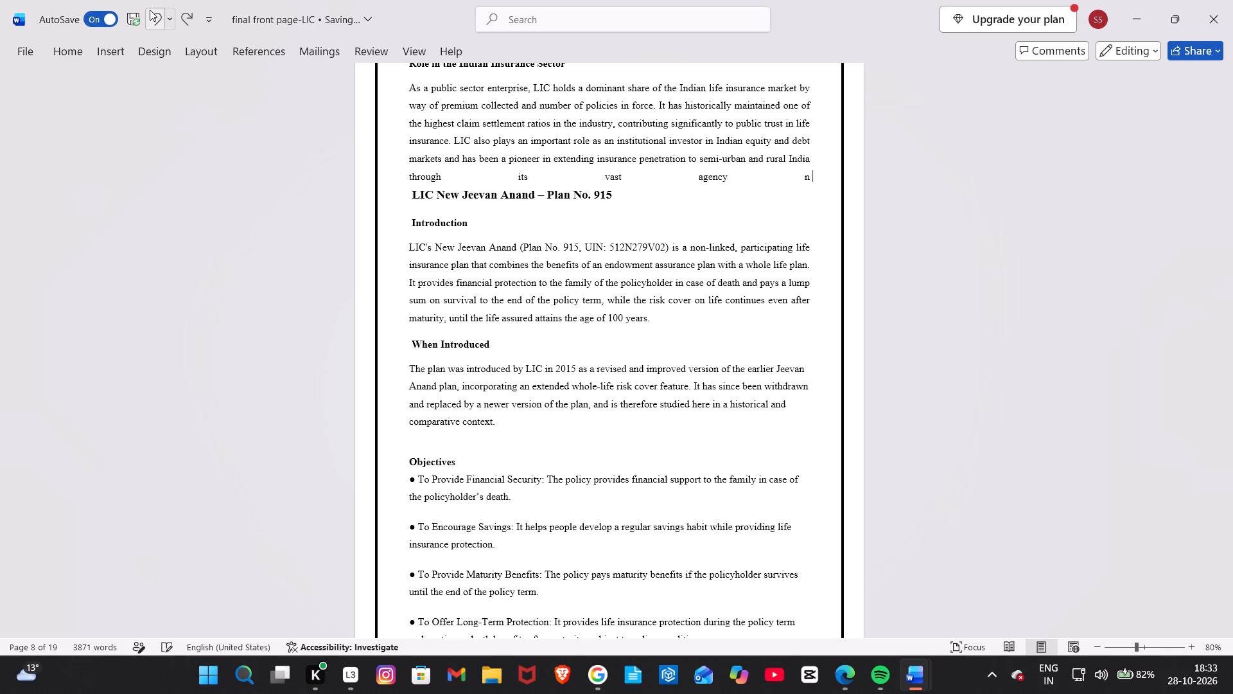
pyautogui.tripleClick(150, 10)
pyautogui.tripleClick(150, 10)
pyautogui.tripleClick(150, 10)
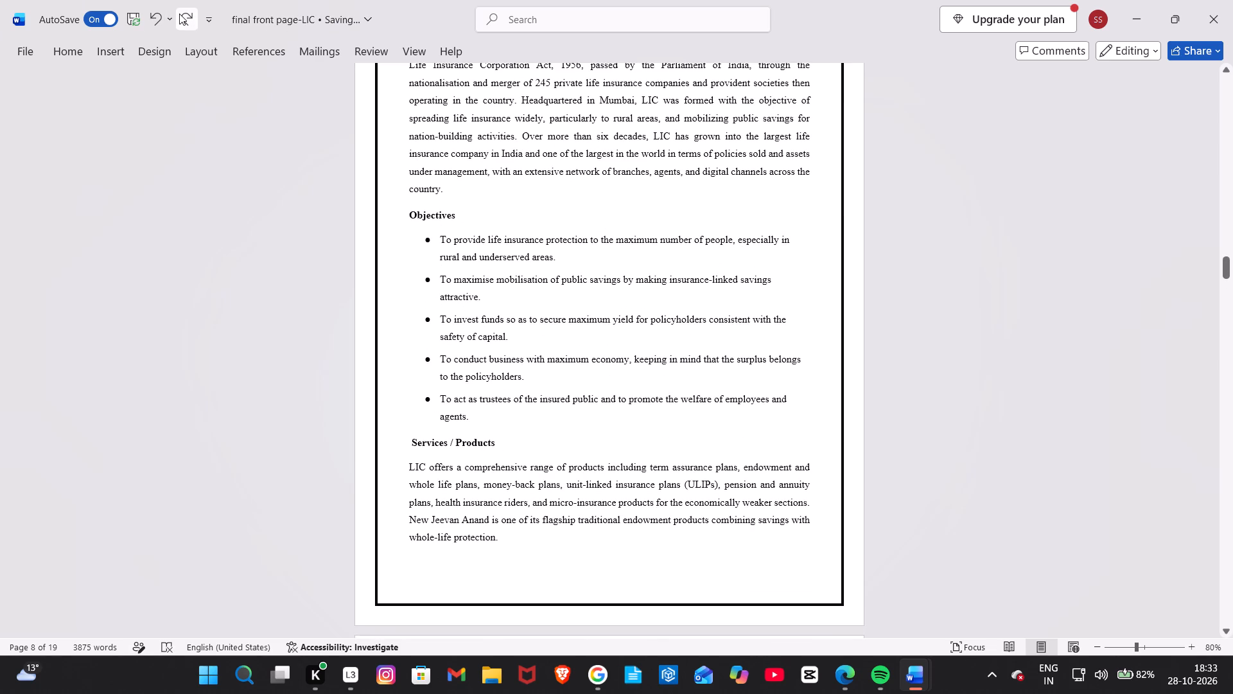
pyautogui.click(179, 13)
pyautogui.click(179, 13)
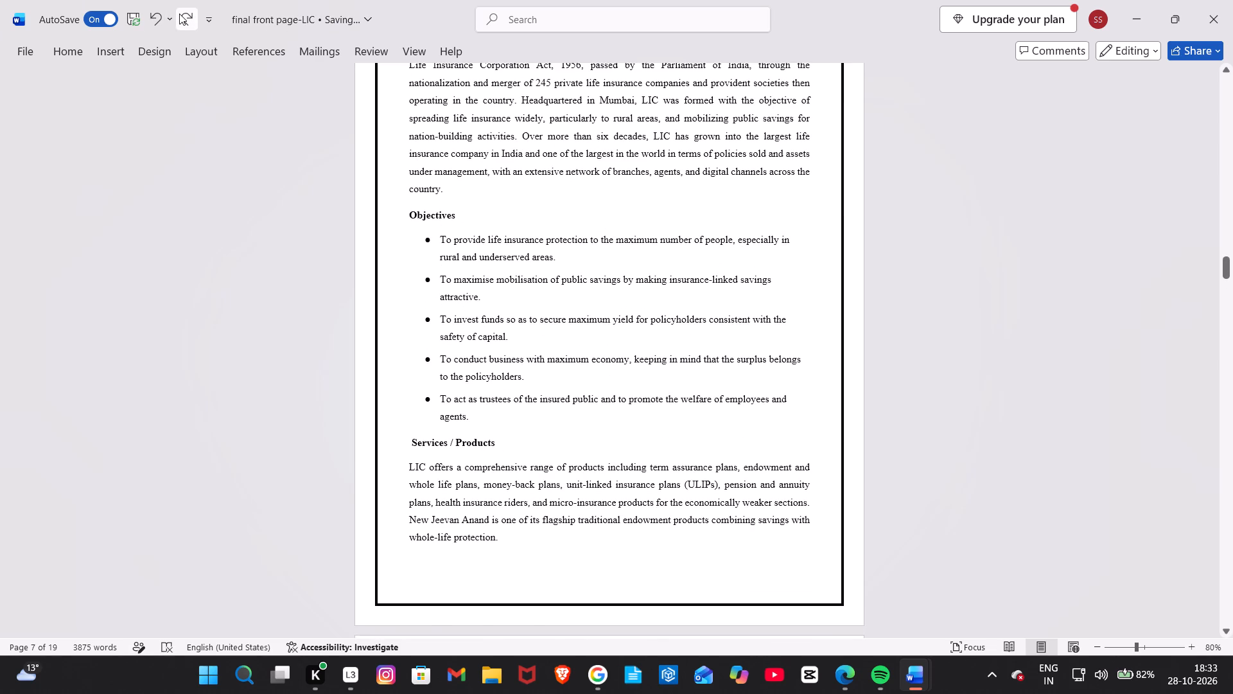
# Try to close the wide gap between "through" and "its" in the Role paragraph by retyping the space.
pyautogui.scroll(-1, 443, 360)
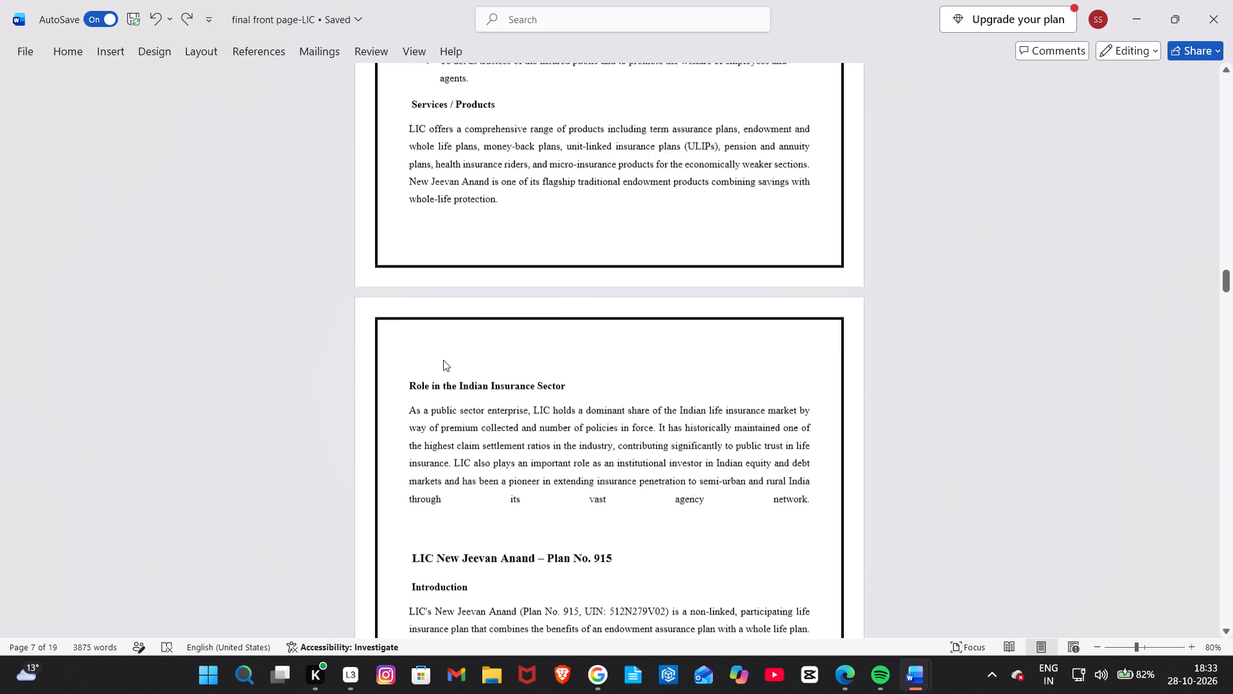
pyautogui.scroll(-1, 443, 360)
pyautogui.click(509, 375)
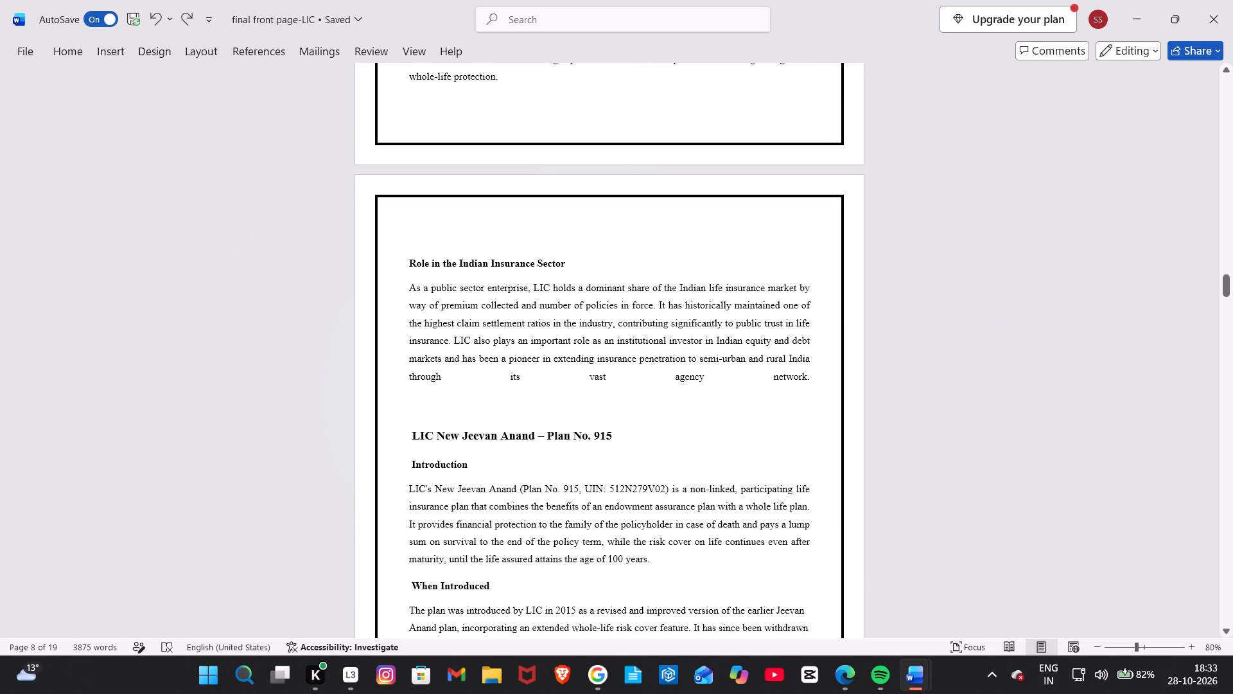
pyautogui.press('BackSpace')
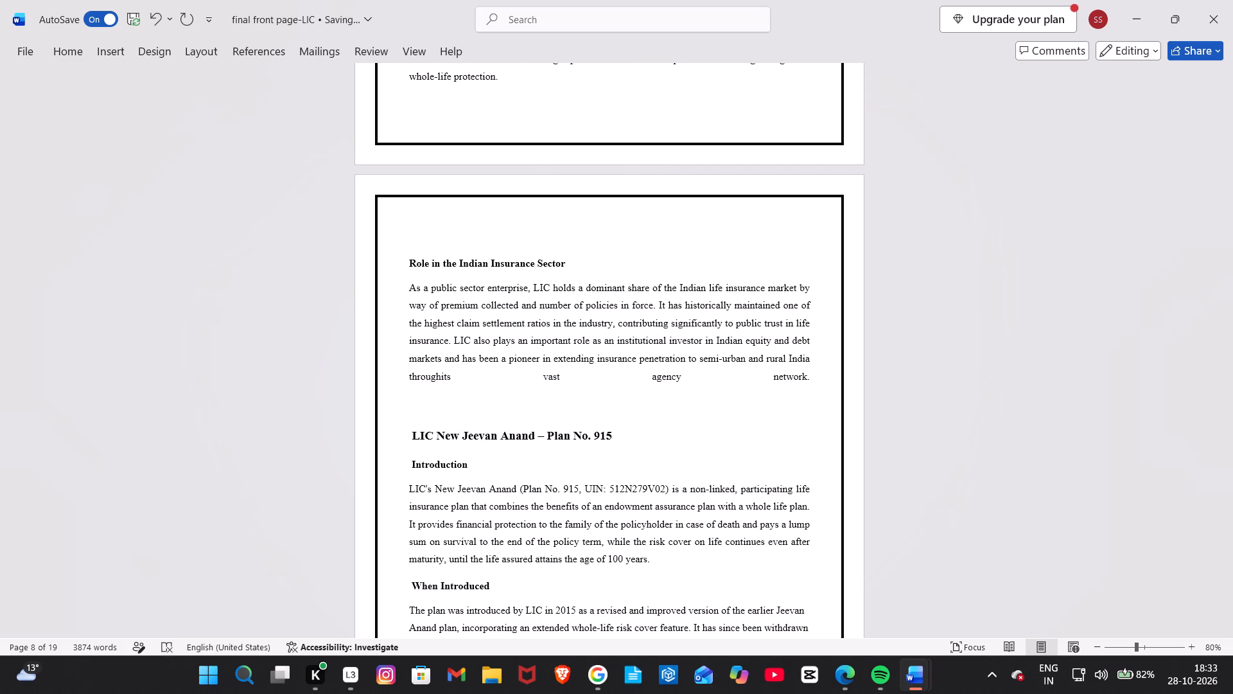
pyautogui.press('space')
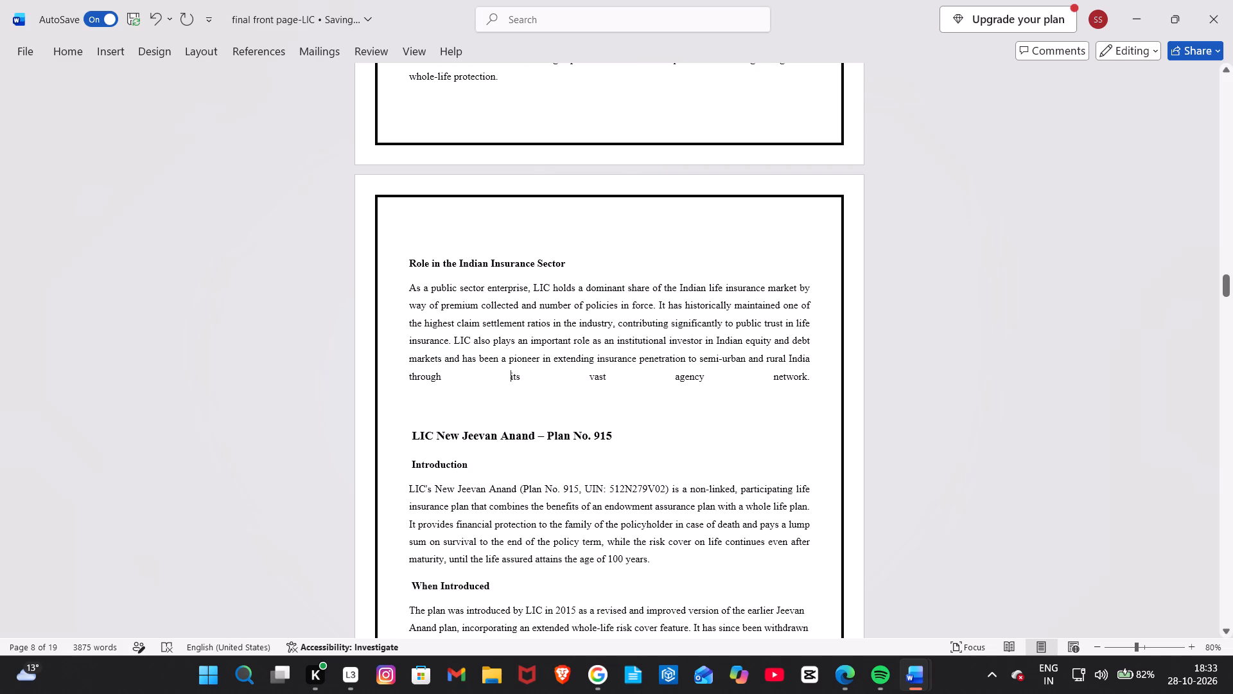
# Delete the Role paragraph's last line, "through its vast agency network.", together with the blank lines below it.
pyautogui.moveTo(402, 377); pyautogui.dragTo(798, 375)
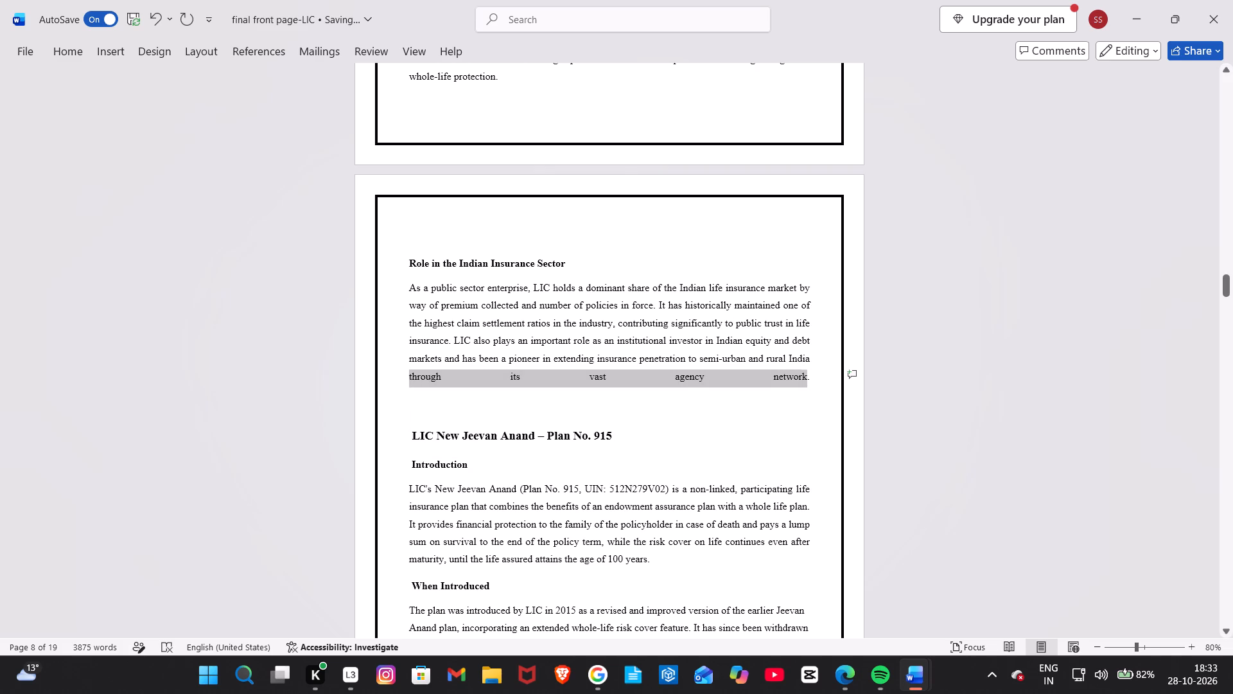
pyautogui.moveTo(798, 375); pyautogui.dragTo(767, 395)
pyautogui.press('BackSpace')
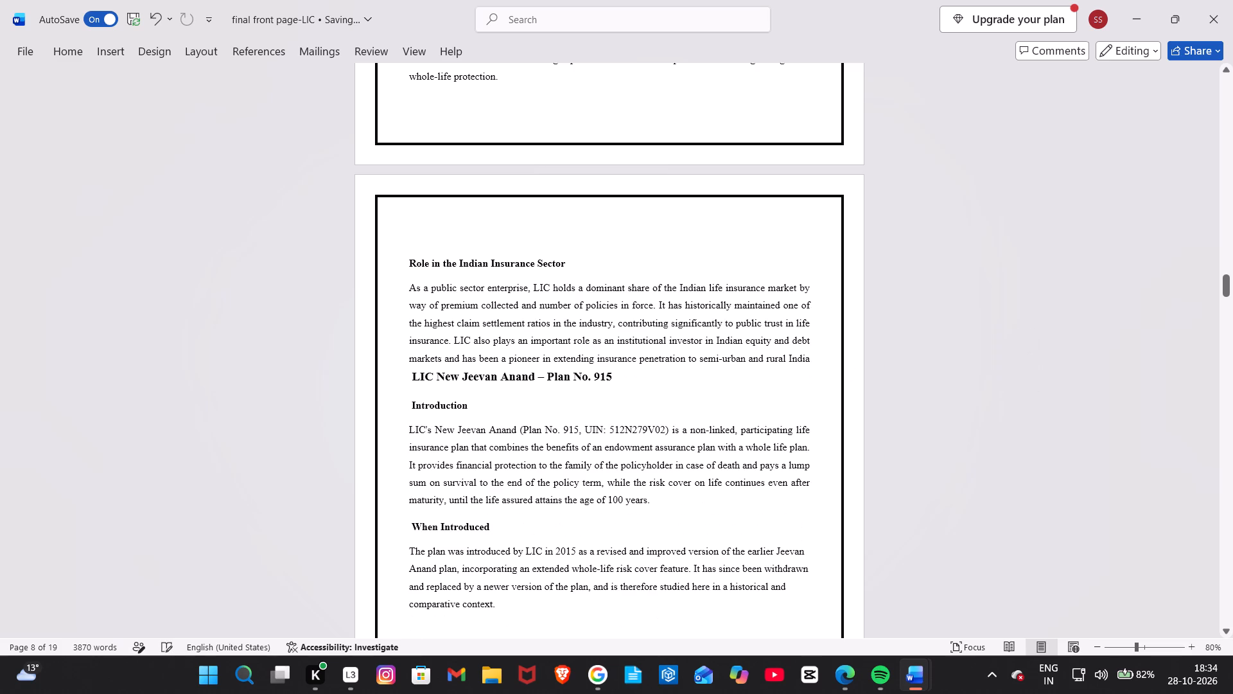
# Insert one line break before the LIC New Jeevan Anand – Plan No. 915 heading.
pyautogui.click(410, 375)
pyautogui.hotkey('shift', 'Return')
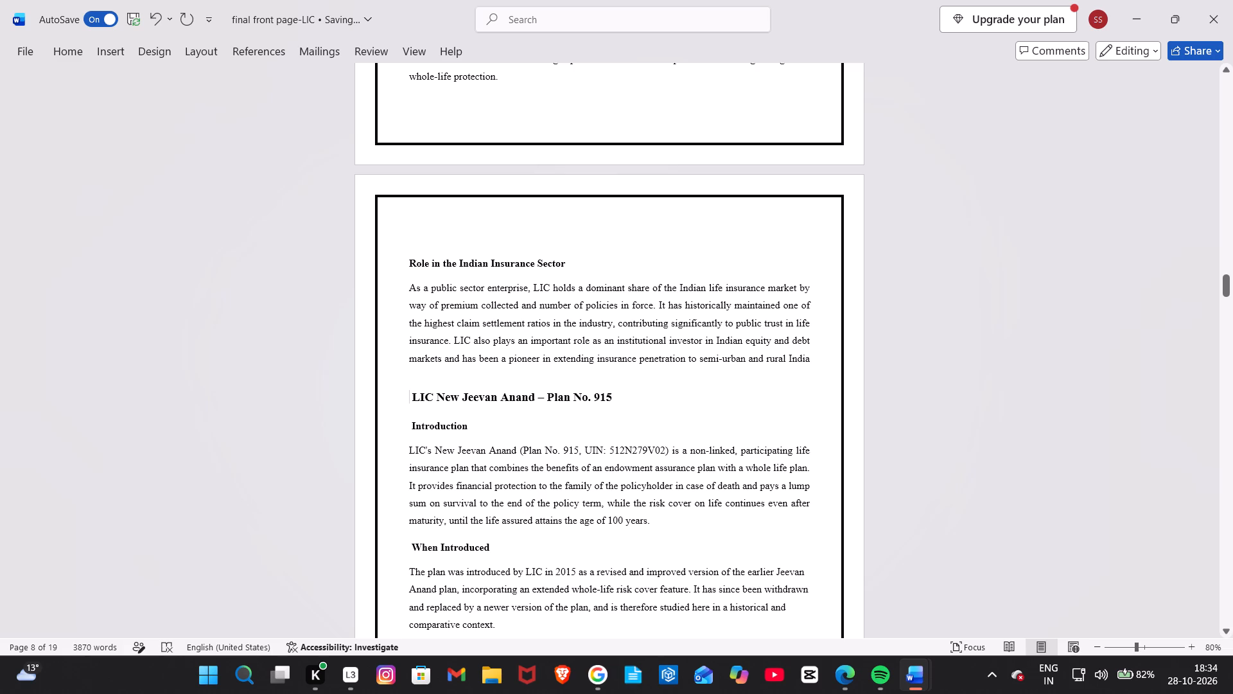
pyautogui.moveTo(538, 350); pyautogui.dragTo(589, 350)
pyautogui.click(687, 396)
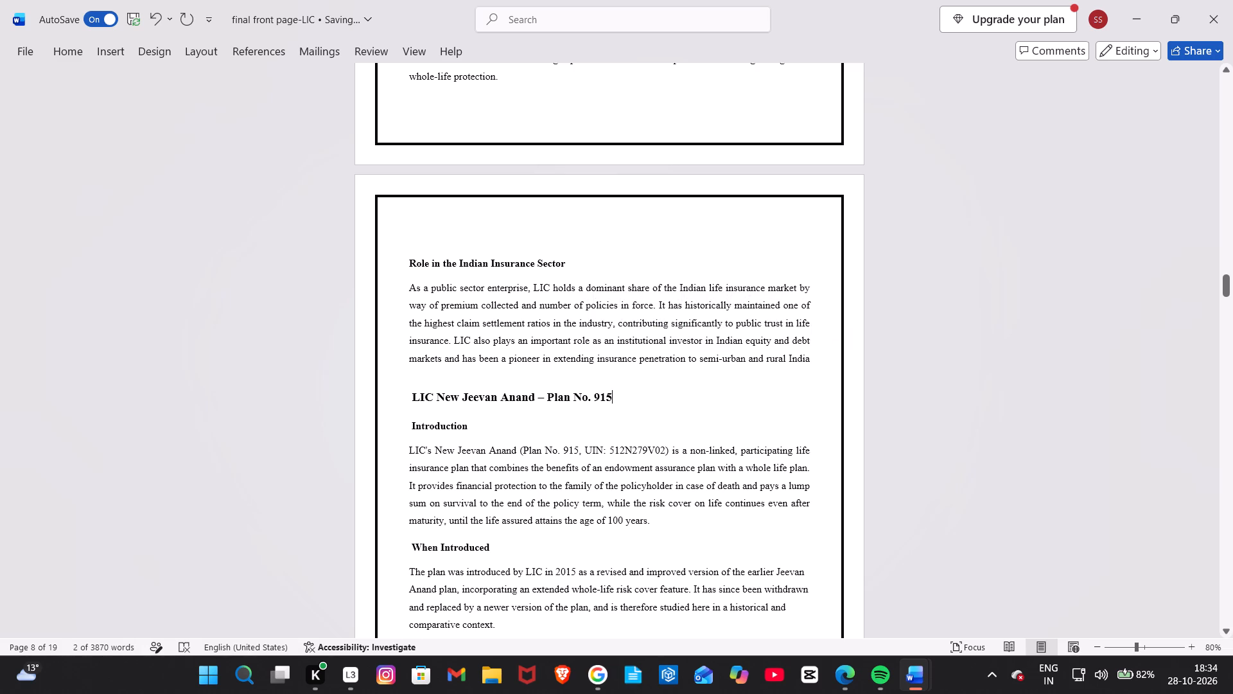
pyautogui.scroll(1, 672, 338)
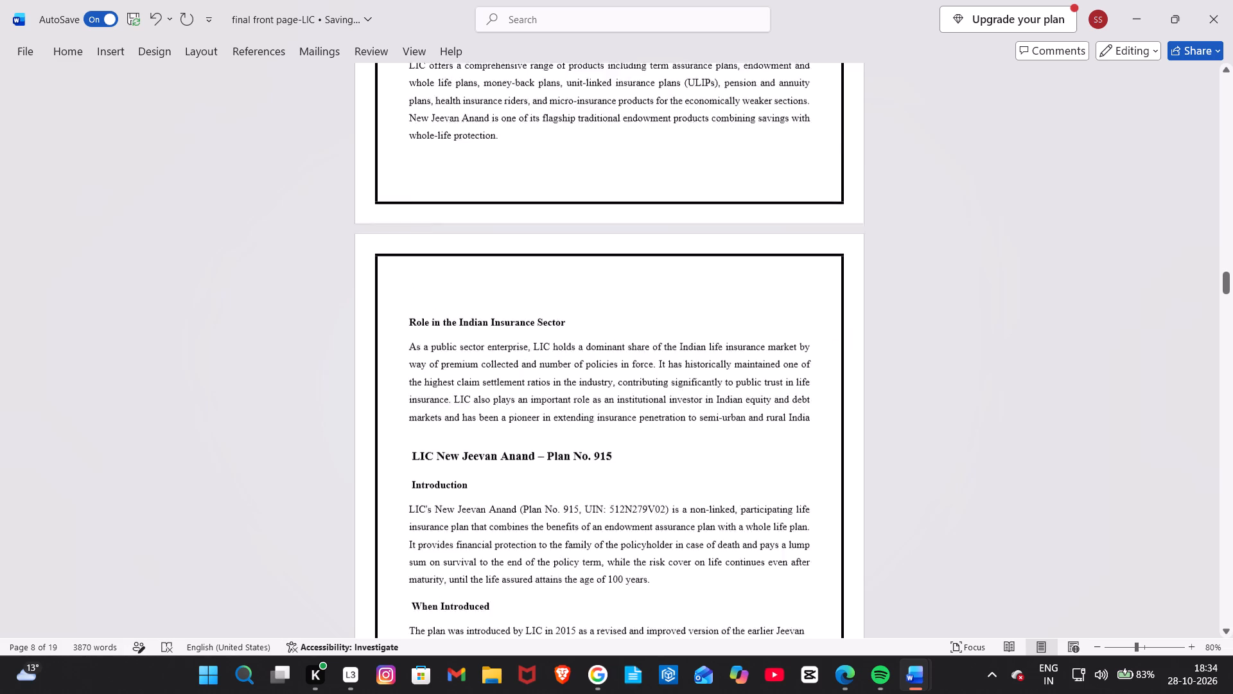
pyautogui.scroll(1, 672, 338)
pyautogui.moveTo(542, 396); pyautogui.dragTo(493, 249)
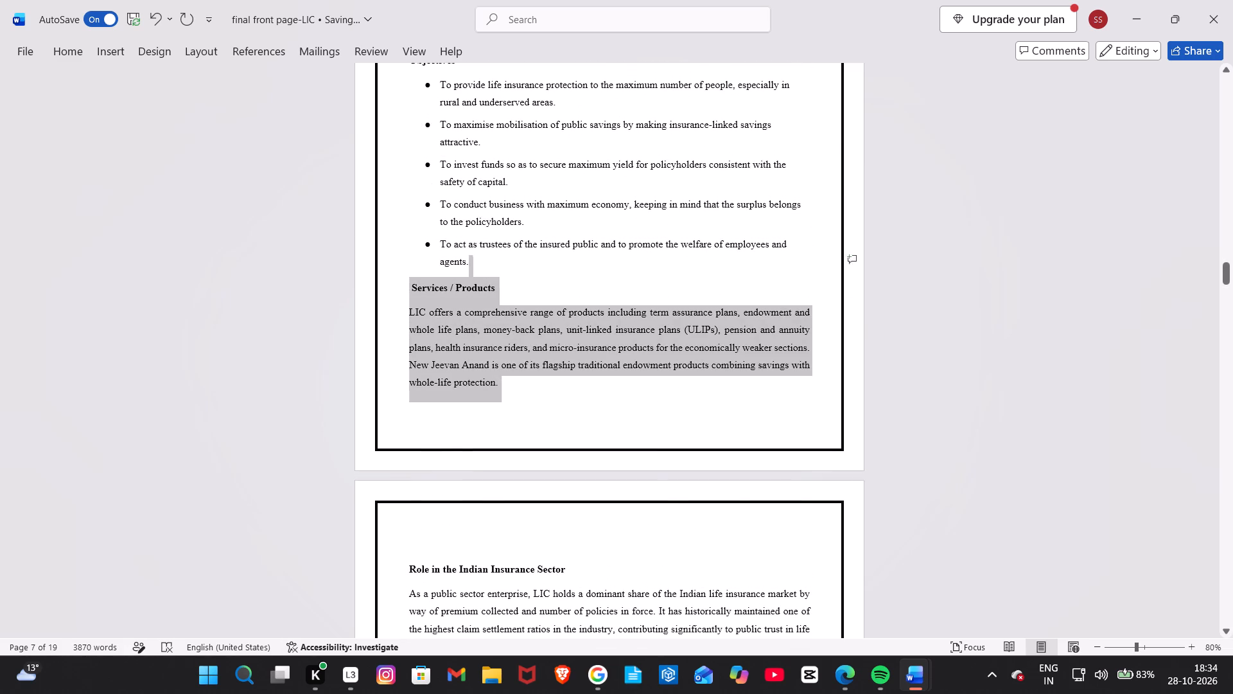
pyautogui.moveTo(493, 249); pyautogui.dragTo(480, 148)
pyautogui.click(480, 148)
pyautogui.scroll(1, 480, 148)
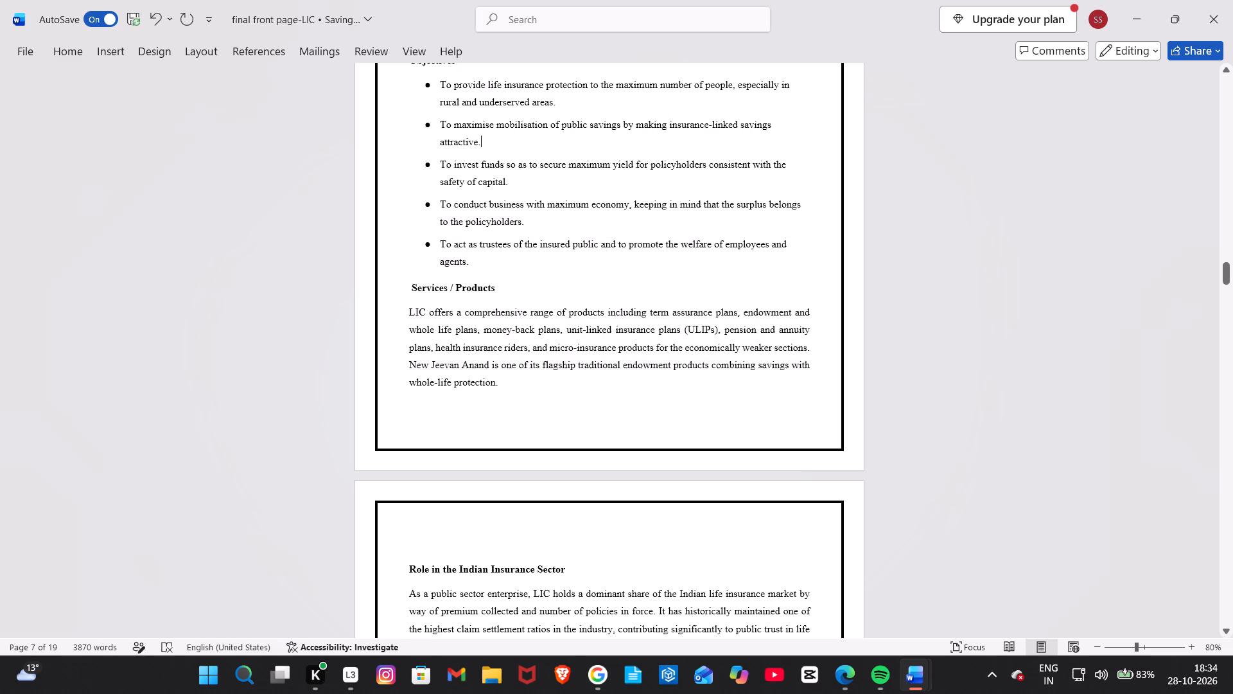
# Correct the misspelled word to "annualized" in the Death Benefit paragraph of the New Jeevan Anand section.
pyautogui.scroll(4, 480, 148)
pyautogui.scroll(-1, 480, 148)
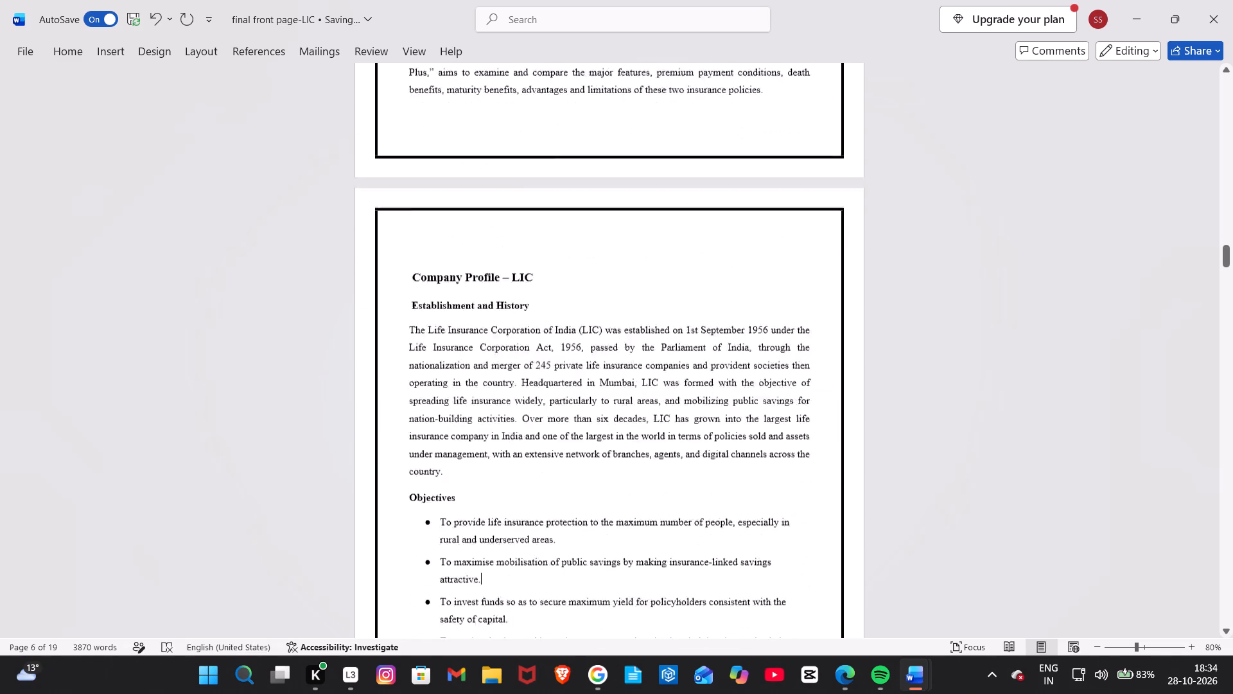
pyautogui.scroll(-3, 480, 148)
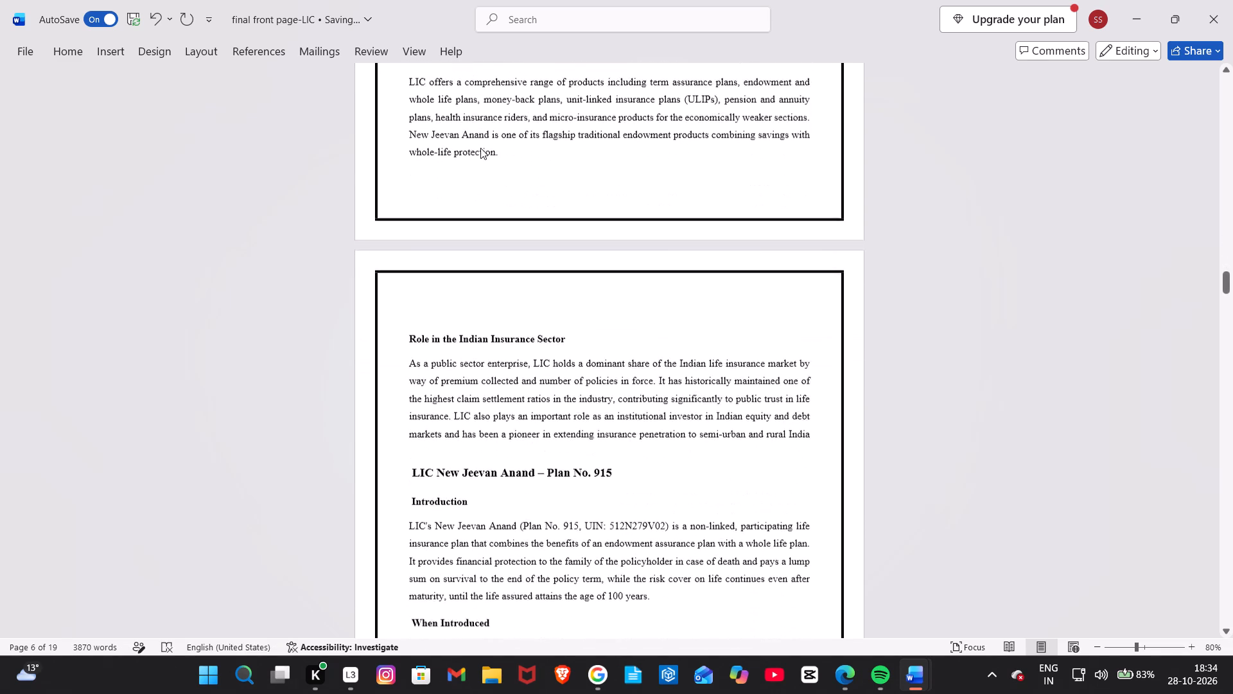
pyautogui.scroll(-3, 480, 148)
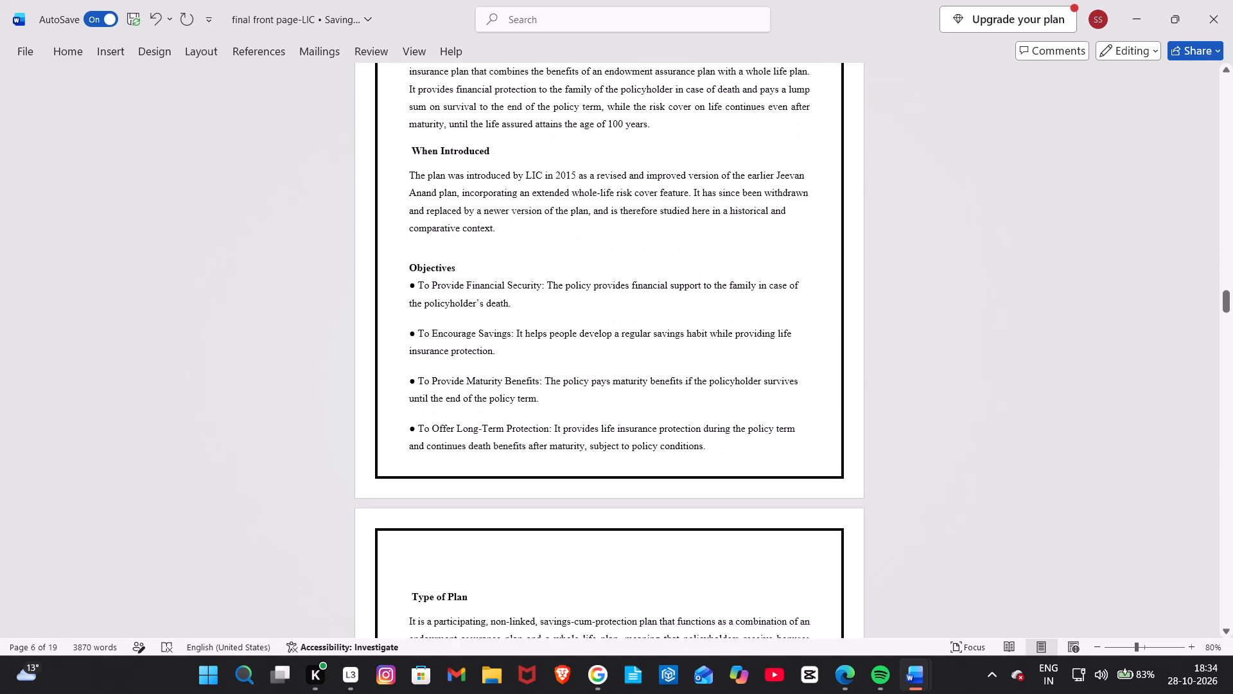
pyautogui.scroll(-2, 480, 148)
pyautogui.click(415, 432)
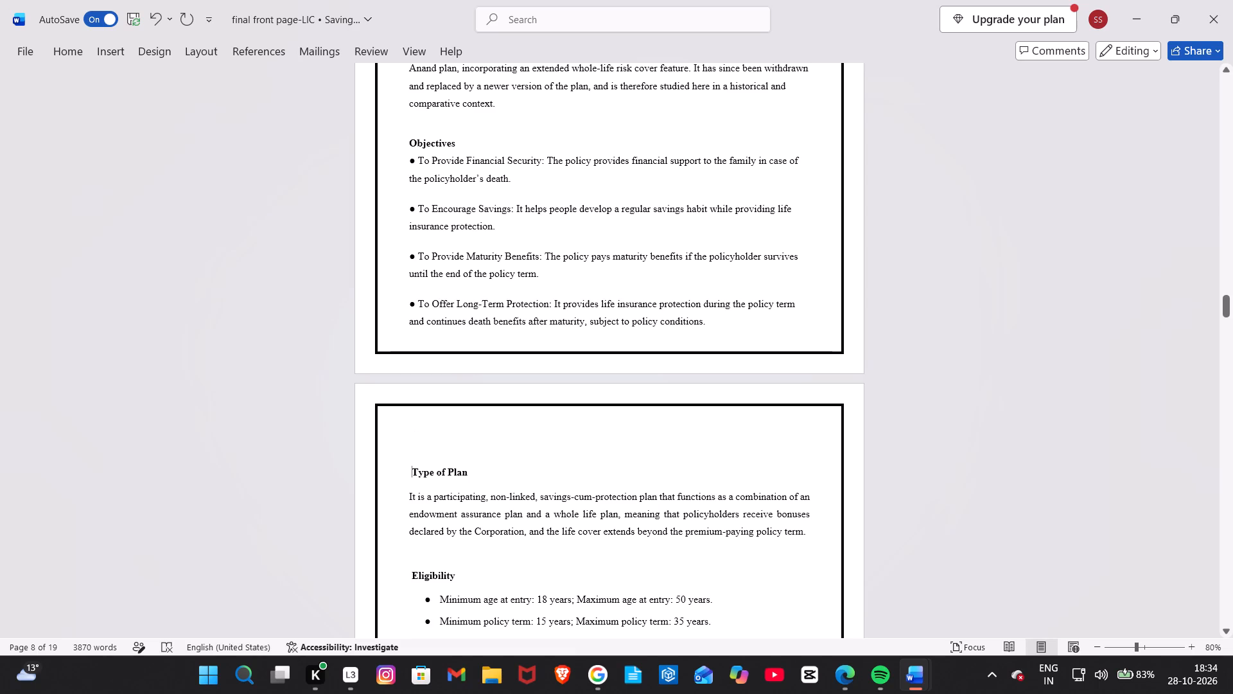
pyautogui.click(415, 440)
pyautogui.scroll(-2, 415, 440)
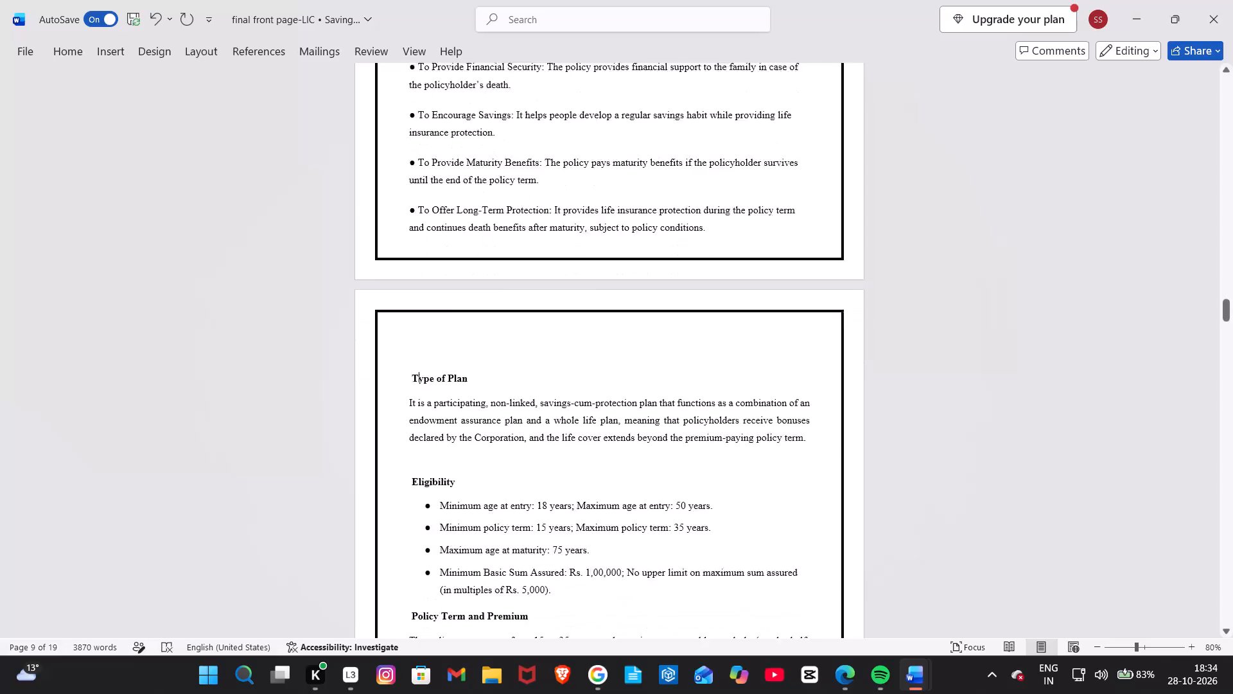
pyautogui.scroll(-4, 415, 440)
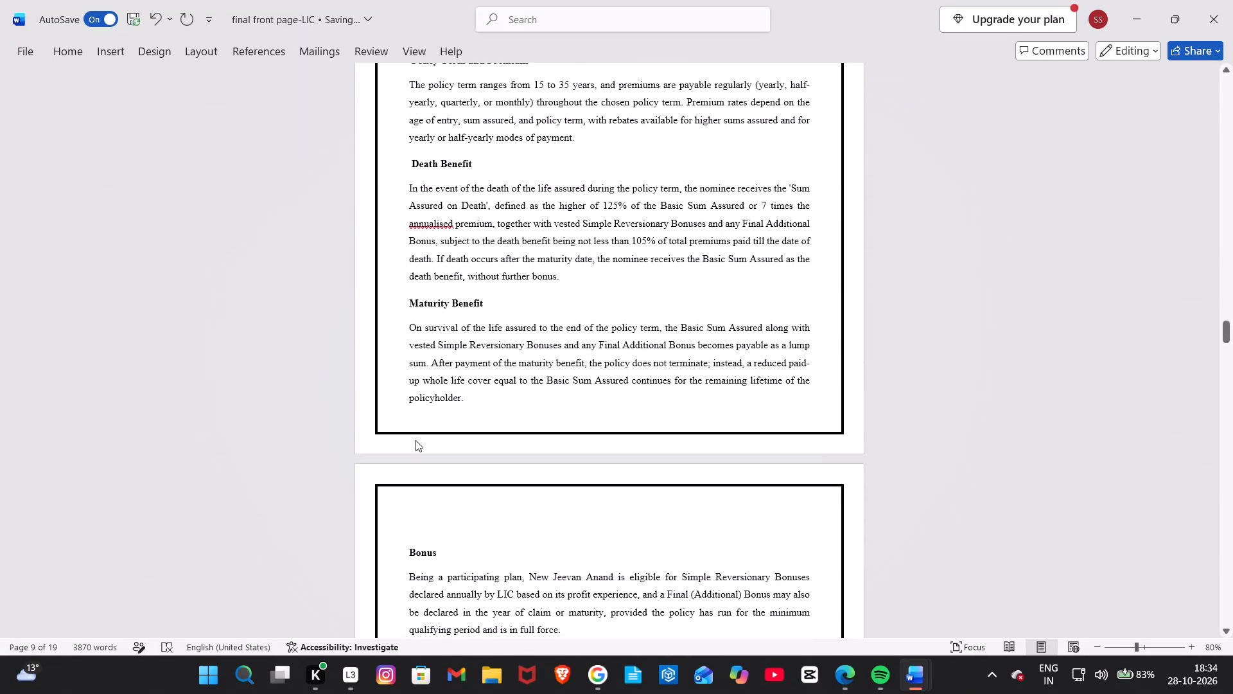
pyautogui.click(410, 545)
pyautogui.rightClick(412, 226)
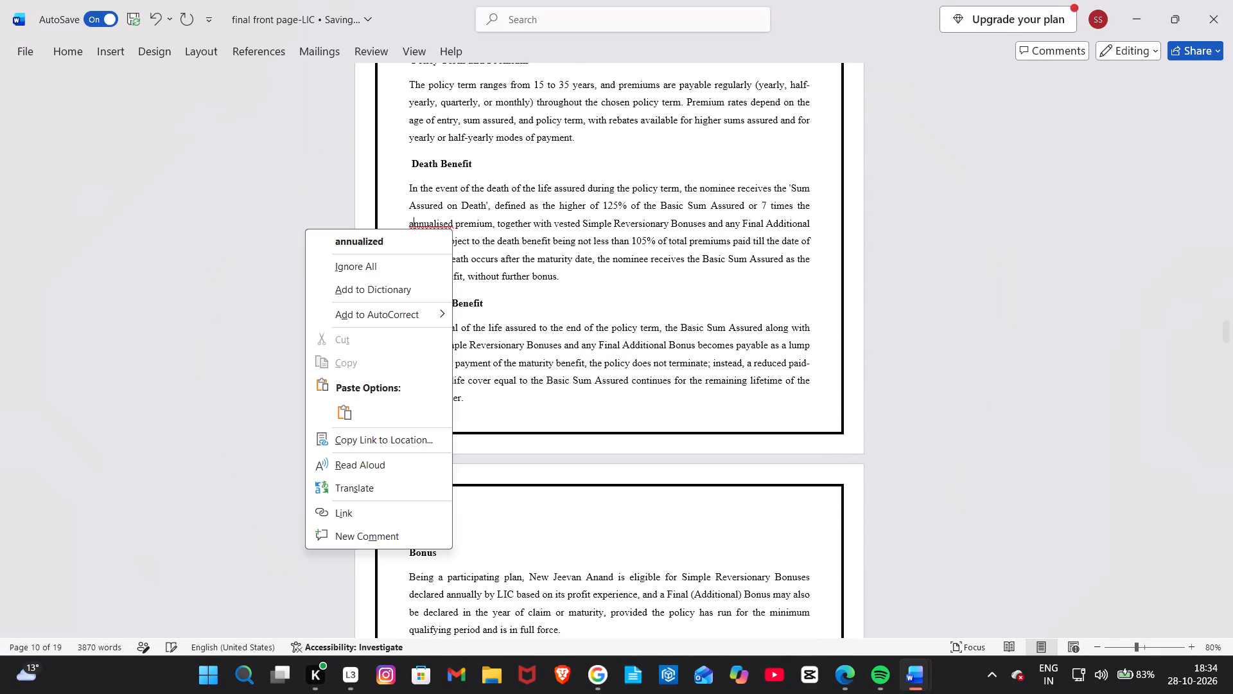
pyautogui.click(412, 244)
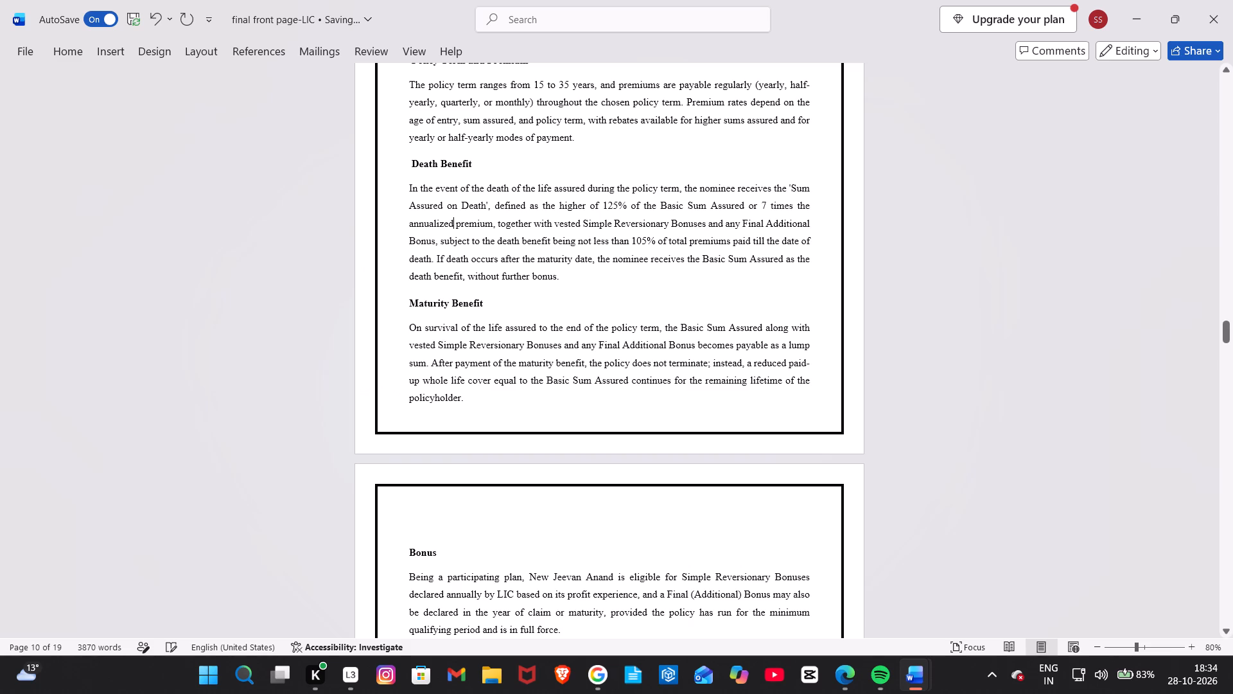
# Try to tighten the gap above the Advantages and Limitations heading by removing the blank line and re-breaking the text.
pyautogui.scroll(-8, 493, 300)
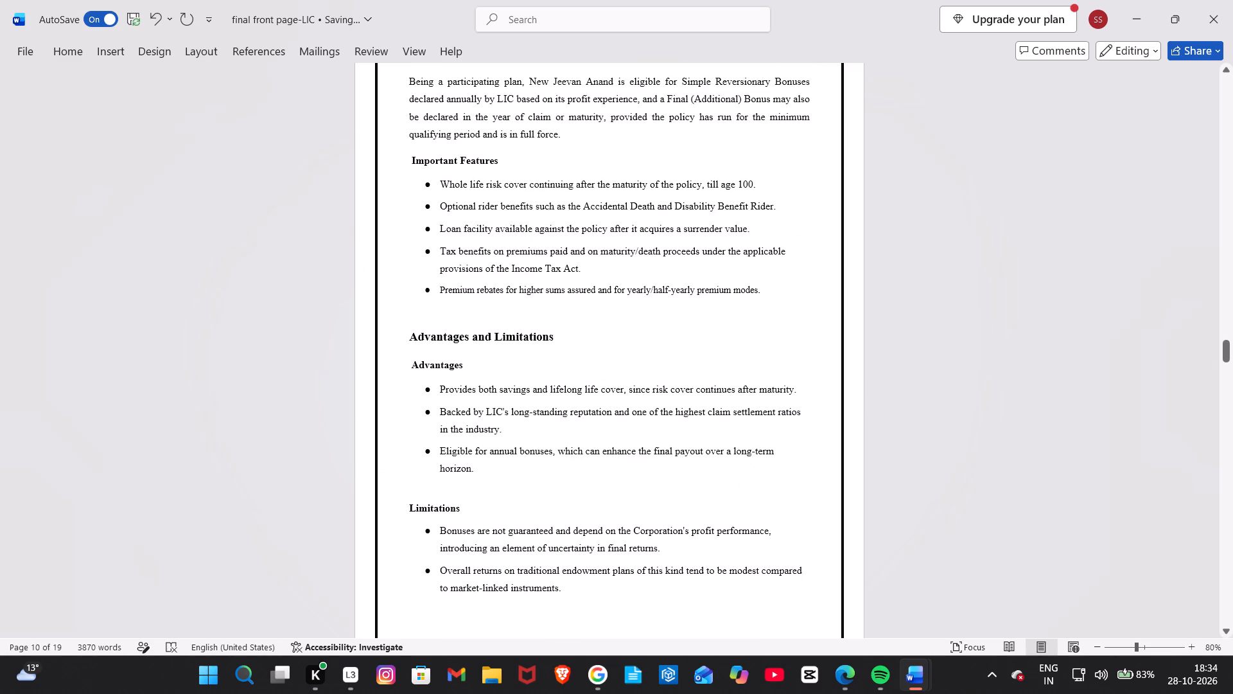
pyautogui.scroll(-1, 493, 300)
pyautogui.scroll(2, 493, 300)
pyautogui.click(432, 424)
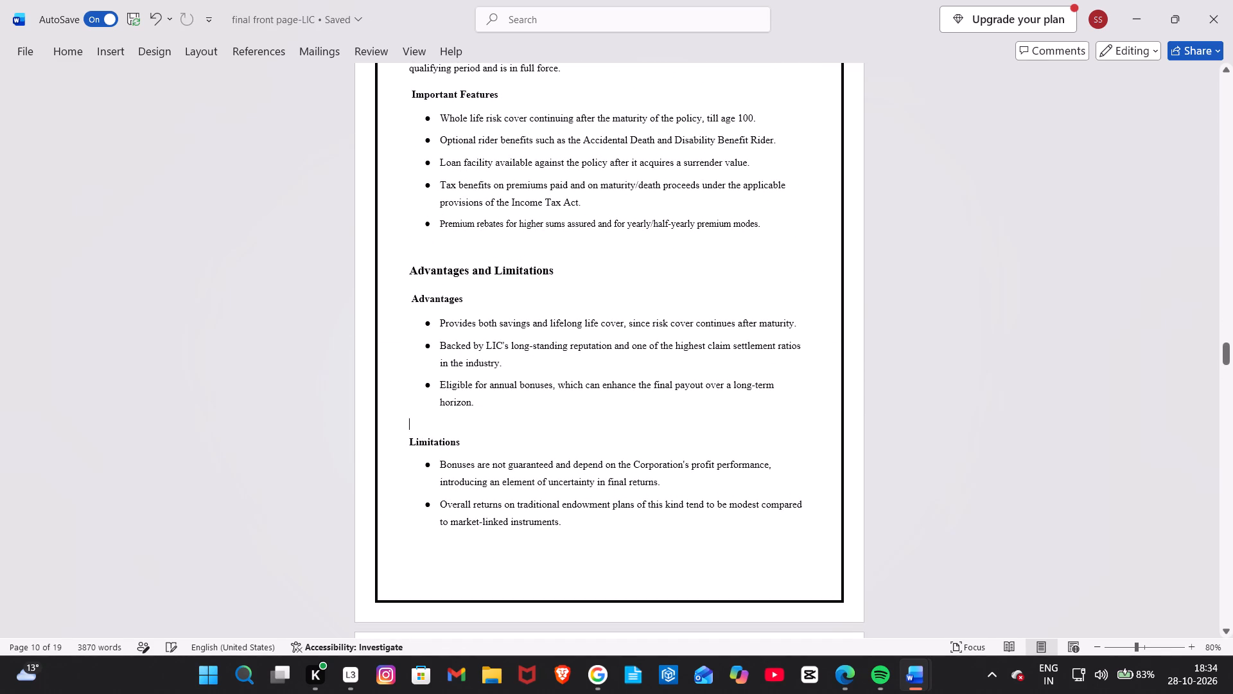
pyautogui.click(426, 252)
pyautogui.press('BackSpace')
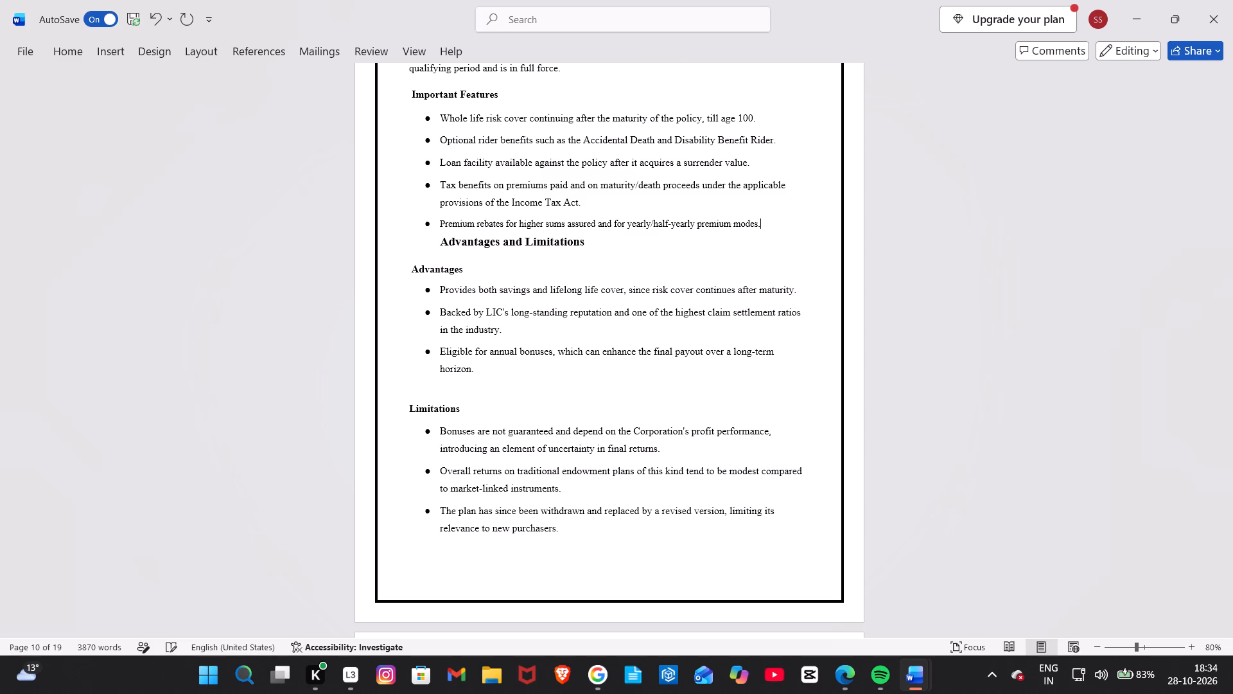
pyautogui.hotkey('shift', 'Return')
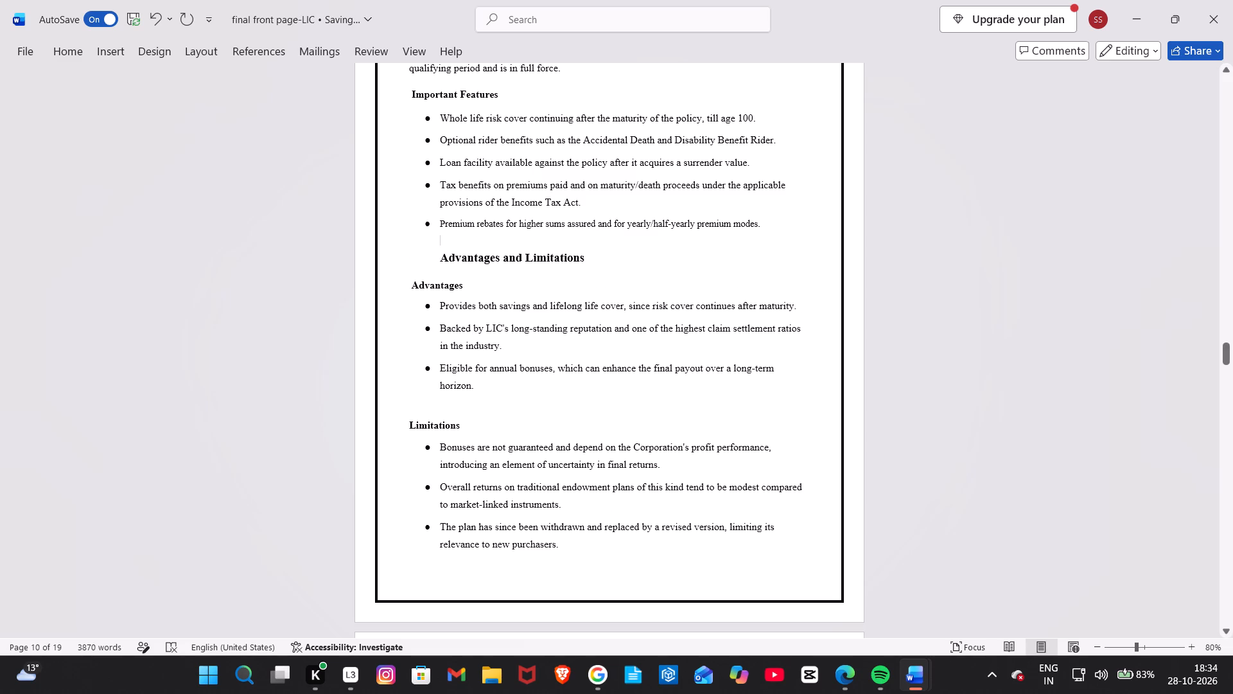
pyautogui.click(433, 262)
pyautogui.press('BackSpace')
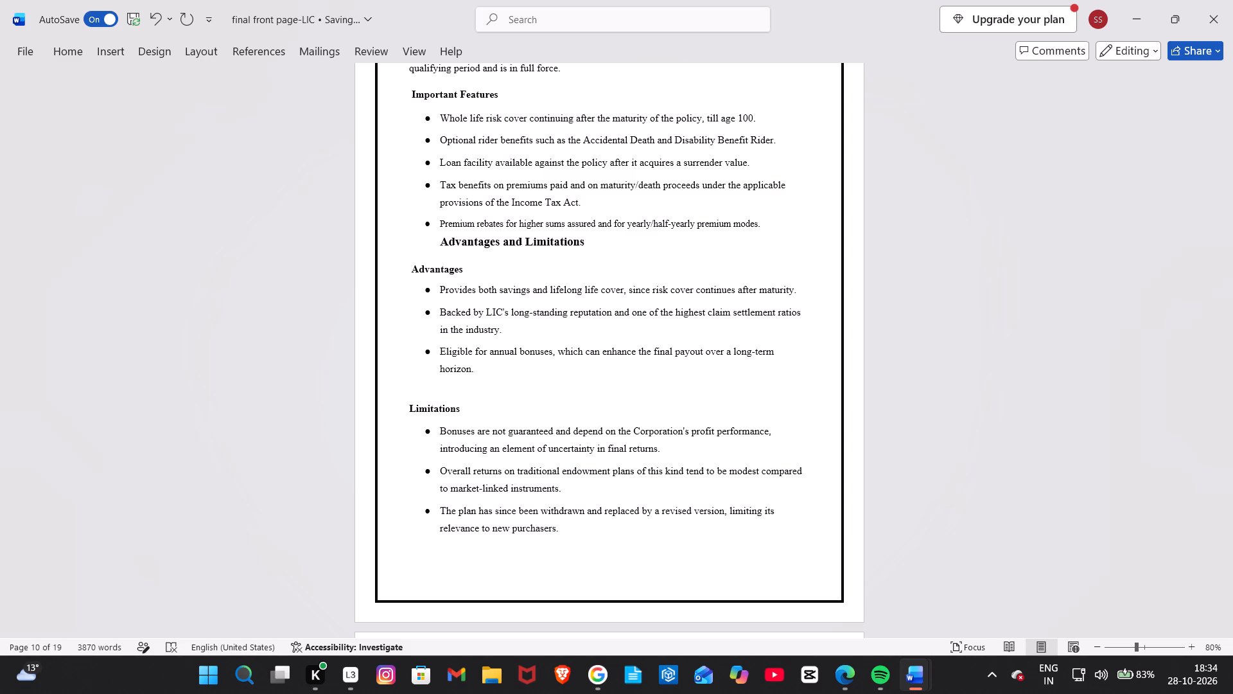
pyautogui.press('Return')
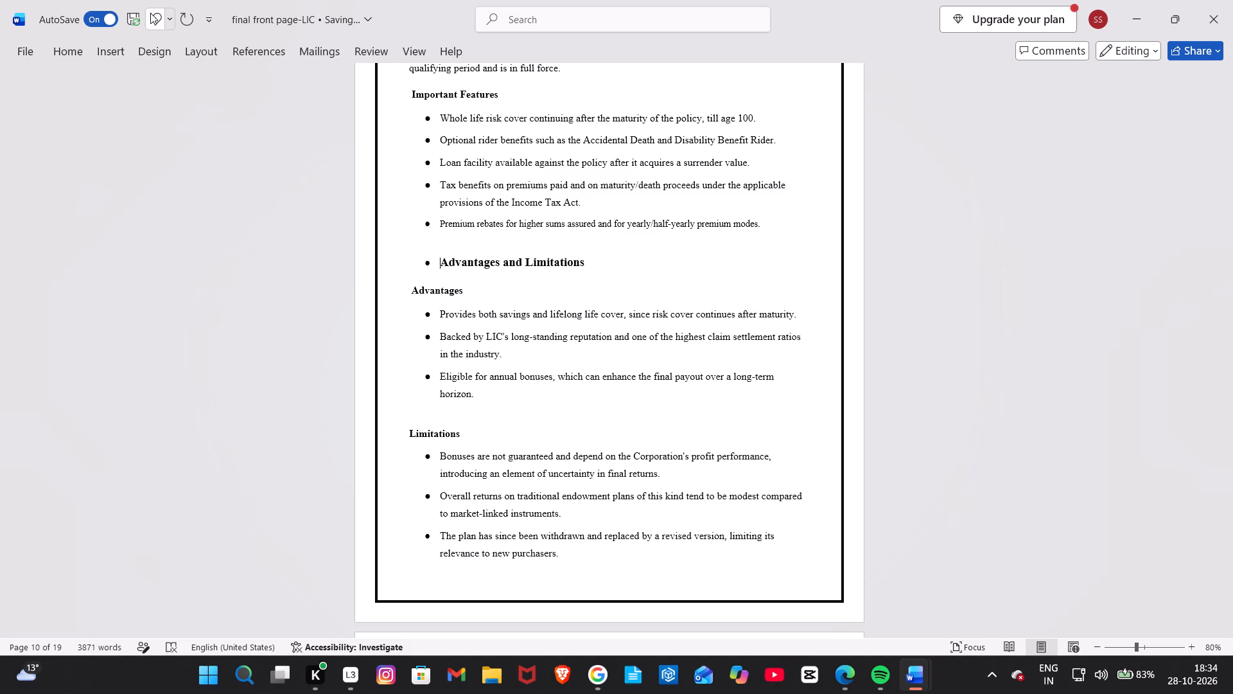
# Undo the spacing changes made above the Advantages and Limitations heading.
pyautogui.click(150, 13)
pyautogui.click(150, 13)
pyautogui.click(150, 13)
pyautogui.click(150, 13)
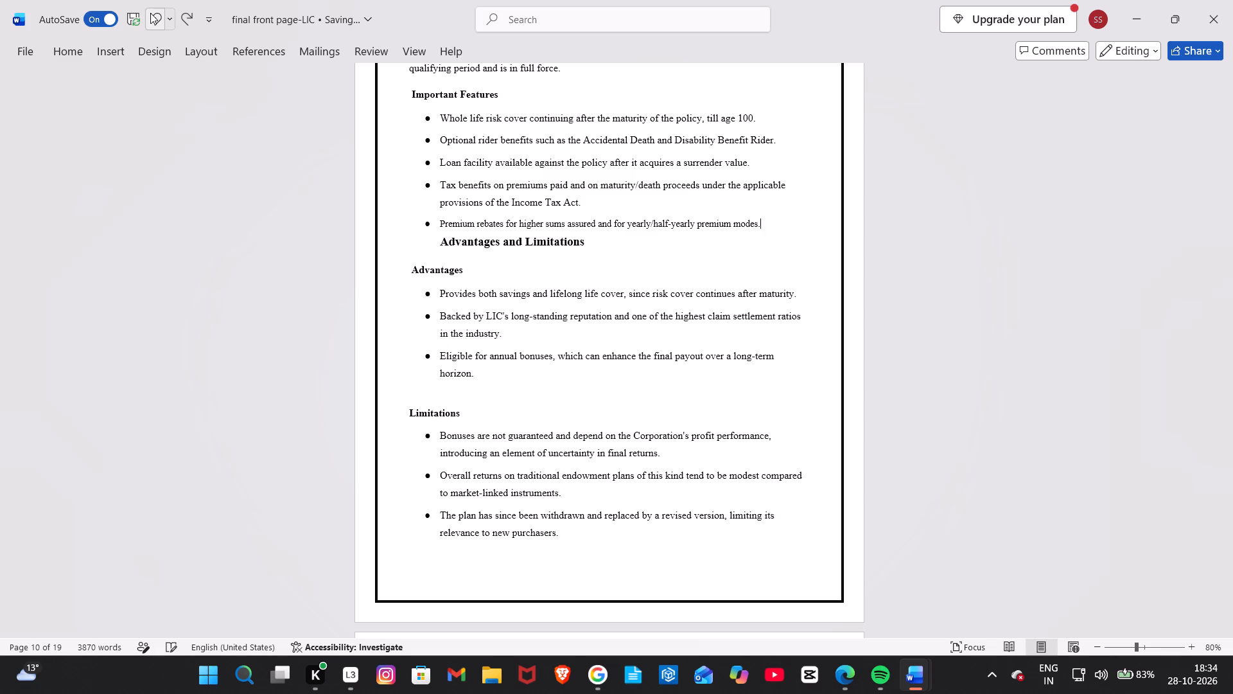
# Delete the blank line above the Objectives heading in the New Jeevan Anand section.
pyautogui.scroll(3, 486, 214)
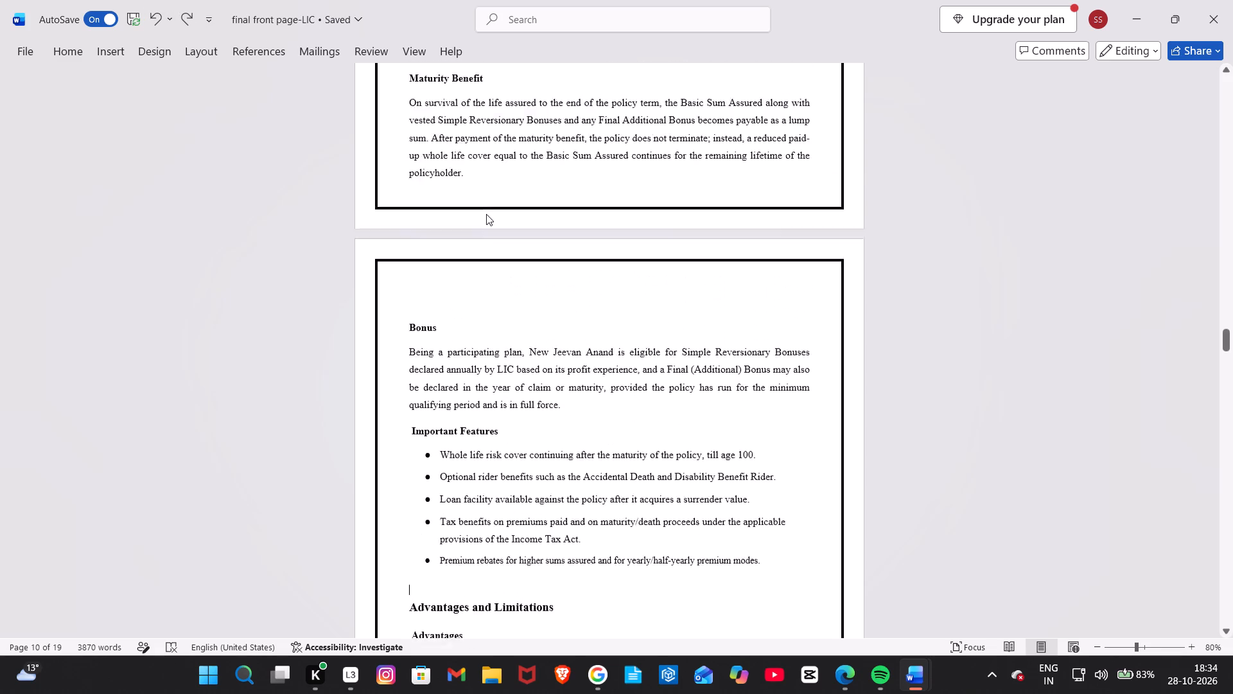
pyautogui.scroll(5, 486, 214)
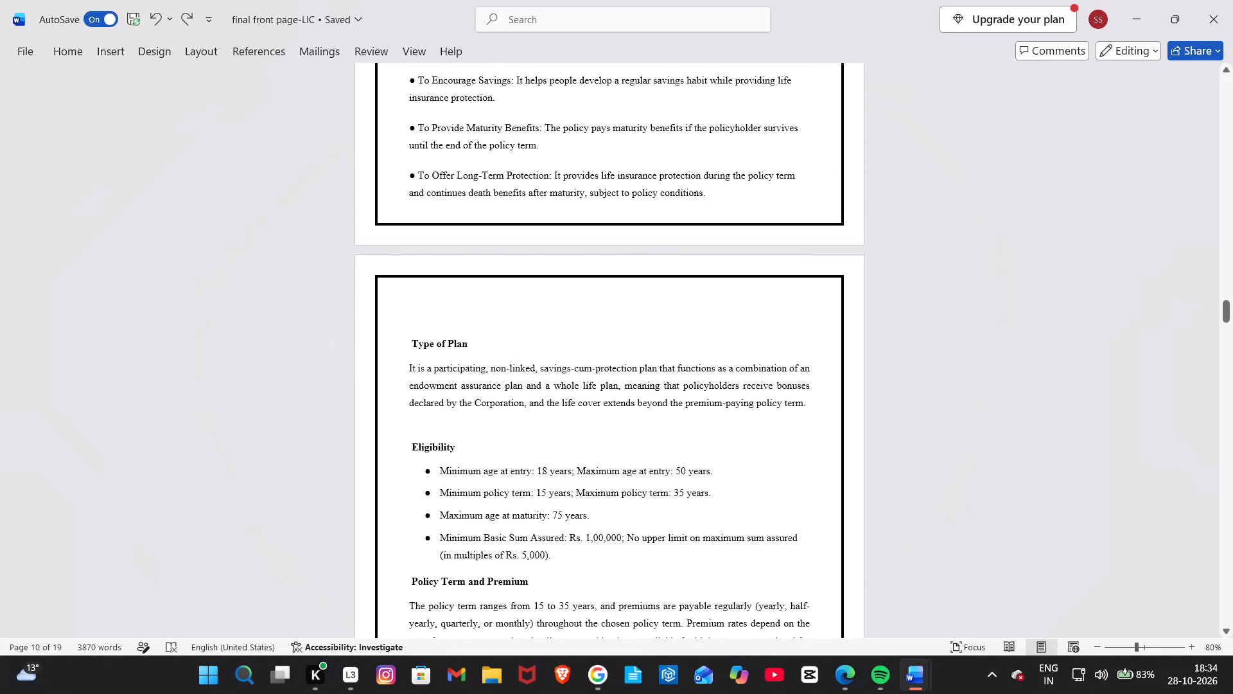
pyautogui.scroll(2, 486, 214)
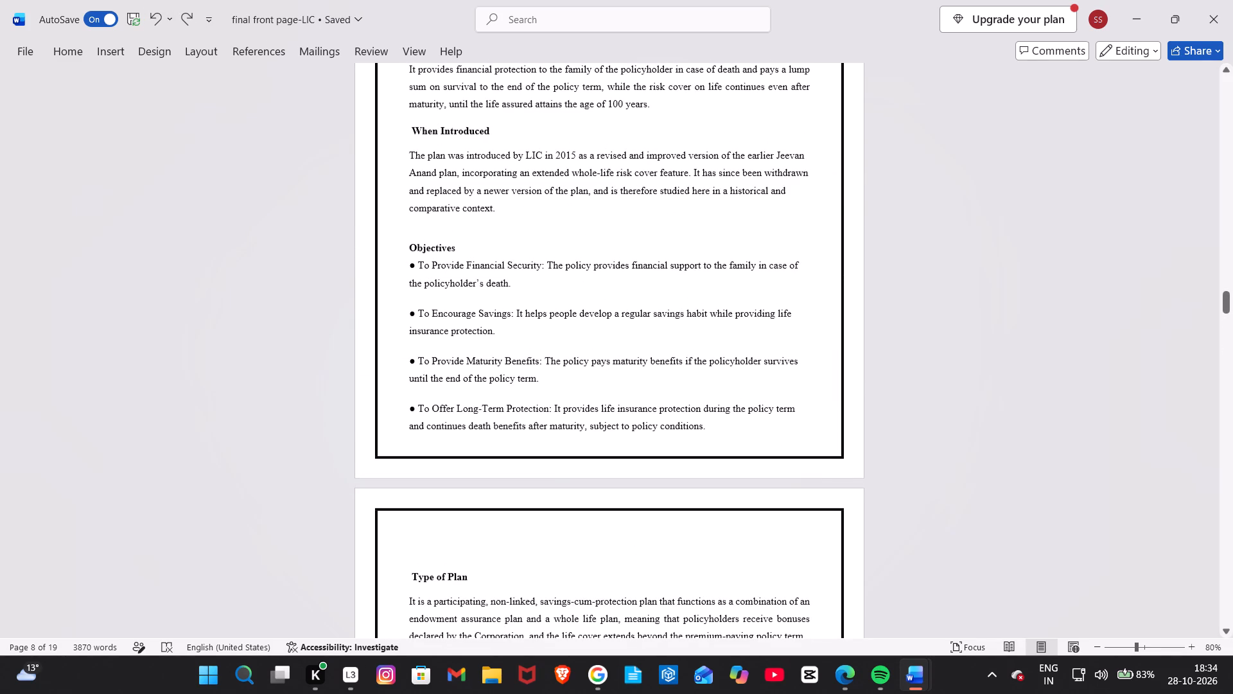
pyautogui.click(423, 234)
pyautogui.press('BackSpace')
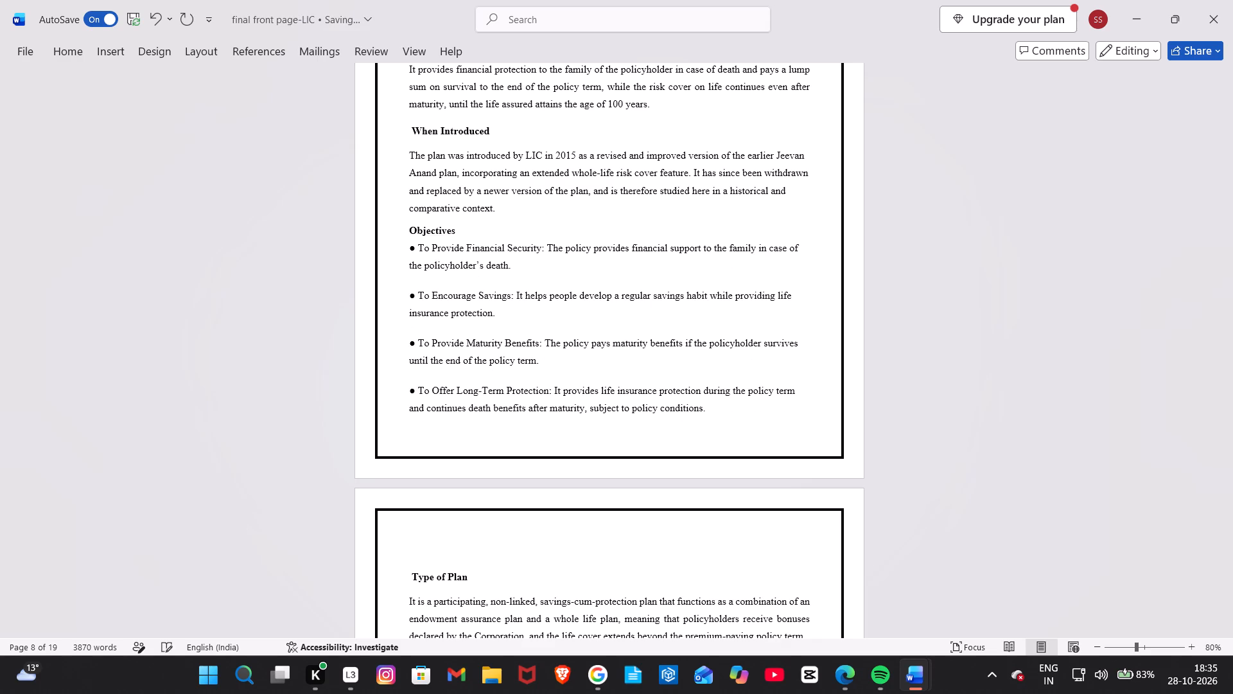
# Insert two line breaks after the Limitations bullet ending in "market-linked instruments.".
pyautogui.scroll(-3, 423, 234)
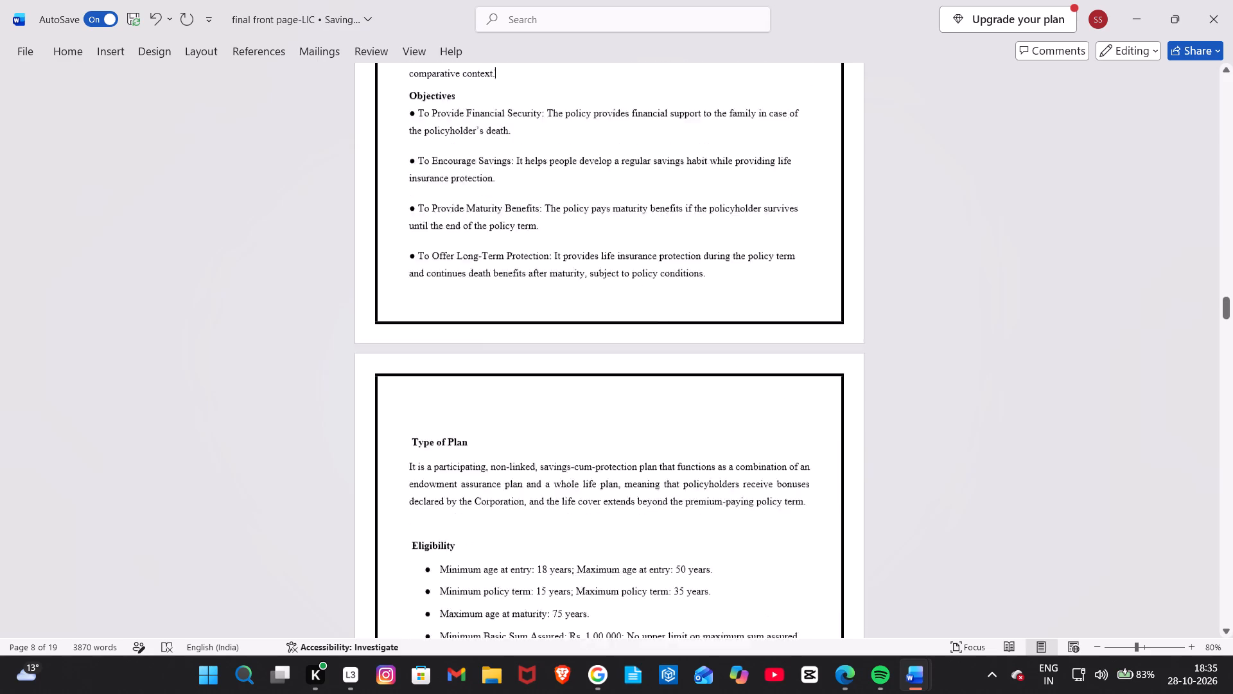
pyautogui.scroll(-4, 423, 234)
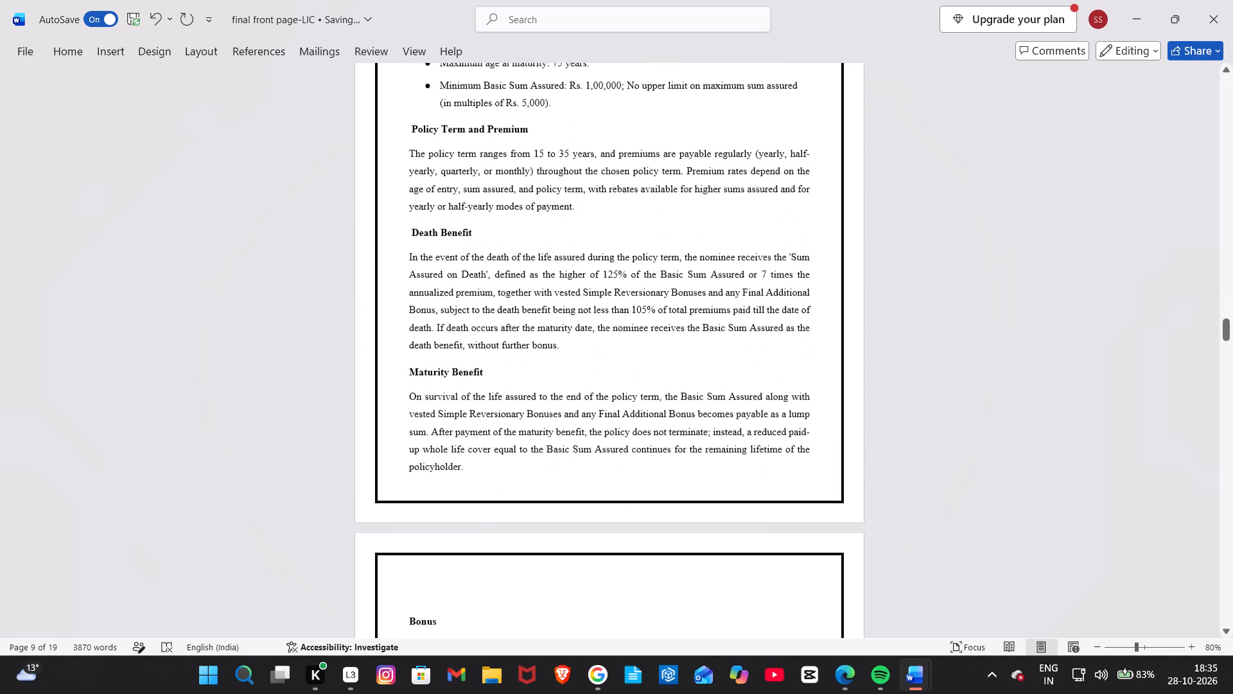
pyautogui.scroll(-2, 423, 234)
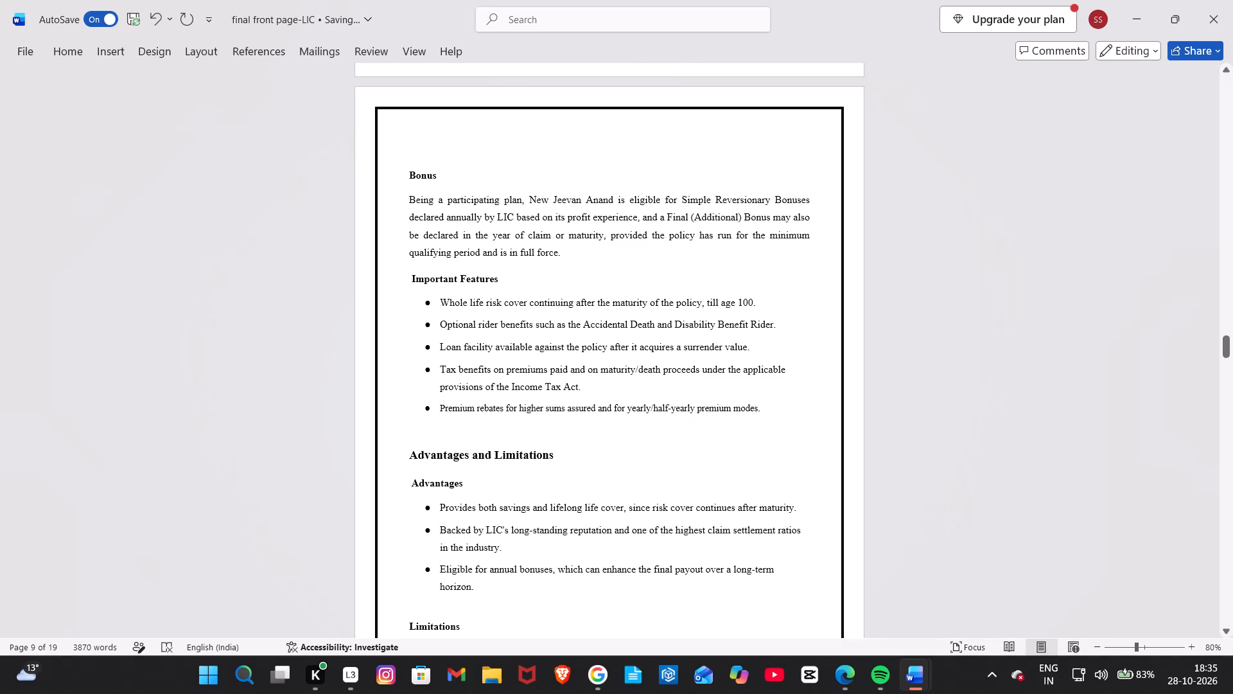
pyautogui.scroll(-3, 495, 325)
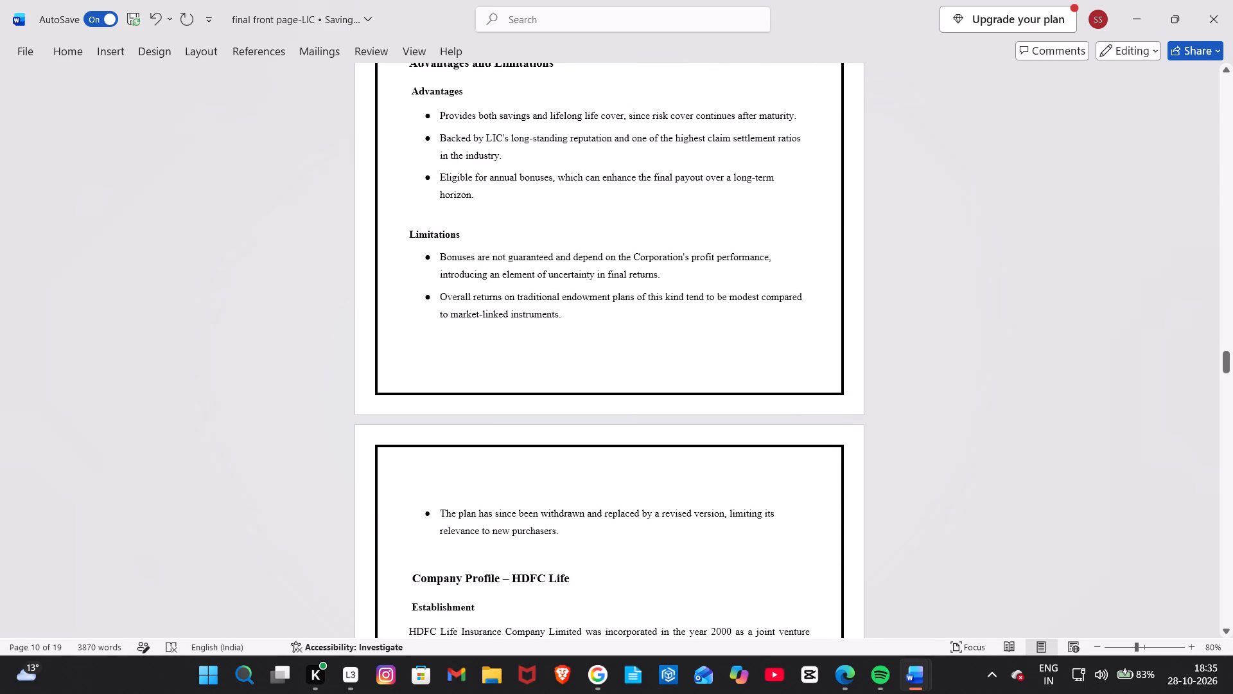
pyautogui.click(421, 345)
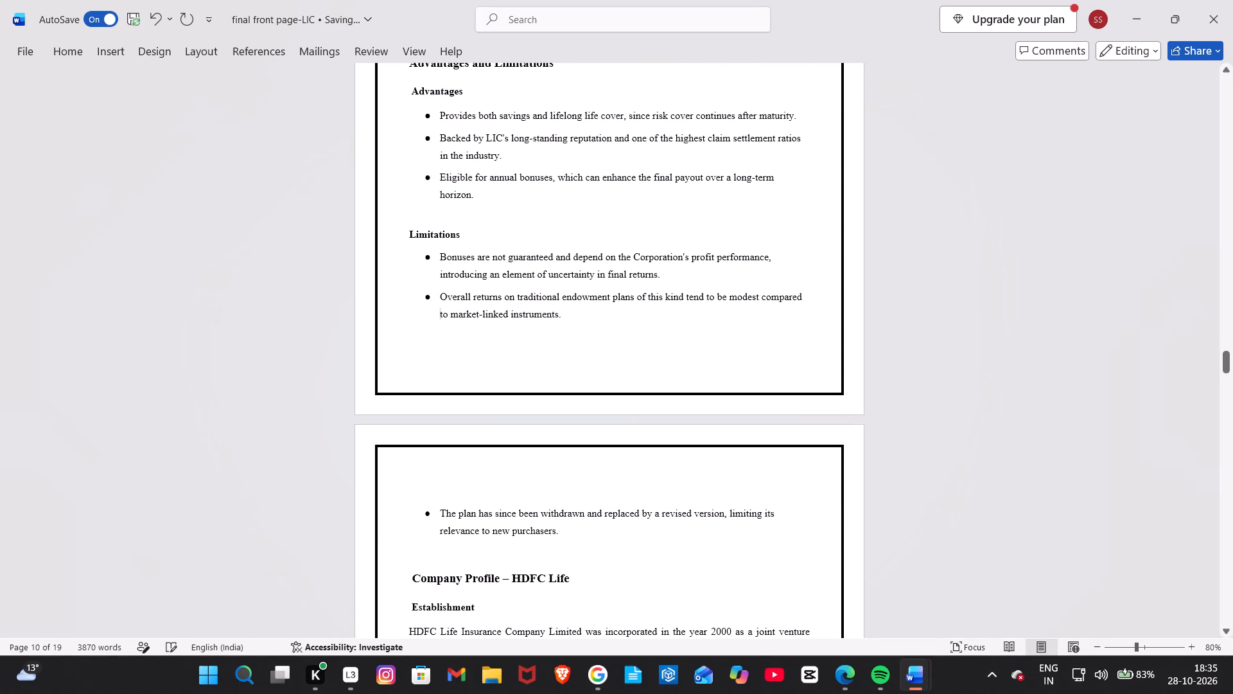
pyautogui.click(426, 369)
pyautogui.click(573, 320)
pyautogui.hotkey('shift', 'Return')
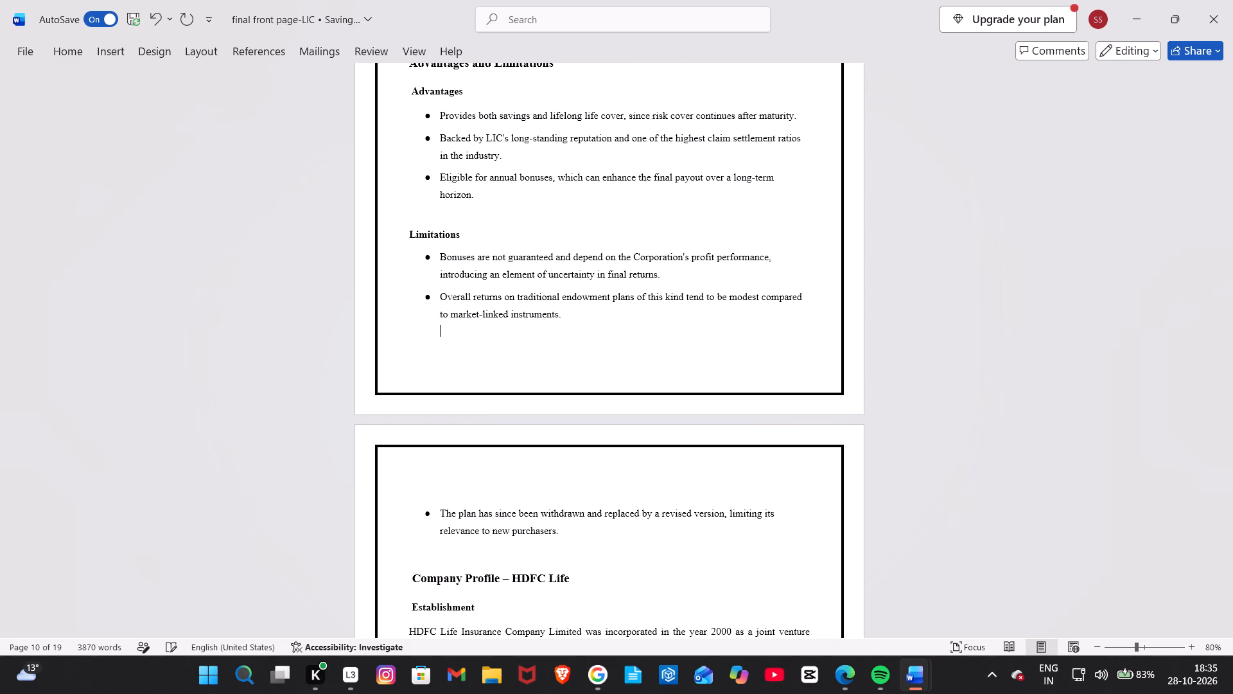
pyautogui.hotkey('shift', 'Return')
# Copy the Limitations bullet text starting "The plan has since been withdrawn" into the space below the "market-linked instruments" bullet, keeping its formatting.
pyautogui.moveTo(416, 516); pyautogui.dragTo(553, 540)
pyautogui.rightClick(496, 538)
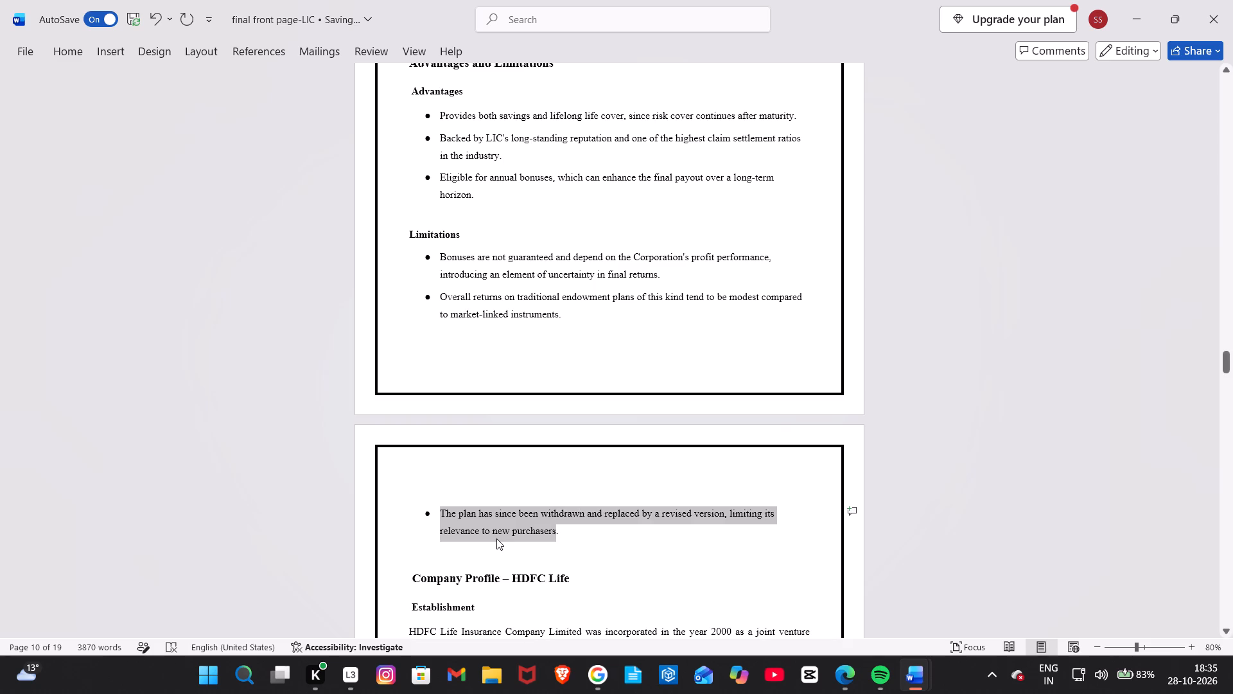
pyautogui.click(550, 184)
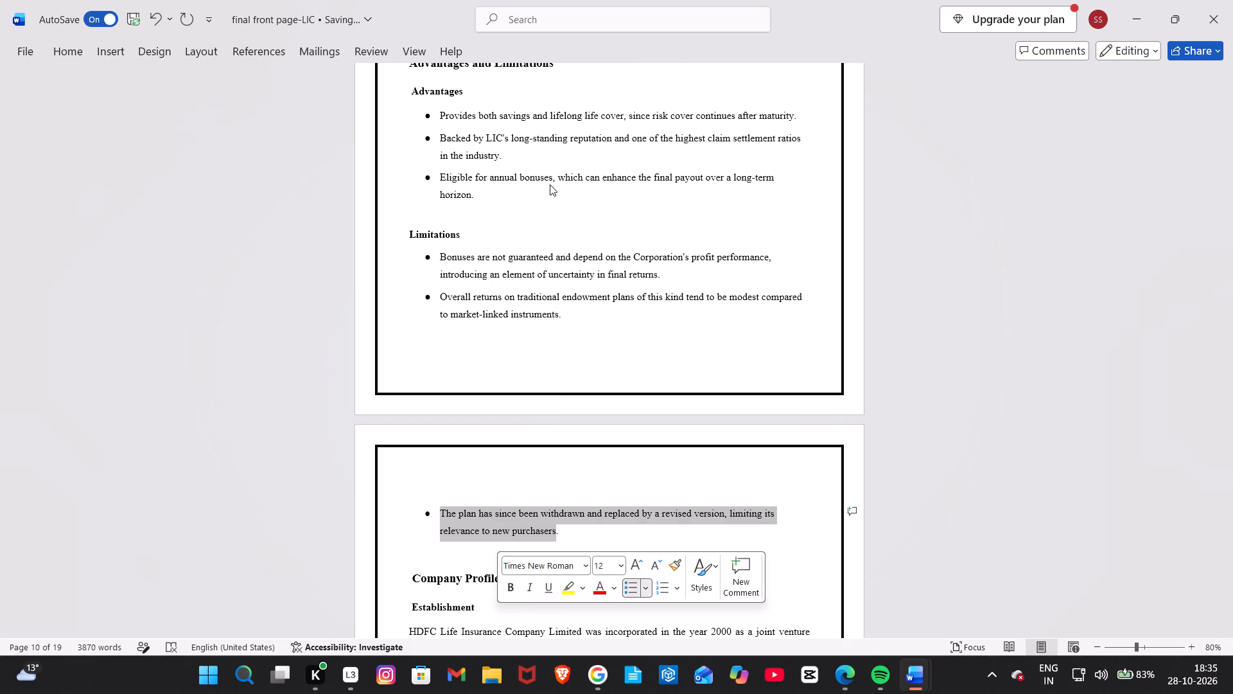
pyautogui.click(434, 357)
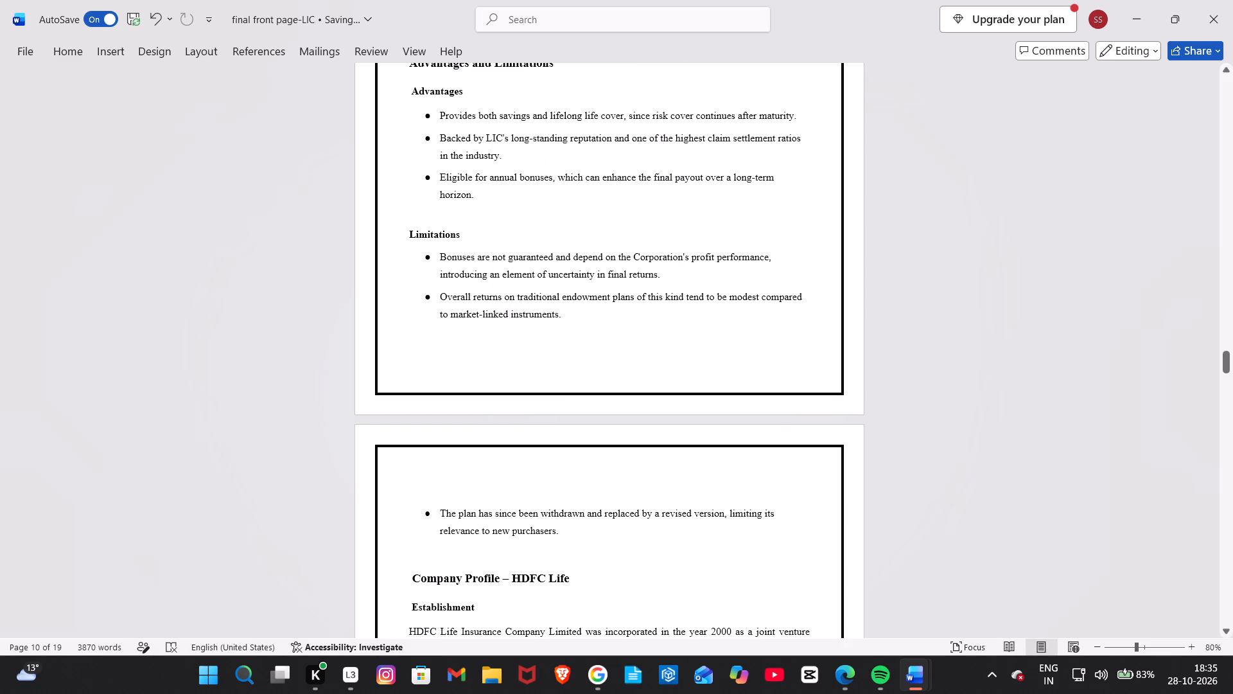
pyautogui.rightClick(442, 350)
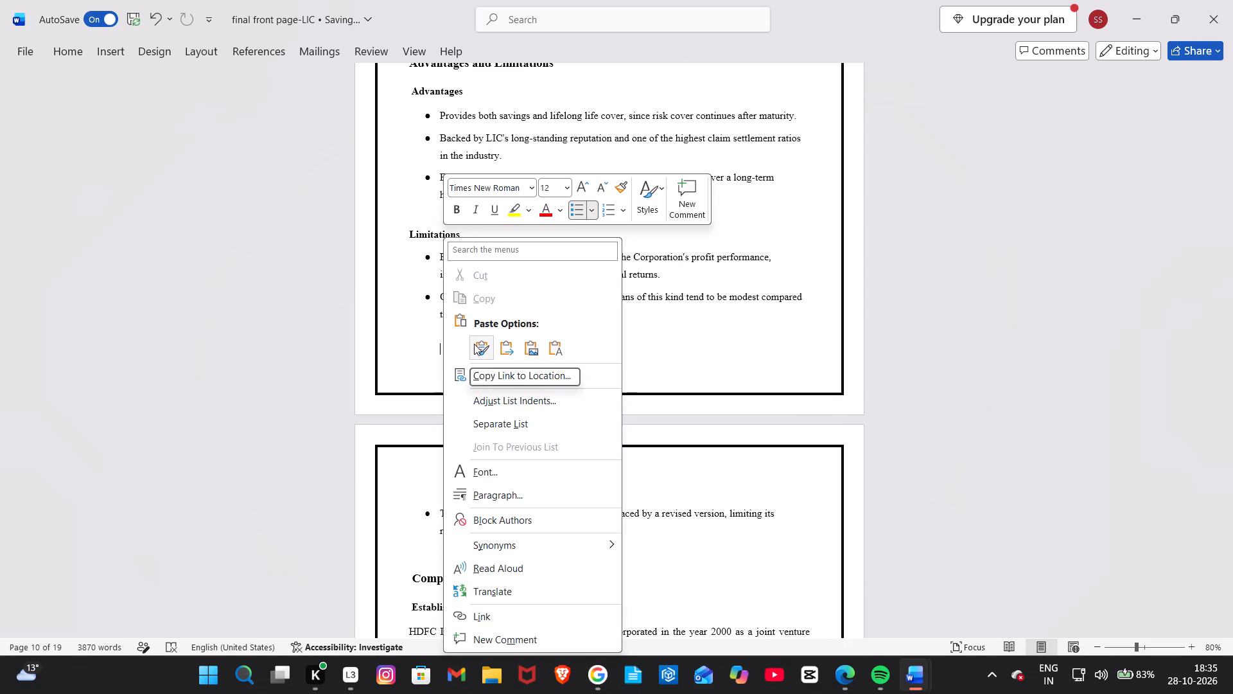
pyautogui.click(474, 344)
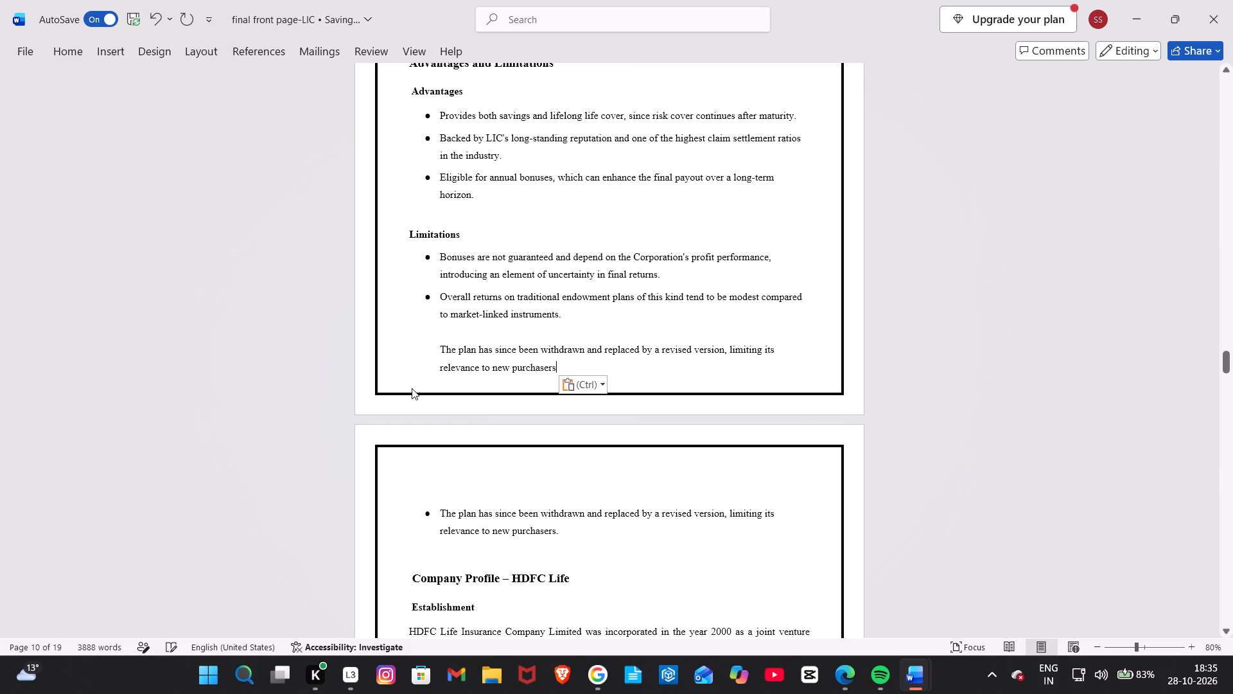
# Remove the blank line between the "market-linked instruments." bullet and the pasted text starting "The plan has since been withdrawn".
pyautogui.click(426, 348)
pyautogui.press('BackSpace')
pyautogui.press('\\')
pyautogui.press('Return')
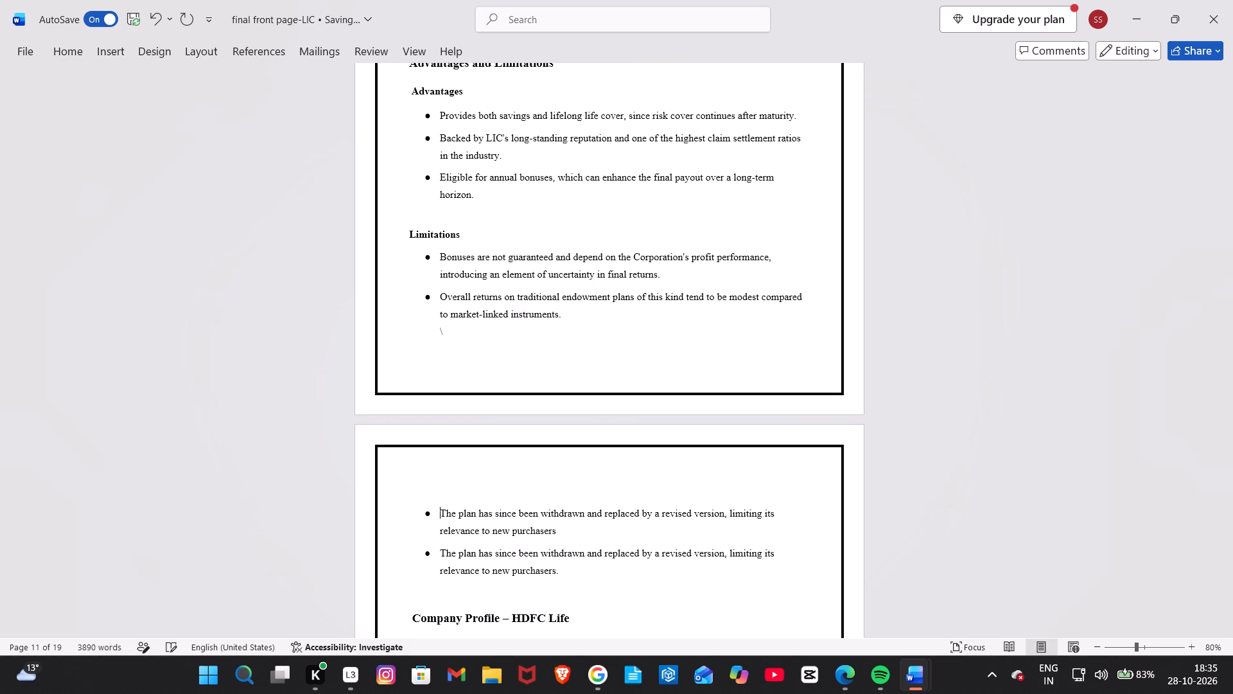
pyautogui.press('BackSpace')
pyautogui.press('BackSpace')
pyautogui.press('BackSpace')
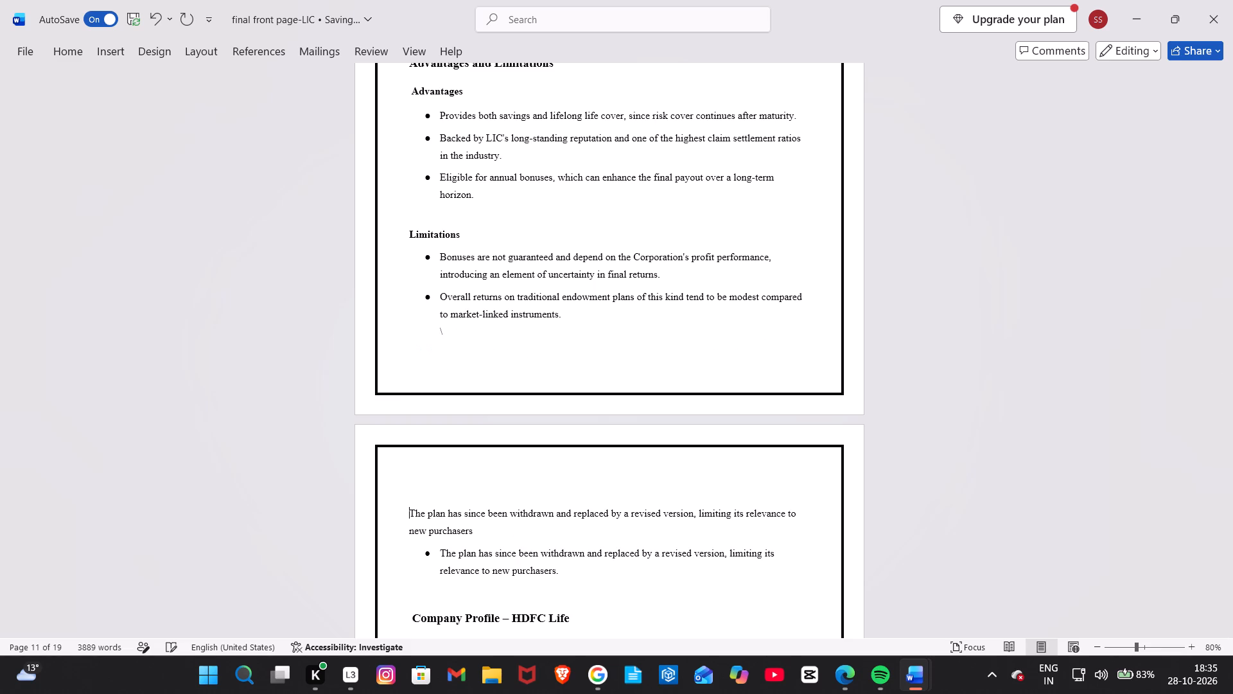
pyautogui.press('BackSpace')
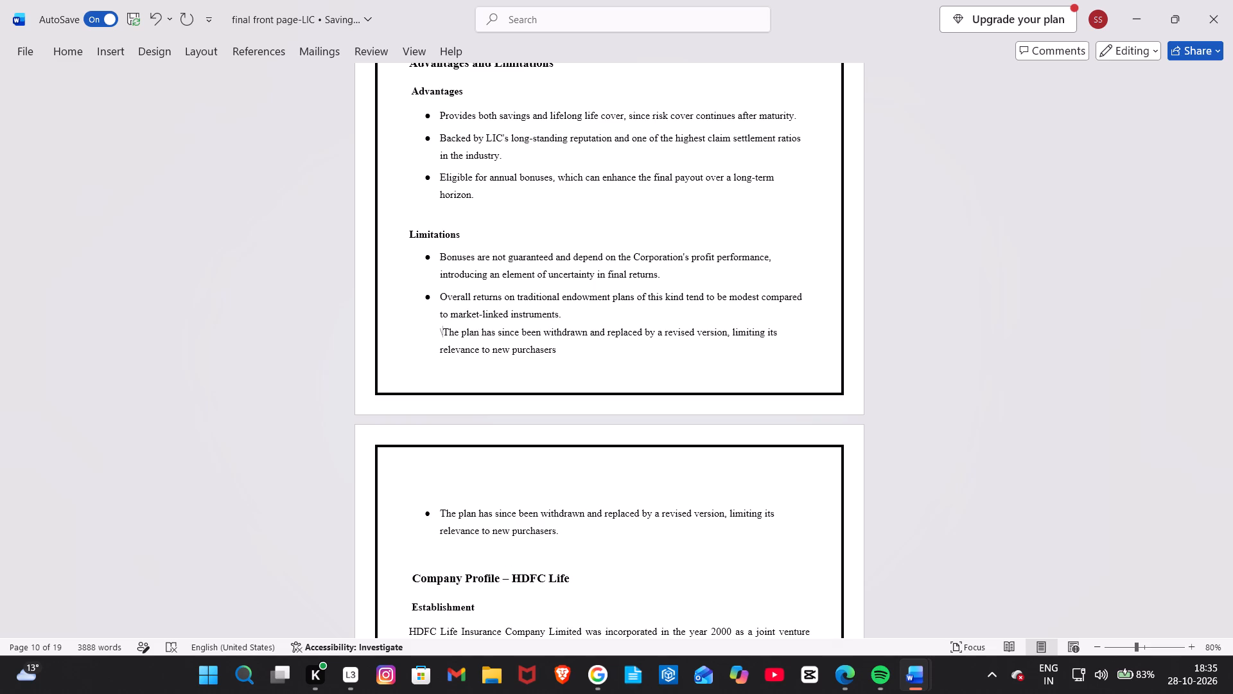
pyautogui.press('BackSpace')
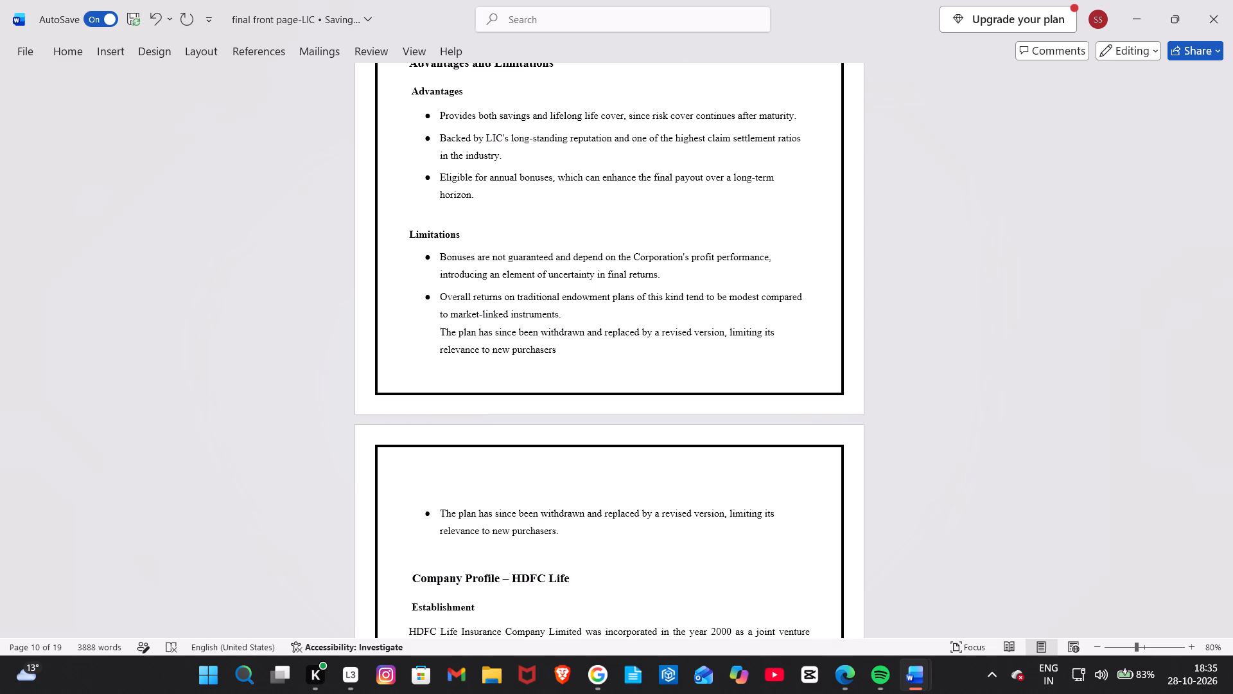
# Turn the pasted "The plan has since been withdrawn" text into its own bullet under Limitations.
pyautogui.click(428, 330)
pyautogui.press('BackSpace')
pyautogui.hotkey('shift', 'Return')
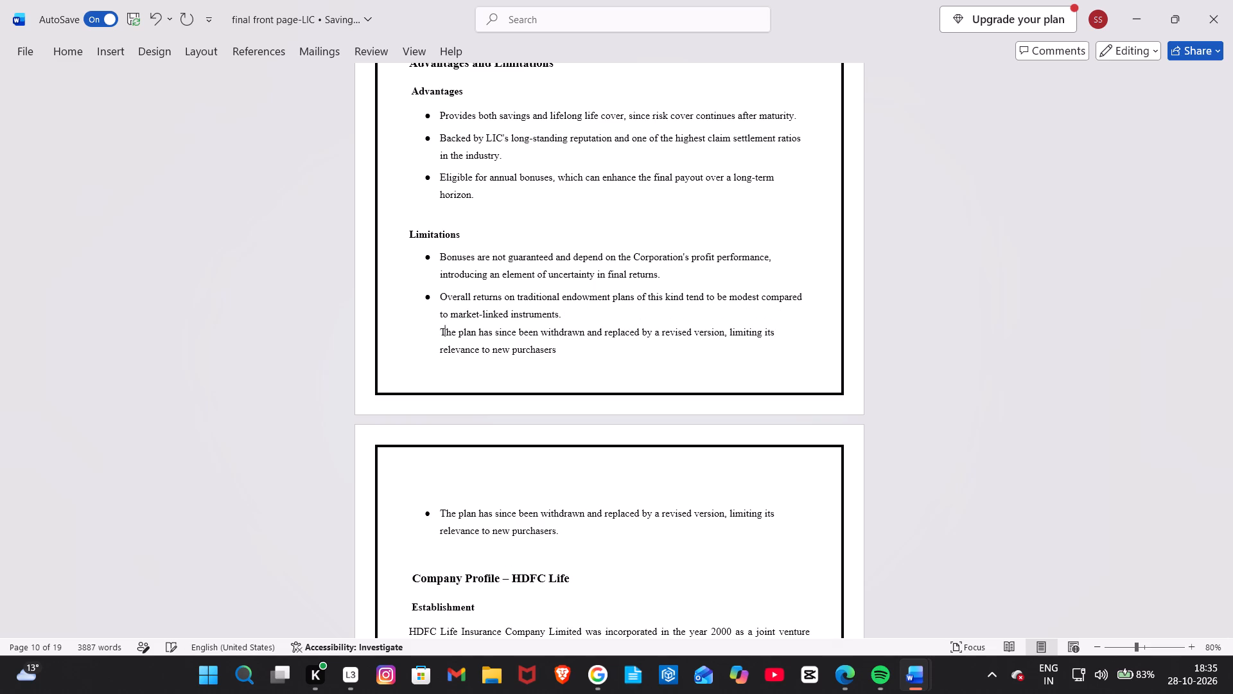
pyautogui.press('BackSpace')
pyautogui.press('Return')
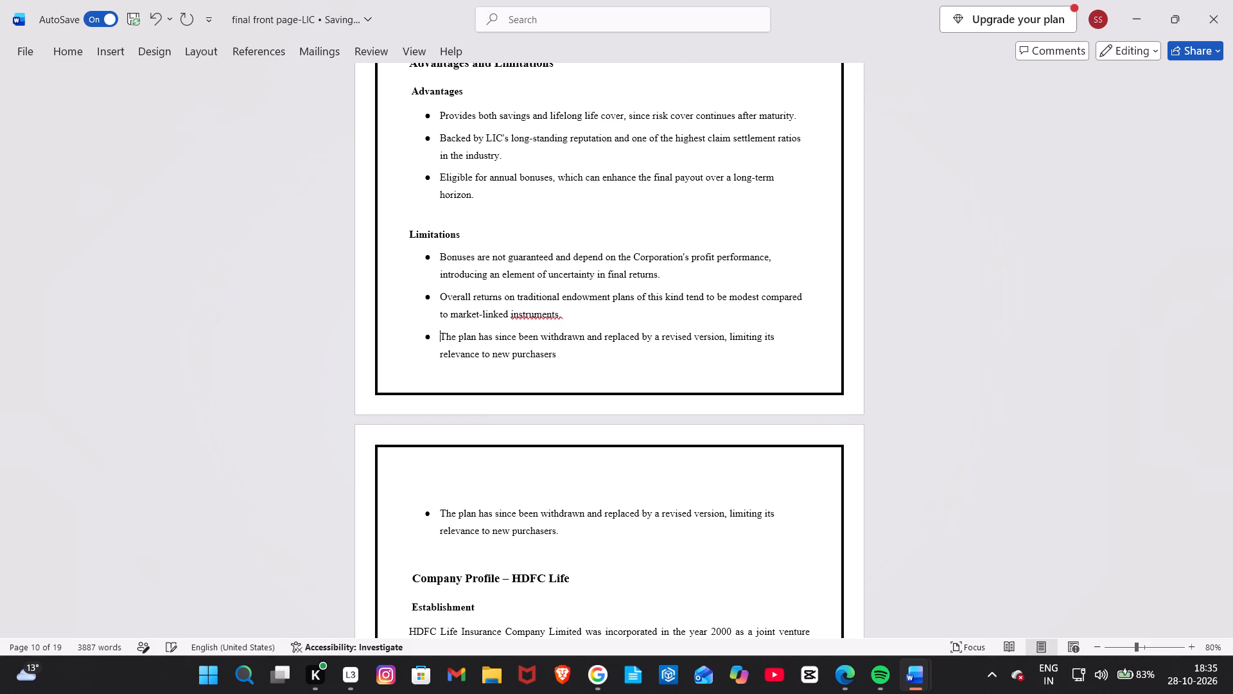
pyautogui.rightClick(539, 313)
pyautogui.click(438, 343)
# Delete the duplicate "The plan has since been withdrawn" bullet above the Company Profile – HDFC Life heading.
pyautogui.moveTo(407, 506); pyautogui.dragTo(547, 531)
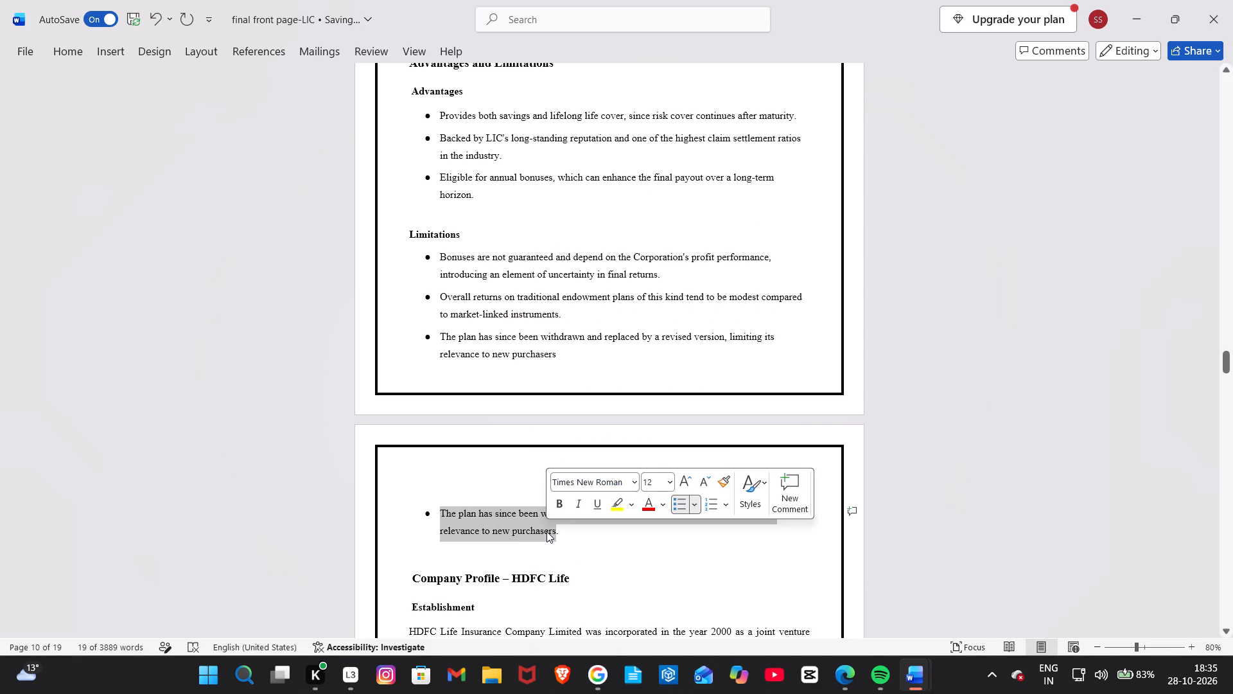
pyautogui.press('BackSpace')
pyautogui.press('BackSpace')
pyautogui.press('BackSpace')
pyautogui.press('BackSpace')
pyautogui.press('BackSpace')
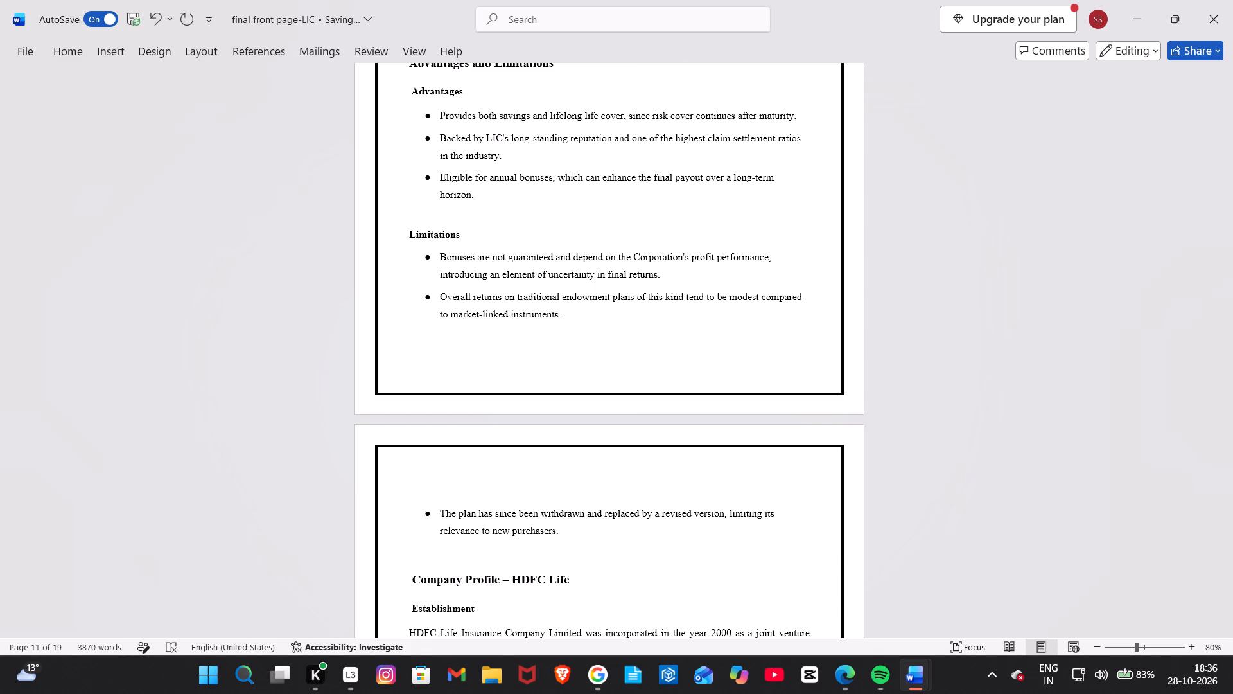
# Remove the blank line above the Company Profile – HDFC Life heading, attaching it by a line break to the last Limitations bullet.
pyautogui.click(403, 571)
pyautogui.press('BackSpace')
pyautogui.press('BackSpace')
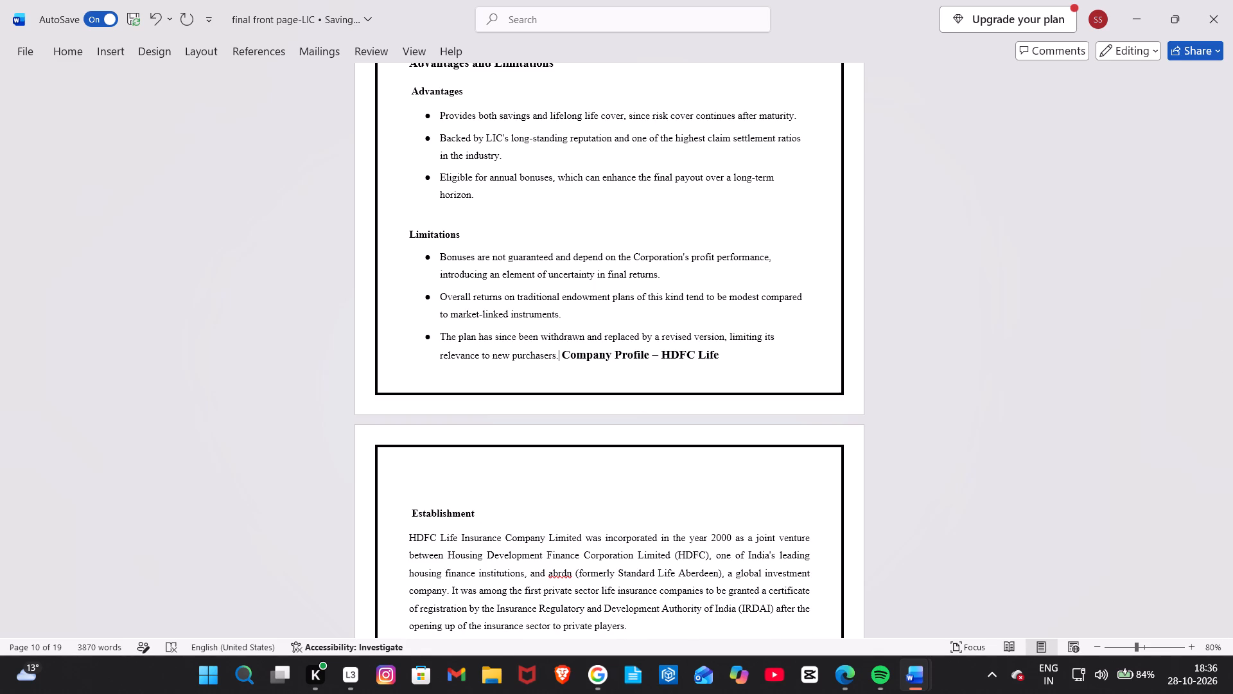
pyautogui.hotkey('shift', 'Return')
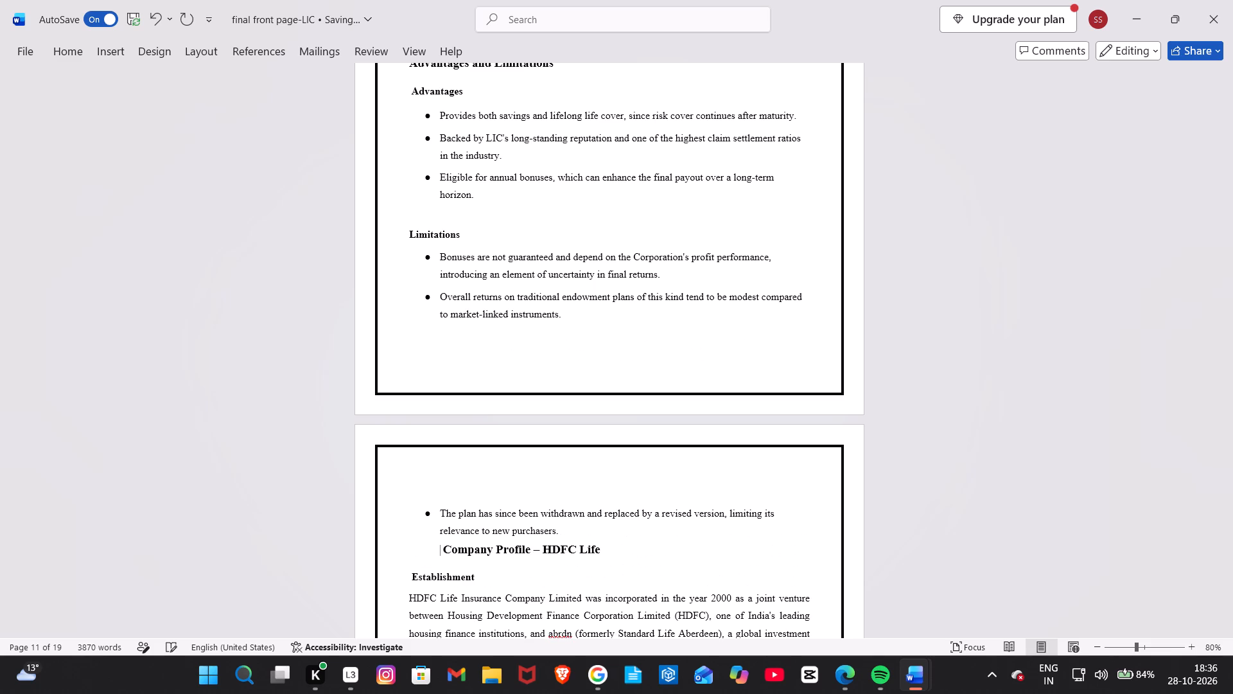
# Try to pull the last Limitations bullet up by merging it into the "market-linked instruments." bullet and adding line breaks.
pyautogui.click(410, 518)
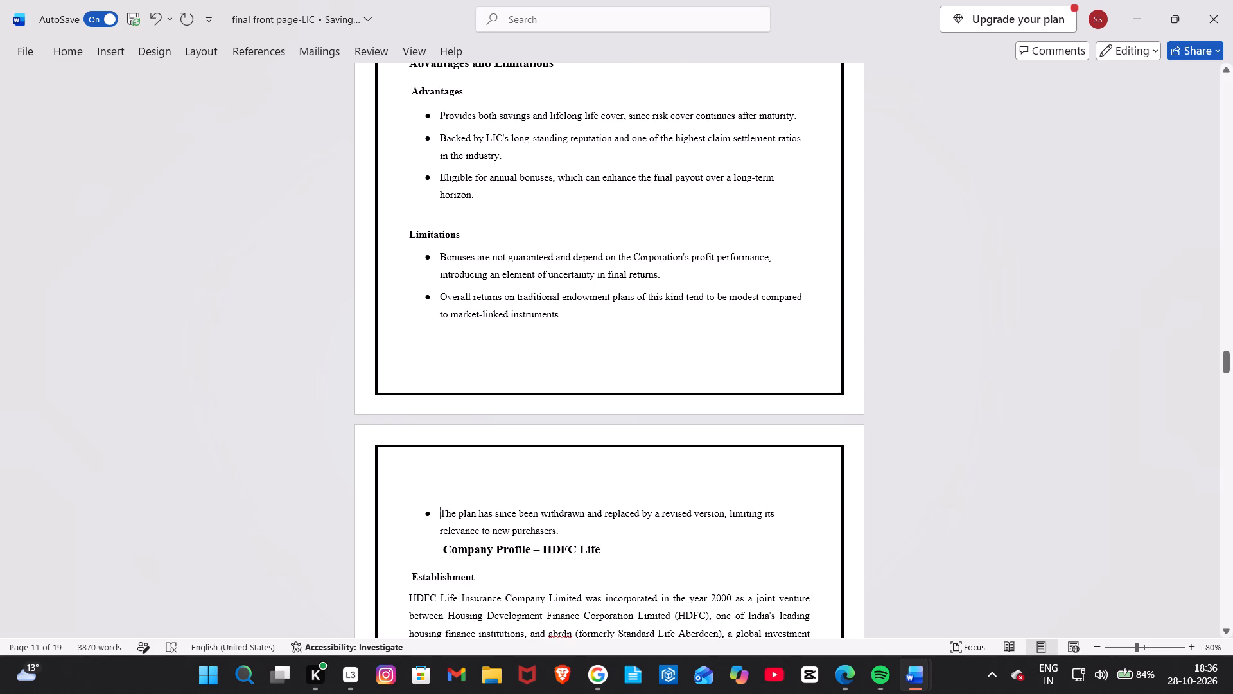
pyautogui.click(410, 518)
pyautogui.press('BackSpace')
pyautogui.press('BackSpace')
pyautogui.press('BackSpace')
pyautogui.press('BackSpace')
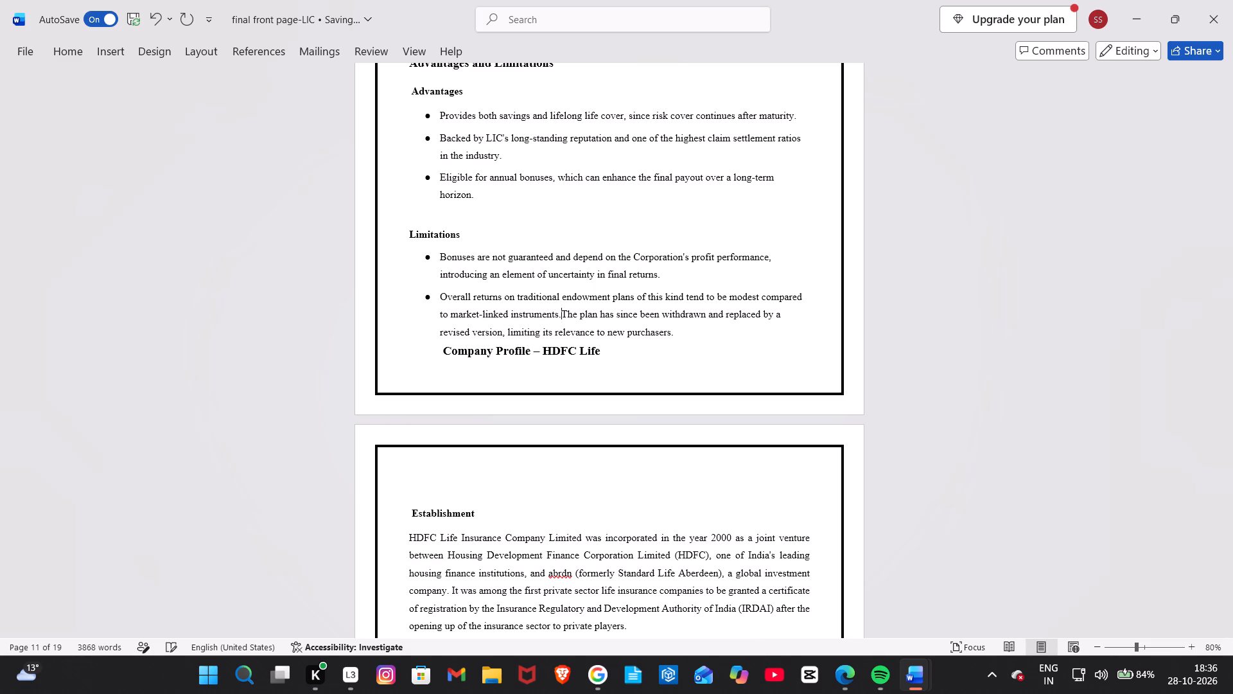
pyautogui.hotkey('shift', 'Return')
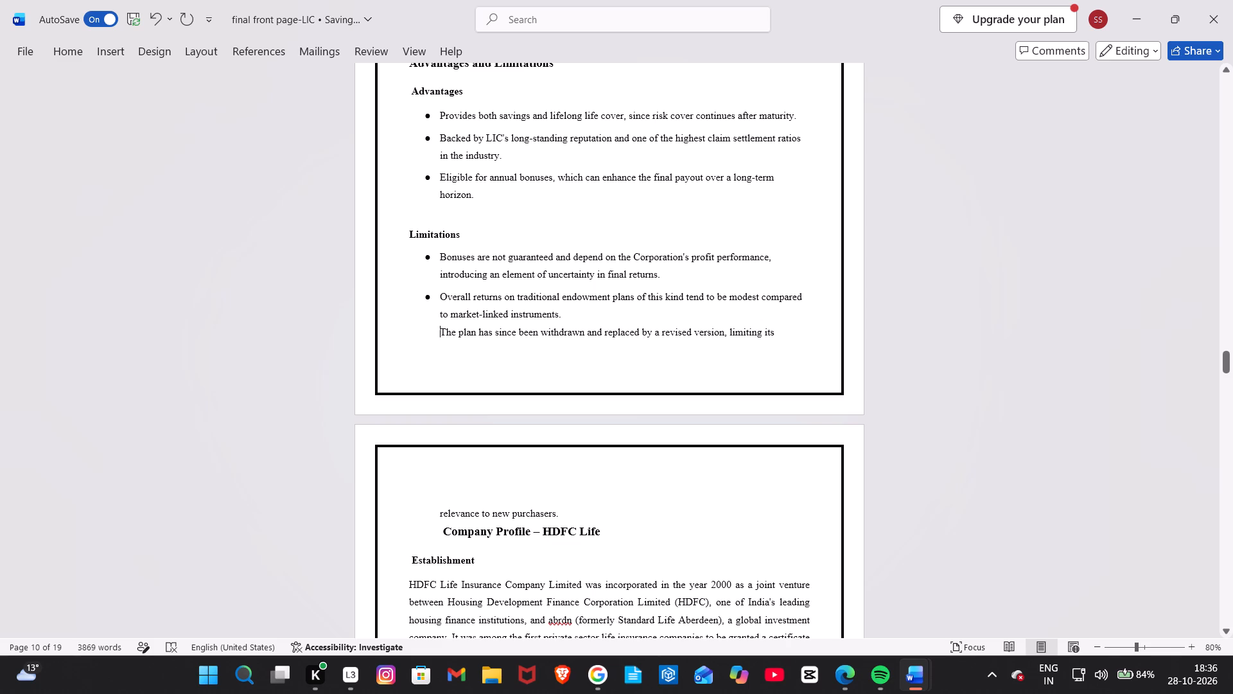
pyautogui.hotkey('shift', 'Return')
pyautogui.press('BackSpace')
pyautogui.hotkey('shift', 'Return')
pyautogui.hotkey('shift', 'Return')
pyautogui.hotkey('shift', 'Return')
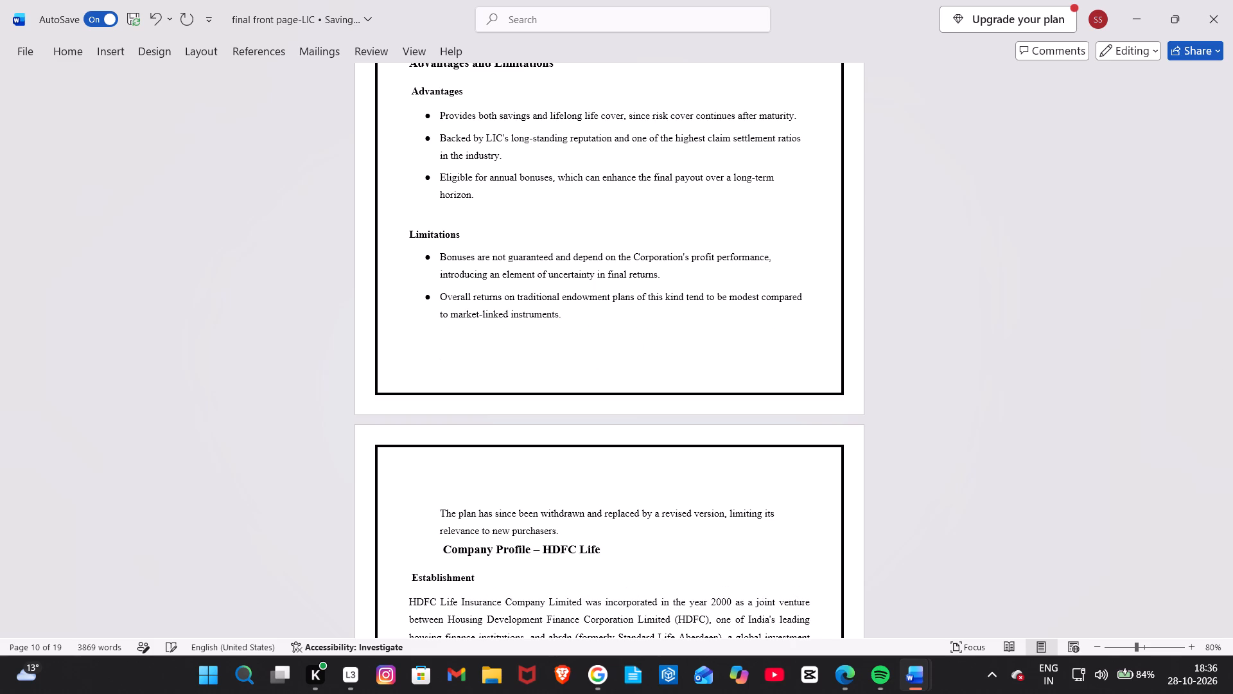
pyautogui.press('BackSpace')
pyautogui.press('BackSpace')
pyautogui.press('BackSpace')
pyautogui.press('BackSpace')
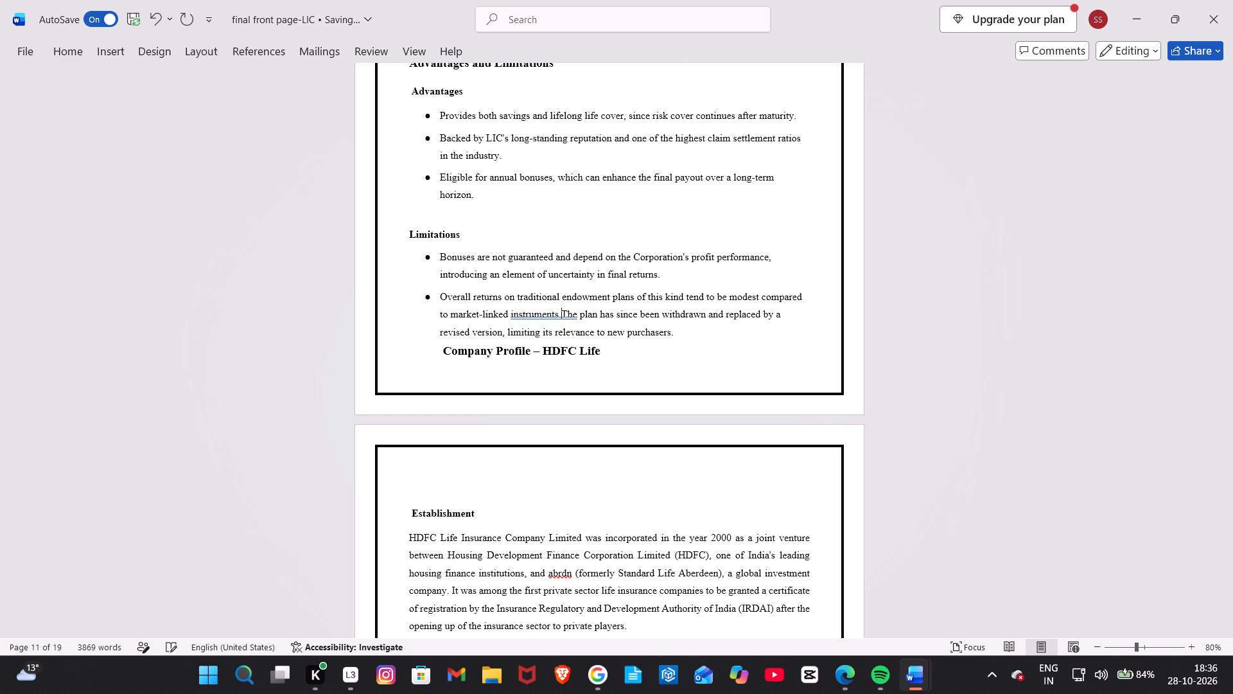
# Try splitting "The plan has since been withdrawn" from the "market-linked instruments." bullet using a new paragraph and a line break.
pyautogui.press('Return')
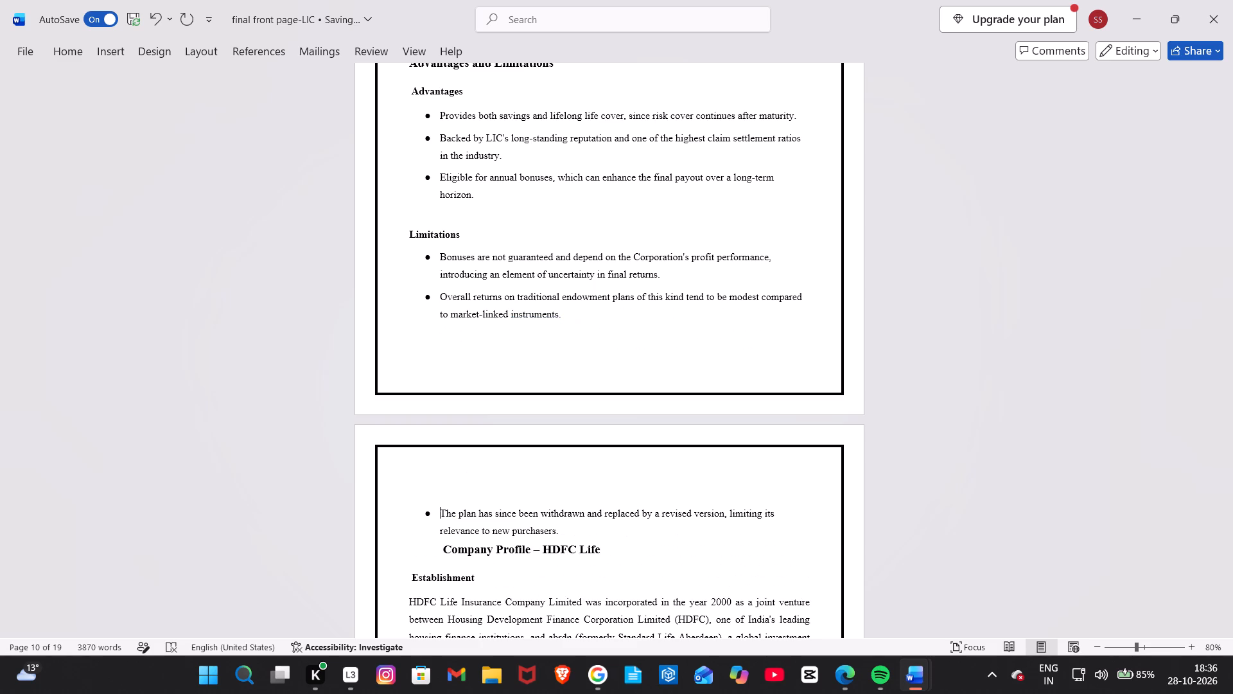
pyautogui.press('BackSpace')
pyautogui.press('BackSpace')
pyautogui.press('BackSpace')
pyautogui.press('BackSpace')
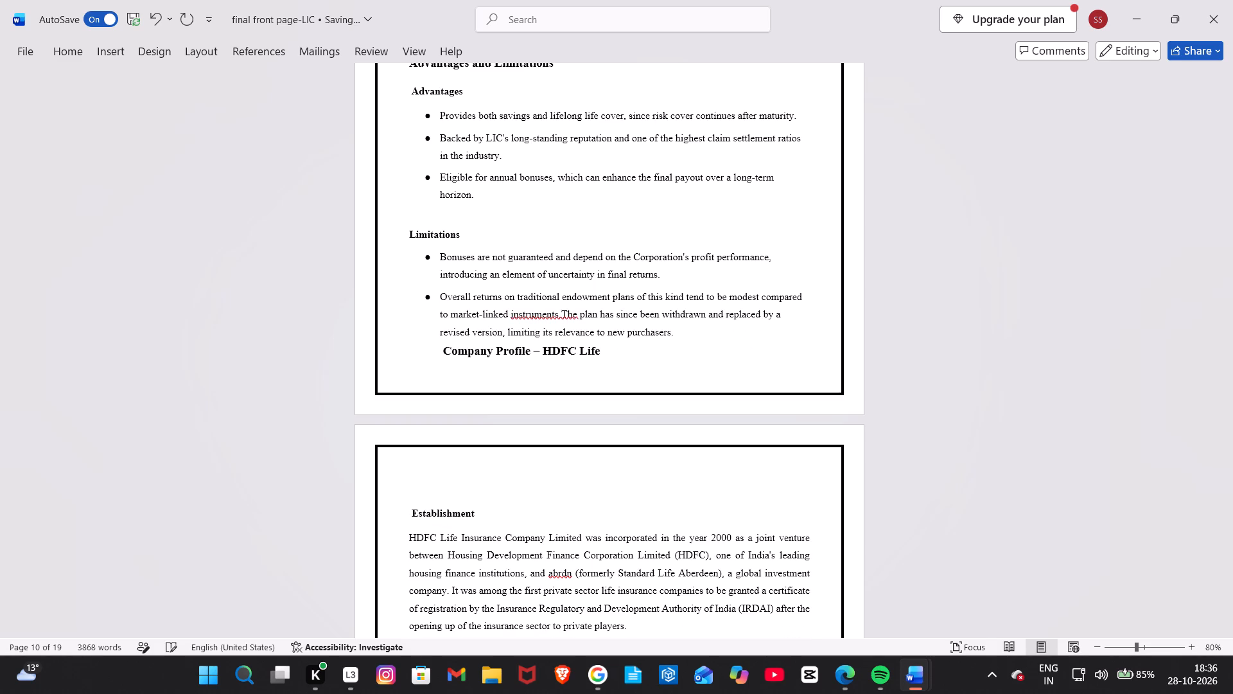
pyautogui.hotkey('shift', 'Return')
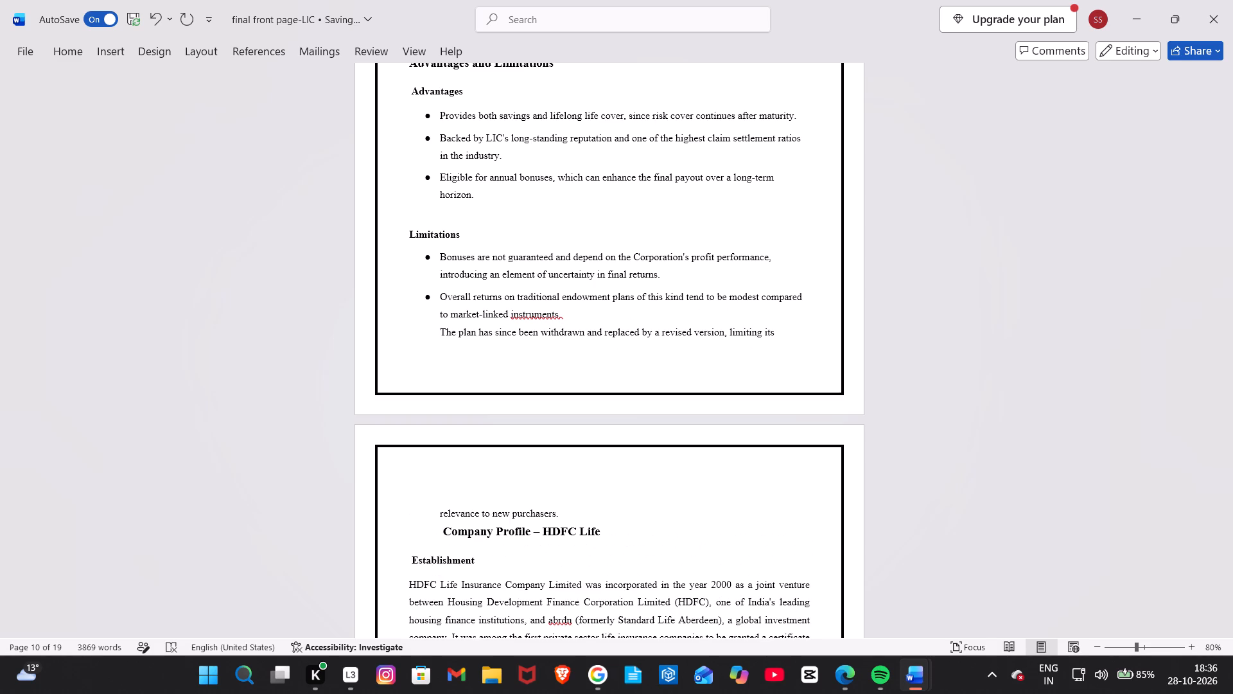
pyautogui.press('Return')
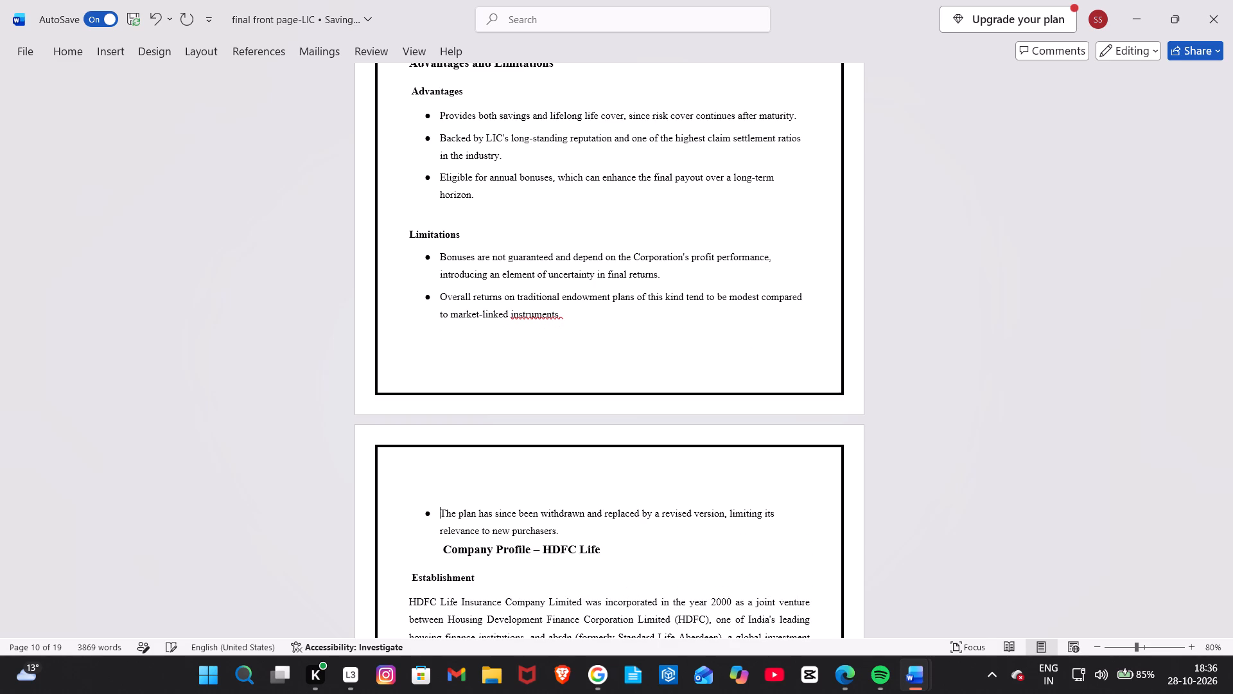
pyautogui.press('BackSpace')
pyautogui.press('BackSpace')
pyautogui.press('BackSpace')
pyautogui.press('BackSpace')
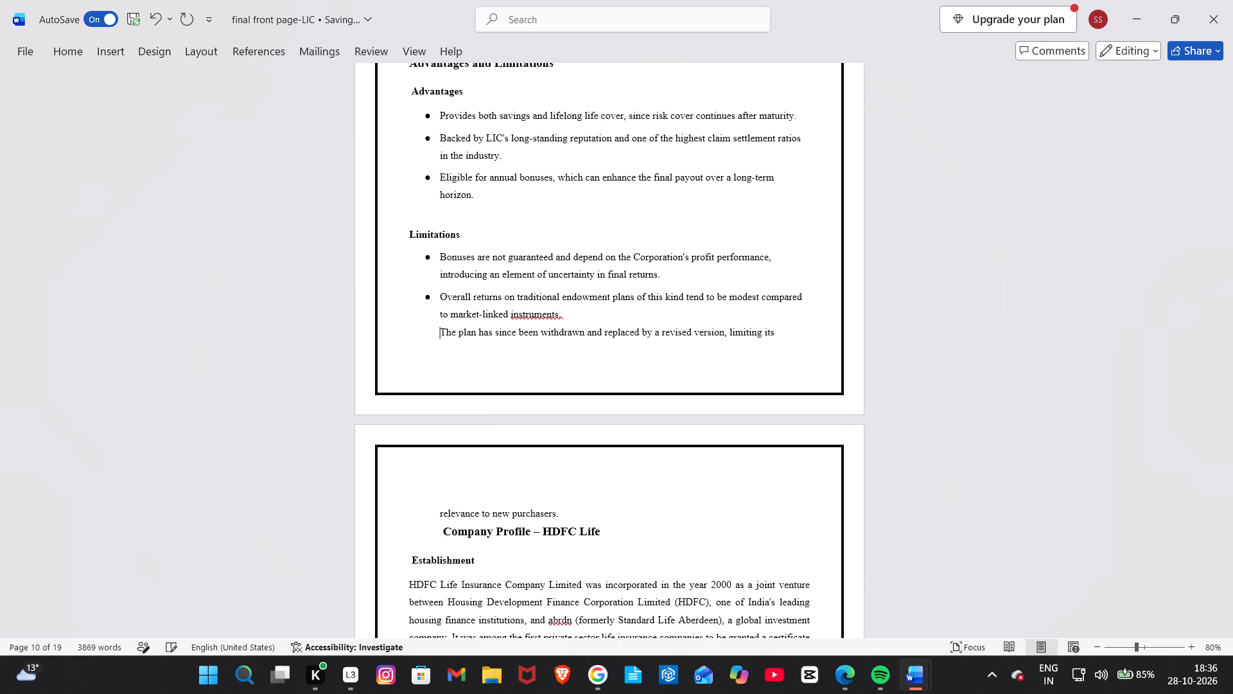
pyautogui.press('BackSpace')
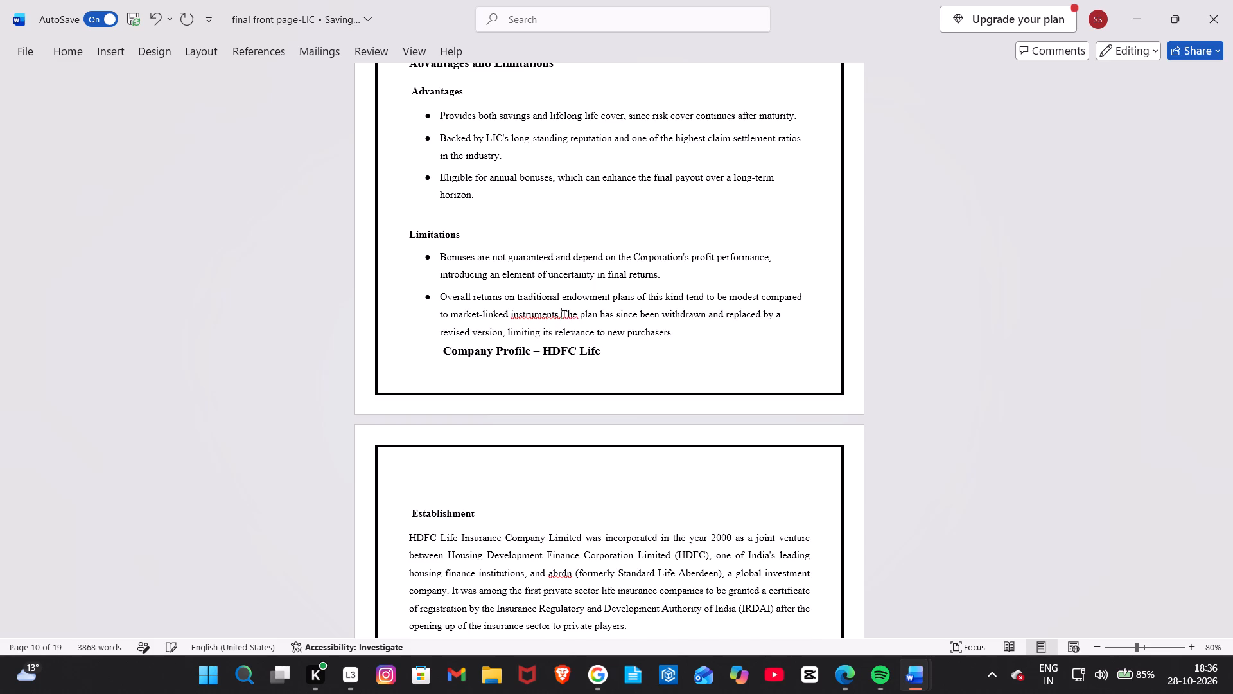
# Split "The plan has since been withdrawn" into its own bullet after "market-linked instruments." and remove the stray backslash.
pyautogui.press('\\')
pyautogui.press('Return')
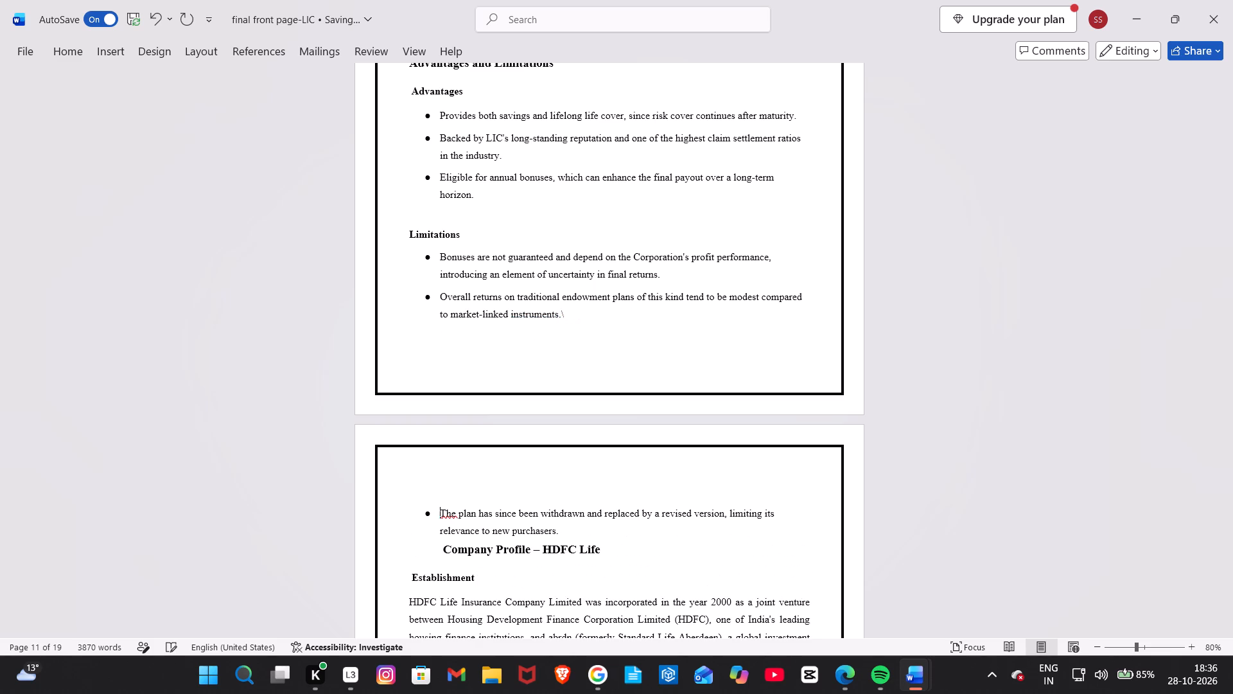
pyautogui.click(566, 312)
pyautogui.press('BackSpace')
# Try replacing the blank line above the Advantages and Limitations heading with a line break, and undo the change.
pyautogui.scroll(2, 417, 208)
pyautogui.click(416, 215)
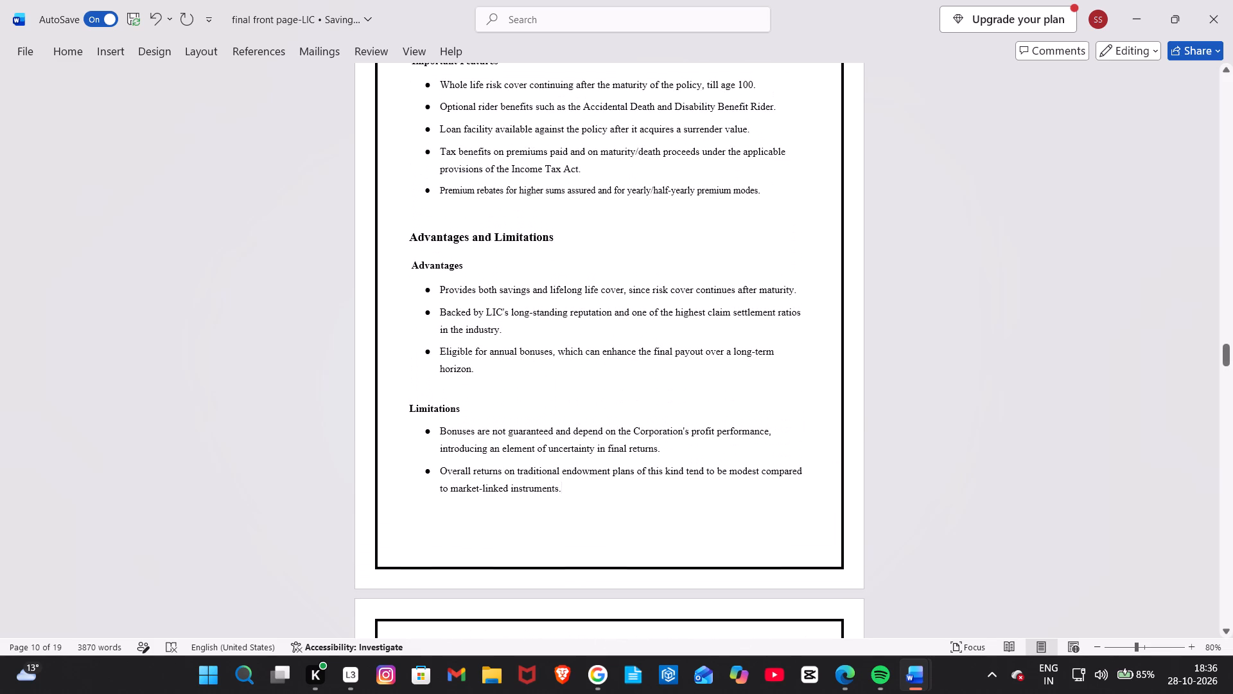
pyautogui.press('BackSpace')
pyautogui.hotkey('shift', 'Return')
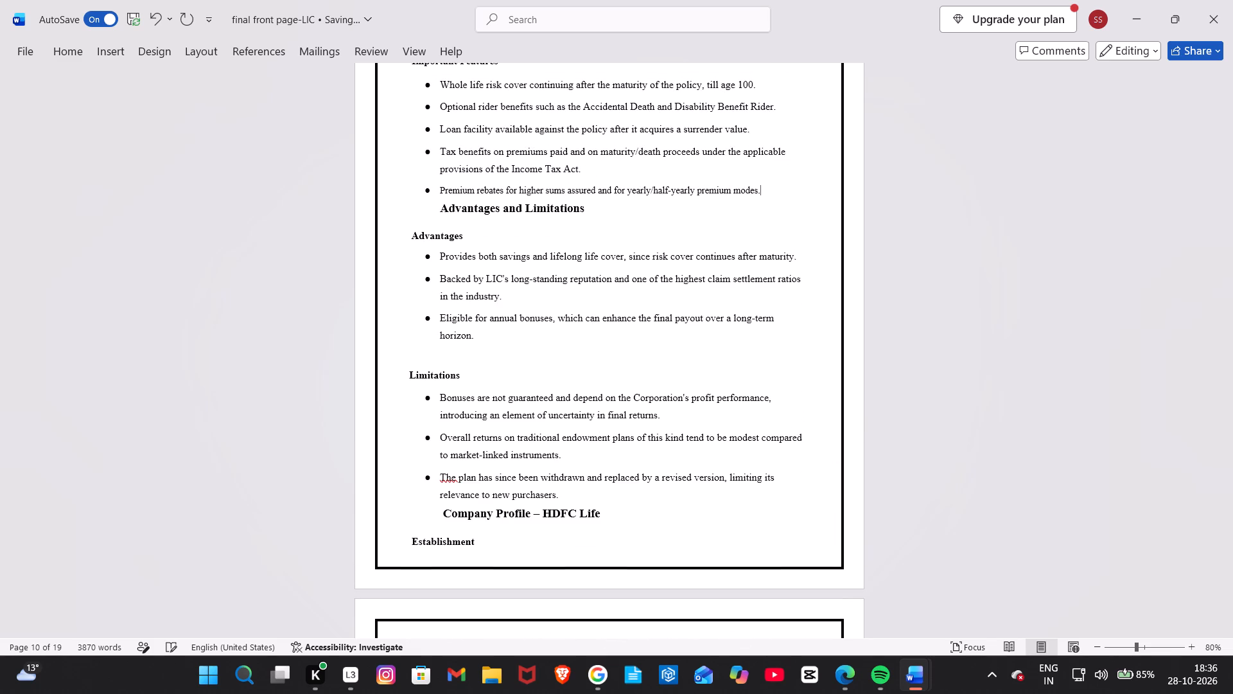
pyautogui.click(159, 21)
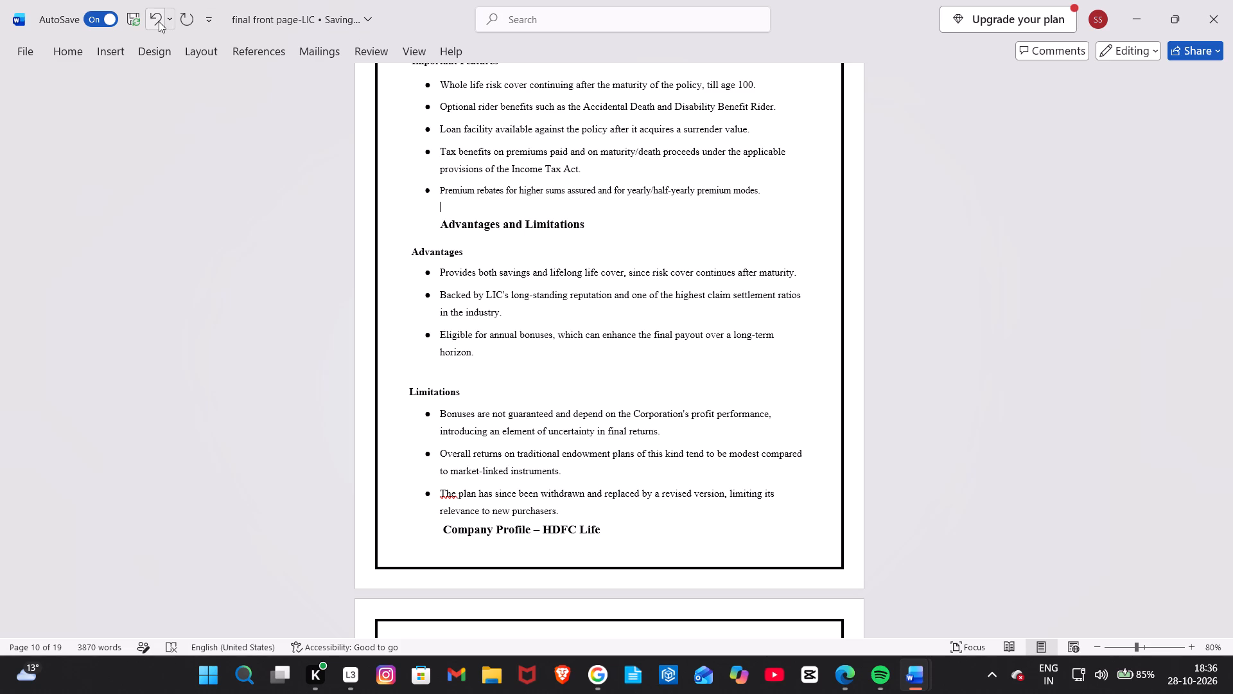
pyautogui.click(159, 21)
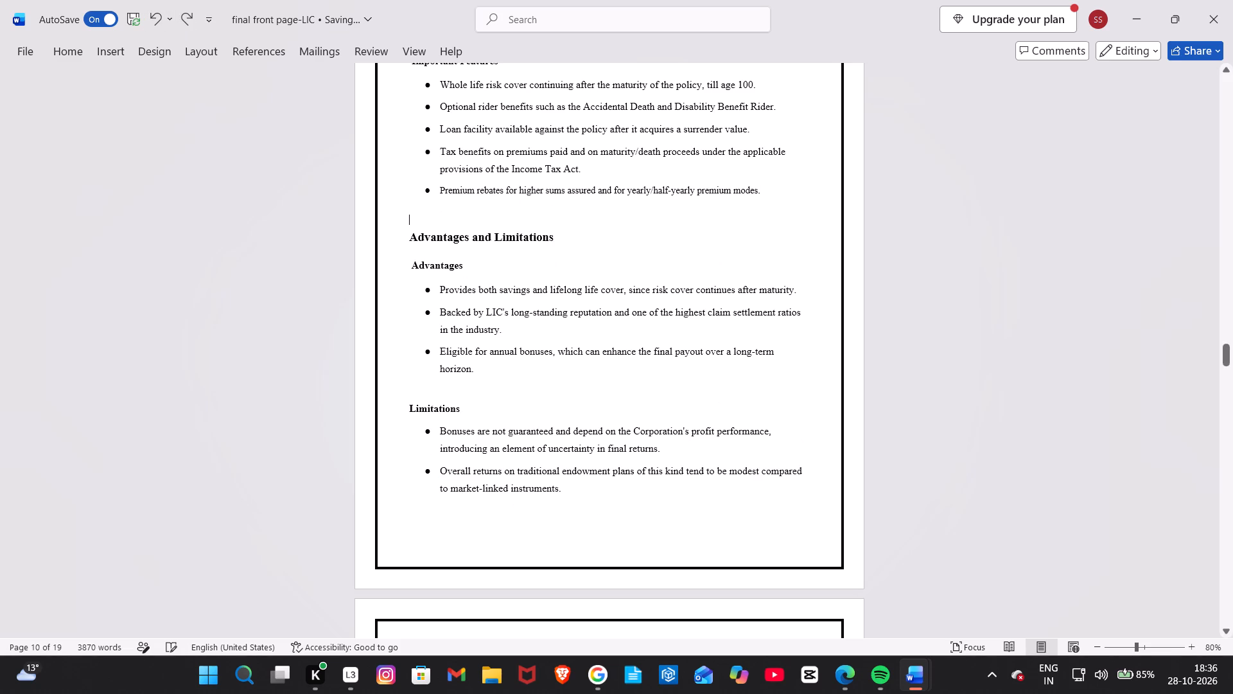
# Delete the "Premium rebates for higher sums assured" bullet under Important Features along with the empty line it leaves.
pyautogui.scroll(2, 399, 173)
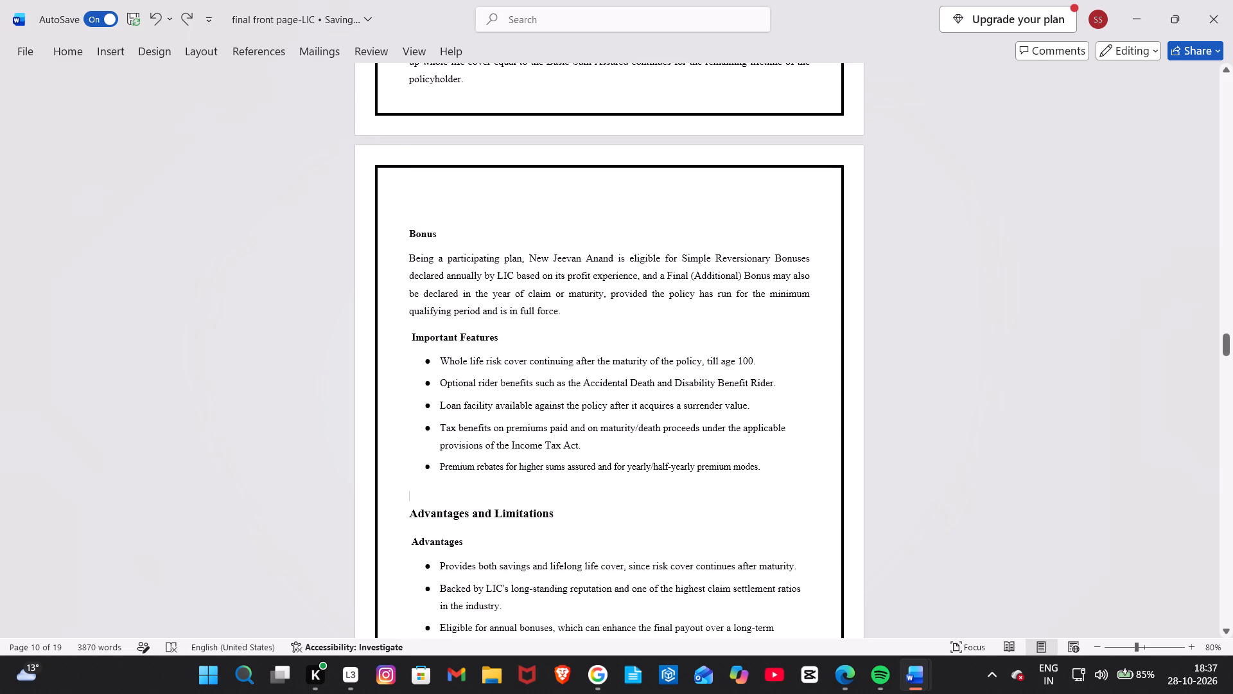
pyautogui.moveTo(415, 468); pyautogui.dragTo(749, 480)
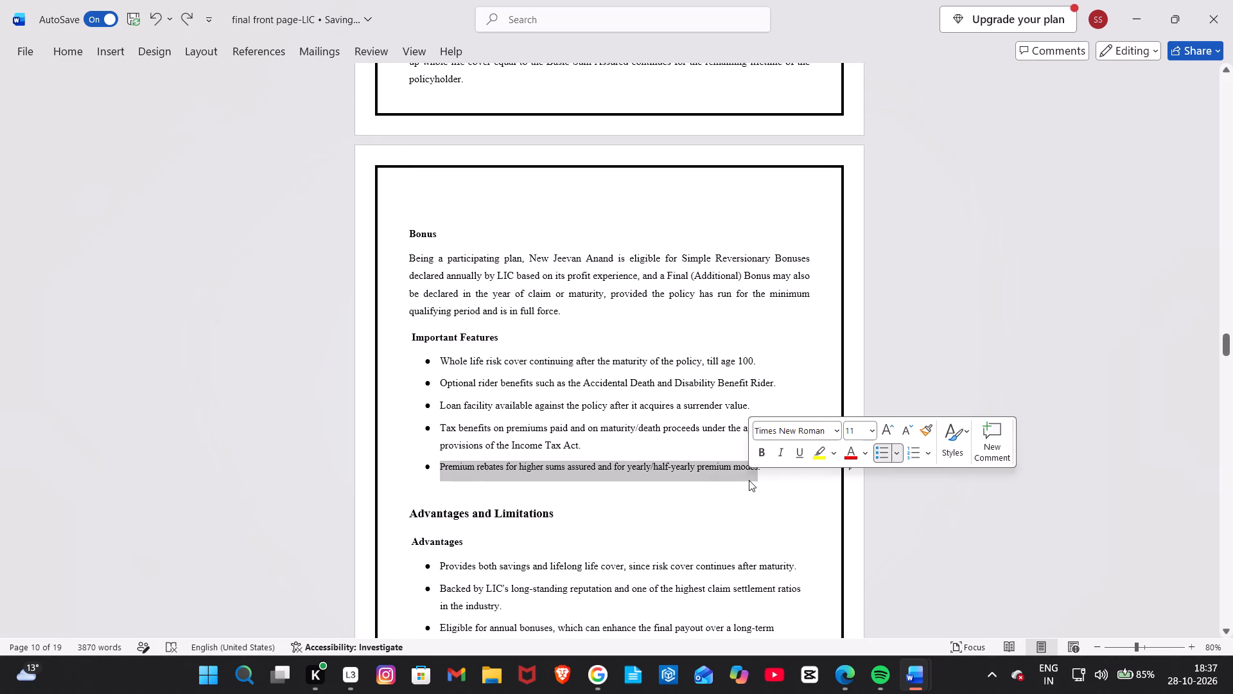
pyautogui.press('BackSpace')
pyautogui.press('BackSpace')
pyautogui.press('BackSpace')
pyautogui.press('BackSpace')
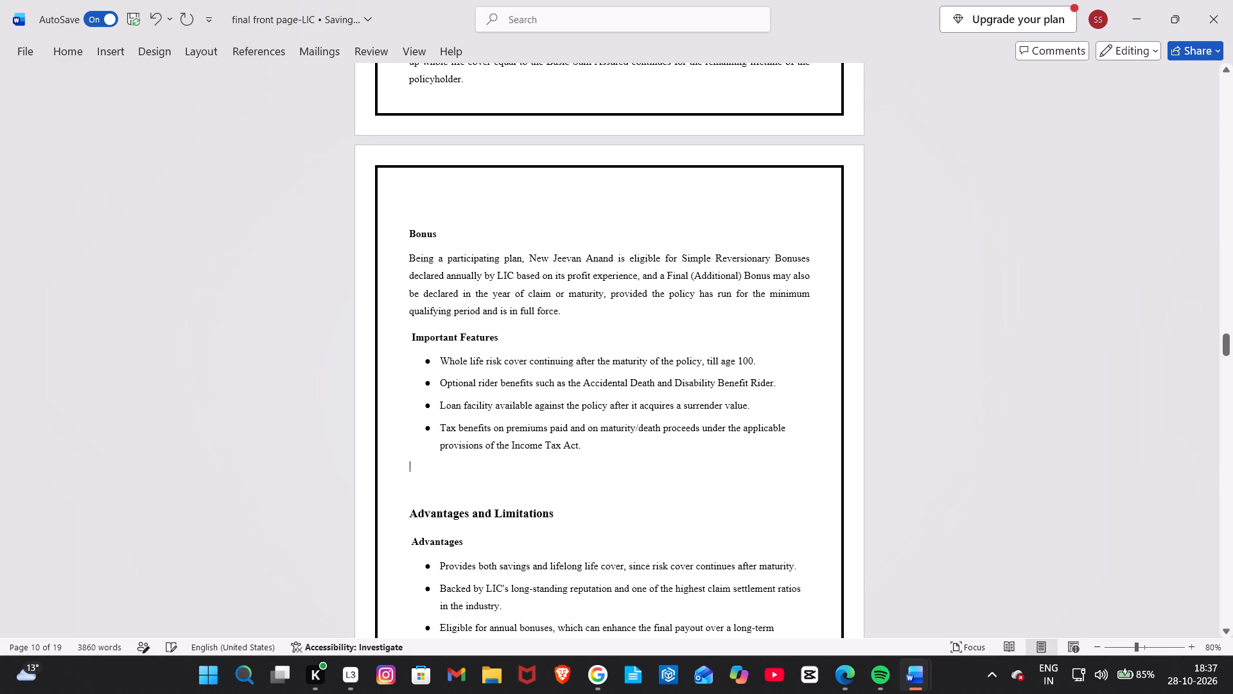
pyautogui.press('BackSpace')
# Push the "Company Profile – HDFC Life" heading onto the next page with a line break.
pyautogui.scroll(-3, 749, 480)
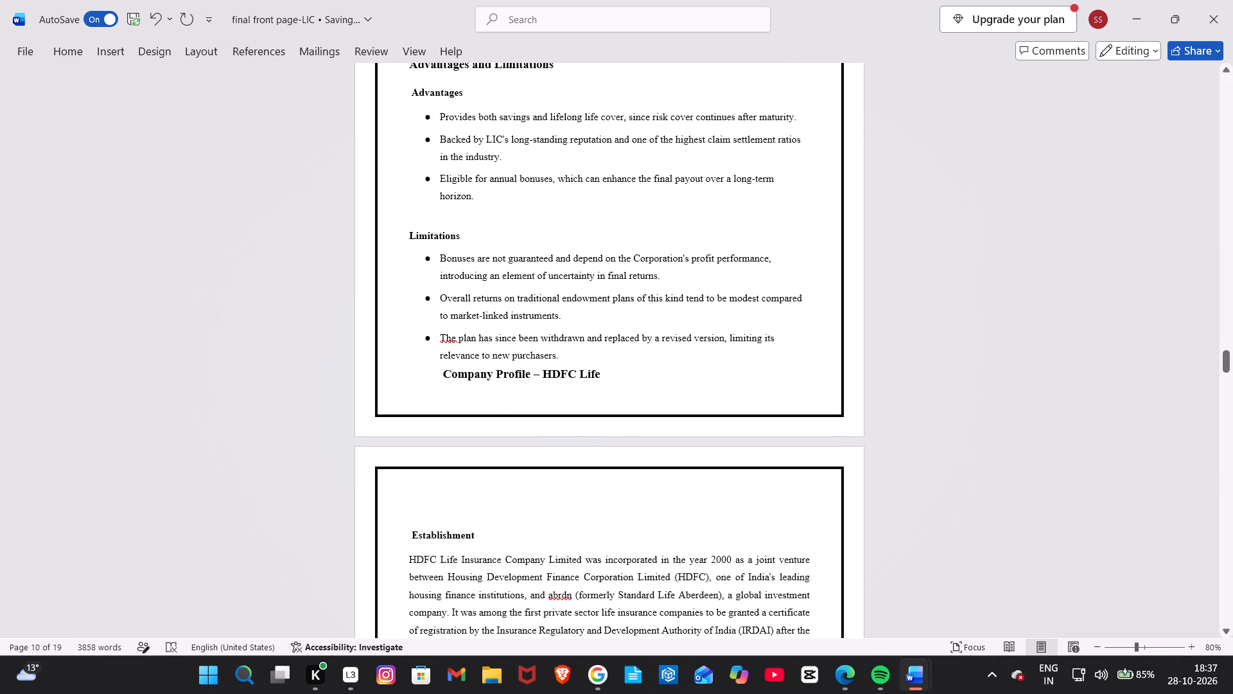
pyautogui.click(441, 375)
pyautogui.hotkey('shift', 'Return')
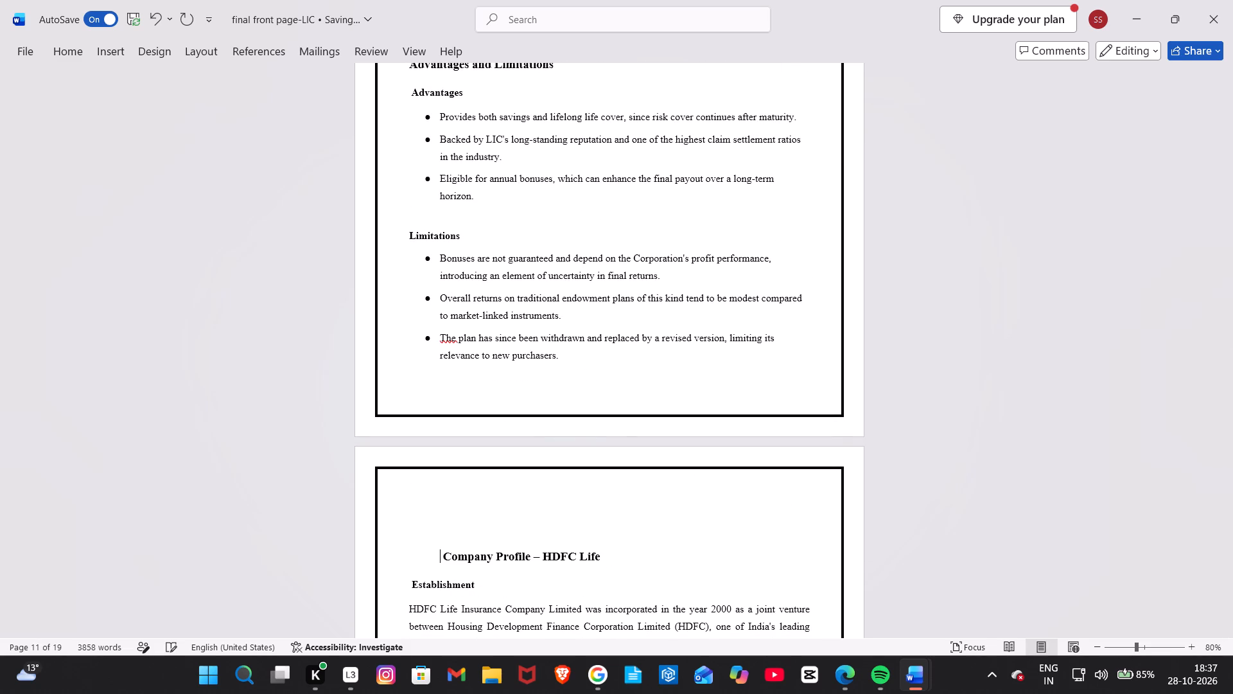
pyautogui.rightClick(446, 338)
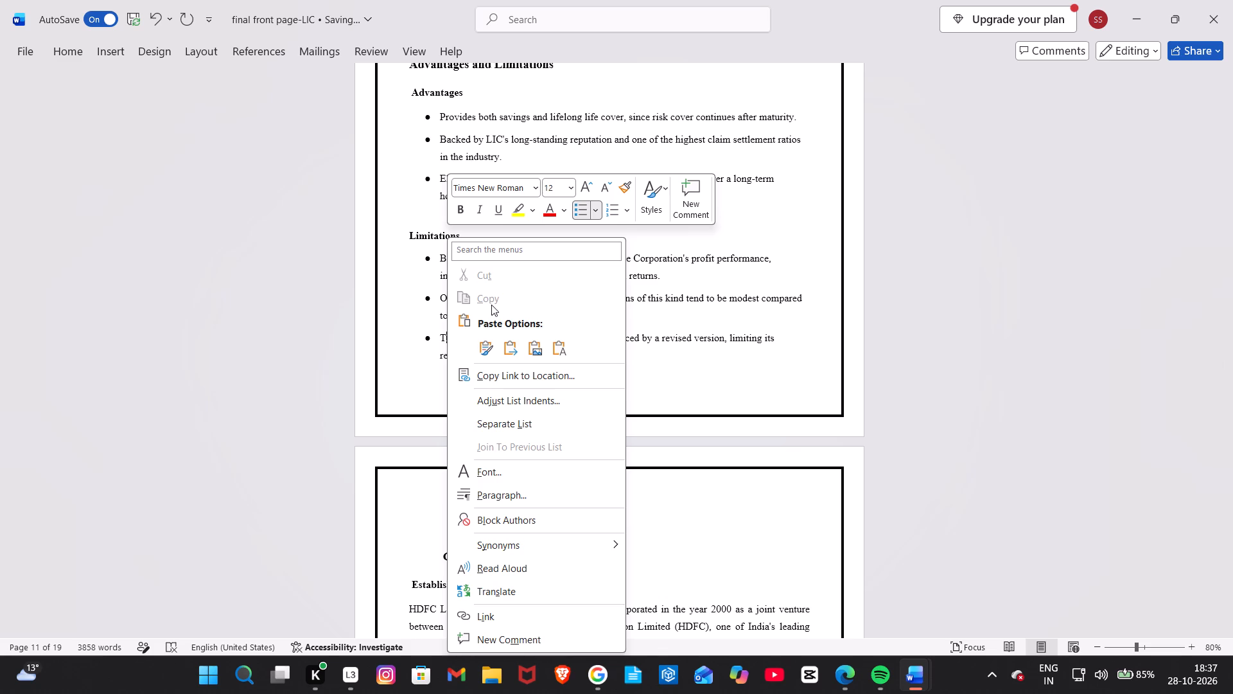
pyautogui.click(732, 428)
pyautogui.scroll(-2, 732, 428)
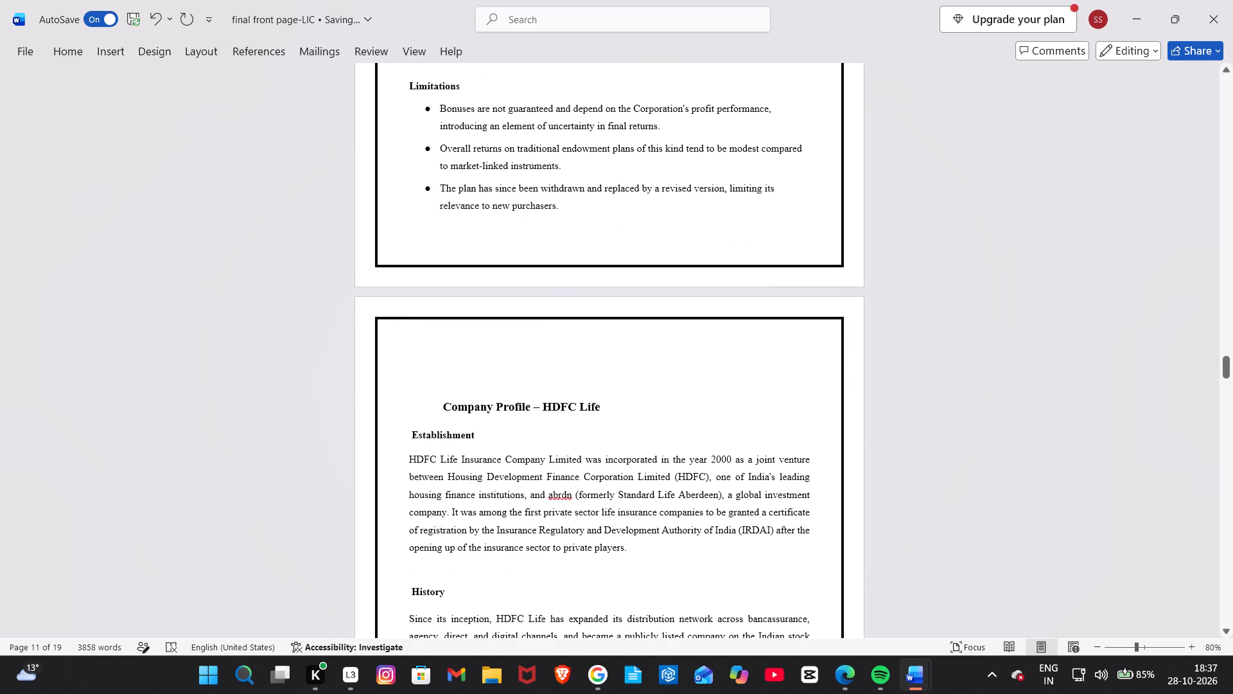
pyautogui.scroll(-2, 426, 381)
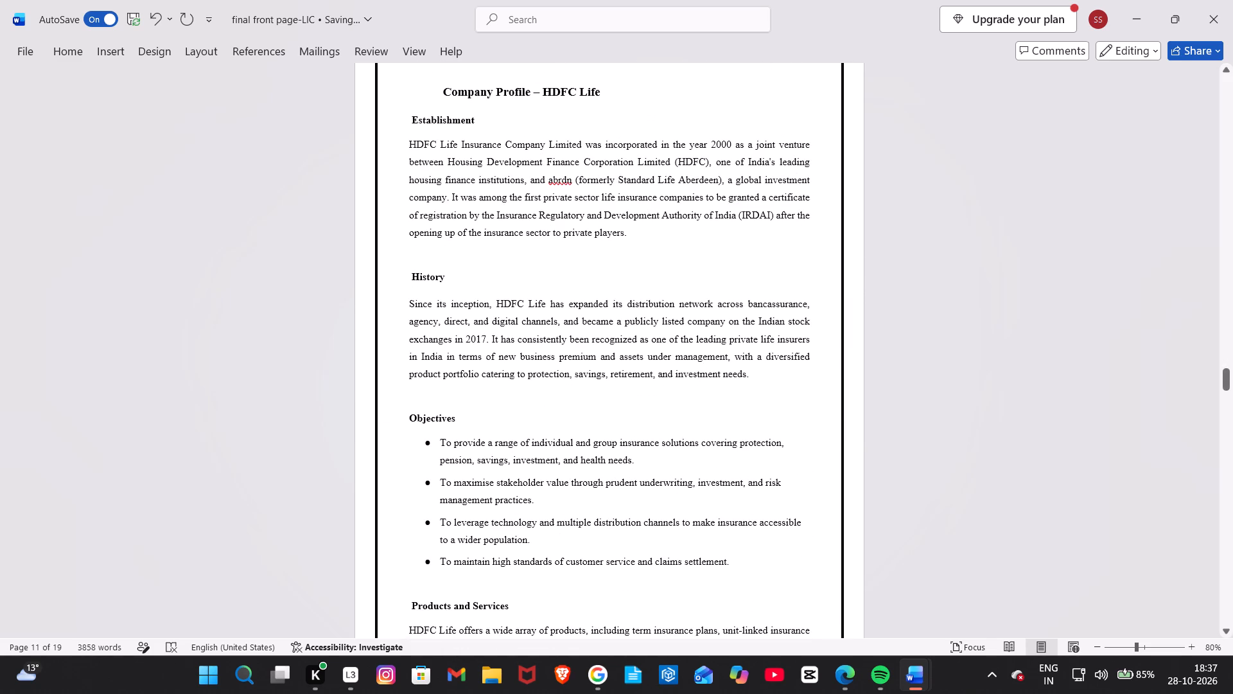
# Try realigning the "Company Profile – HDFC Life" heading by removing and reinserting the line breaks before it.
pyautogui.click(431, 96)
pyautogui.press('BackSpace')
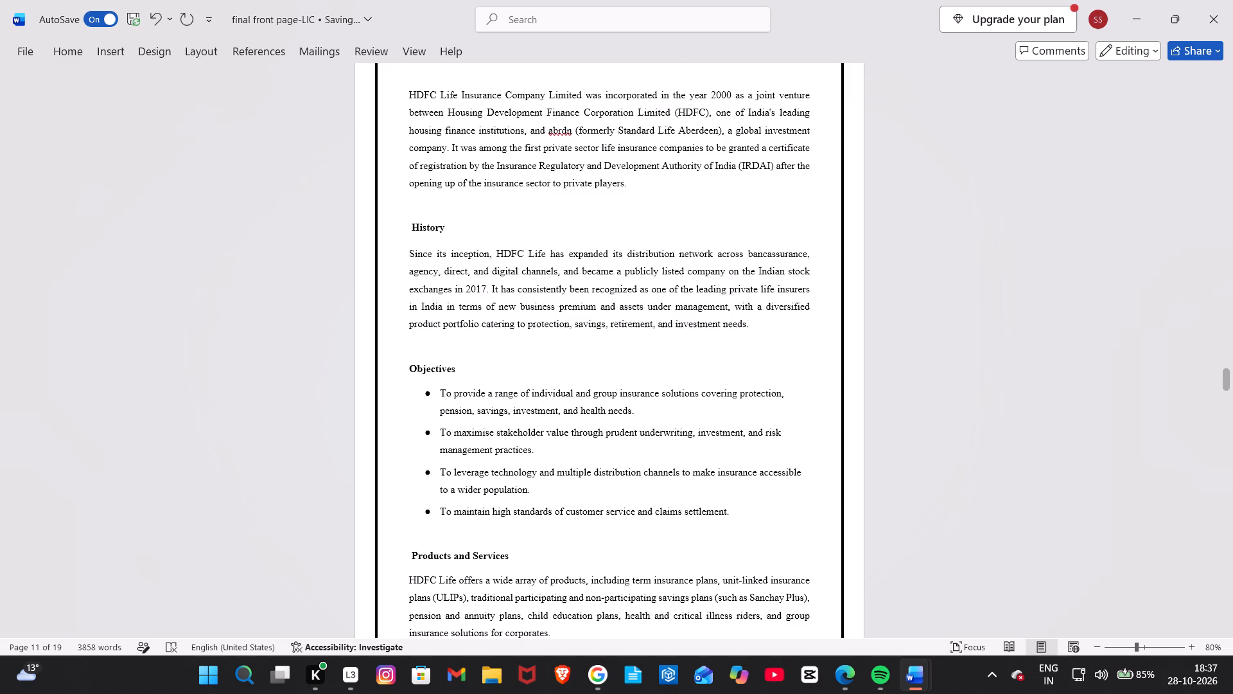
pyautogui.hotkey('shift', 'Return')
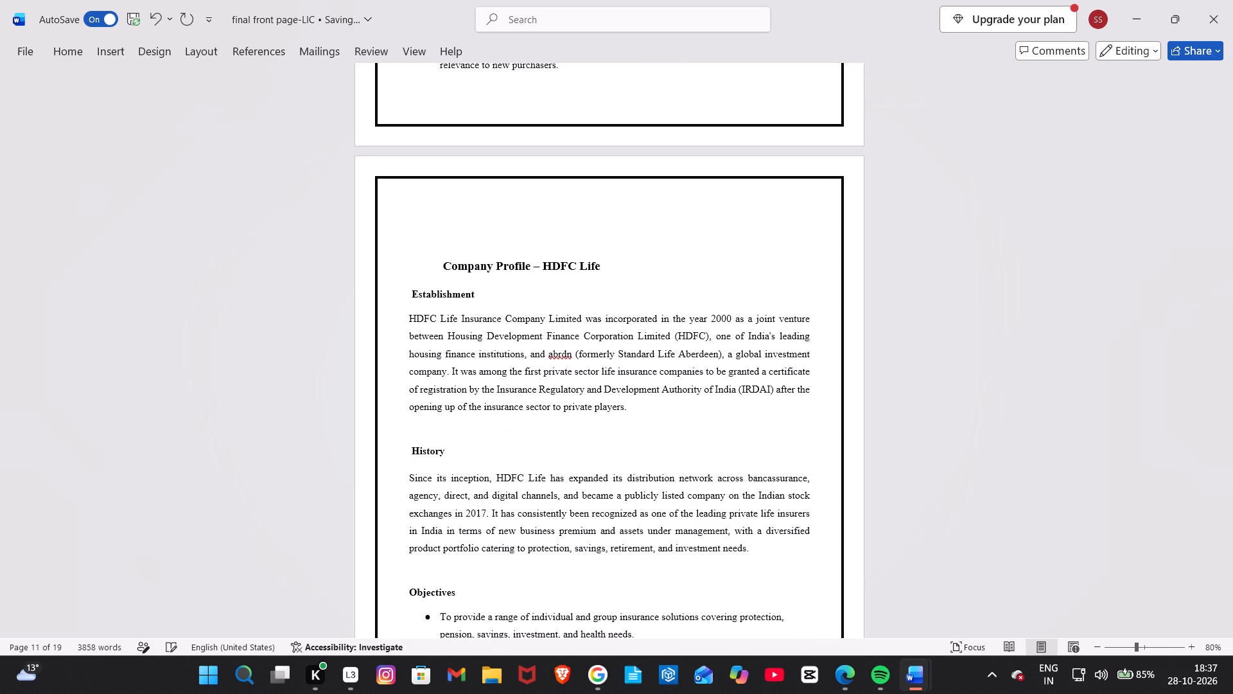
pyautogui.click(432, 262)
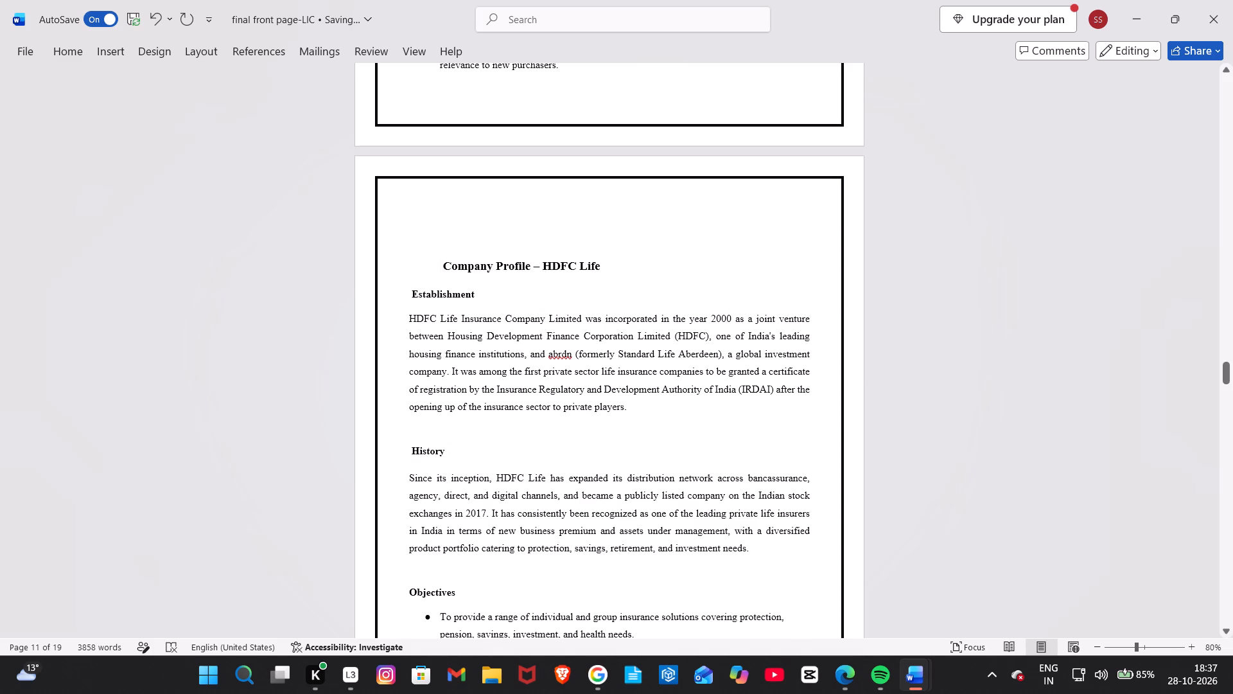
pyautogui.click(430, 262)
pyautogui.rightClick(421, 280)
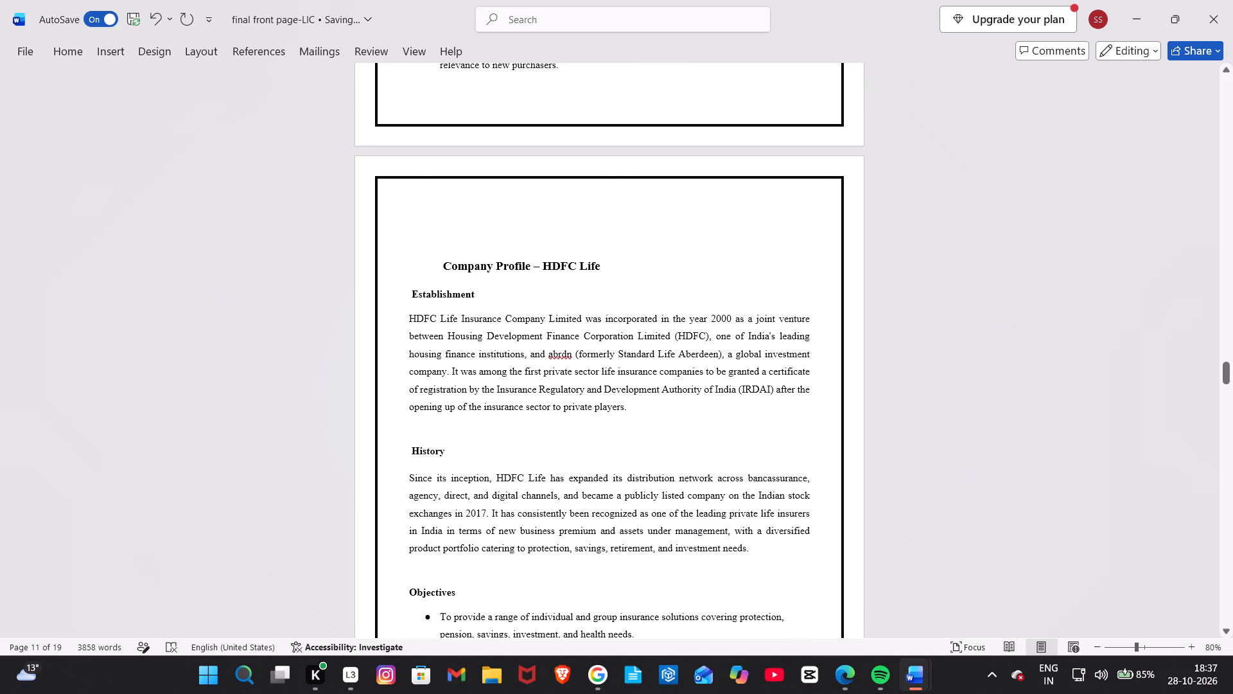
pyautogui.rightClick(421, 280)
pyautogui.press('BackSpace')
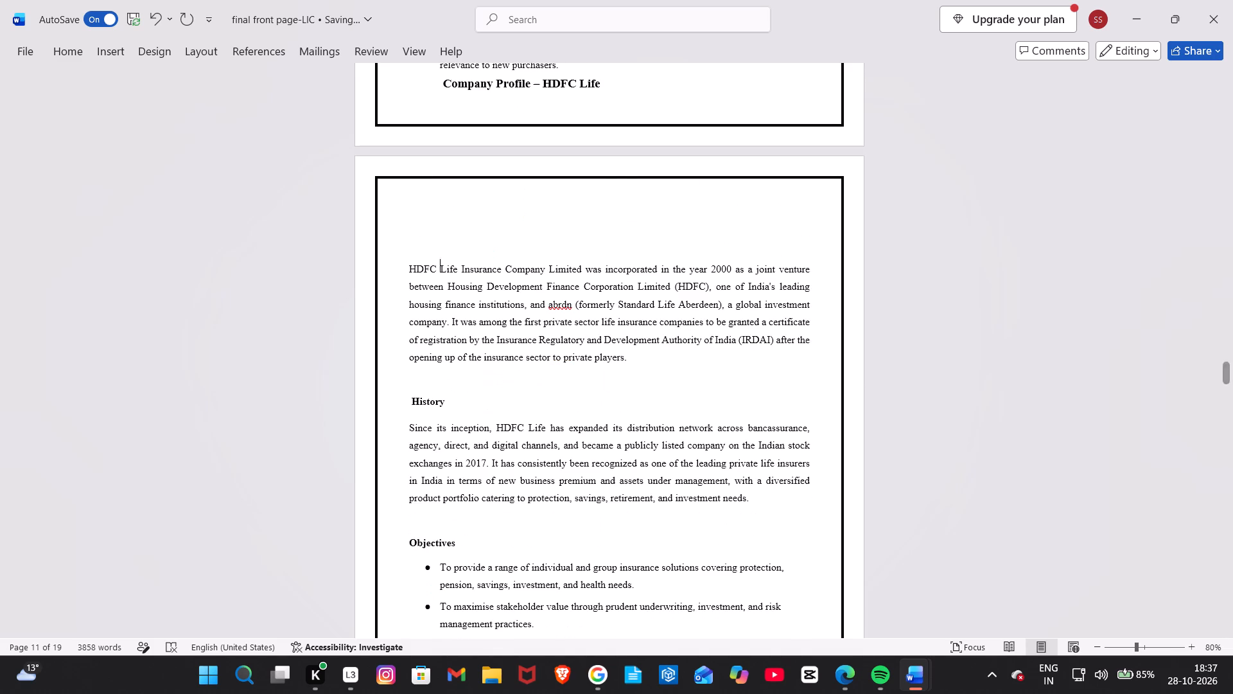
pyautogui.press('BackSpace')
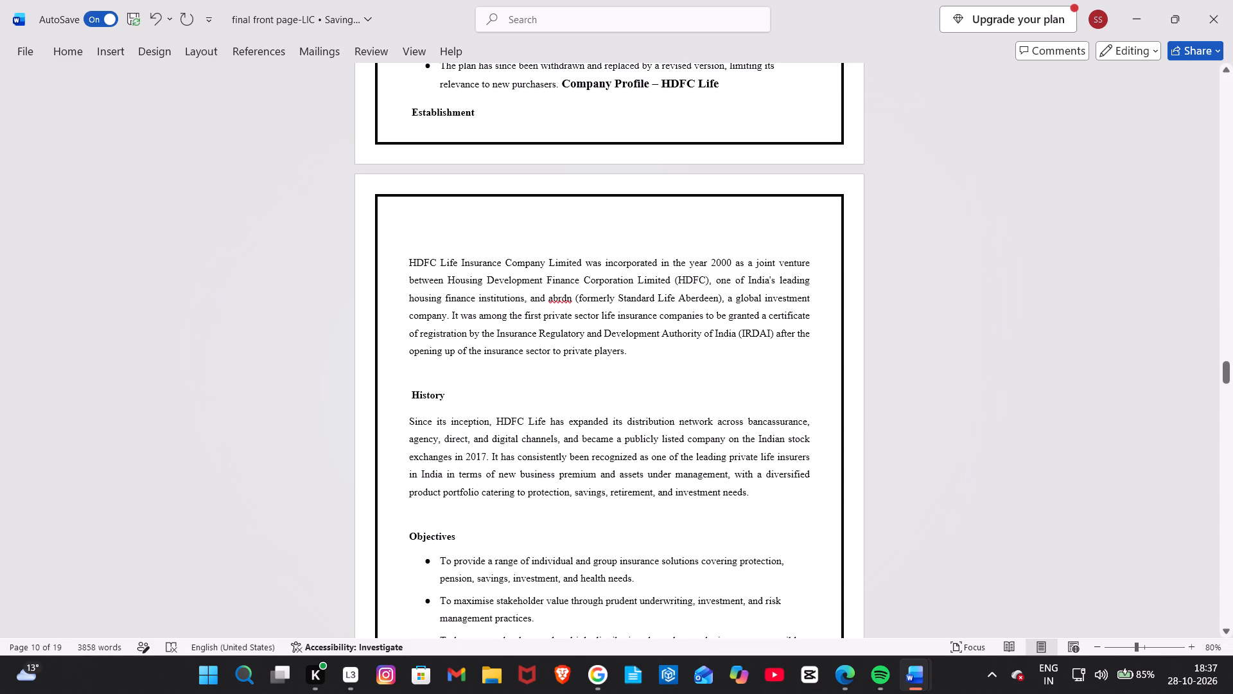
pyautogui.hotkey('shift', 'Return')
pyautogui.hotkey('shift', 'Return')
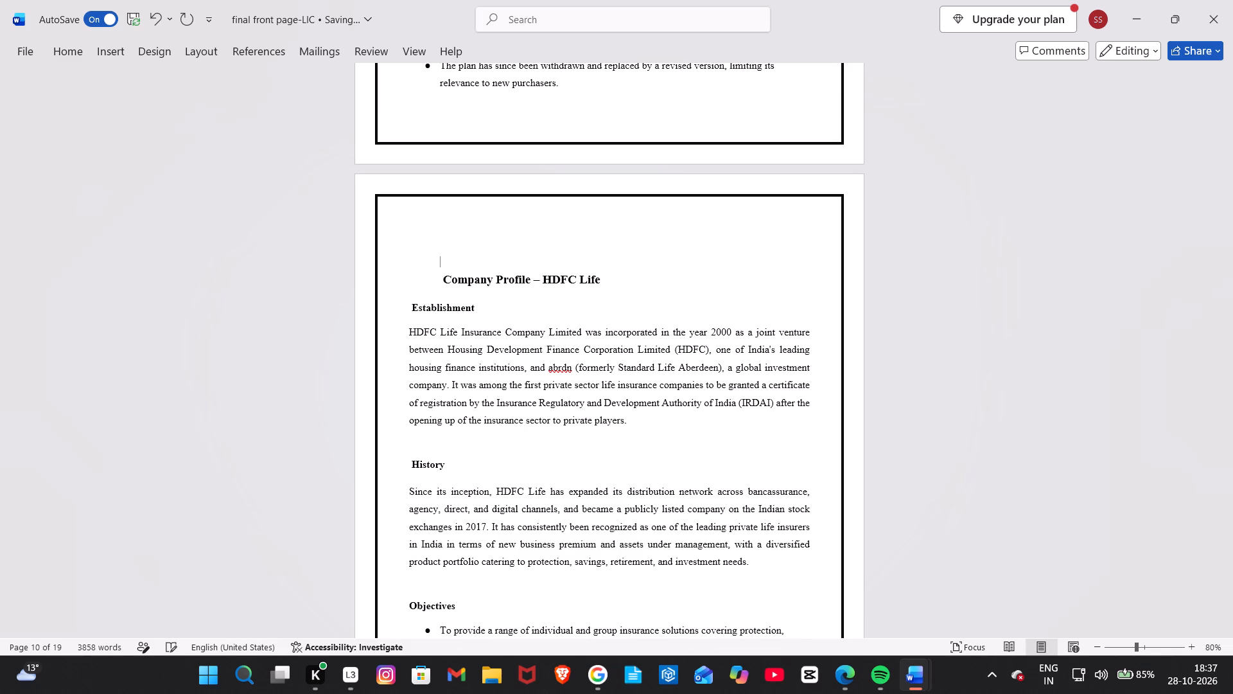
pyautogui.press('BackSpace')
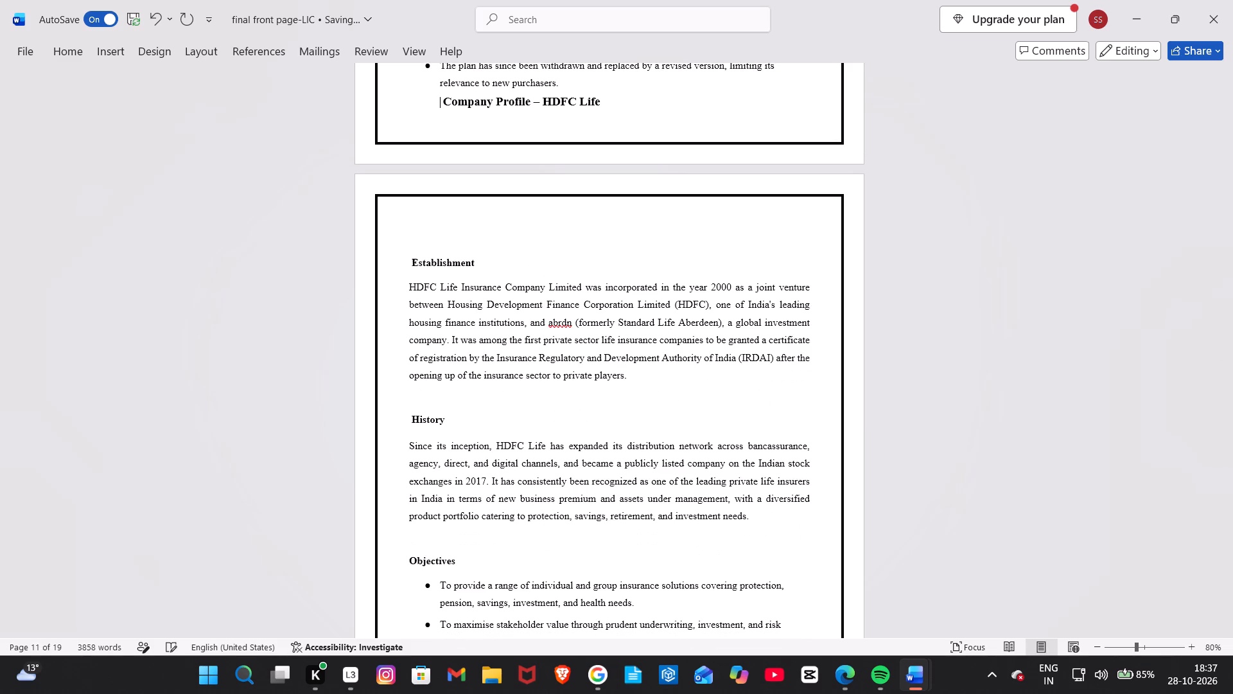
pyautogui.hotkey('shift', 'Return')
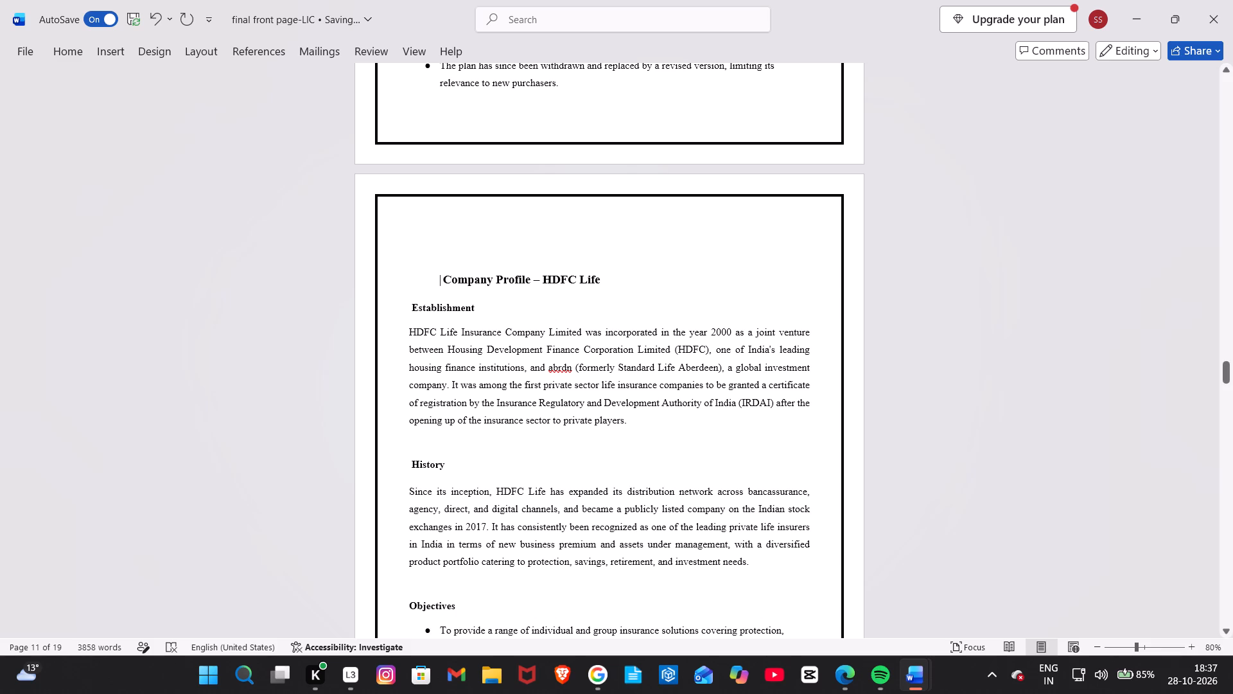
# Copy the "Company Profile – HDFC Life" heading and delete it from above Establishment.
pyautogui.scroll(1, 503, 278)
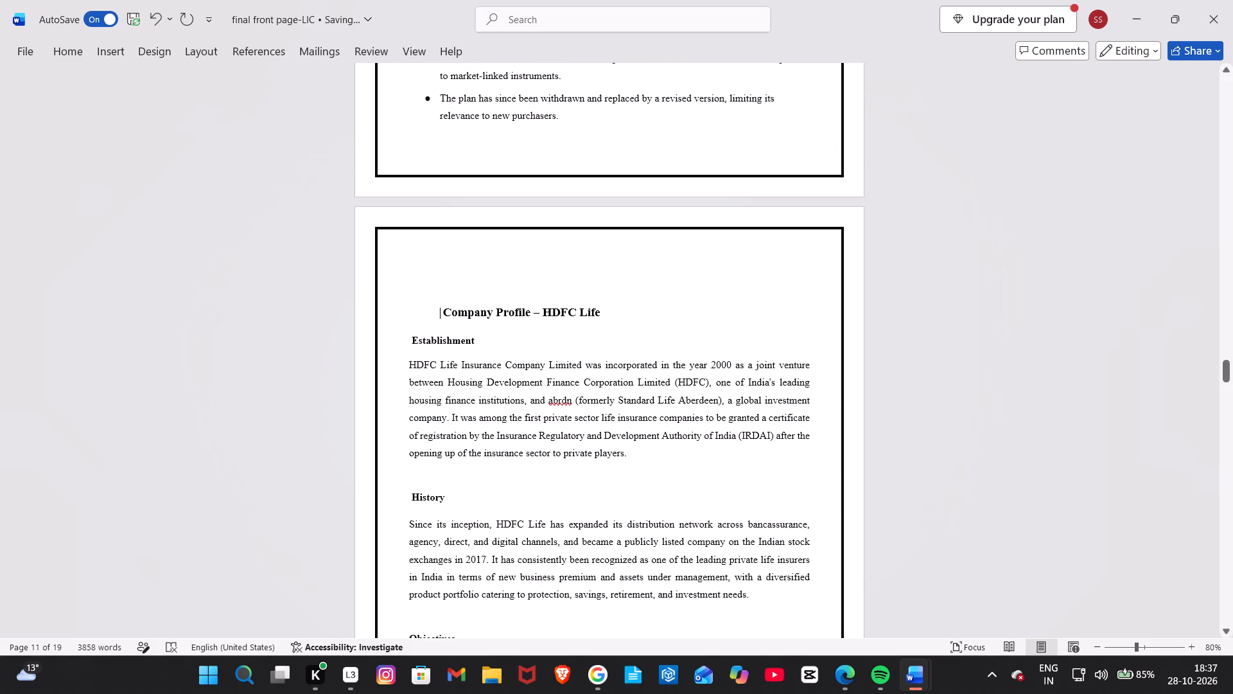
pyautogui.click(410, 316)
pyautogui.doubleClick(410, 316)
pyautogui.click(410, 316)
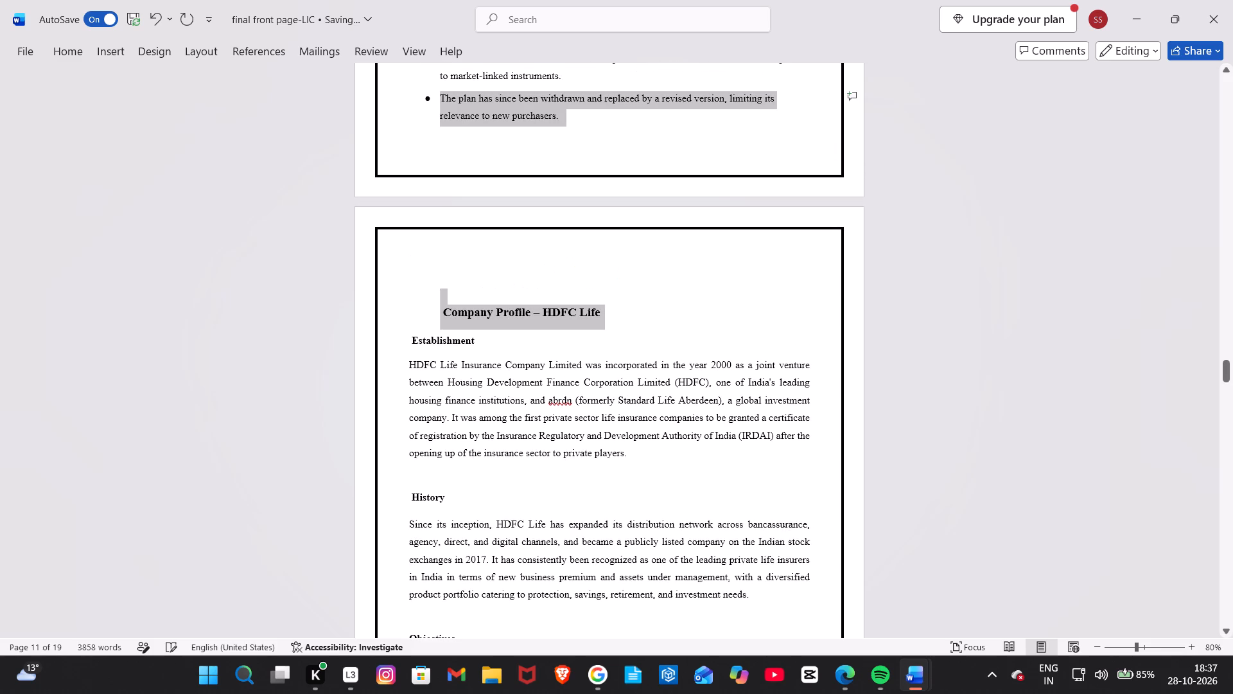
pyautogui.moveTo(437, 314); pyautogui.dragTo(593, 310)
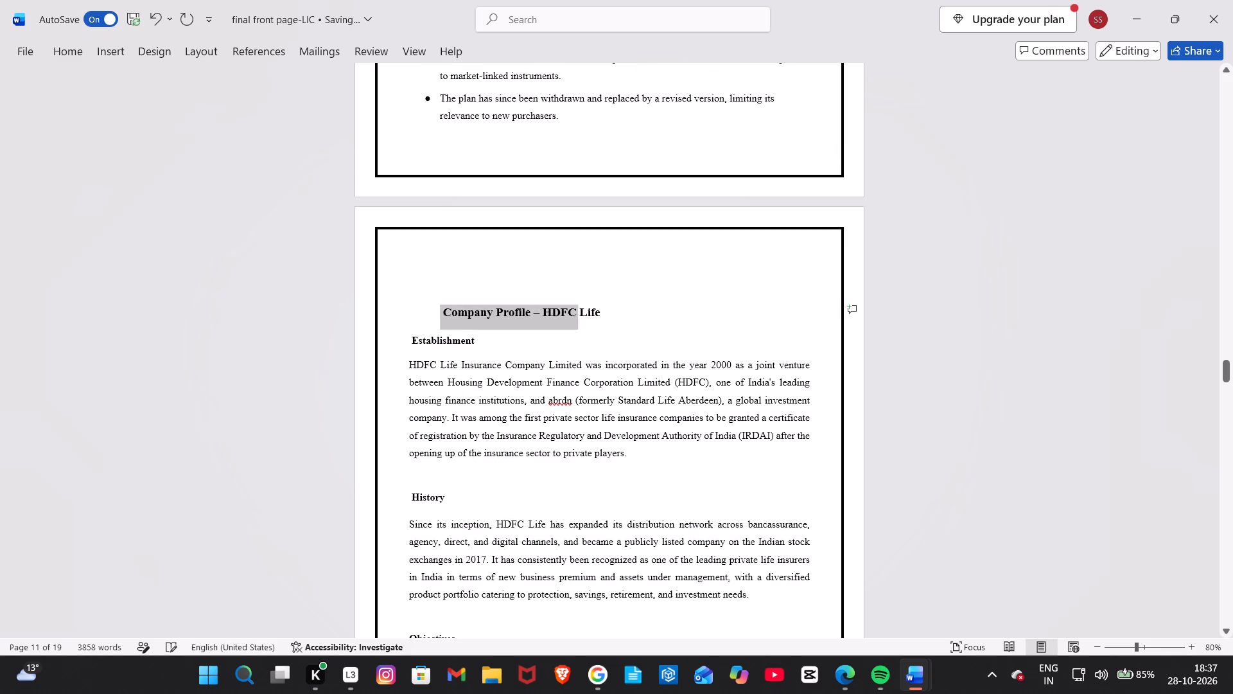
pyautogui.moveTo(593, 310); pyautogui.dragTo(611, 310)
pyautogui.rightClick(569, 318)
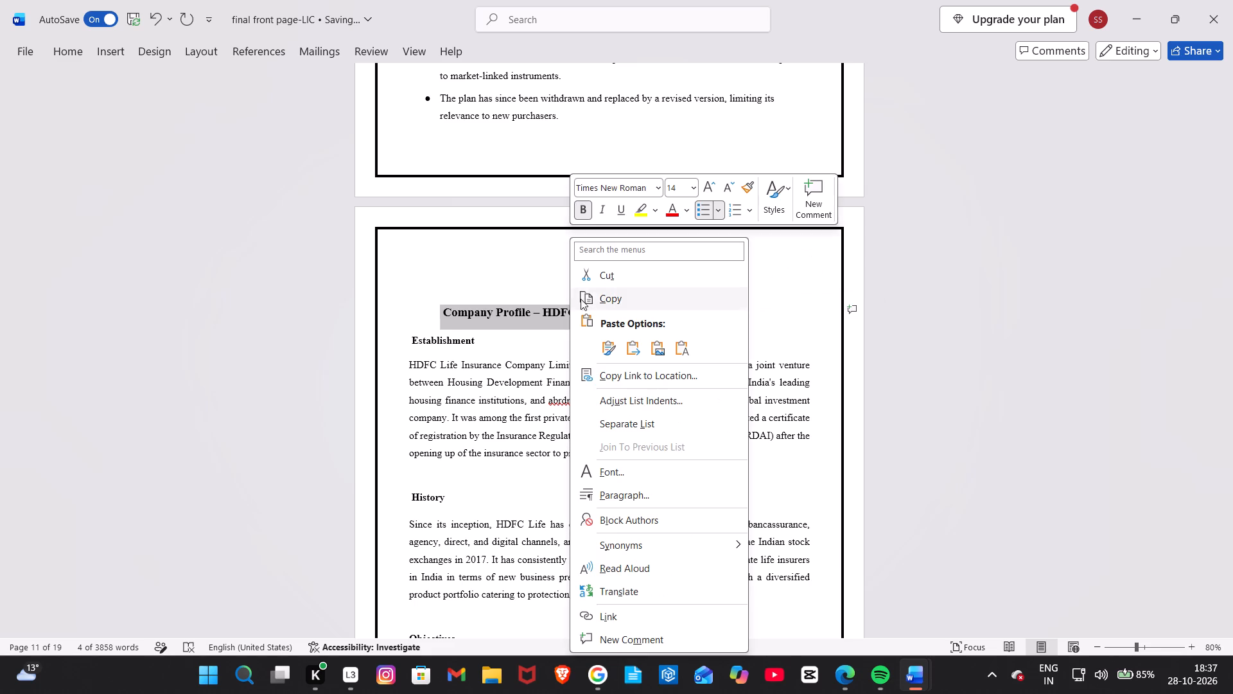
pyautogui.click(608, 307)
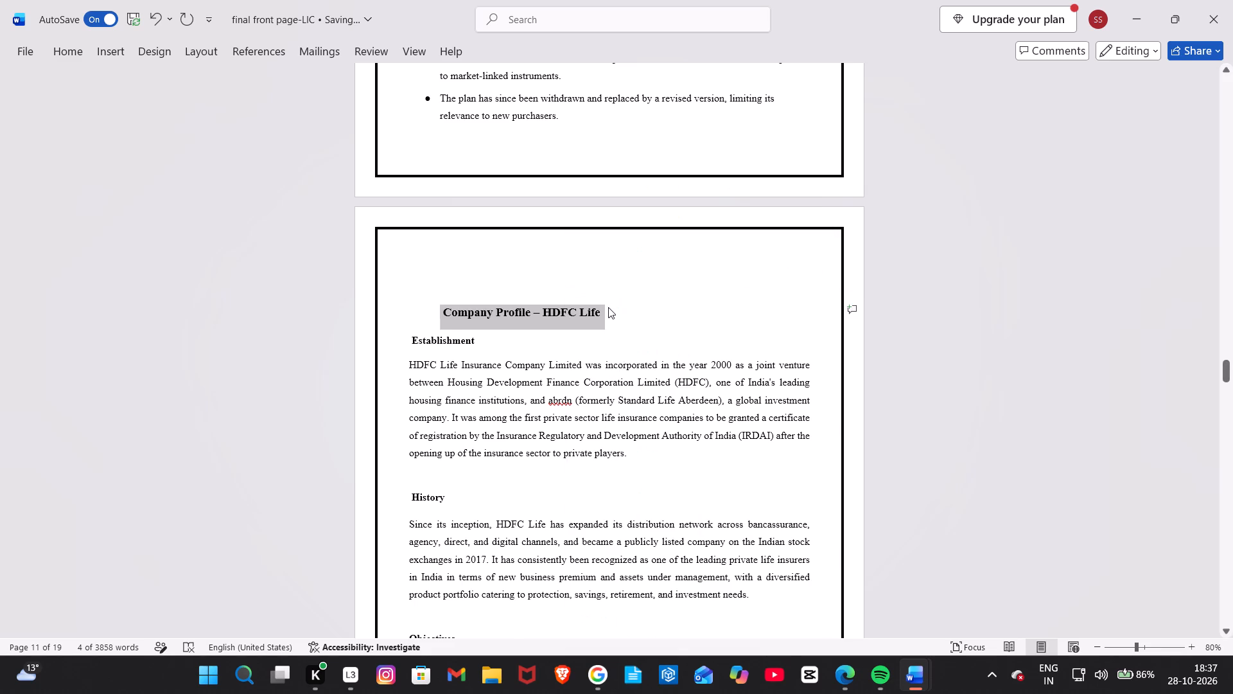
pyautogui.press('BackSpace')
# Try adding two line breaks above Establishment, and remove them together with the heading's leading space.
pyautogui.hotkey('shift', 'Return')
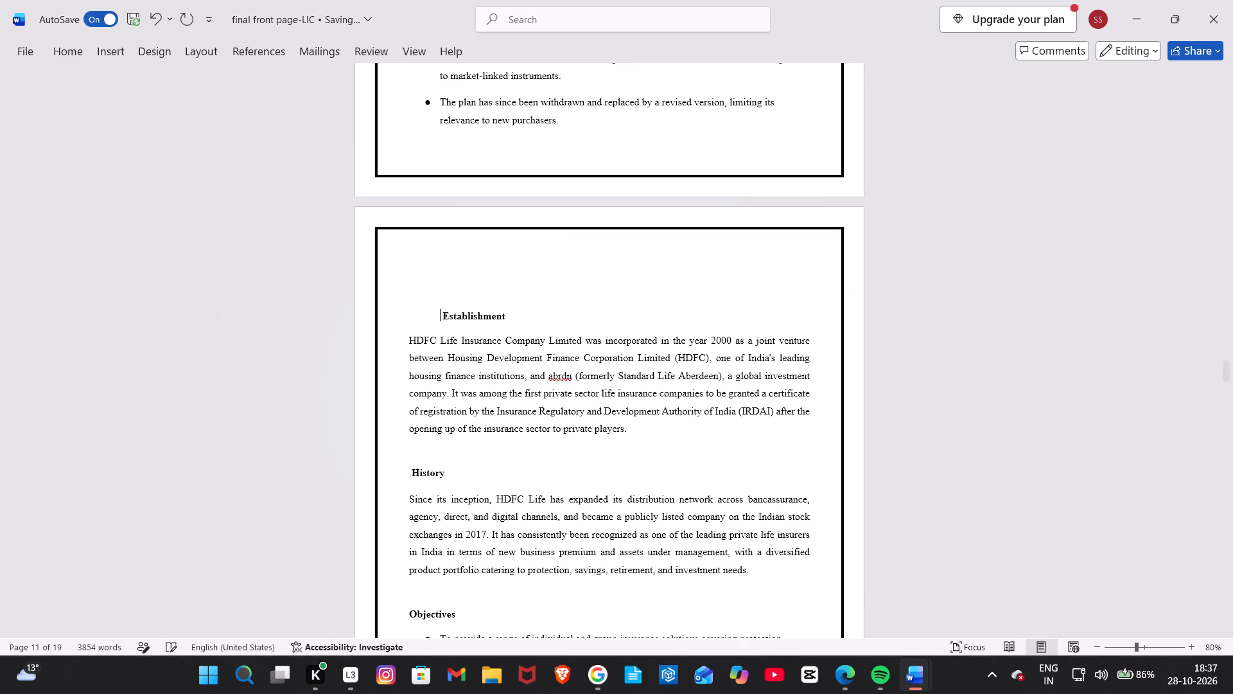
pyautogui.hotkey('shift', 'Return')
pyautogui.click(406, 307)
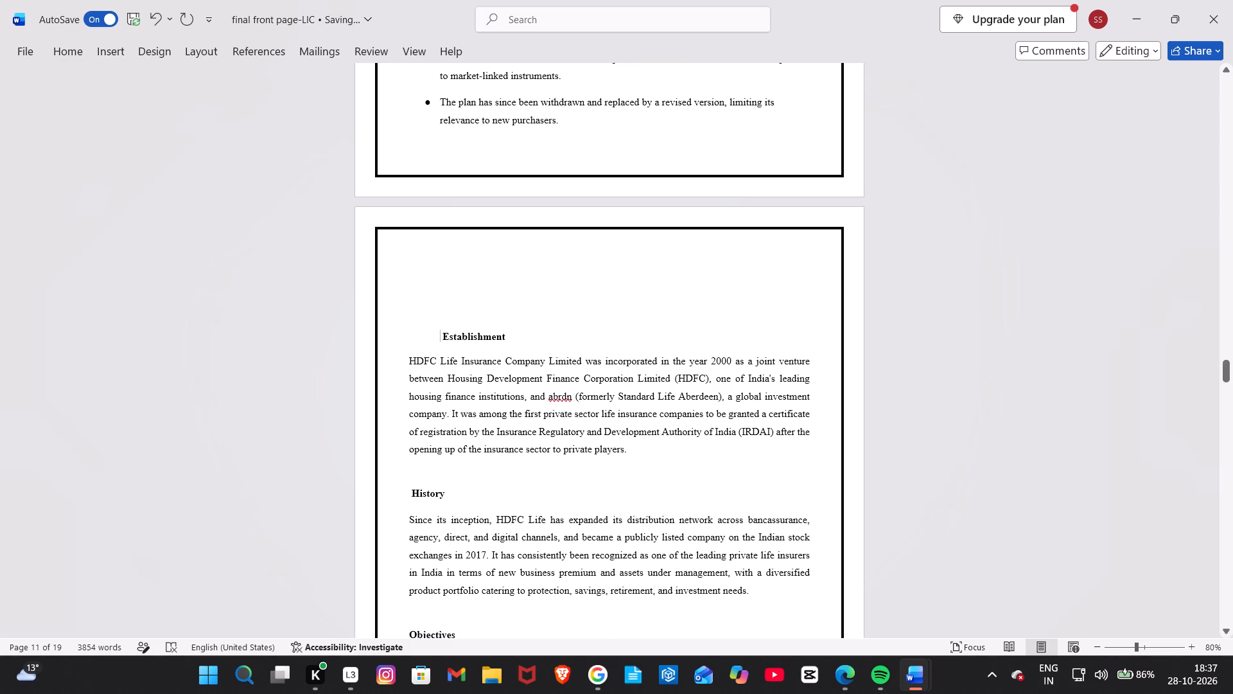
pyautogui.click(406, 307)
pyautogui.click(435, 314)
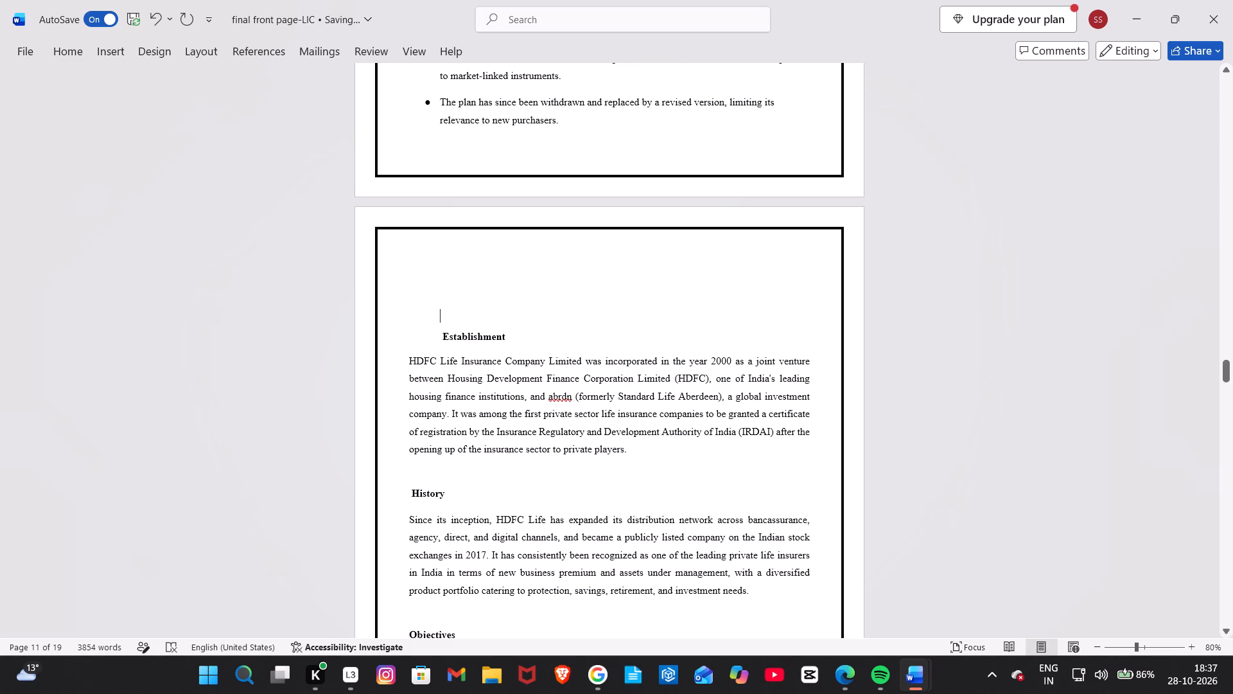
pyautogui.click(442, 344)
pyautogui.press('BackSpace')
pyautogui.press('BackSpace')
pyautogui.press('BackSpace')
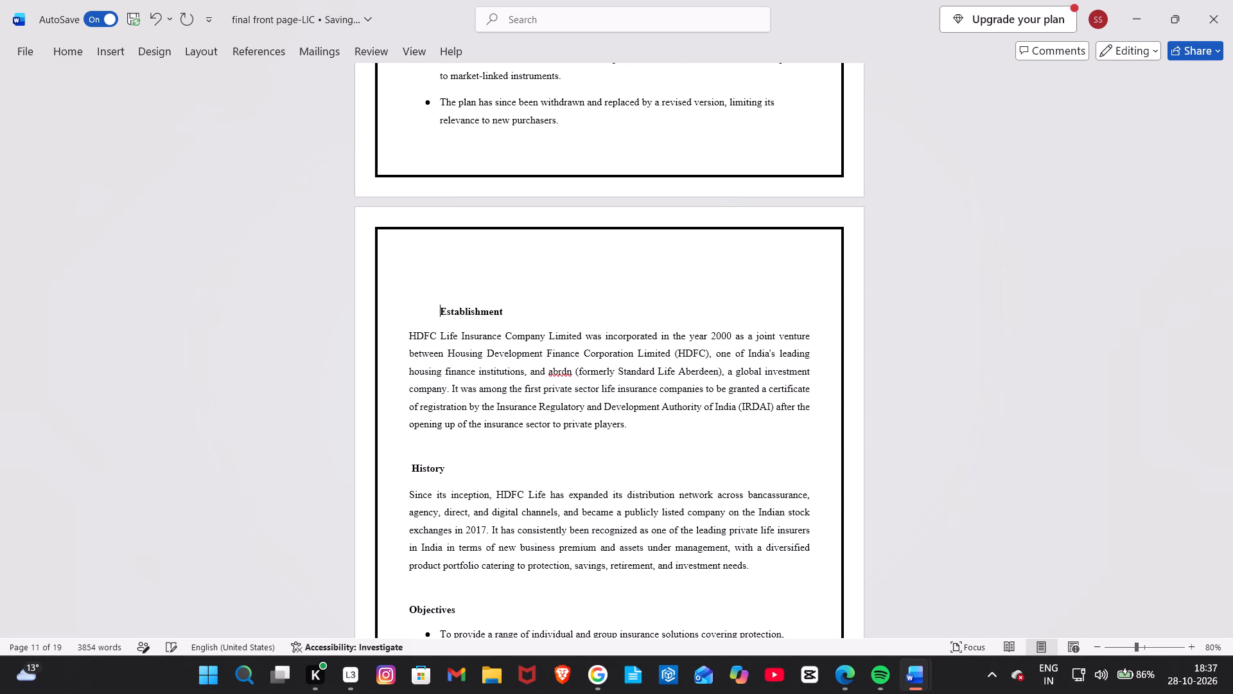
# Delete the indented "Establishment" heading and the line break above it, before the HDFC Life introduction paragraph.
pyautogui.click(403, 310)
pyautogui.doubleClick(421, 313)
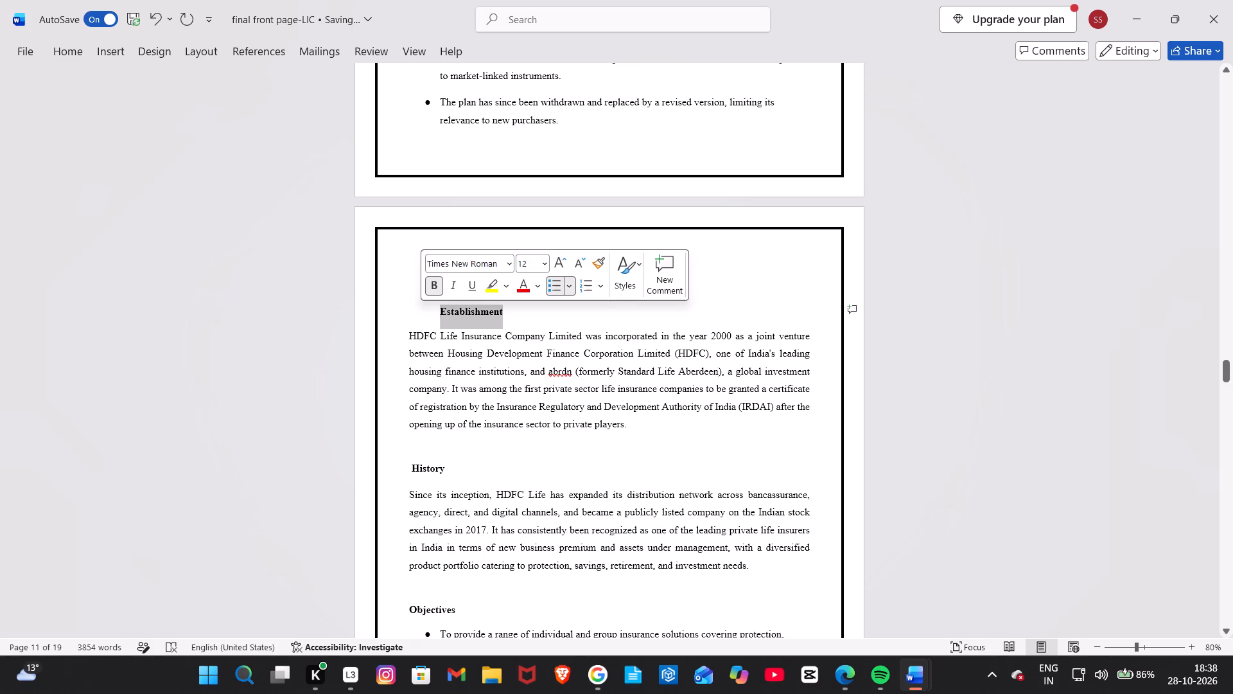
pyautogui.press('BackSpace')
pyautogui.press('BackSpace')
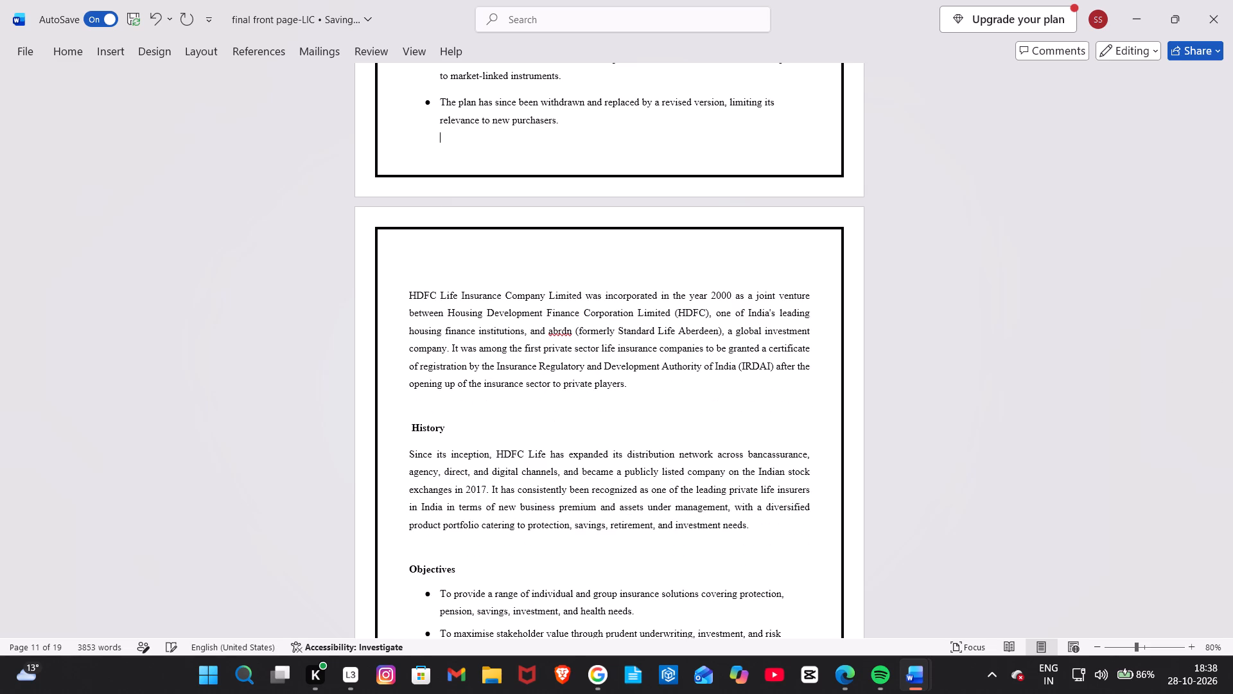
pyautogui.hotkey('shift', 'Return')
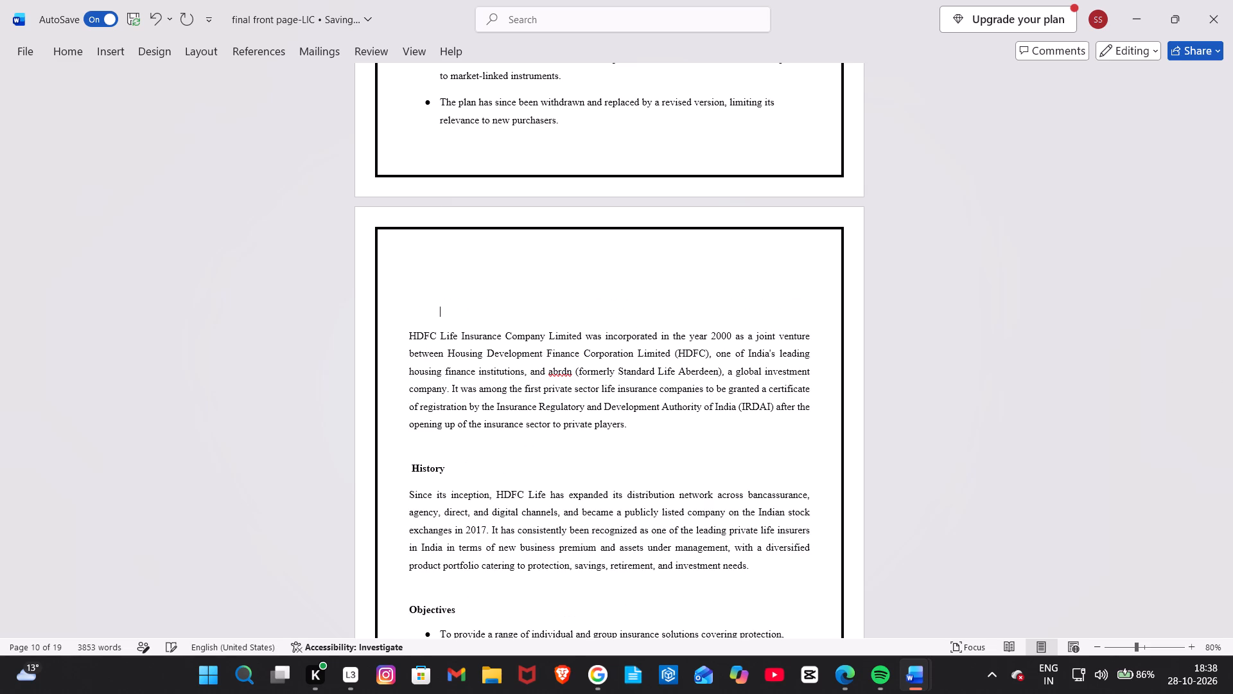
pyautogui.press('BackSpace')
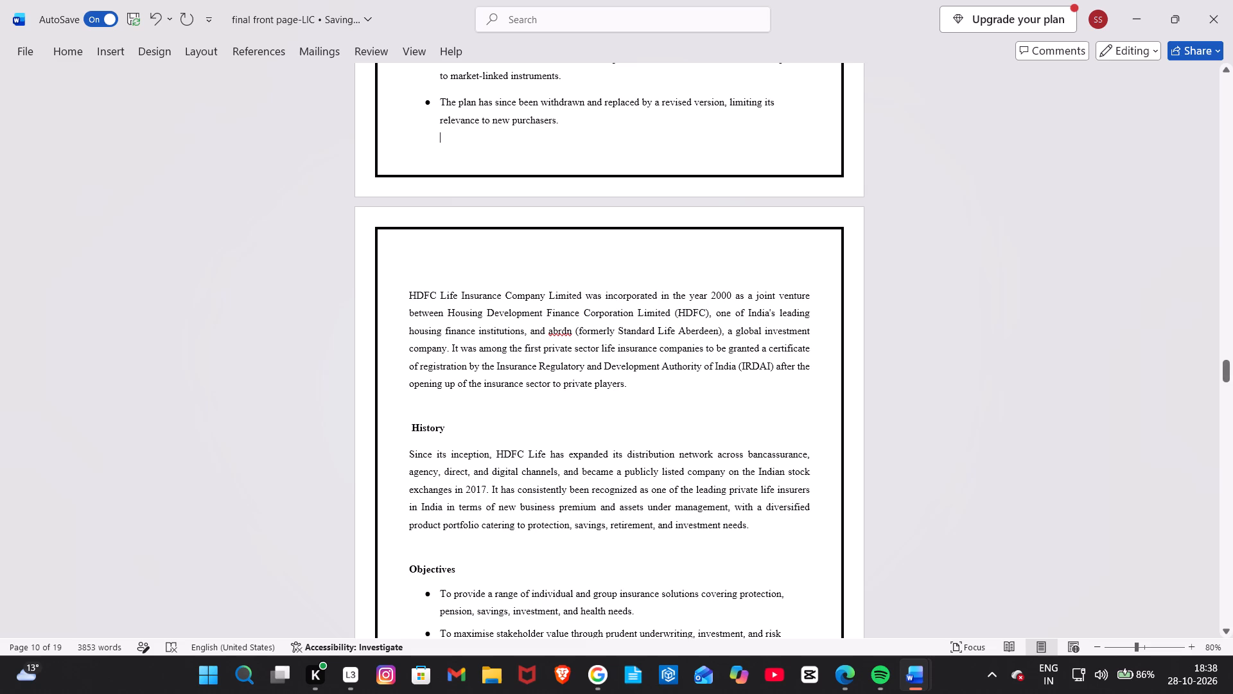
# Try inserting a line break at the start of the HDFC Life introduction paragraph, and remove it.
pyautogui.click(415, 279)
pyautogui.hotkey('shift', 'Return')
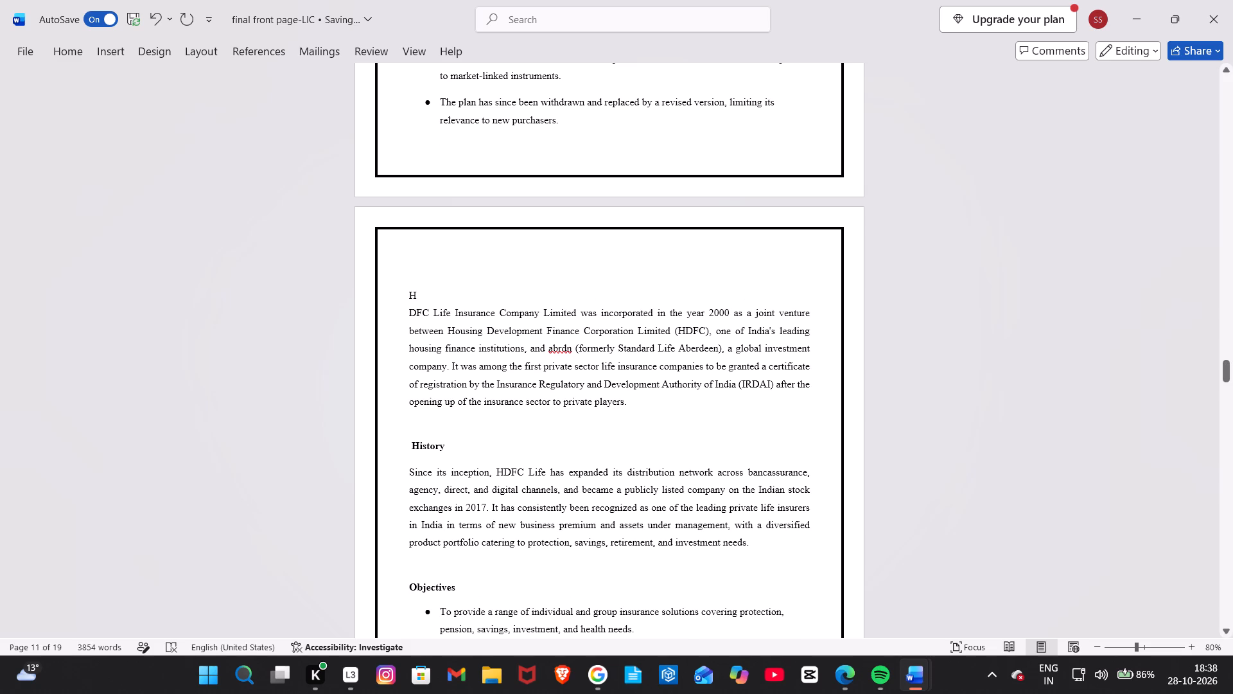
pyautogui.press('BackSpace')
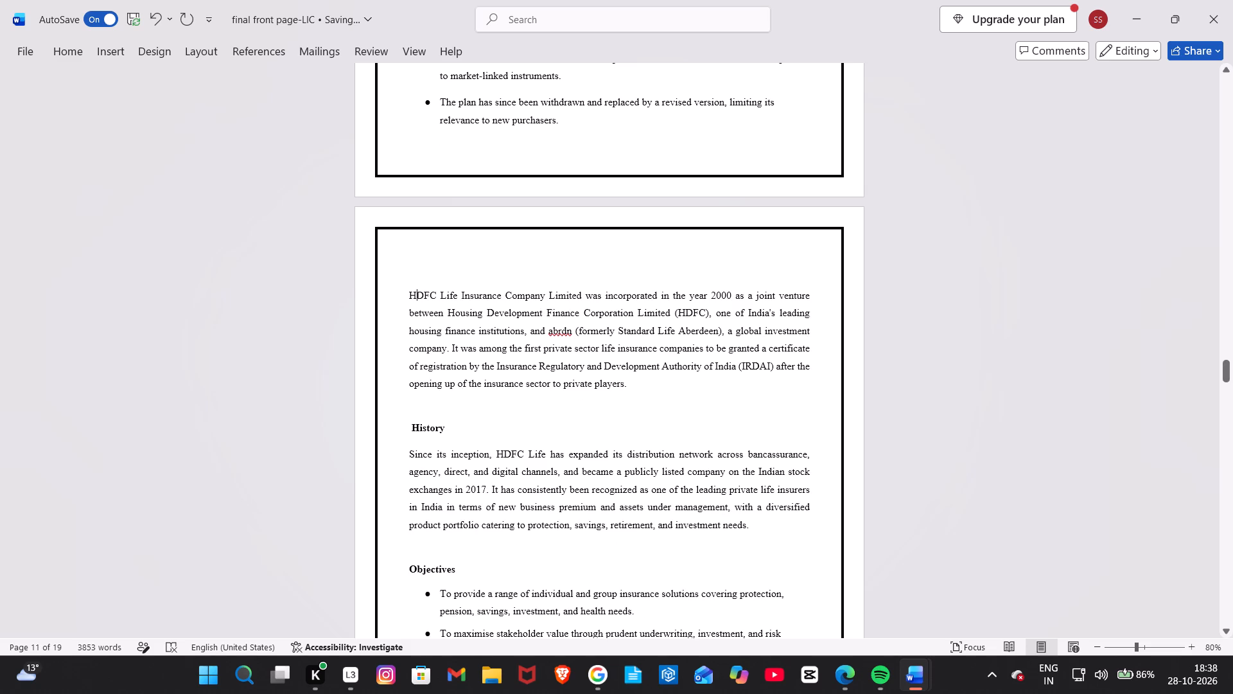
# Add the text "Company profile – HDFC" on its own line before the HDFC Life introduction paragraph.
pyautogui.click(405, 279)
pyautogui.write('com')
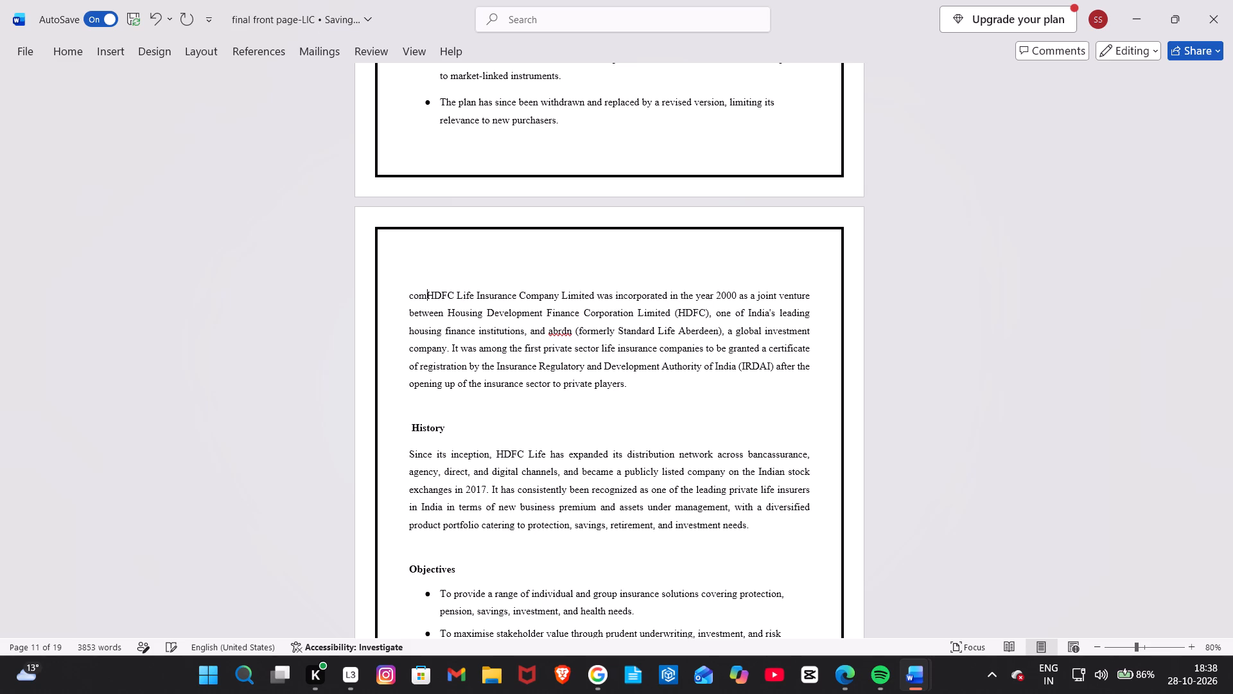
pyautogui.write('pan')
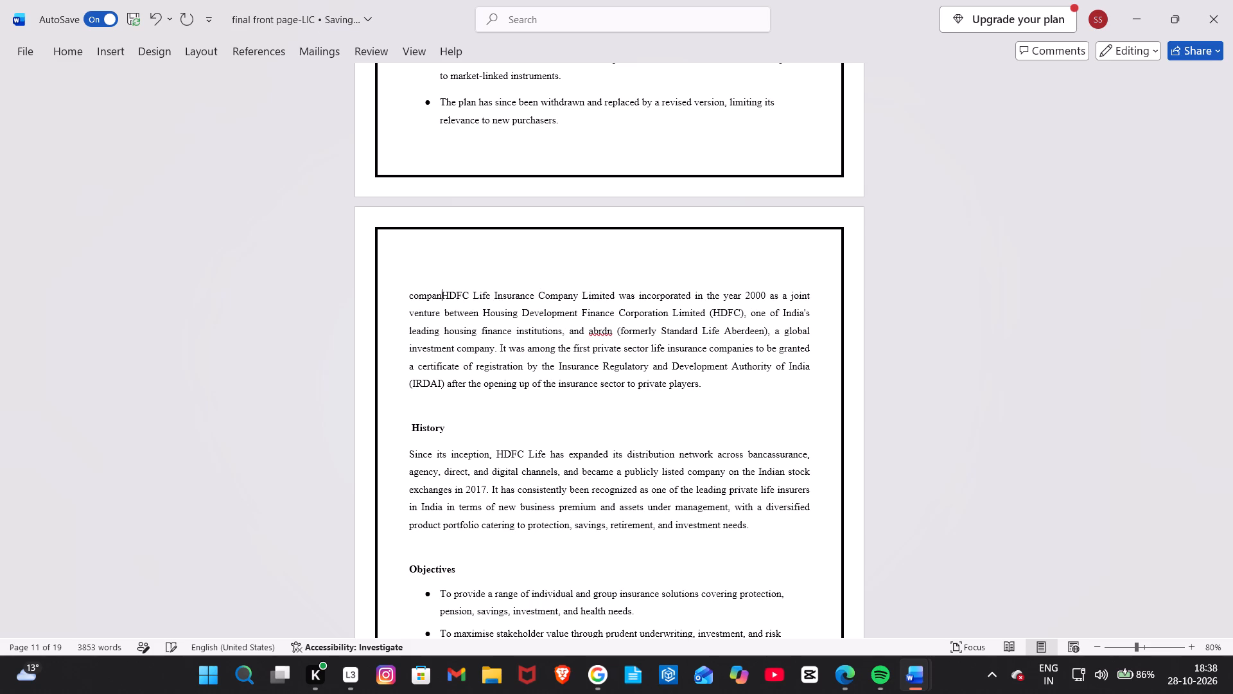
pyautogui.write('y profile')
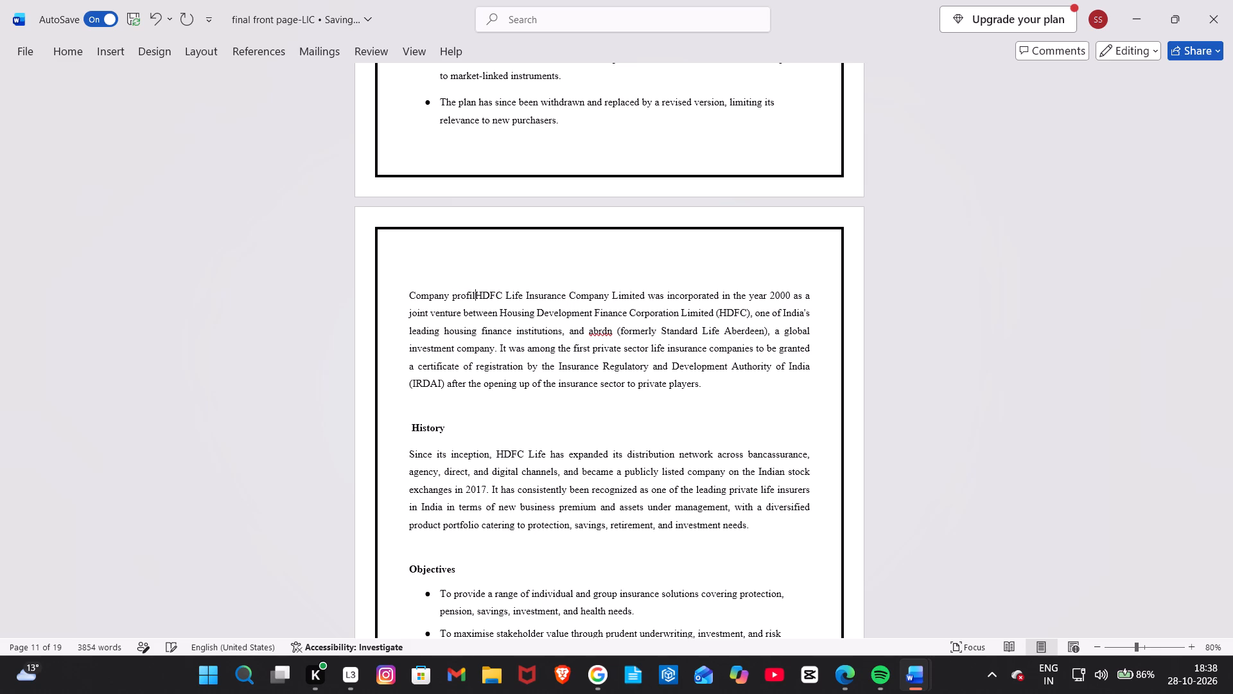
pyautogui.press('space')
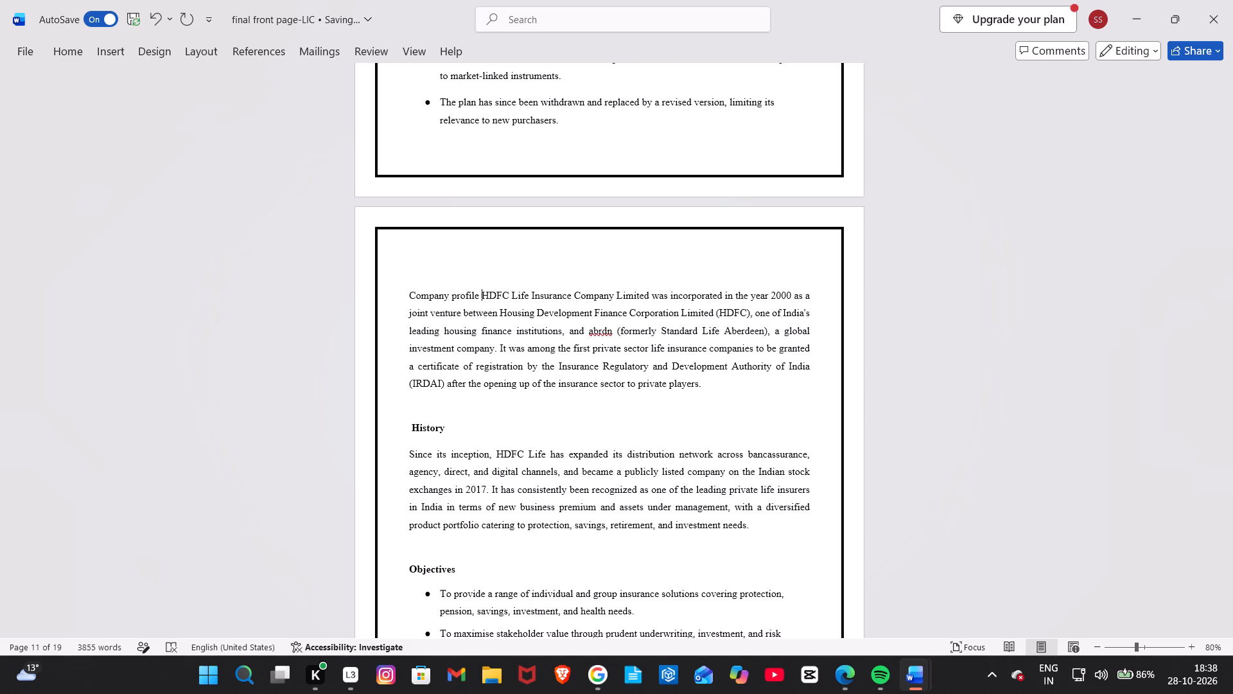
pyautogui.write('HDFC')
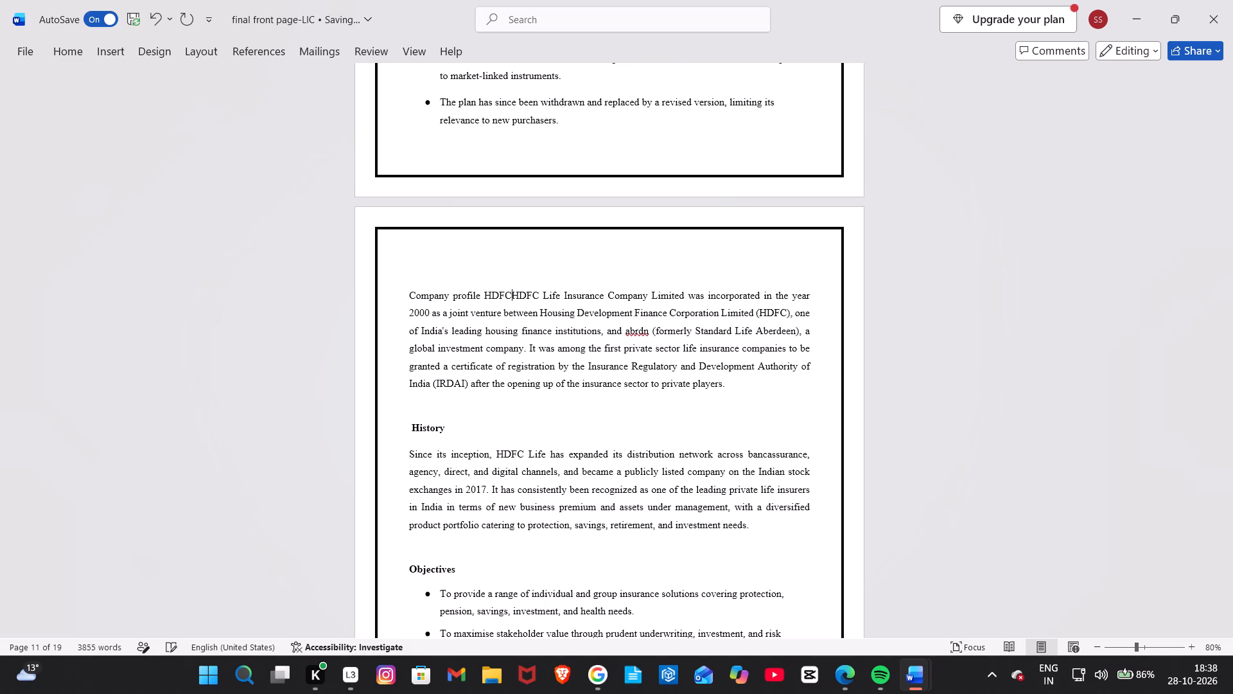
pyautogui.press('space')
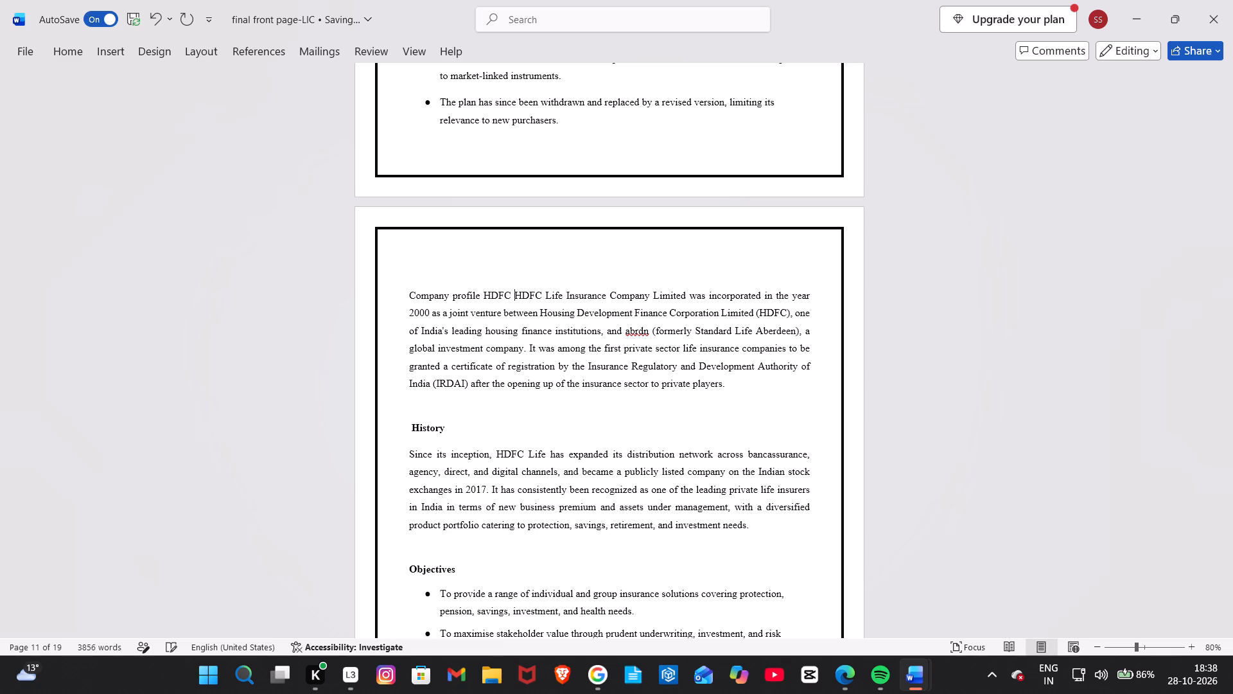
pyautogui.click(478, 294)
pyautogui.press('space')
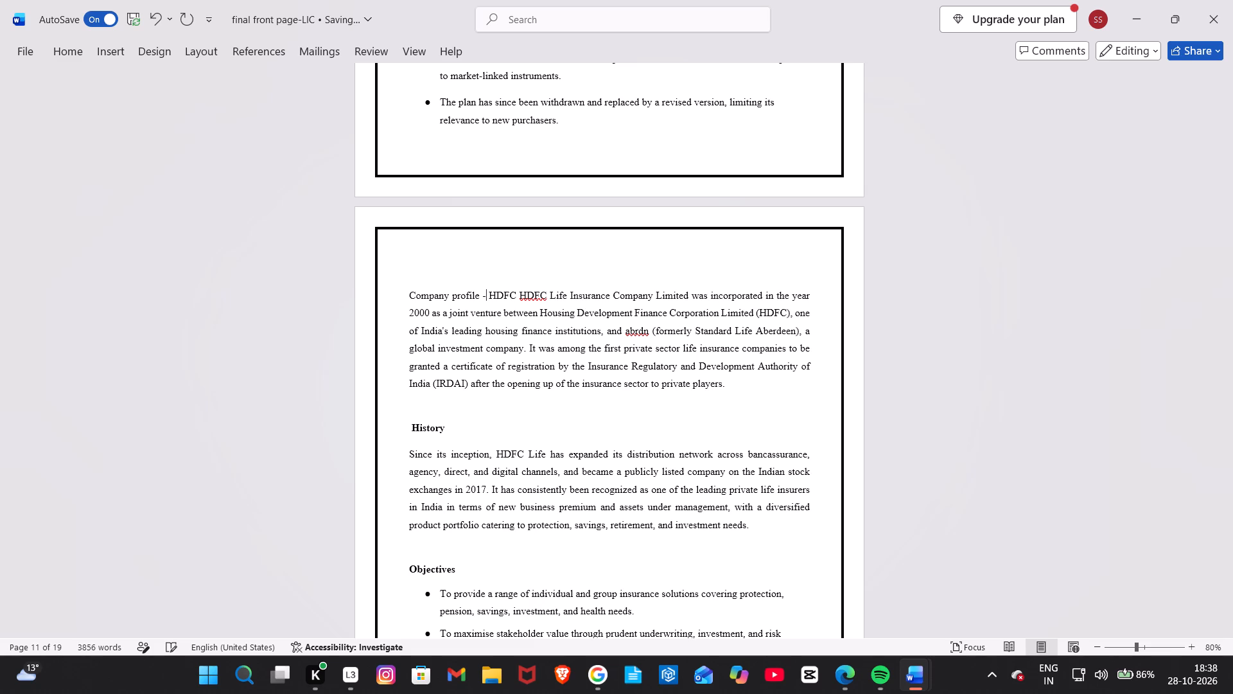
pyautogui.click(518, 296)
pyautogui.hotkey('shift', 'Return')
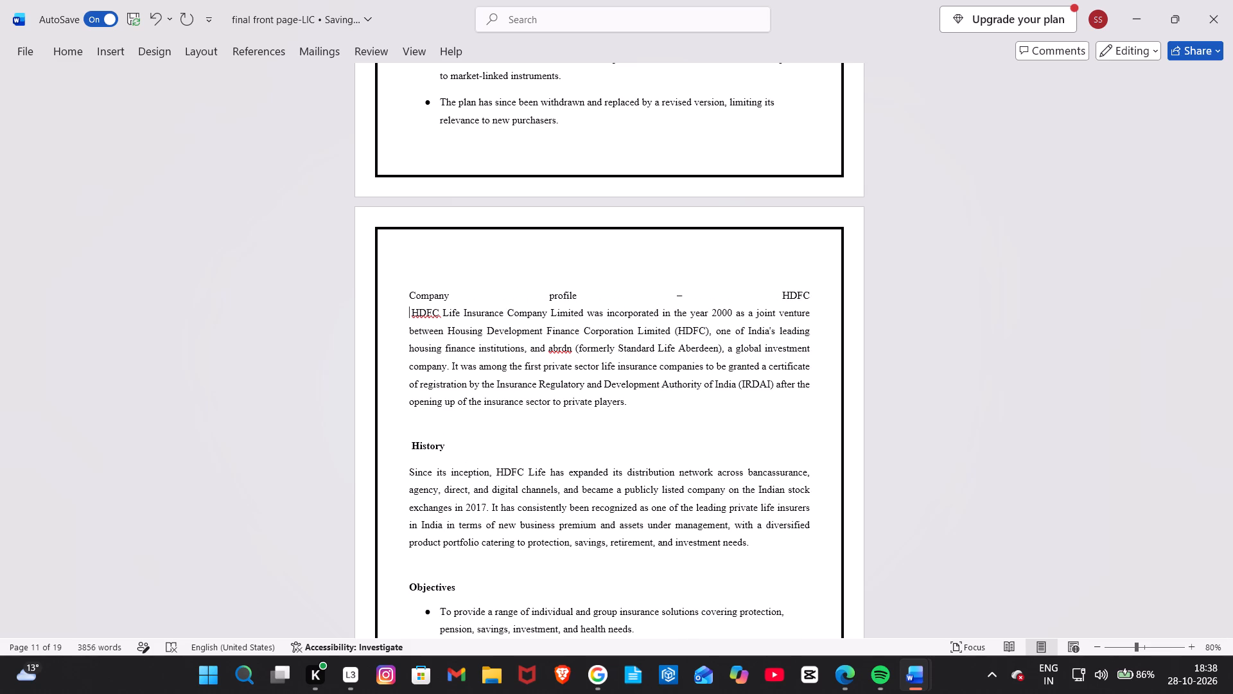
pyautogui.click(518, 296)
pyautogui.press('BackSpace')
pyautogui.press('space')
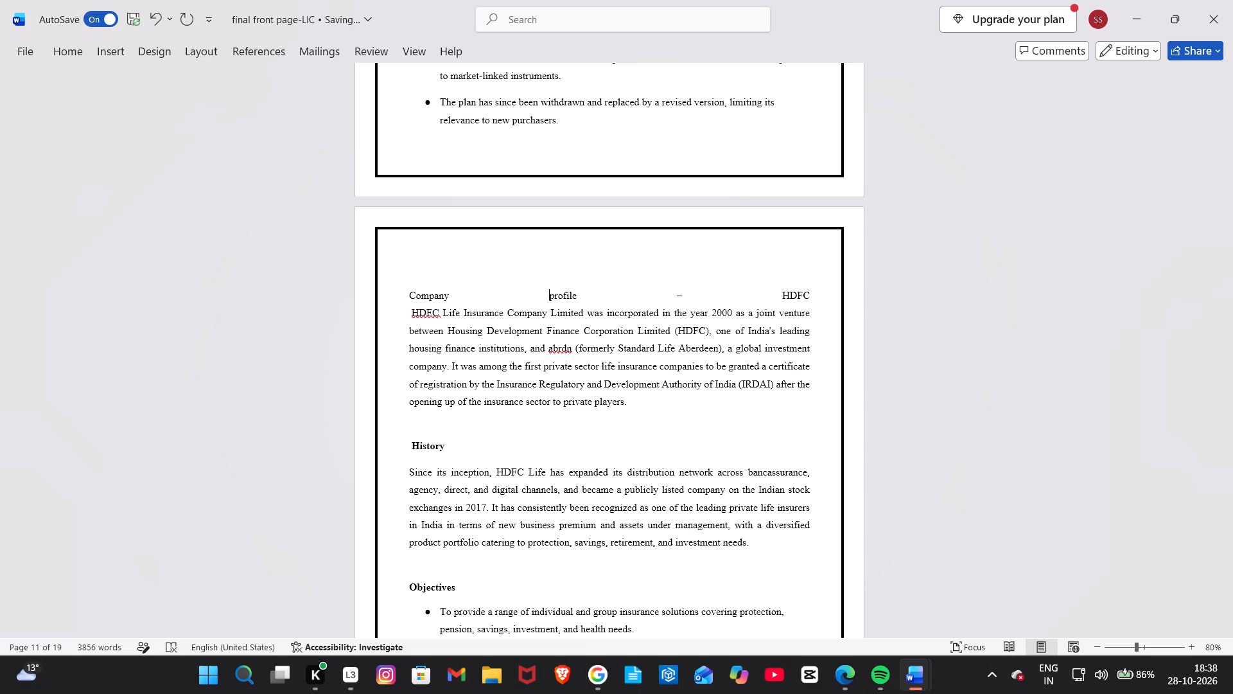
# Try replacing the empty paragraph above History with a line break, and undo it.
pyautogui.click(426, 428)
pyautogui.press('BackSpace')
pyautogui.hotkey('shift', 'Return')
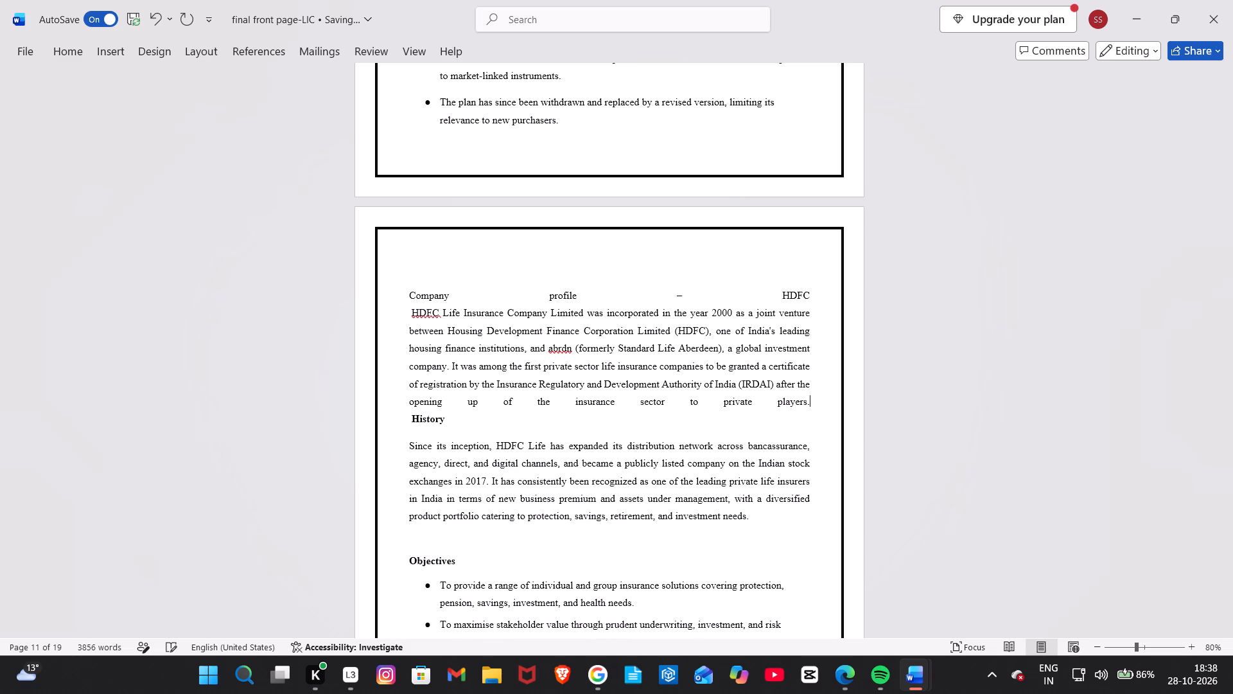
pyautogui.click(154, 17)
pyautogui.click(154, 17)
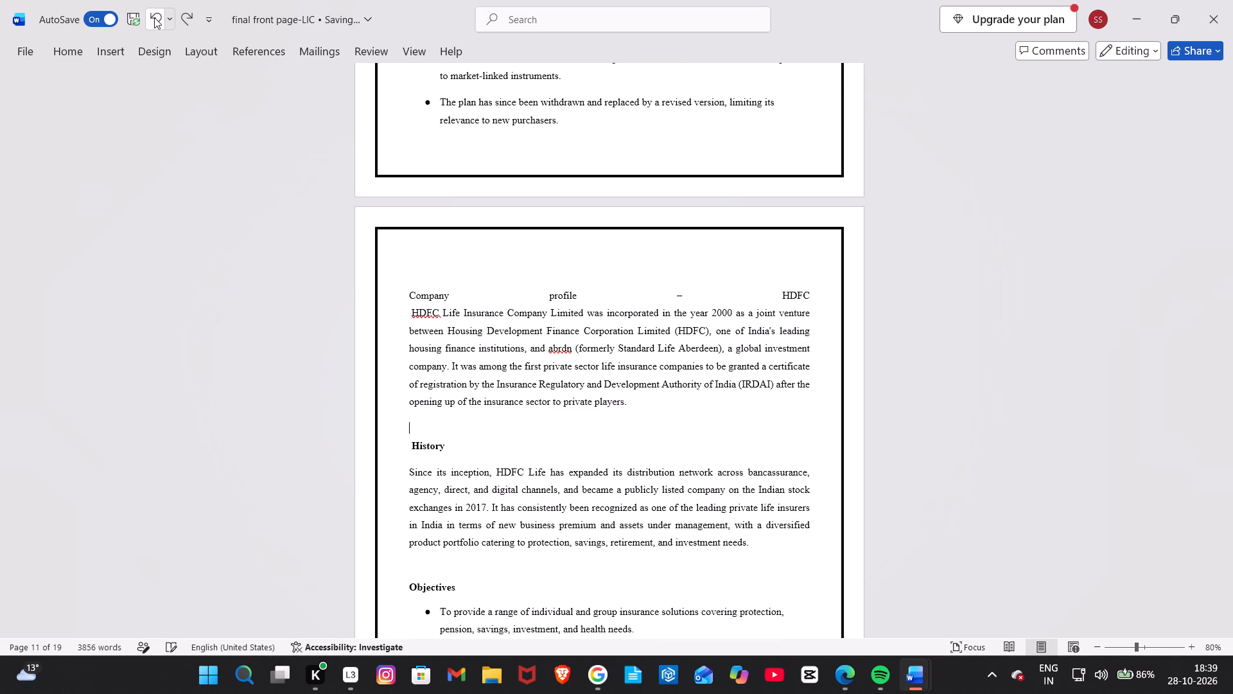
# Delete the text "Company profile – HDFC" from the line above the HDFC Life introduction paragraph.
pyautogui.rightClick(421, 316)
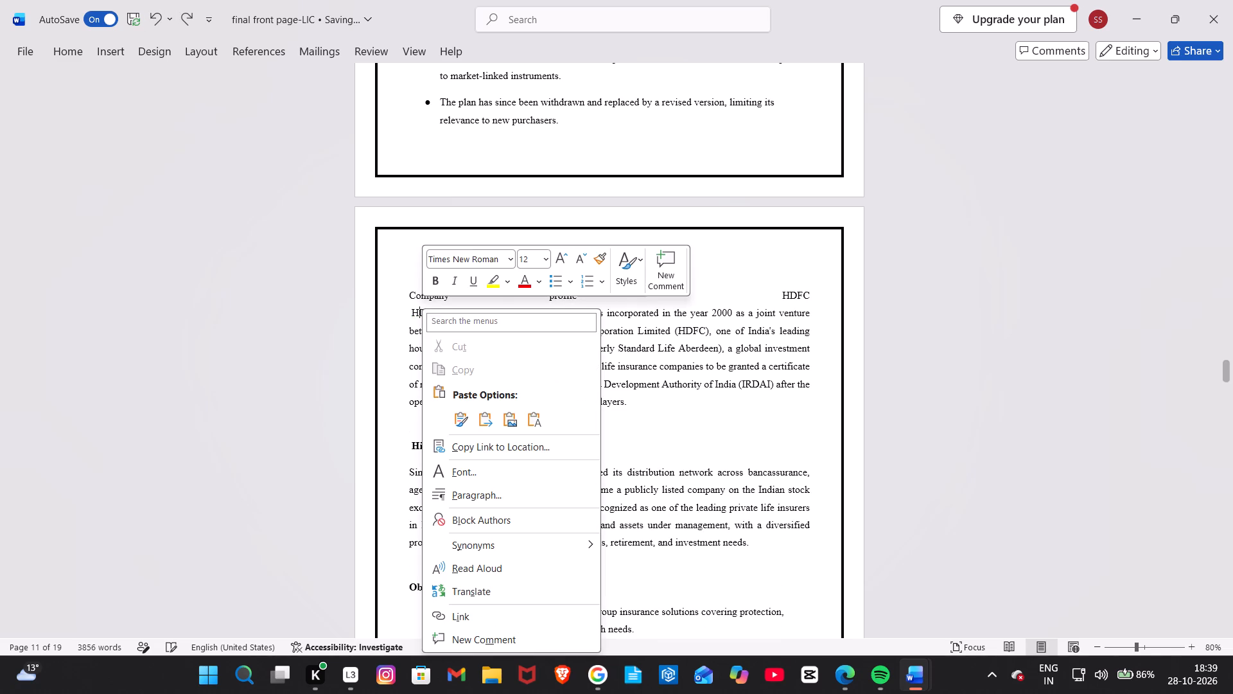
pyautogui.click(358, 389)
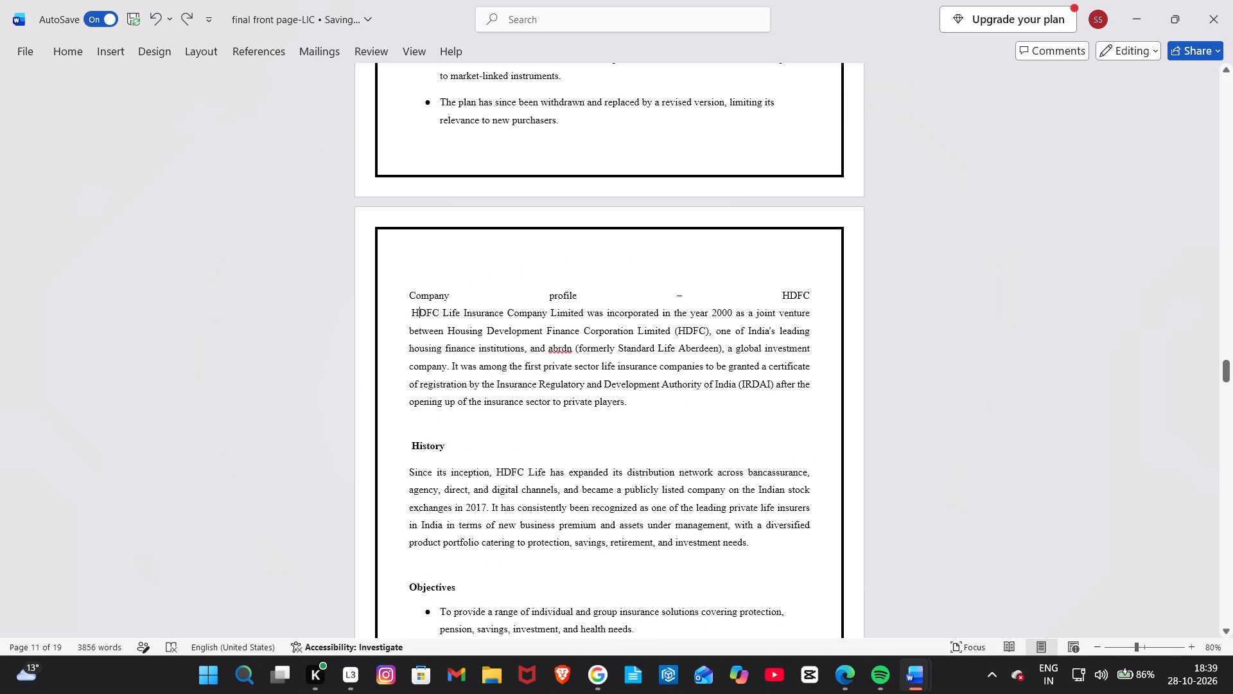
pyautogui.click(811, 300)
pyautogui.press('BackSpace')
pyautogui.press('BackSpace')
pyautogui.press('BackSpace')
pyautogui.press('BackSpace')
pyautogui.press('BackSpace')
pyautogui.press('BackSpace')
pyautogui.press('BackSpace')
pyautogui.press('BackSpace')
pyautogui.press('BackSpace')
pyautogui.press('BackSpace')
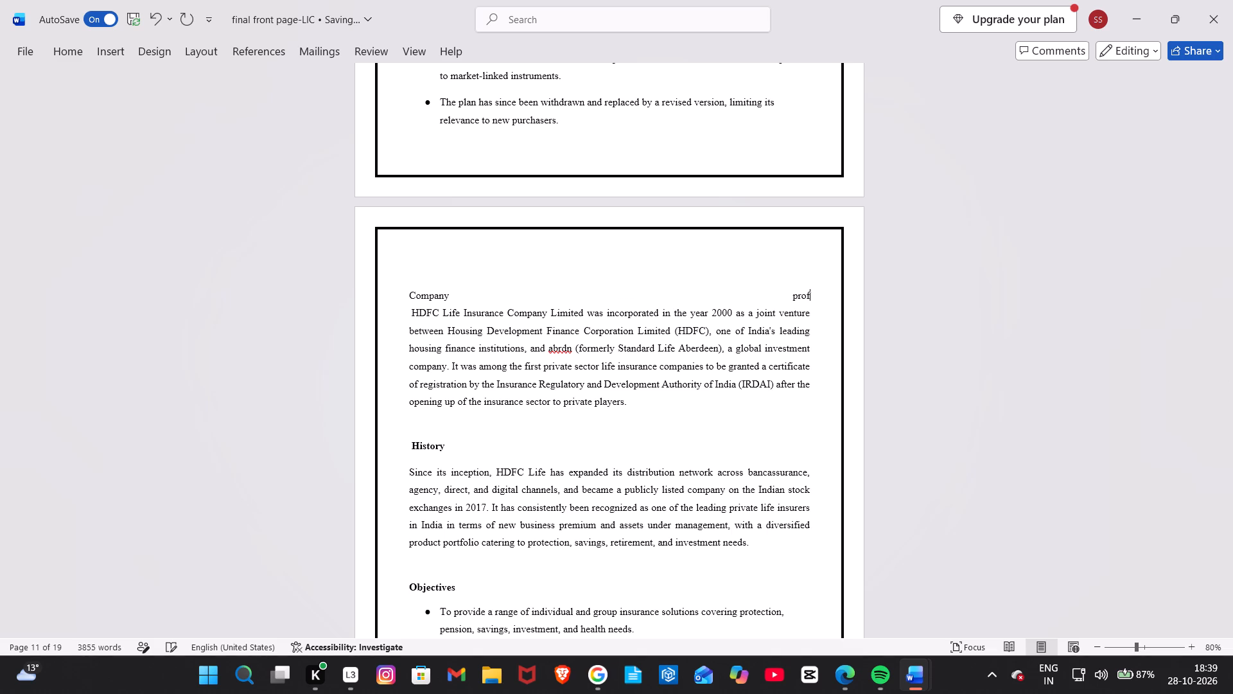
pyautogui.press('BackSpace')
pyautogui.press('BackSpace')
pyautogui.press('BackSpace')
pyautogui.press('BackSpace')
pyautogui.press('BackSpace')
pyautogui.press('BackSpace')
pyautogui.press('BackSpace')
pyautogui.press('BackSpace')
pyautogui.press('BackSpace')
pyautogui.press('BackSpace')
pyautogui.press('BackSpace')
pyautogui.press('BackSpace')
# Undo the recent edits back to the original bulleted last limitation and the unindented "Company Profile – HDFC Life" and Establishment headings.
pyautogui.scroll(2, 556, 265)
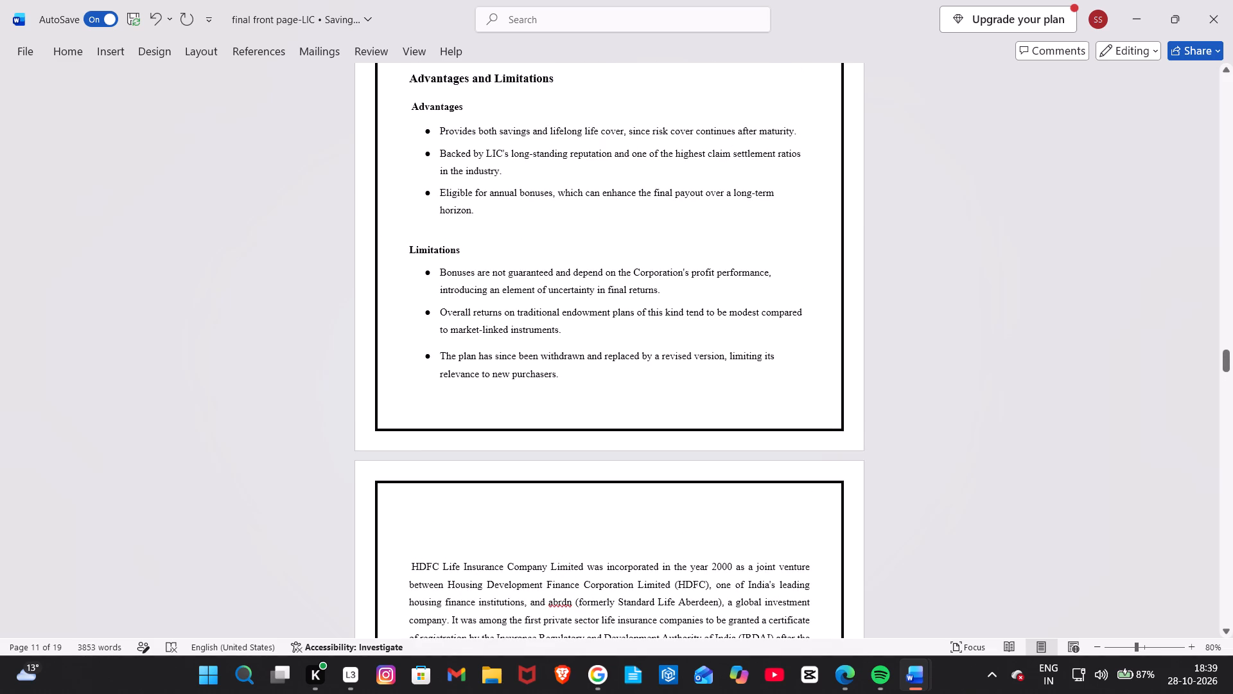
pyautogui.click(159, 22)
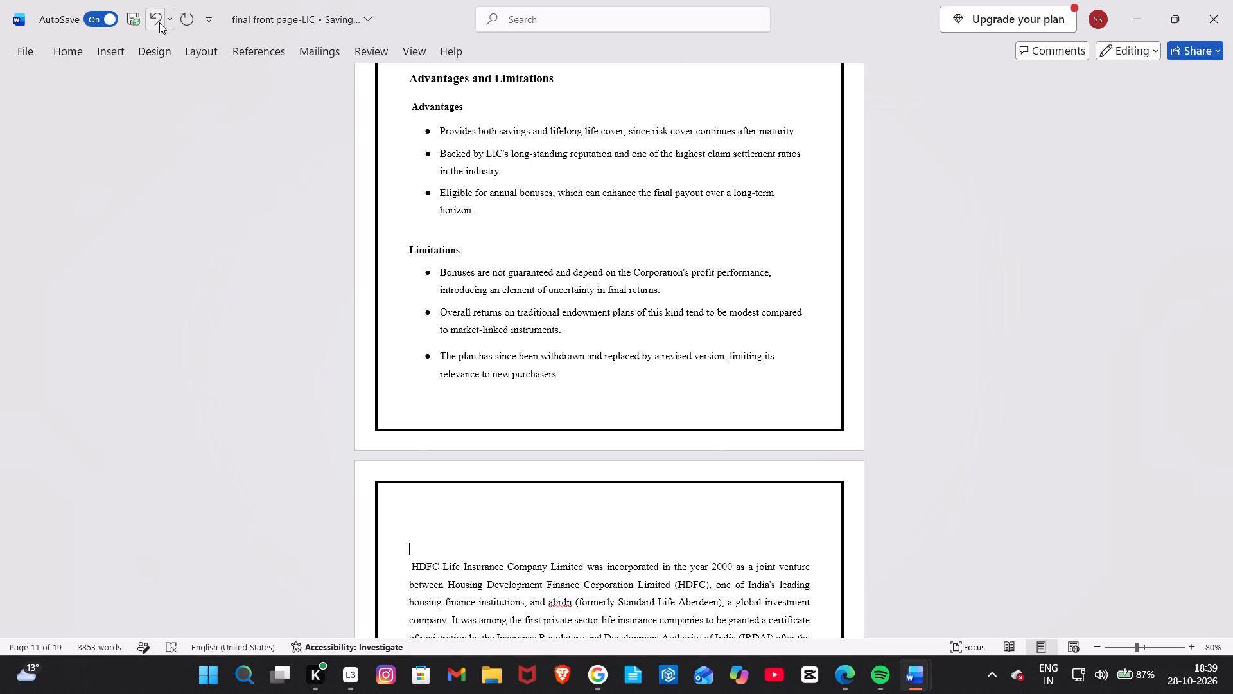
pyautogui.tripleClick(159, 22)
pyautogui.tripleClick(159, 22)
pyautogui.tripleClick(159, 22)
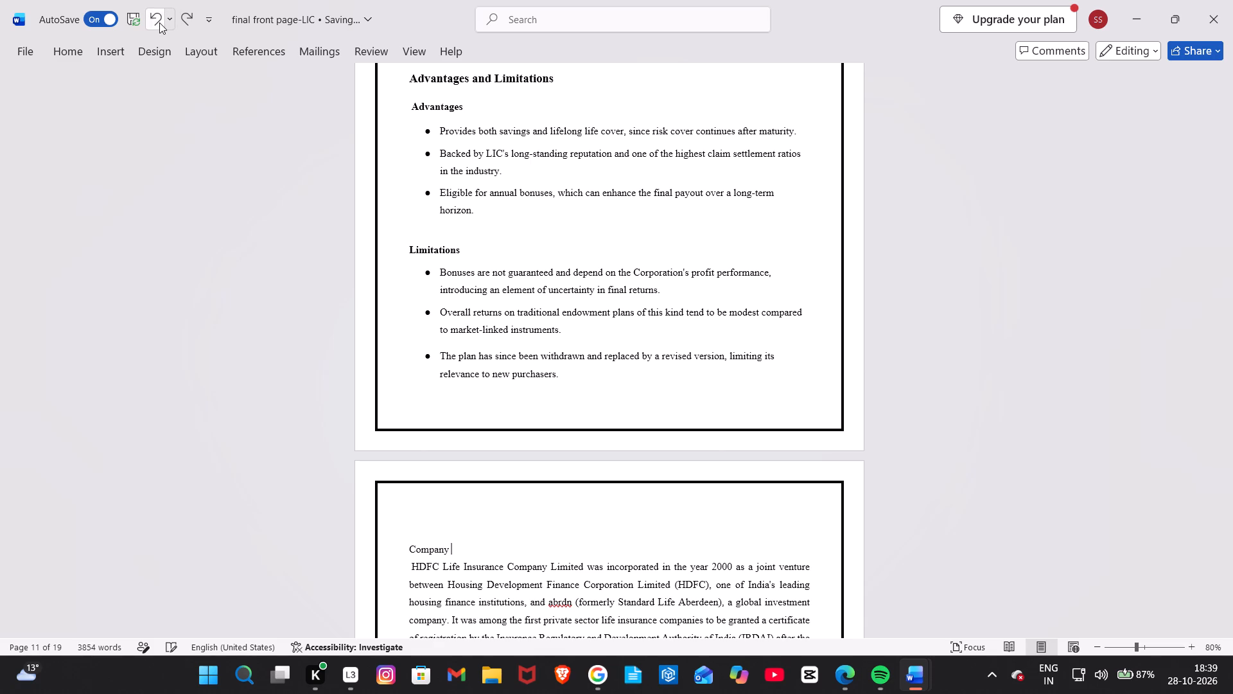
pyautogui.tripleClick(159, 22)
pyautogui.tripleClick(159, 22)
pyautogui.tripleClick(159, 22)
pyautogui.tripleClick(159, 22)
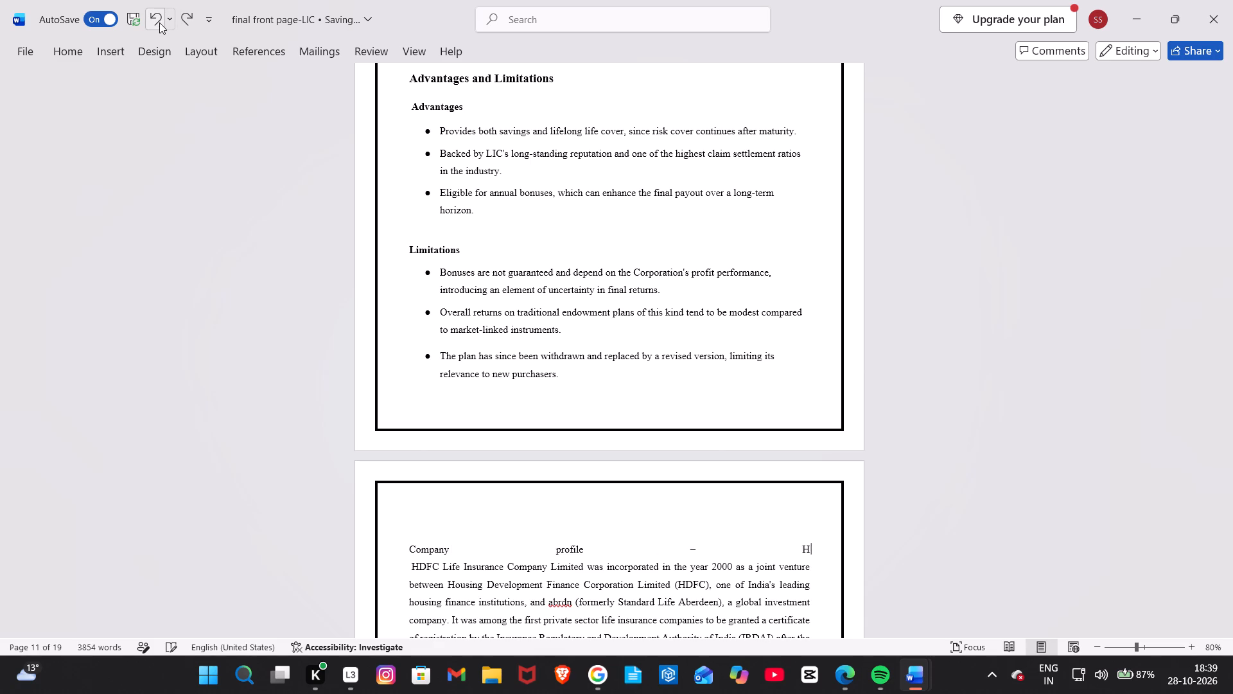
pyautogui.tripleClick(159, 22)
pyautogui.tripleClick(159, 22)
pyautogui.tripleClick(159, 22)
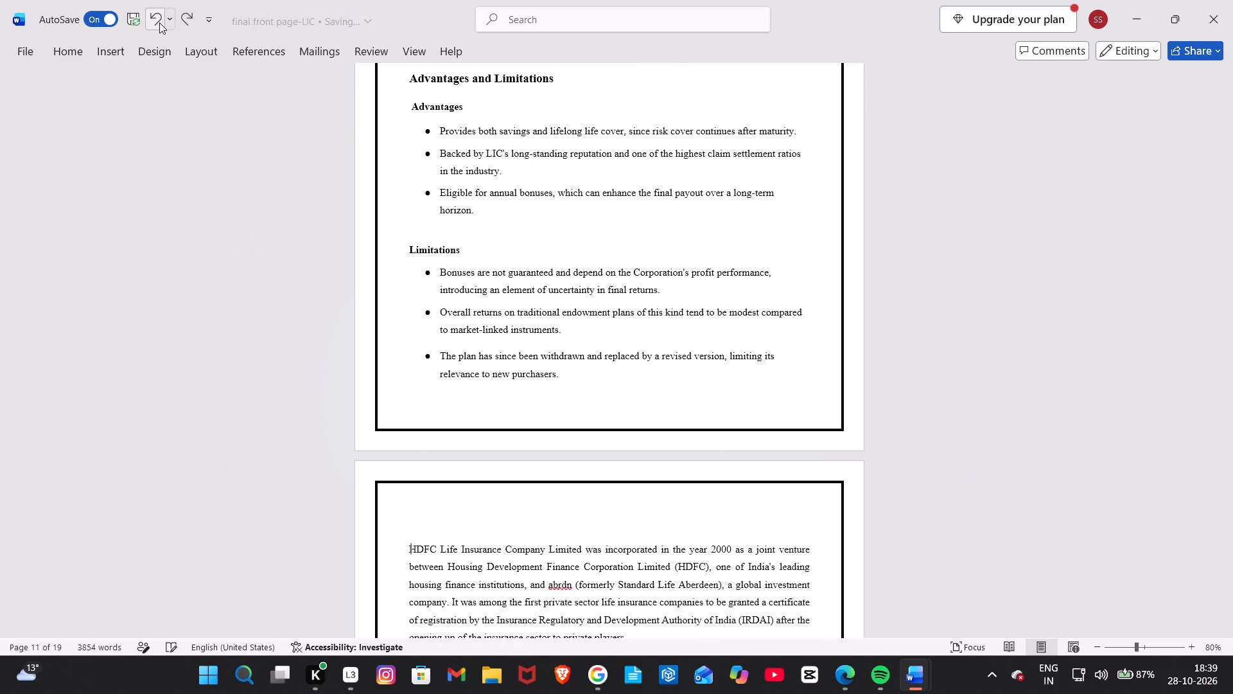
pyautogui.tripleClick(159, 22)
pyautogui.tripleClick(159, 22)
pyautogui.tripleClick(159, 22)
pyautogui.tripleClick(159, 22)
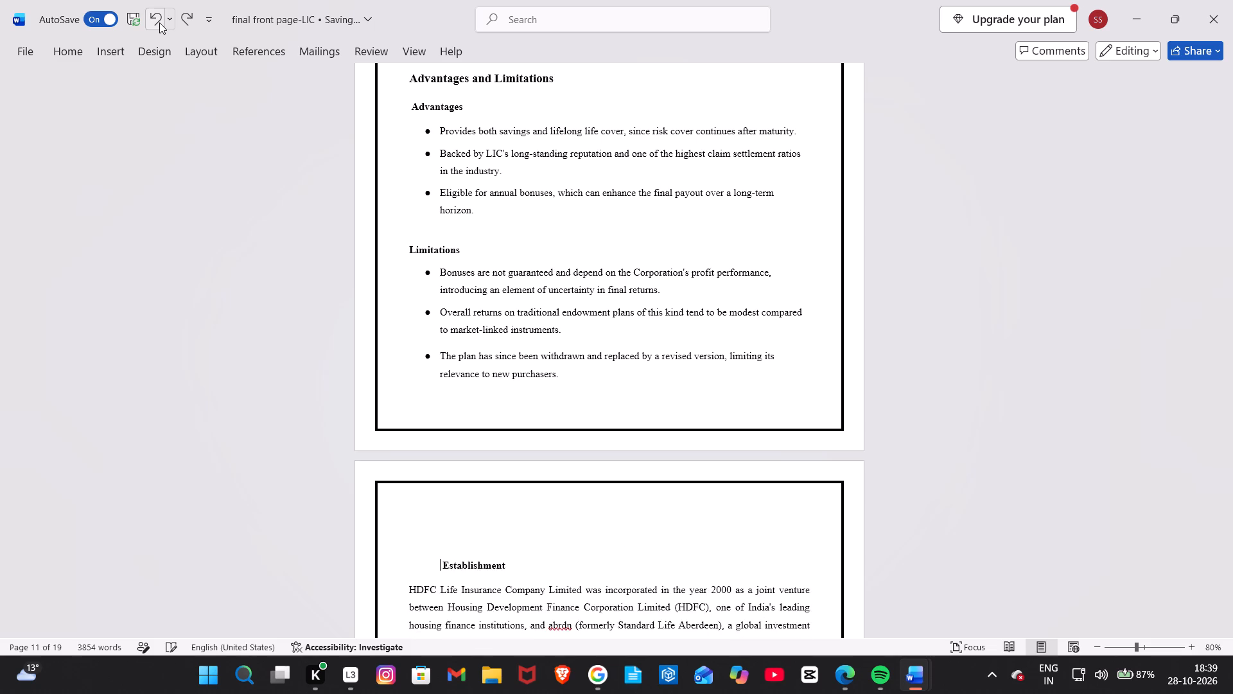
pyautogui.doubleClick(159, 22)
pyautogui.doubleClick(159, 22)
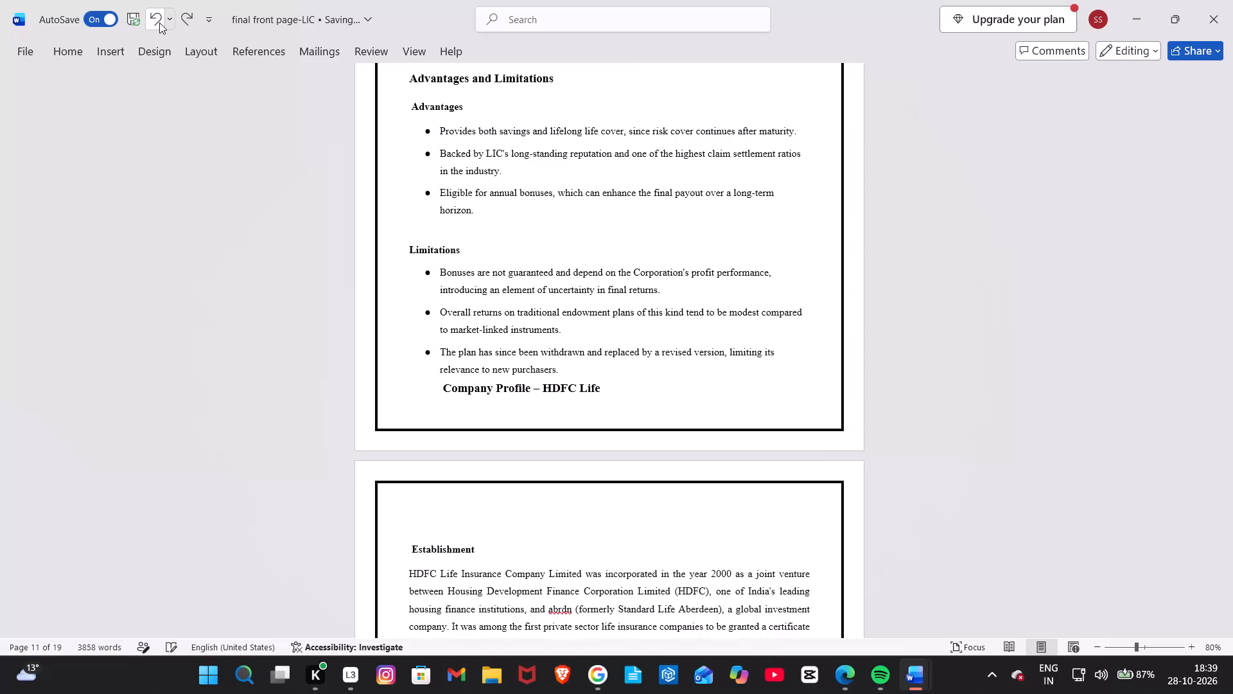
pyautogui.tripleClick(159, 22)
pyautogui.doubleClick(159, 22)
pyautogui.click(159, 22)
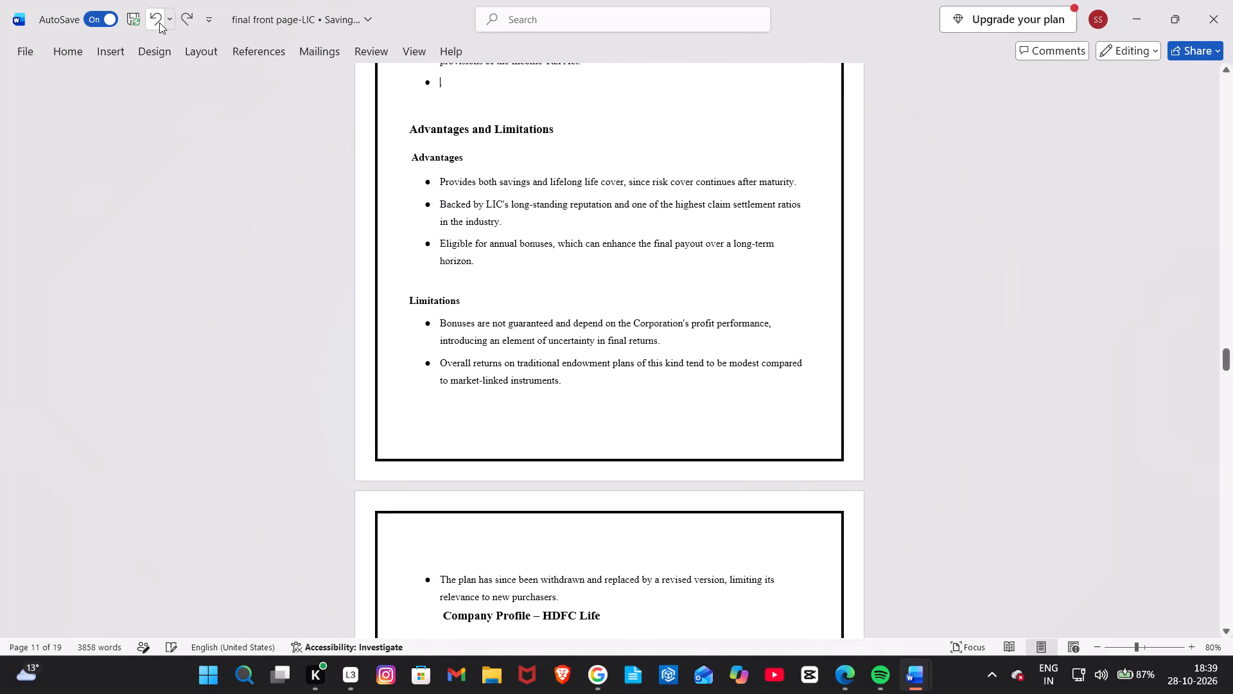
pyautogui.tripleClick(159, 22)
pyautogui.tripleClick(159, 22)
pyautogui.click(159, 22)
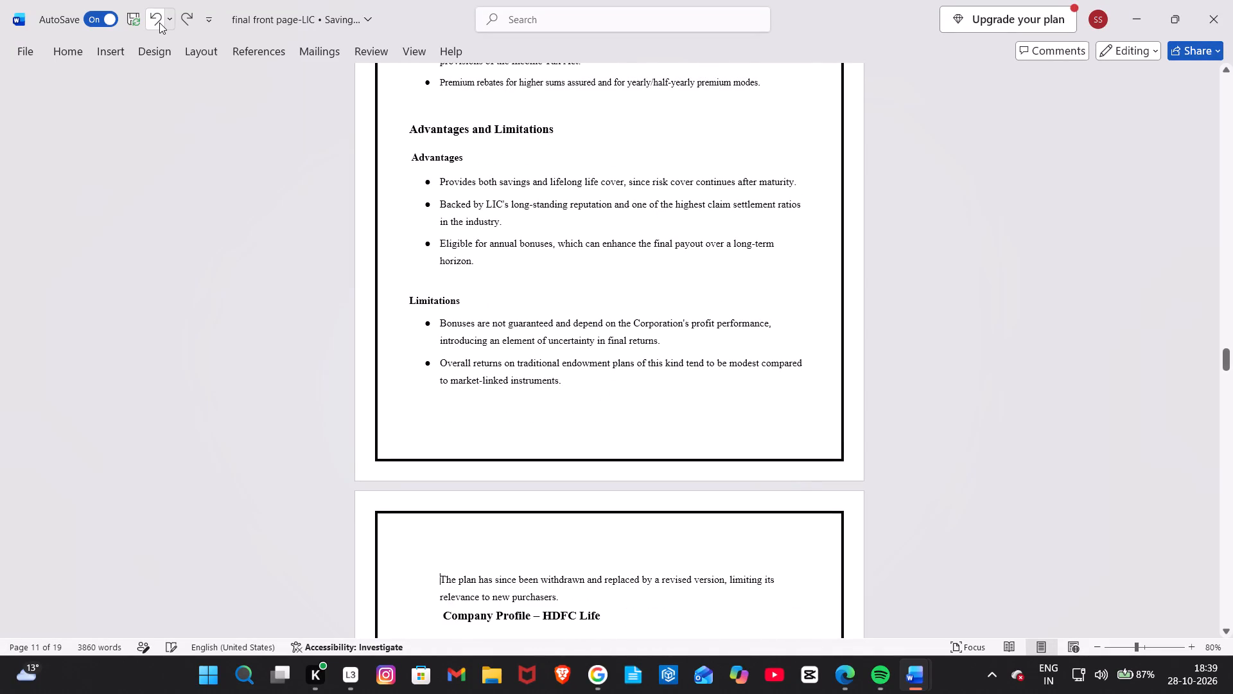
pyautogui.tripleClick(159, 22)
pyautogui.click(159, 22)
pyautogui.tripleClick(159, 22)
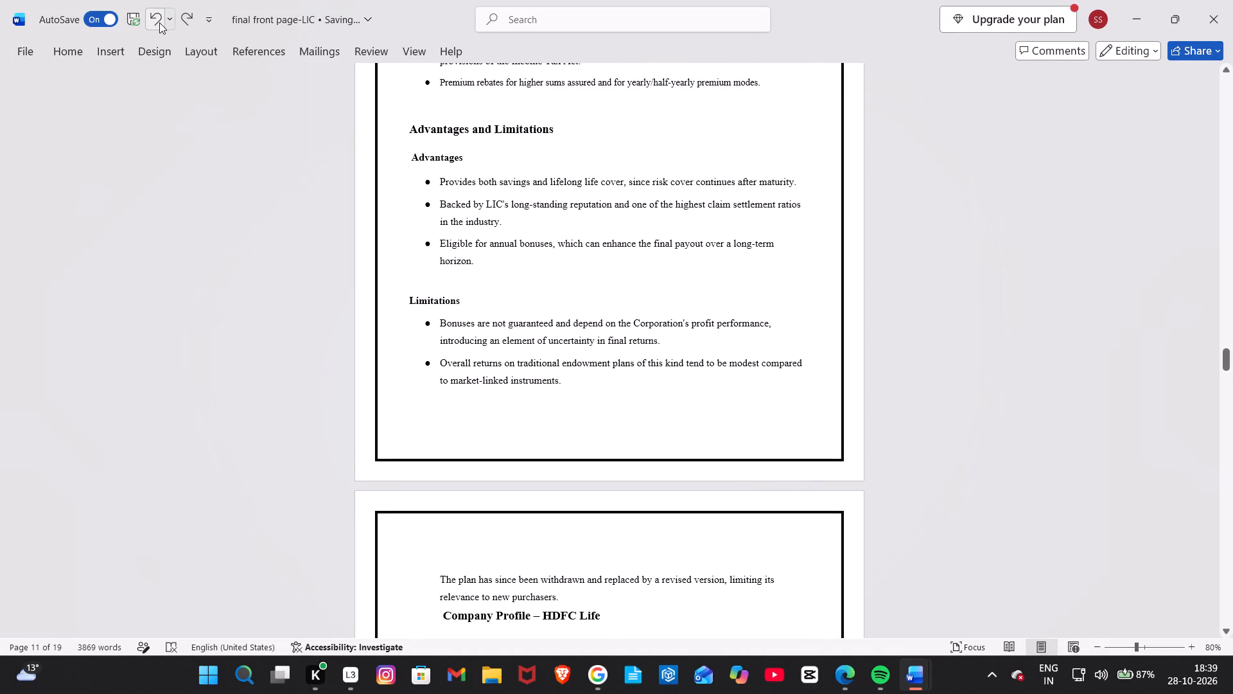
pyautogui.doubleClick(159, 22)
pyautogui.tripleClick(159, 22)
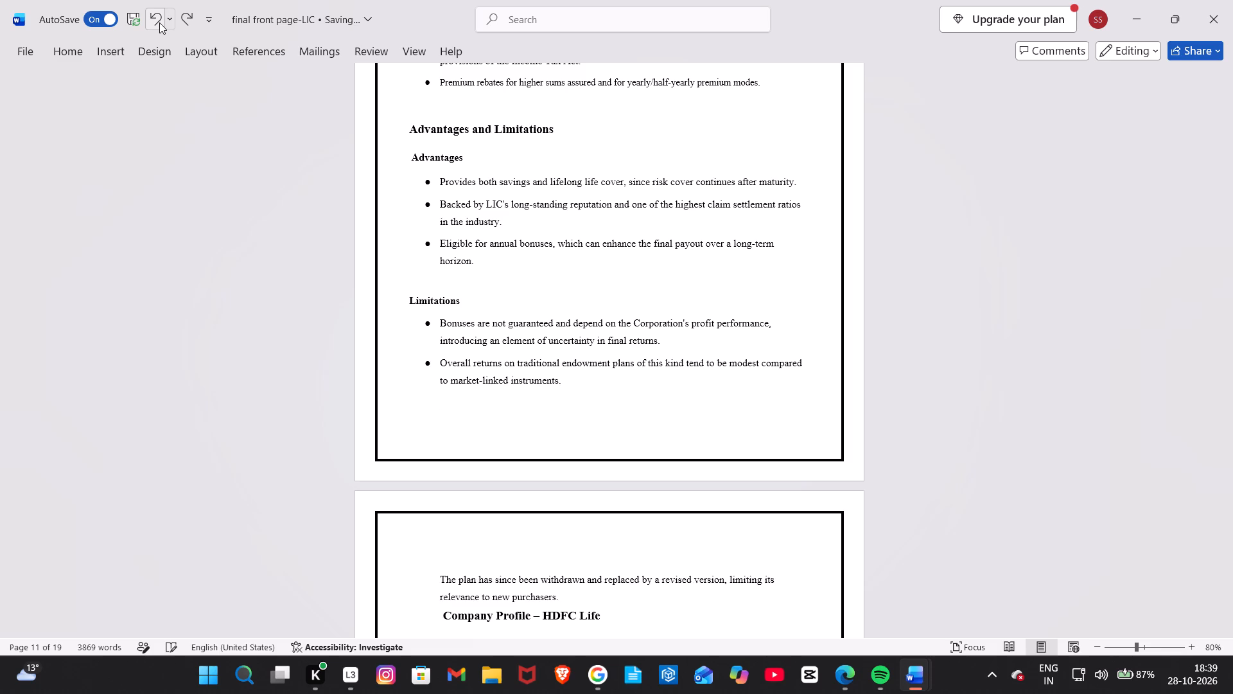
pyautogui.click(159, 22)
pyautogui.tripleClick(159, 22)
pyautogui.click(159, 22)
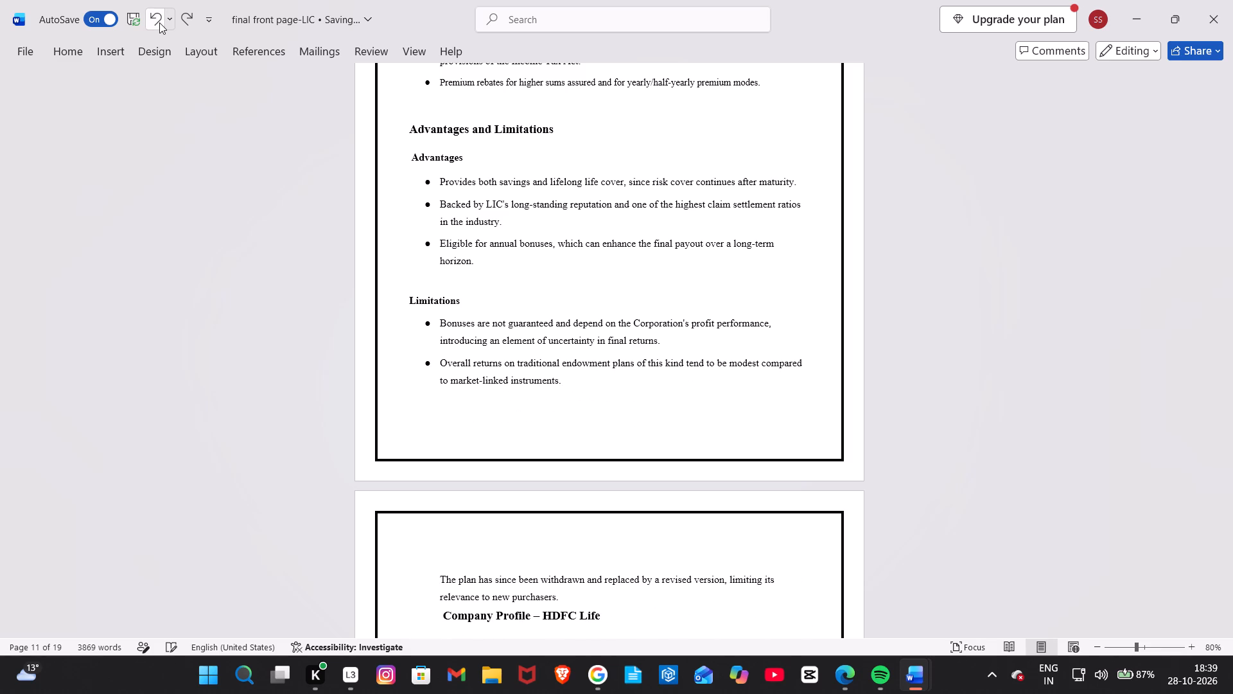
pyautogui.tripleClick(159, 22)
pyautogui.click(159, 22)
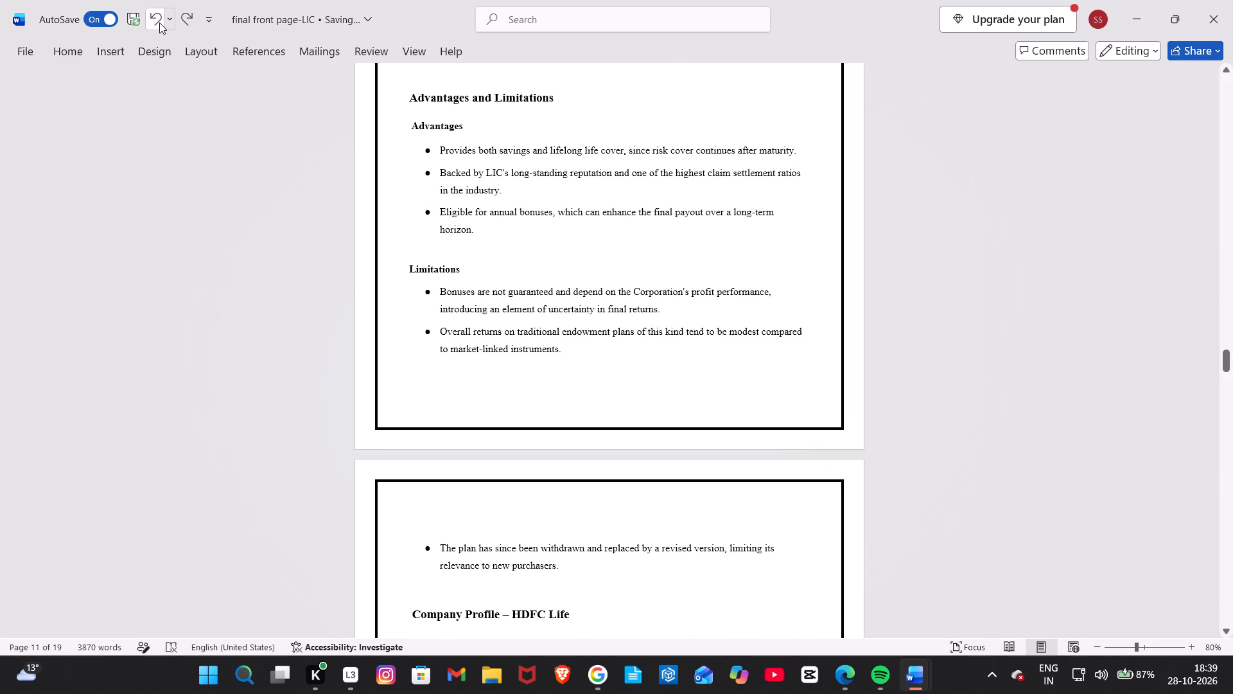
pyautogui.scroll(-2, 475, 381)
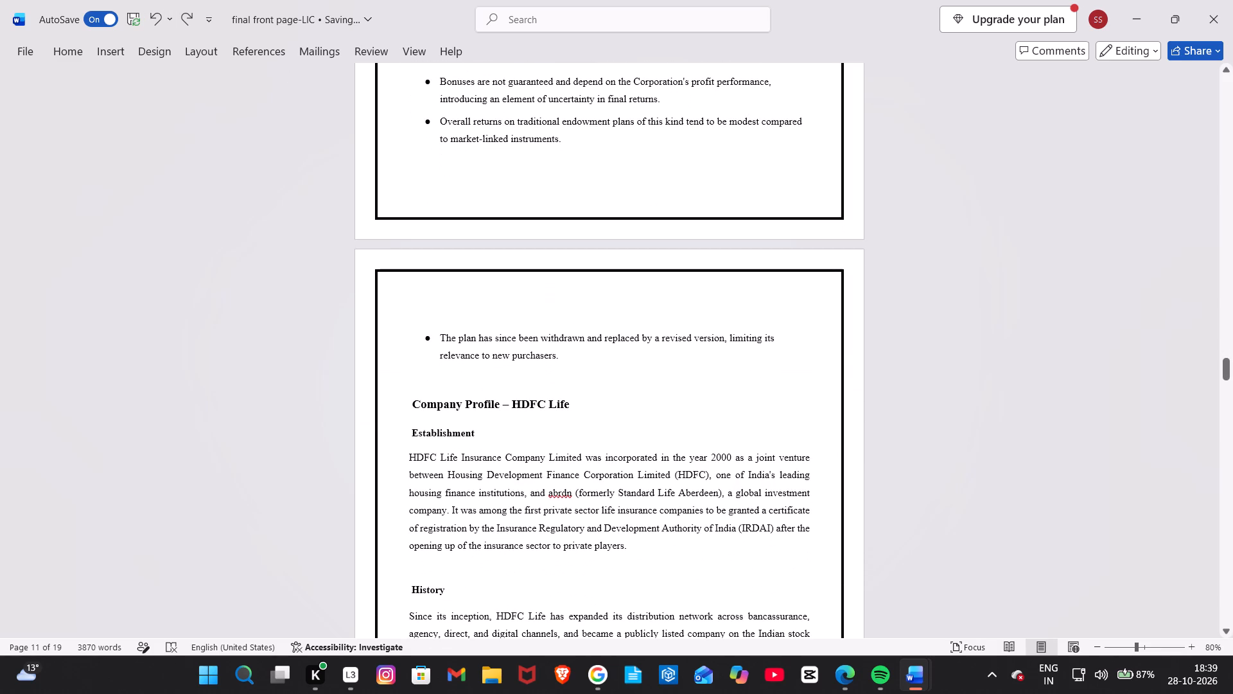
# Ignore all spelling flags for "abrdn" in the HDFC Life Establishment paragraph.
pyautogui.scroll(-1, 402, 343)
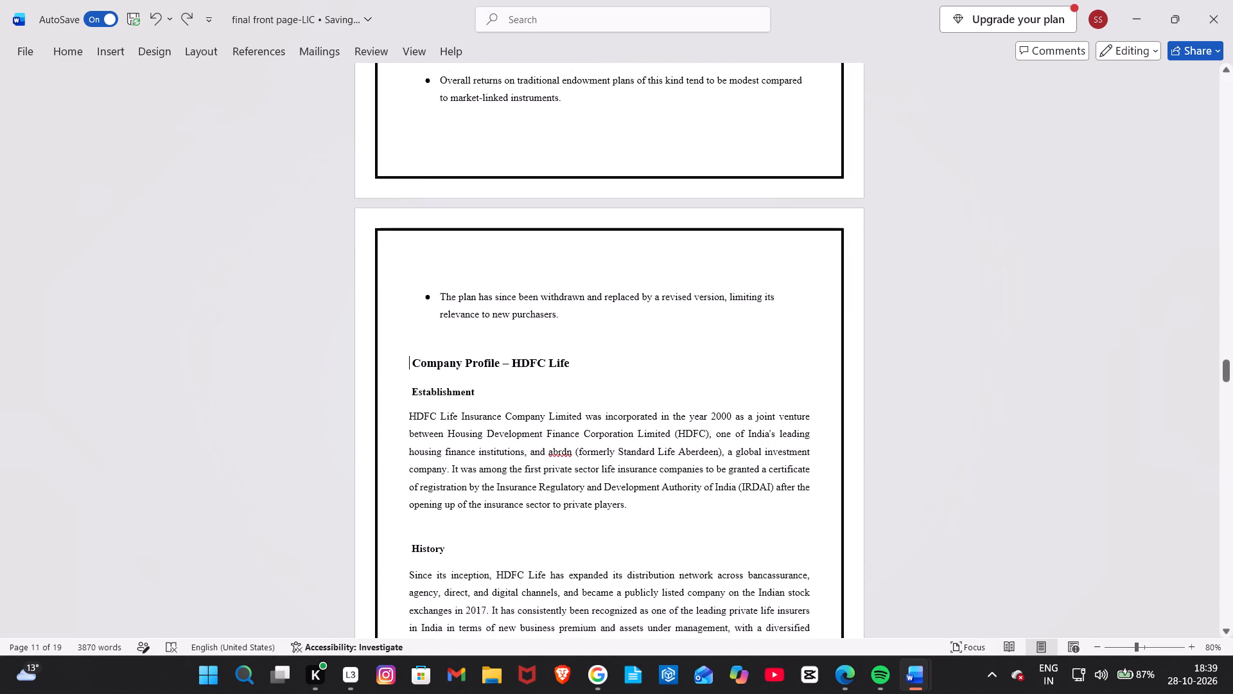
pyautogui.scroll(-1, 402, 343)
pyautogui.rightClick(557, 419)
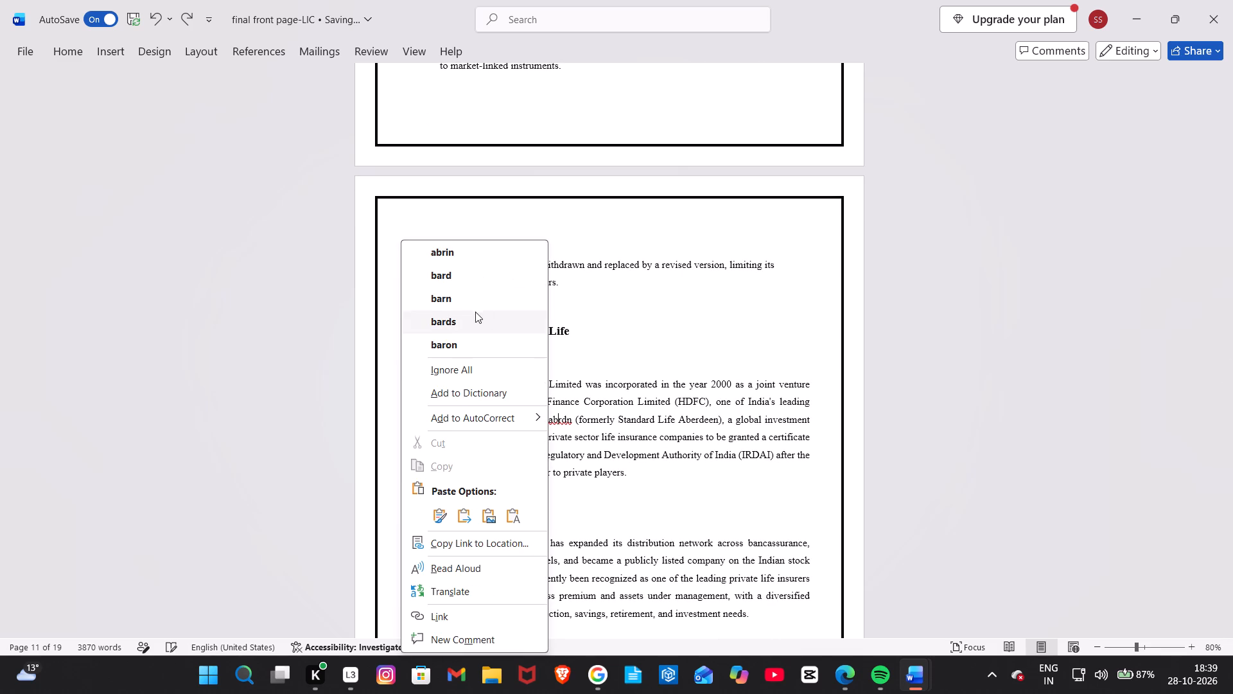
pyautogui.click(471, 364)
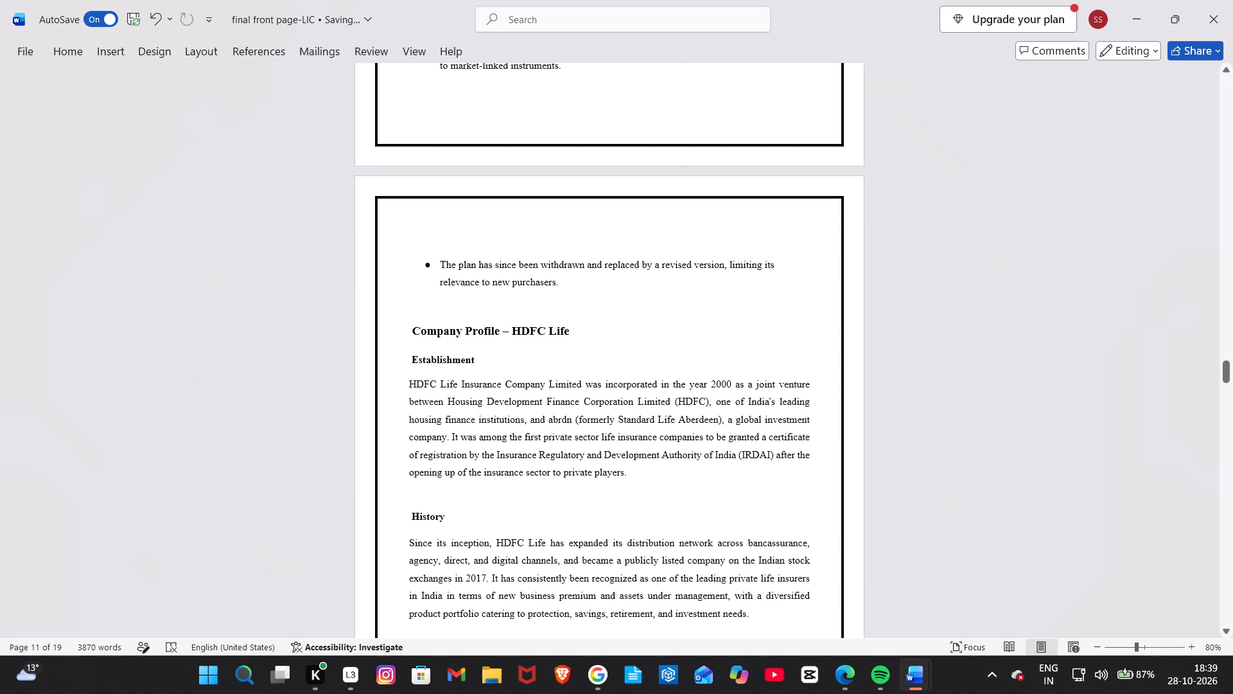
# Move the HDFC Life "Products and Services" heading onto the following page, above its paragraph, by adding a paragraph break before it.
pyautogui.click(435, 499)
pyautogui.scroll(-2, 435, 499)
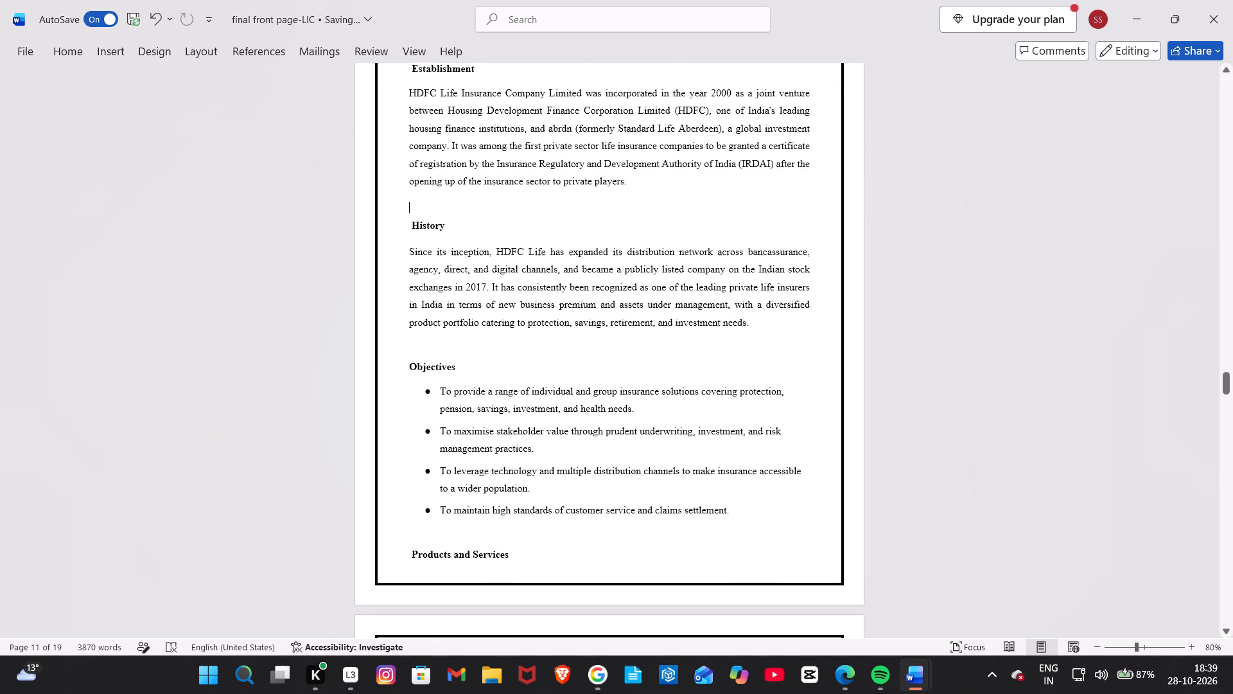
pyautogui.scroll(-2, 435, 499)
pyautogui.click(406, 407)
pyautogui.press('Return')
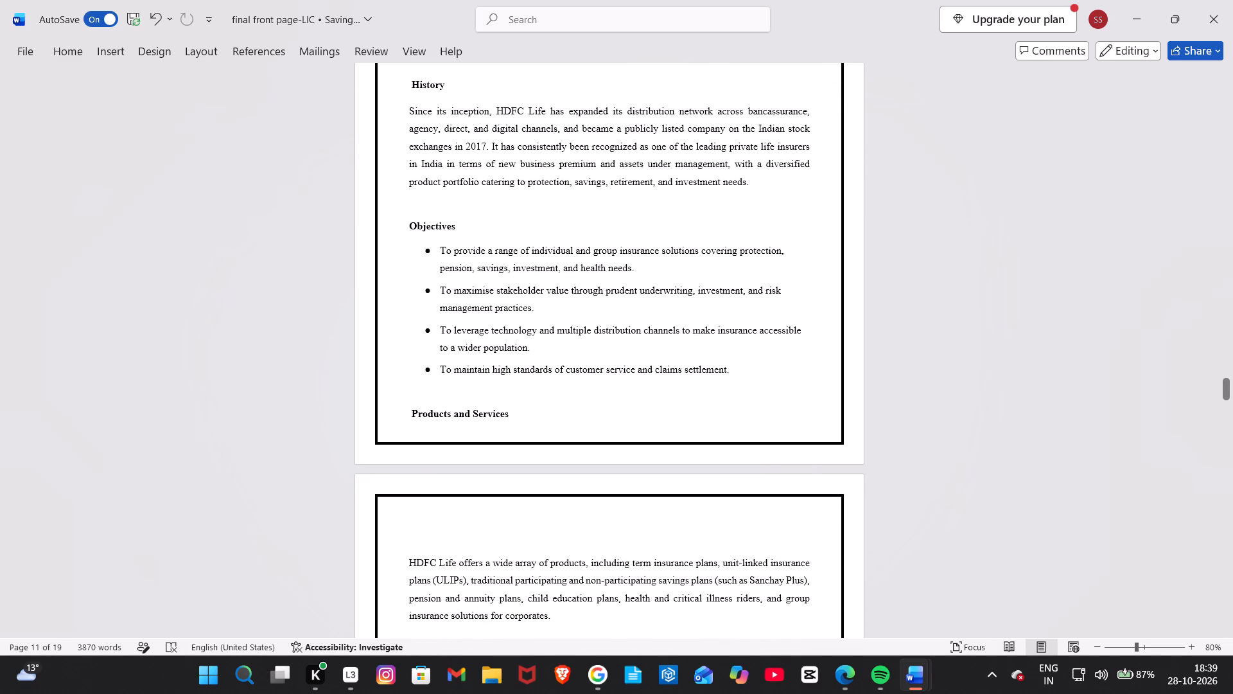
# Check the layout of the HDFC Life pages from Products and Services through Maturity / Regular Income Benefits.
pyautogui.scroll(-3, 406, 407)
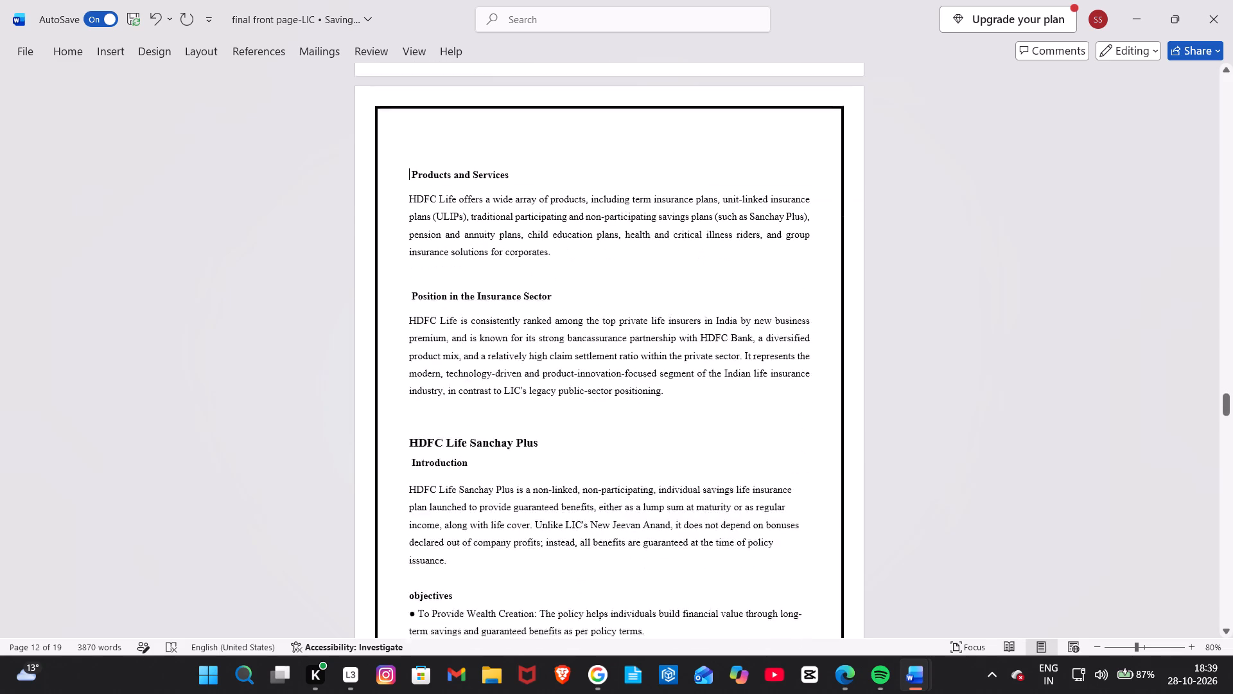
pyautogui.scroll(-3, 406, 407)
pyautogui.scroll(1, 406, 407)
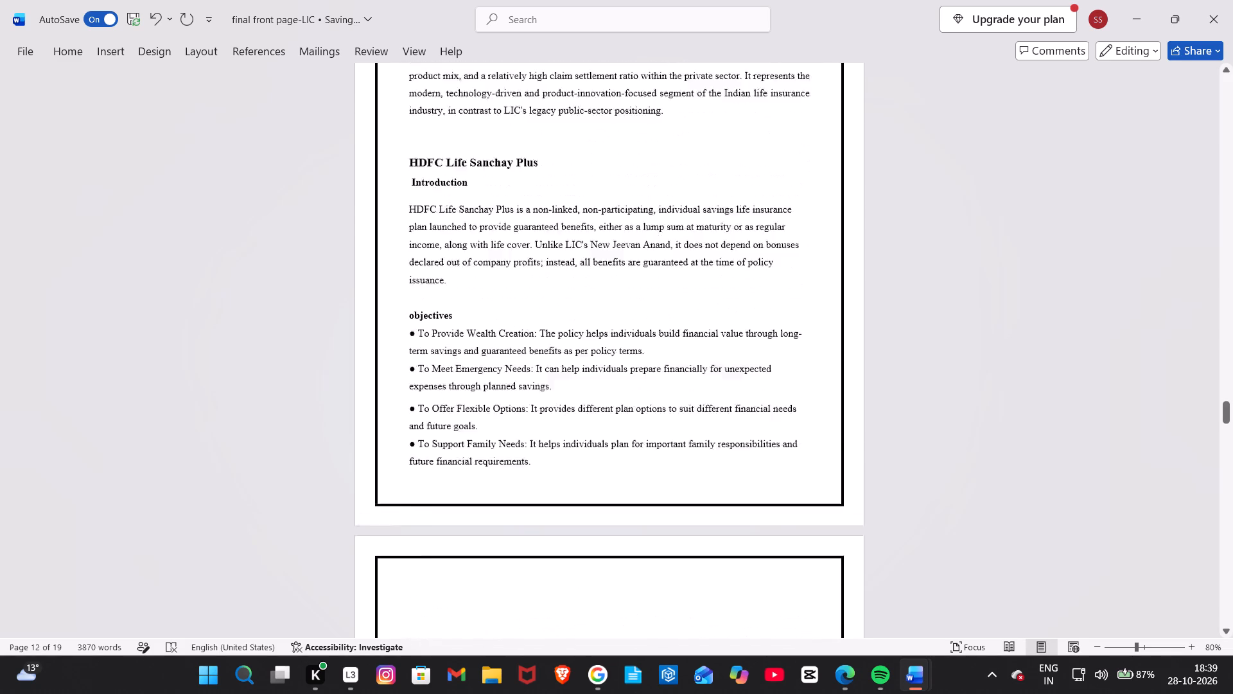
pyautogui.scroll(3, 406, 407)
pyautogui.scroll(-5, 406, 407)
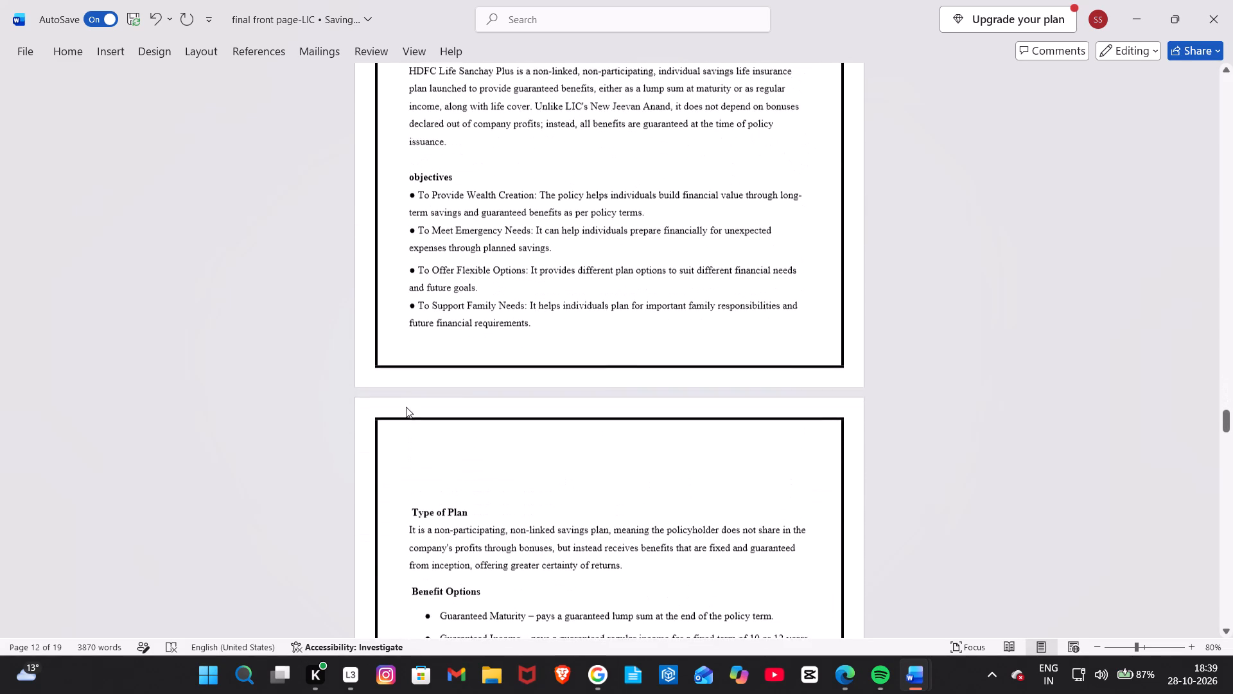
pyautogui.scroll(-2, 406, 407)
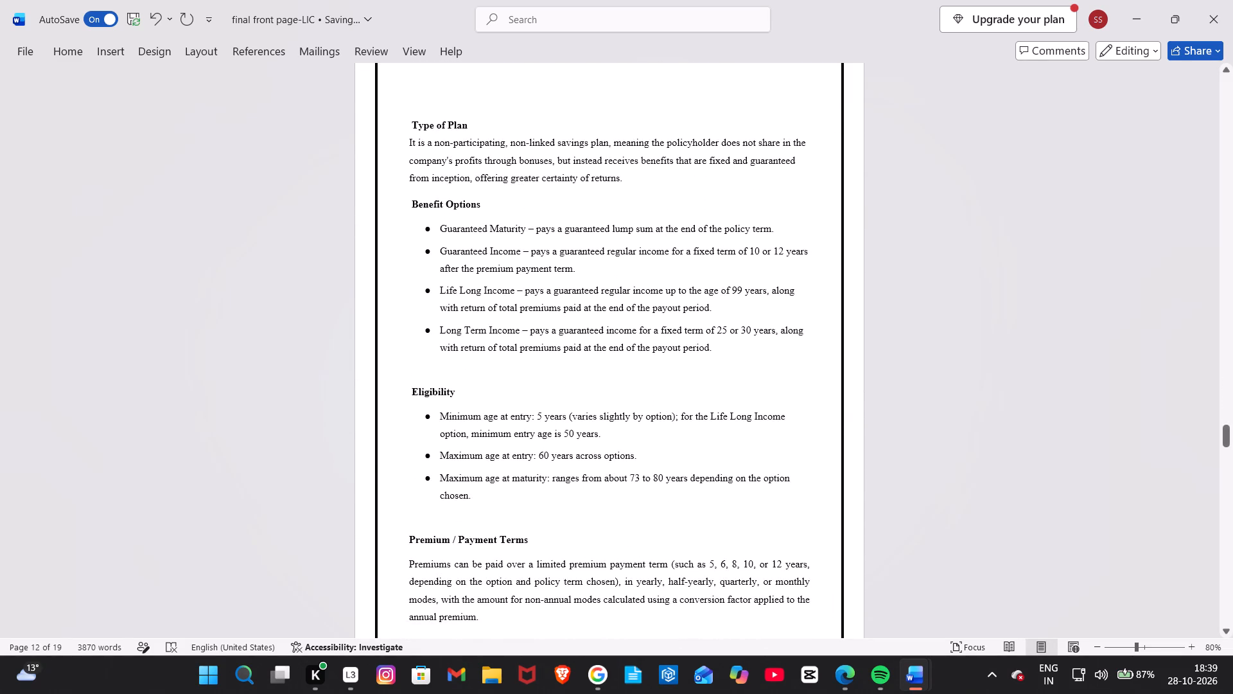
pyautogui.scroll(-4, 406, 407)
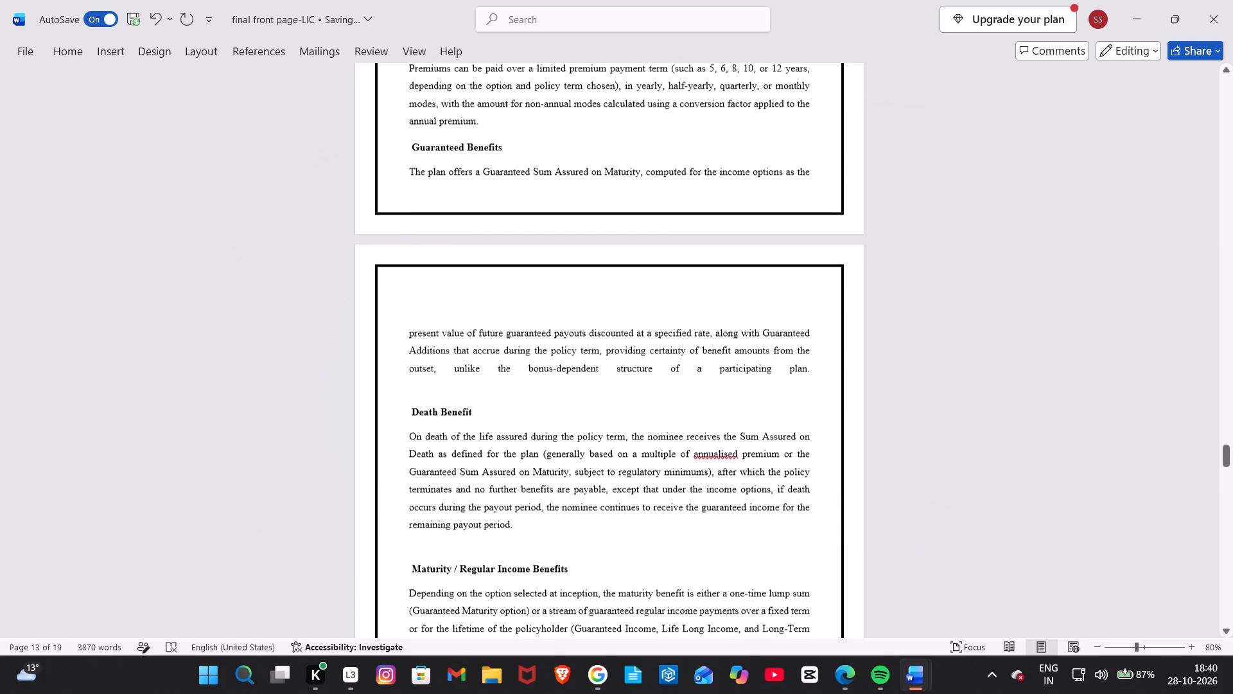
pyautogui.scroll(-1, 406, 407)
pyautogui.scroll(1, 406, 407)
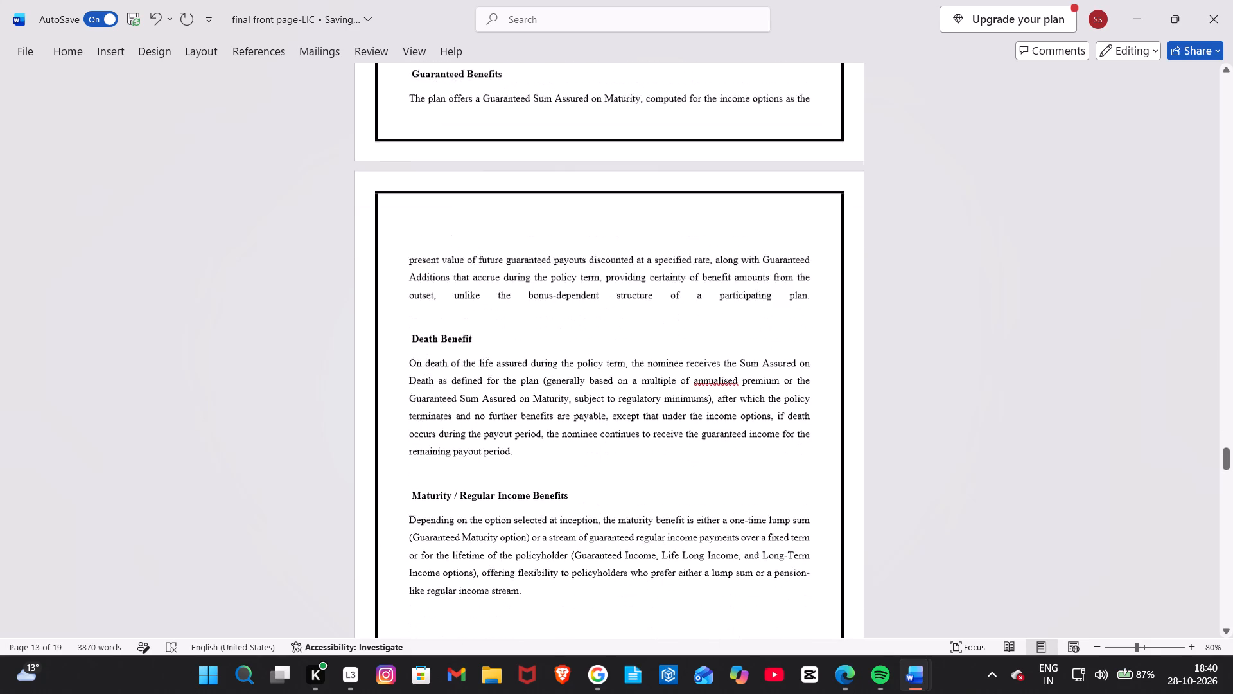
pyautogui.scroll(3, 406, 407)
# Reduce the gap above the HDFC Life "Important Features" heading to a single blank paragraph.
pyautogui.scroll(-2, 406, 407)
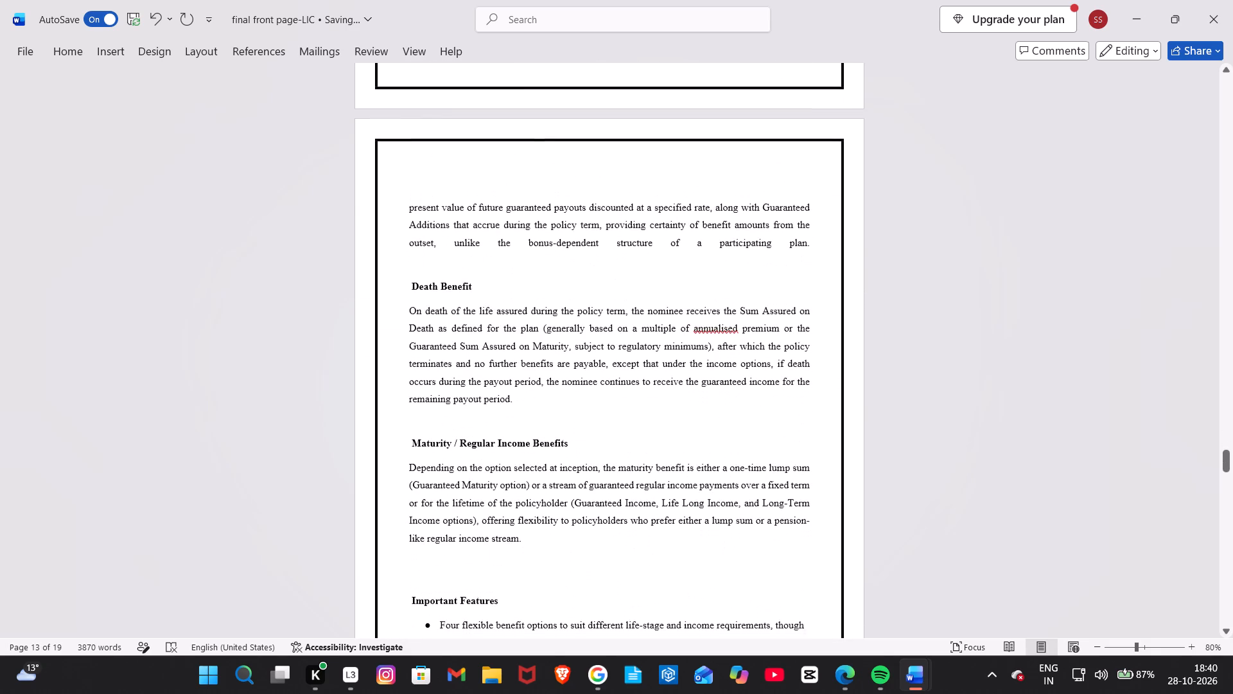
pyautogui.scroll(-1, 406, 407)
pyautogui.click(404, 475)
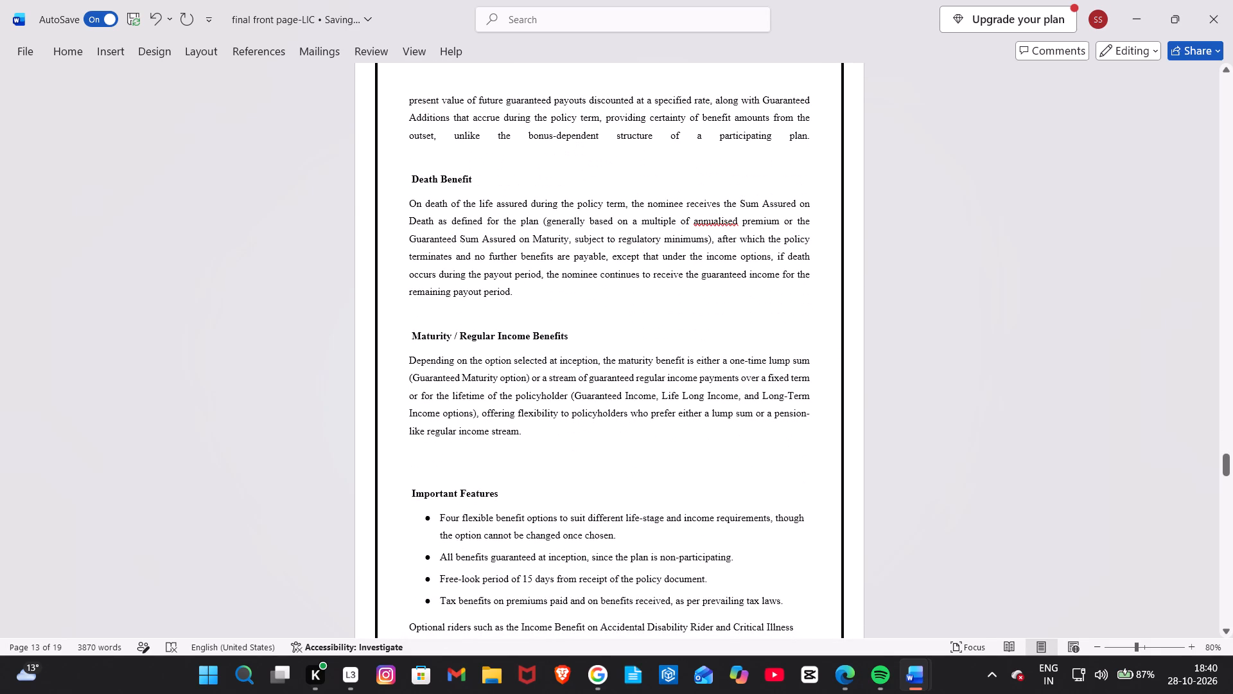
pyautogui.press('BackSpace')
pyautogui.press('BackSpace')
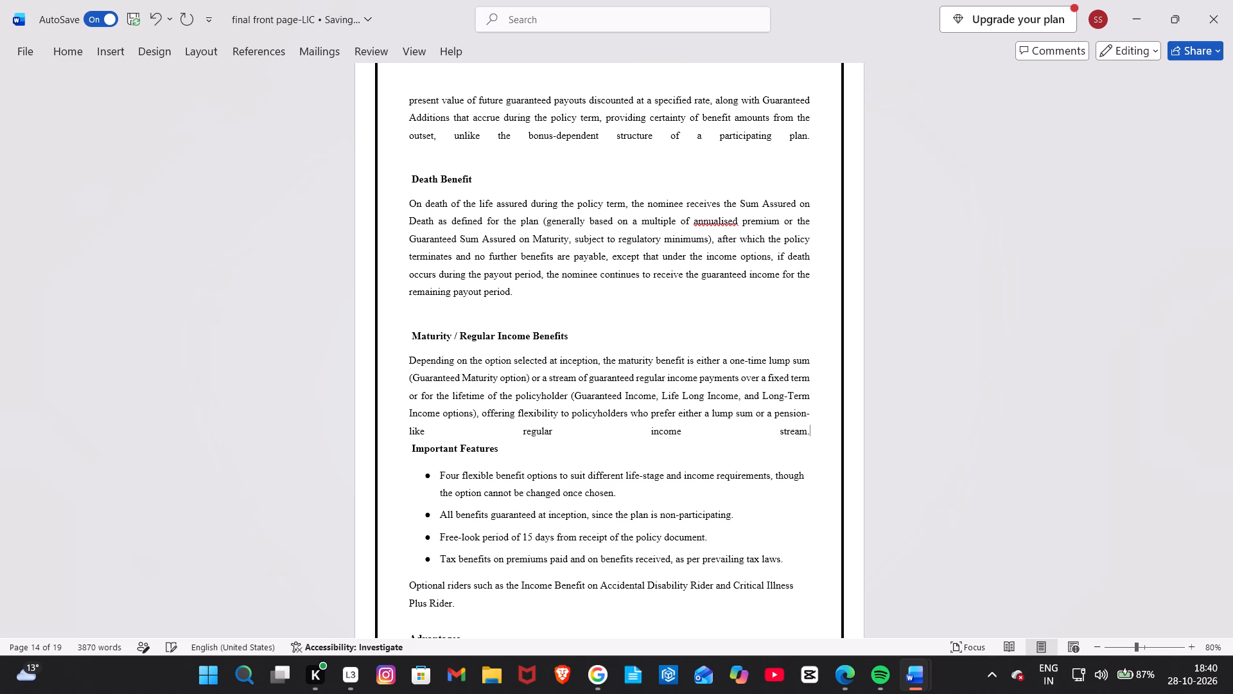
pyautogui.press('Return')
# Move the HDFC Life "Advantages" heading onto the following page, directly above its bullets, by adding breaks before it.
pyautogui.scroll(-2, 404, 475)
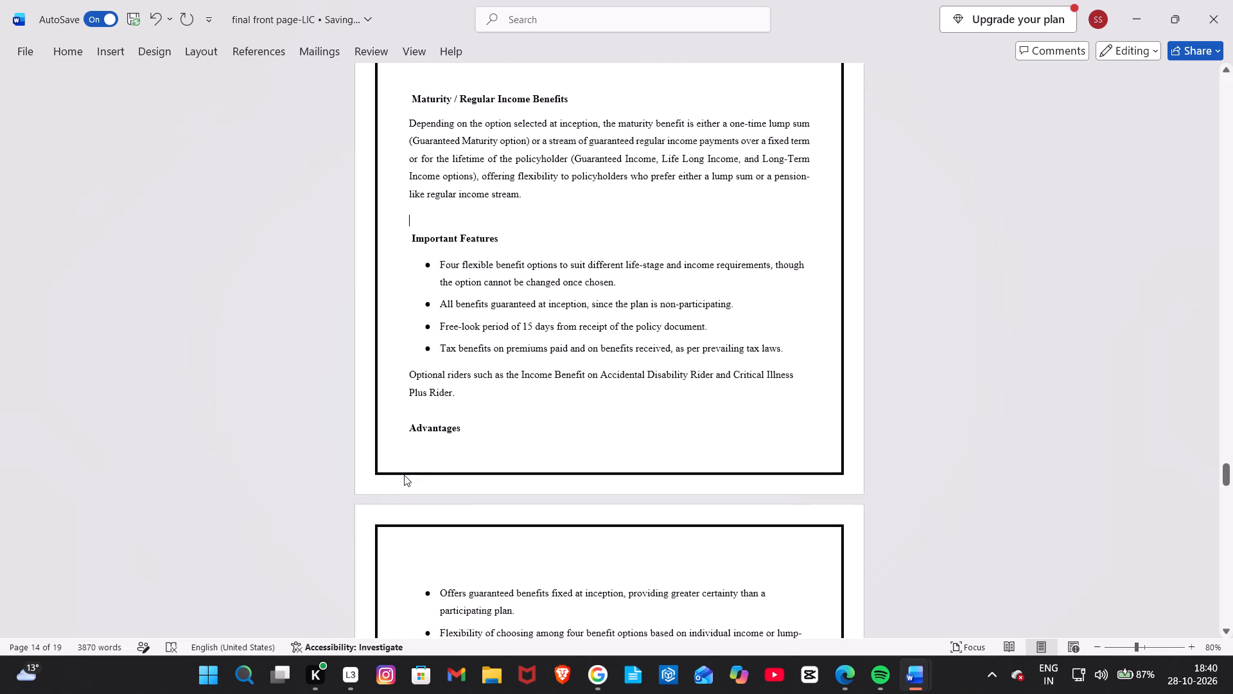
pyautogui.click(401, 426)
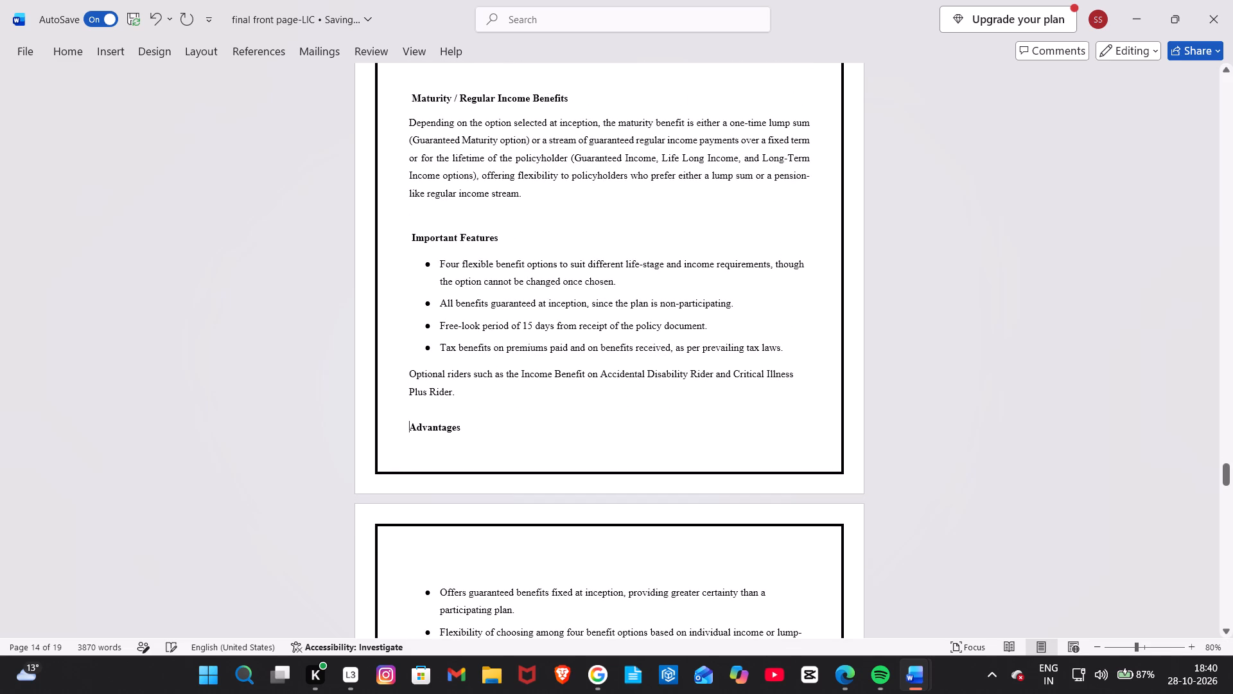
pyautogui.hotkey('shift', 'Return')
pyautogui.press('Return')
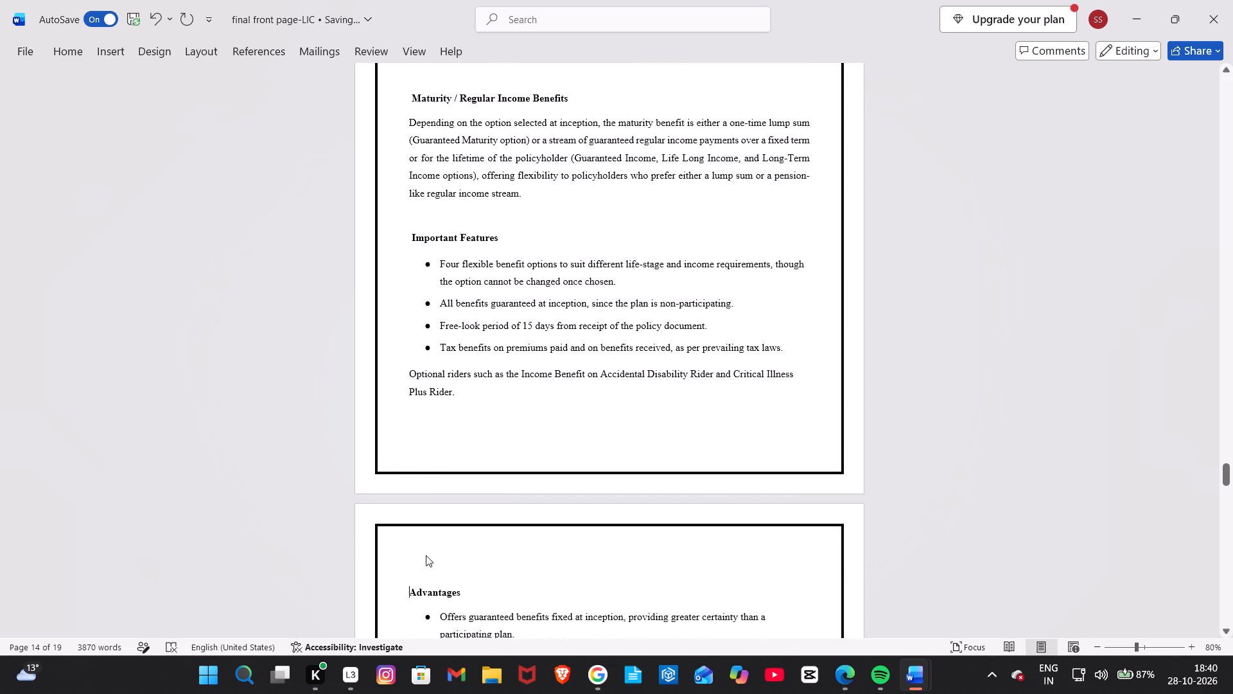
pyautogui.moveTo(401, 604); pyautogui.dragTo(463, 620)
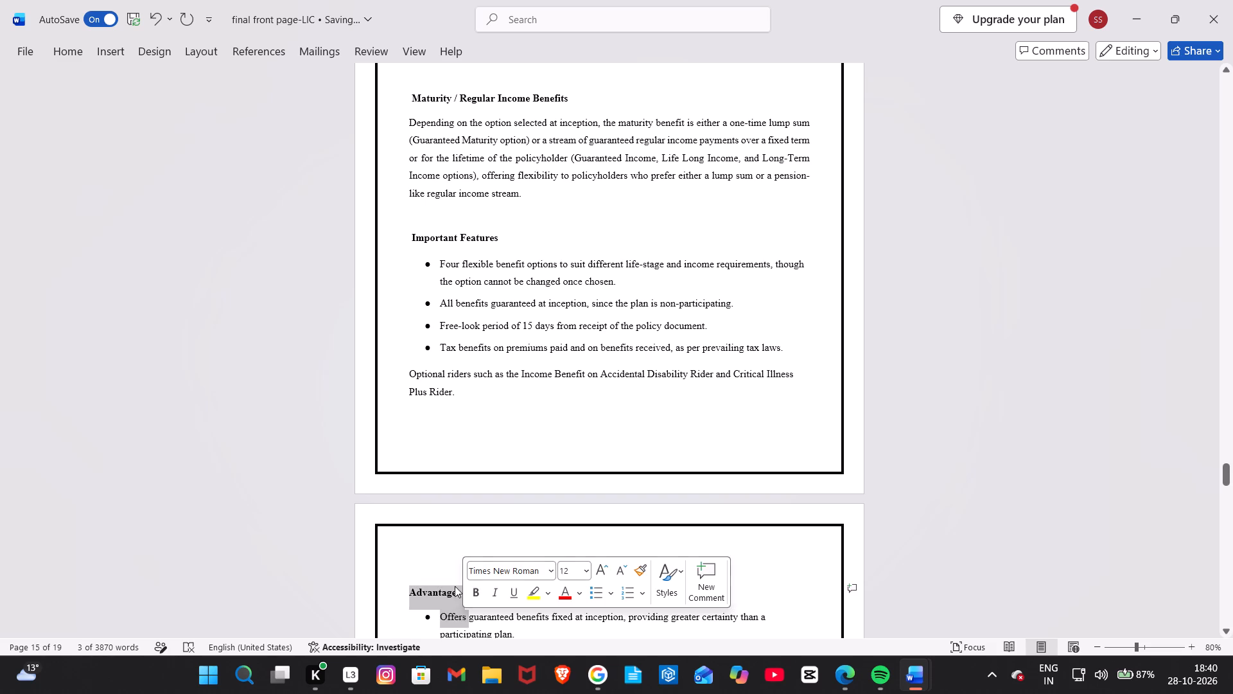
pyautogui.click(424, 555)
# Push the "Comparative Analysis" heading and its table toward the following page by adding line and paragraph breaks before the heading.
pyautogui.scroll(-3, 424, 555)
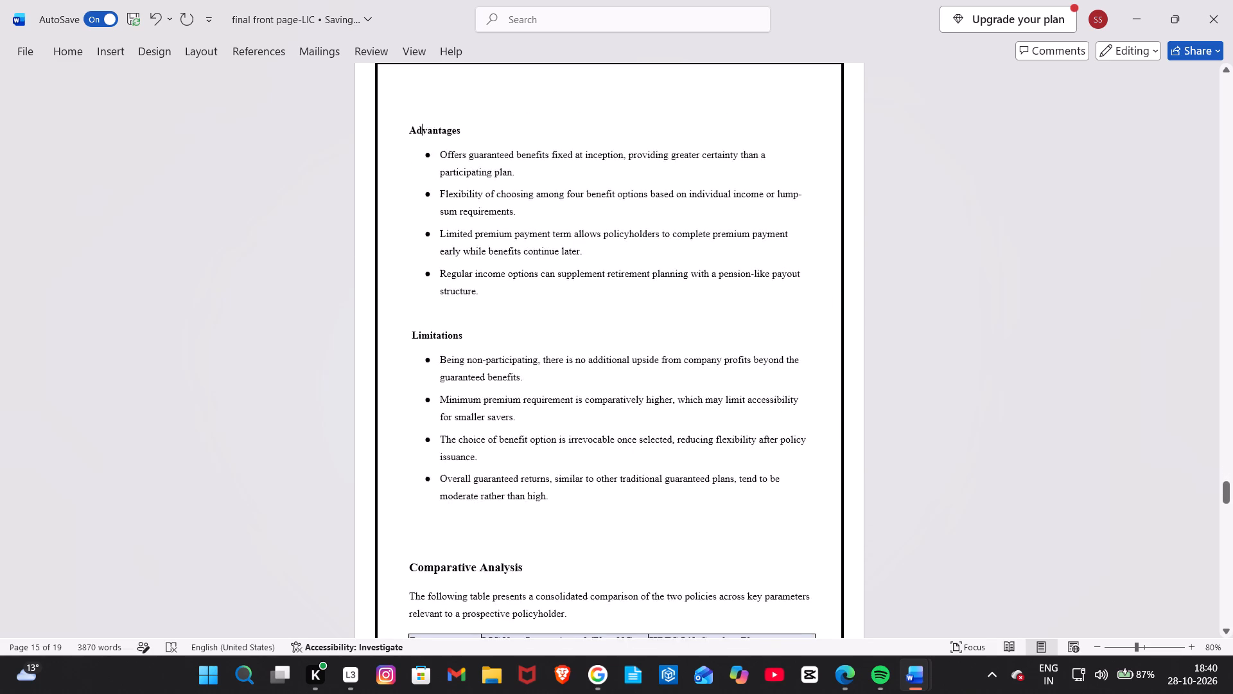
pyautogui.scroll(-2, 424, 555)
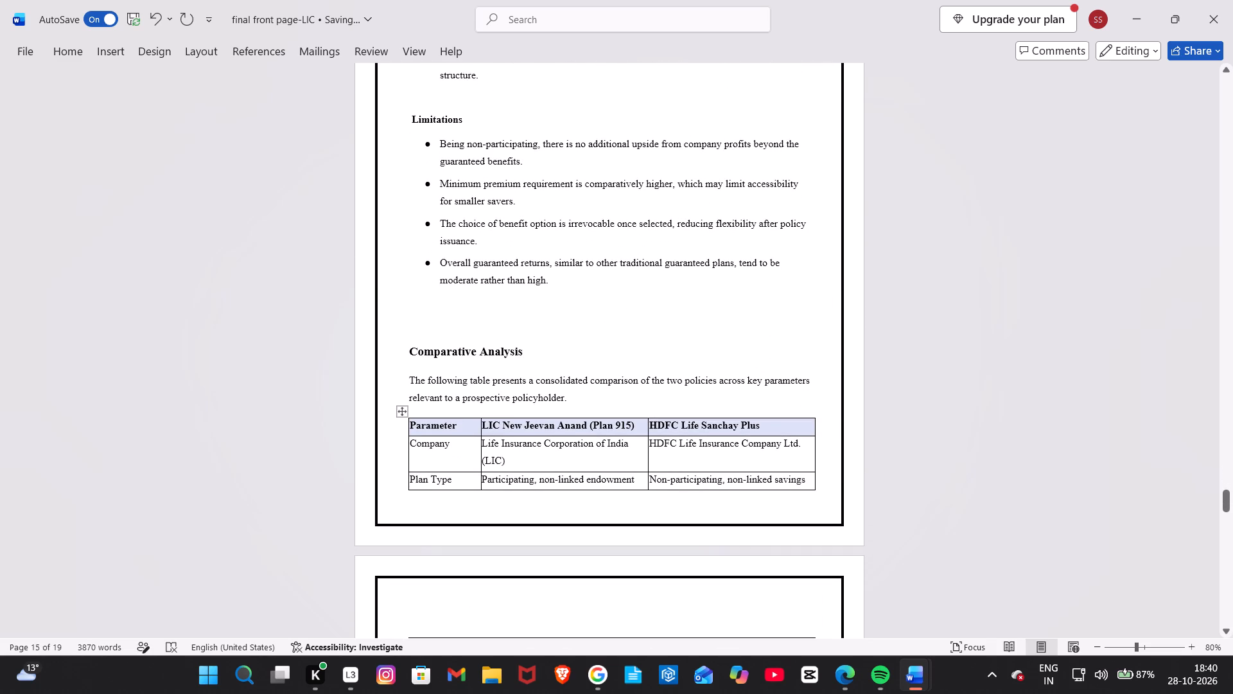
pyautogui.click(405, 354)
pyautogui.hotkey('shift', 'Return')
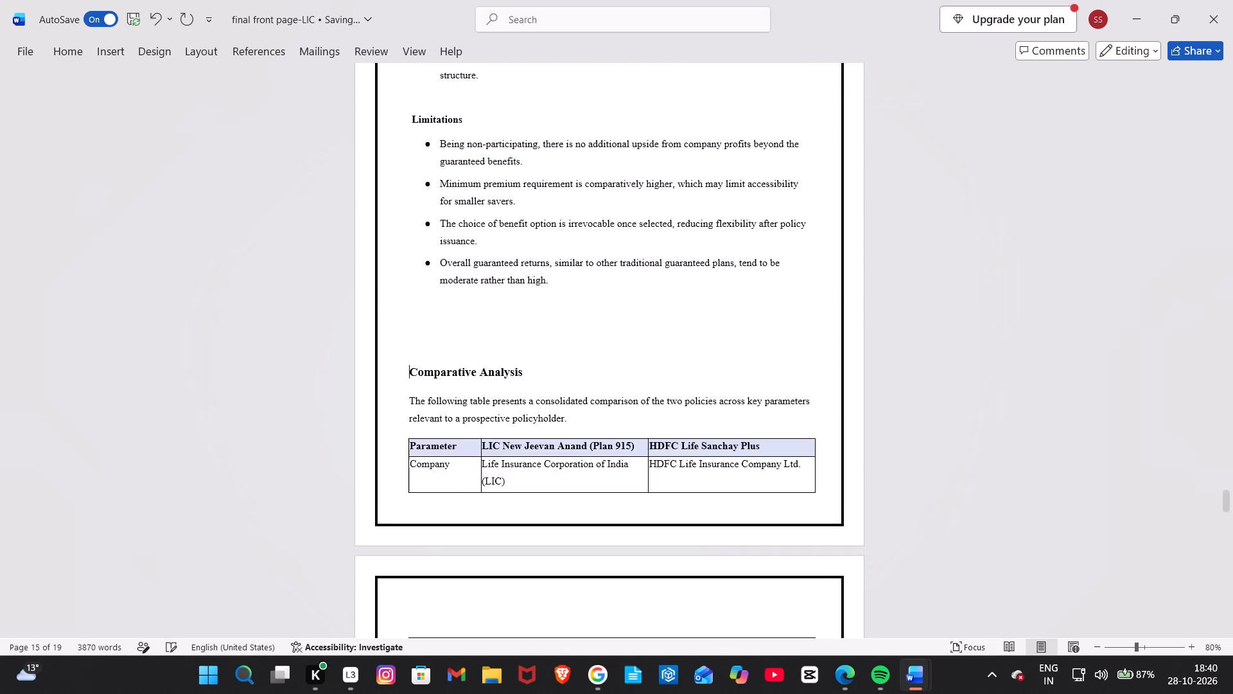
pyautogui.hotkey('shift', 'Return')
pyautogui.hotkey('shift', 'Return')
pyautogui.press('Return')
pyautogui.hotkey('shift', 'Return')
pyautogui.hotkey('shift', 'Return')
pyautogui.hotkey('shift', 'Return')
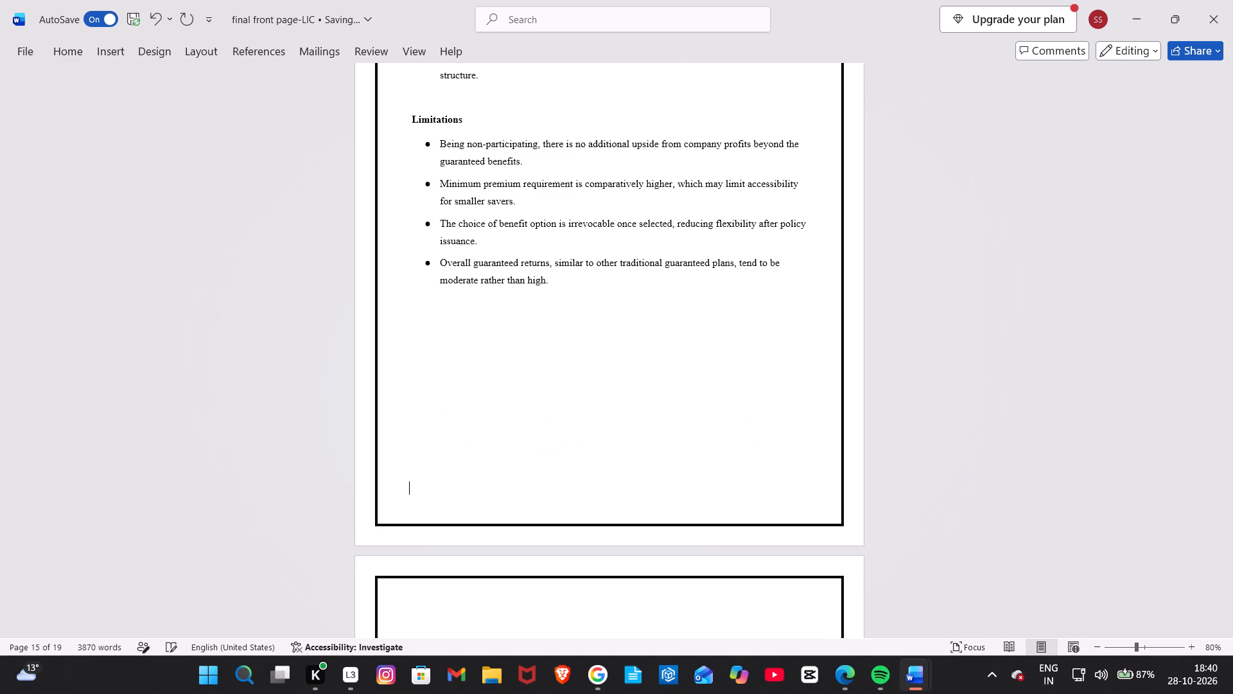
# Check the layout of the HDFC Life pages from Limitations back to the Guaranteed Benefits paragraph.
pyautogui.scroll(3, 405, 354)
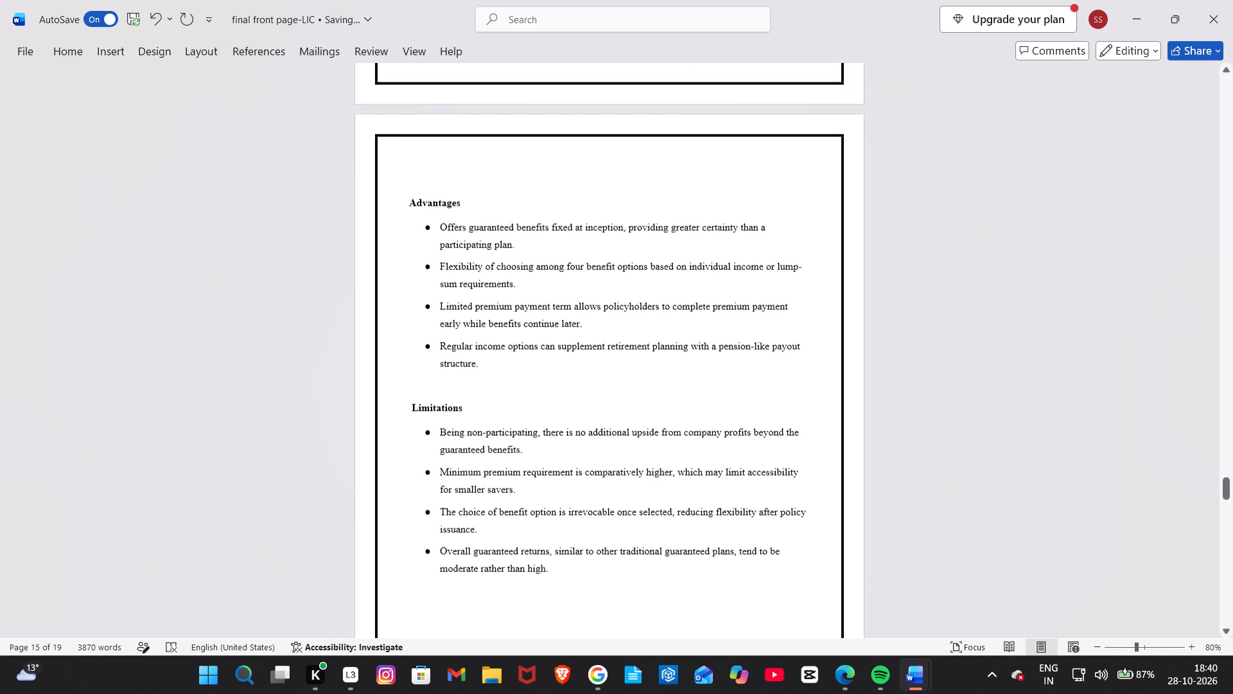
pyautogui.scroll(3, 405, 354)
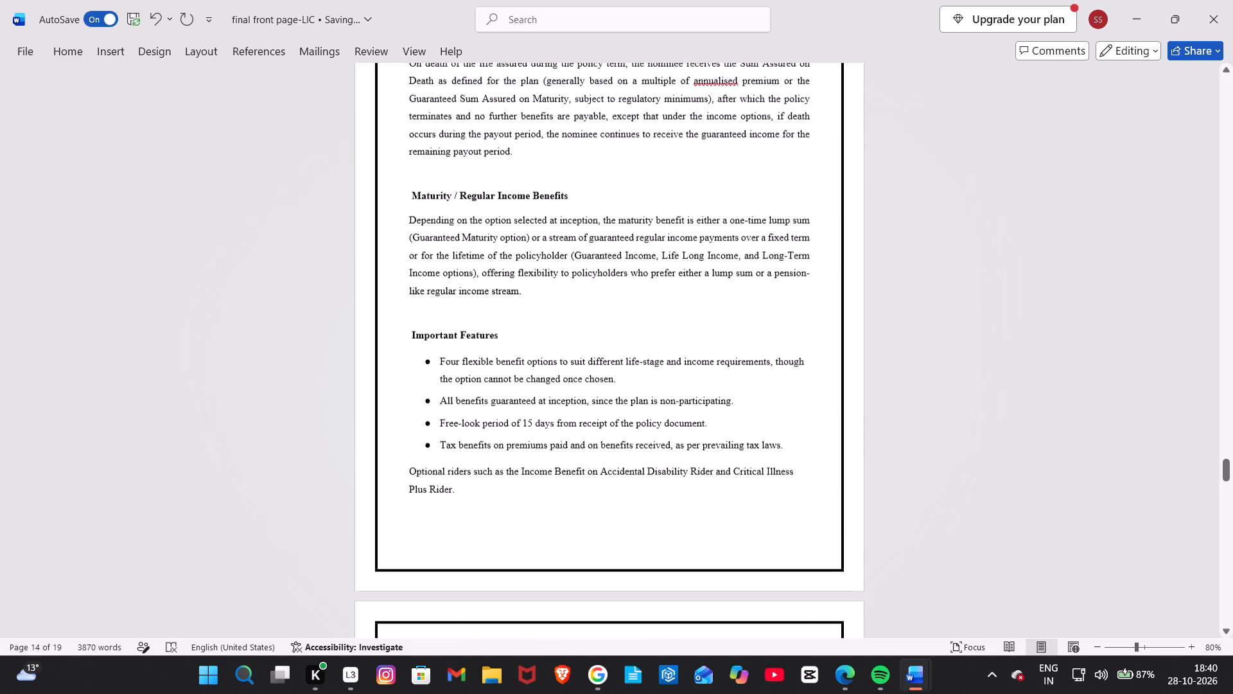
pyautogui.scroll(1, 405, 354)
pyautogui.scroll(-2, 421, 466)
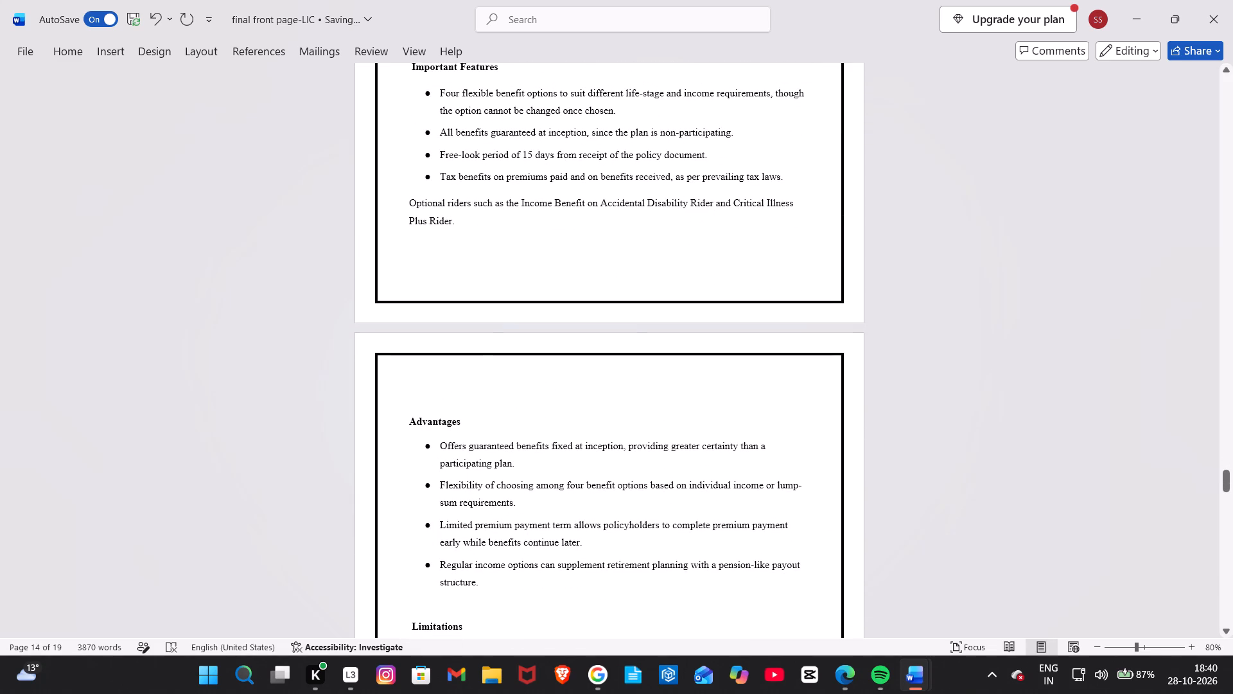
pyautogui.scroll(1, 457, 300)
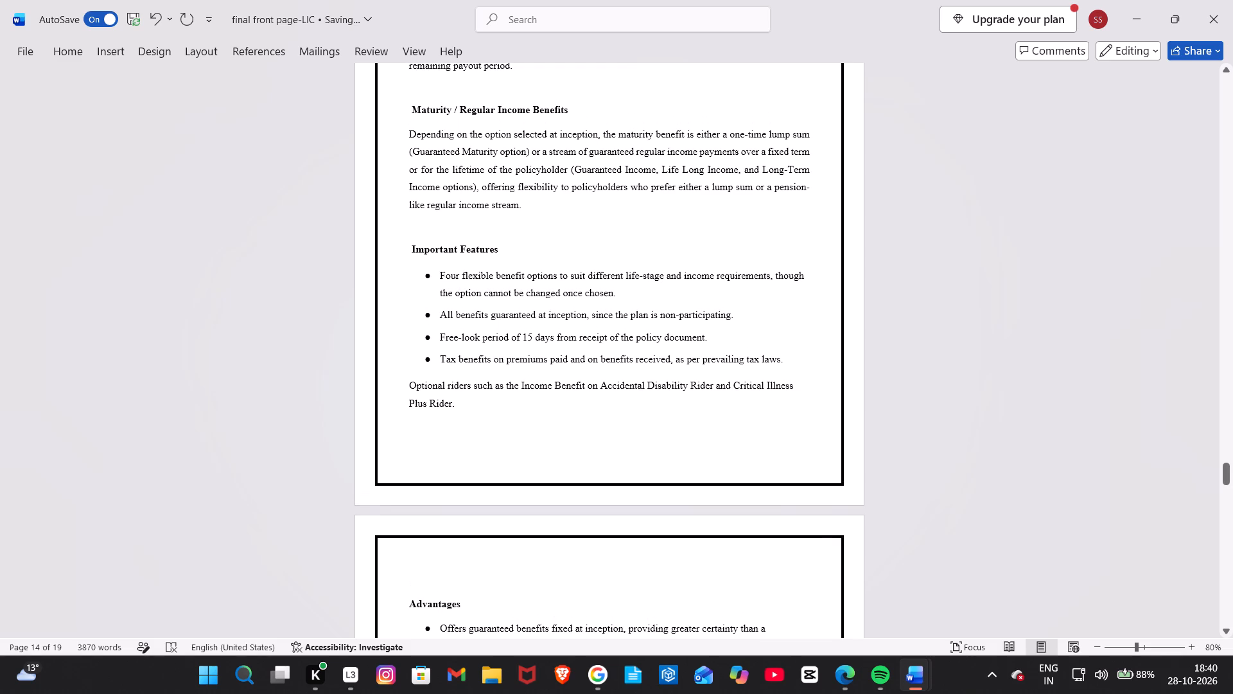
pyautogui.scroll(1, 423, 220)
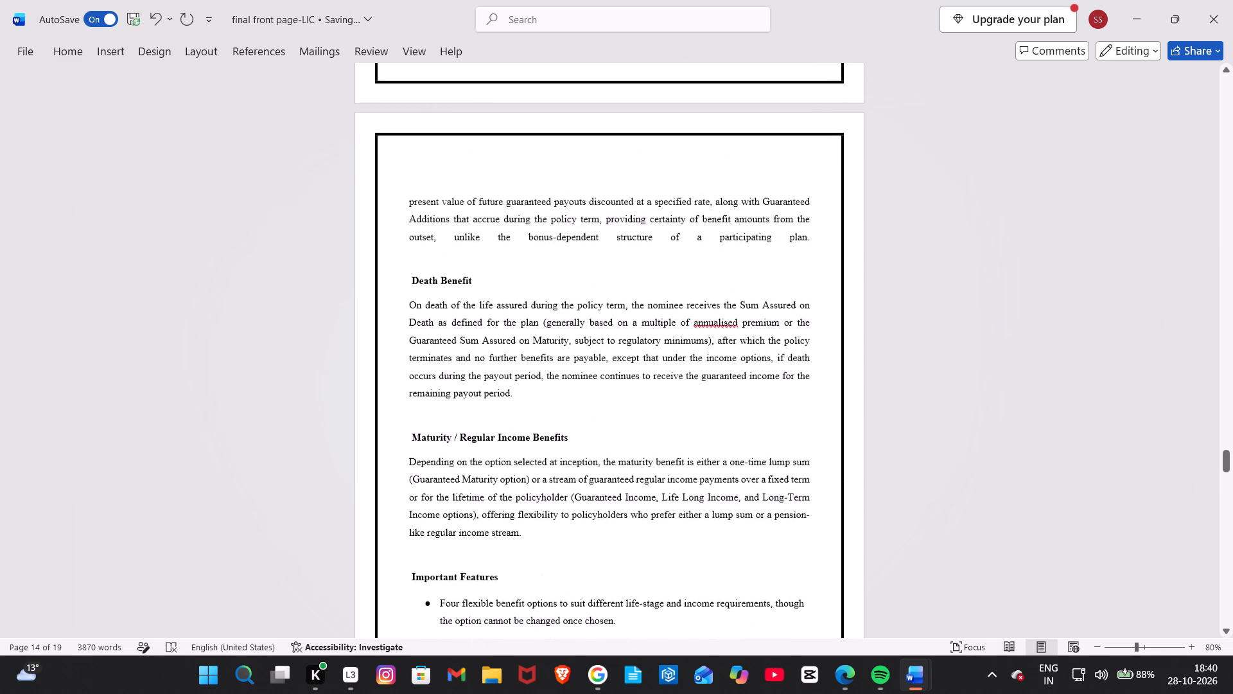
pyautogui.scroll(1, 423, 220)
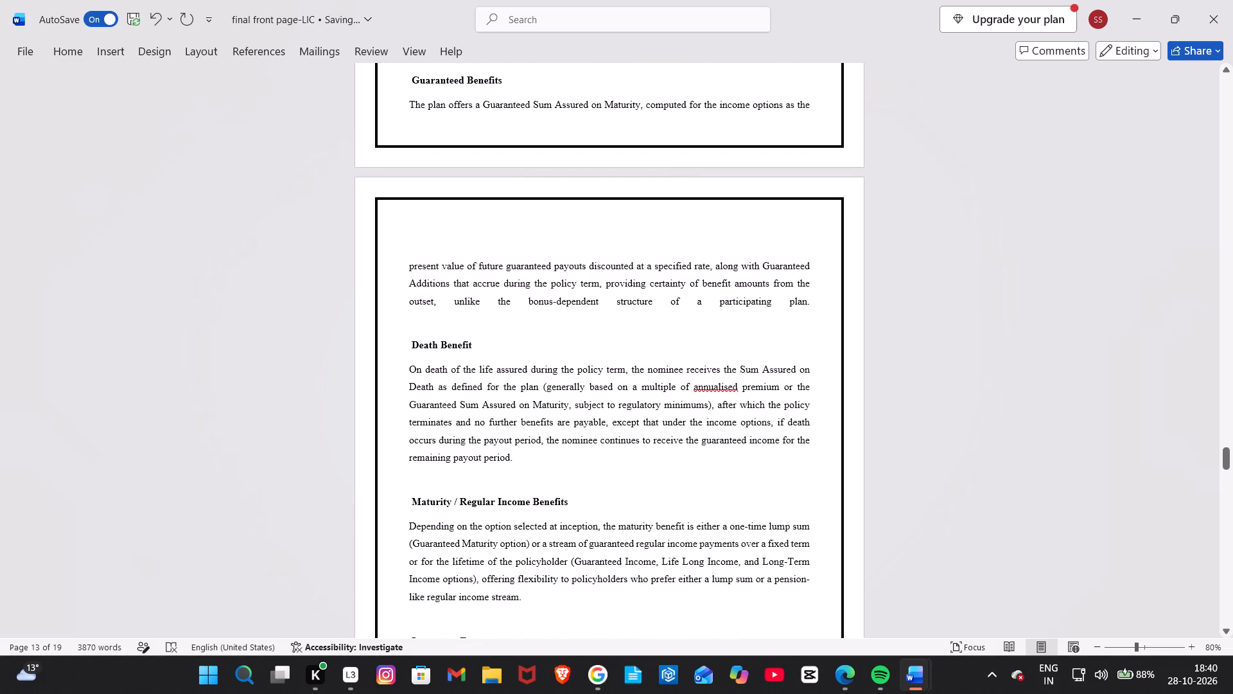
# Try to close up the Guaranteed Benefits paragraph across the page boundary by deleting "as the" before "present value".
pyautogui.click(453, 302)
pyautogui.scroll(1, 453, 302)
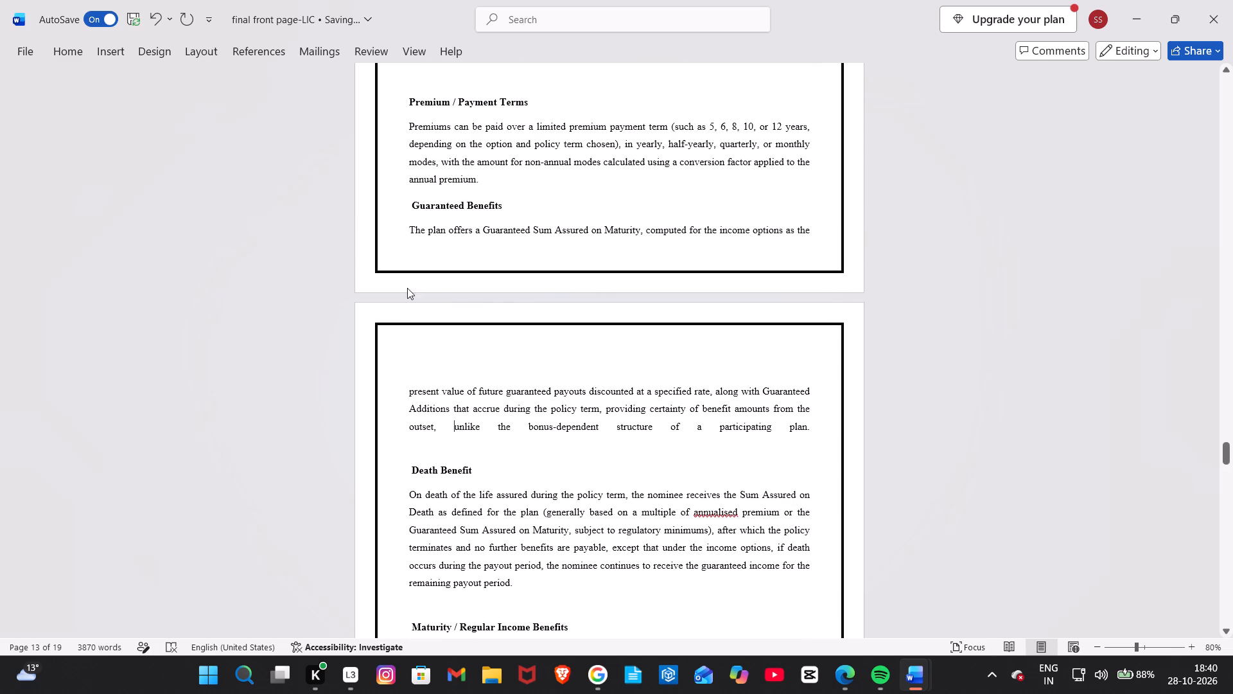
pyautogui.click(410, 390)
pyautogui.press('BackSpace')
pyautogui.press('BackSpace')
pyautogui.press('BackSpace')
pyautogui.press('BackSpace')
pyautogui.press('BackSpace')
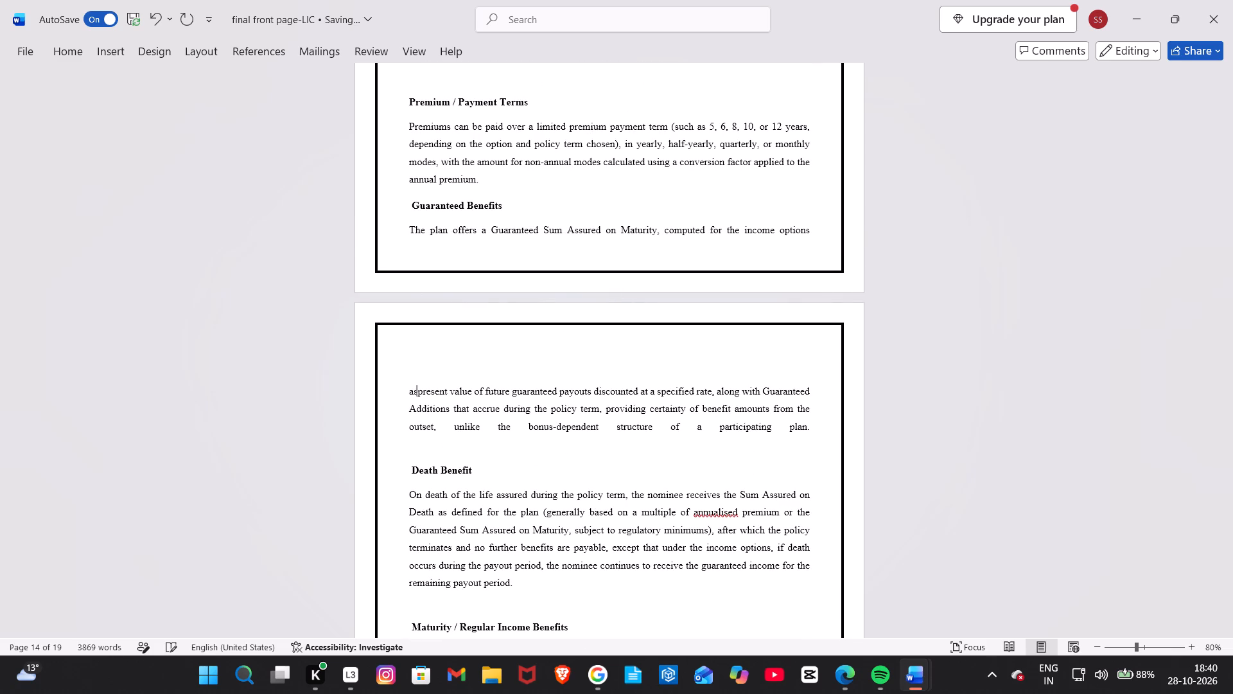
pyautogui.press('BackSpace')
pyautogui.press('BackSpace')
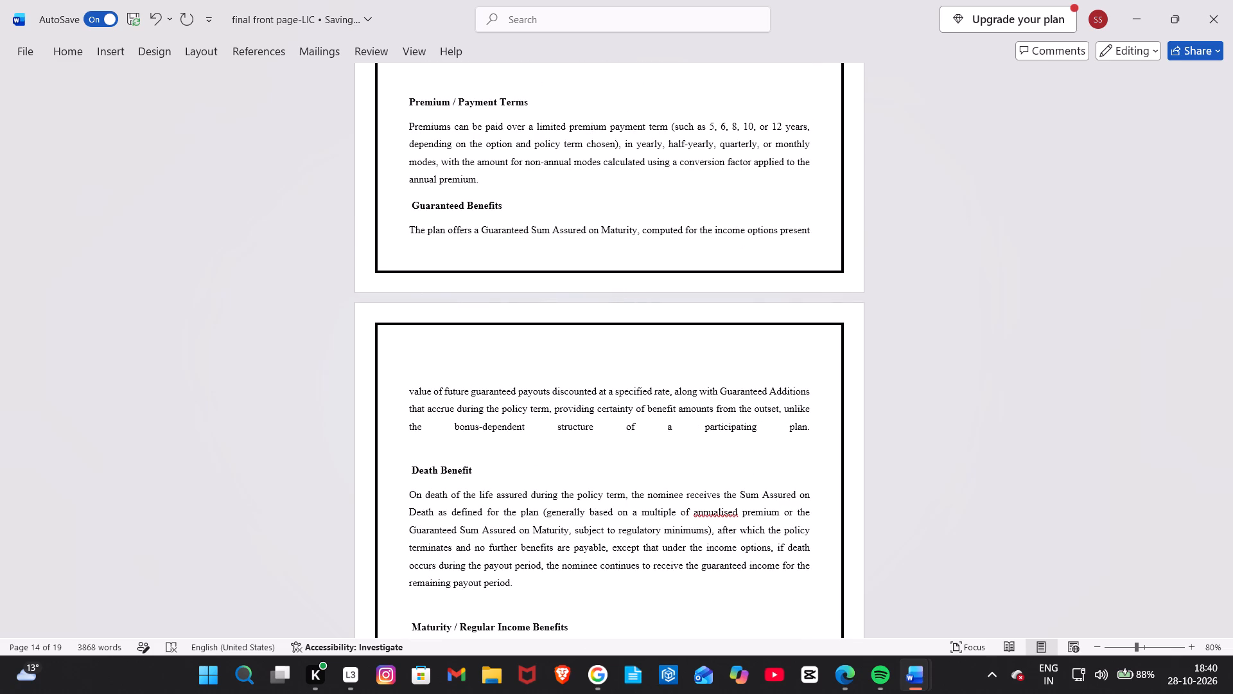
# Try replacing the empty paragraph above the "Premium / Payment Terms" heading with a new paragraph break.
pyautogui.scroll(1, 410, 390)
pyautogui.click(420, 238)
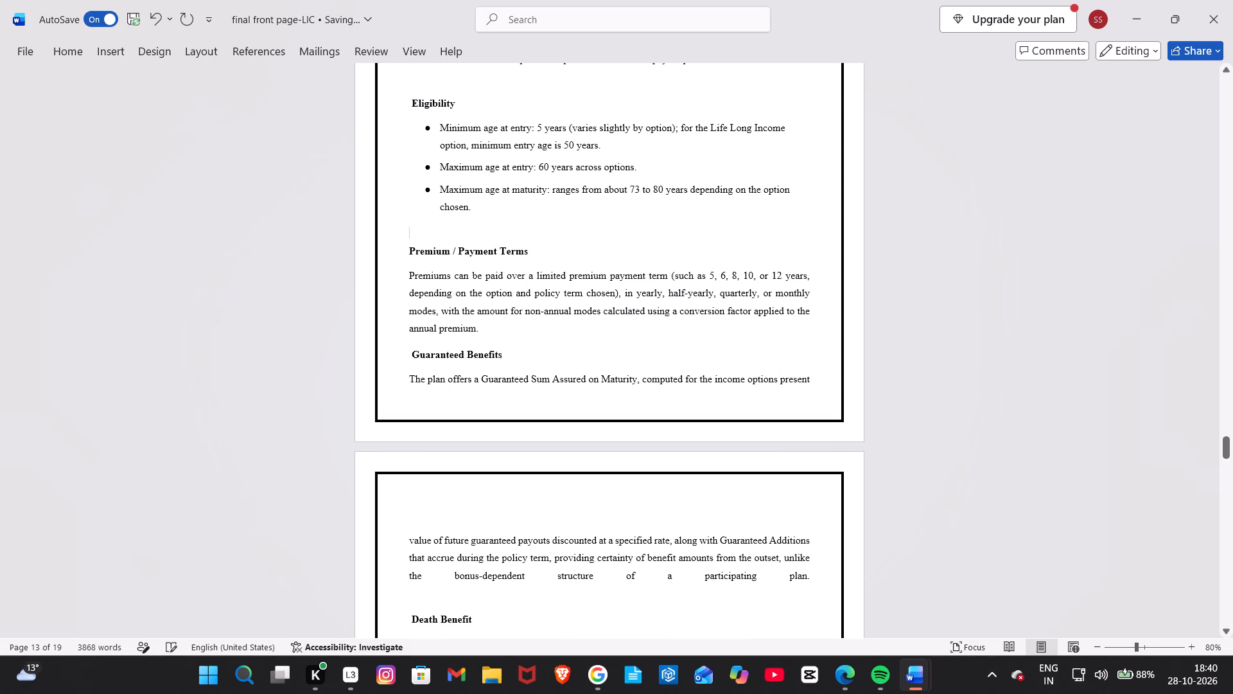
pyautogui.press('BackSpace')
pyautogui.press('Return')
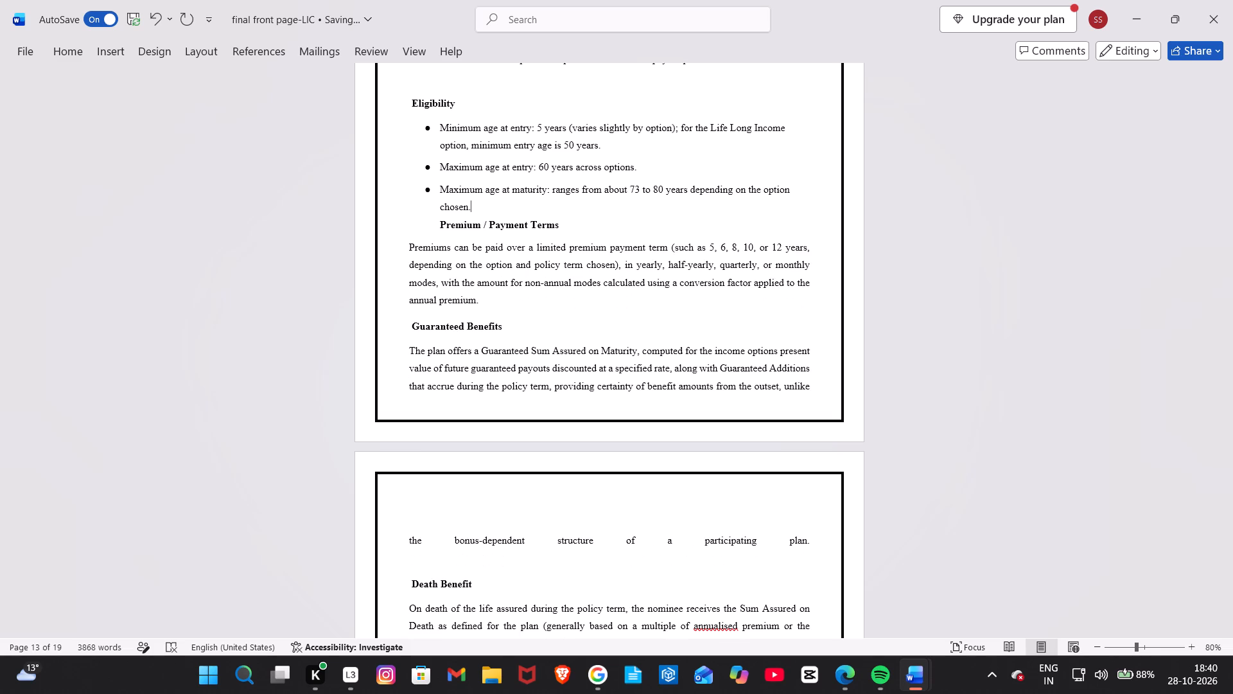
# Undo the recent Premium / Payment Terms and Guaranteed Benefits edits, keeping the empty paragraph above the HDFC Life "Important Features" heading.
pyautogui.tripleClick(152, 15)
pyautogui.tripleClick(152, 15)
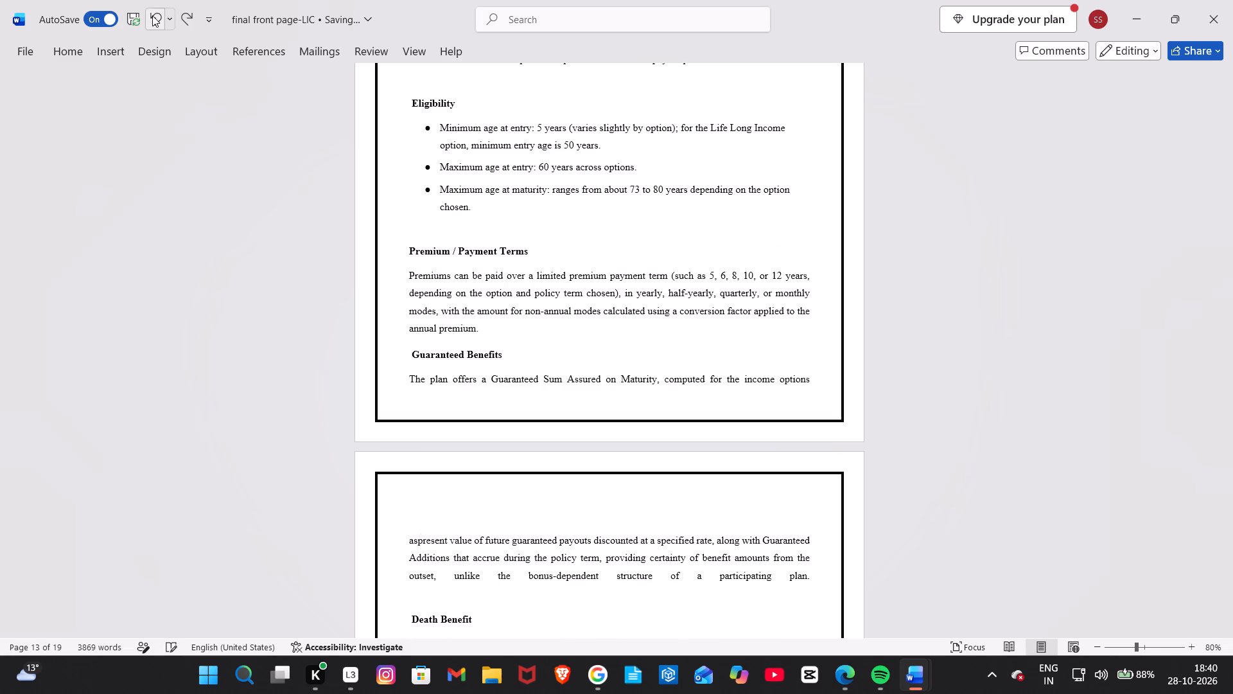
pyautogui.tripleClick(152, 15)
pyautogui.tripleClick(152, 15)
pyautogui.click(152, 15)
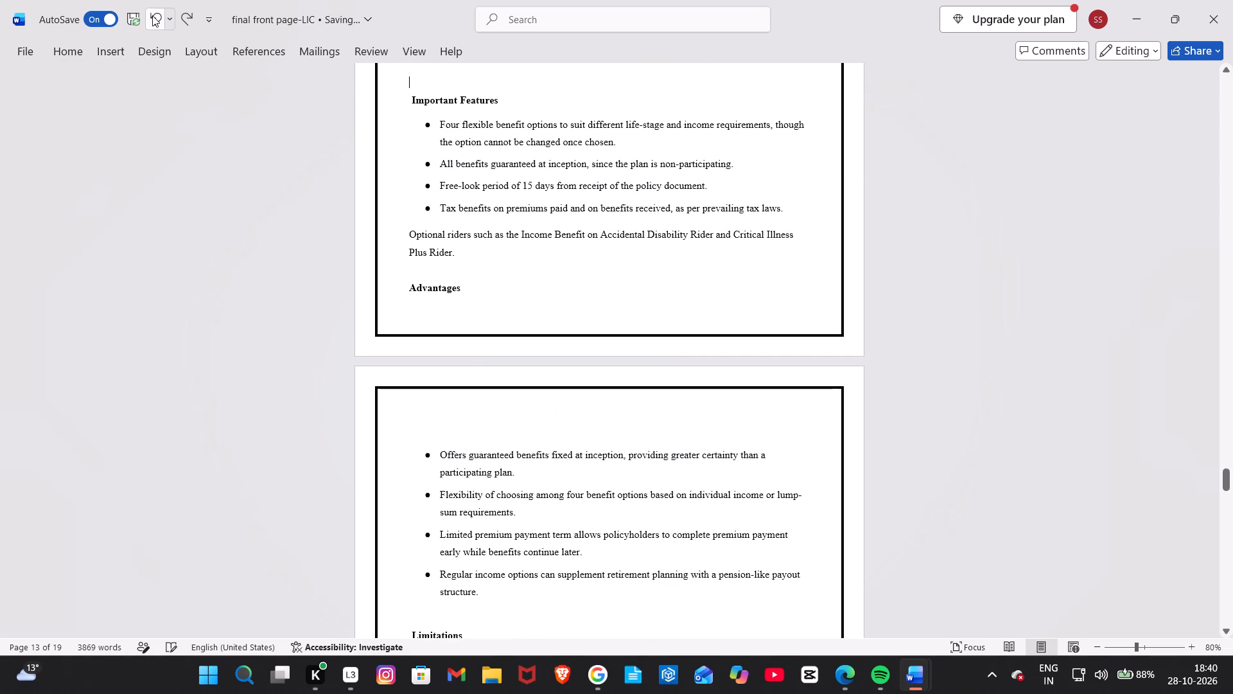
pyautogui.click(176, 17)
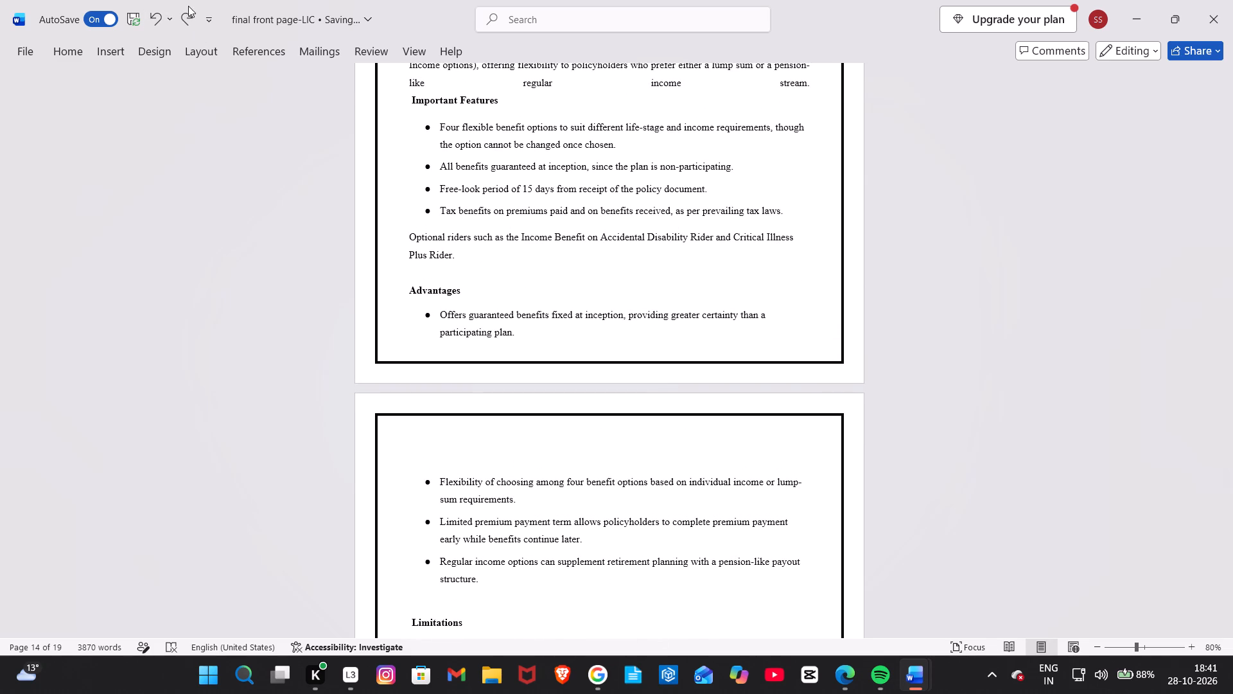
pyautogui.click(182, 23)
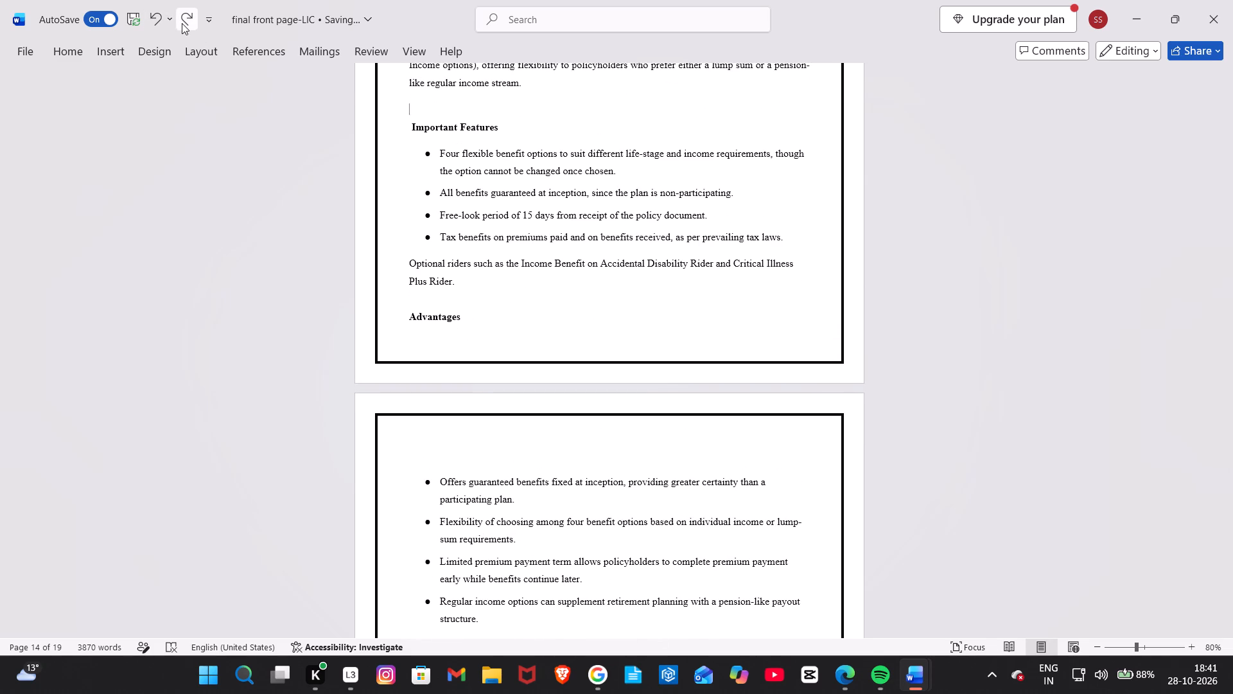
# Delete the empty line above the "Type of Plan" heading at the start of its HDFC Life page.
pyautogui.scroll(2, 548, 245)
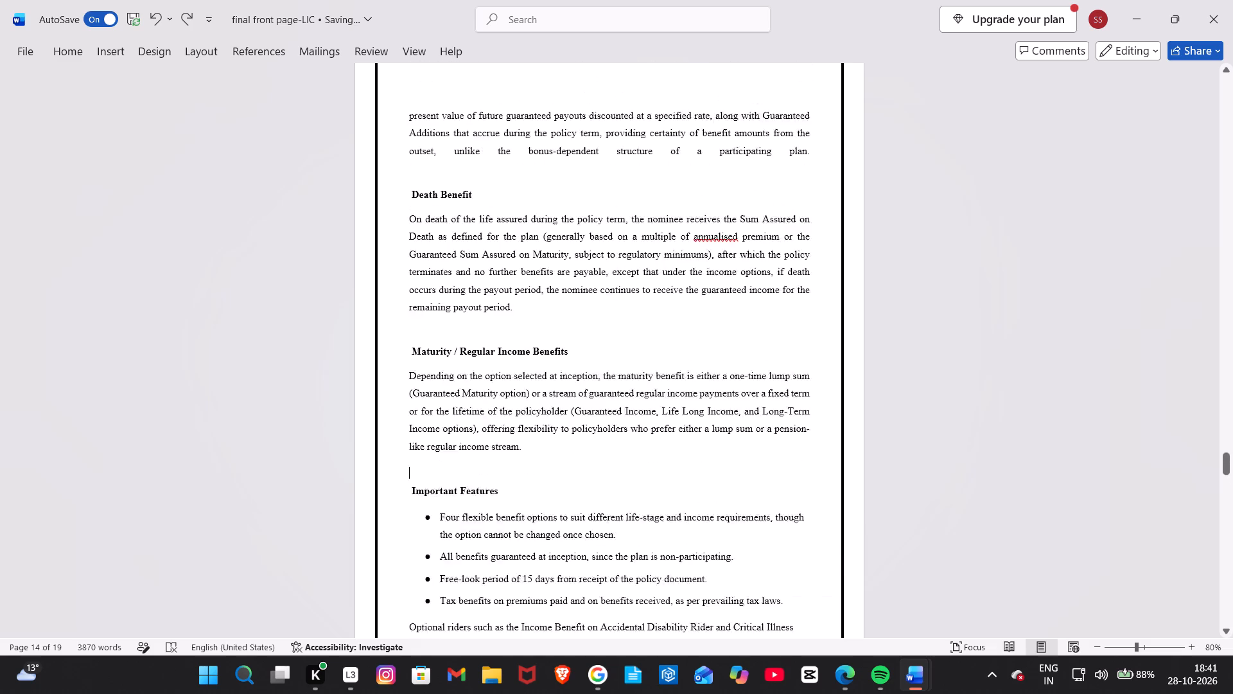
pyautogui.scroll(4, 548, 245)
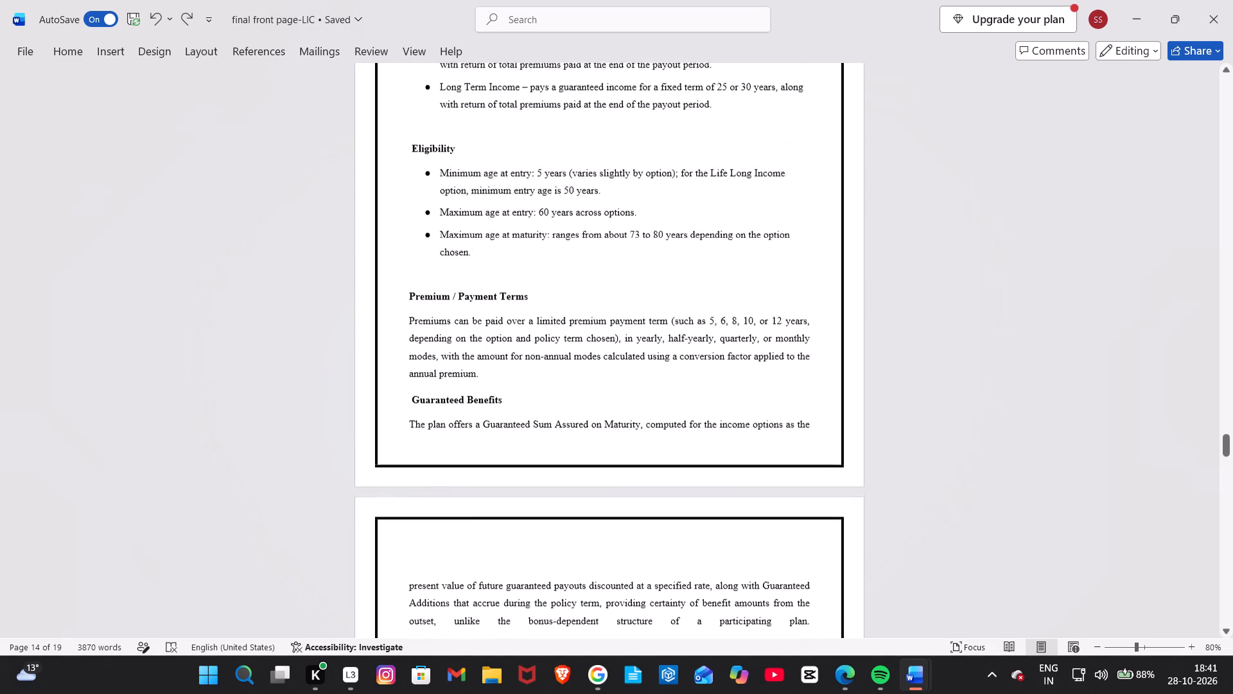
pyautogui.scroll(1, 548, 245)
pyautogui.scroll(3, 429, 280)
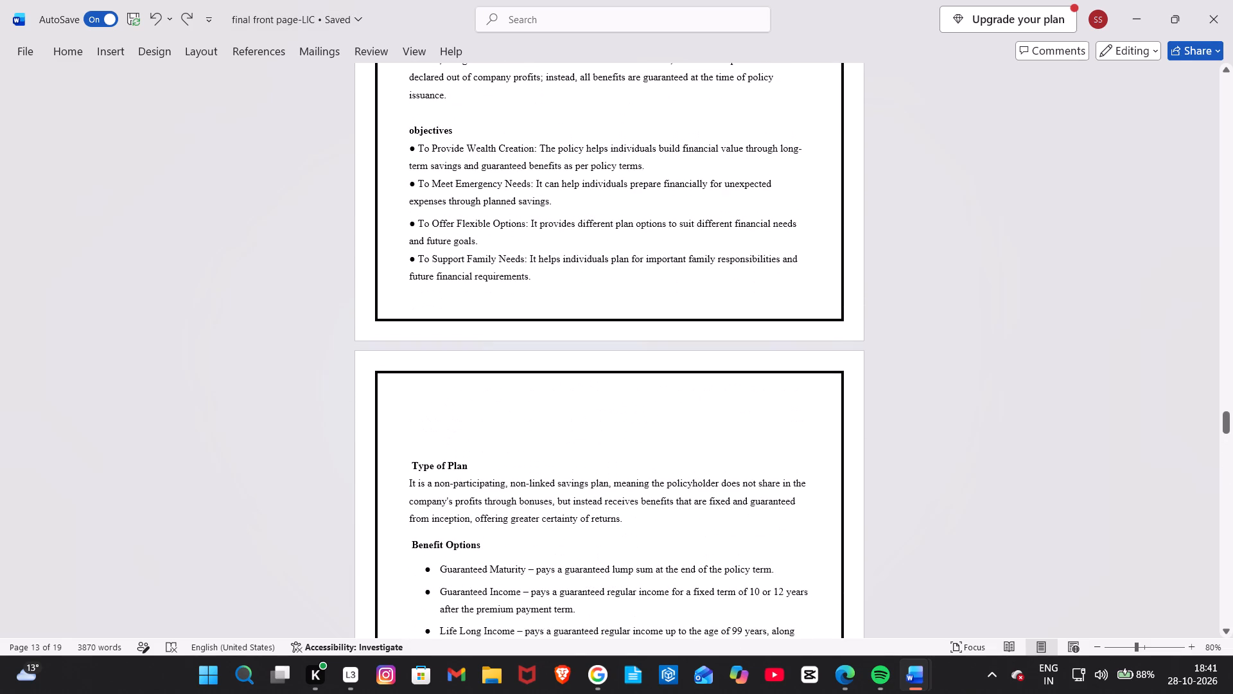
pyautogui.click(425, 445)
pyautogui.press('BackSpace')
# End the Guaranteed Benefits paragraph at "benefit amounts." by deleting "from the outset, unlike the bonus-dependent structure of a participating plan".
pyautogui.scroll(-2, 425, 445)
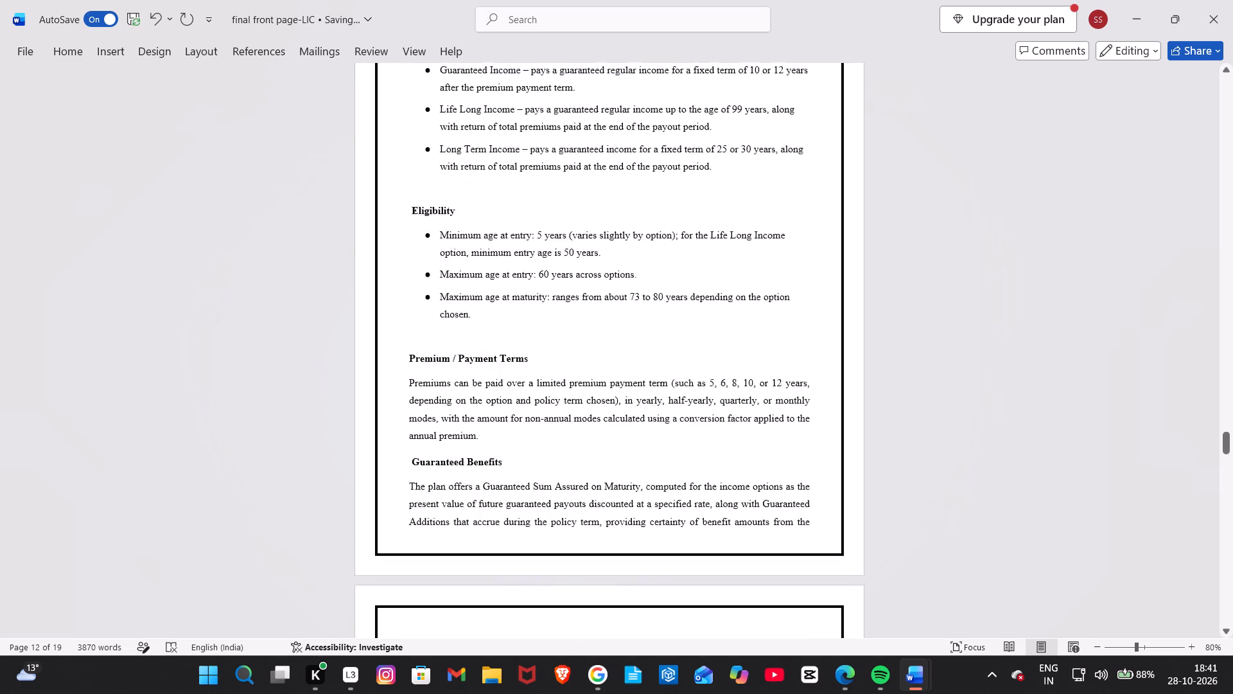
pyautogui.scroll(-4, 425, 445)
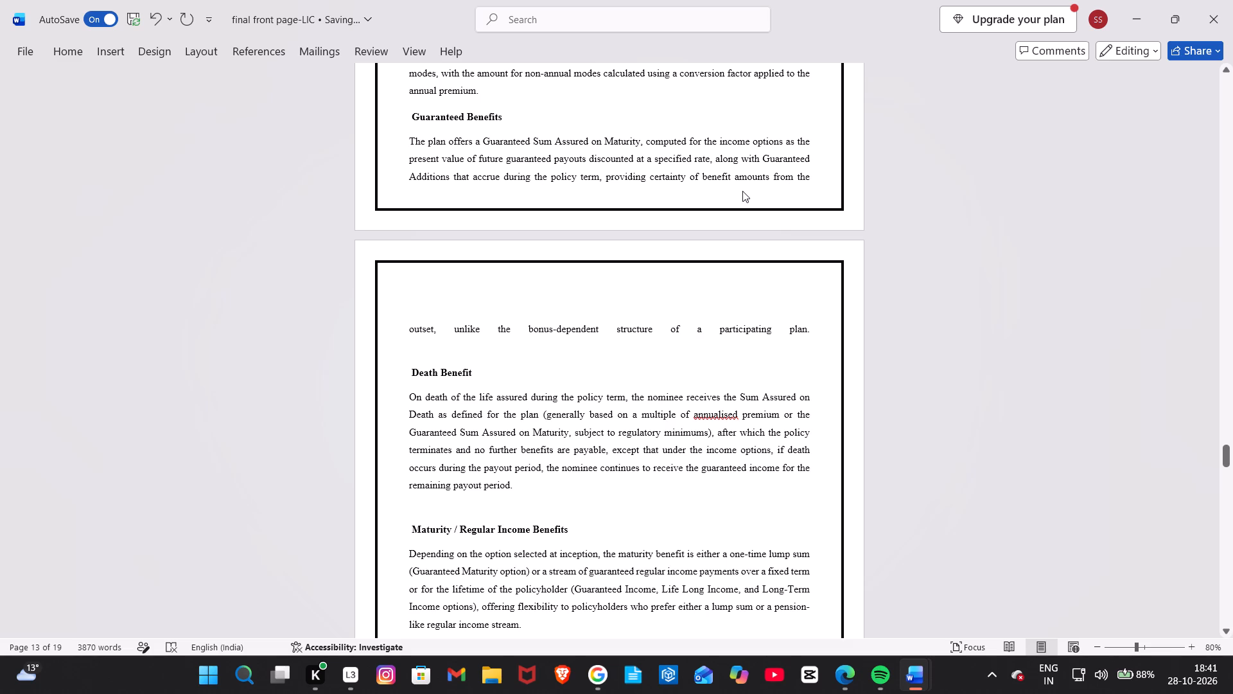
pyautogui.click(769, 177)
pyautogui.press('.')
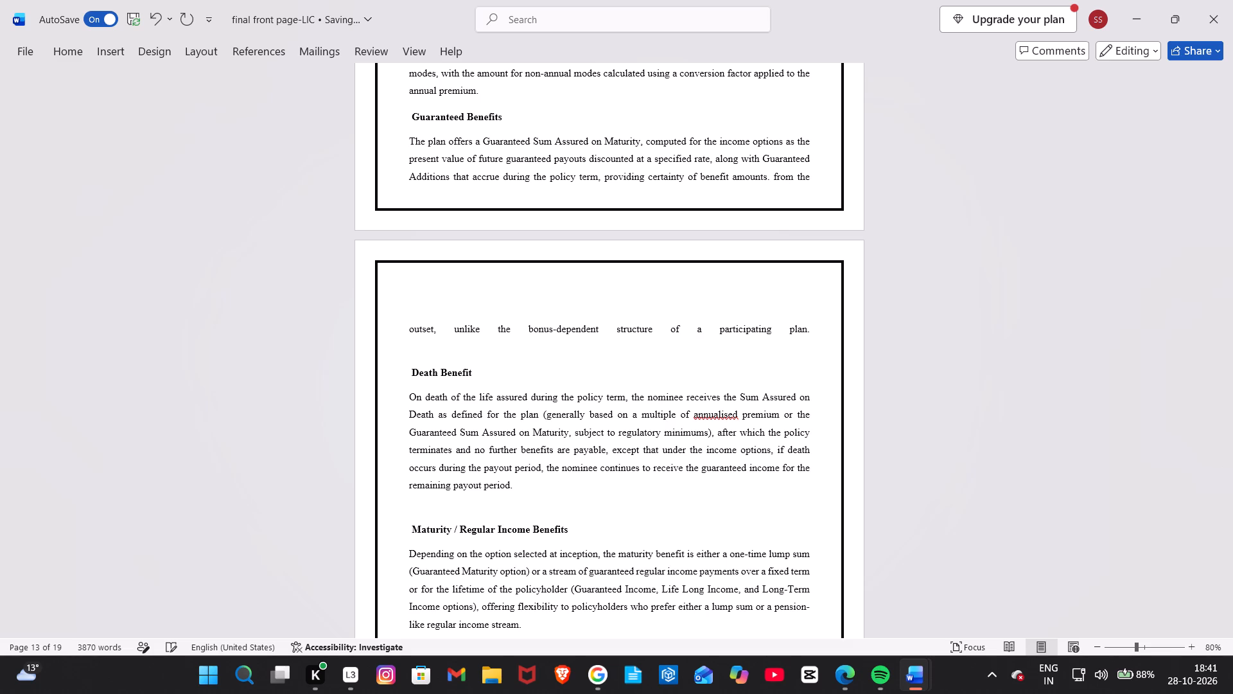
pyautogui.moveTo(774, 177); pyautogui.dragTo(823, 412)
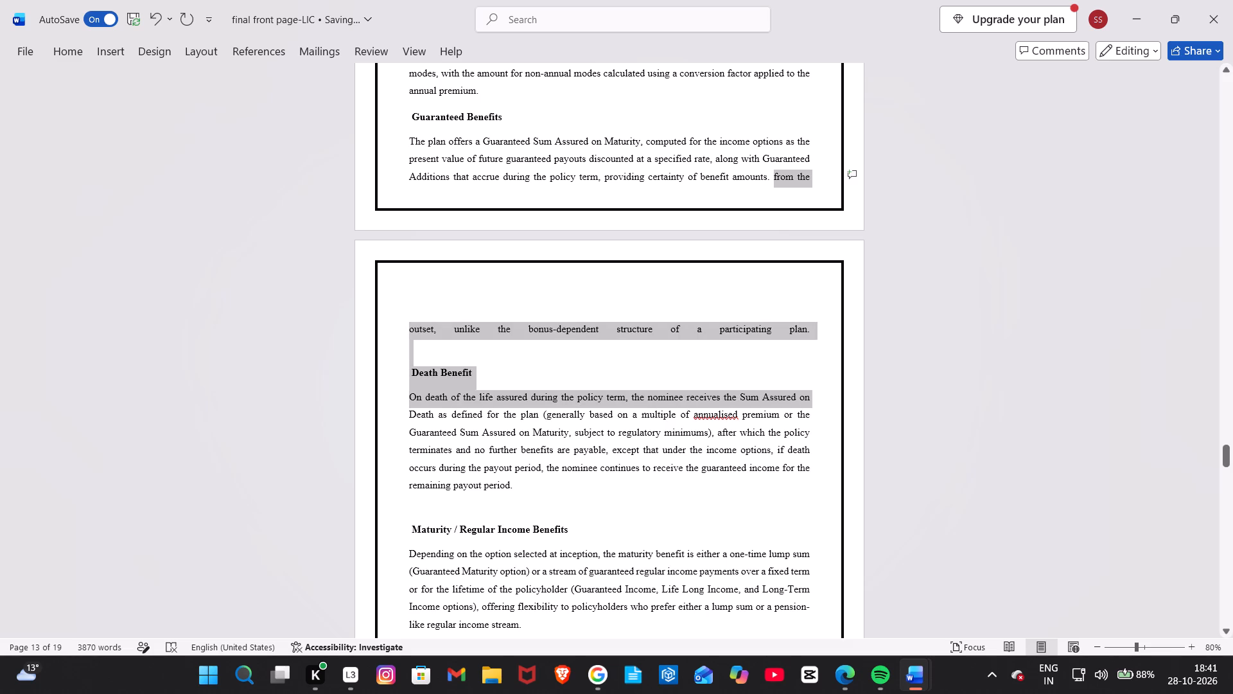
pyautogui.moveTo(823, 412); pyautogui.dragTo(805, 330)
pyautogui.press('BackSpace')
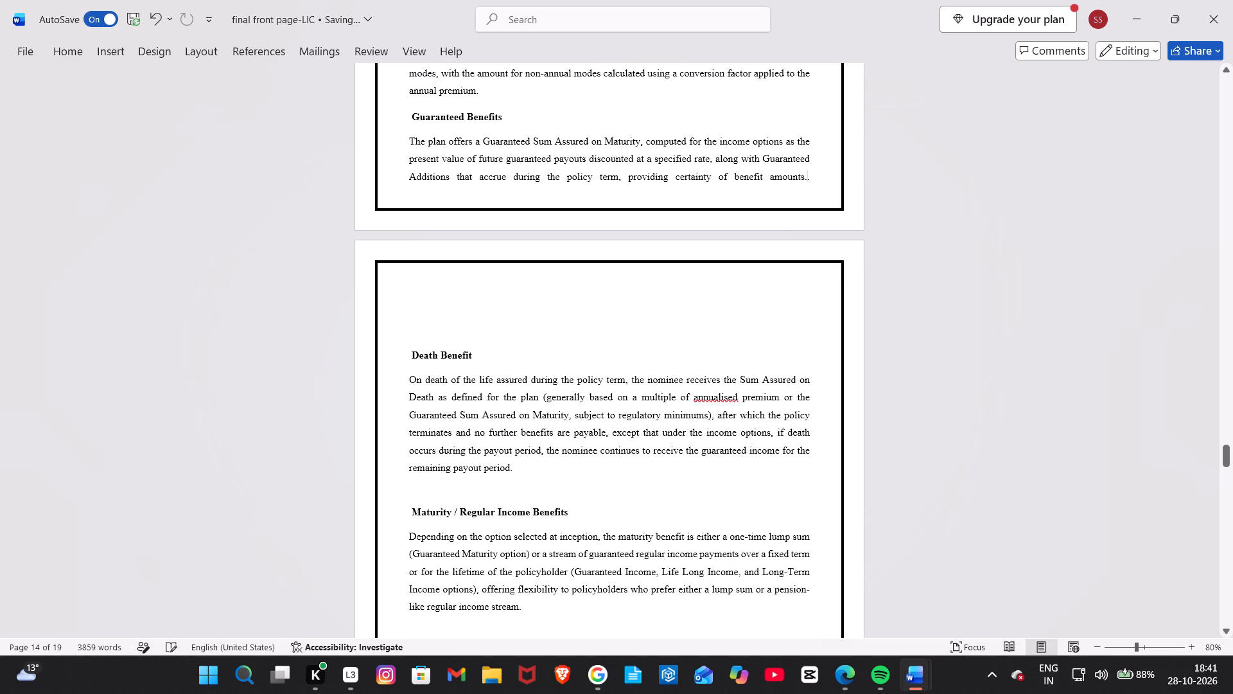
pyautogui.press('BackSpace')
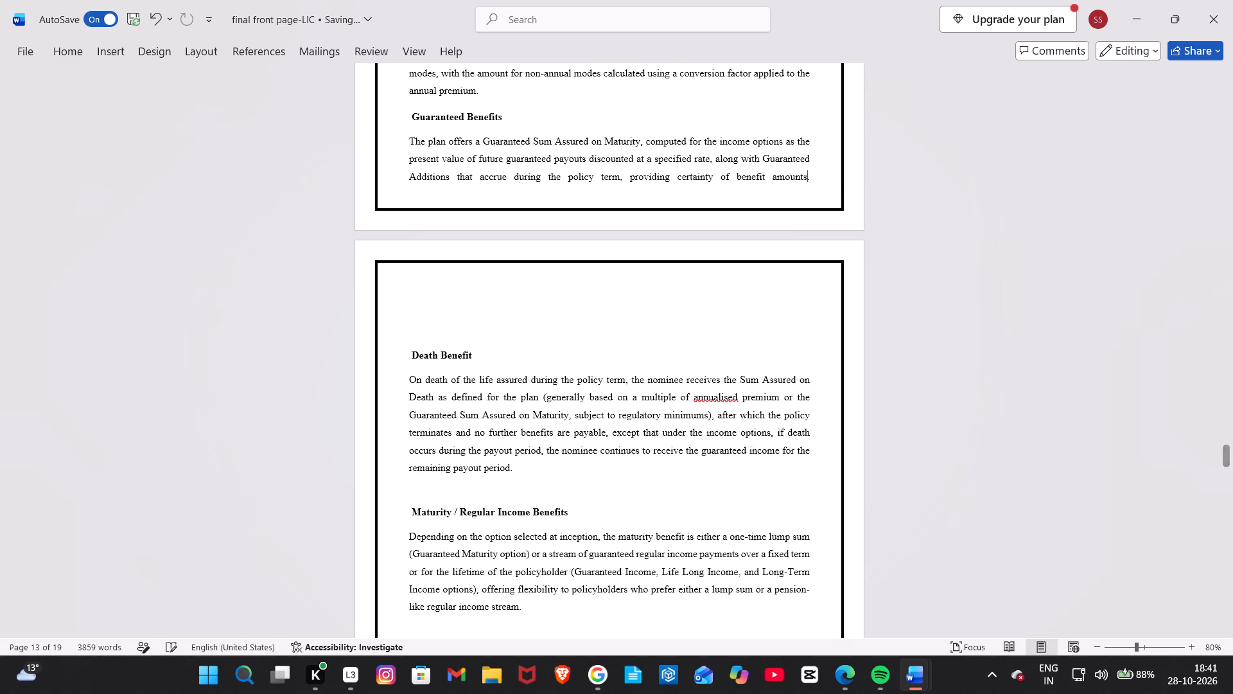
# Remove the empty paragraph above the HDFC Life "Death Benefit" heading.
pyautogui.click(406, 346)
pyautogui.press('BackSpace')
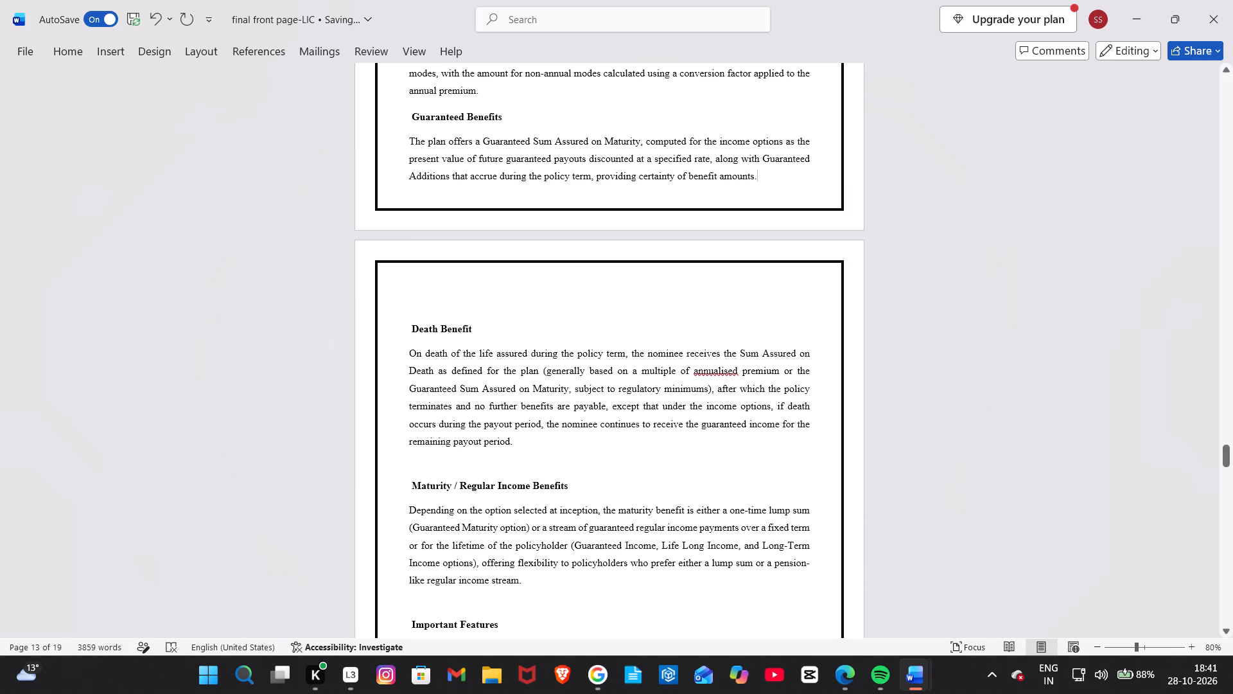
# Delete one empty line between the last HDFC Life Limitations bullet and the "Comparative Analysis" heading.
pyautogui.scroll(-9, 523, 478)
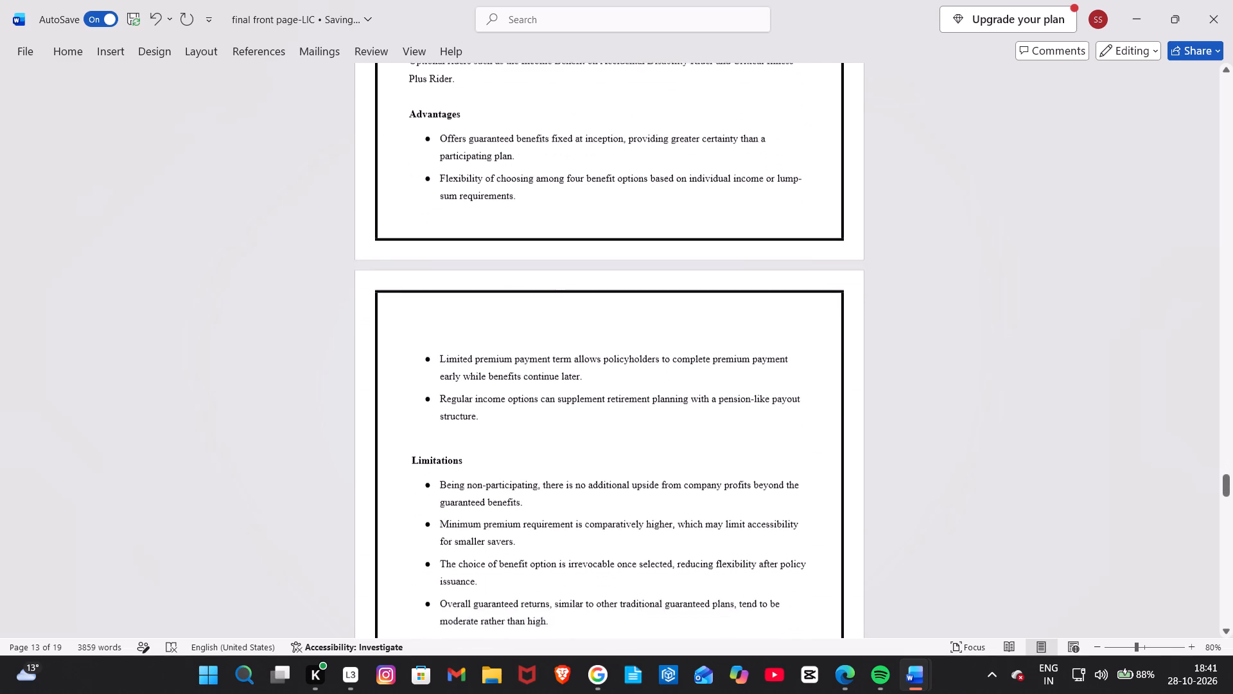
pyautogui.scroll(-2, 523, 478)
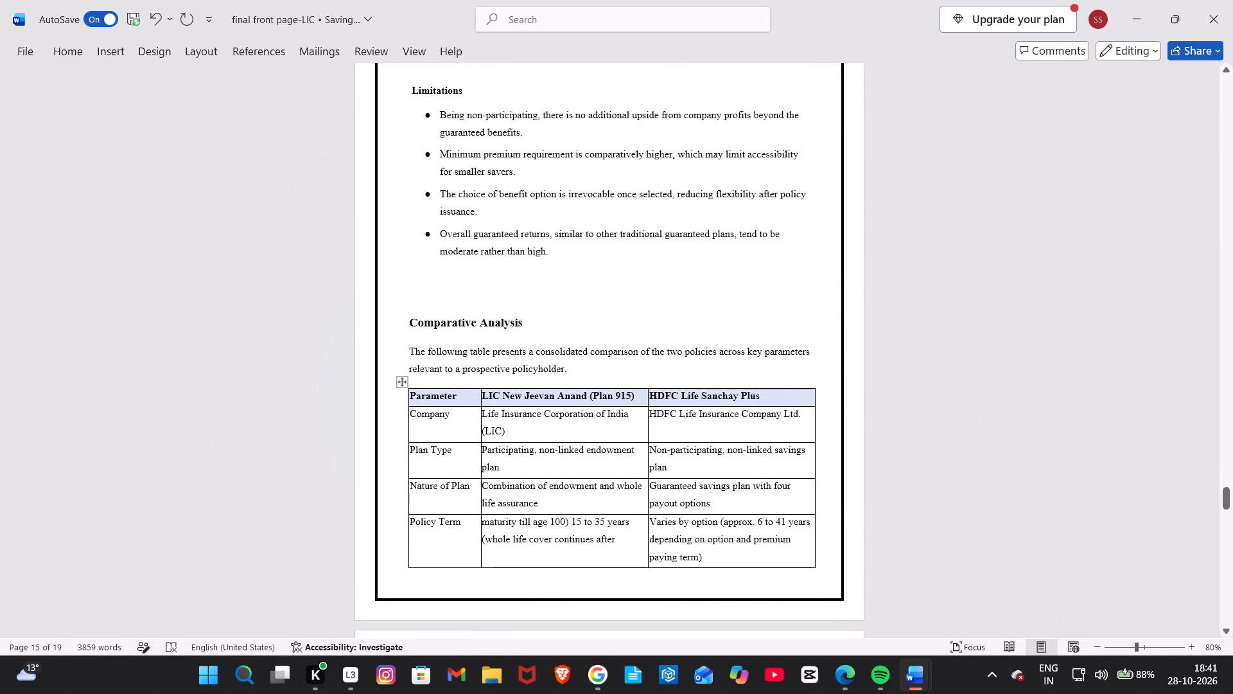
pyautogui.click(433, 309)
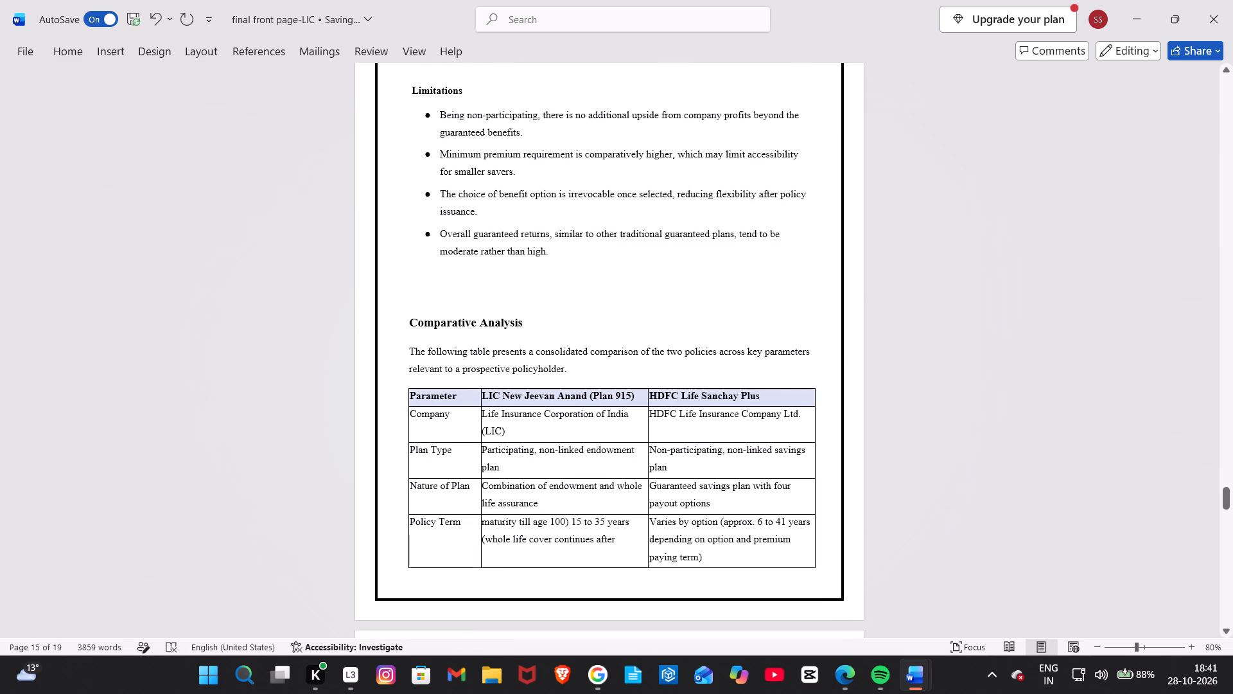
pyautogui.click(431, 287)
pyautogui.press('BackSpace')
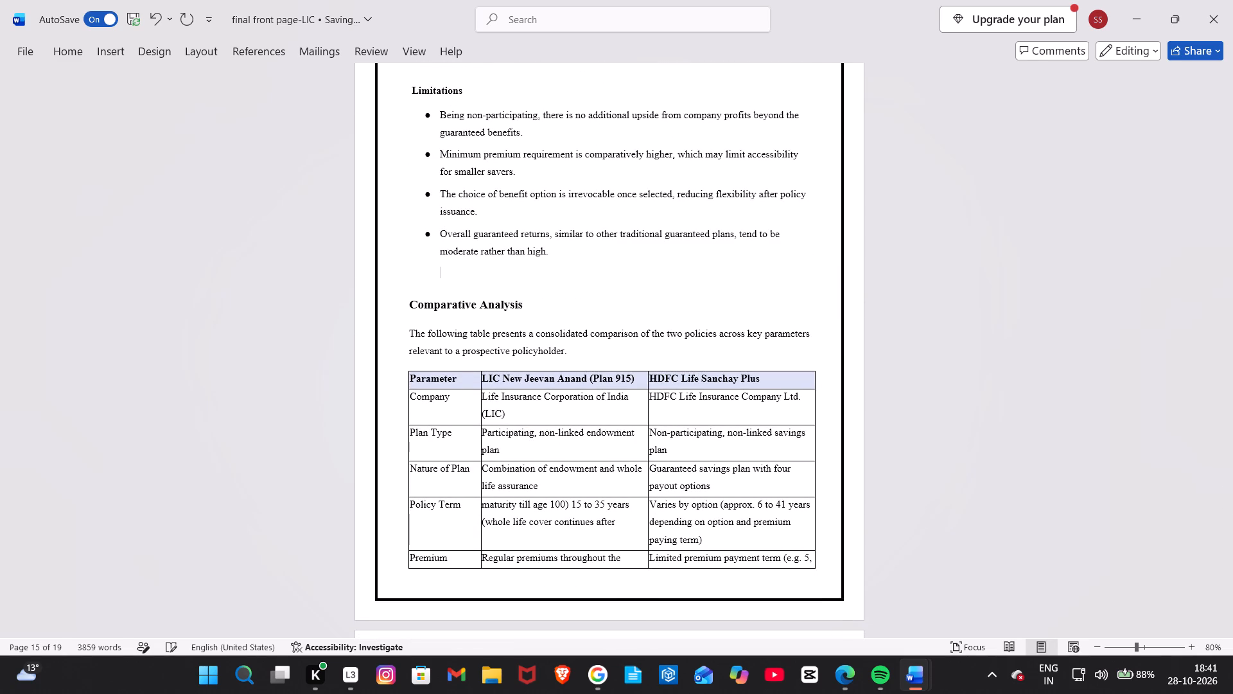
# Check the page layout from the comparison table back through the HDFC Life pages to the LIC New Jeevan Anand section.
pyautogui.scroll(-2, 431, 287)
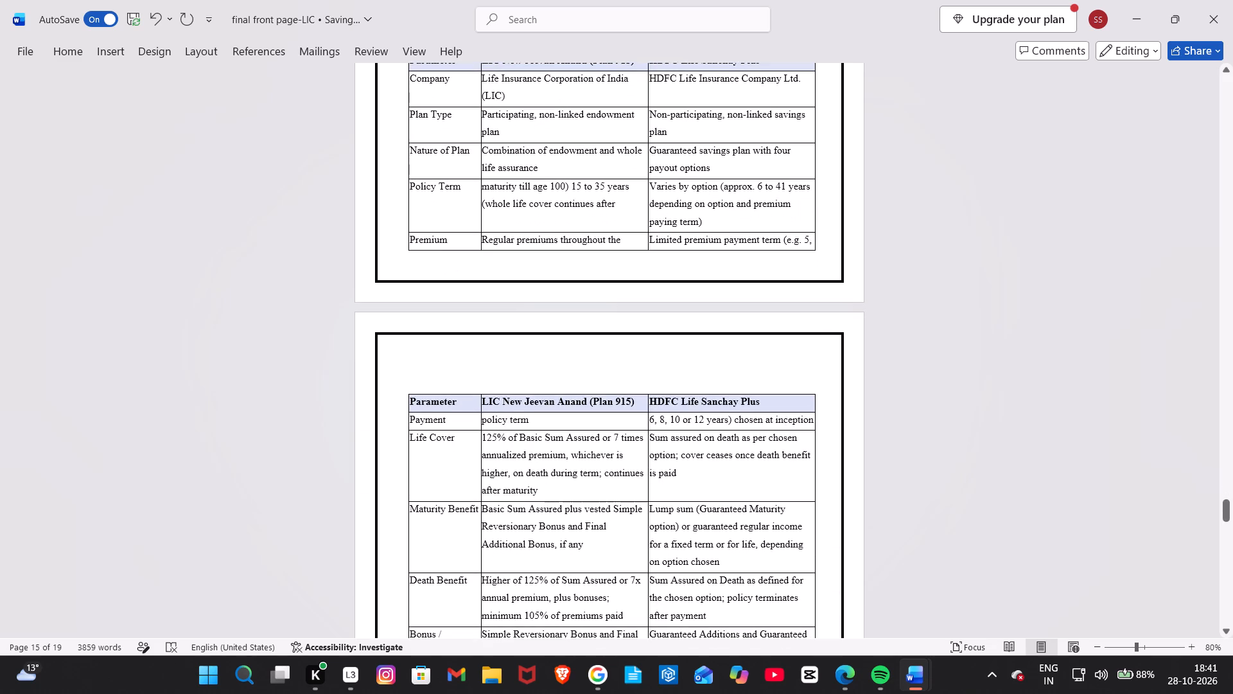
pyautogui.scroll(3, 431, 287)
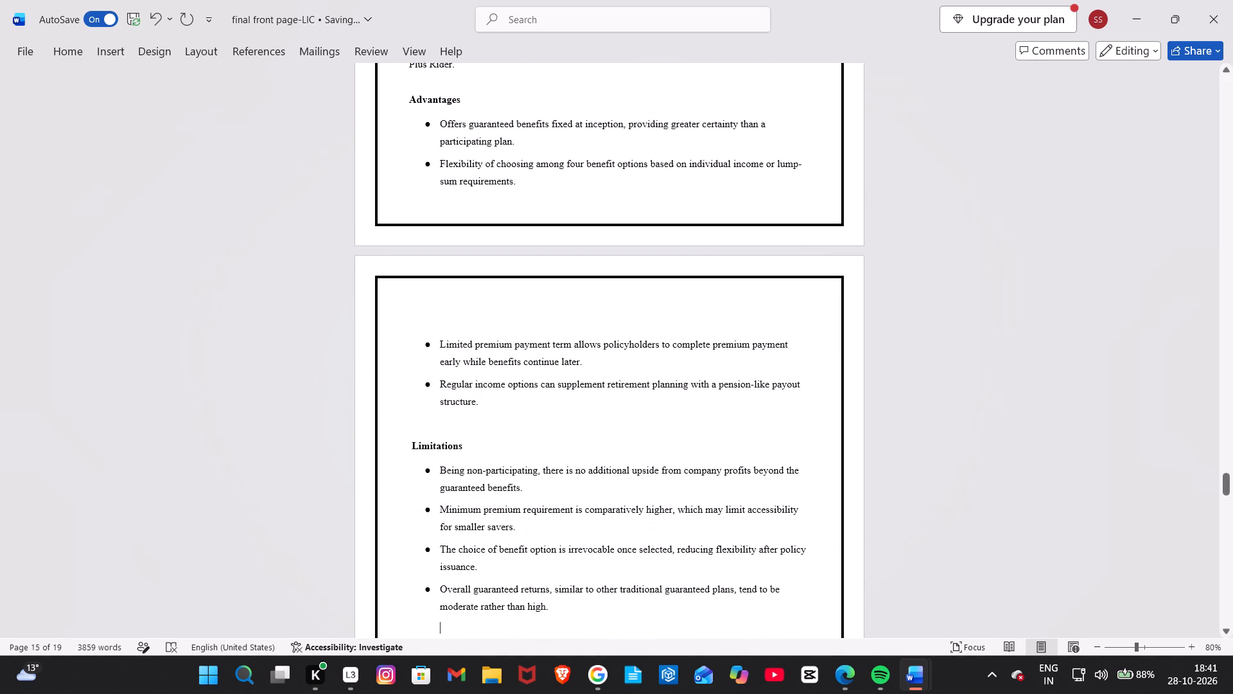
pyautogui.scroll(5, 431, 287)
pyautogui.scroll(-1, 431, 287)
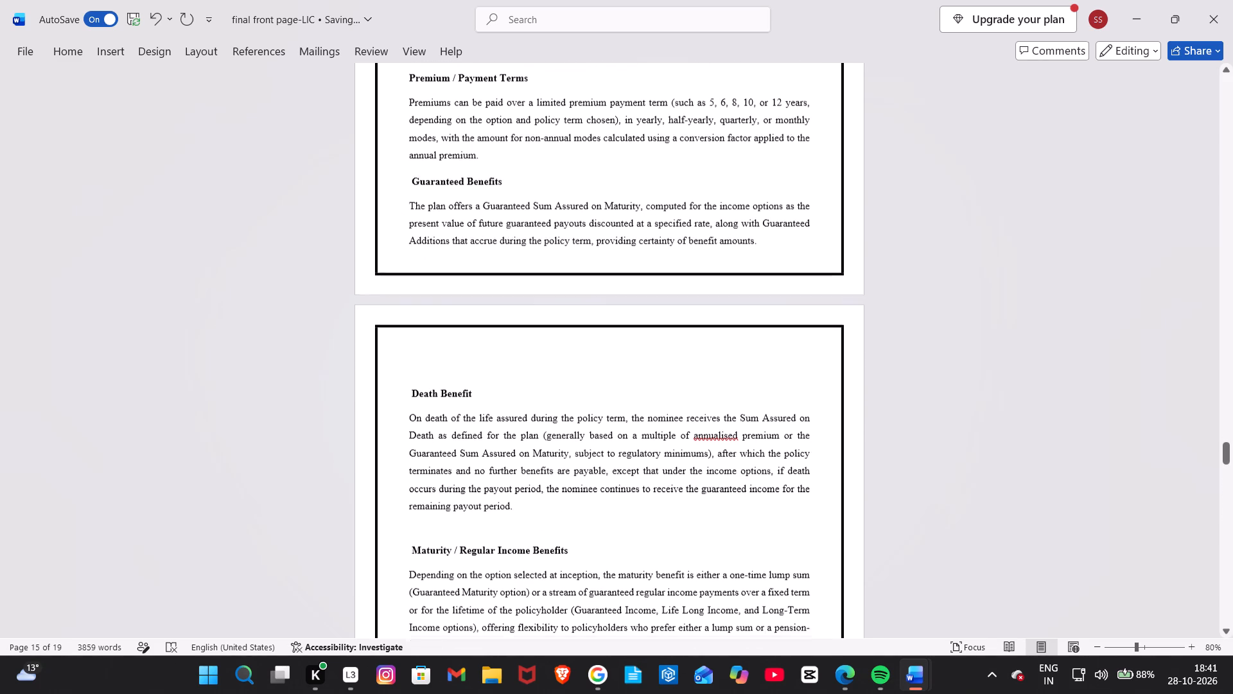
pyautogui.scroll(-1, 431, 287)
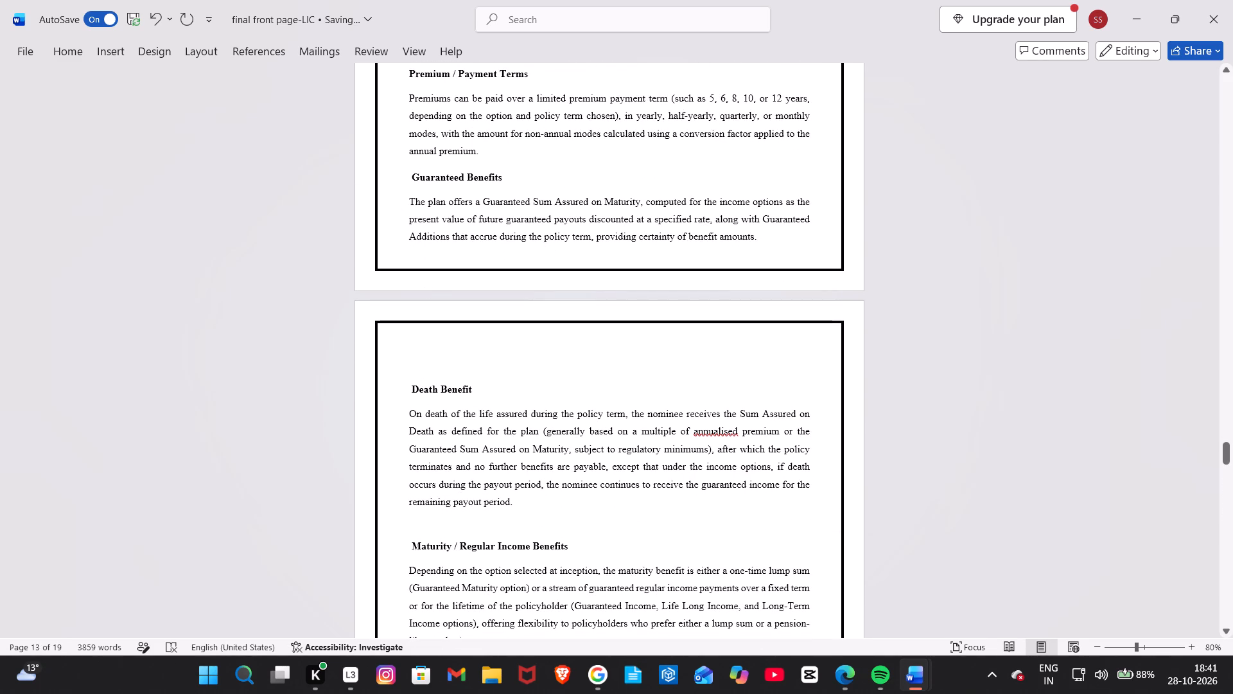
pyautogui.scroll(4, 461, 545)
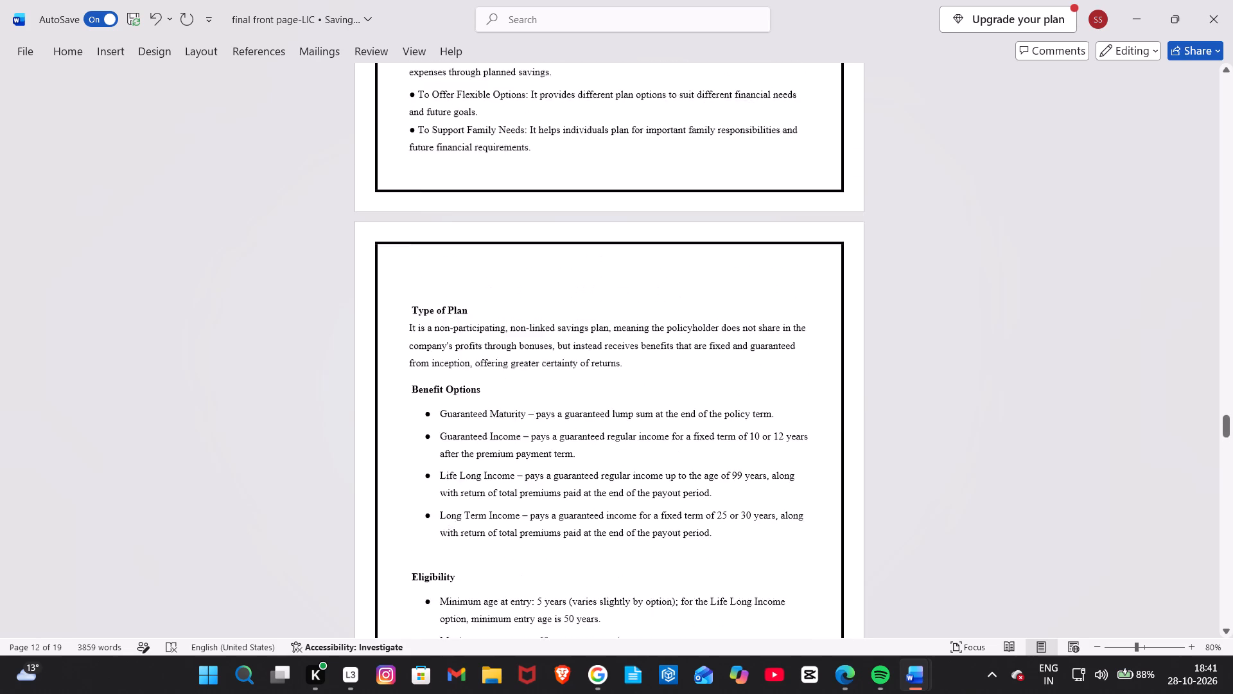
pyautogui.scroll(5, 461, 545)
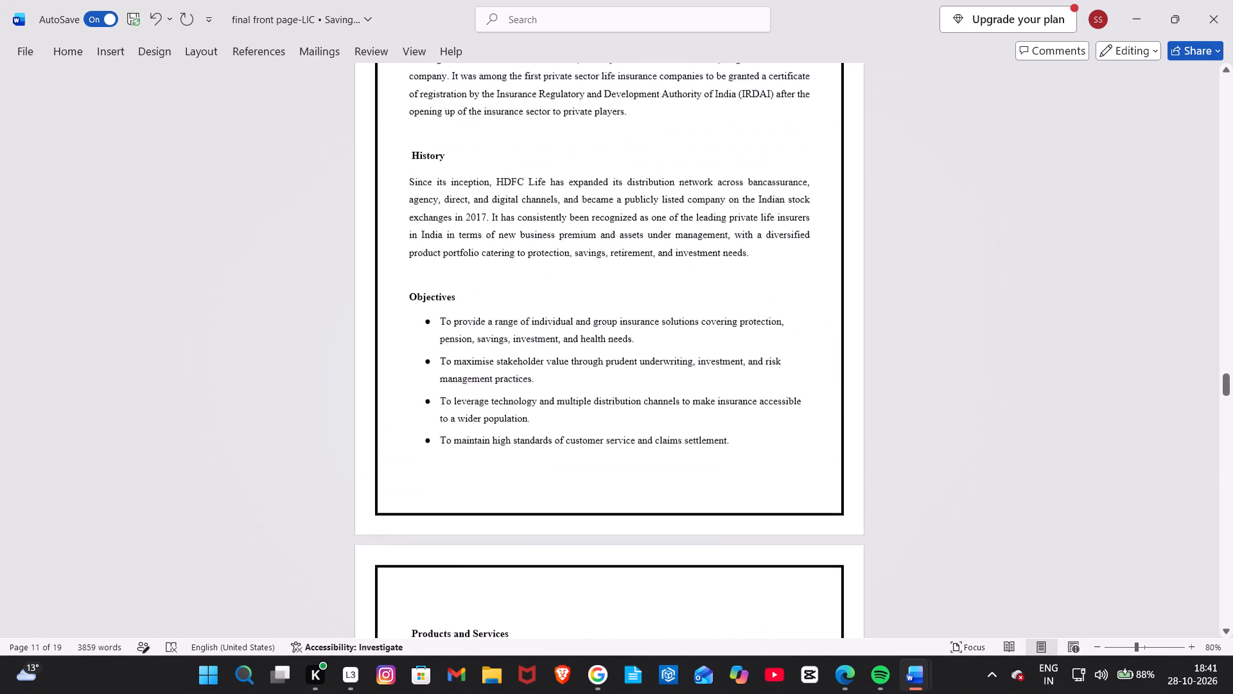
pyautogui.scroll(2, 461, 545)
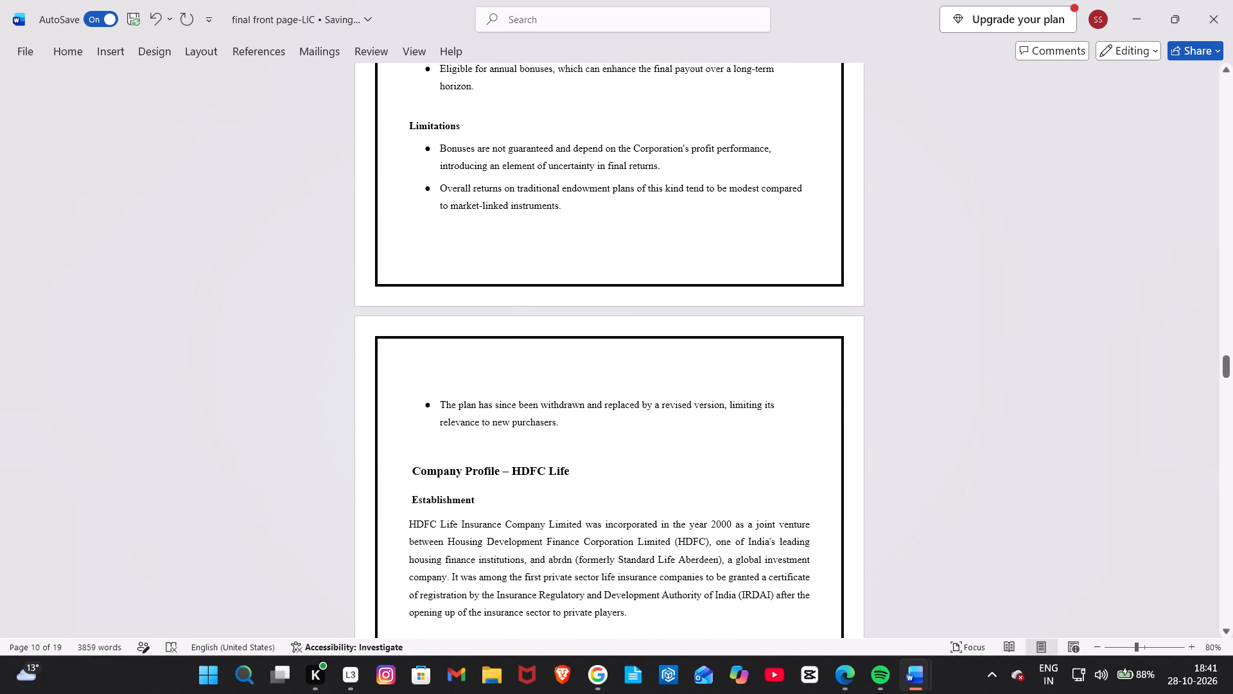
pyautogui.scroll(2, 450, 304)
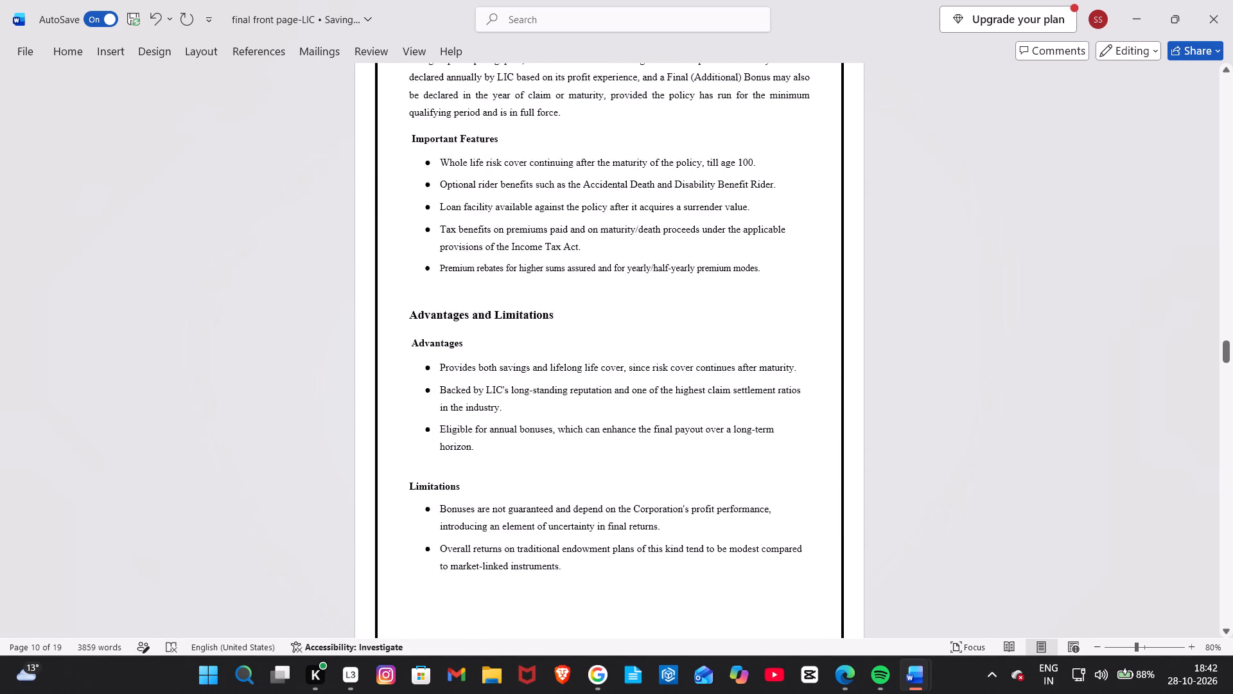
pyautogui.scroll(6, 446, 263)
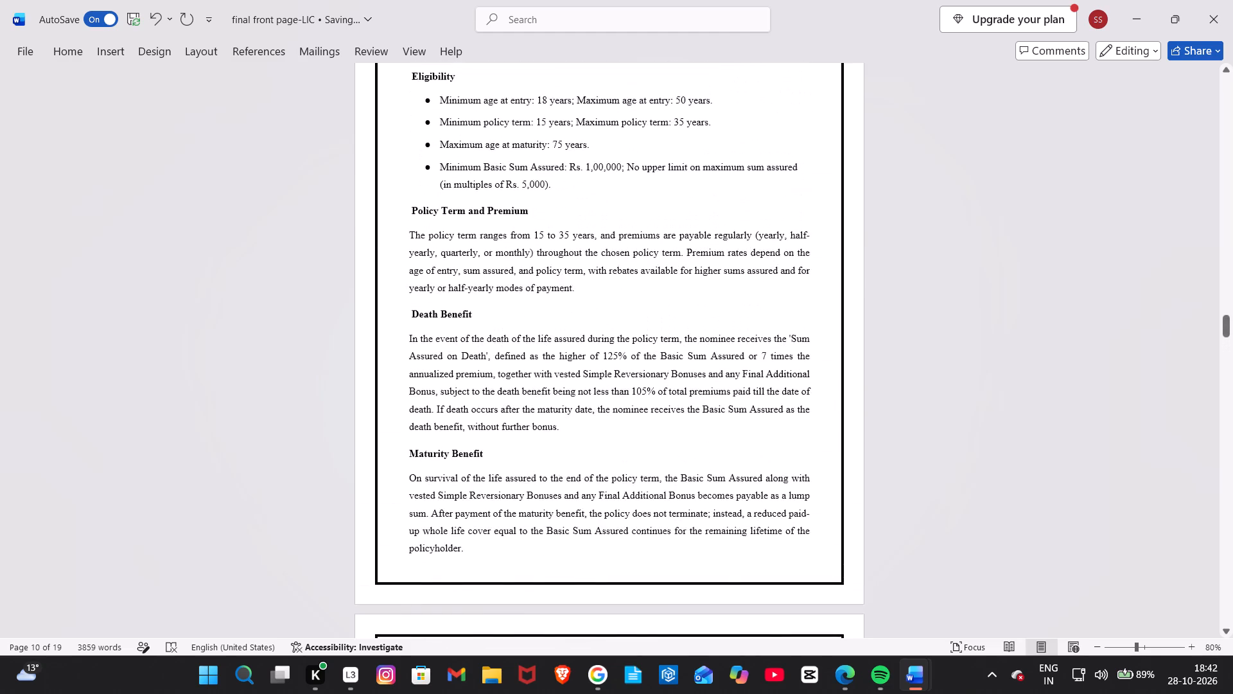
pyautogui.scroll(5, 446, 263)
pyautogui.scroll(-1, 446, 263)
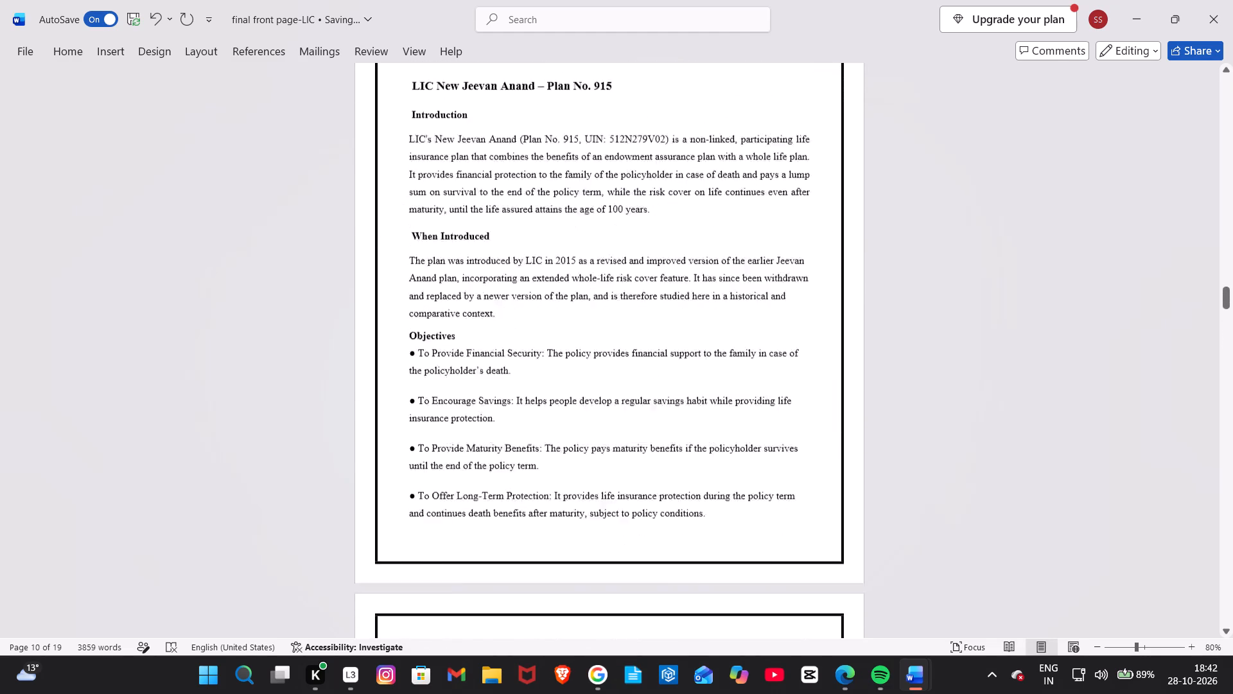
pyautogui.scroll(-2, 446, 263)
pyautogui.scroll(1, 446, 263)
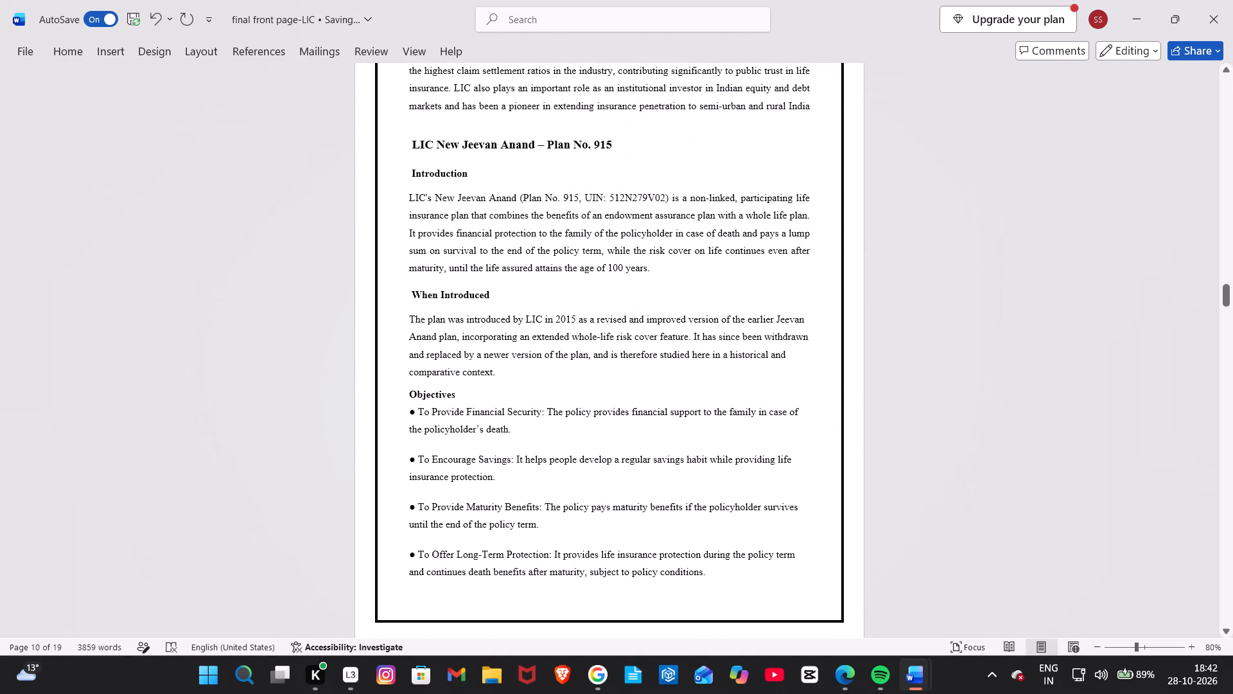
# Insert blank lines above the "Conclusion" heading to push it onto the following page.
pyautogui.scroll(-13, 446, 263)
pyautogui.scroll(-20, 446, 263)
pyautogui.scroll(-20, 446, 263)
pyautogui.scroll(-20, 446, 263)
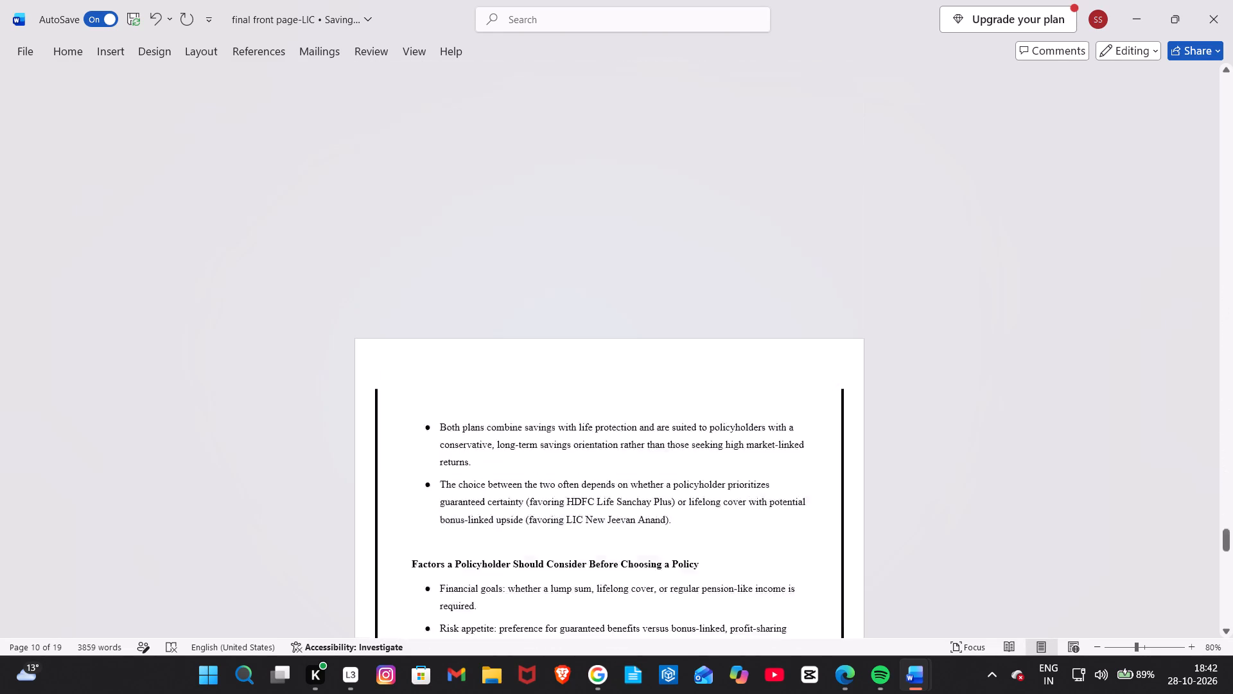
pyautogui.scroll(-20, 446, 263)
pyautogui.scroll(-1, 446, 263)
pyautogui.scroll(3, 446, 263)
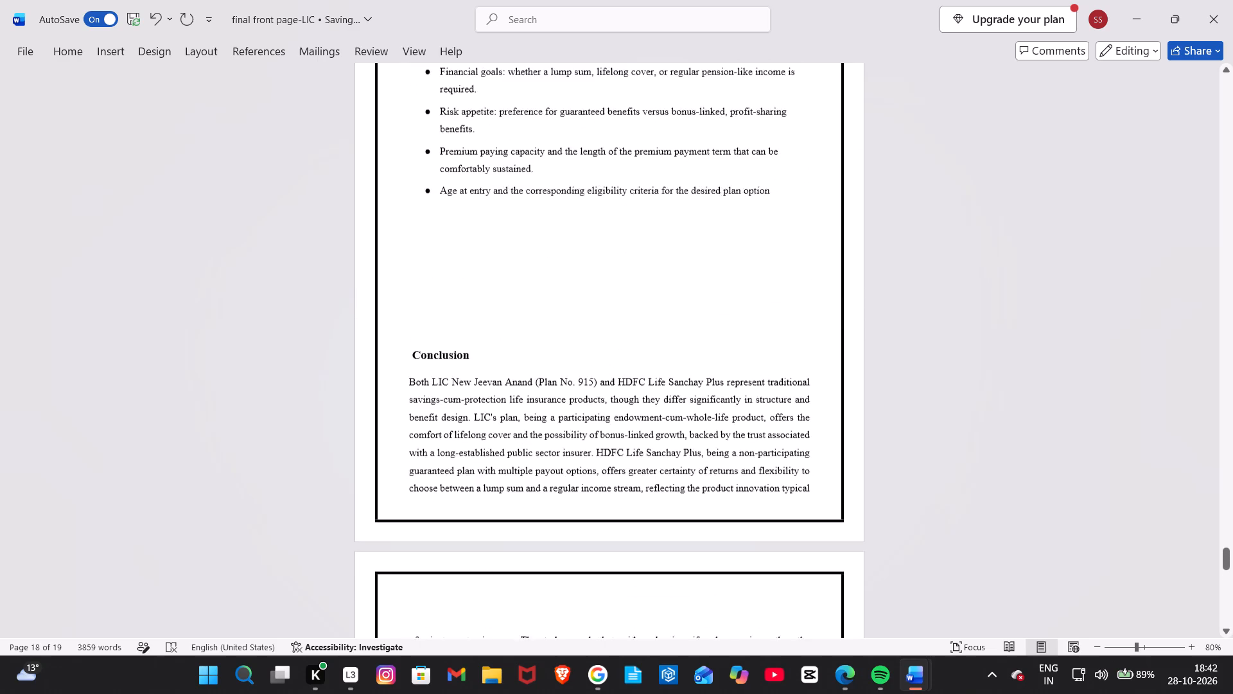
pyautogui.scroll(2, 446, 263)
pyautogui.click(403, 514)
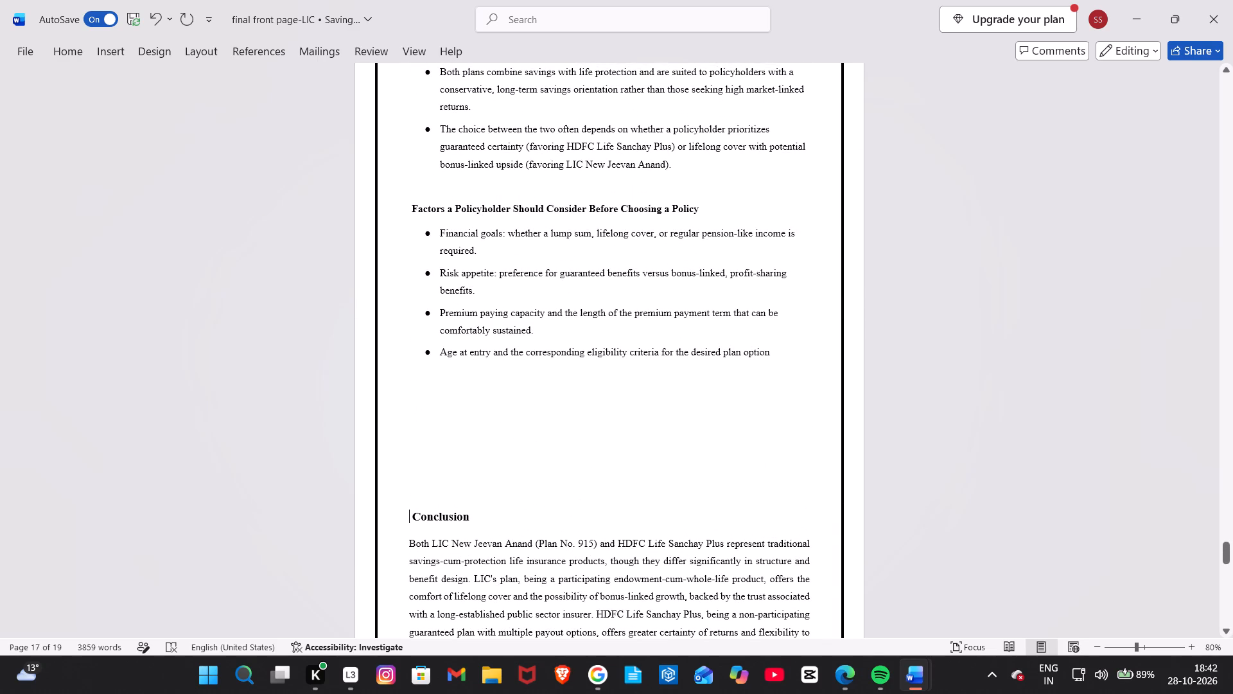
pyautogui.hotkey('shift', 'Return')
pyautogui.hotkey('shift', 'Return')
pyautogui.hotkey('shift', 'Return')
pyautogui.hotkey('shift', 'Return')
pyautogui.hotkey('shift', 'Return')
pyautogui.press('Return')
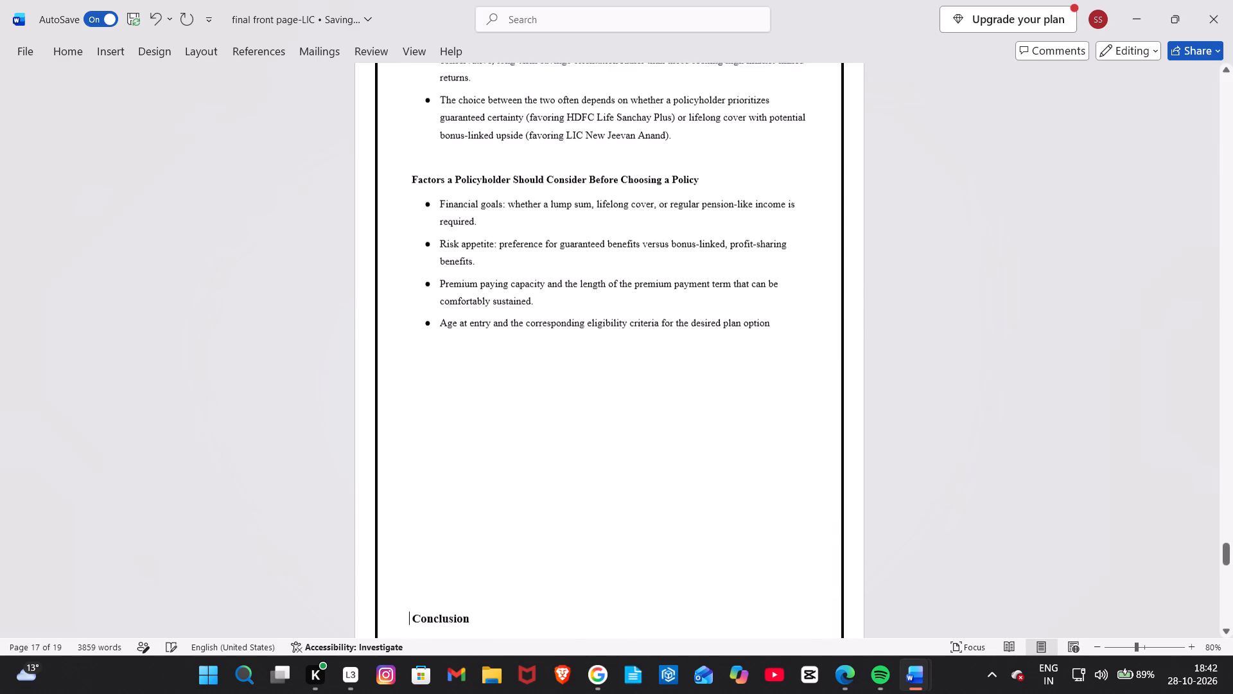
pyautogui.hotkey('shift', 'Return')
# Insert one line break before the "Important Observations" heading so it starts the next page together with its bullets.
pyautogui.scroll(2, 403, 514)
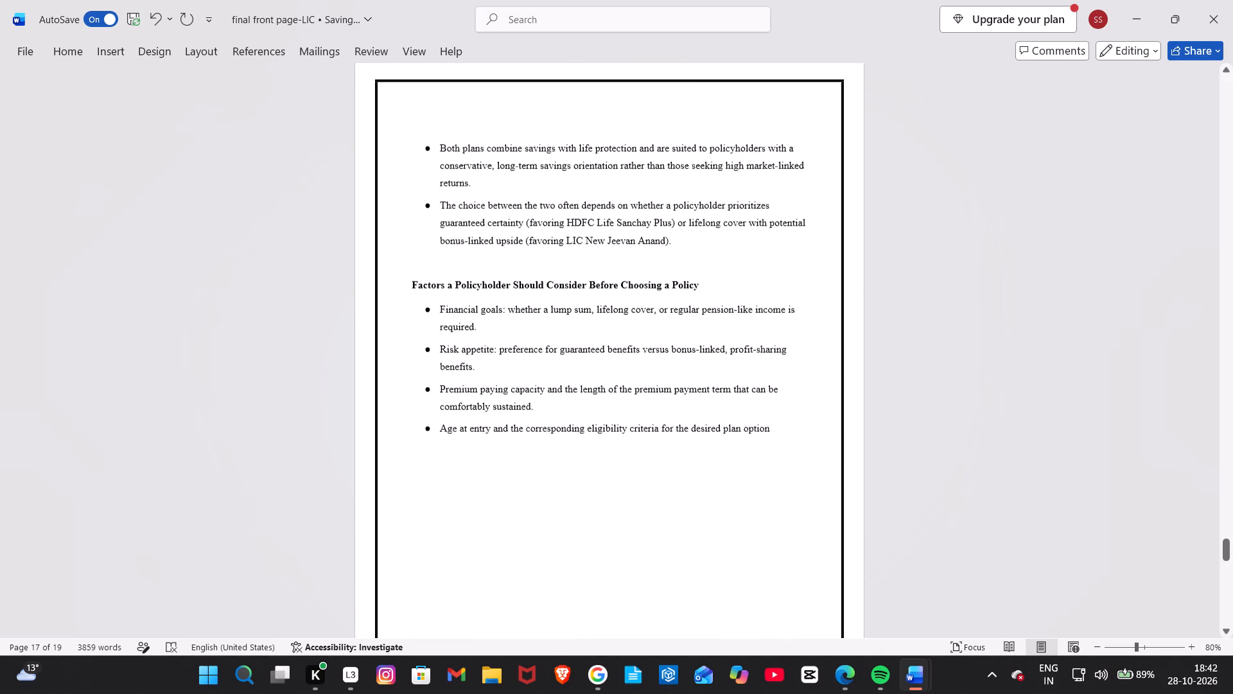
pyautogui.scroll(4, 403, 514)
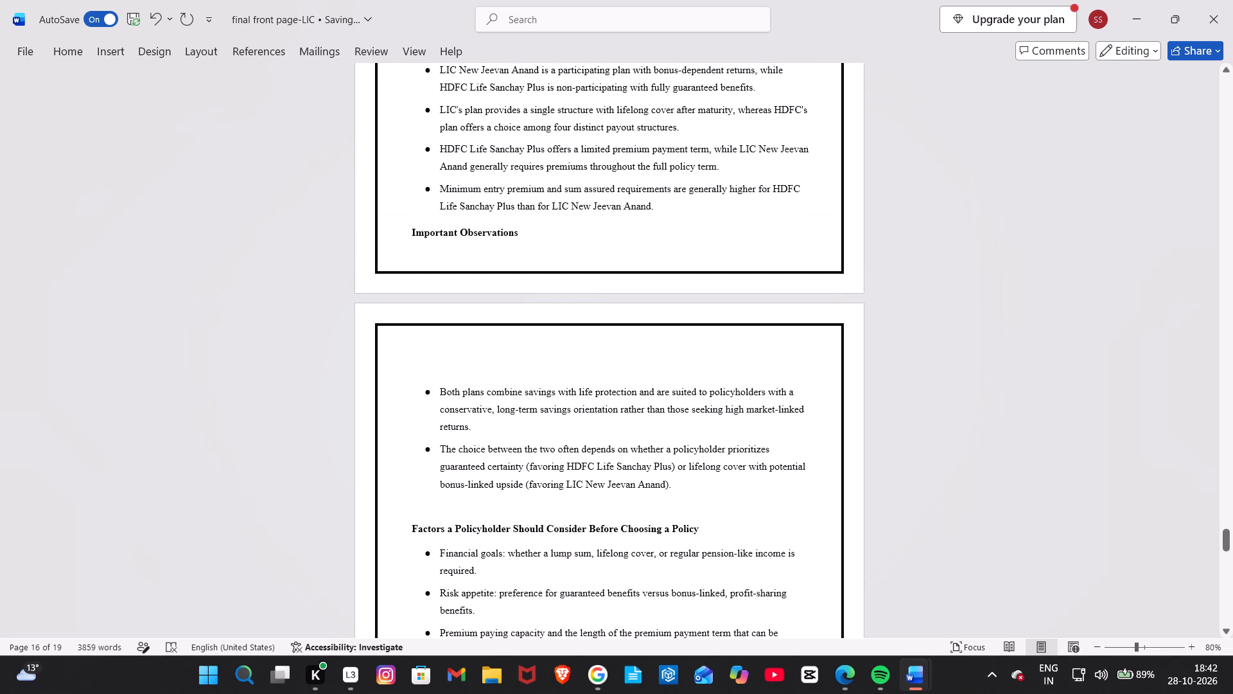
pyautogui.click(404, 233)
pyautogui.hotkey('shift', 'Return')
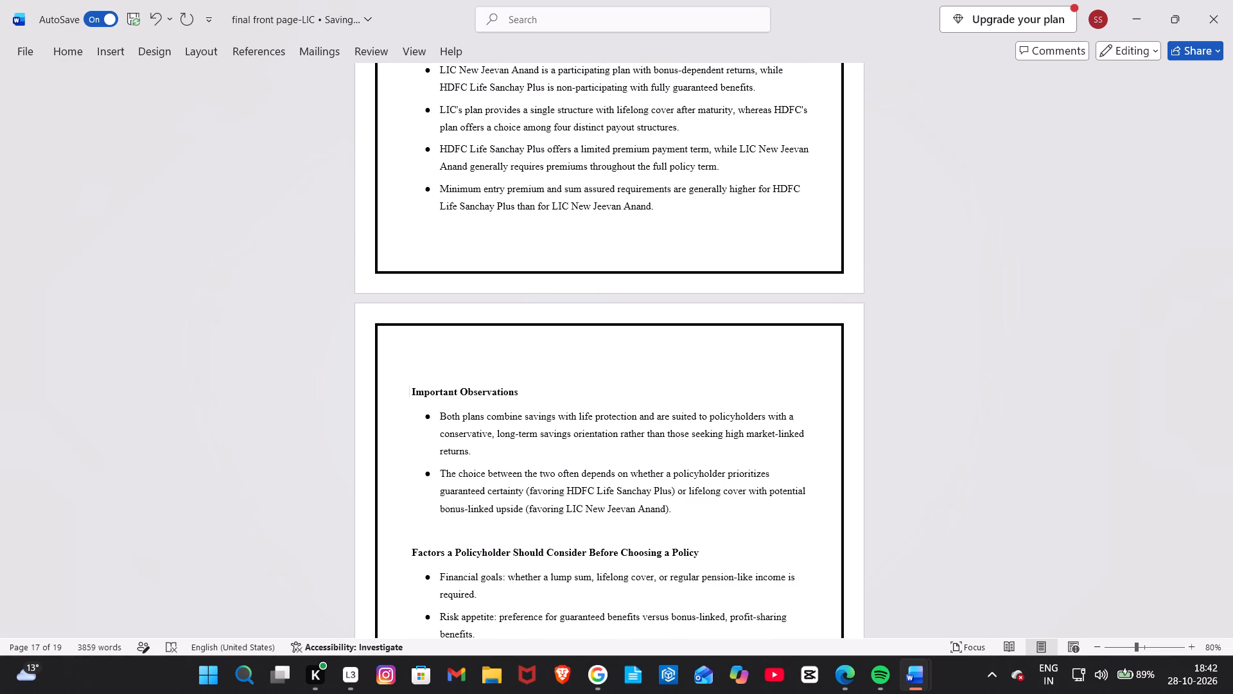
# Add an empty paragraph without a bullet above the HDFC Life "Limitations" heading.
pyautogui.scroll(3, 404, 233)
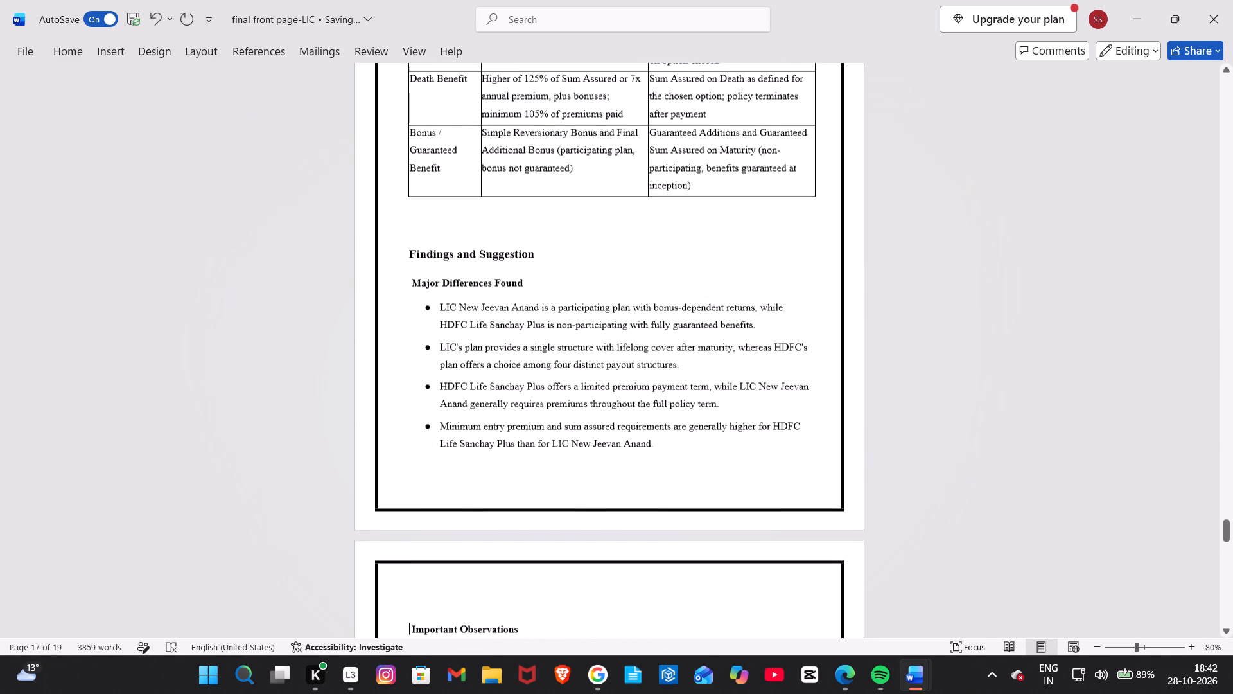
pyautogui.scroll(4, 404, 233)
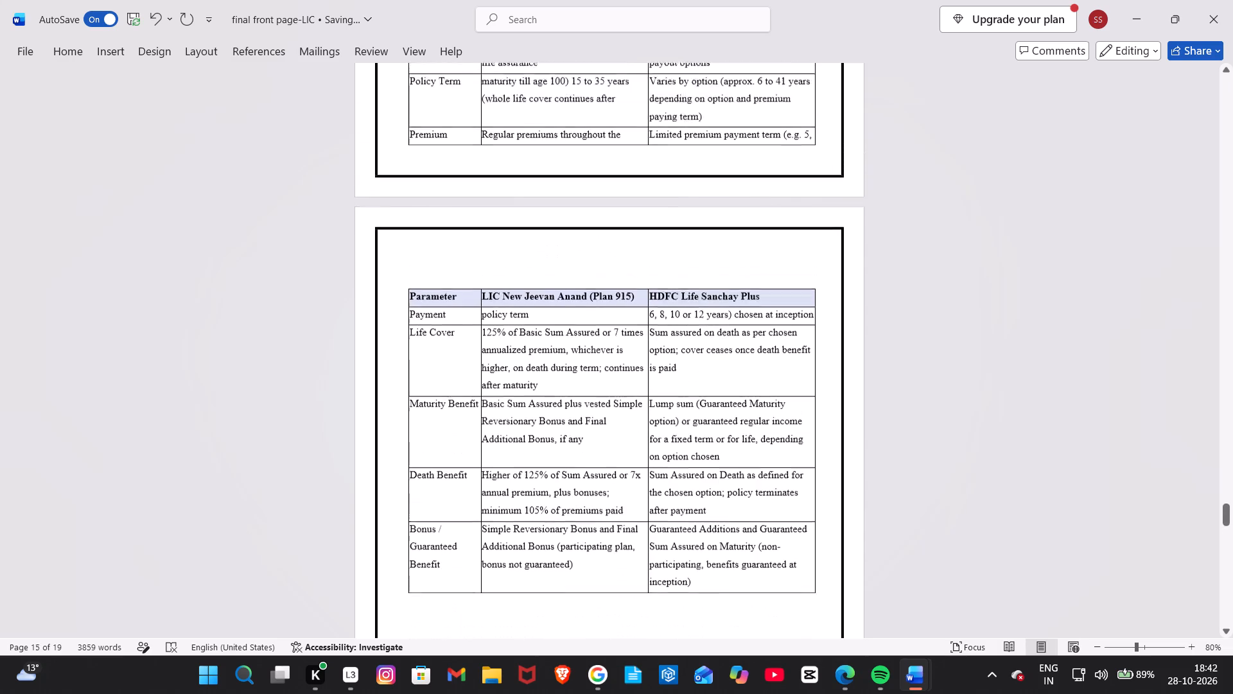
pyautogui.scroll(1, 404, 233)
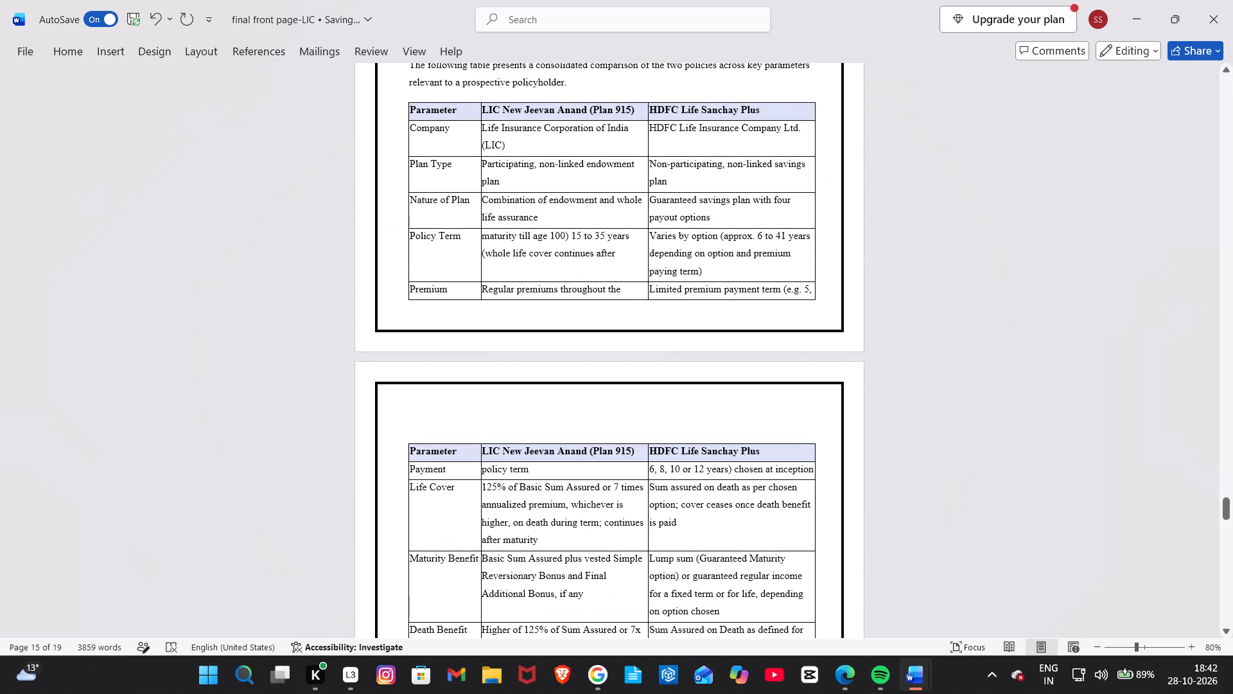
pyautogui.scroll(3, 404, 233)
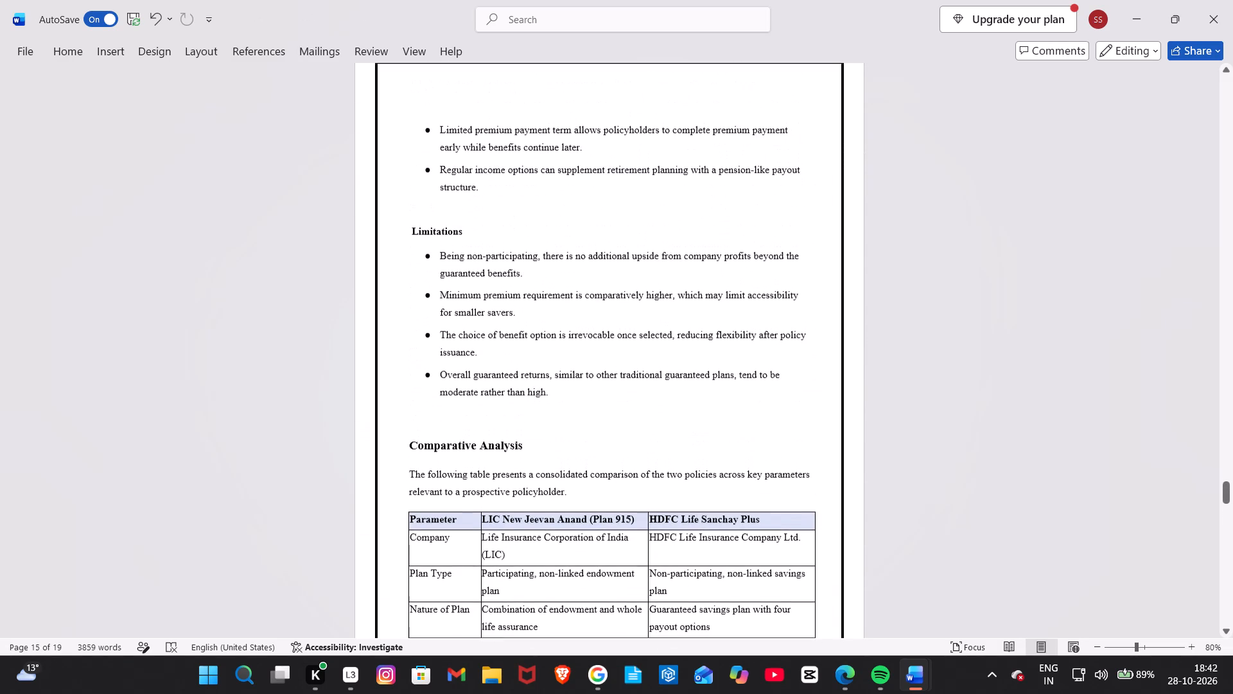
pyautogui.scroll(2, 404, 233)
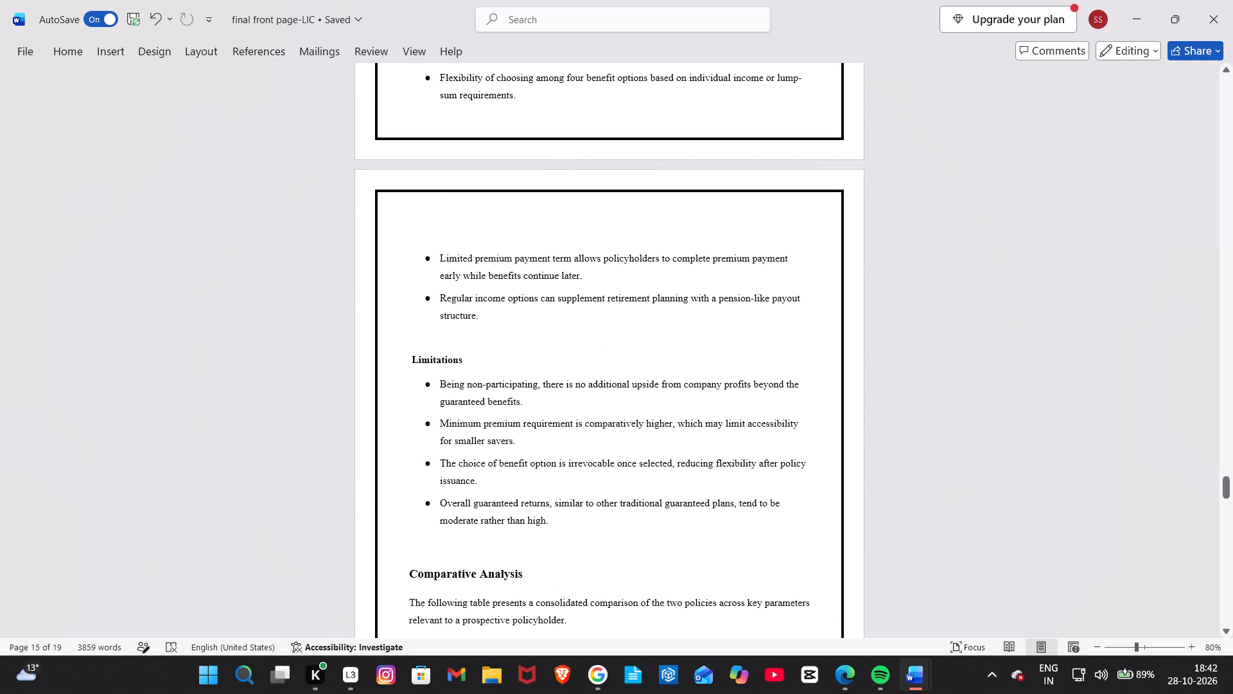
pyautogui.click(442, 340)
pyautogui.press('Return')
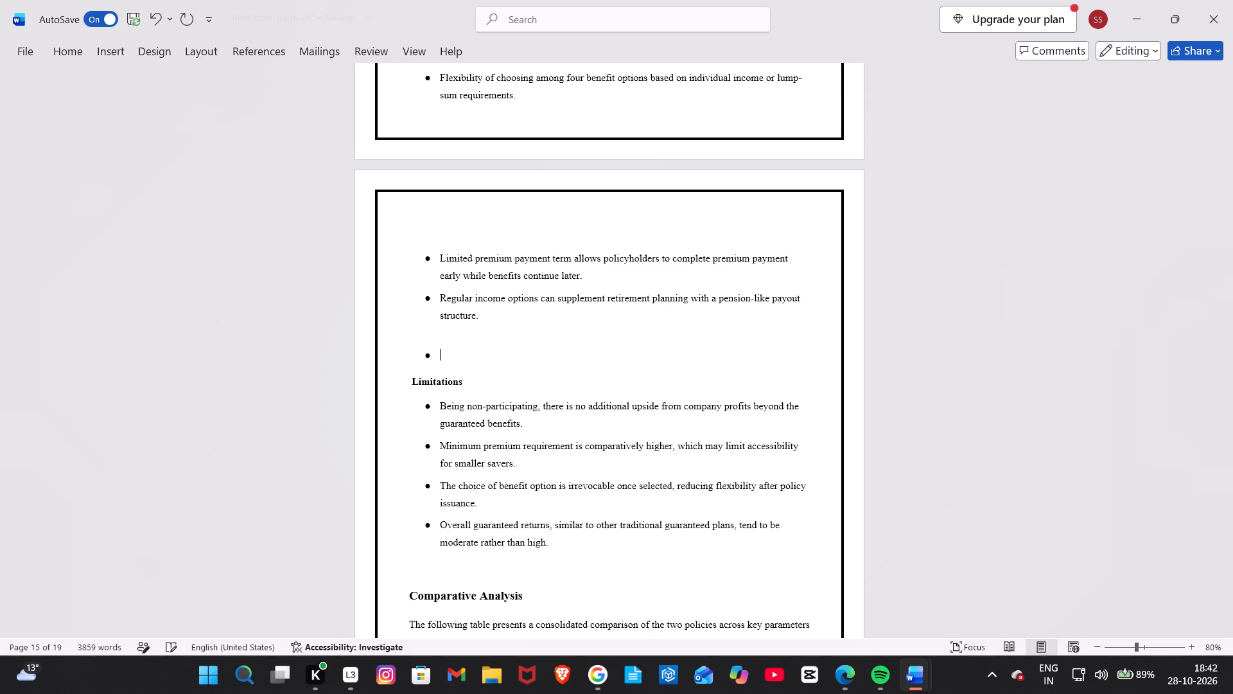
pyautogui.press('BackSpace')
# Insert blank lines above the HDFC Life "Advantages" heading to move it onto the next page with its bullets.
pyautogui.scroll(2, 442, 340)
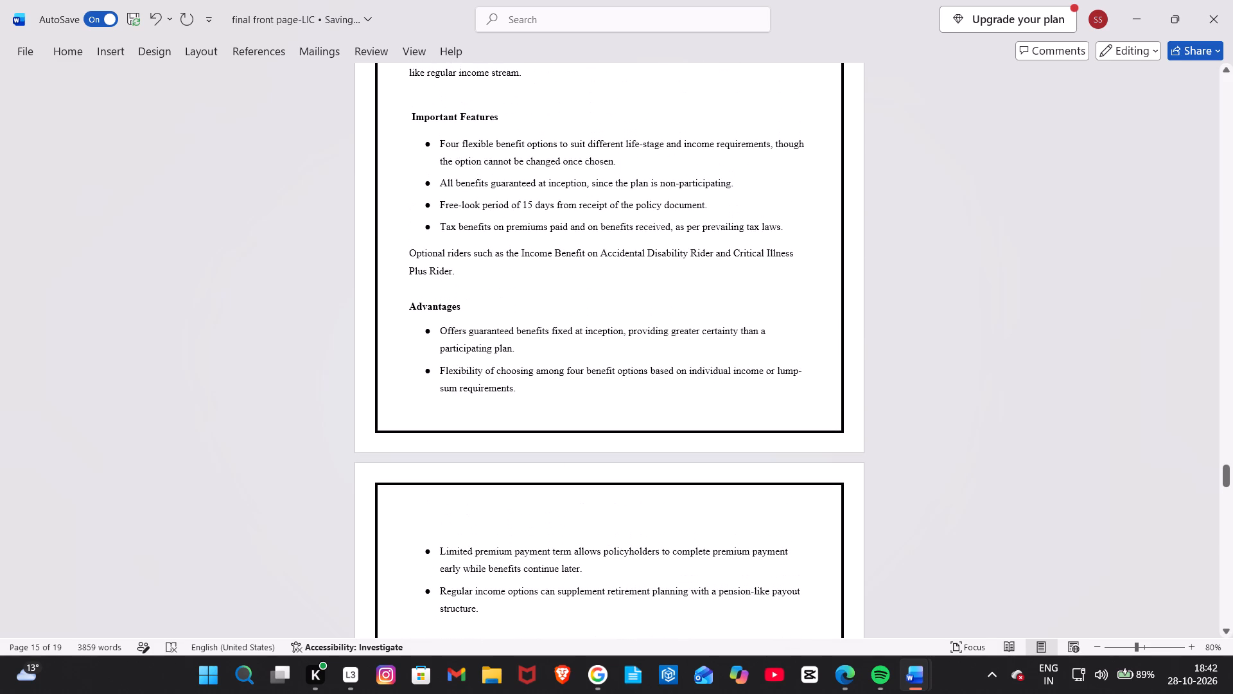
pyautogui.click(442, 285)
pyautogui.hotkey('shift', 'Return')
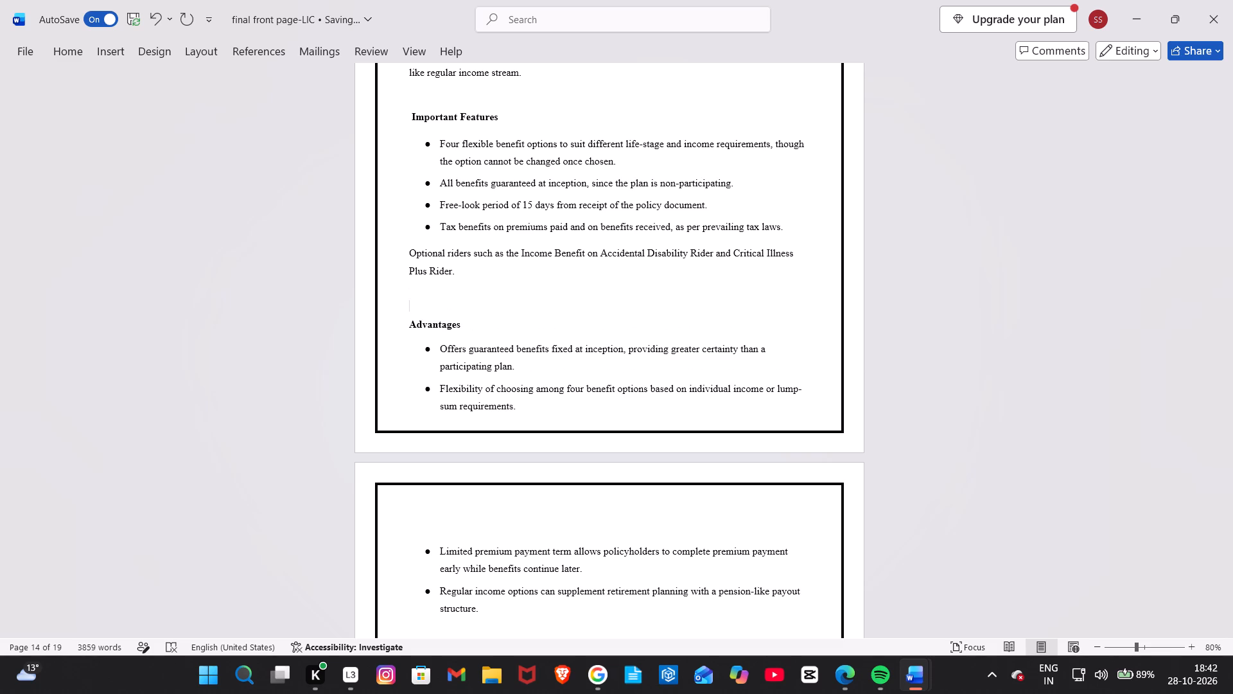
pyautogui.hotkey('shift', 'Return')
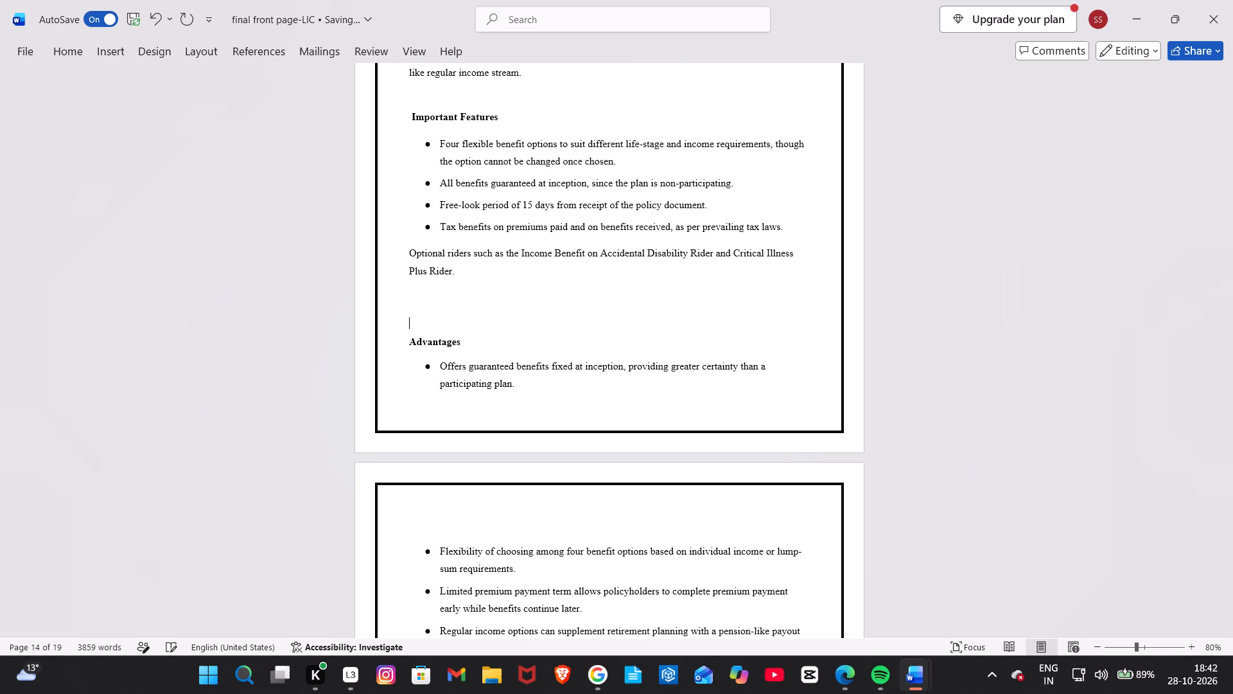
pyautogui.press('Return')
pyautogui.hotkey('shift', 'Return')
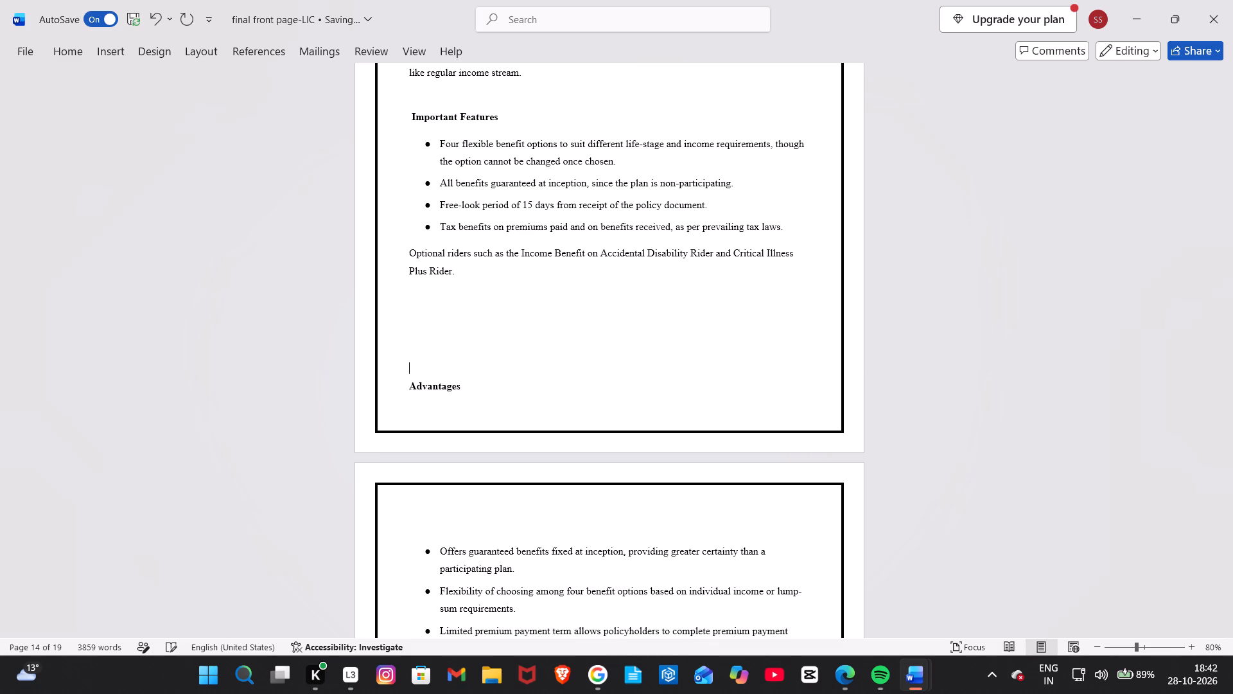
pyautogui.hotkey('shift', 'Return')
pyautogui.hotkey('shift', 'Return')
pyautogui.scroll(-3, 442, 285)
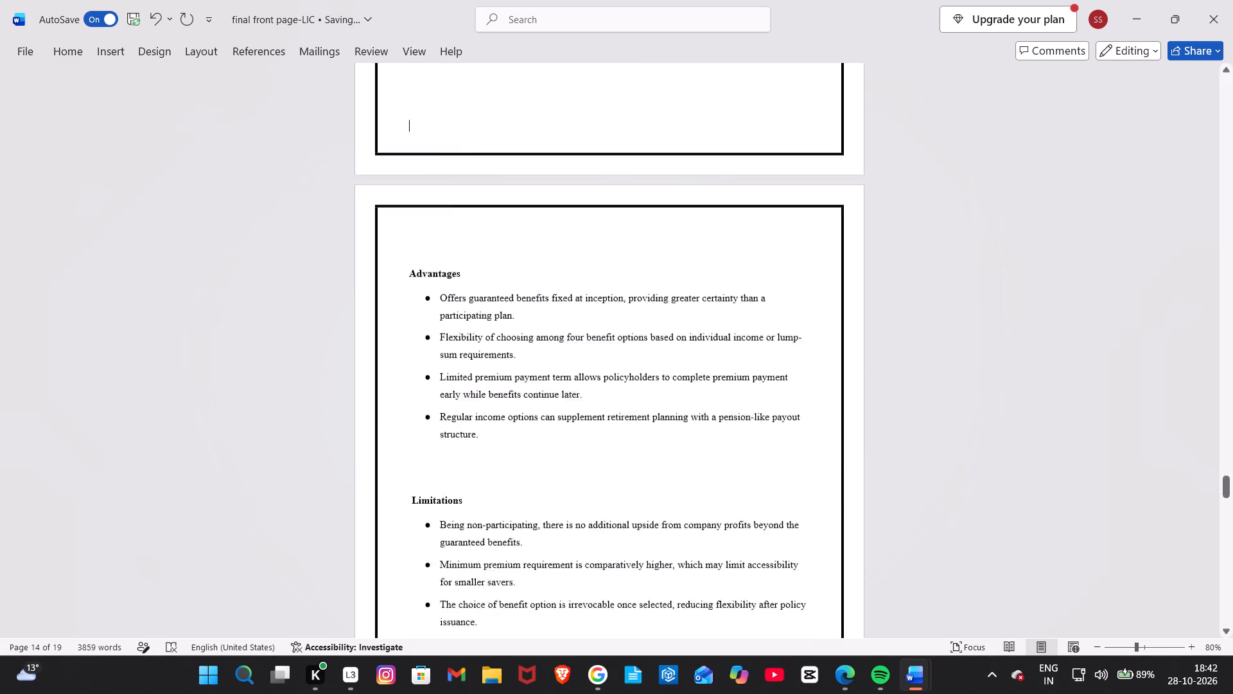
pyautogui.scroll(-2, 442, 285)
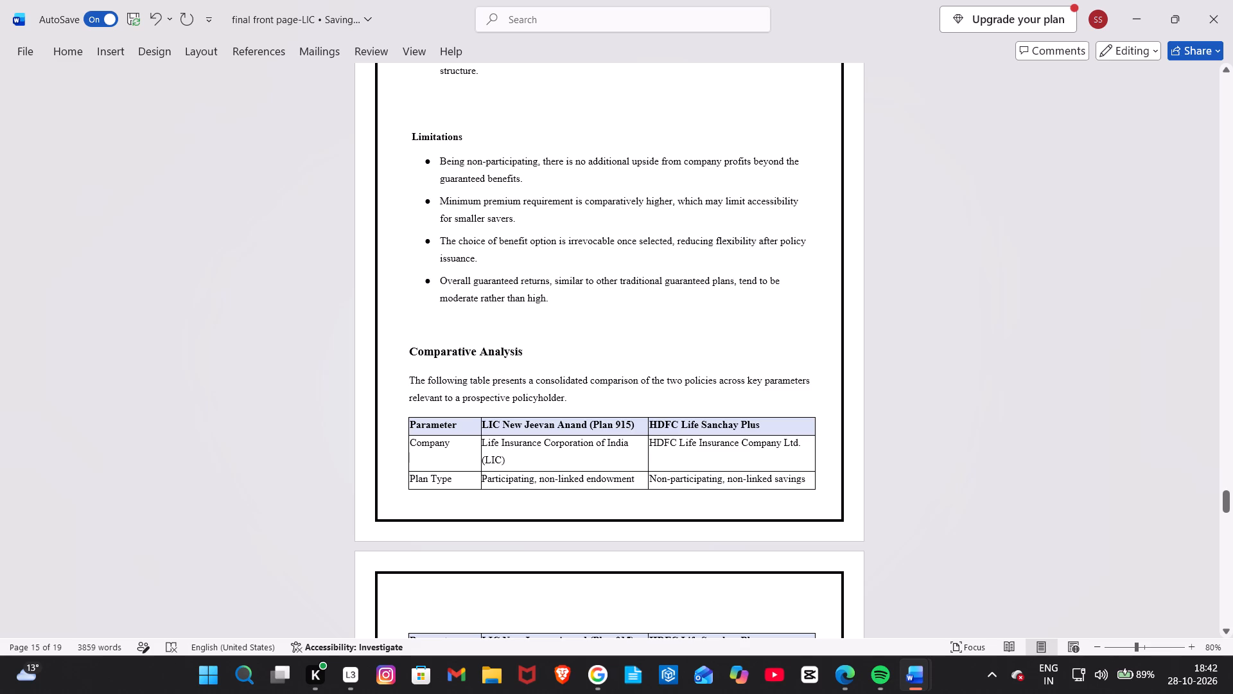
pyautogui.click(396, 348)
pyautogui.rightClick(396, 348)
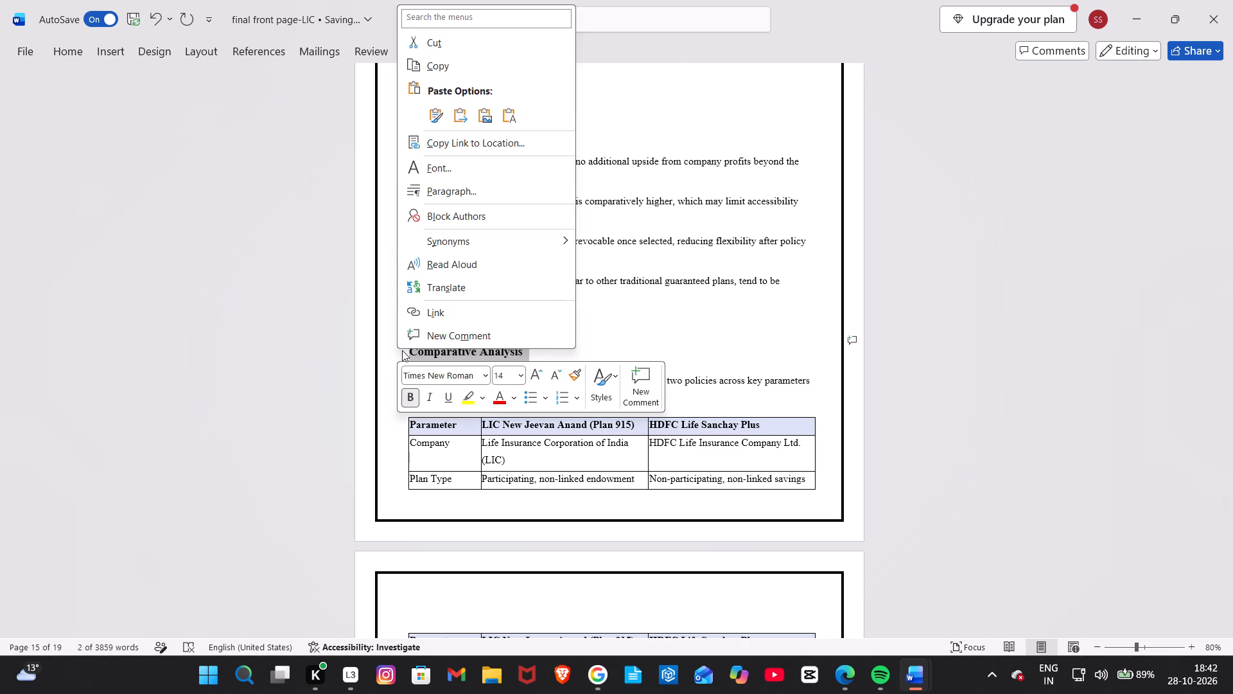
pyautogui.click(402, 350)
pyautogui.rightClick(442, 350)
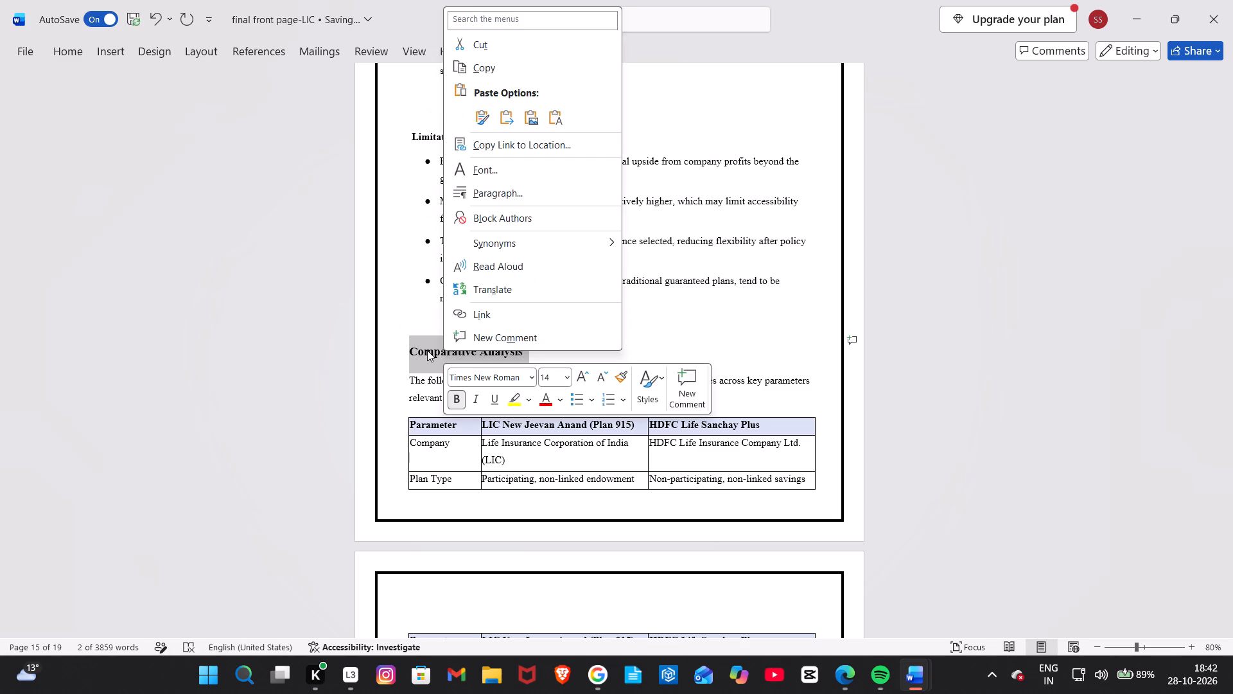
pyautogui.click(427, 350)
# Insert blank lines after the last HDFC Life Limitations bullet so the "Comparative Analysis" heading and table start on the next page.
pyautogui.click(428, 321)
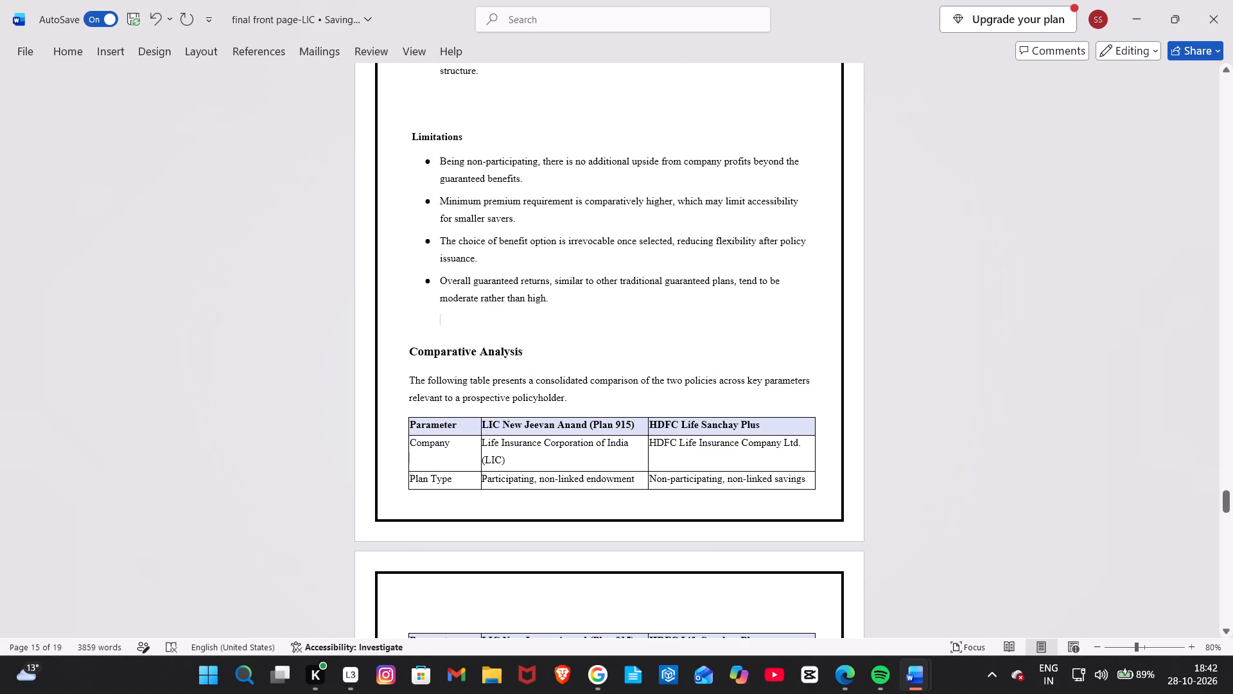
pyautogui.hotkey('shift', 'Return')
pyautogui.hotkey('shift', 'Return')
pyautogui.hotkey('shift', 'Return')
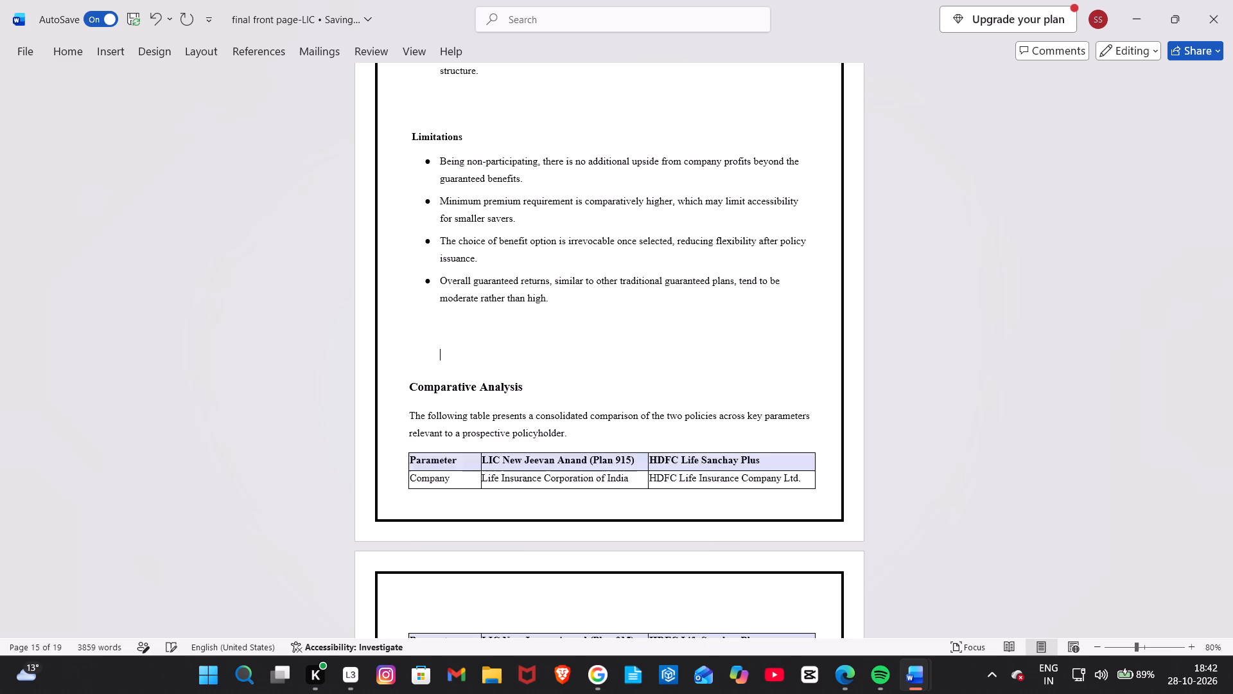
pyautogui.hotkey('shift', 'Return')
pyautogui.hotkey('shift', 'Return')
pyautogui.hotkey('shift', 'Return')
pyautogui.hotkey('shift', 'Return')
pyautogui.hotkey('shift', 'Return')
pyautogui.hotkey('shift', 'Return')
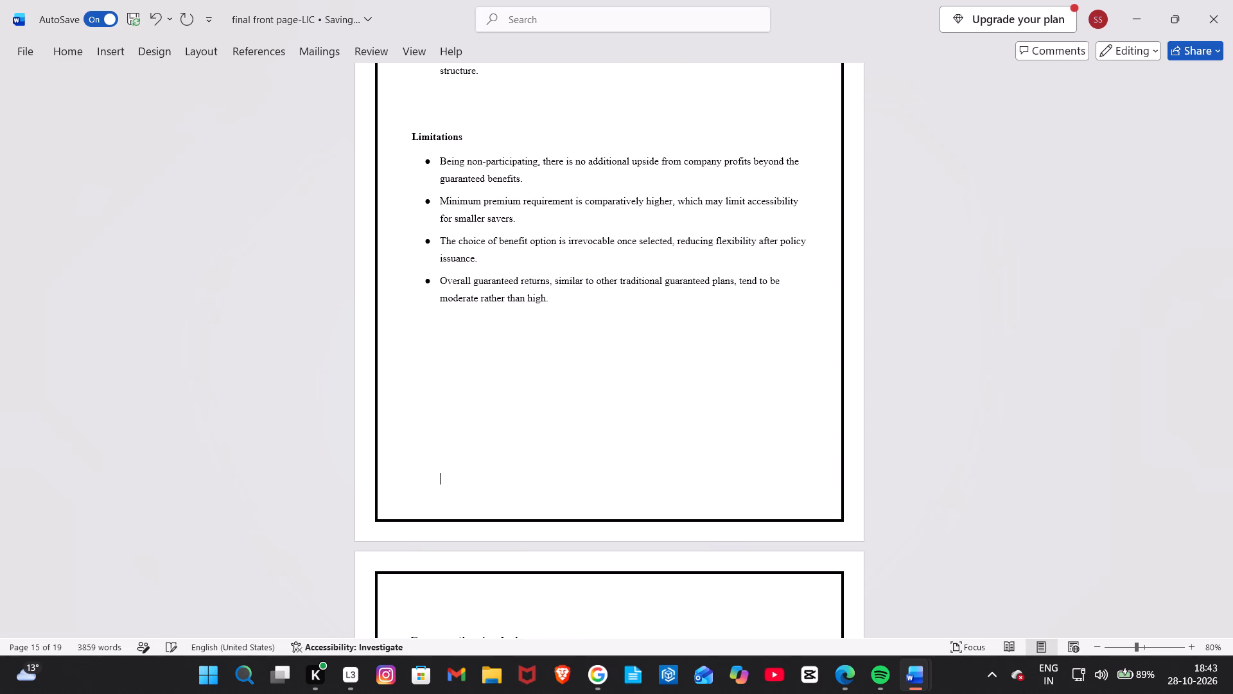
pyautogui.hotkey('shift', 'Return')
pyautogui.press('BackSpace')
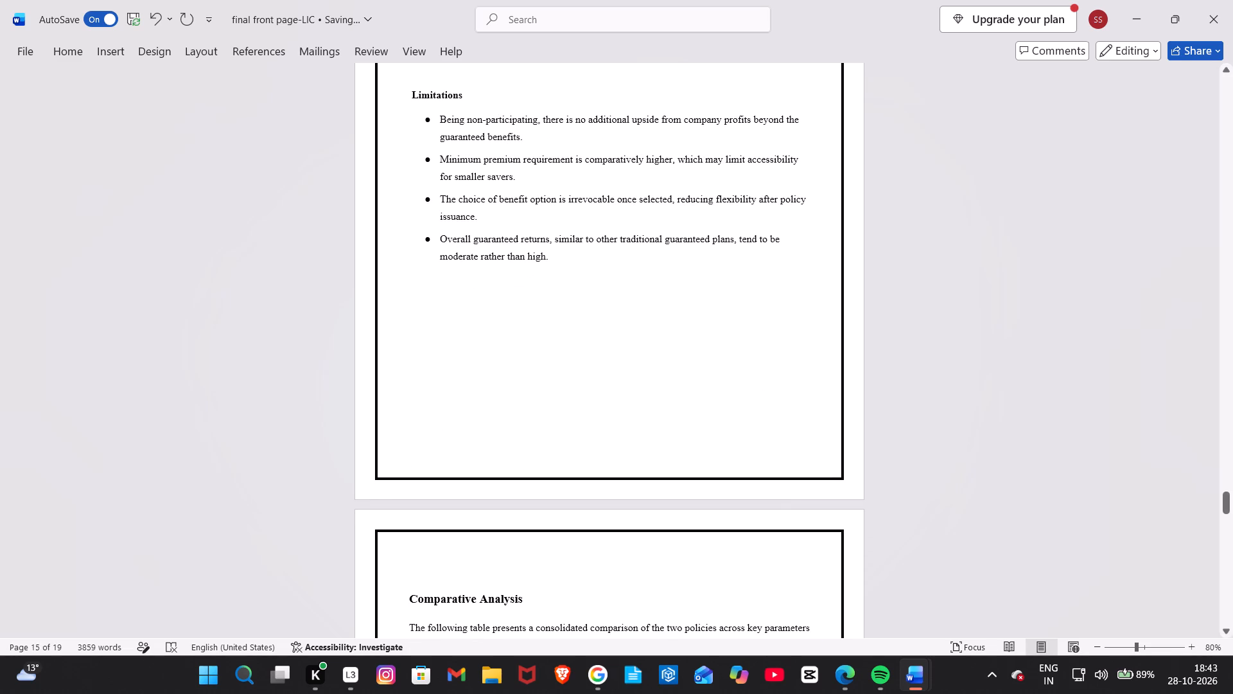
# Add one blank line above the HDFC Life "Important Features" heading.
pyautogui.scroll(9, 423, 326)
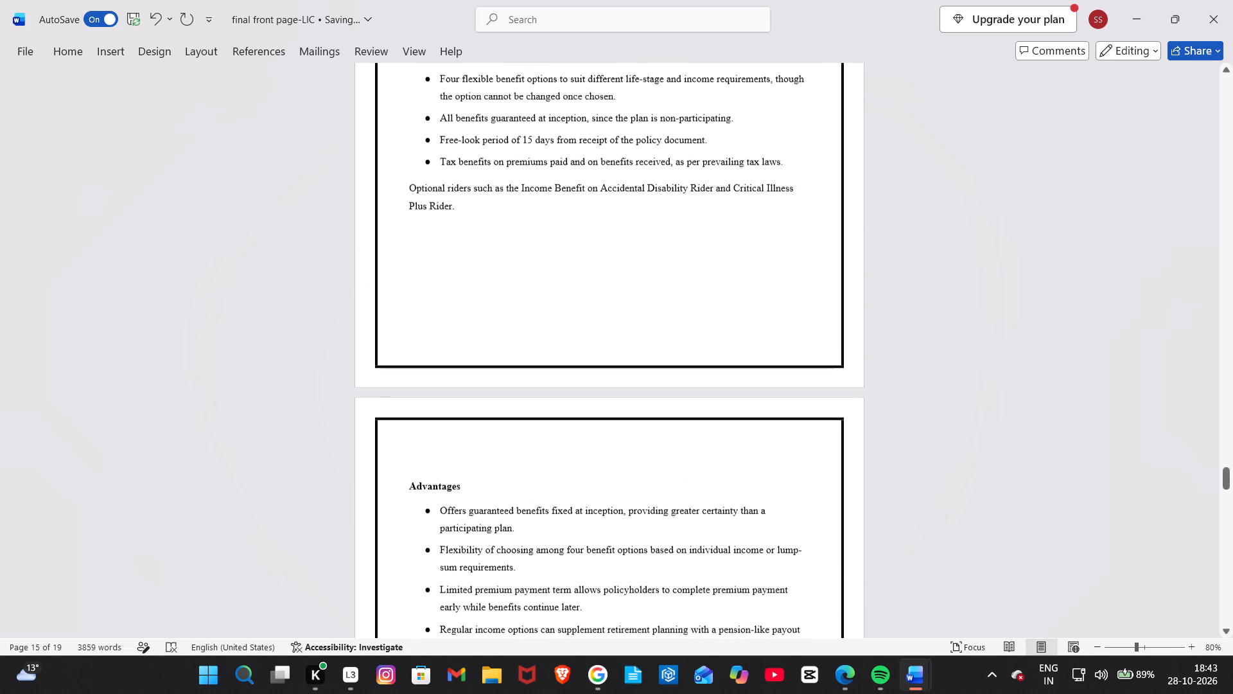
pyautogui.scroll(2, 405, 388)
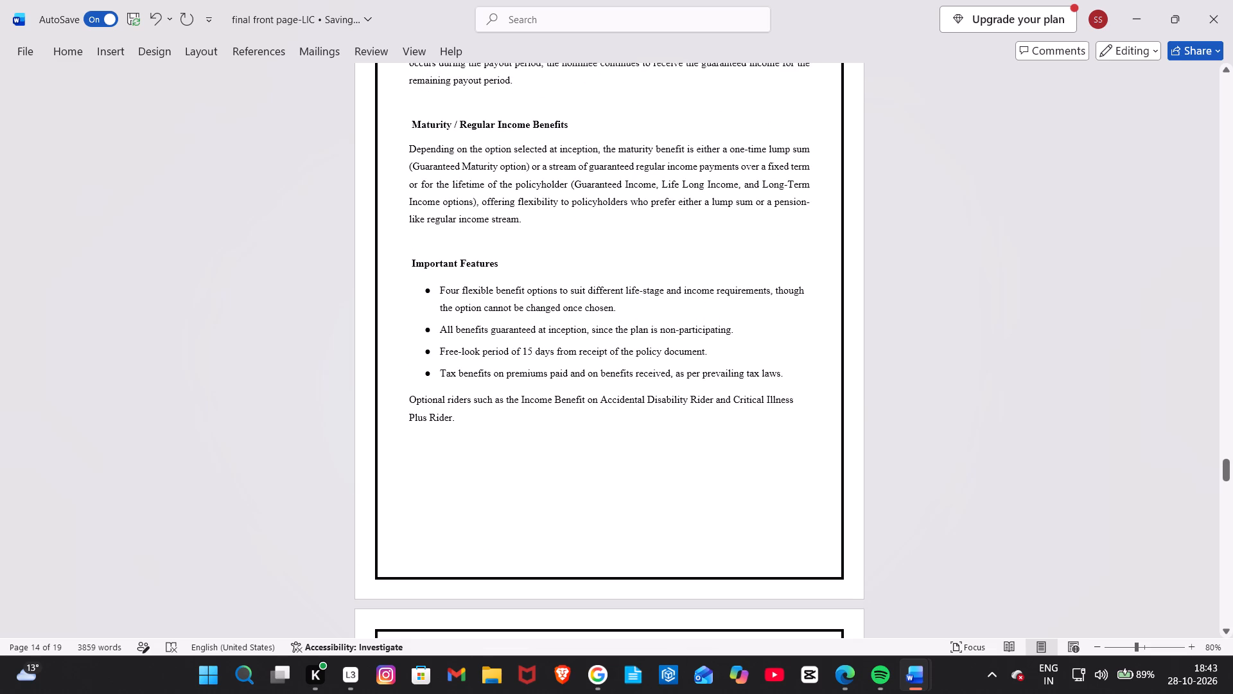
pyautogui.scroll(3, 413, 237)
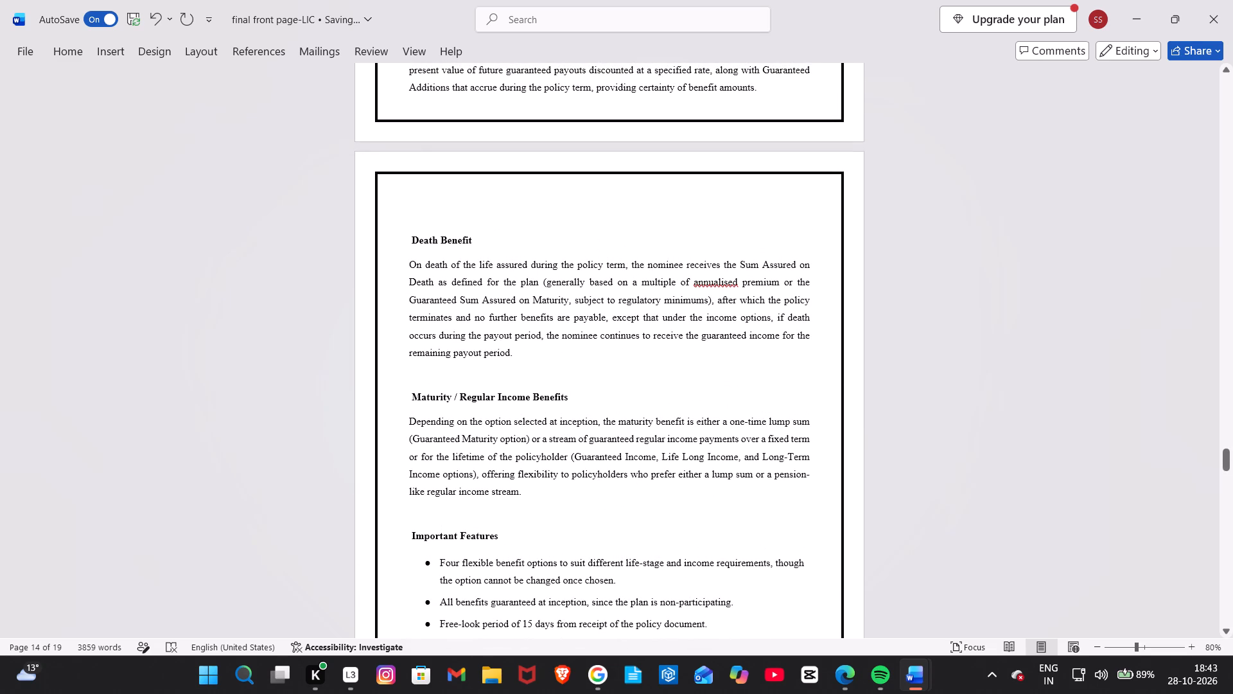
pyautogui.click(435, 512)
pyautogui.hotkey('shift', 'Return')
# Add one blank line above the "Maturity / Regular Income Benefits" heading.
pyautogui.scroll(-1, 435, 512)
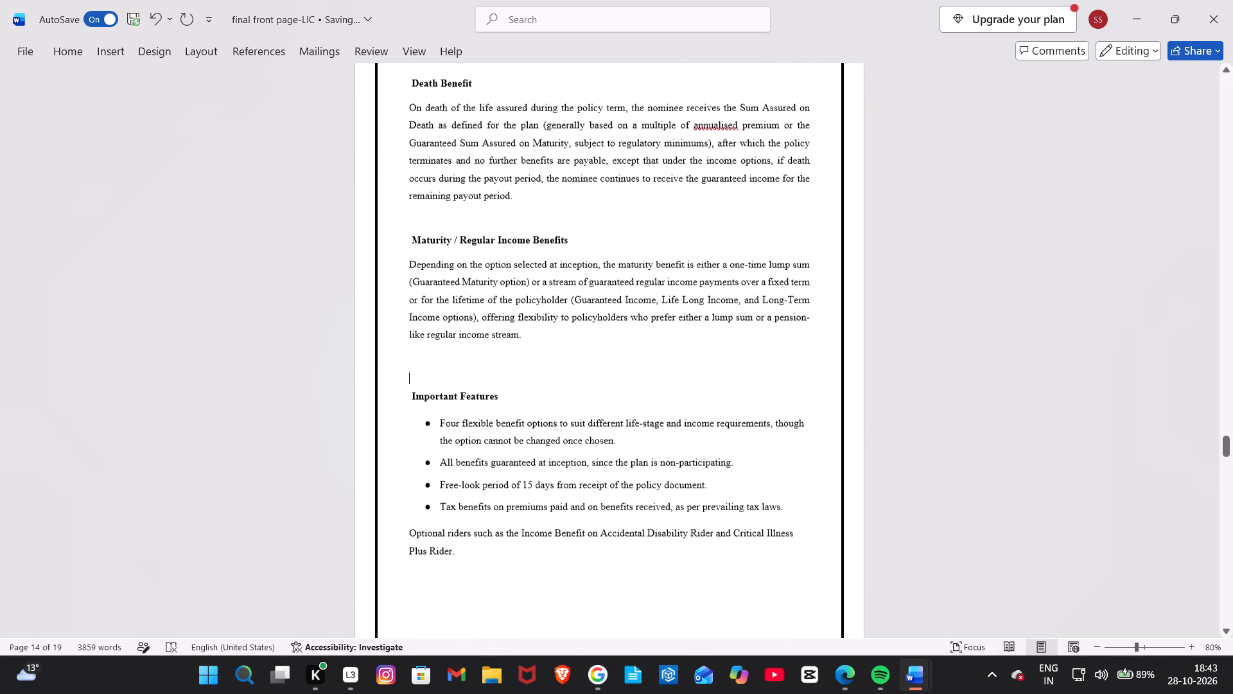
pyautogui.click(502, 221)
pyautogui.hotkey('shift', 'Return')
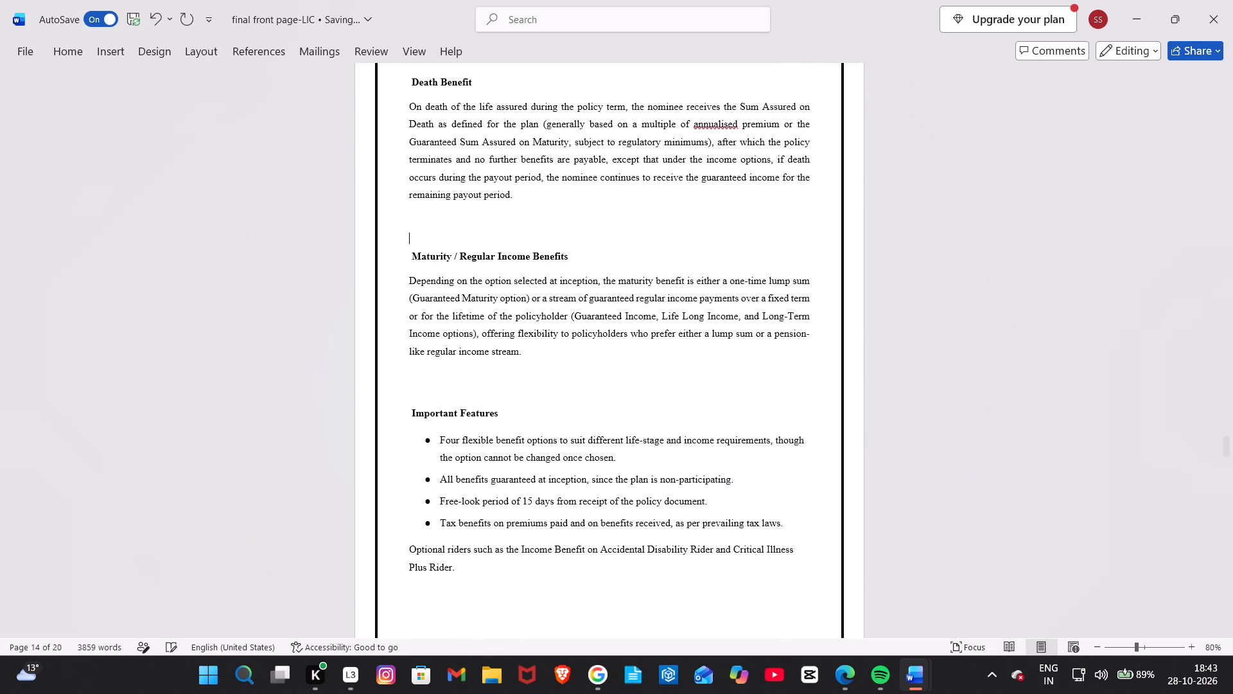
# Add the heading text "Advantages and Limitation" on the blank line above the HDFC Life "Advantages" heading.
pyautogui.scroll(-3, 502, 221)
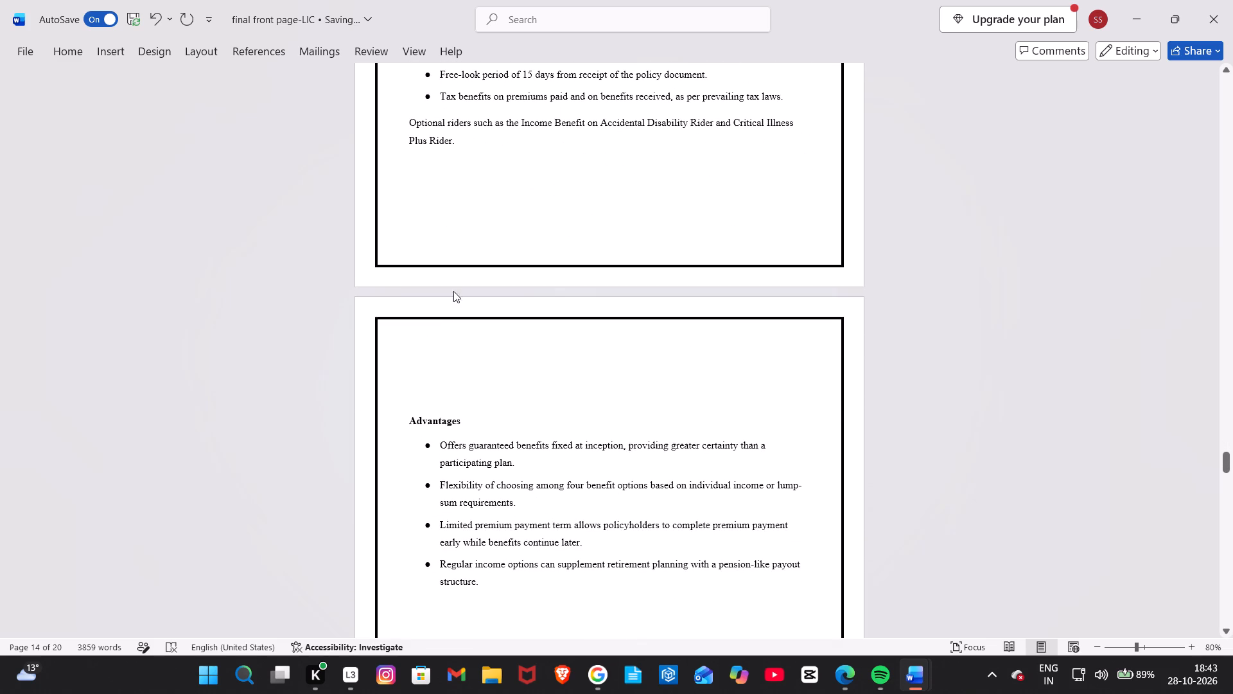
pyautogui.click(432, 396)
pyautogui.write('adv')
pyautogui.press('BackSpace')
pyautogui.press('BackSpace')
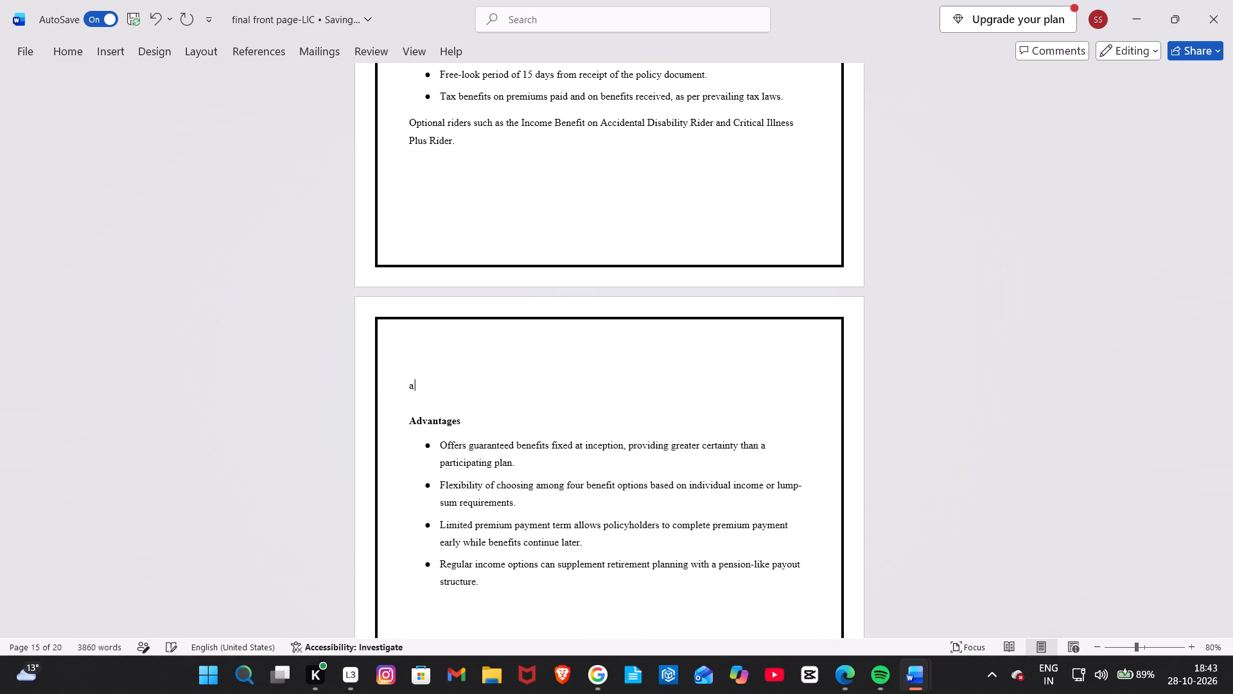
pyautogui.press('BackSpace')
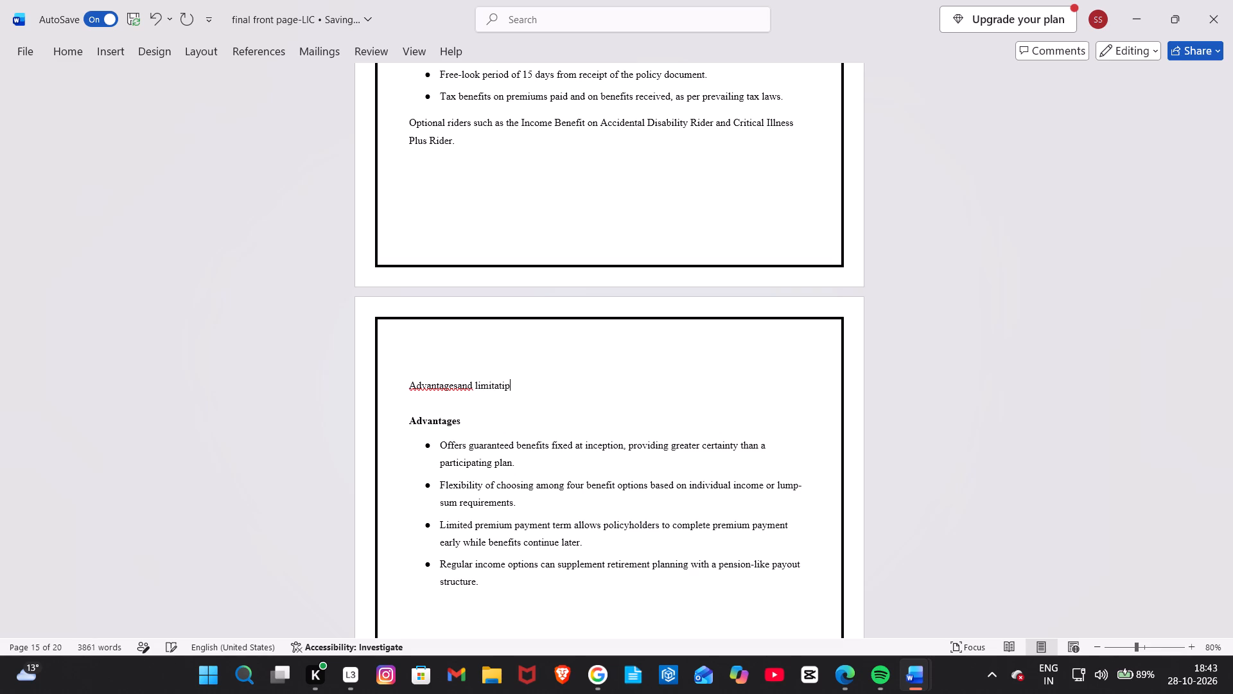
pyautogui.press('BackSpace')
pyautogui.press('BackSpace')
pyautogui.press('BackSpace')
pyautogui.press('BackSpace')
pyautogui.press('BackSpace')
pyautogui.press('BackSpace')
pyautogui.press('BackSpace')
pyautogui.press('BackSpace')
pyautogui.press('BackSpace')
pyautogui.write('ation')
pyautogui.click(454, 384)
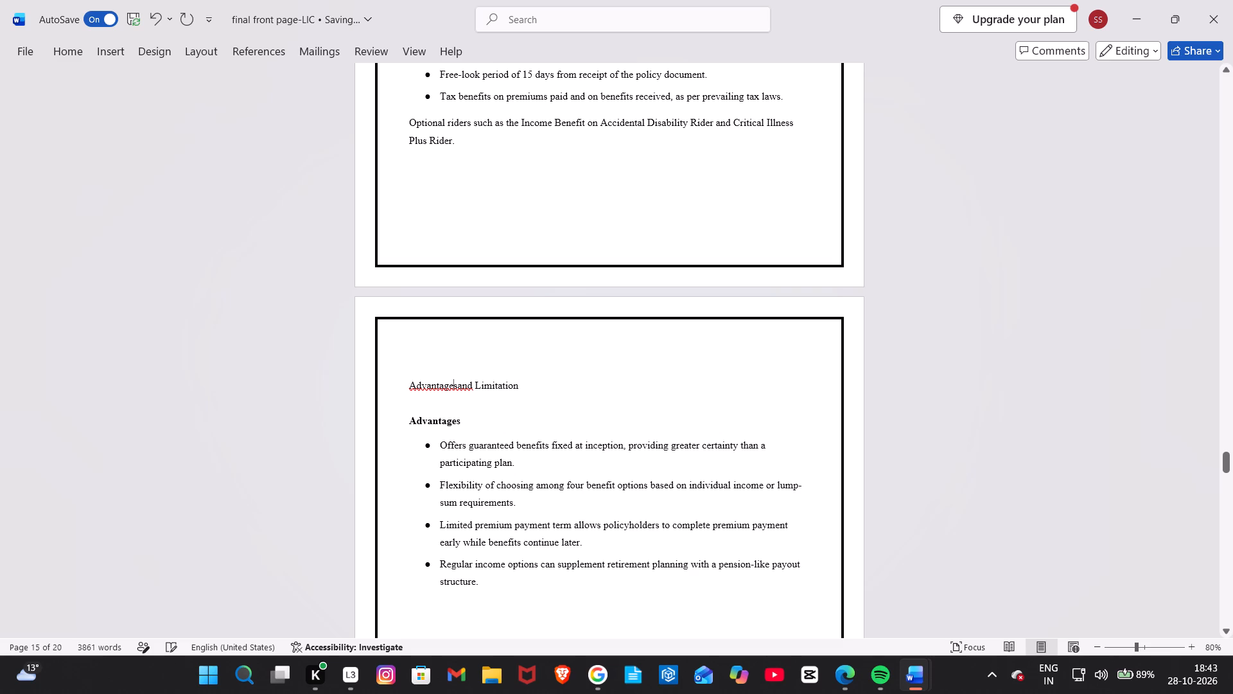
pyautogui.press('space')
pyautogui.click(460, 384)
pyautogui.press('BackSpace')
pyautogui.press('BackSpace')
pyautogui.write('s')
pyautogui.press('space')
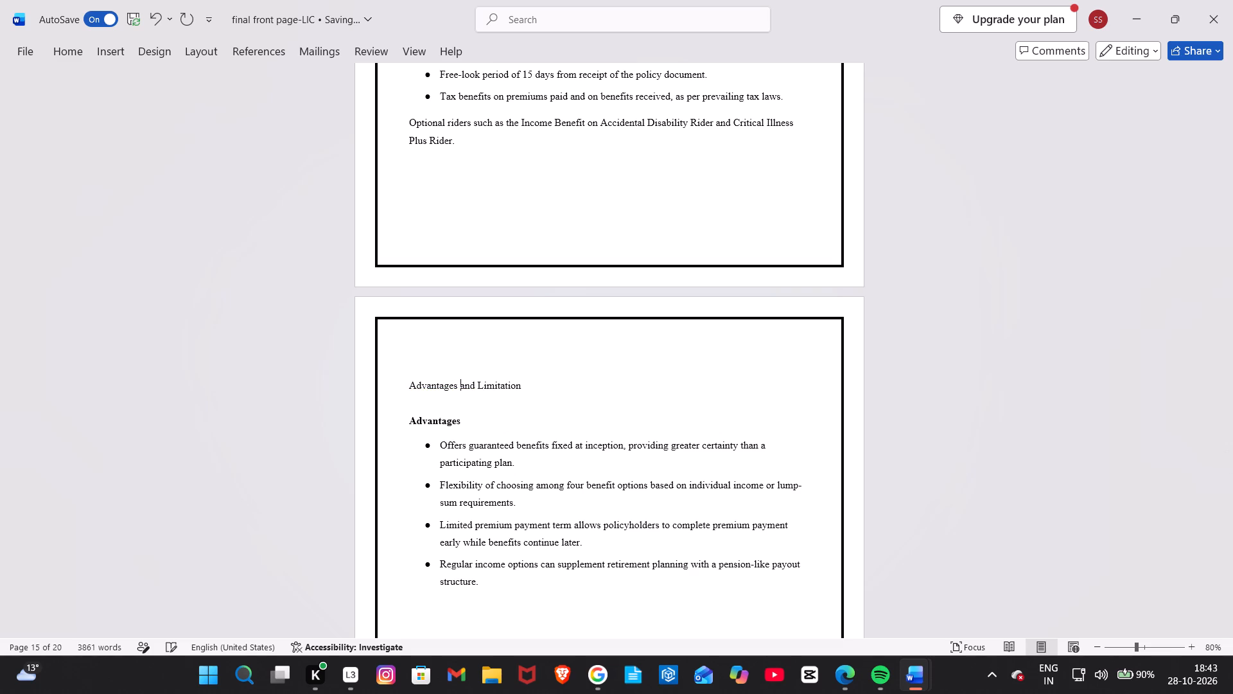
# Make the new "Advantages and Limitation" heading bold and set its font size to 14.
pyautogui.moveTo(533, 393); pyautogui.dragTo(417, 380)
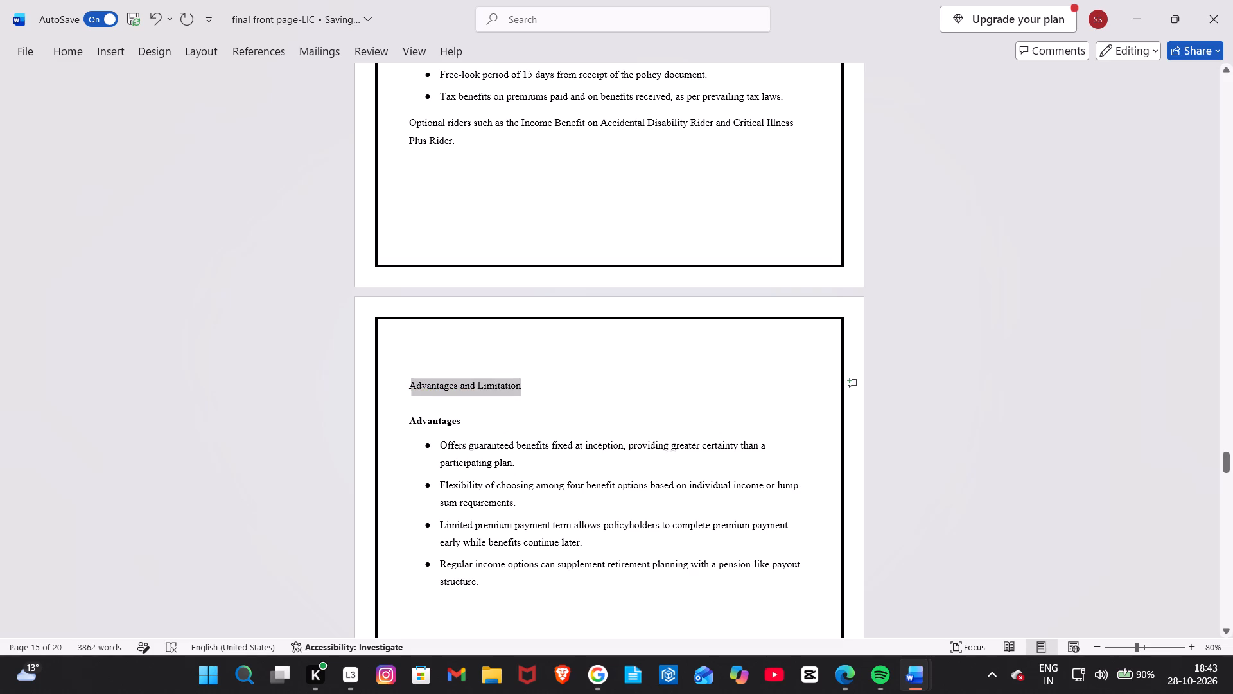
pyautogui.moveTo(417, 380); pyautogui.dragTo(410, 379)
pyautogui.click(426, 351)
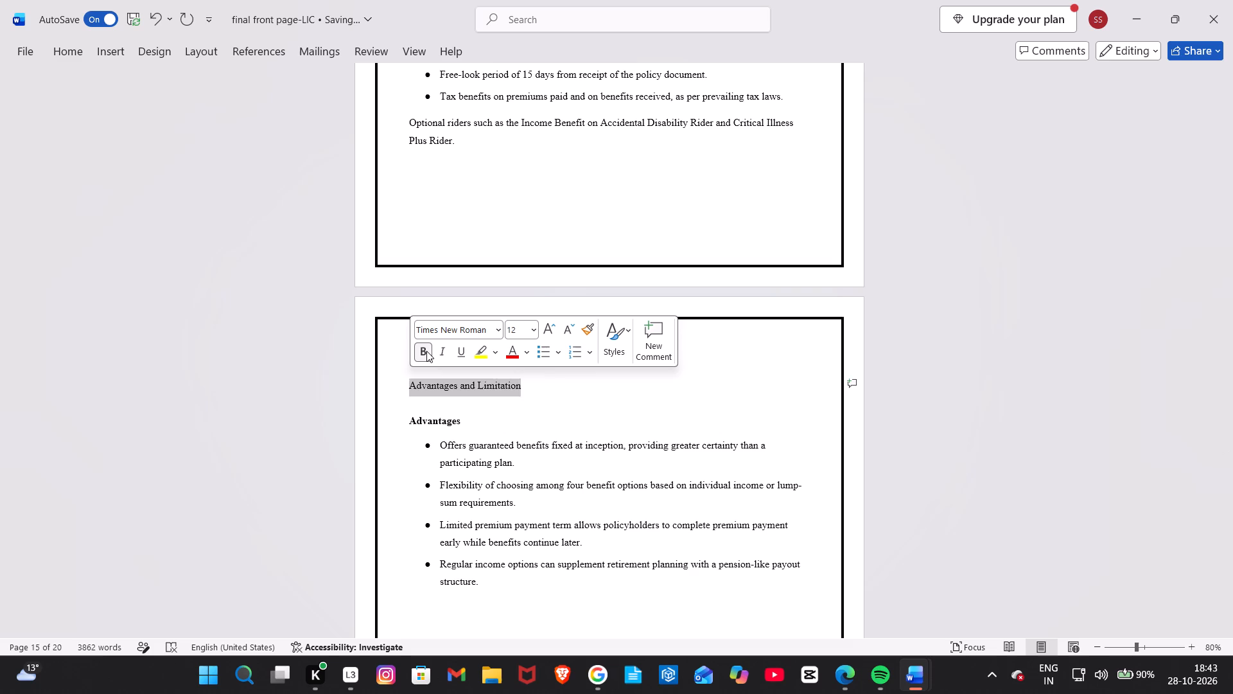
pyautogui.click(537, 331)
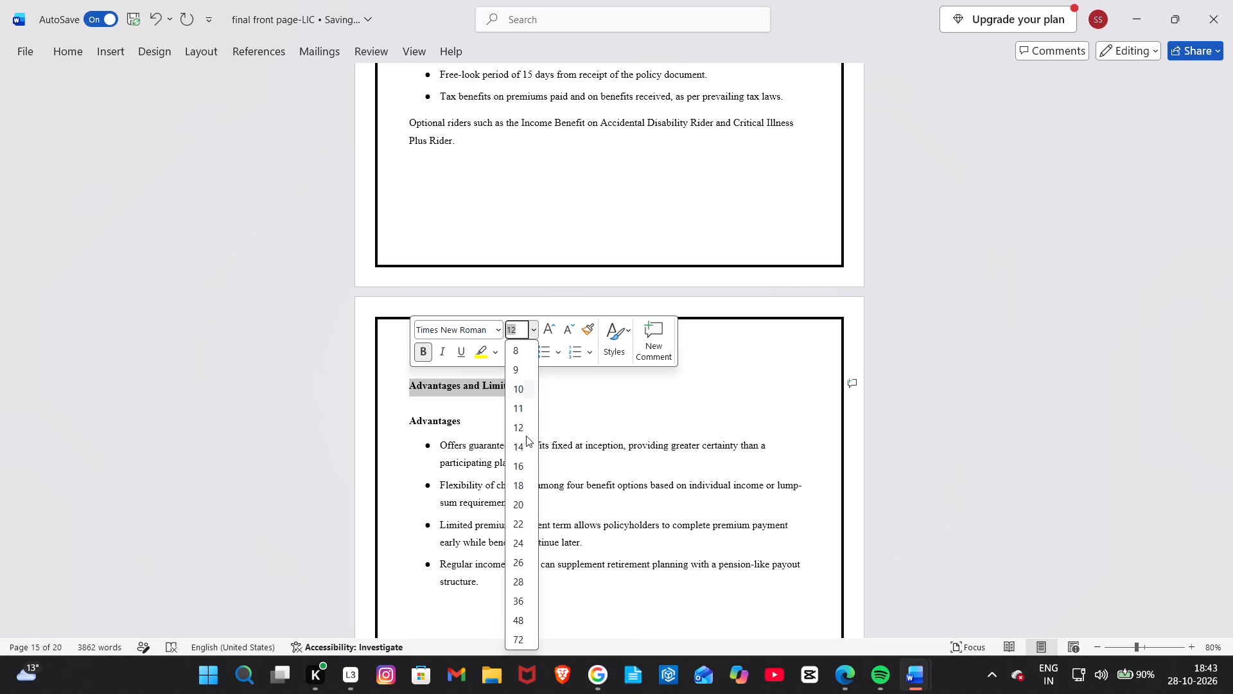
pyautogui.click(525, 446)
pyautogui.click(595, 398)
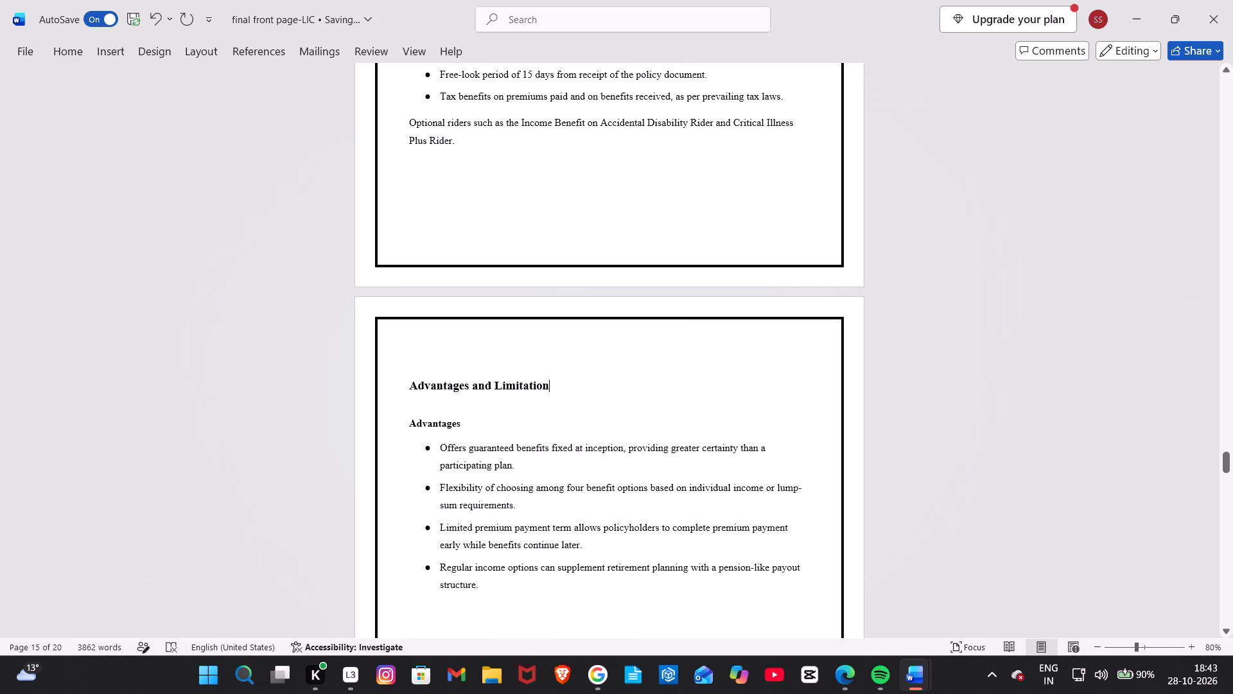
# Review the layout of the HDFC Life pages from "Death Benefit" through "Limitations".
pyautogui.scroll(-4, 595, 398)
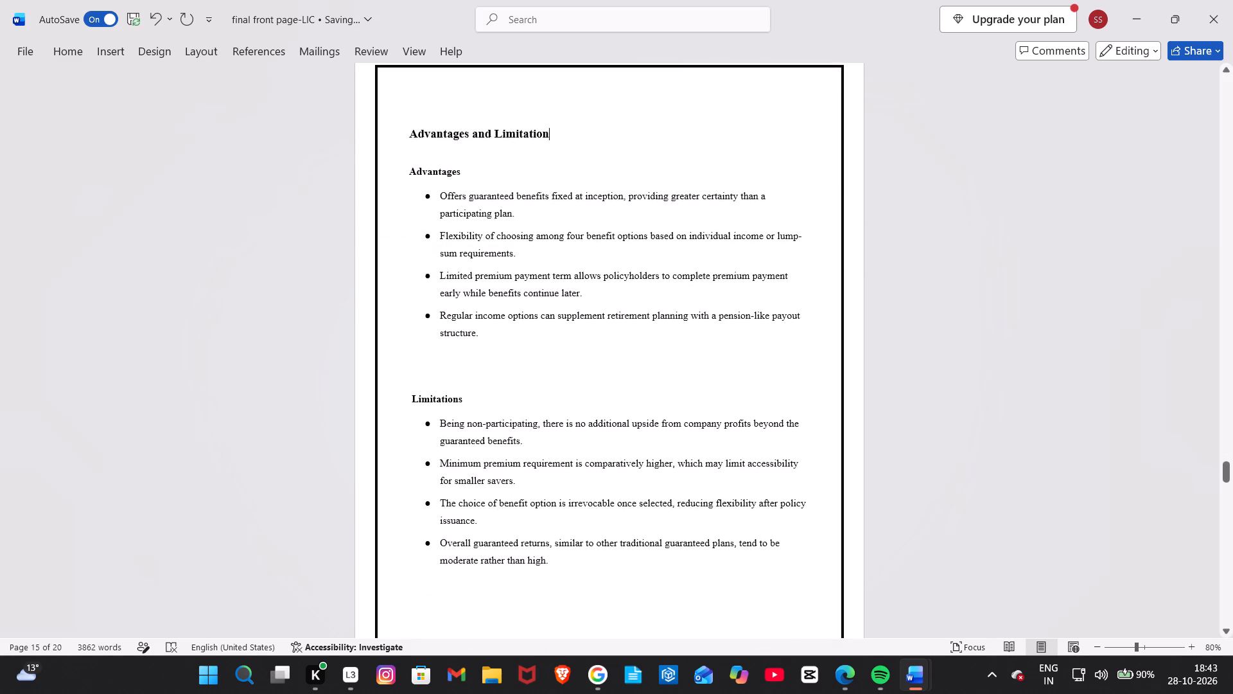
pyautogui.scroll(-1, 595, 398)
pyautogui.scroll(2, 595, 398)
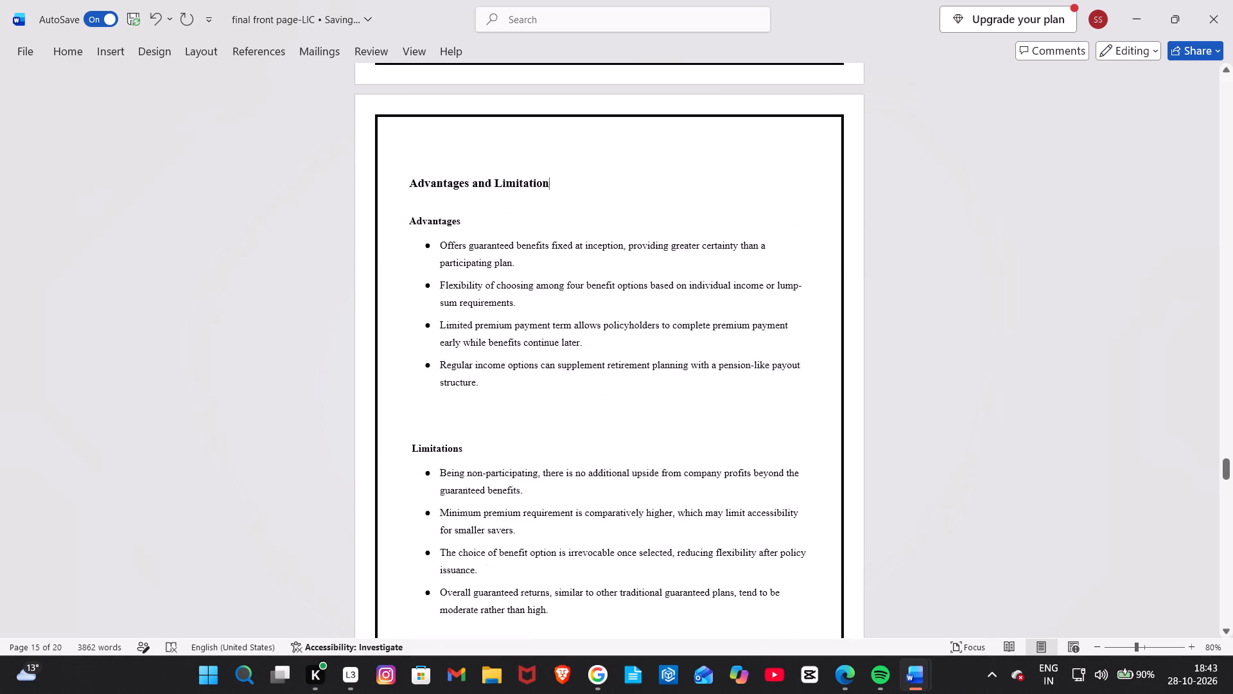
pyautogui.scroll(3, 595, 398)
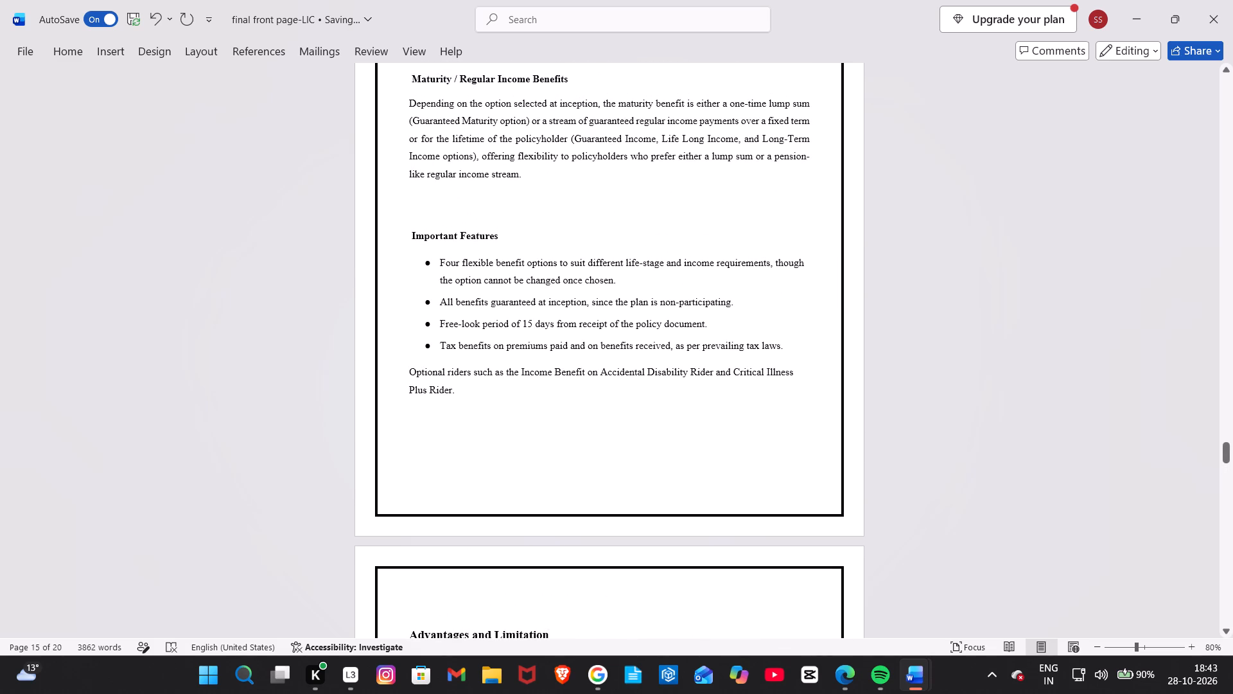
pyautogui.scroll(1, 428, 362)
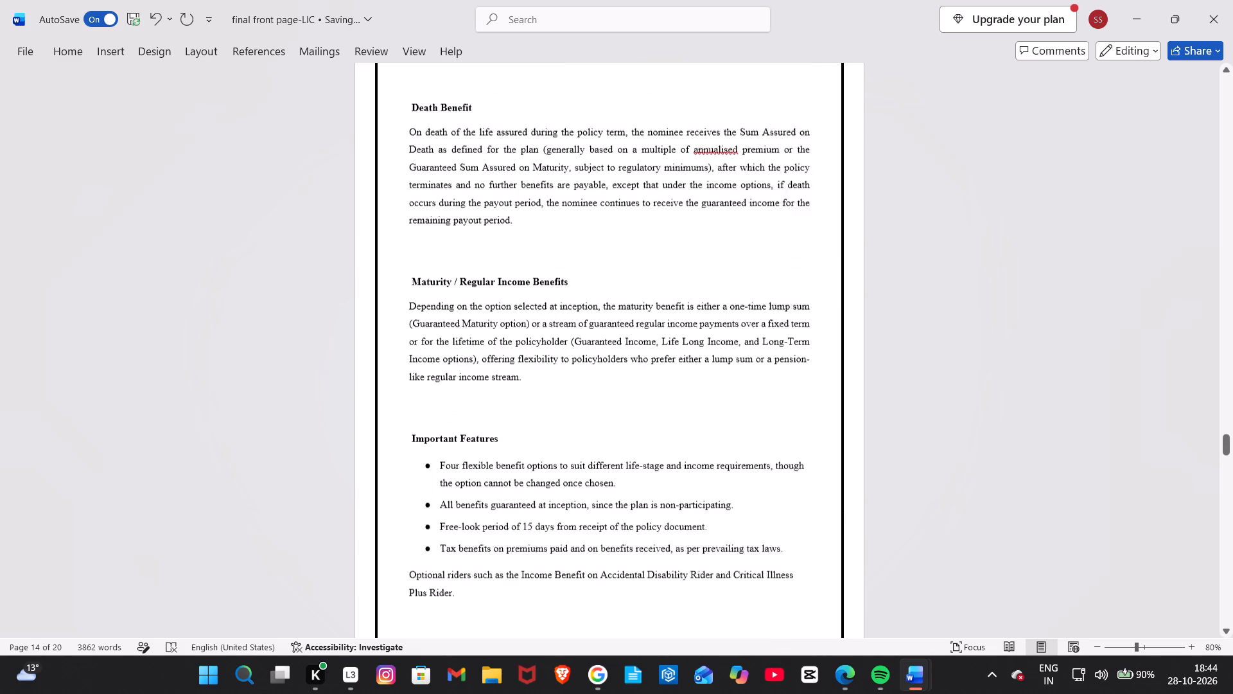
pyautogui.scroll(1, 428, 362)
pyautogui.scroll(-1, 441, 289)
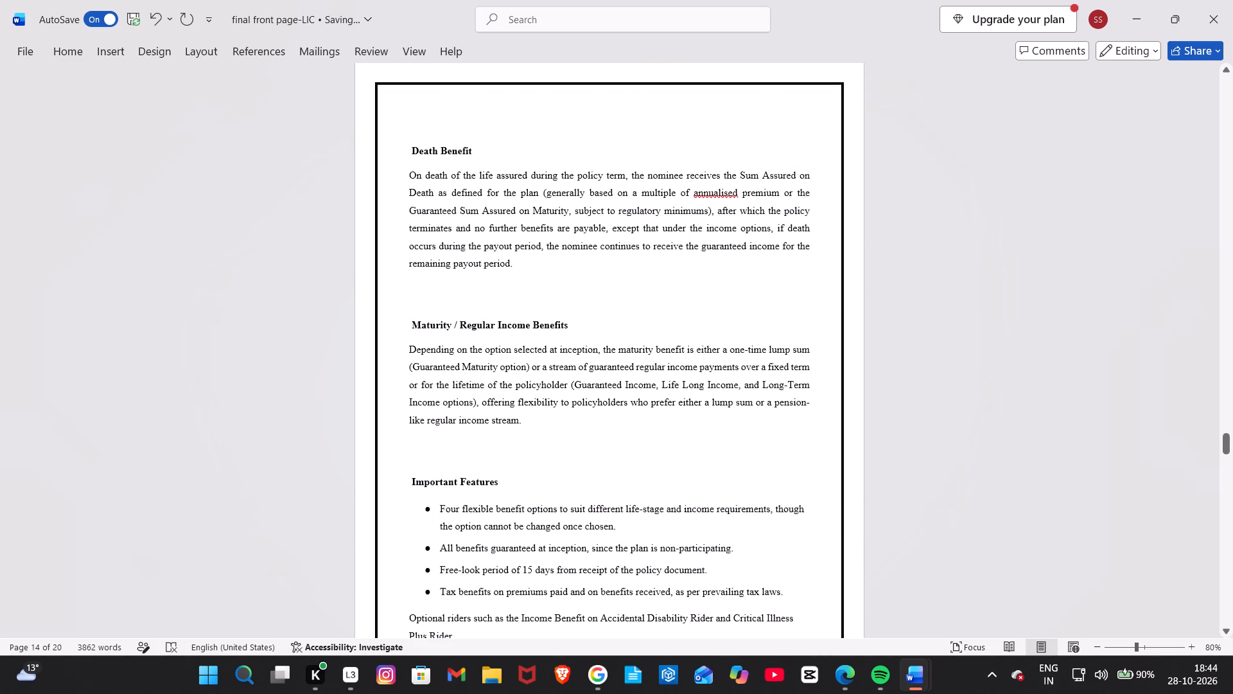
# Delete the two extra blank lines above the "Comparative Analysis" heading so it starts at the top of its page.
pyautogui.scroll(-6, 441, 289)
pyautogui.scroll(1, 441, 289)
pyautogui.scroll(-1, 441, 289)
pyautogui.scroll(1, 441, 289)
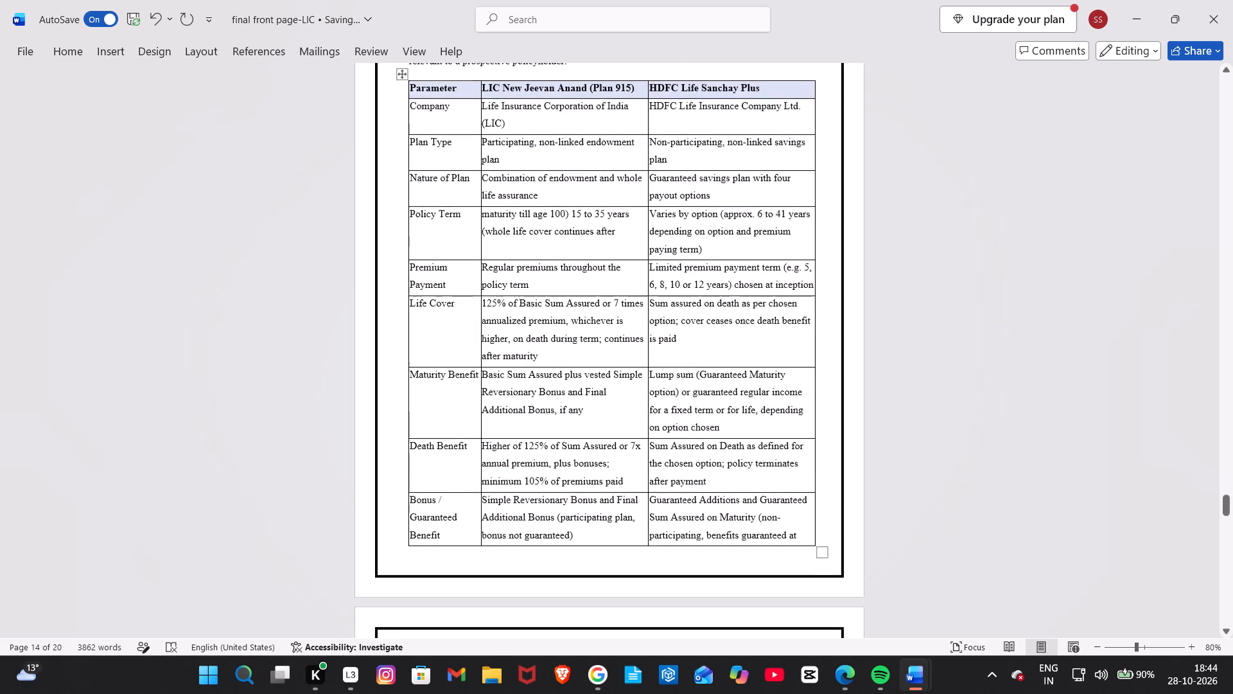
pyautogui.scroll(1, 441, 289)
pyautogui.click(418, 280)
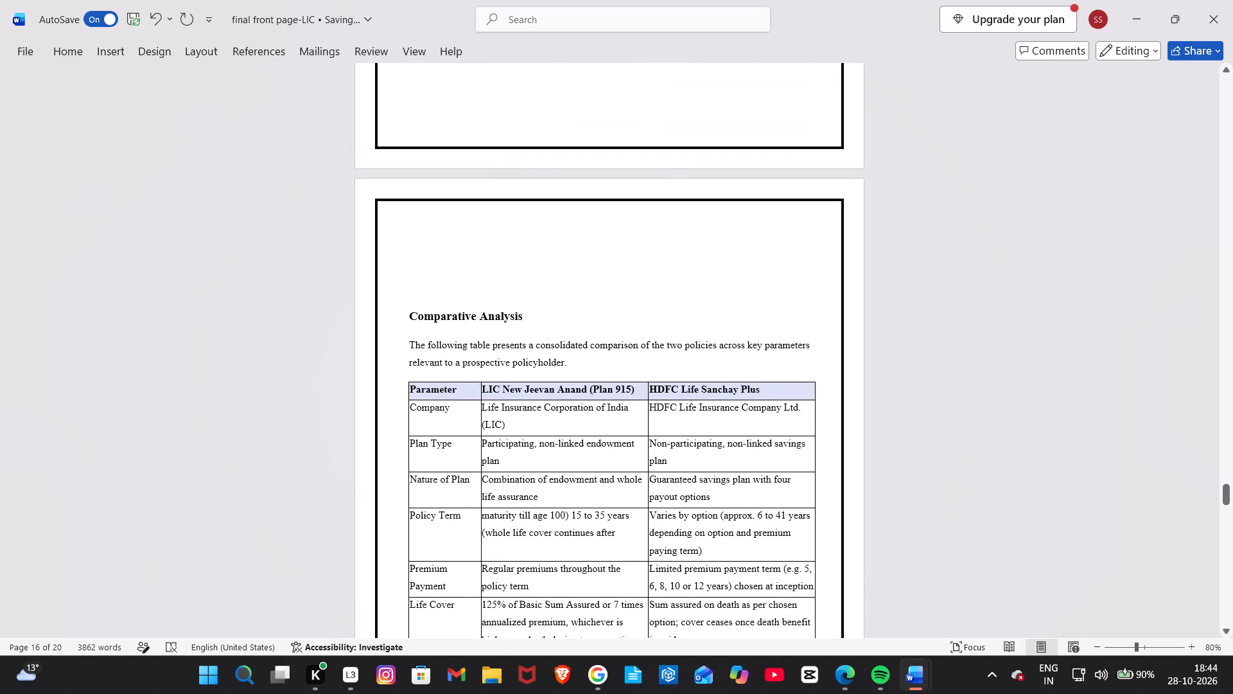
pyautogui.press('BackSpace')
pyautogui.press('BackSpace')
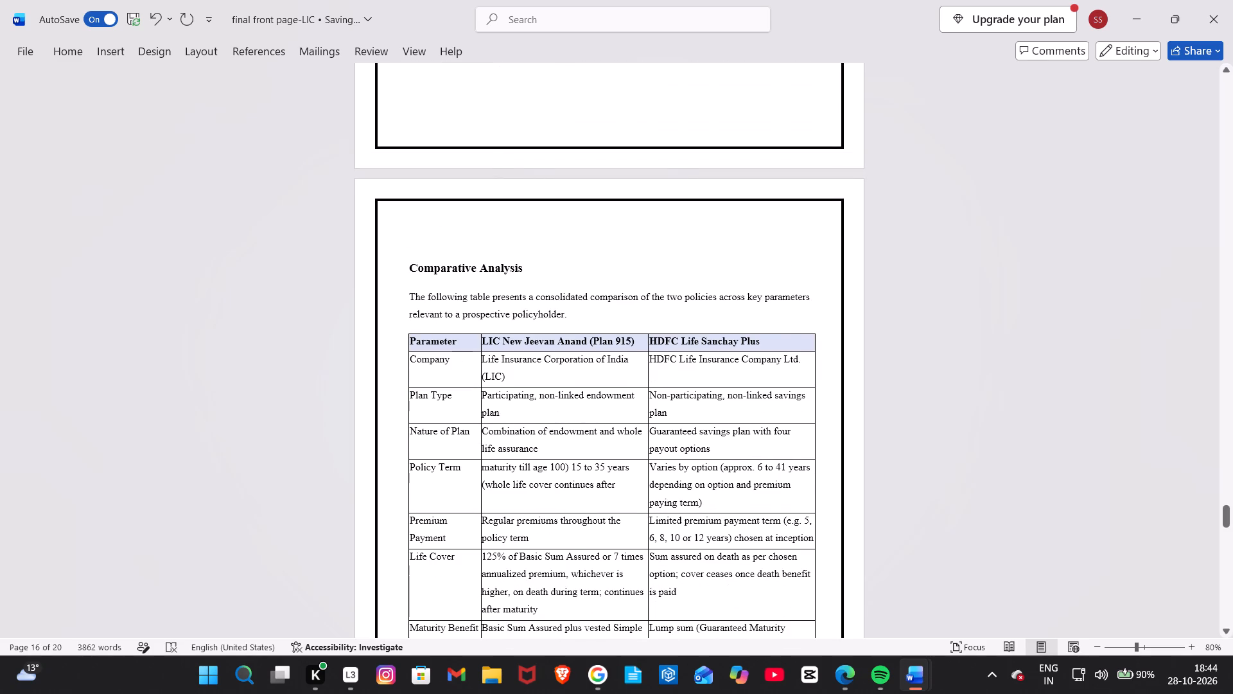
# Delete the extra blank lines above the "Conclusion" heading so it starts at the top of its page.
pyautogui.scroll(3, 418, 280)
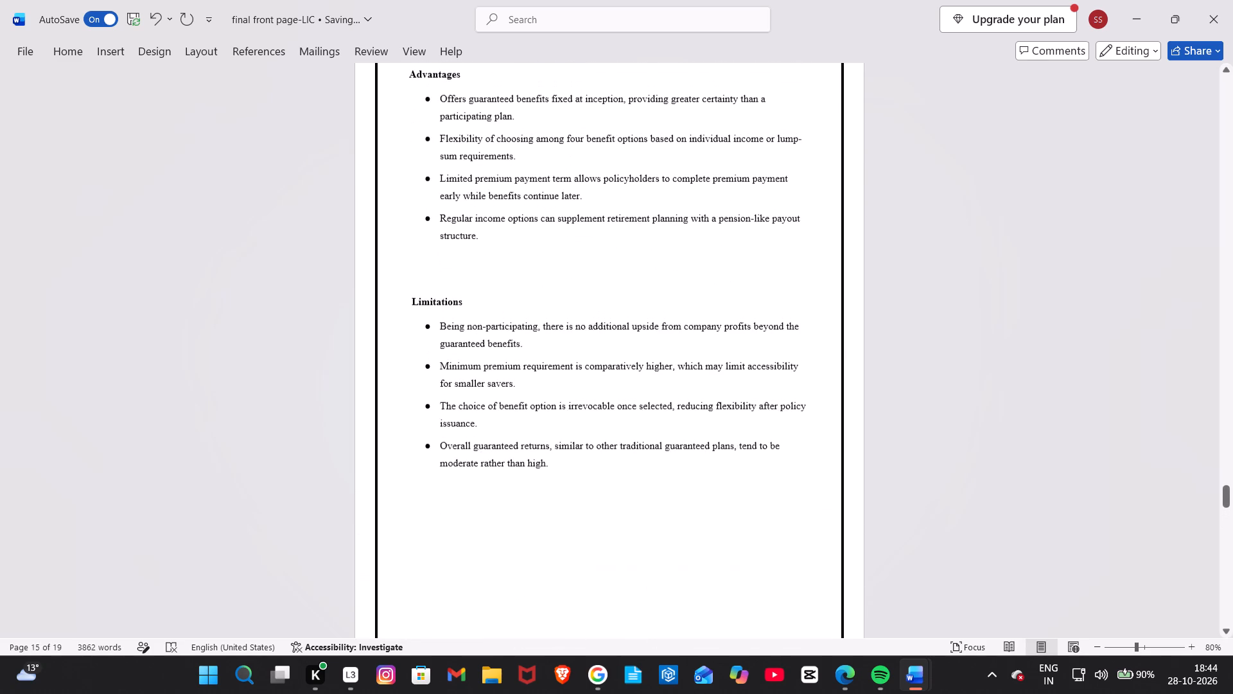
pyautogui.scroll(1, 418, 280)
pyautogui.scroll(-1, 418, 280)
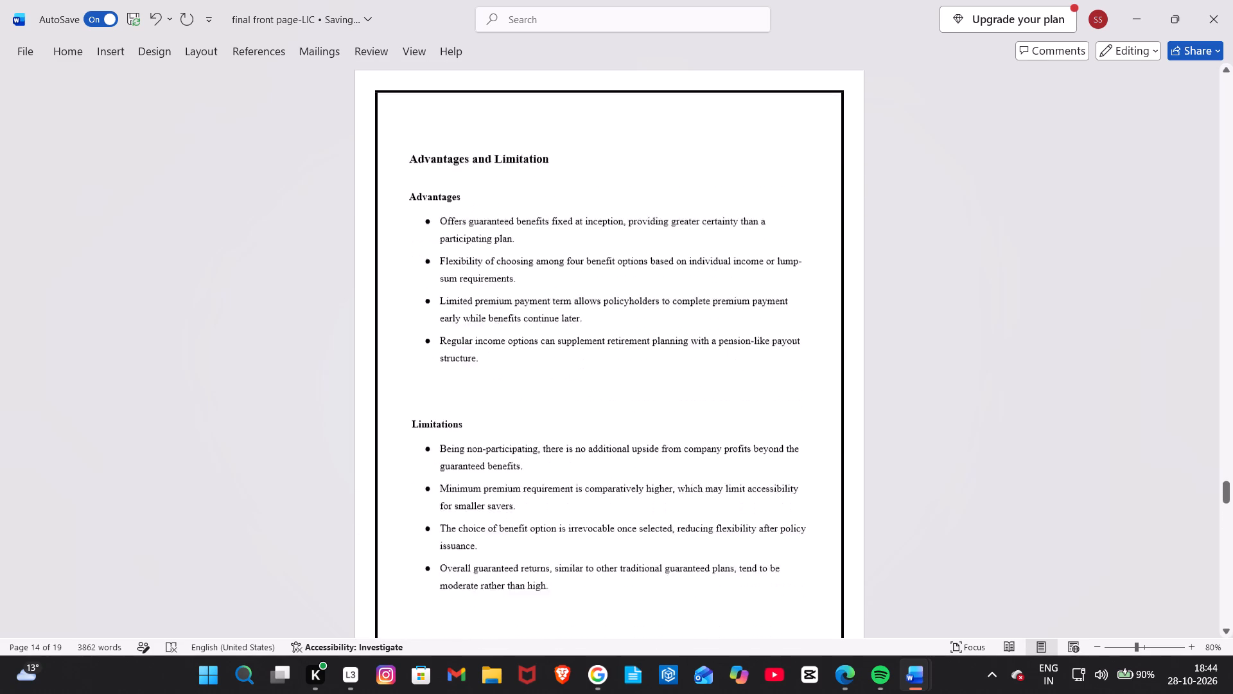
pyautogui.scroll(-6, 418, 280)
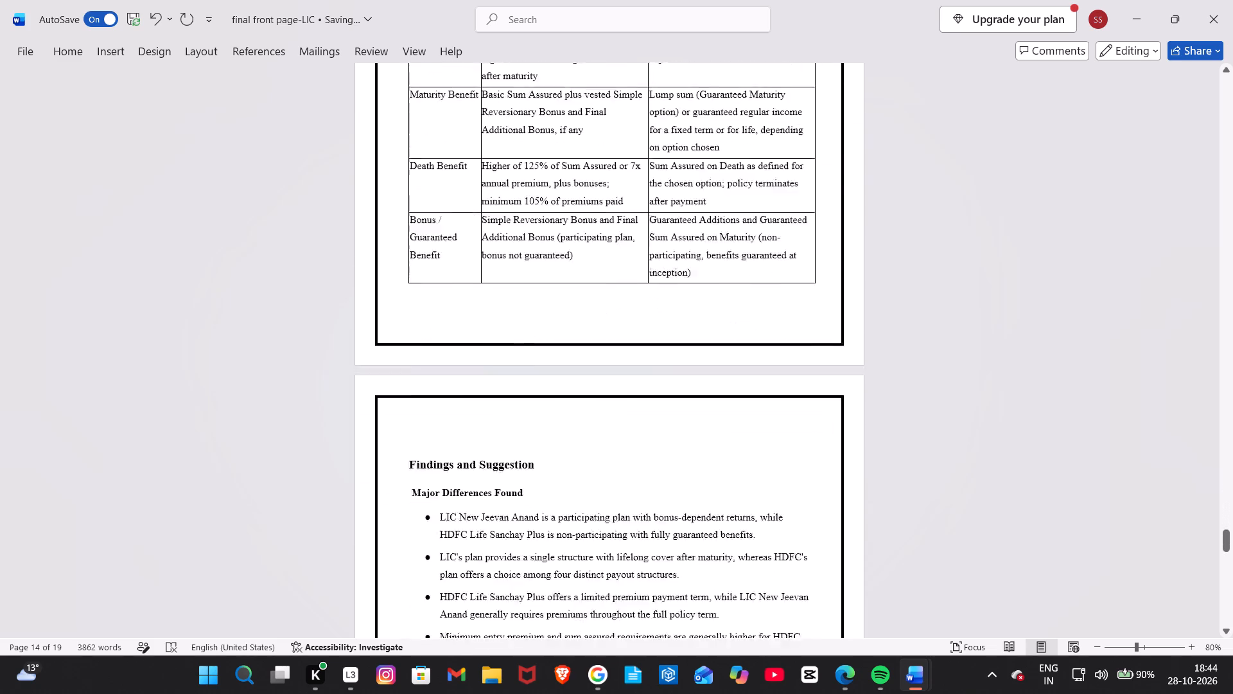
pyautogui.scroll(-8, 418, 280)
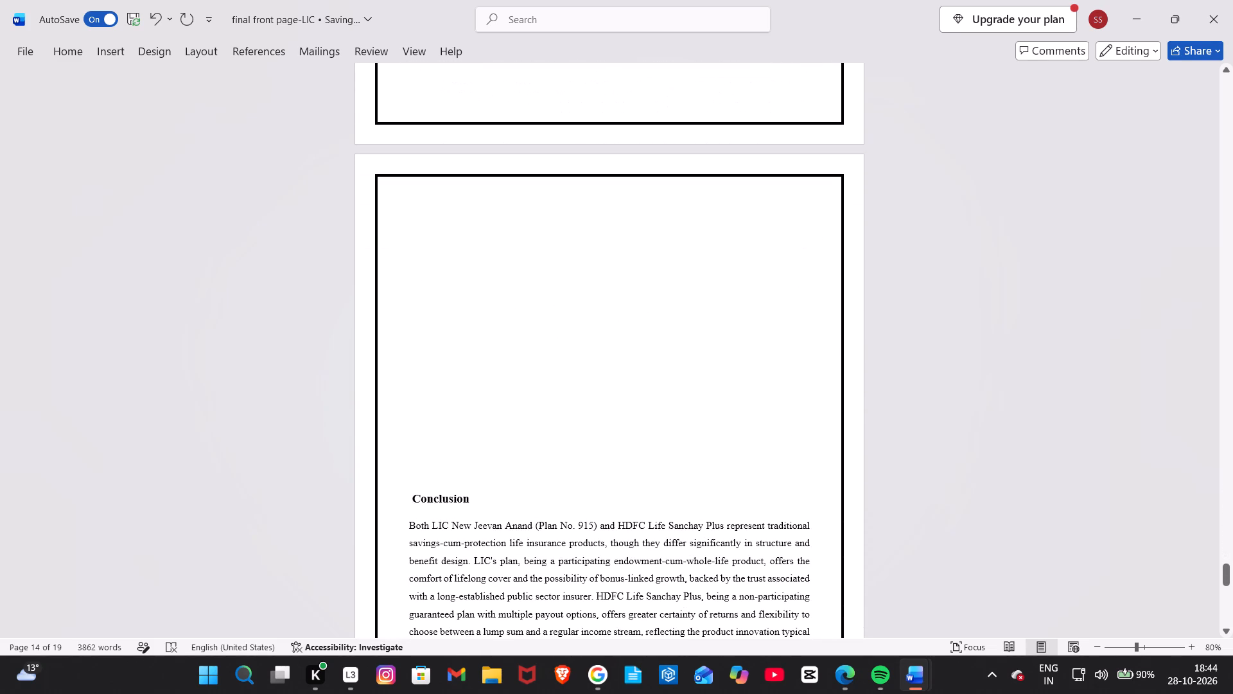
pyautogui.click(419, 458)
pyautogui.press('BackSpace')
pyautogui.press('BackSpace')
pyautogui.press('BackSpace')
pyautogui.press('BackSpace')
pyautogui.press('BackSpace')
pyautogui.press('BackSpace')
pyautogui.press('BackSpace')
pyautogui.press('BackSpace')
pyautogui.press('BackSpace')
pyautogui.press('BackSpace')
pyautogui.press('BackSpace')
pyautogui.press('BackSpace')
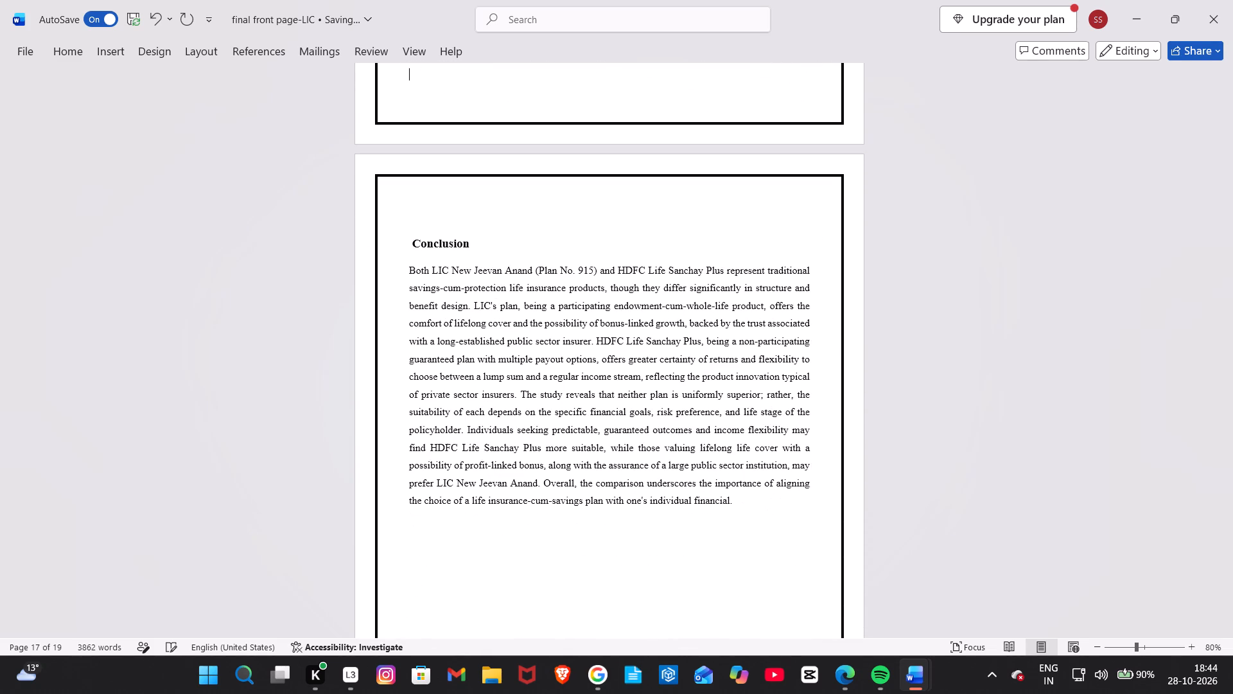
# Tile the report window side by side with the other document containing the contents table, and go to the report's last page.
pyautogui.scroll(-5, 419, 458)
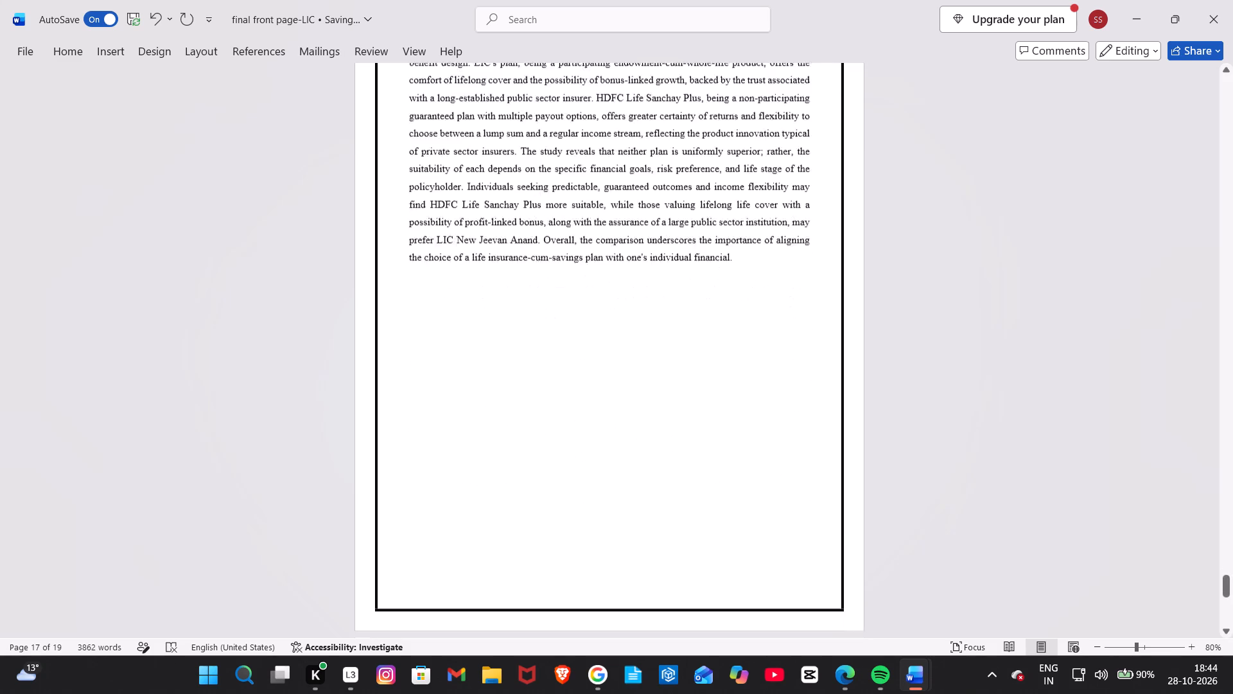
pyautogui.scroll(-3, 419, 458)
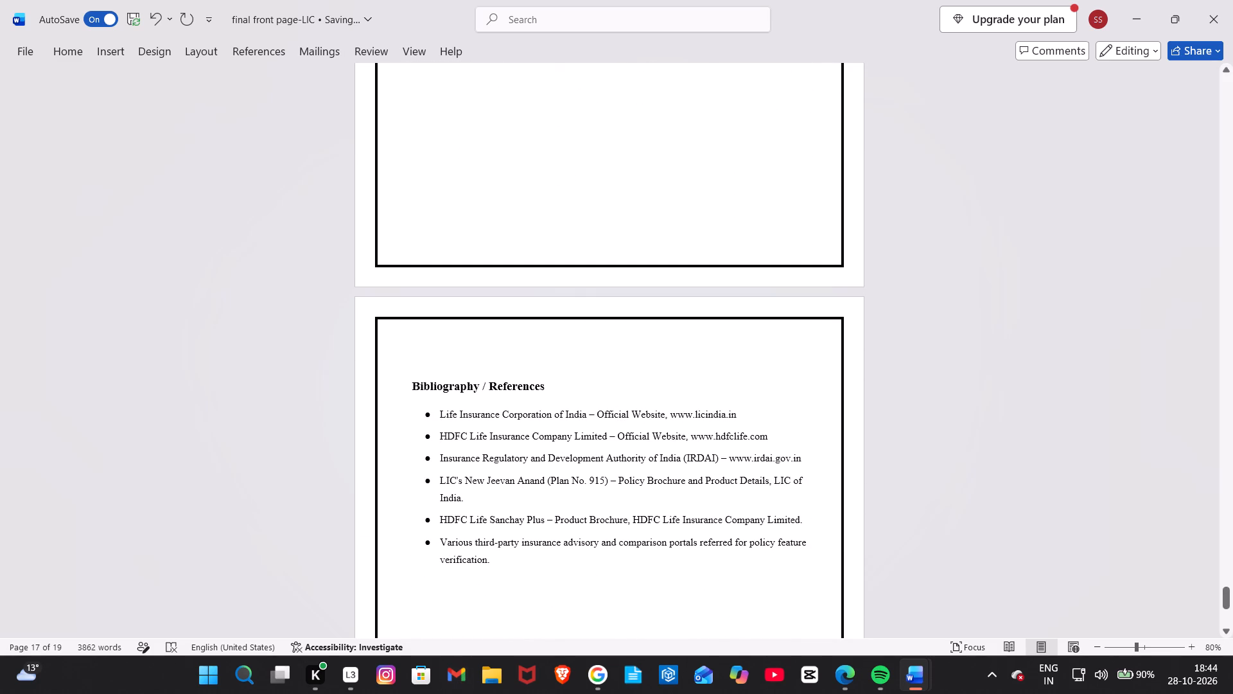
pyautogui.click(448, 368)
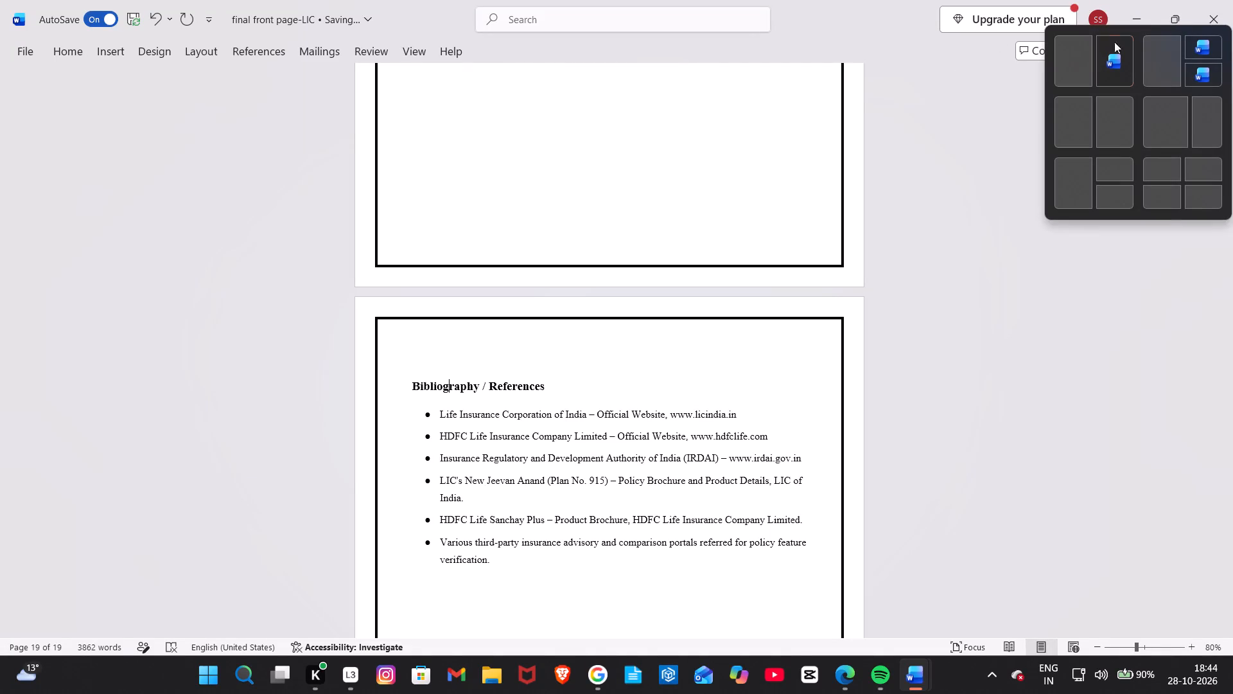
pyautogui.click(1072, 64)
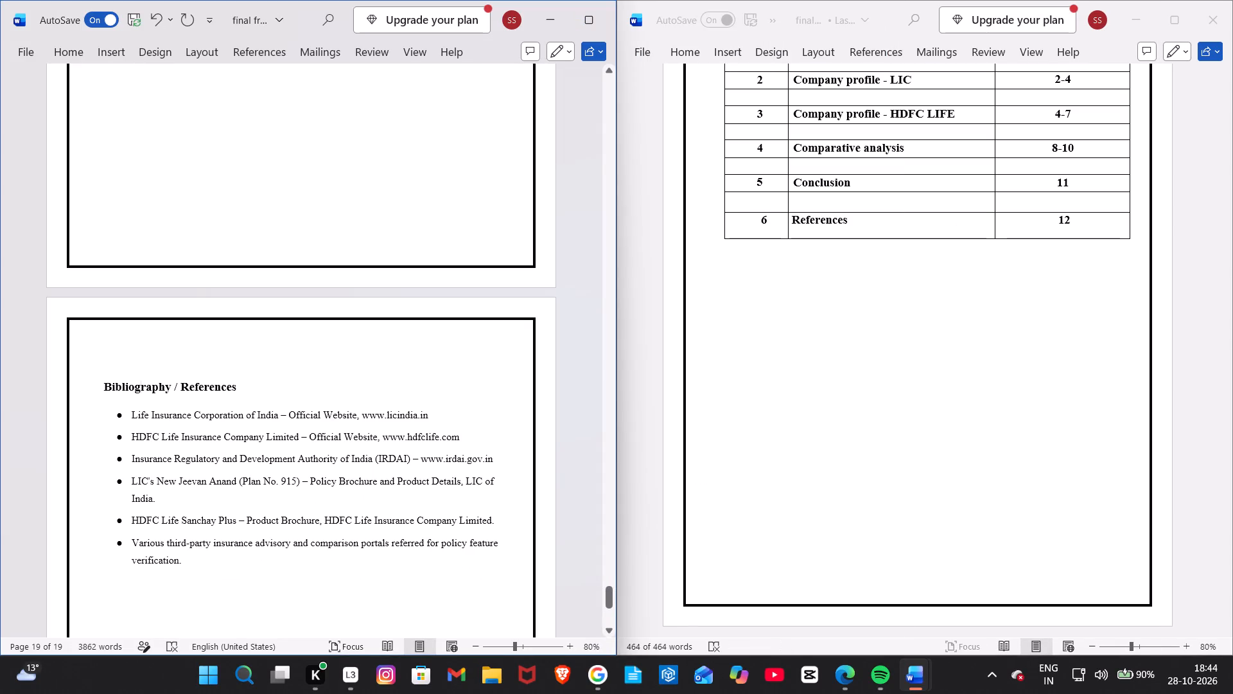
pyautogui.scroll(-5, 404, 292)
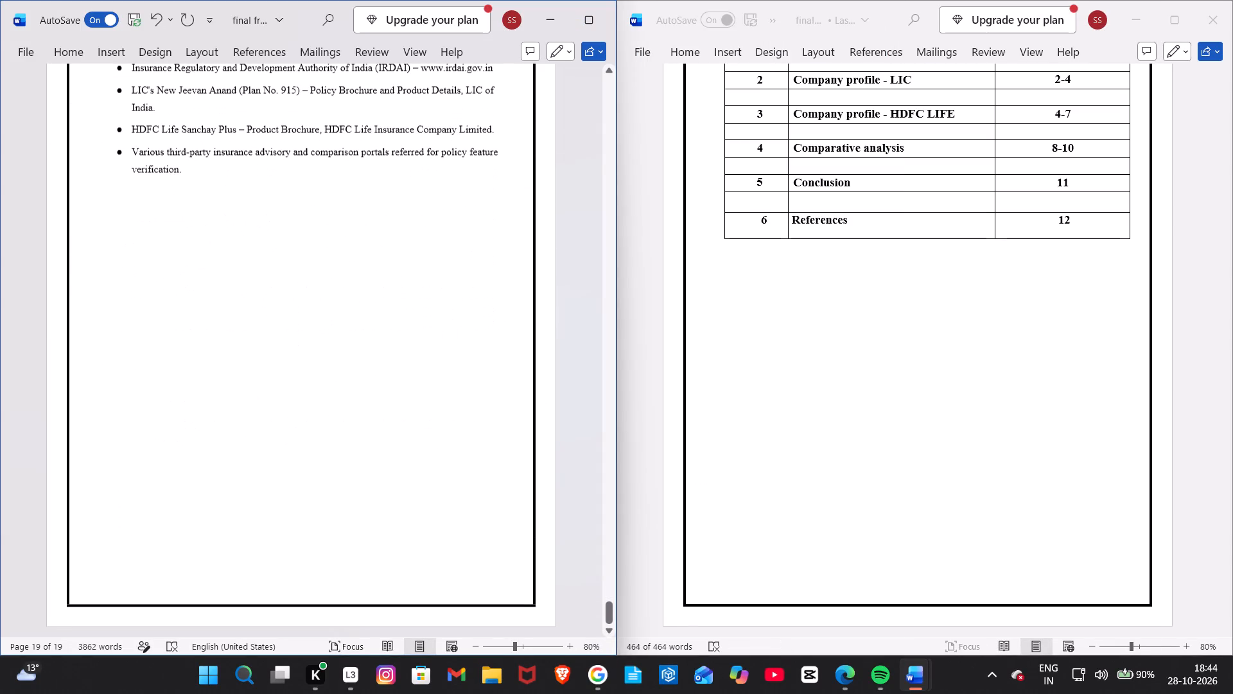
pyautogui.scroll(-1, 404, 292)
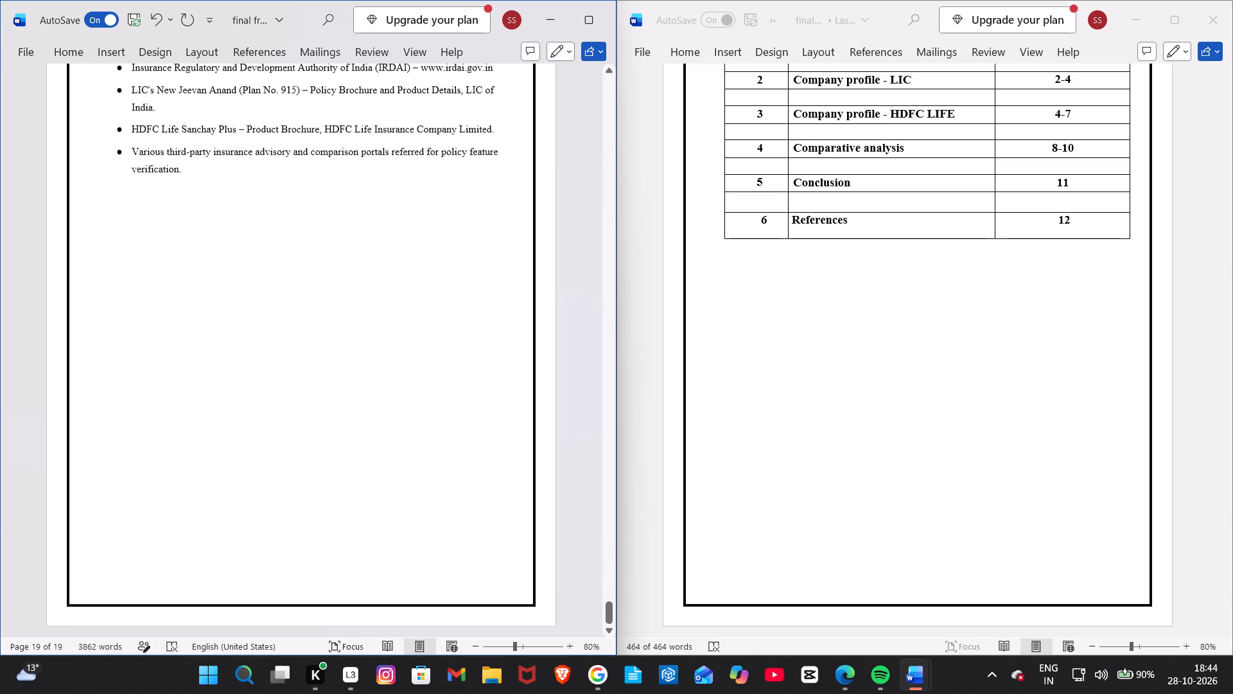
# Review the report's closing pages from the references back to the start of the comparative analysis.
pyautogui.scroll(7, 404, 292)
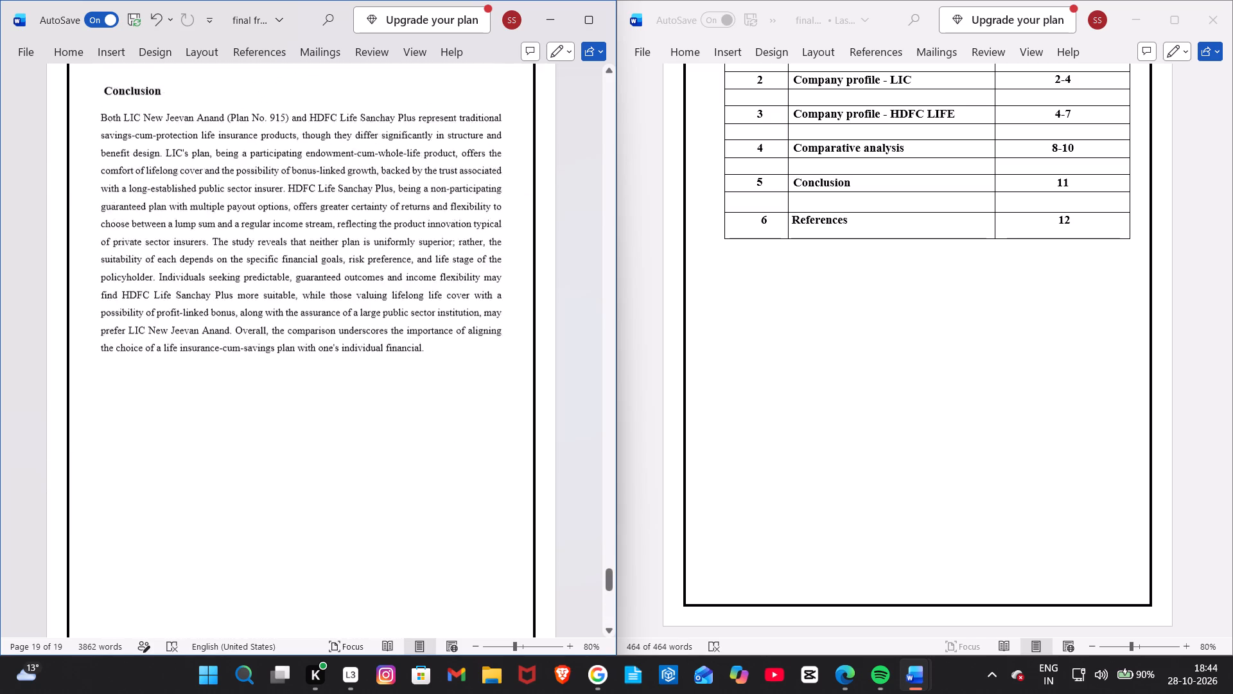
pyautogui.scroll(4, 404, 292)
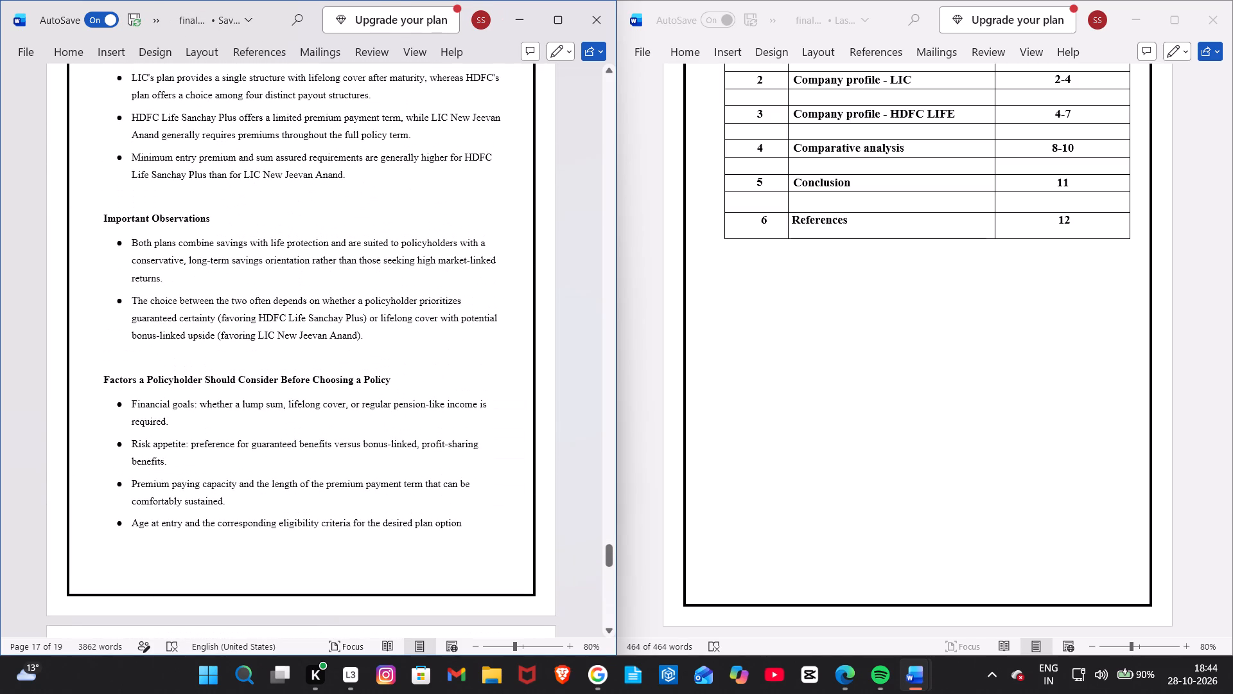
pyautogui.scroll(3, 404, 292)
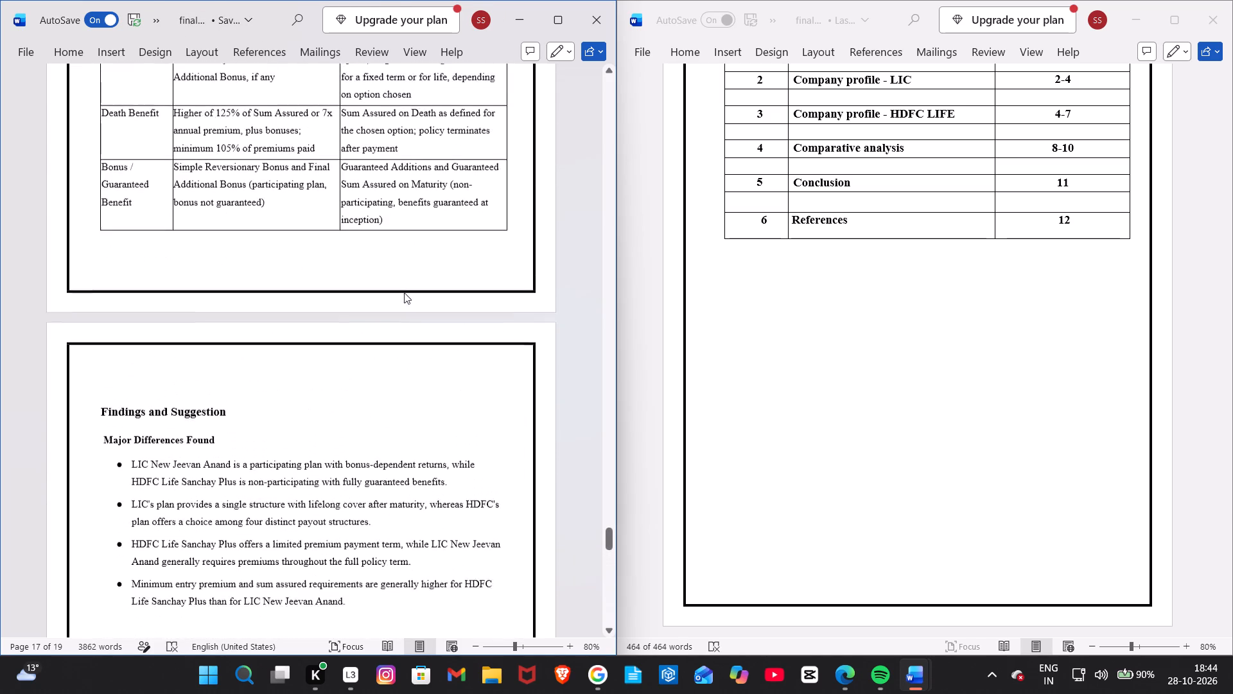
pyautogui.scroll(4, 404, 292)
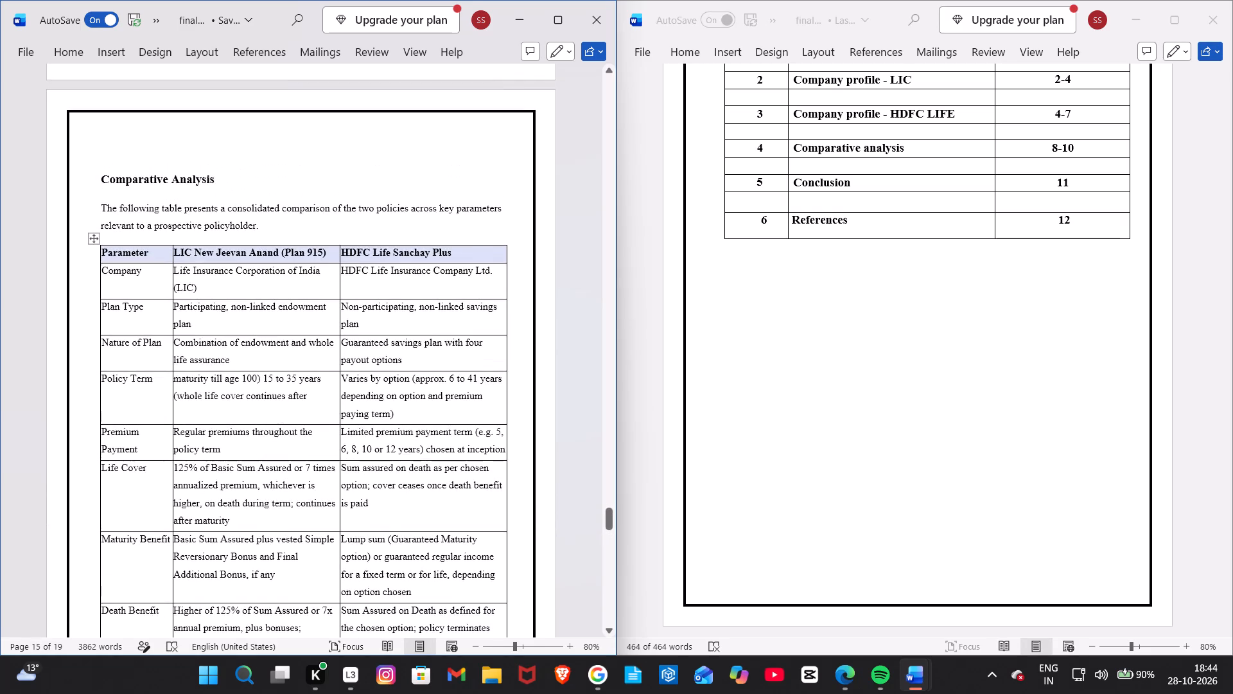
pyautogui.scroll(2, 404, 292)
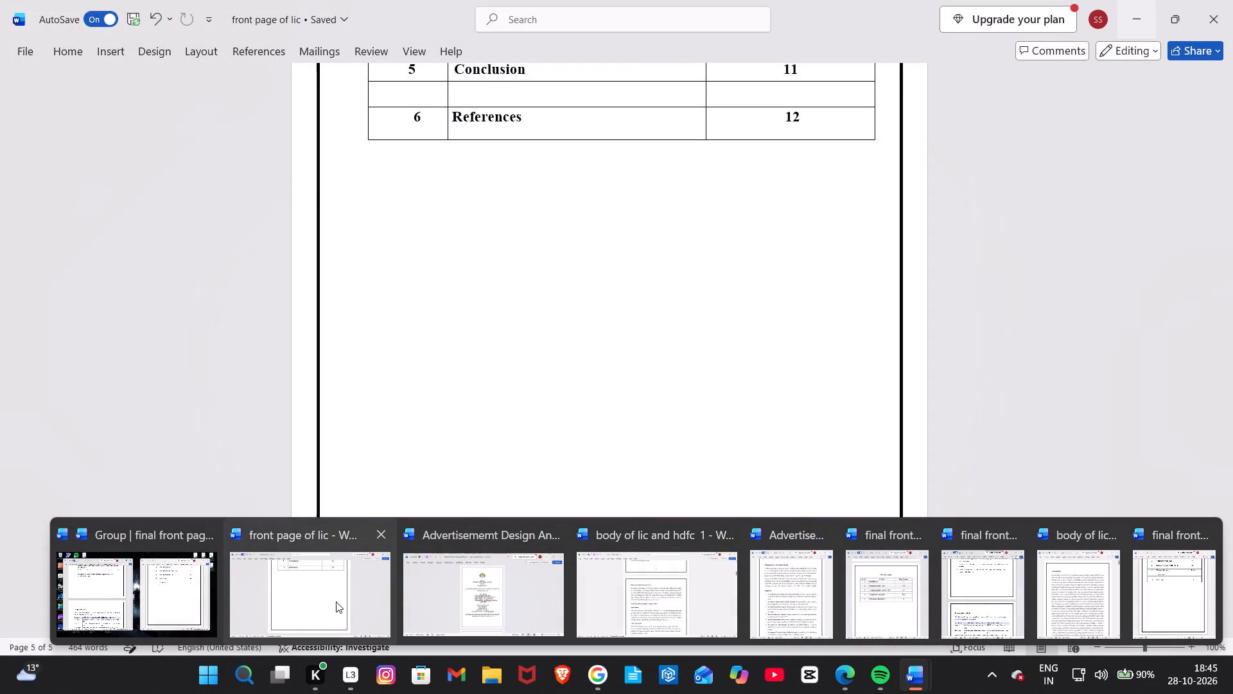
# Check the table of contents in the separate "front page of lic" document, and return to the tiled documents.
pyautogui.click(336, 601)
pyautogui.scroll(1, 545, 409)
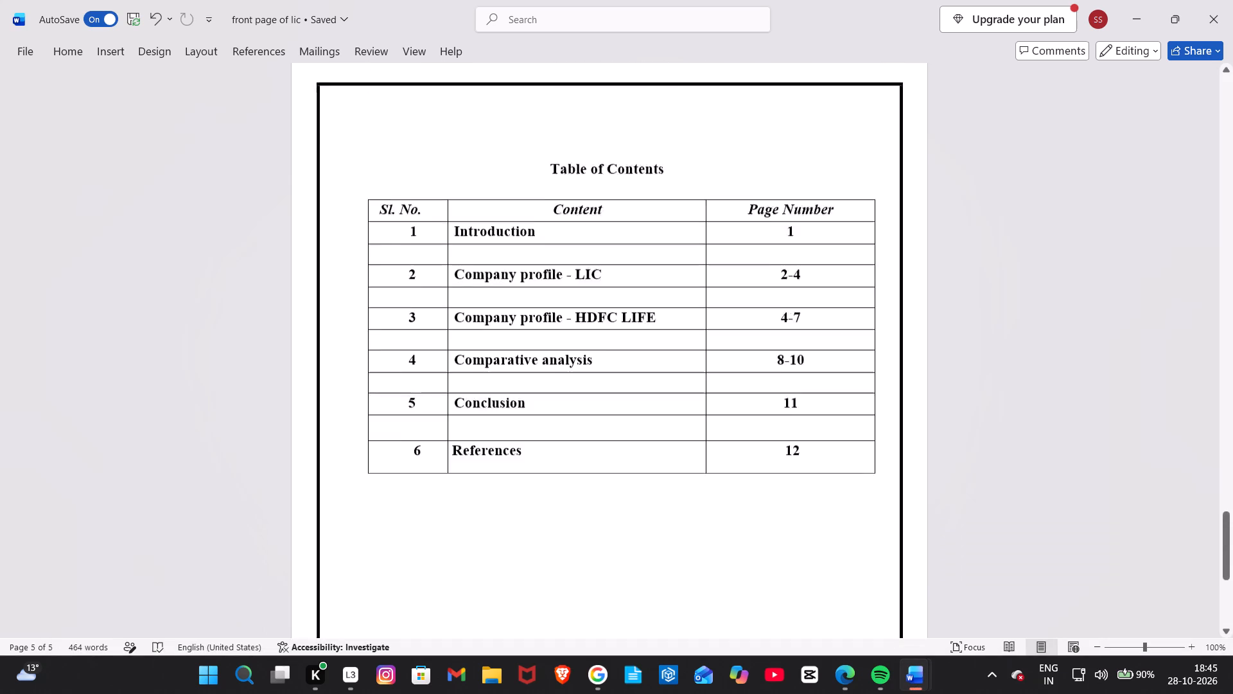
pyautogui.scroll(1, 545, 409)
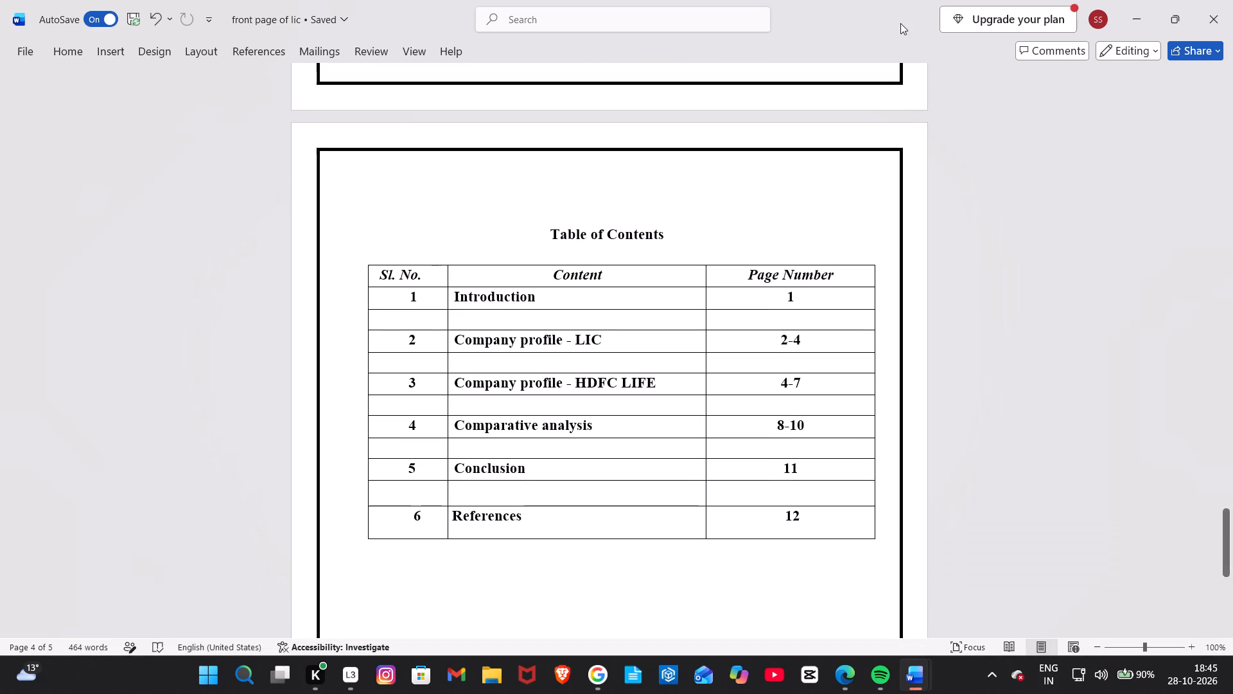
pyautogui.click(1155, 17)
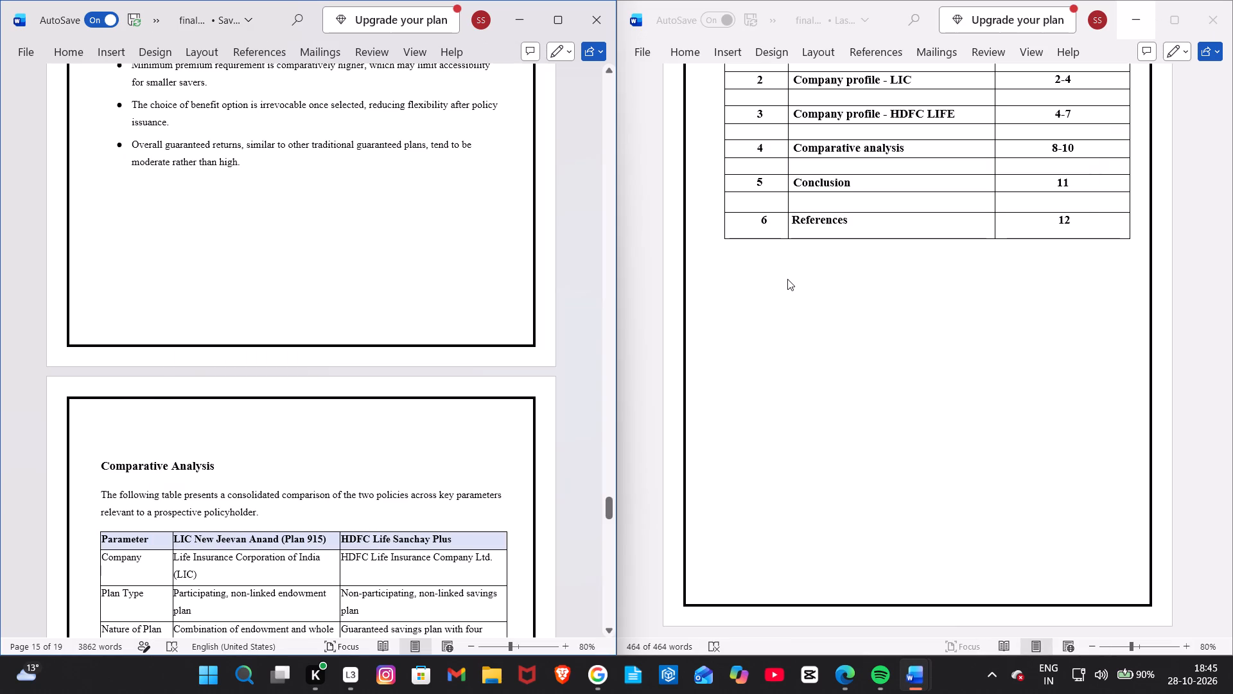
# Review the contents-table document's title, certificate and declaration pages, ending back at its table of contents.
pyautogui.scroll(3, 787, 279)
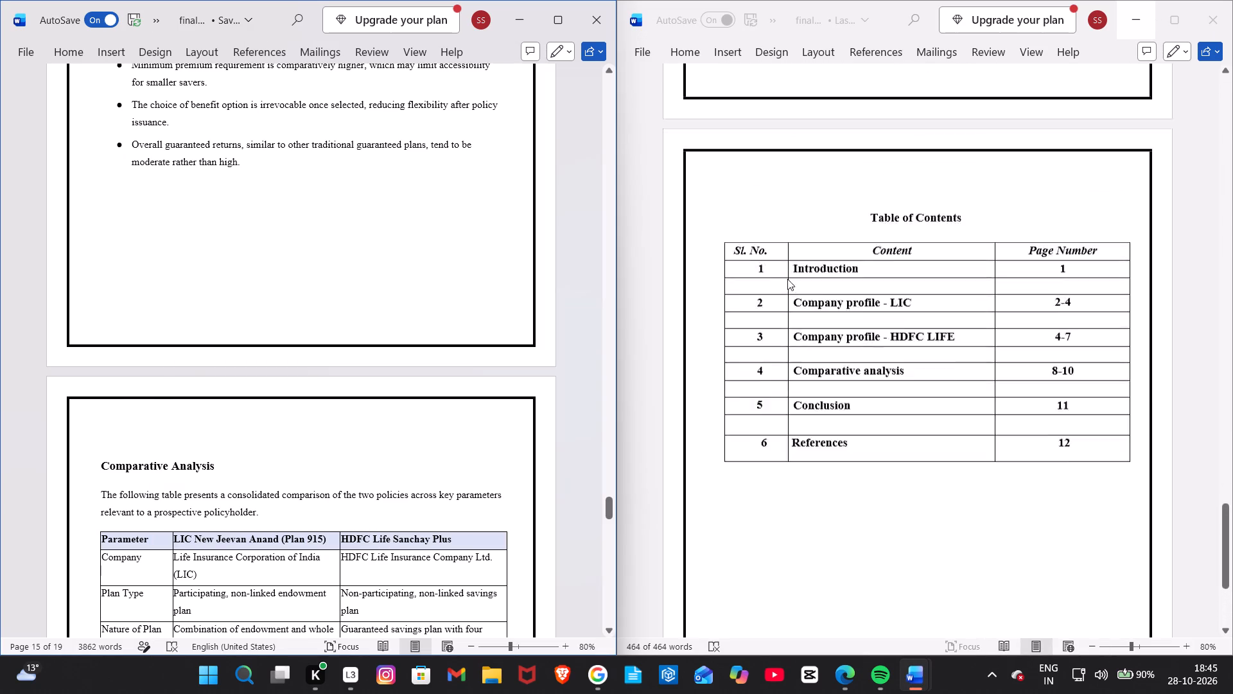
pyautogui.scroll(3, 787, 279)
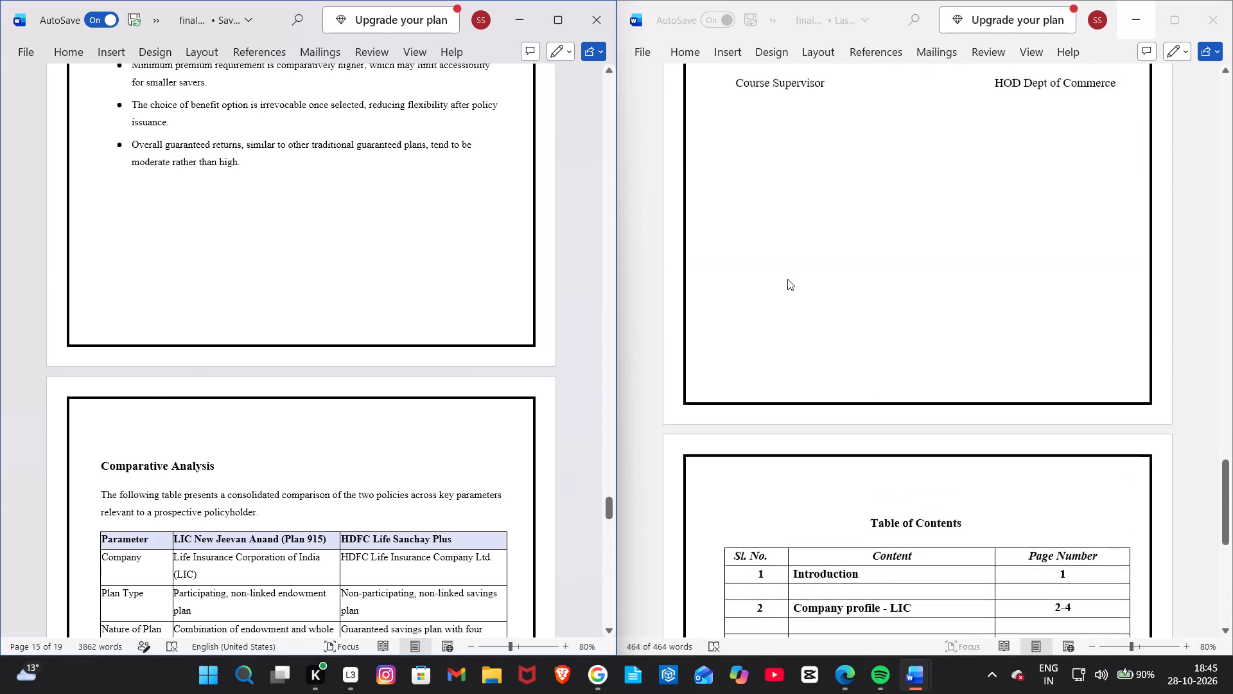
pyautogui.scroll(5, 787, 279)
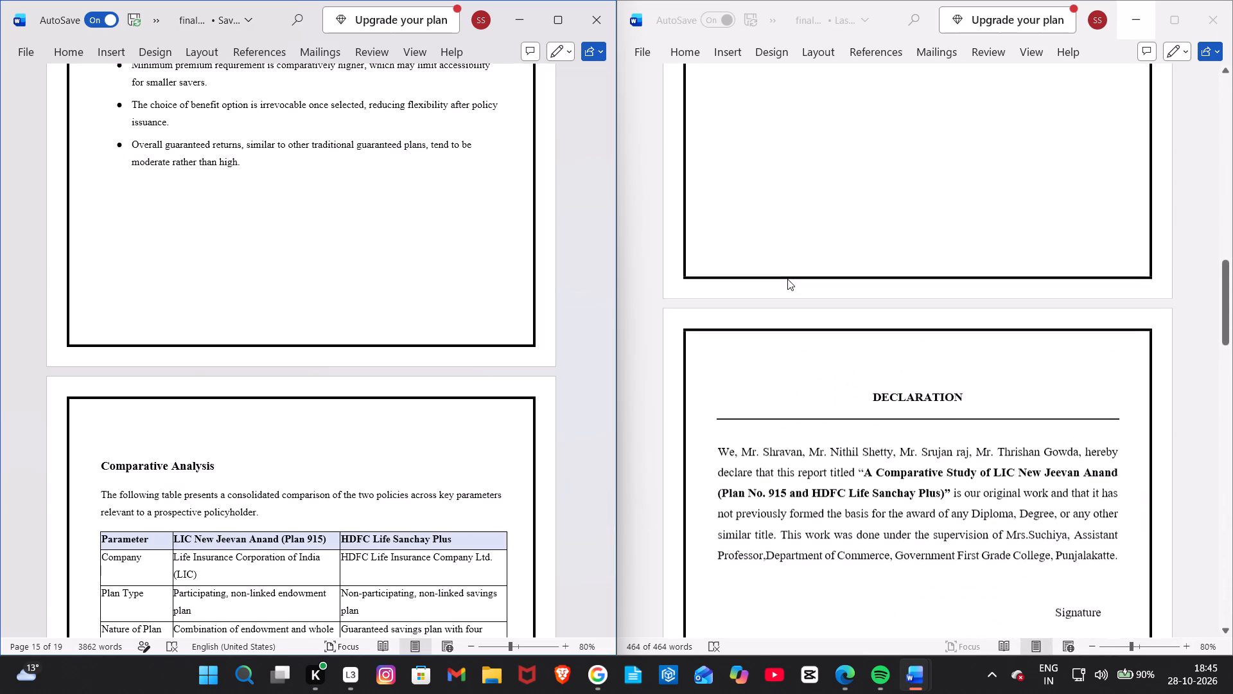
pyautogui.scroll(1, 787, 279)
pyautogui.scroll(4, 799, 437)
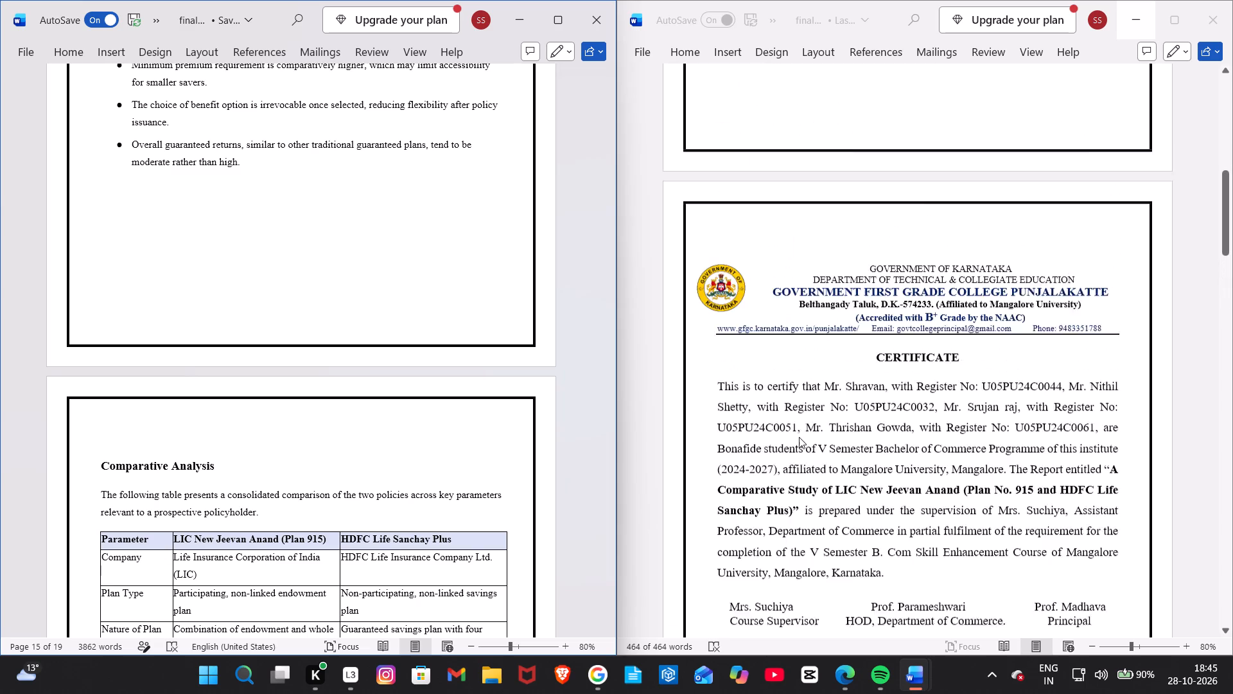
pyautogui.scroll(3, 799, 437)
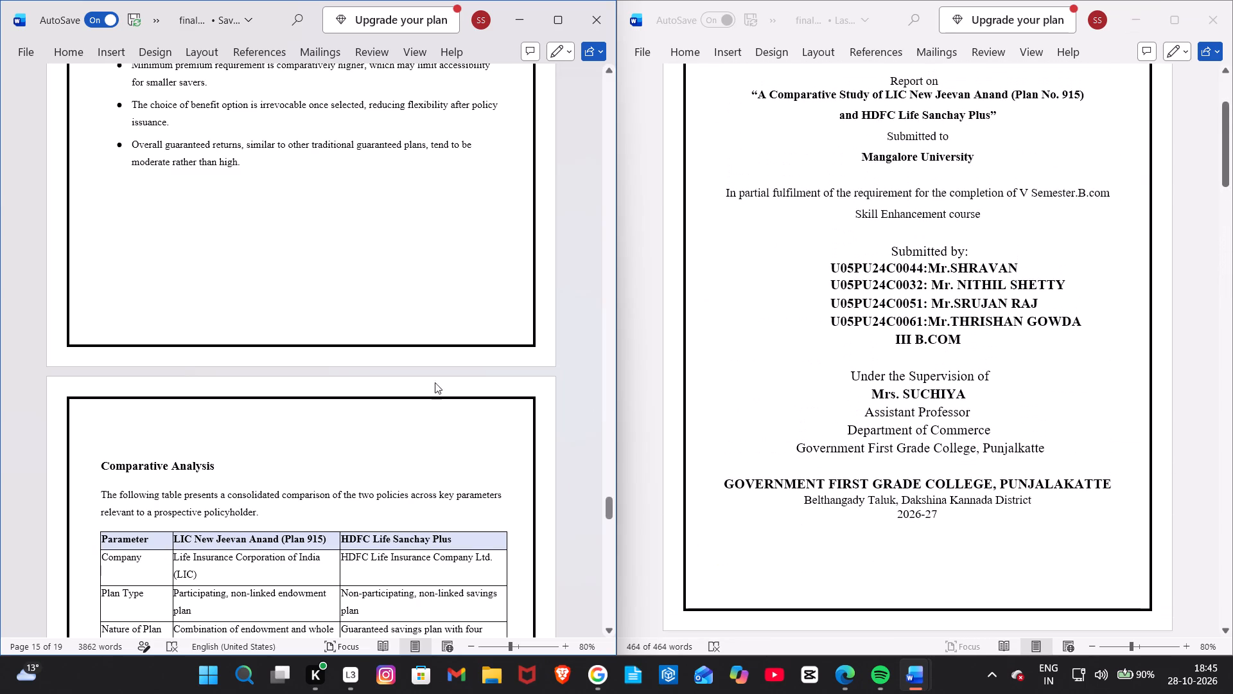
pyautogui.scroll(-15, 882, 413)
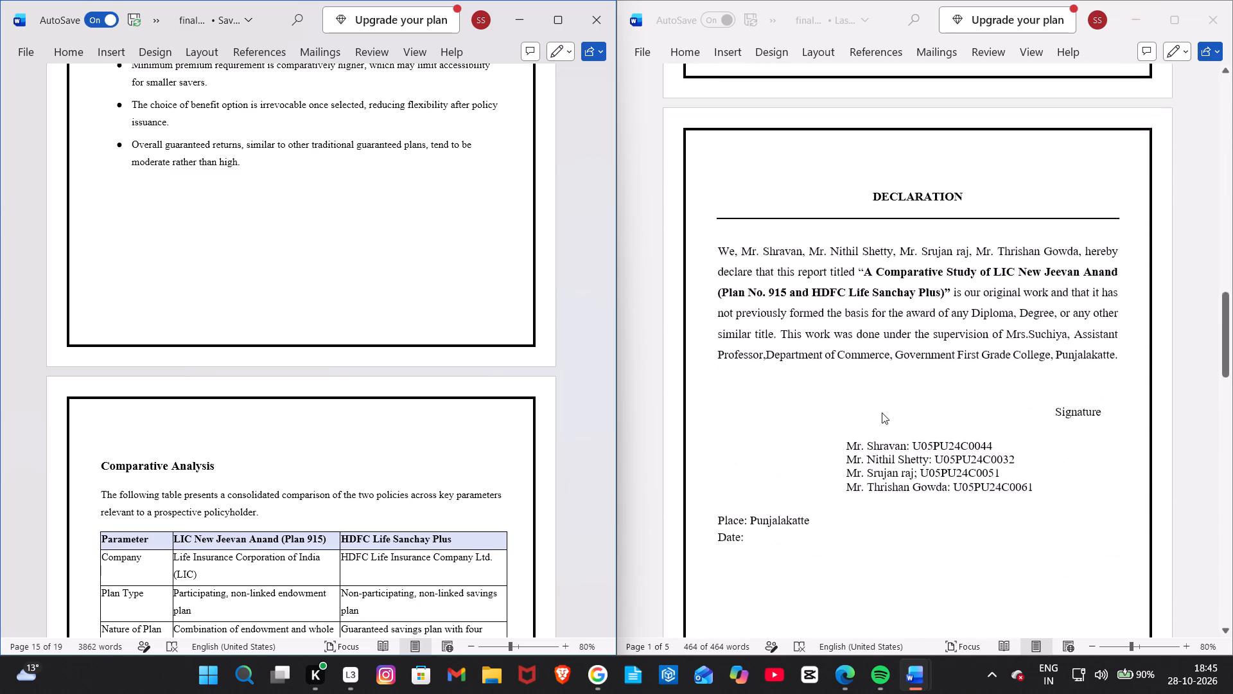
pyautogui.scroll(-11, 882, 413)
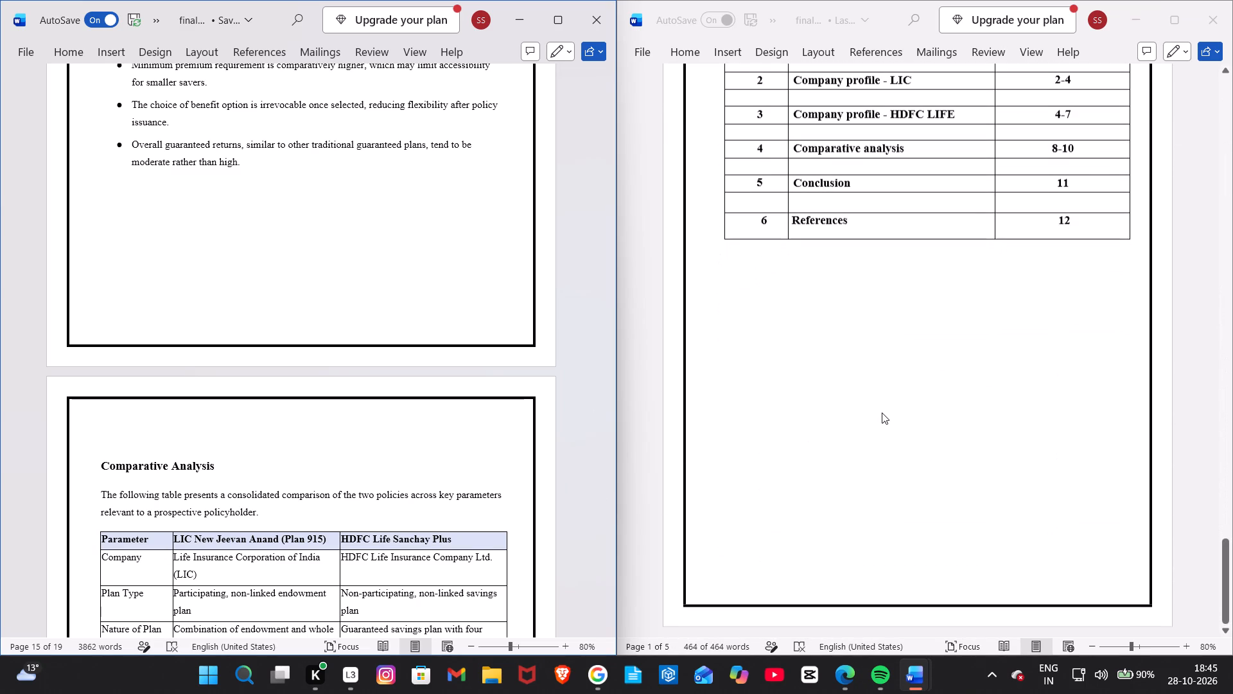
# Compare the report's sections from "Comparative Analysis" through "Bibliography / References" with the entries in the contents table.
pyautogui.scroll(-4, 402, 459)
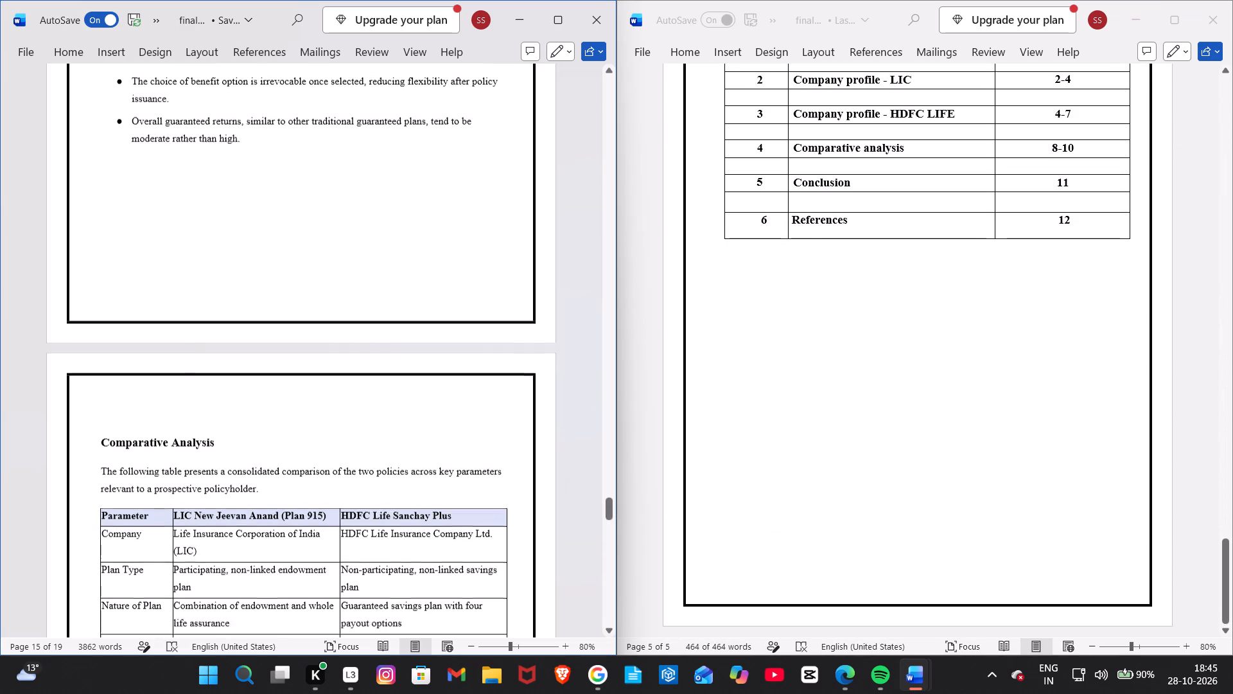
pyautogui.scroll(-20, 402, 459)
pyautogui.scroll(-2, 402, 459)
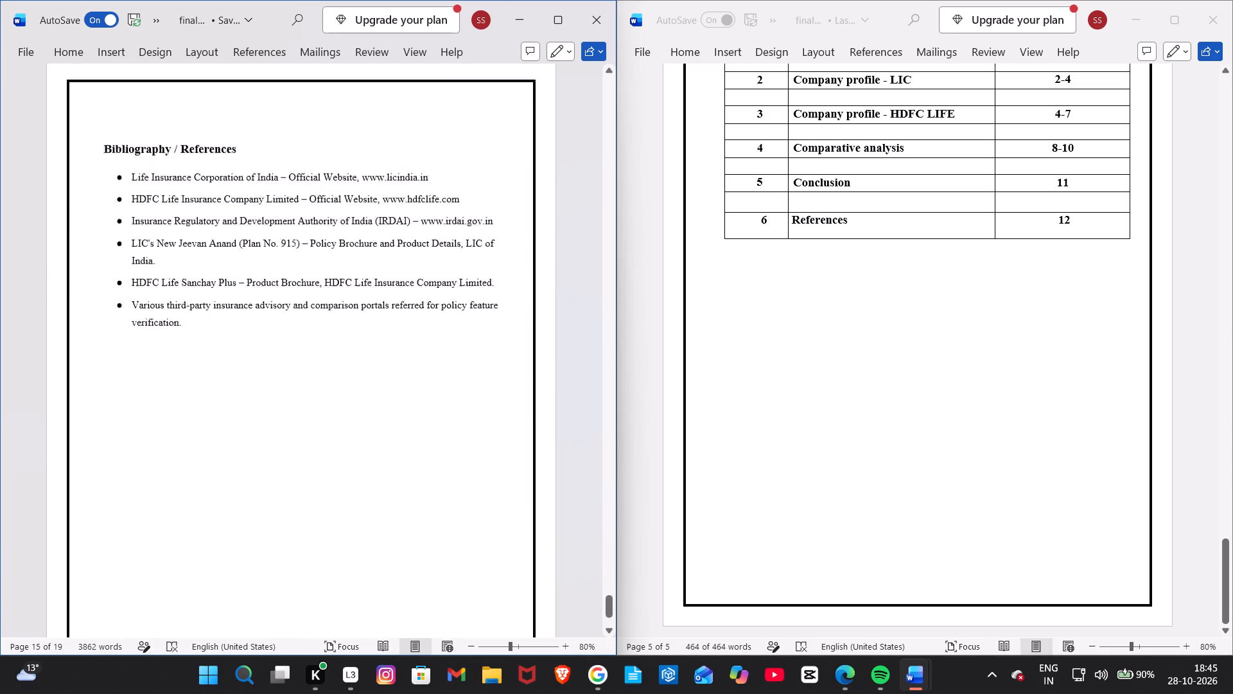
pyautogui.scroll(1, 402, 459)
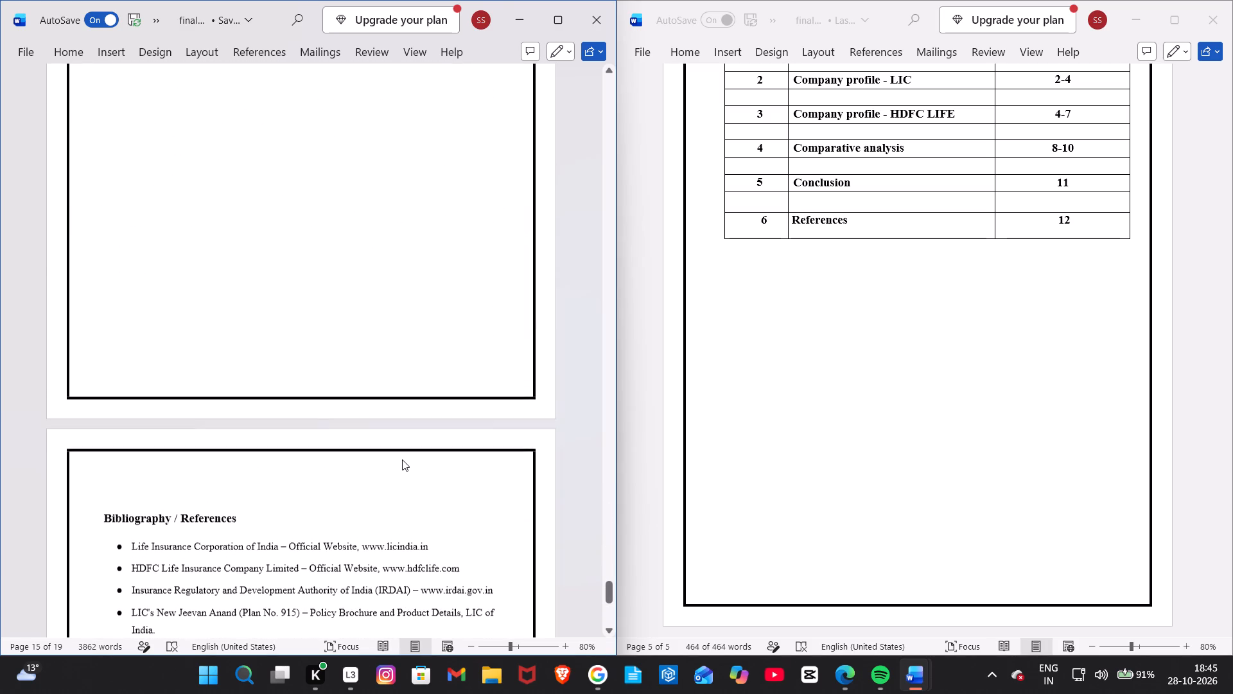
pyautogui.scroll(2, 402, 459)
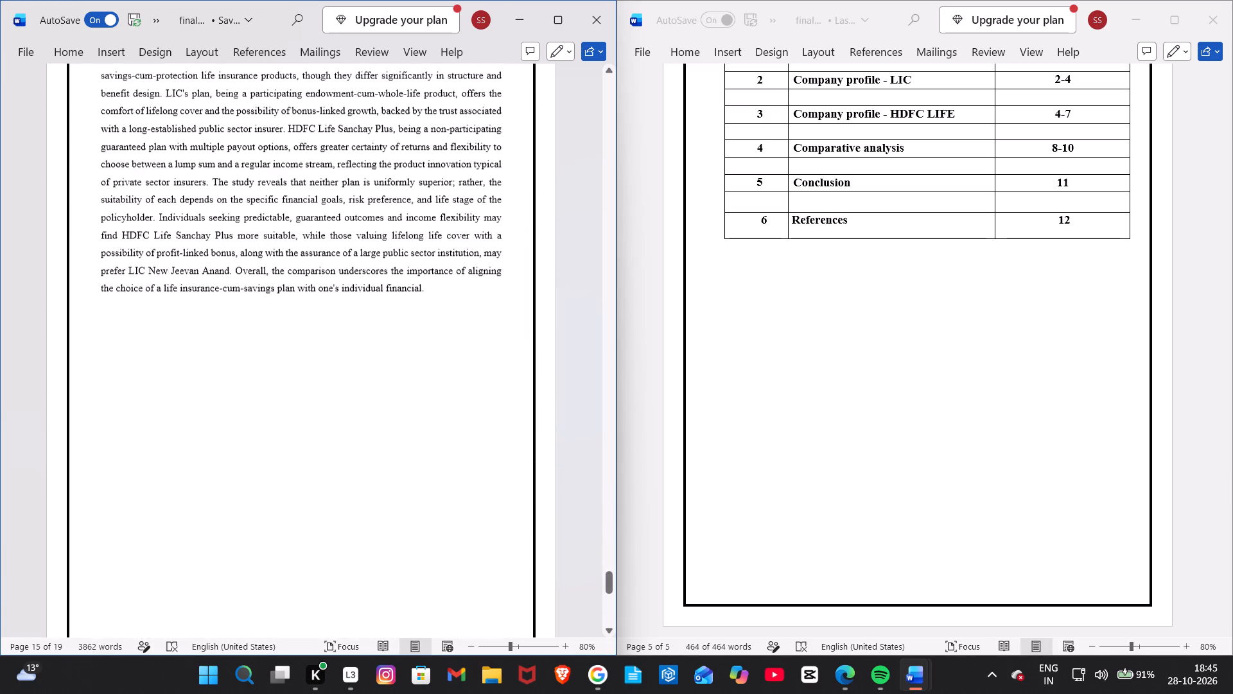
pyautogui.scroll(2, 402, 459)
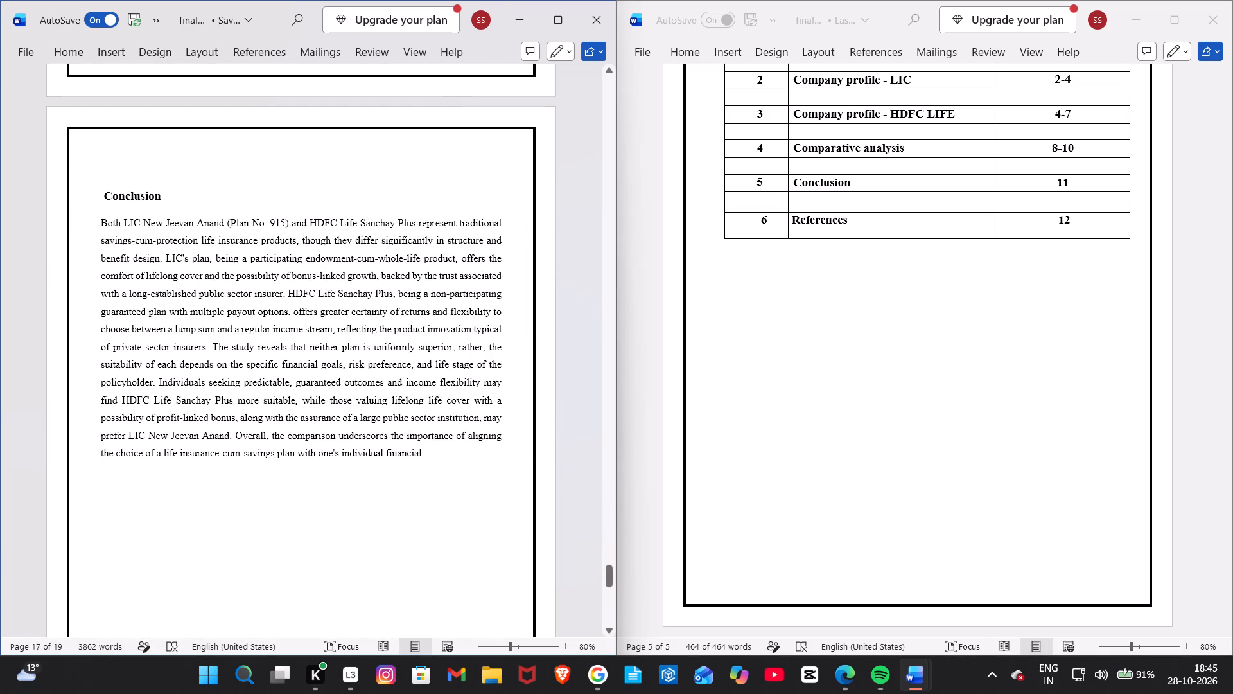
pyautogui.scroll(3, 402, 459)
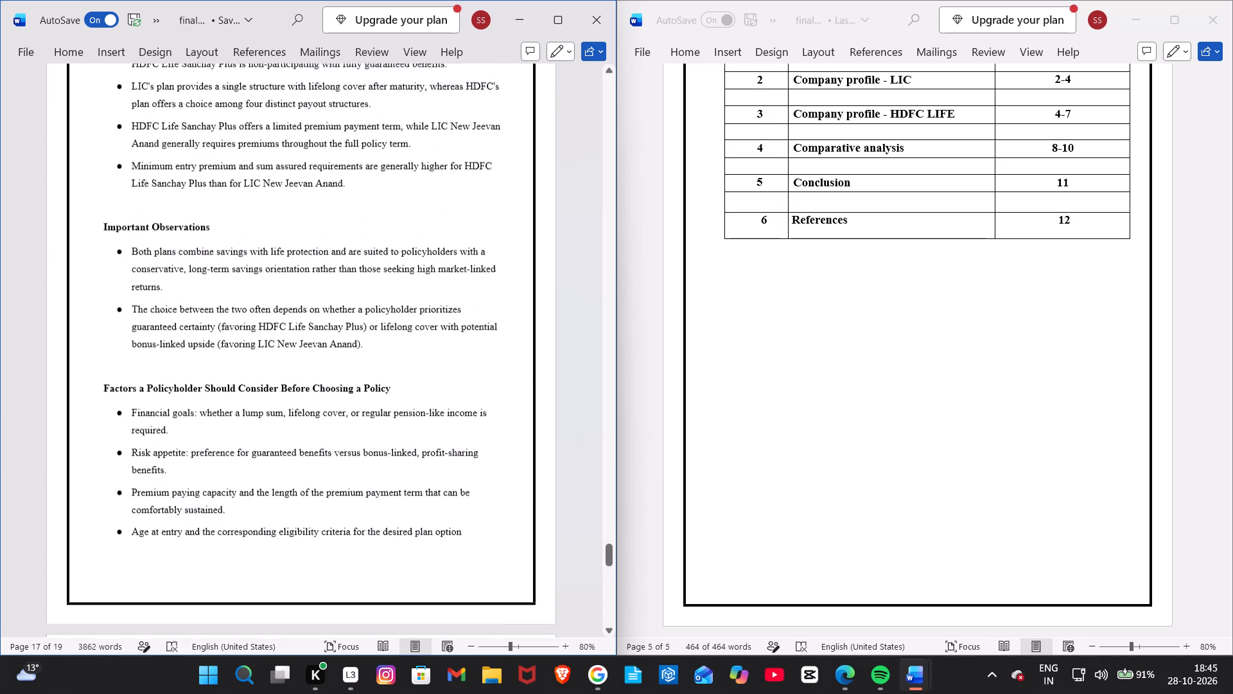
pyautogui.scroll(3, 402, 459)
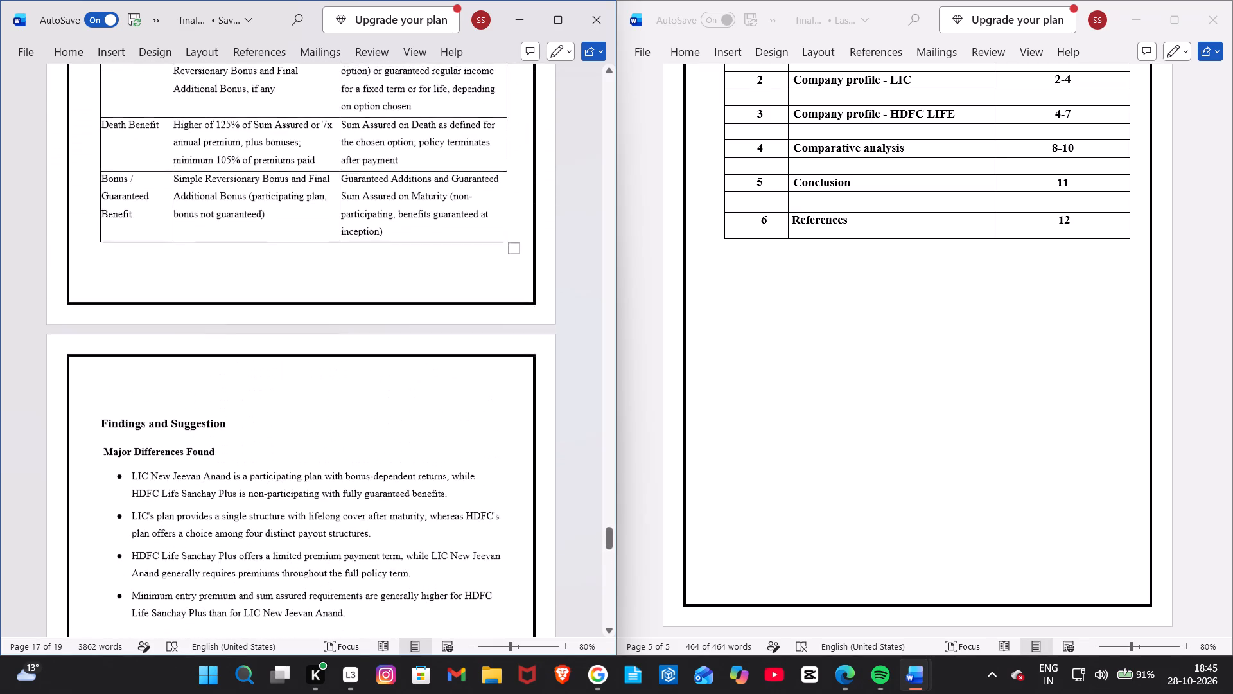
pyautogui.scroll(2, 402, 459)
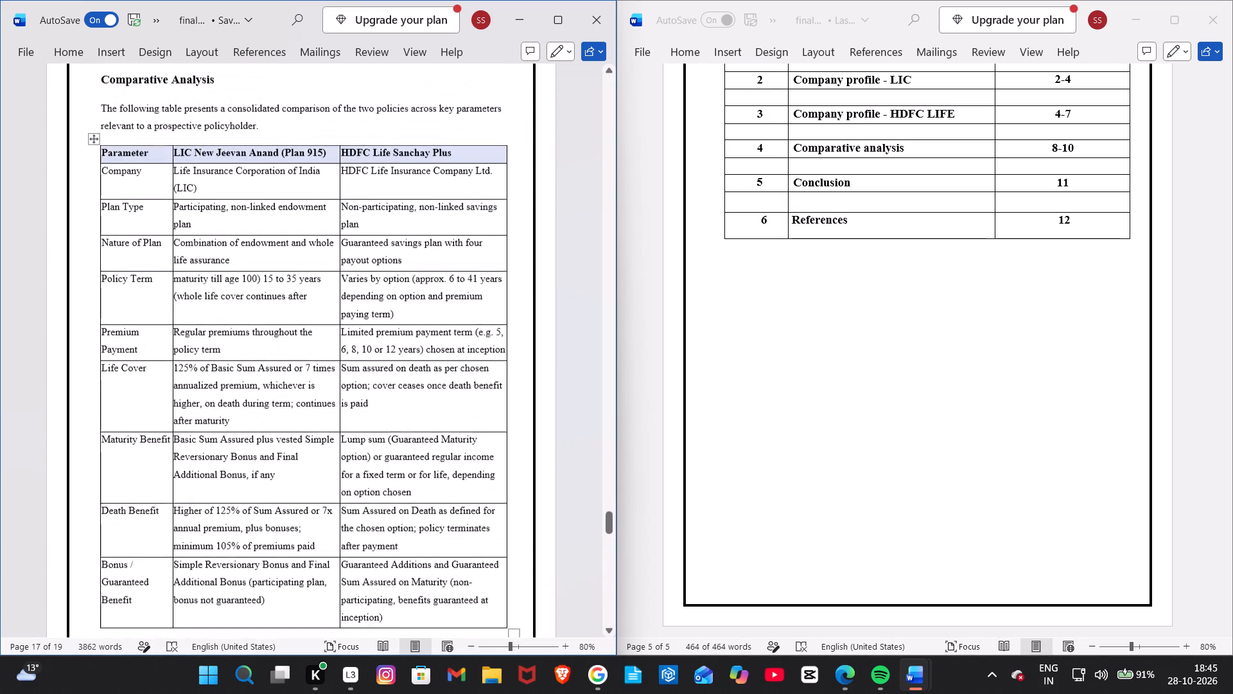
pyautogui.scroll(3, 402, 459)
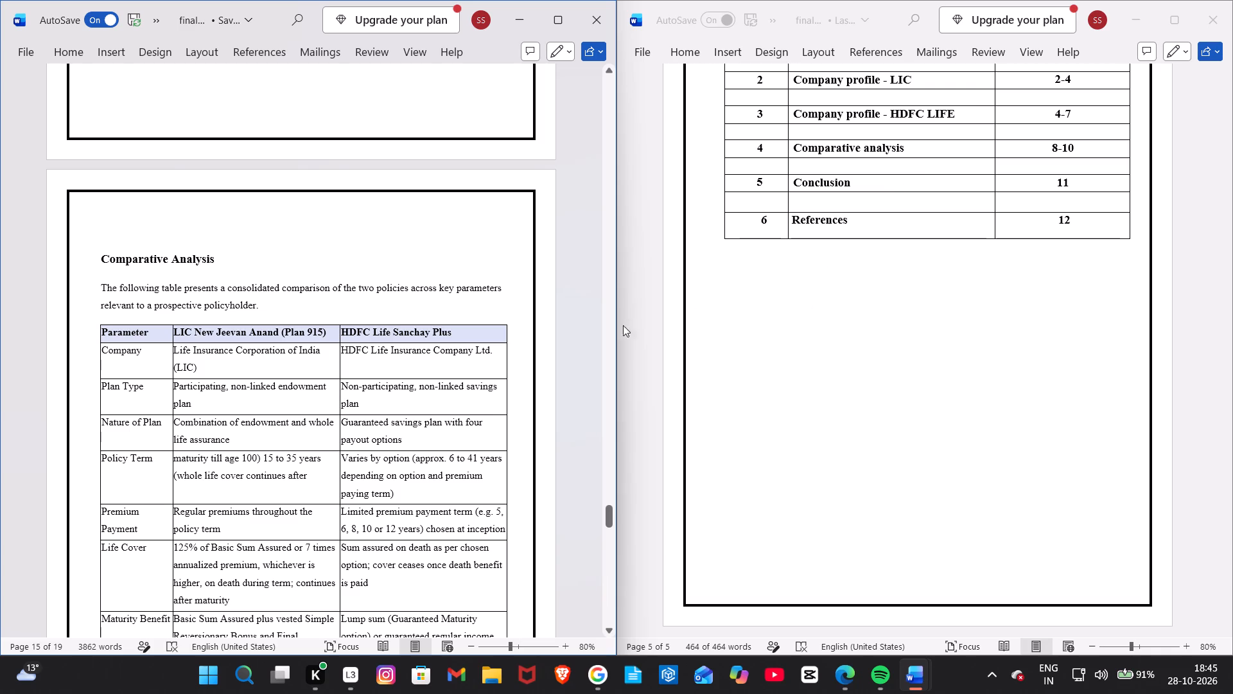
pyautogui.scroll(-6, 536, 382)
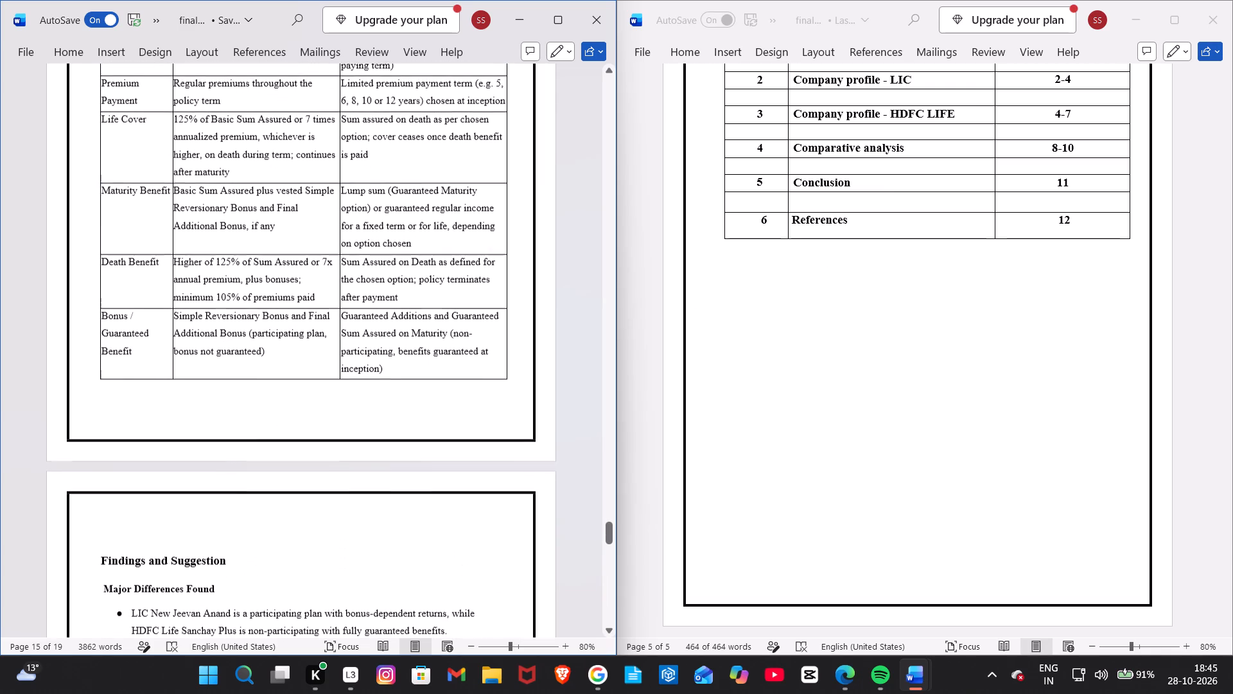
pyautogui.scroll(-1, 536, 382)
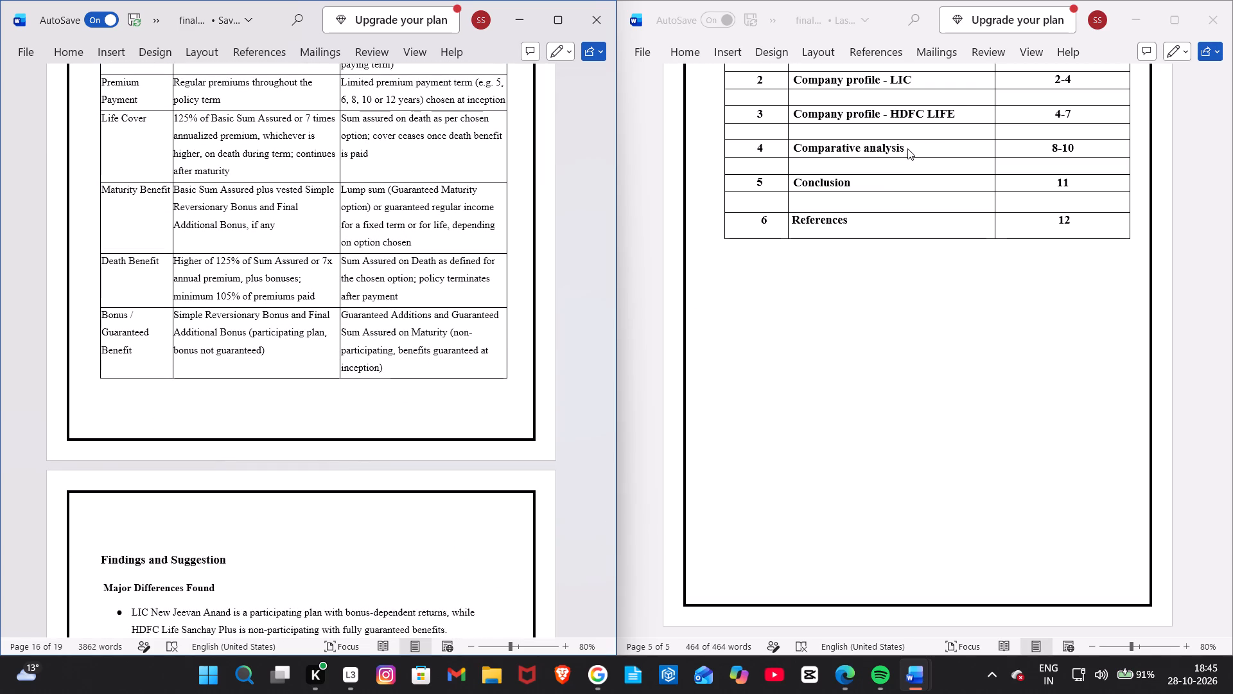
# Extend entry 4 of the table of contents to read "Comparative analysis, Findings and suggestions".
pyautogui.click(905, 150)
pyautogui.click(905, 150)
pyautogui.click(905, 150)
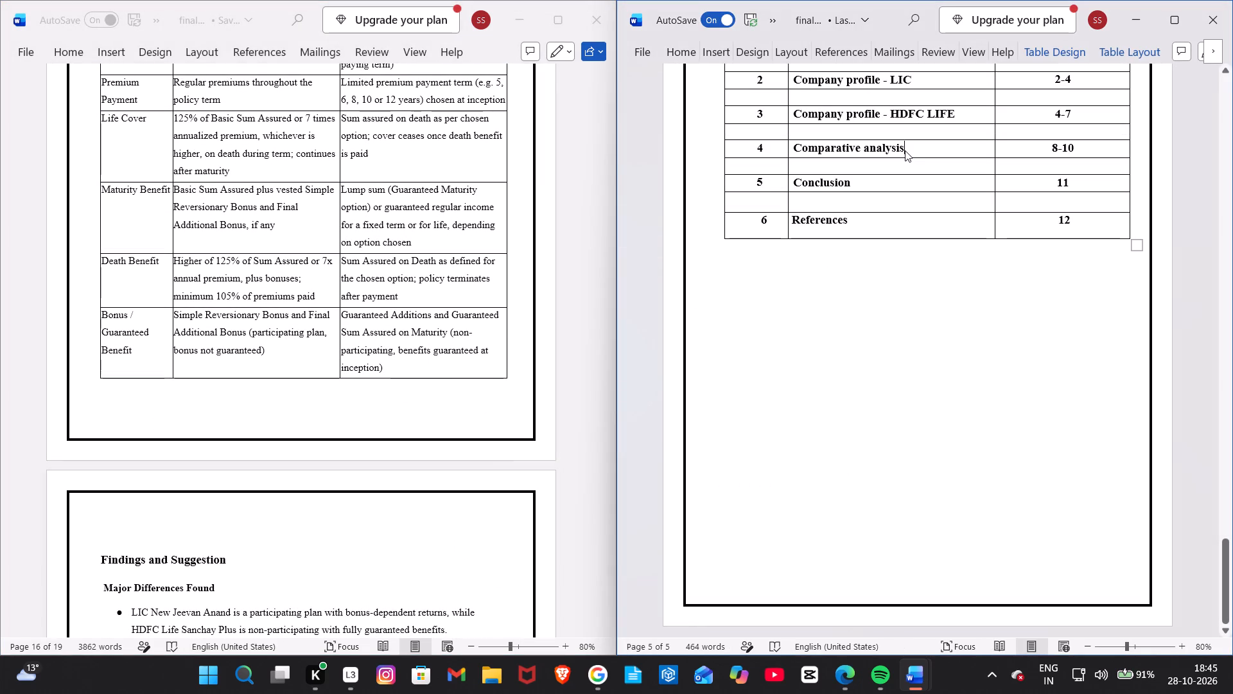
pyautogui.write(',')
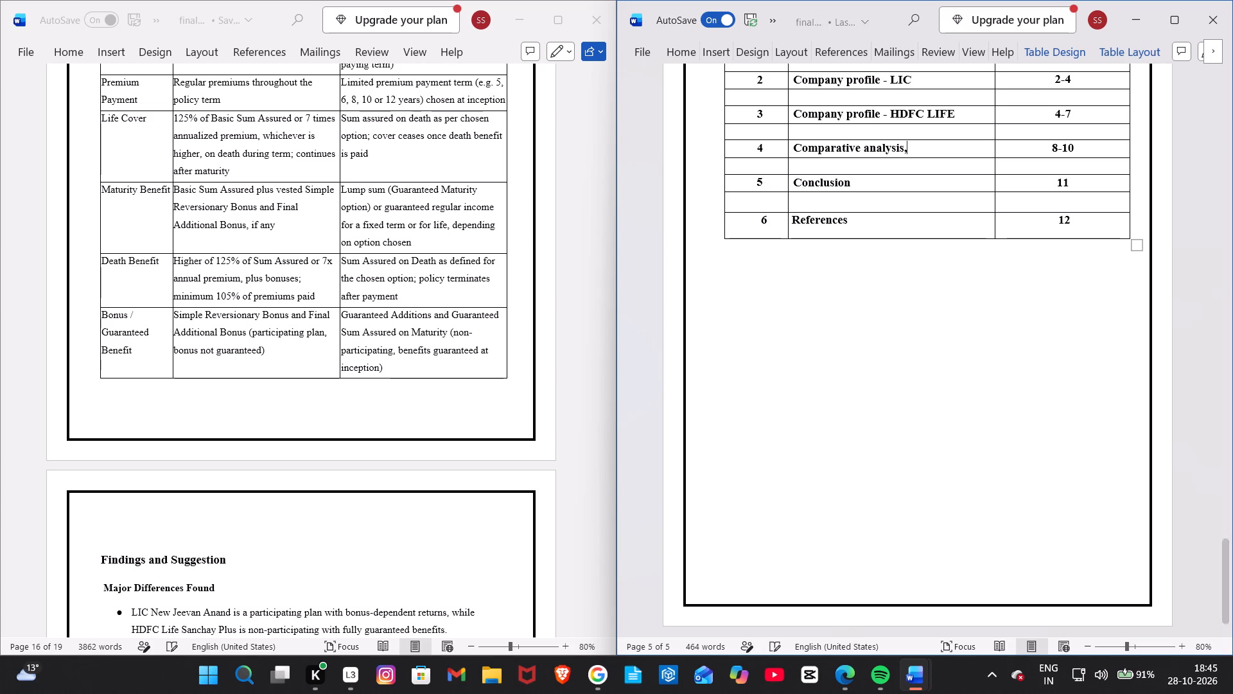
pyautogui.press('space')
pyautogui.write('findings and suh')
pyautogui.press('BackSpace')
pyautogui.press('g')
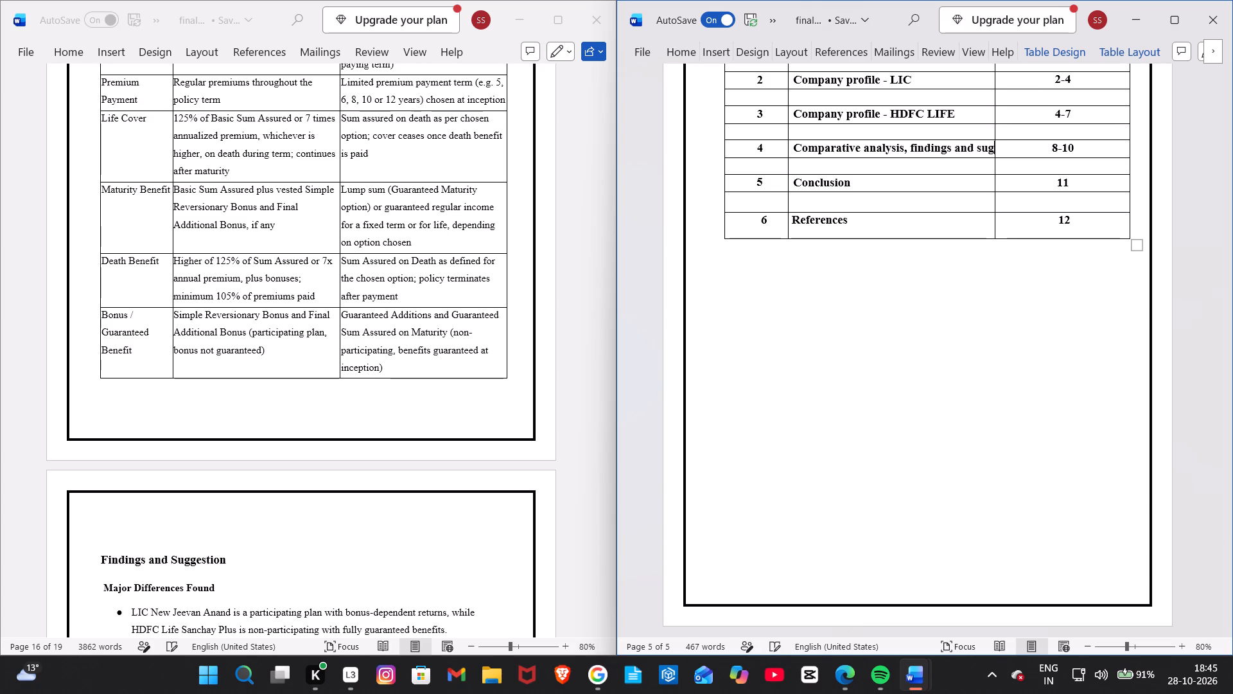
pyautogui.write('gestions')
pyautogui.press('space')
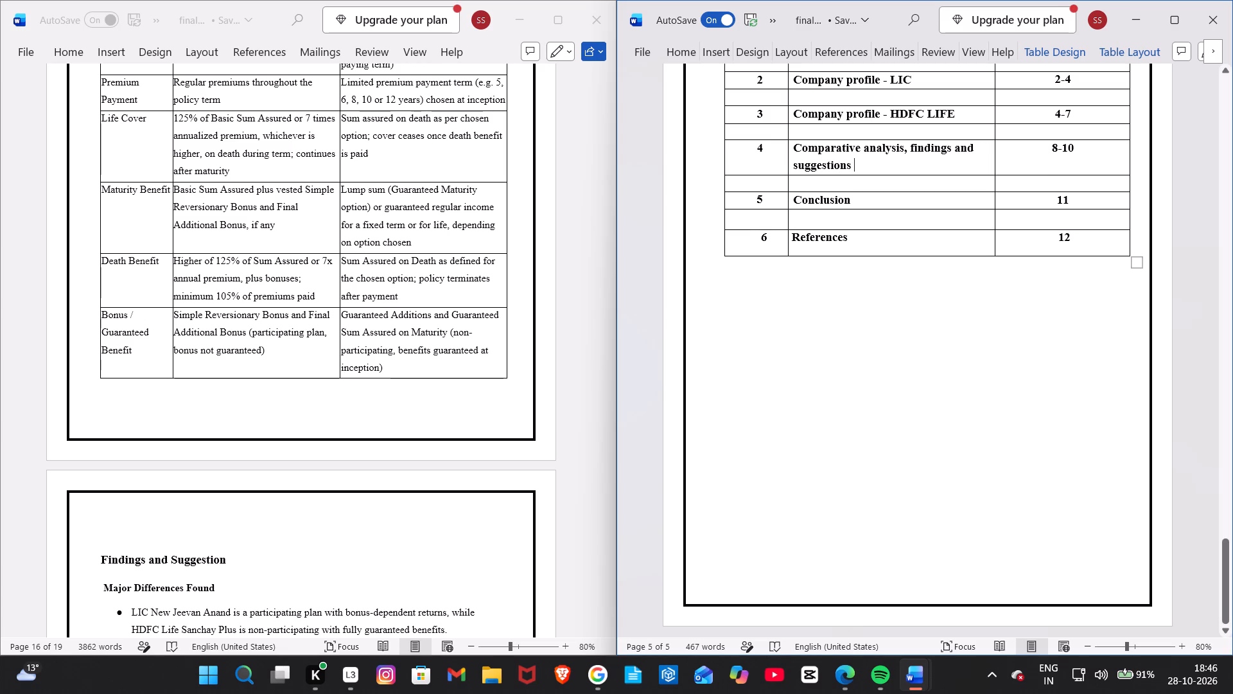
pyautogui.click(913, 148)
pyautogui.press('BackSpace')
# Set the page range of the "Comparative analysis, Findings and suggestions" entry in the table of contents to 9-10.
pyautogui.scroll(1, 929, 181)
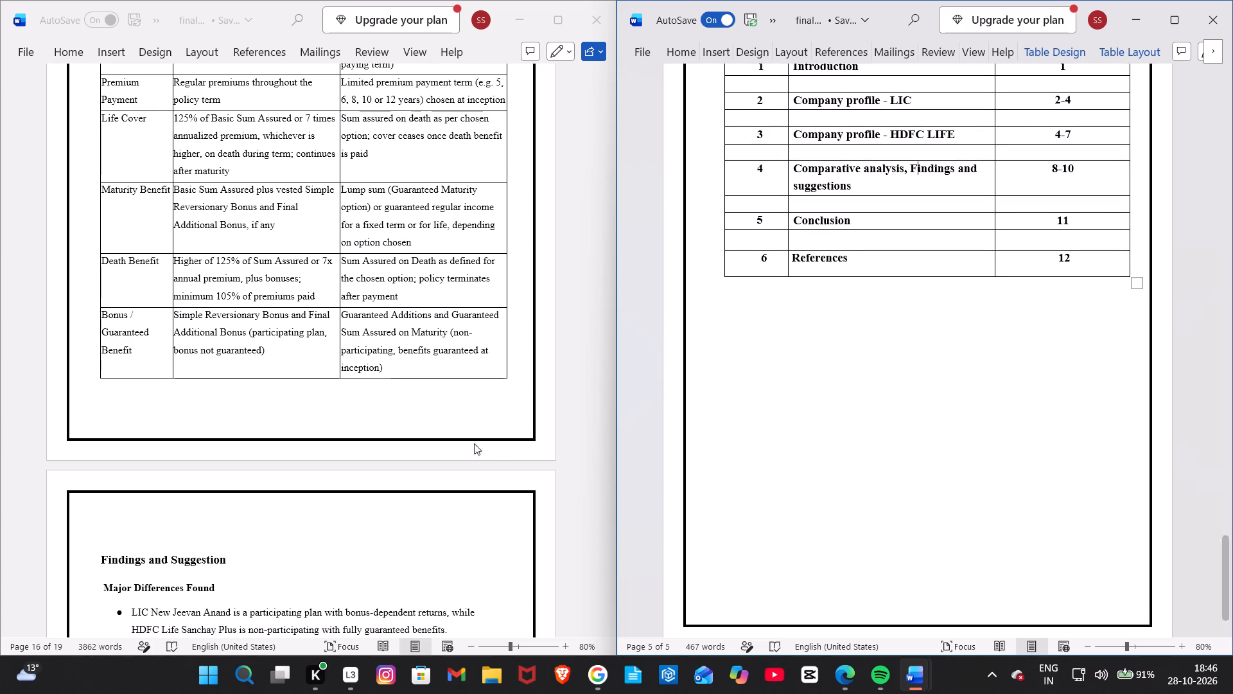
pyautogui.scroll(2, 478, 431)
pyautogui.scroll(-1, 478, 431)
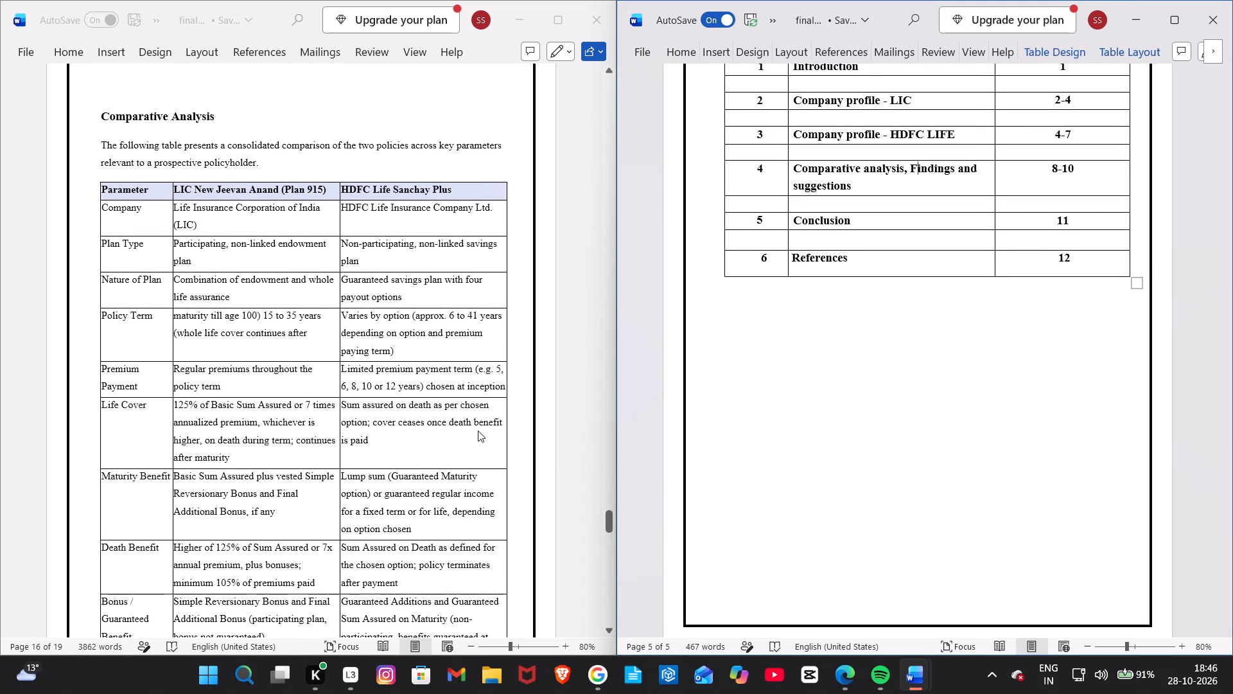
pyautogui.hscroll(2, 478, 431)
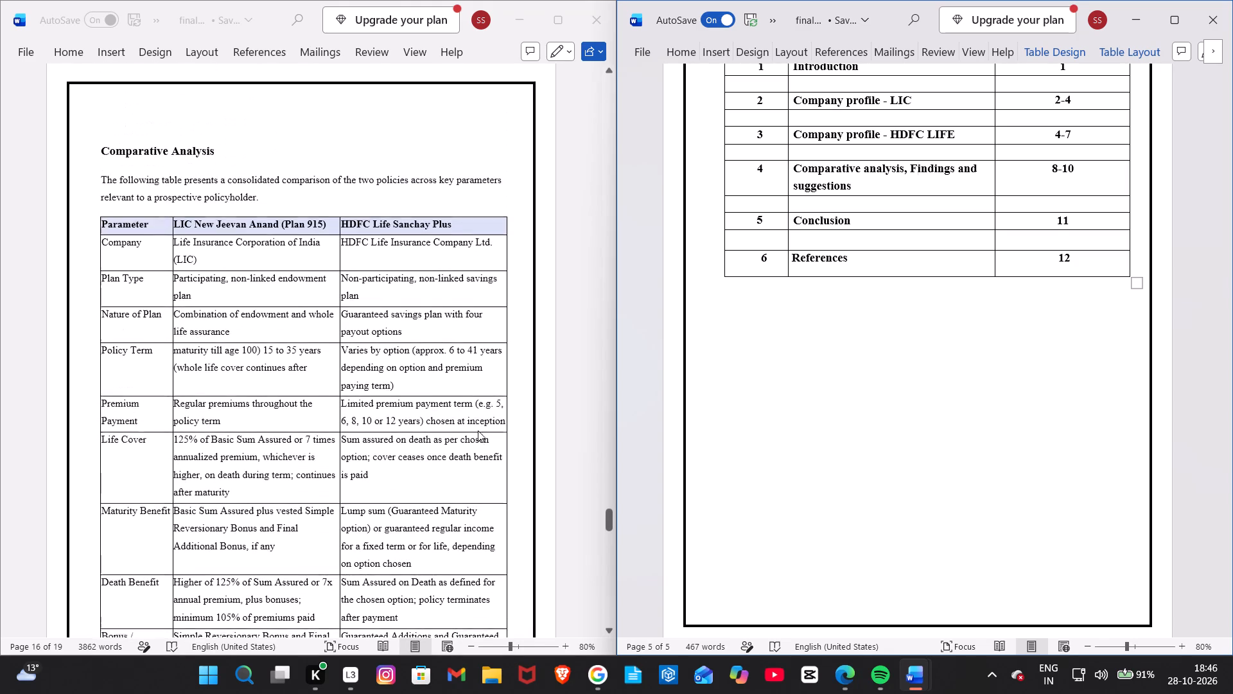
pyautogui.hscroll(1, 478, 431)
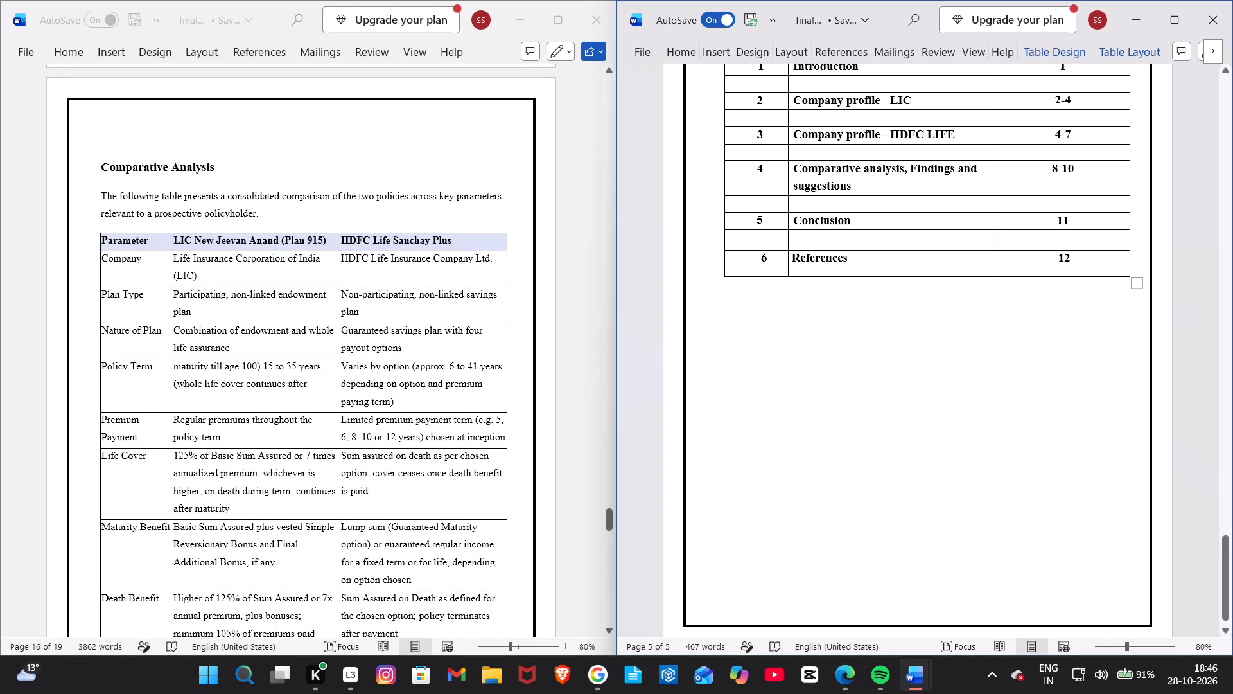
pyautogui.scroll(1, 835, 213)
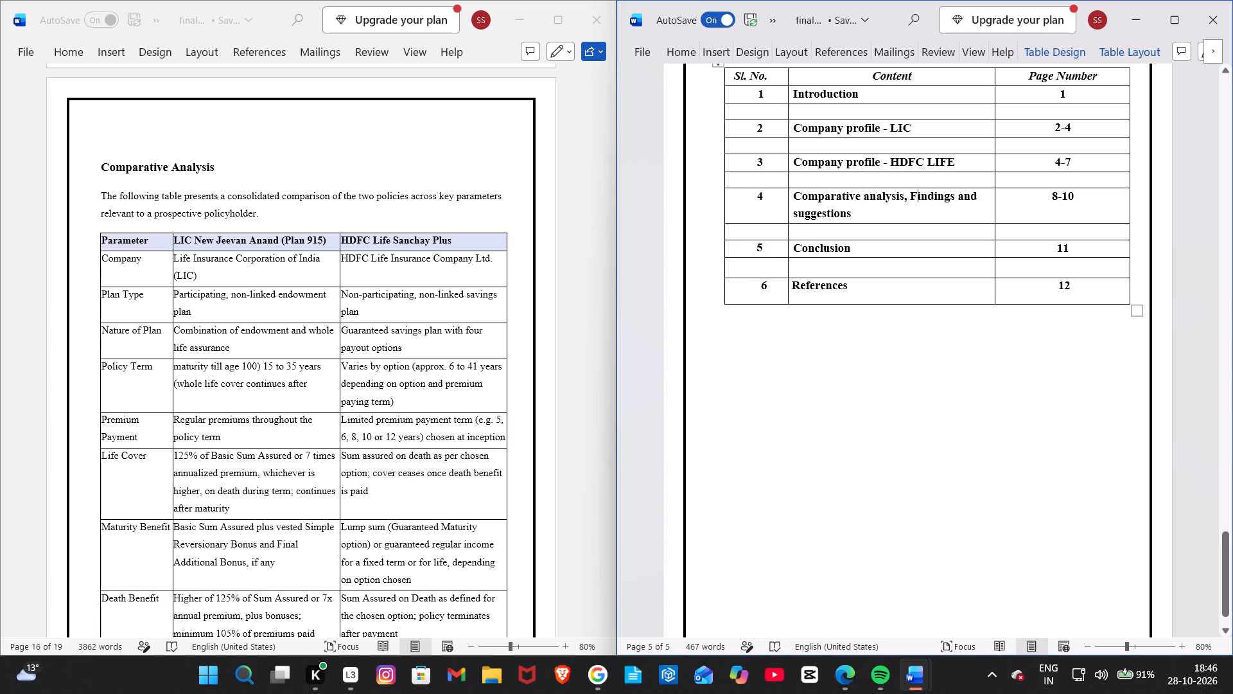
pyautogui.click(1056, 196)
pyautogui.press('BackSpace')
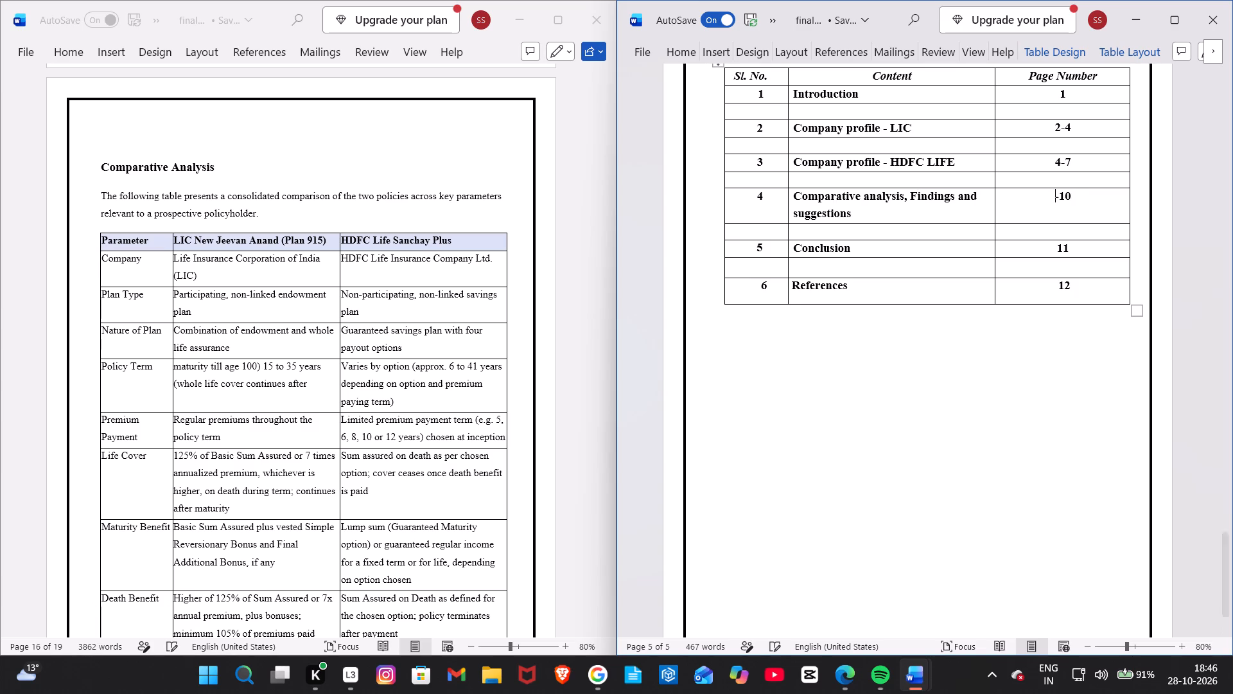
pyautogui.press('9')
# Check the report's HDFC Life section and set the "Company profile - HDFC LIFE" page range in the contents table to 5-8.
pyautogui.scroll(1, 1056, 196)
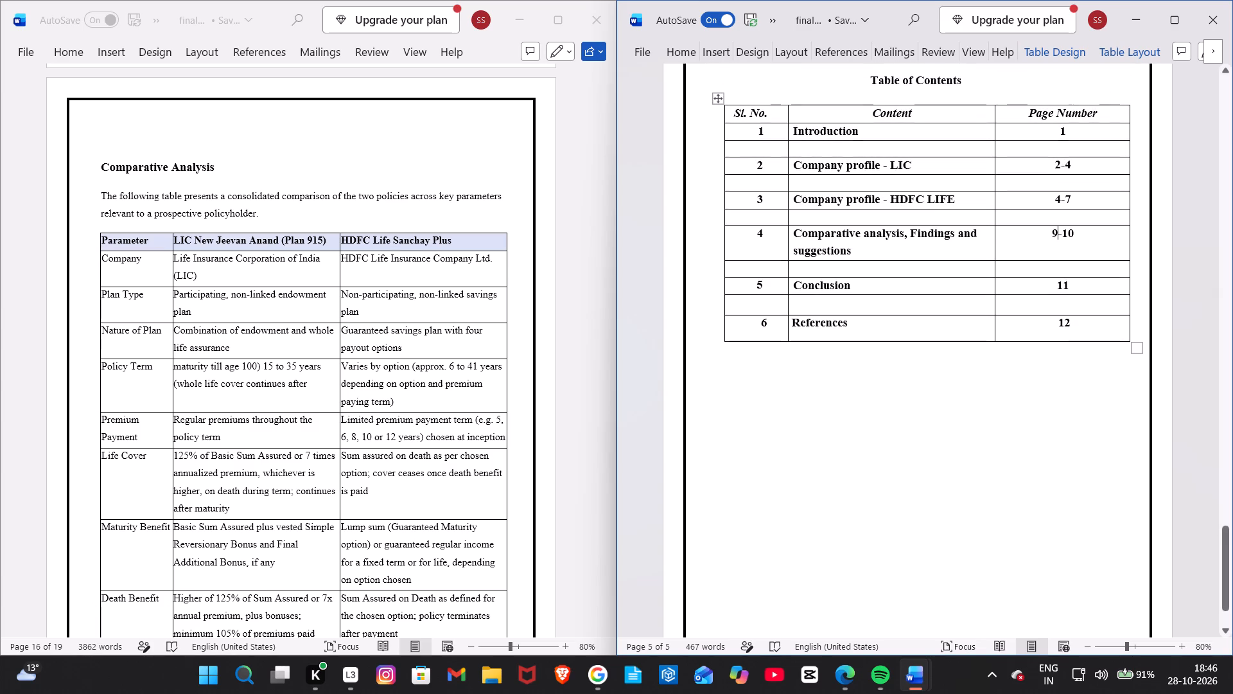
pyautogui.scroll(4, 504, 258)
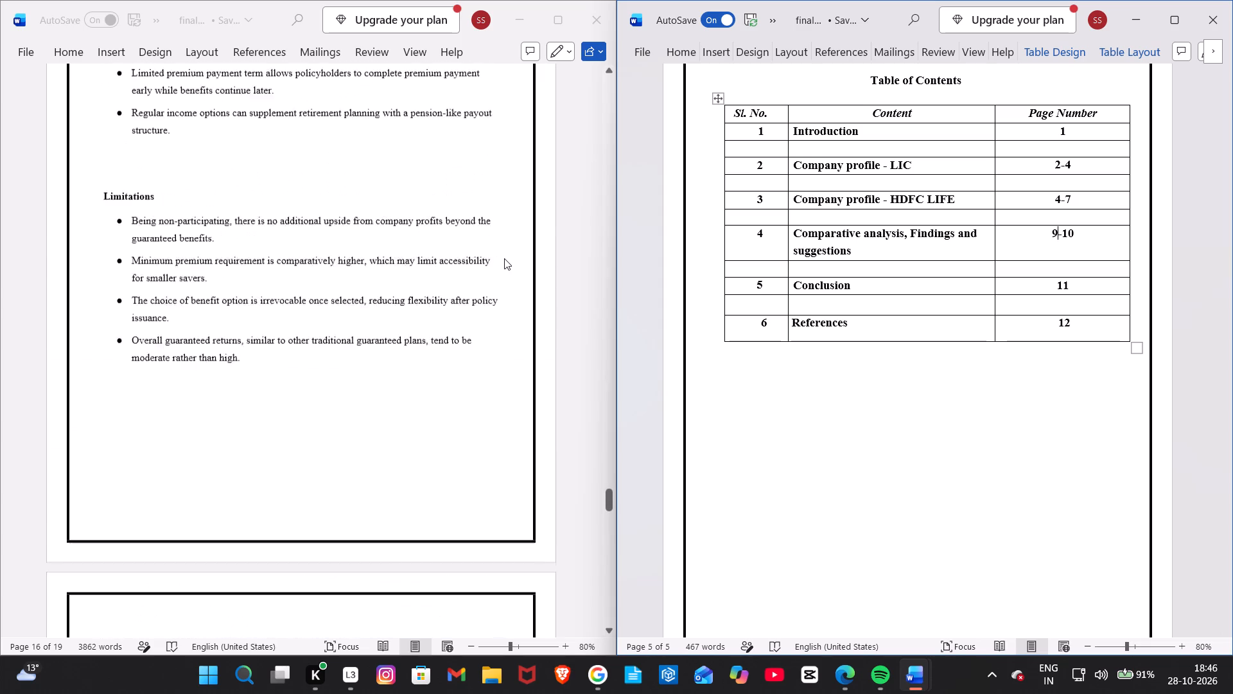
pyautogui.scroll(5, 504, 258)
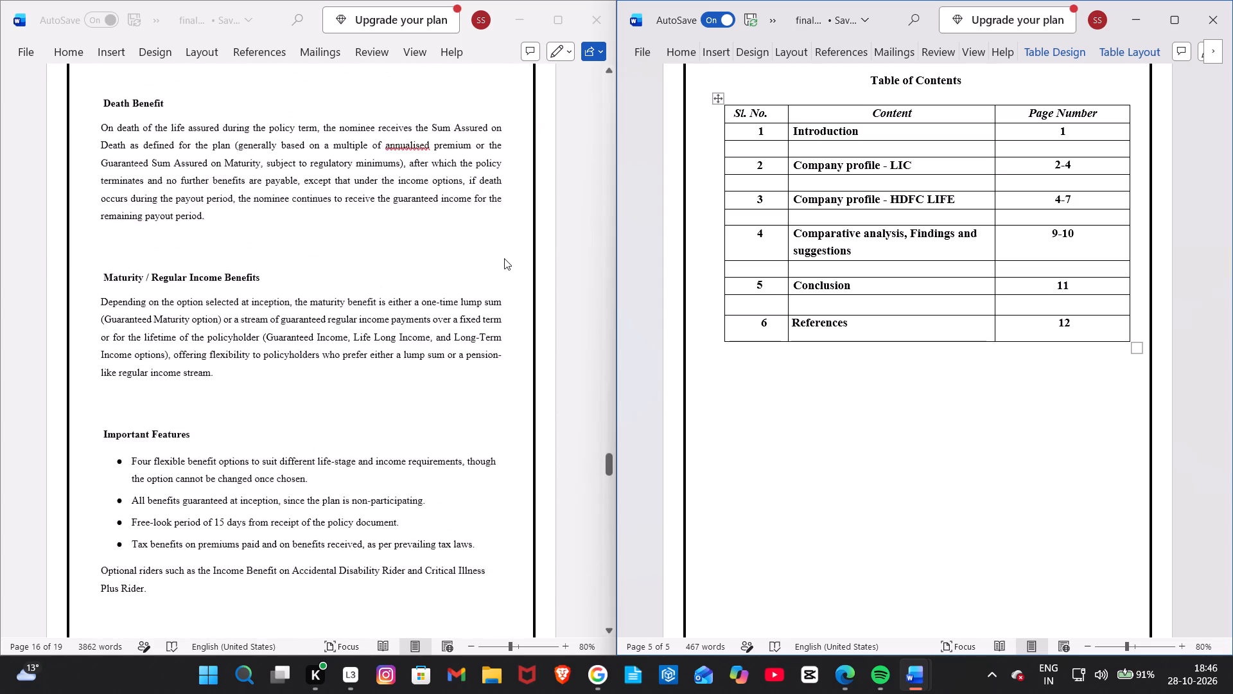
pyautogui.scroll(4, 504, 258)
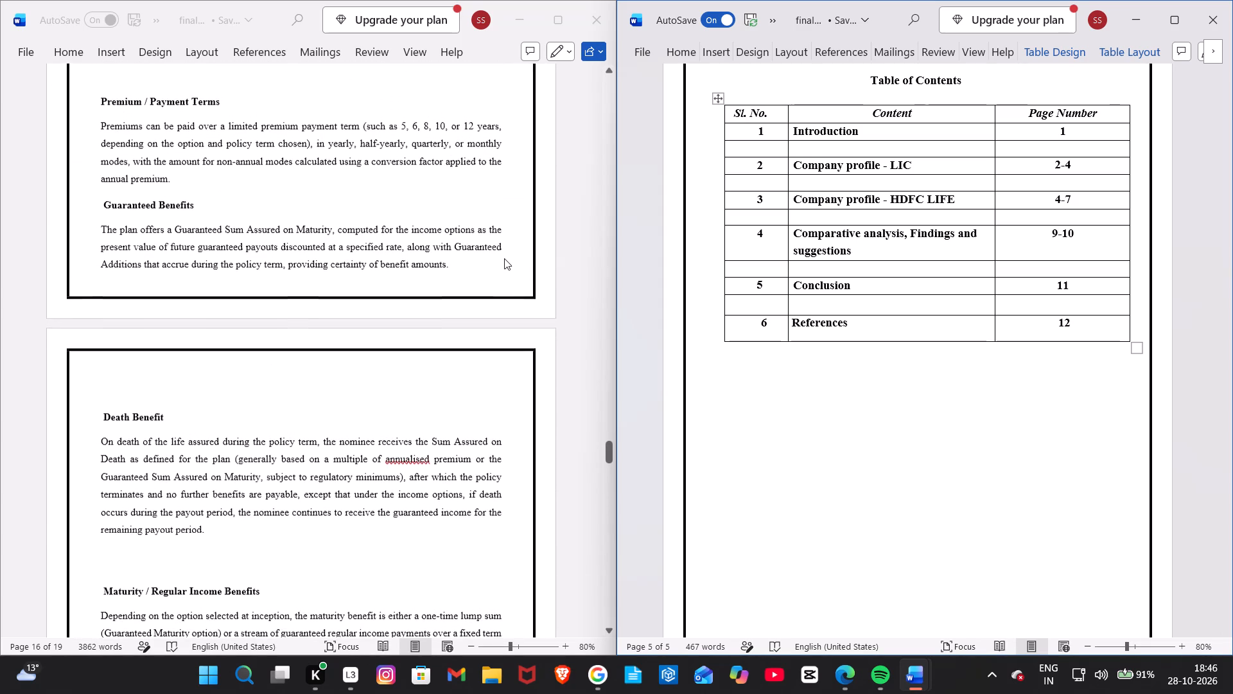
pyautogui.scroll(2, 504, 258)
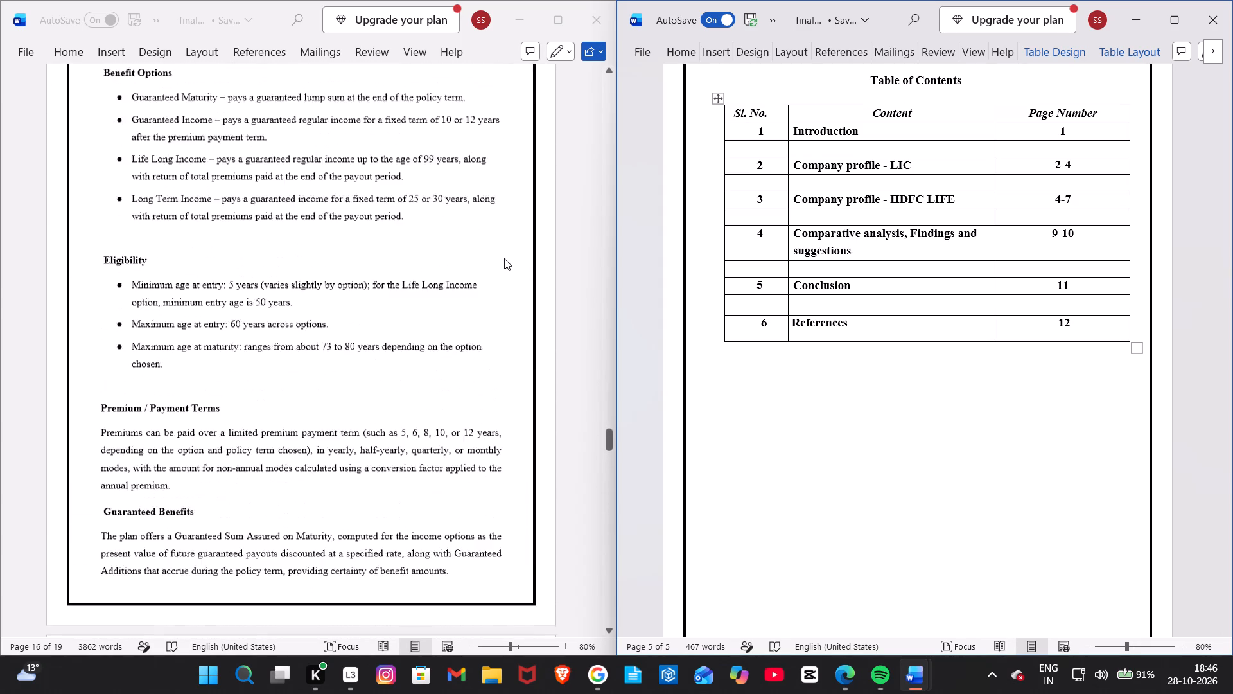
pyautogui.scroll(3, 504, 258)
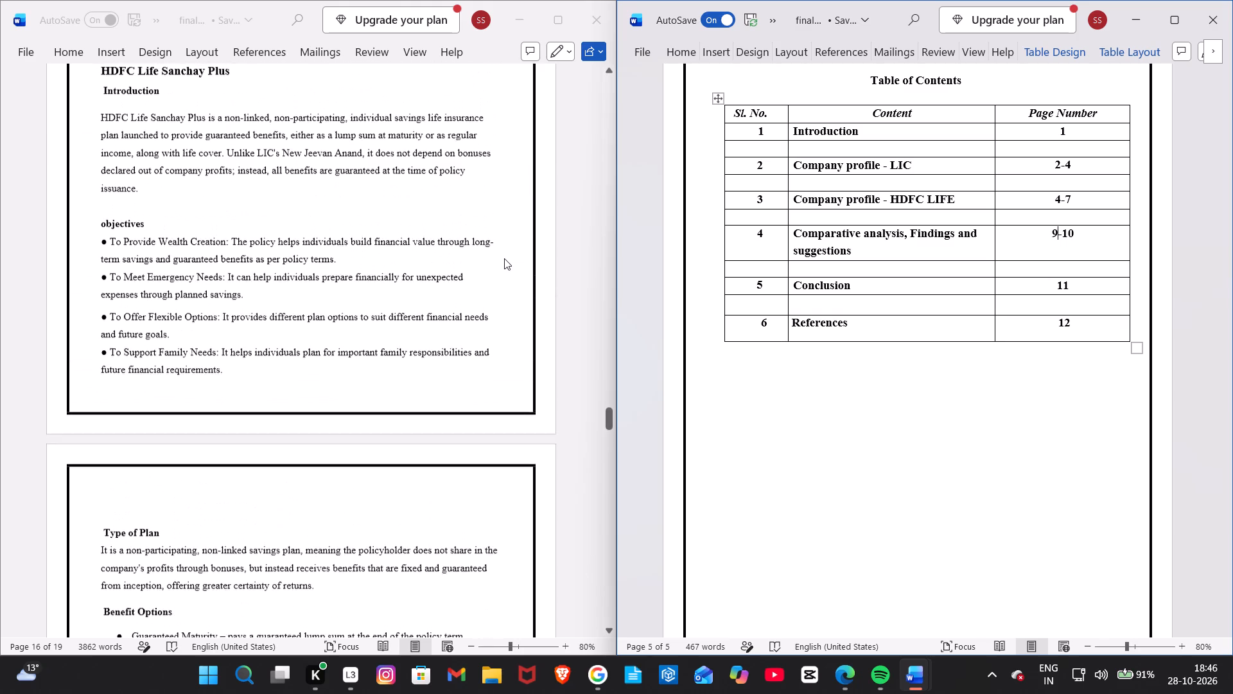
pyautogui.scroll(2, 504, 258)
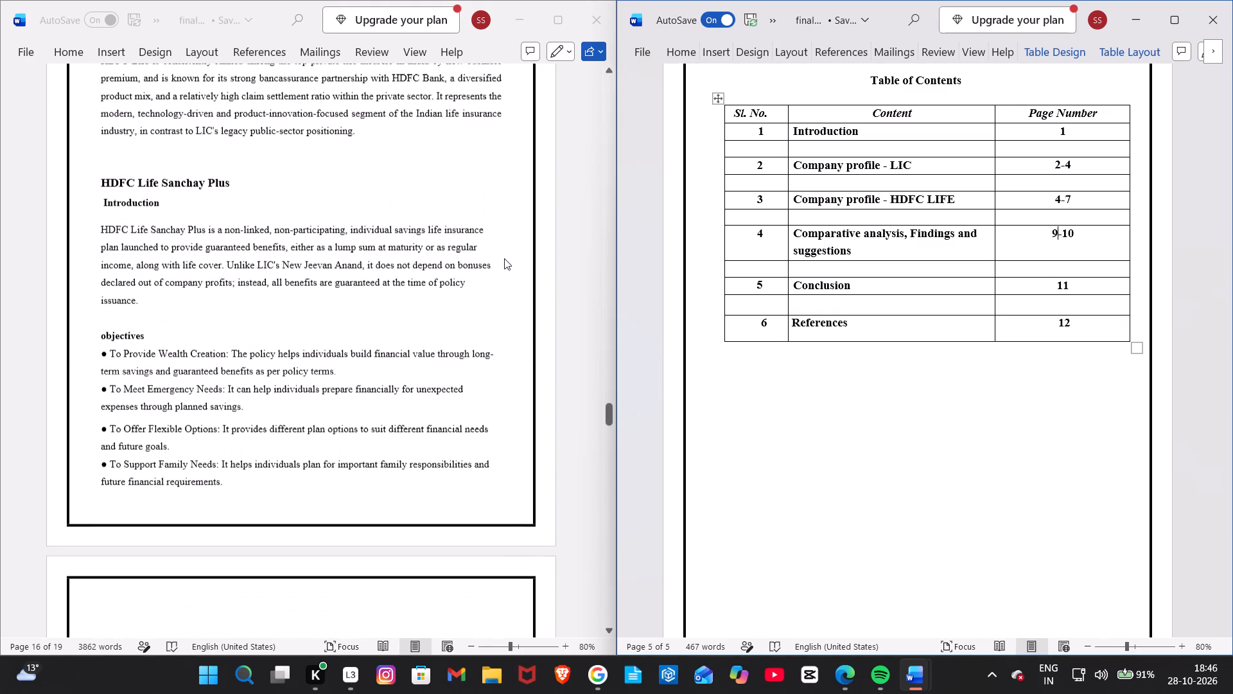
pyautogui.scroll(1, 504, 258)
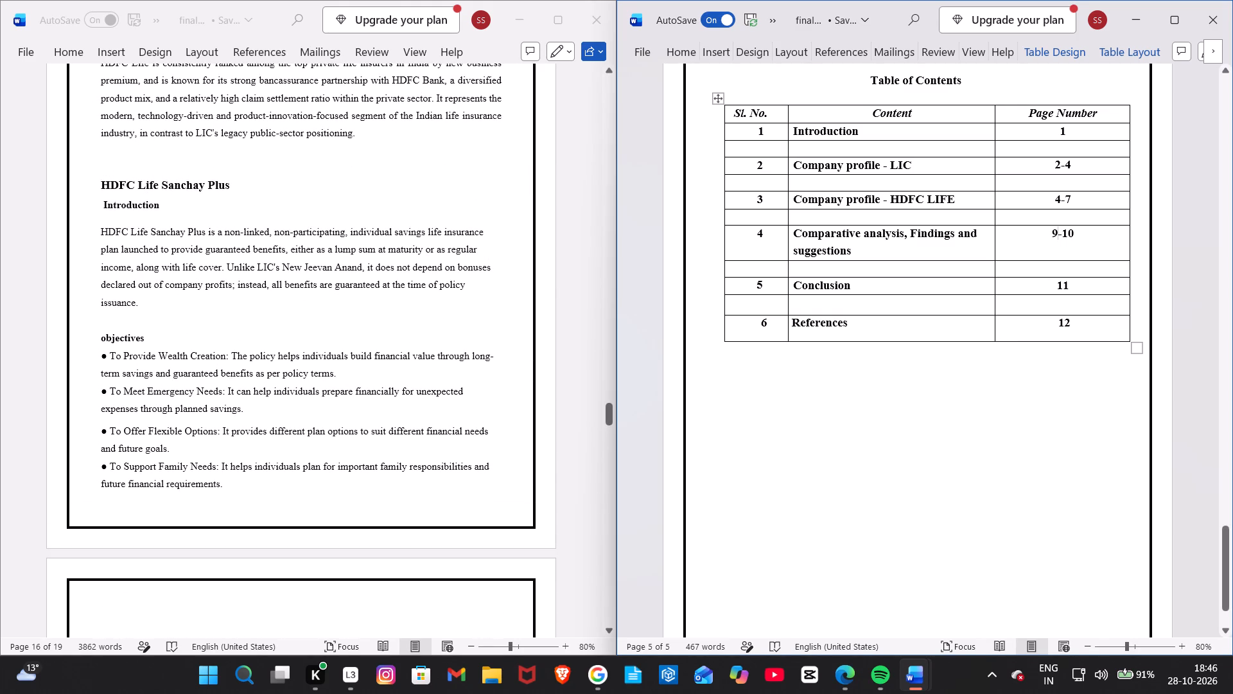
pyautogui.click(1060, 198)
pyautogui.press('BackSpace')
pyautogui.press('5')
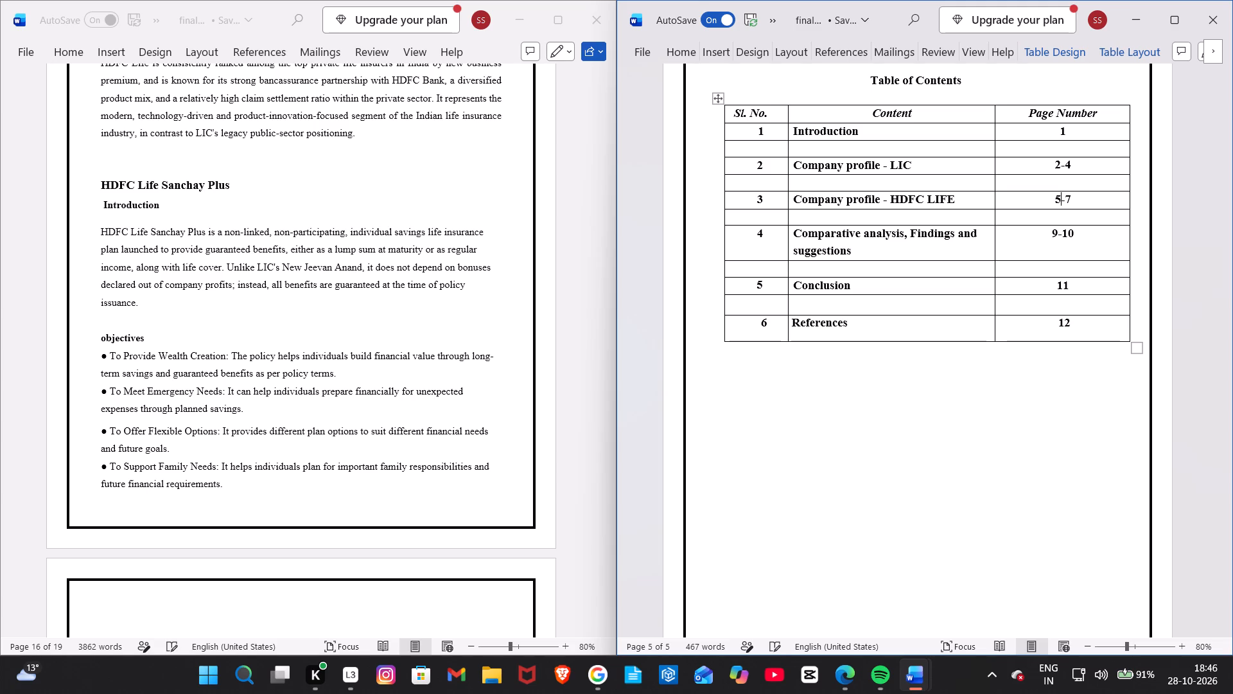
pyautogui.click(1074, 199)
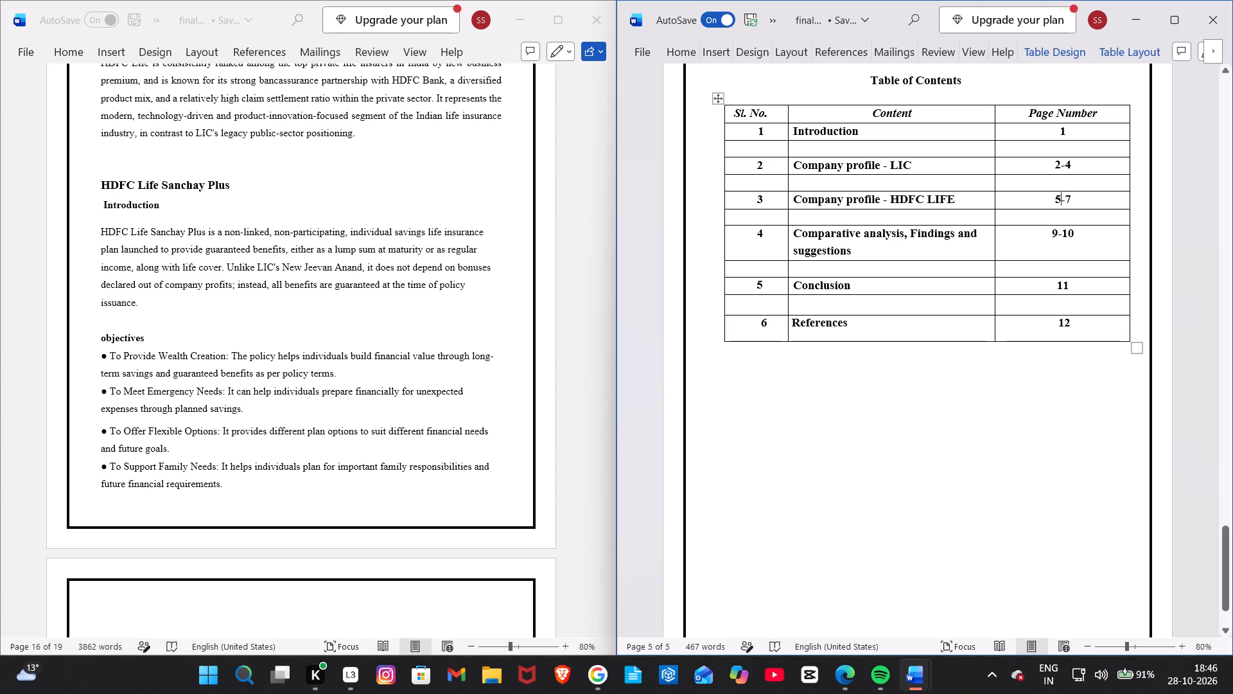
pyautogui.press('BackSpace')
pyautogui.press('8')
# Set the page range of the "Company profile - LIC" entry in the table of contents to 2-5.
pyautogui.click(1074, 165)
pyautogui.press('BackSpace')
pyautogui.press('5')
# Check where the report's HDFC Life company profile begins and set its page range in the contents table to 4-8.
pyautogui.scroll(1, 645, 235)
pyautogui.scroll(2, 374, 208)
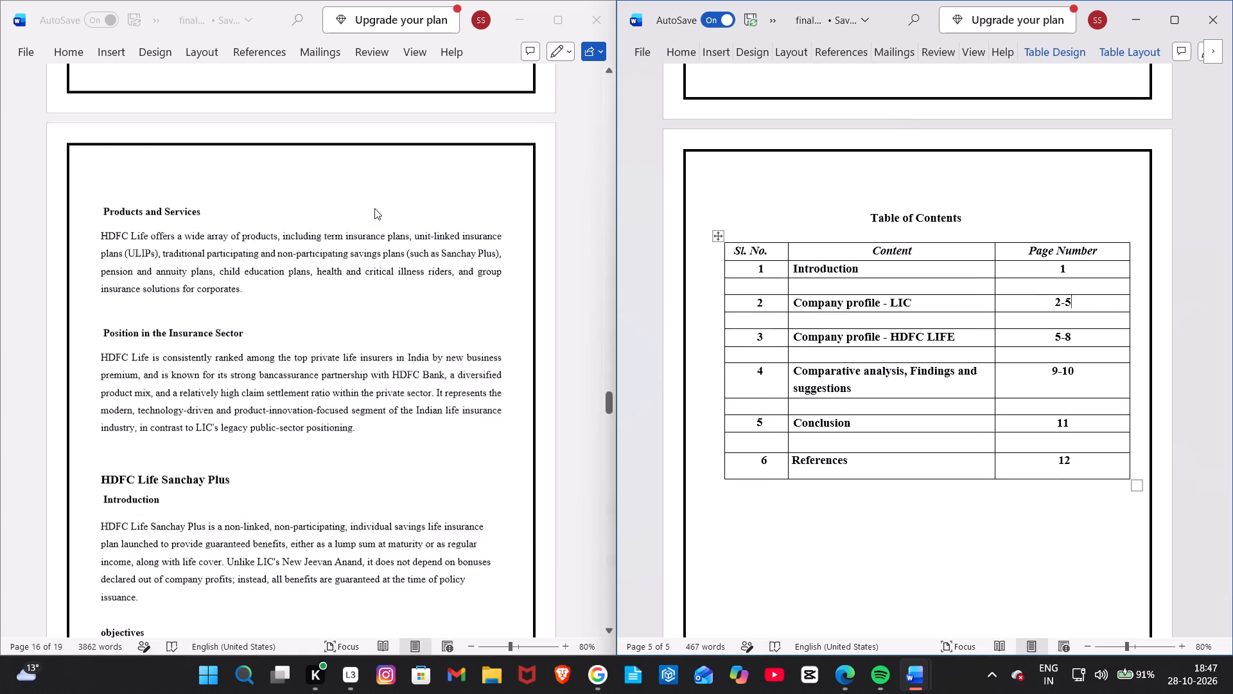
pyautogui.scroll(4, 374, 208)
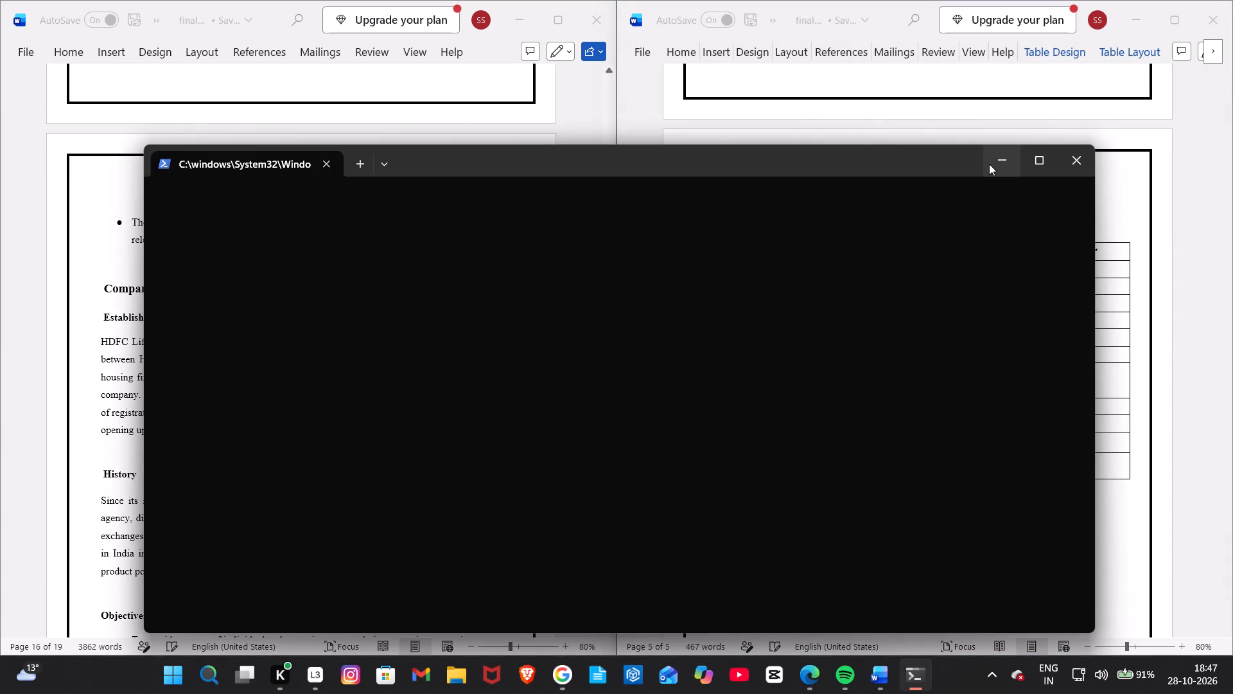
pyautogui.click(989, 164)
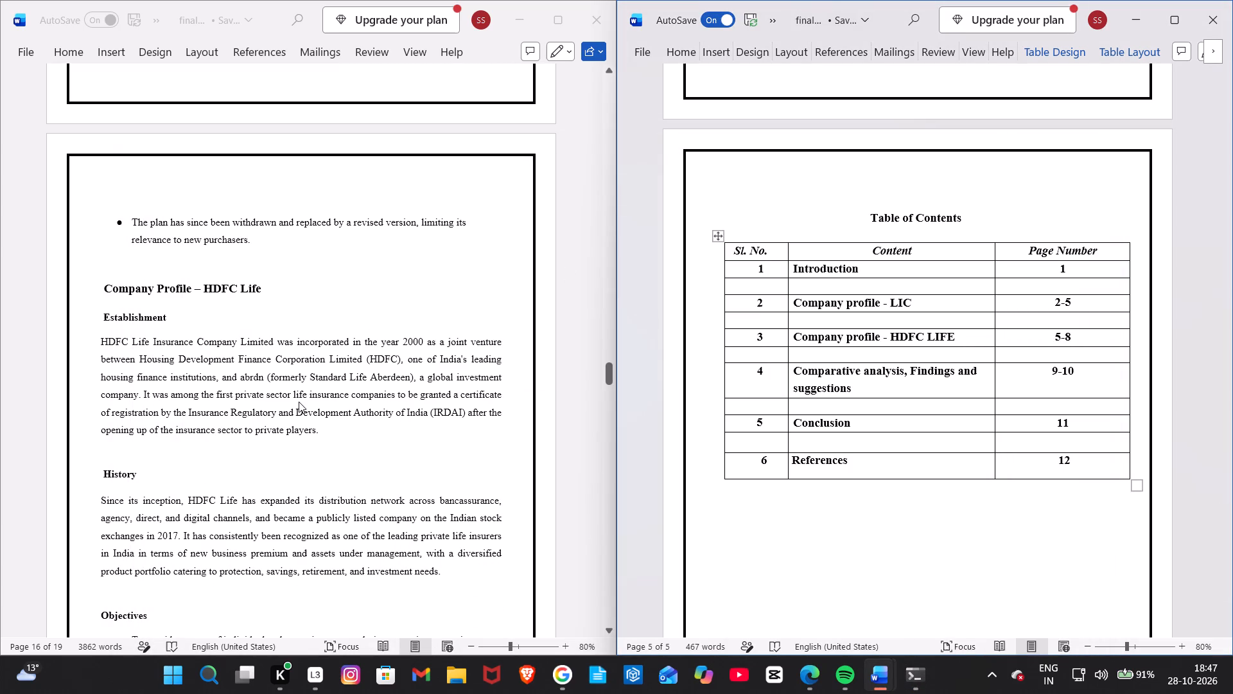
pyautogui.scroll(-2, 299, 402)
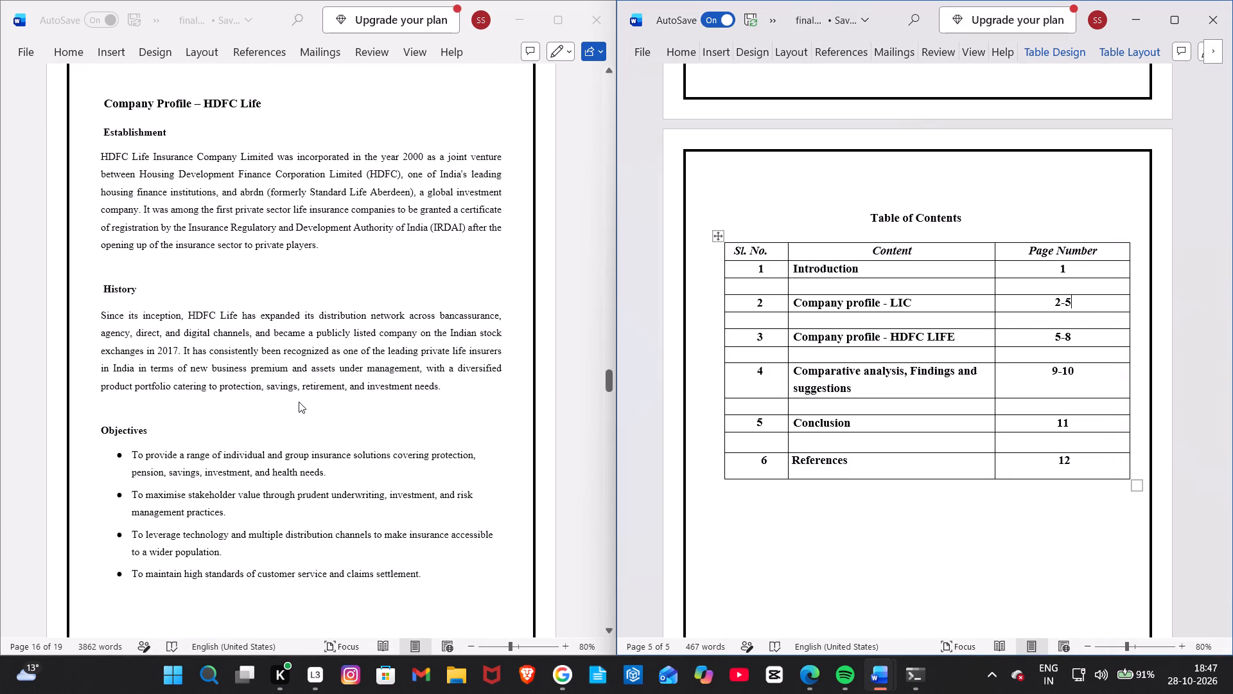
pyautogui.scroll(-3, 299, 402)
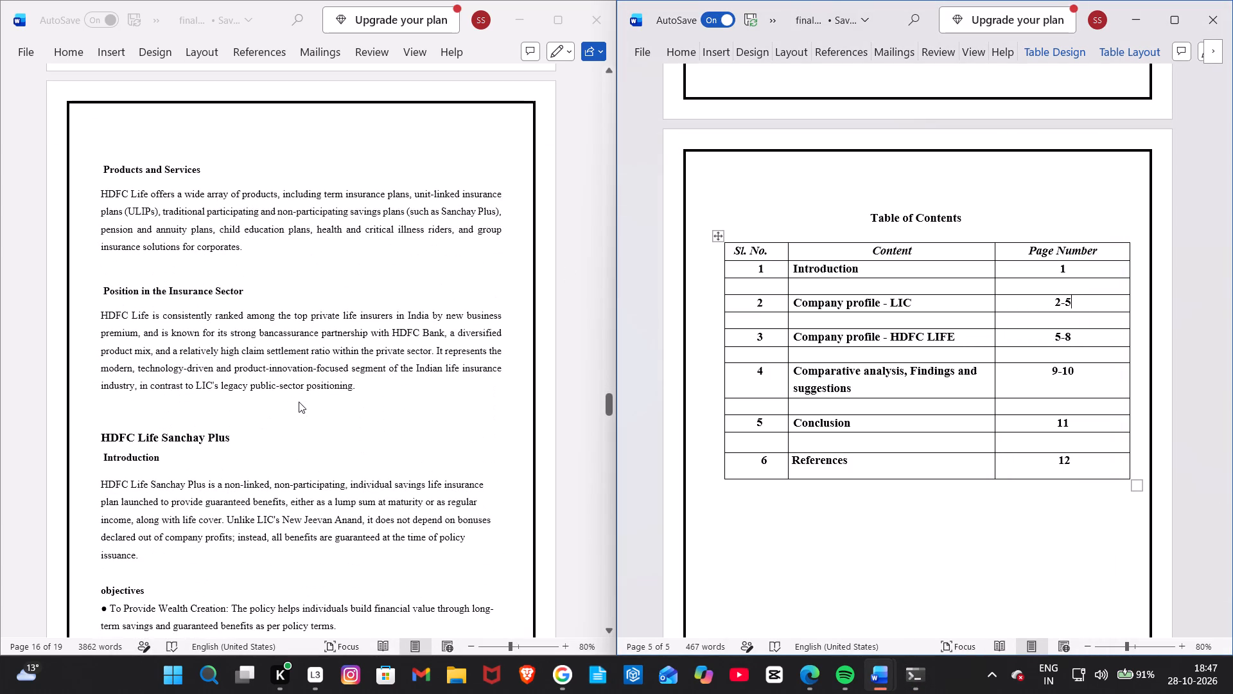
pyautogui.scroll(-1, 299, 402)
pyautogui.scroll(2, 299, 402)
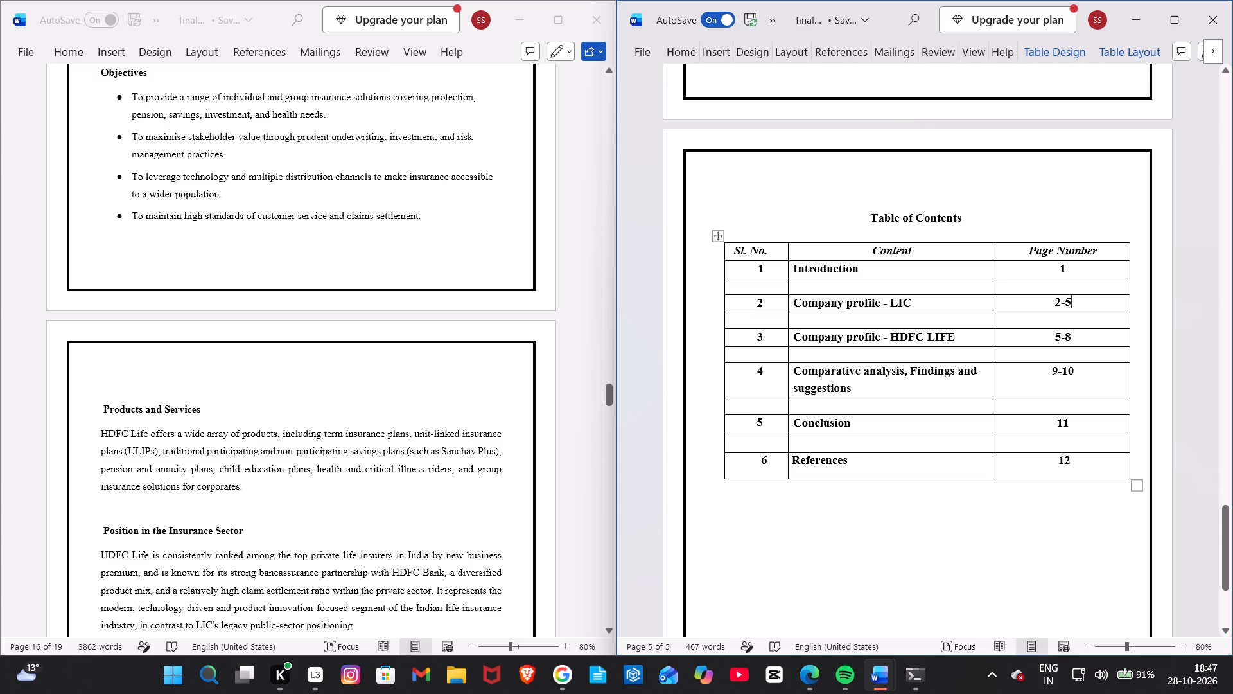
pyautogui.click(1062, 337)
pyautogui.press('BackSpace')
pyautogui.press('4')
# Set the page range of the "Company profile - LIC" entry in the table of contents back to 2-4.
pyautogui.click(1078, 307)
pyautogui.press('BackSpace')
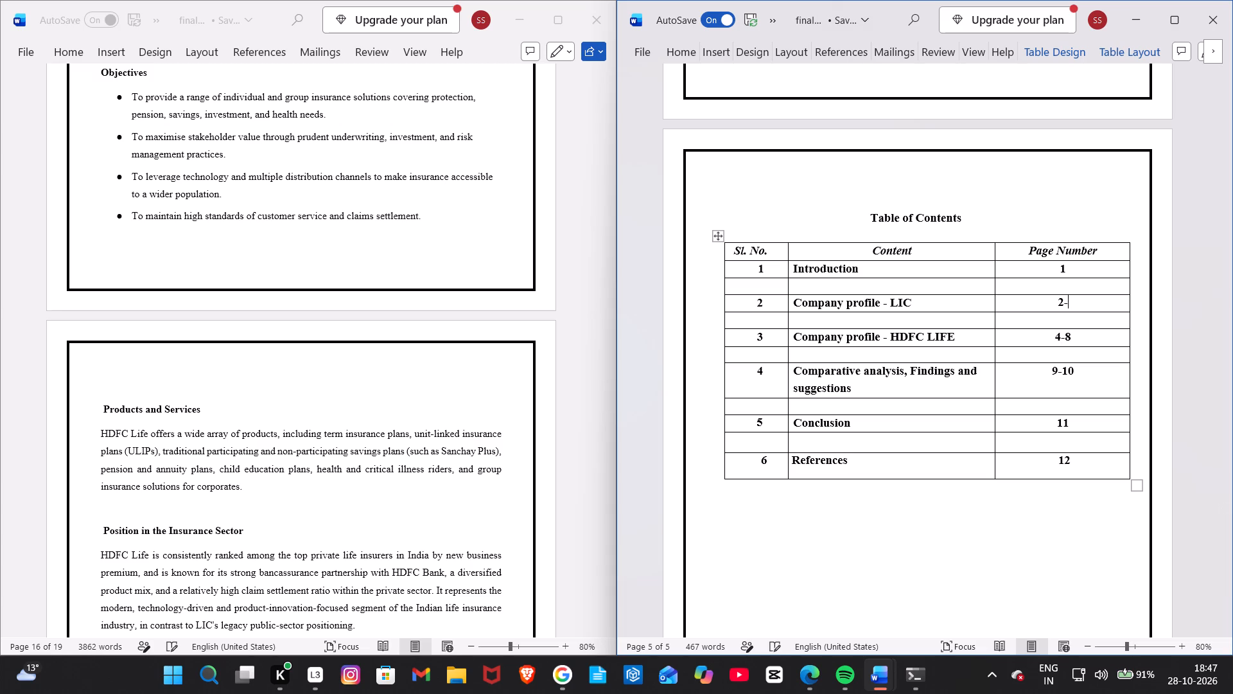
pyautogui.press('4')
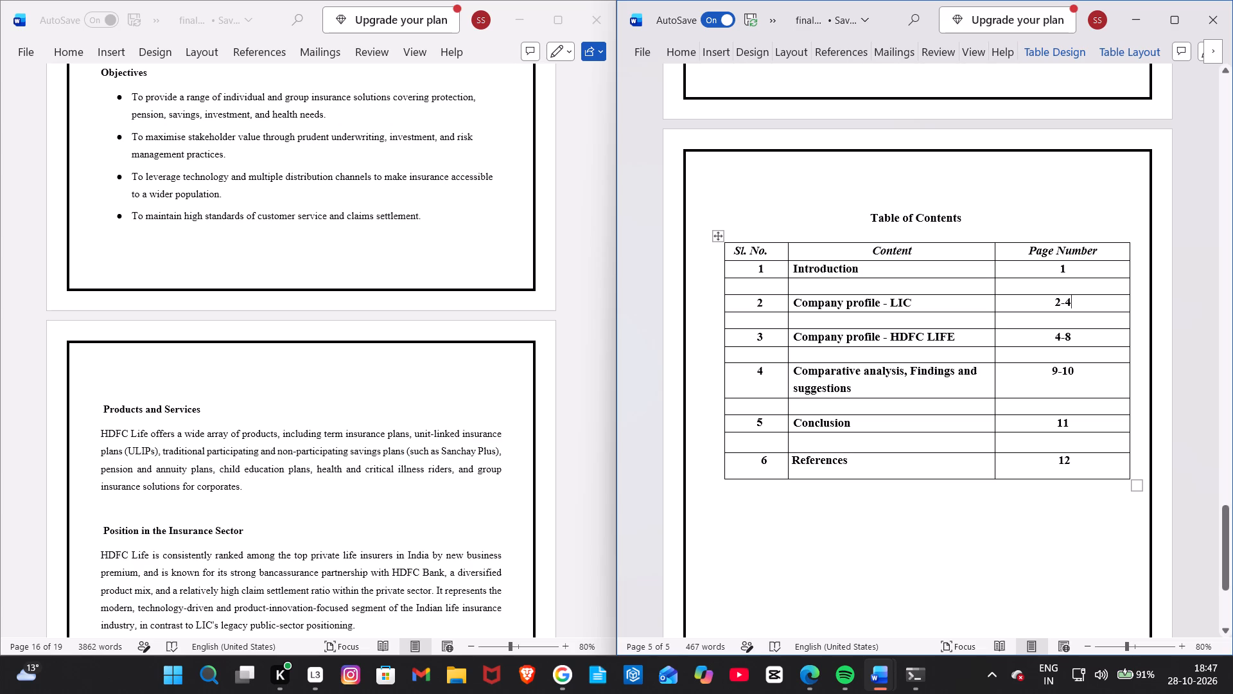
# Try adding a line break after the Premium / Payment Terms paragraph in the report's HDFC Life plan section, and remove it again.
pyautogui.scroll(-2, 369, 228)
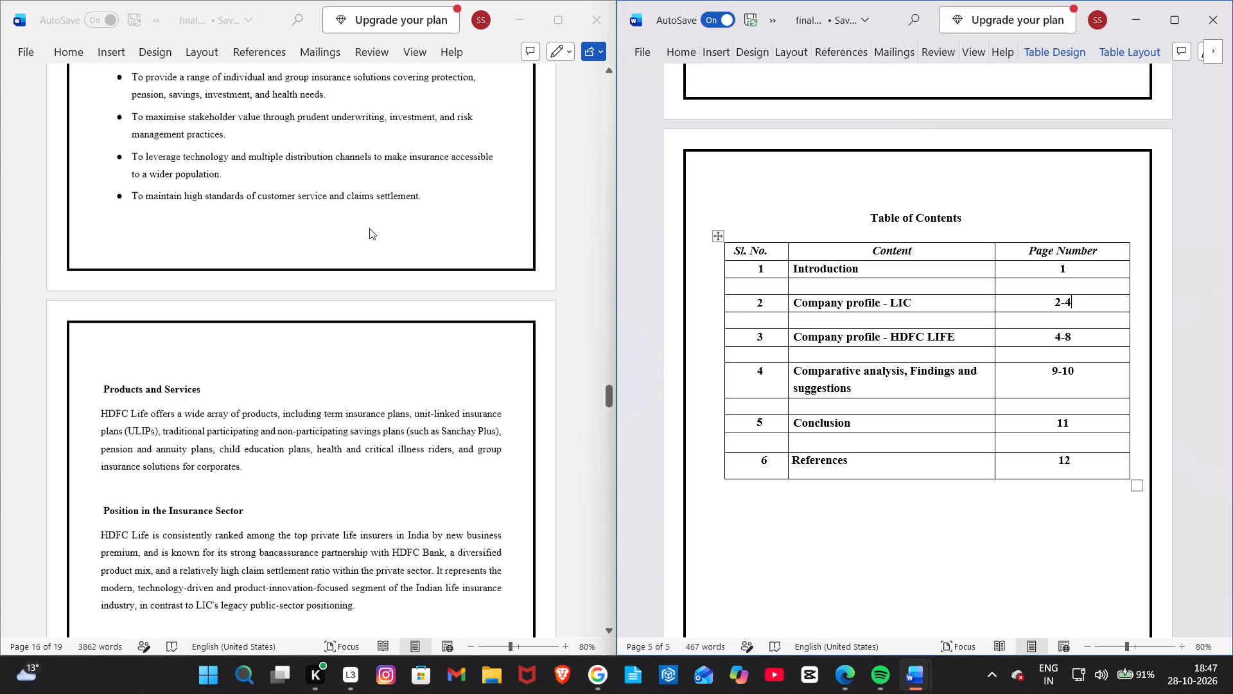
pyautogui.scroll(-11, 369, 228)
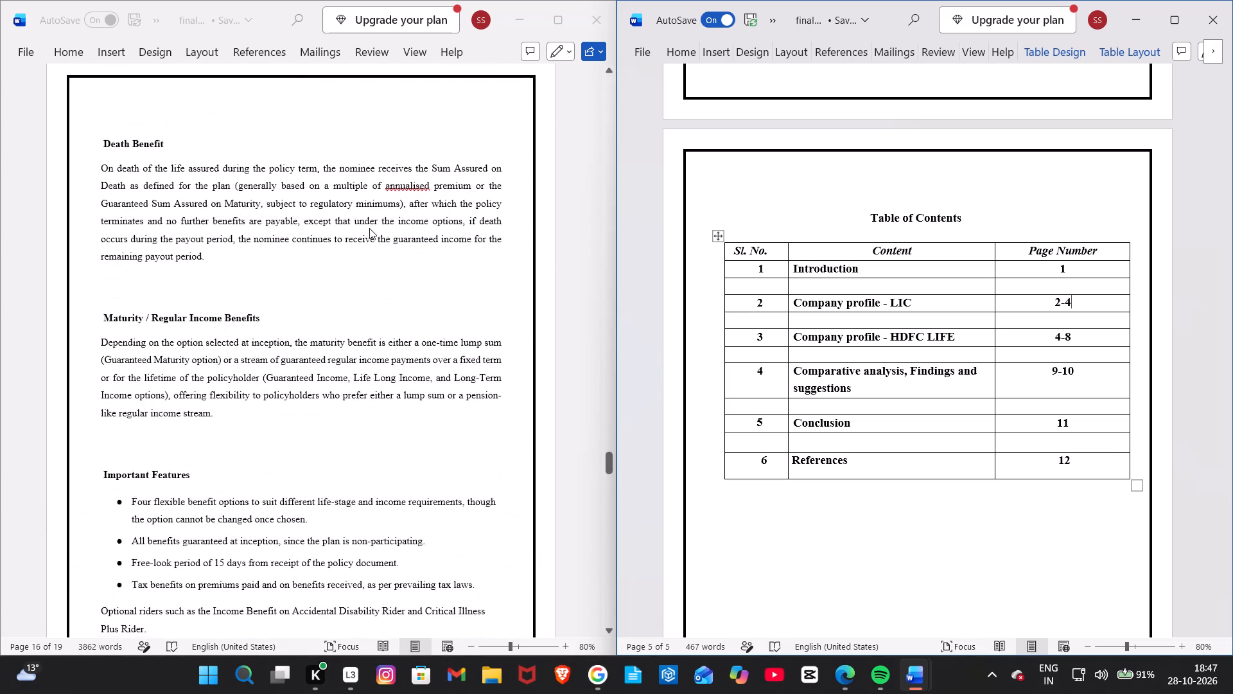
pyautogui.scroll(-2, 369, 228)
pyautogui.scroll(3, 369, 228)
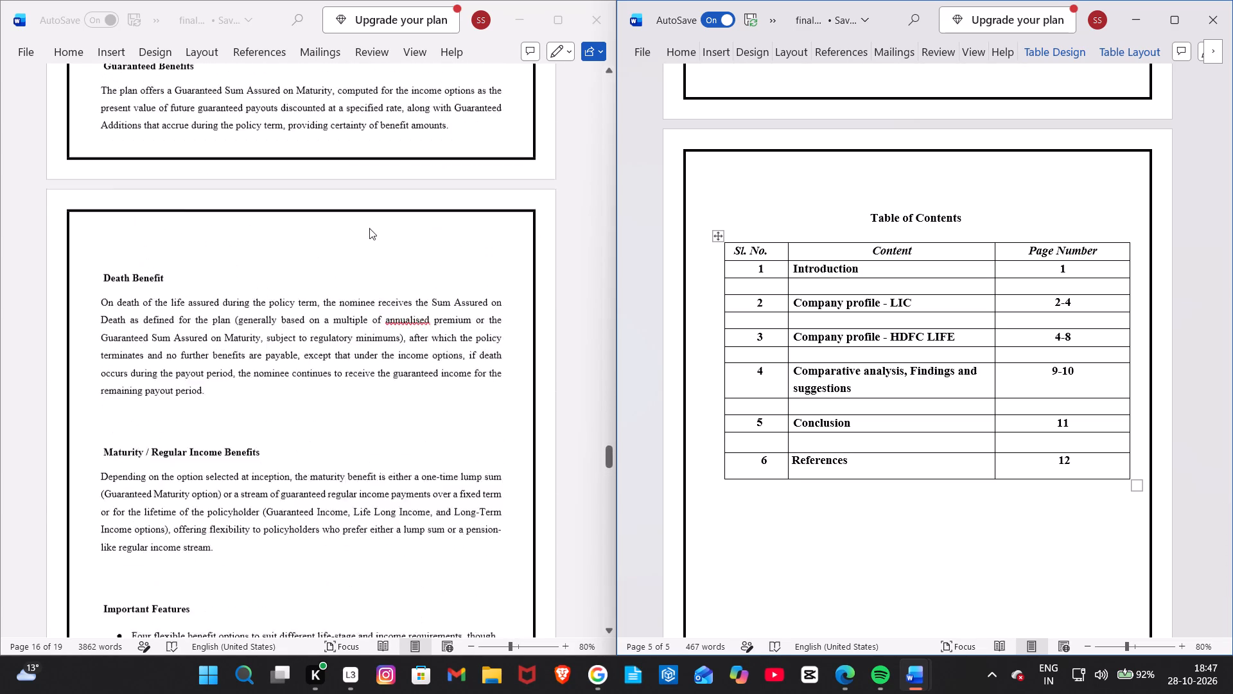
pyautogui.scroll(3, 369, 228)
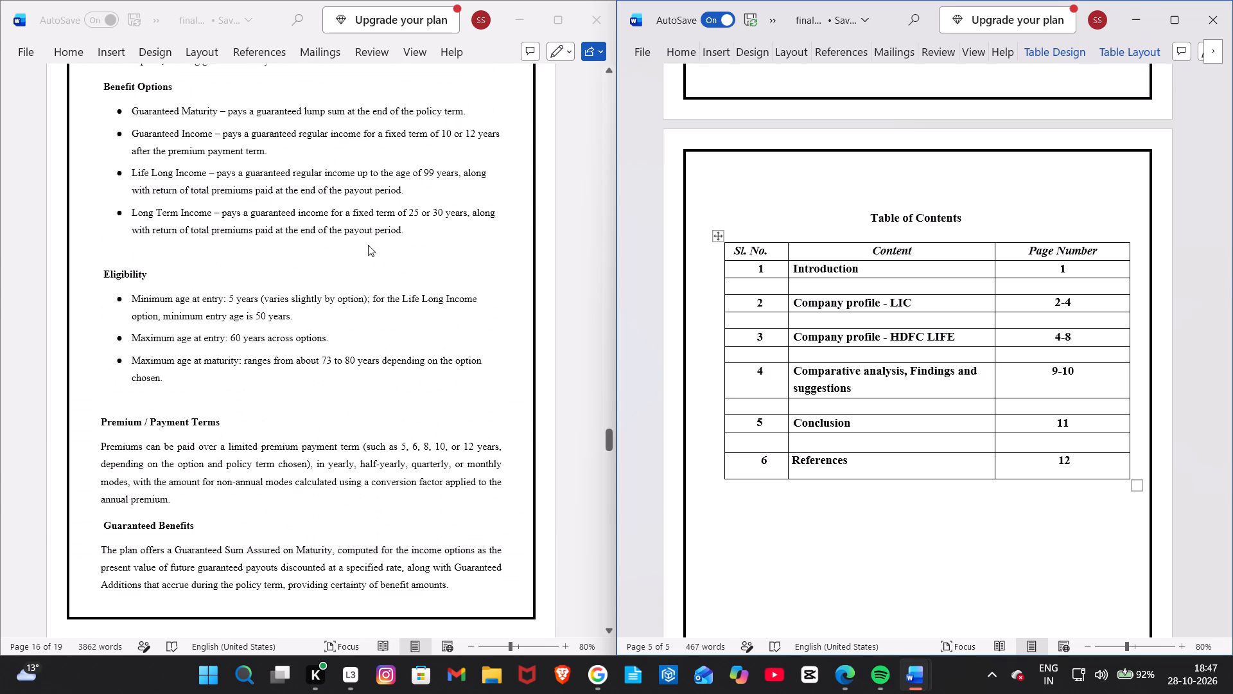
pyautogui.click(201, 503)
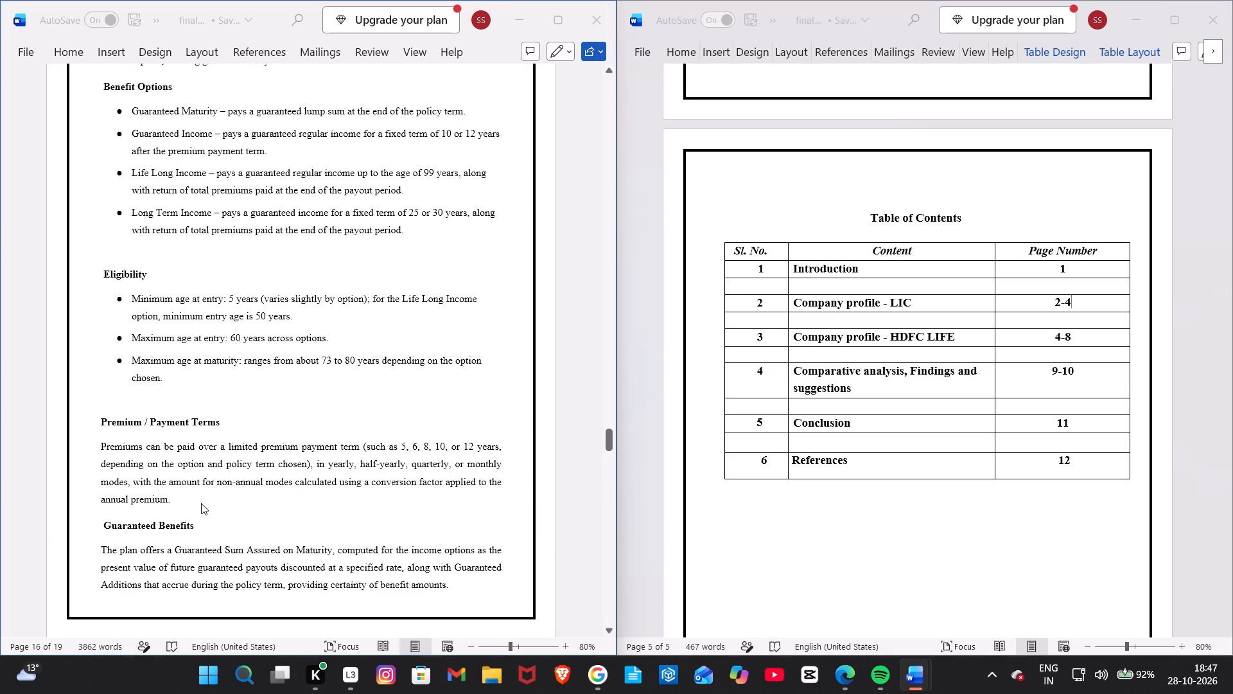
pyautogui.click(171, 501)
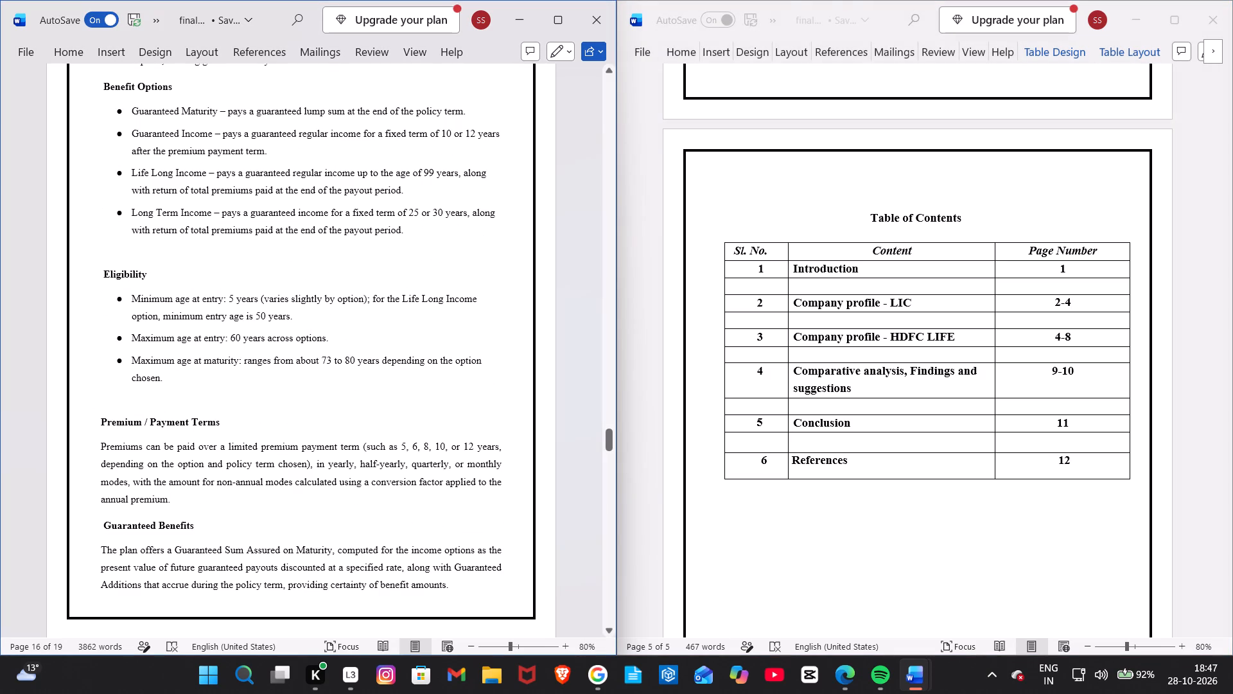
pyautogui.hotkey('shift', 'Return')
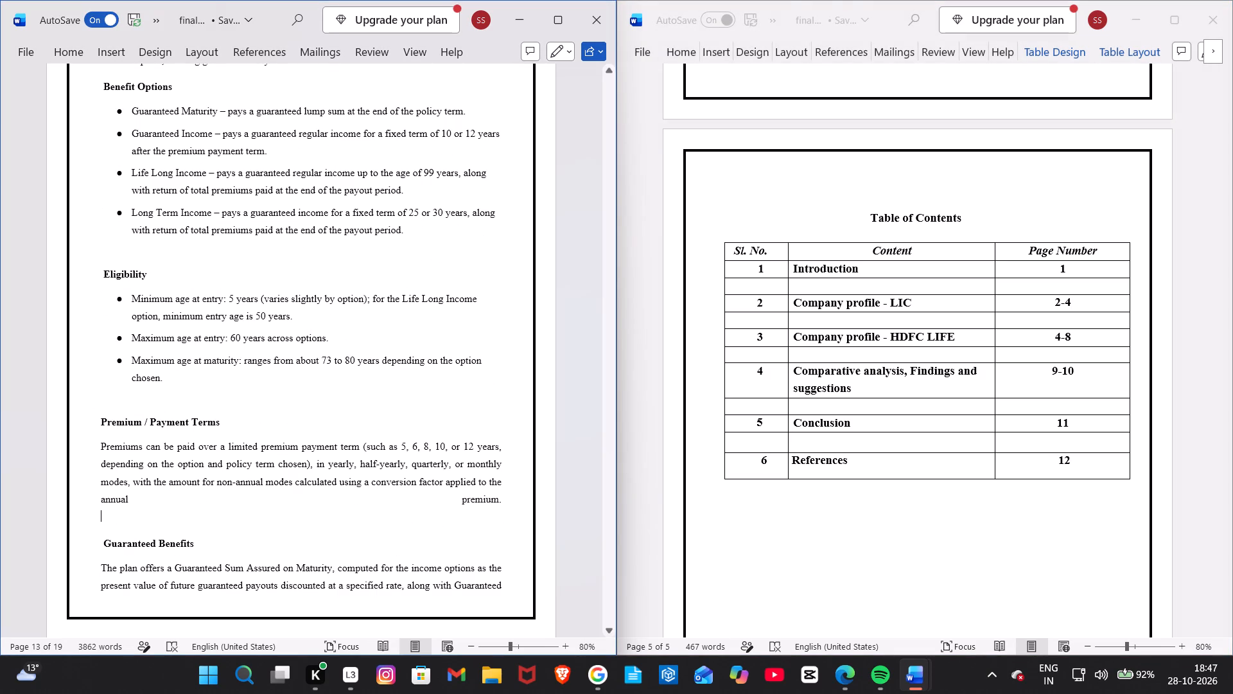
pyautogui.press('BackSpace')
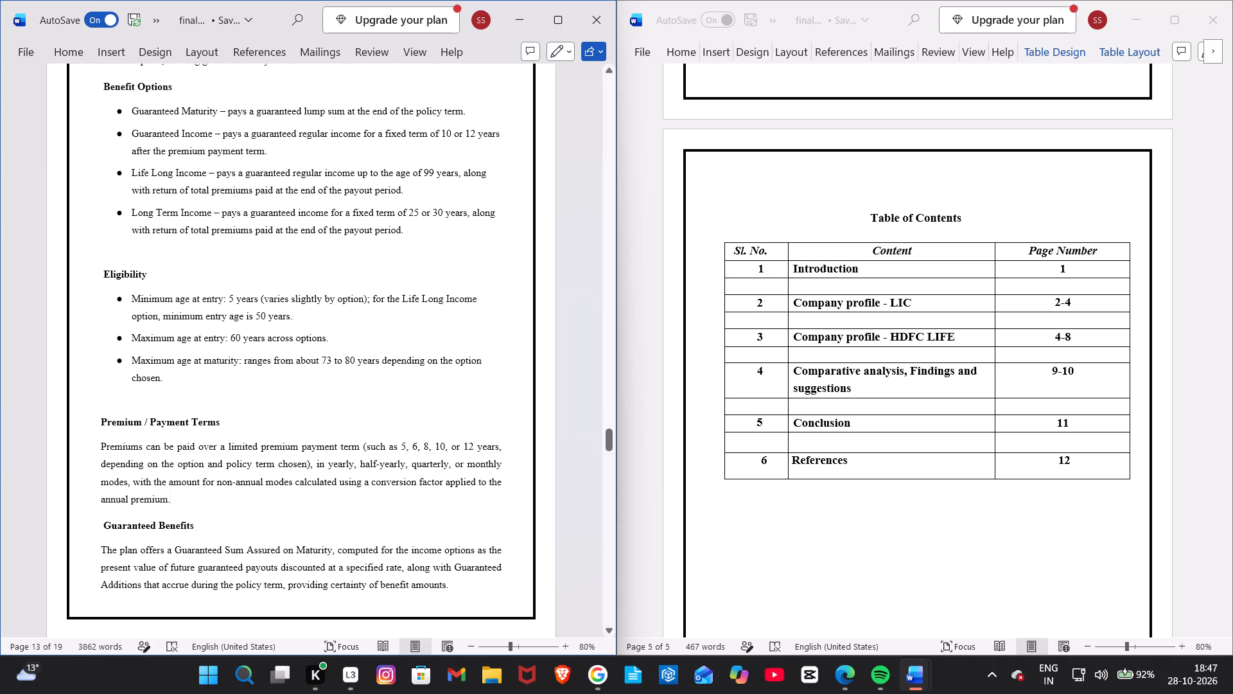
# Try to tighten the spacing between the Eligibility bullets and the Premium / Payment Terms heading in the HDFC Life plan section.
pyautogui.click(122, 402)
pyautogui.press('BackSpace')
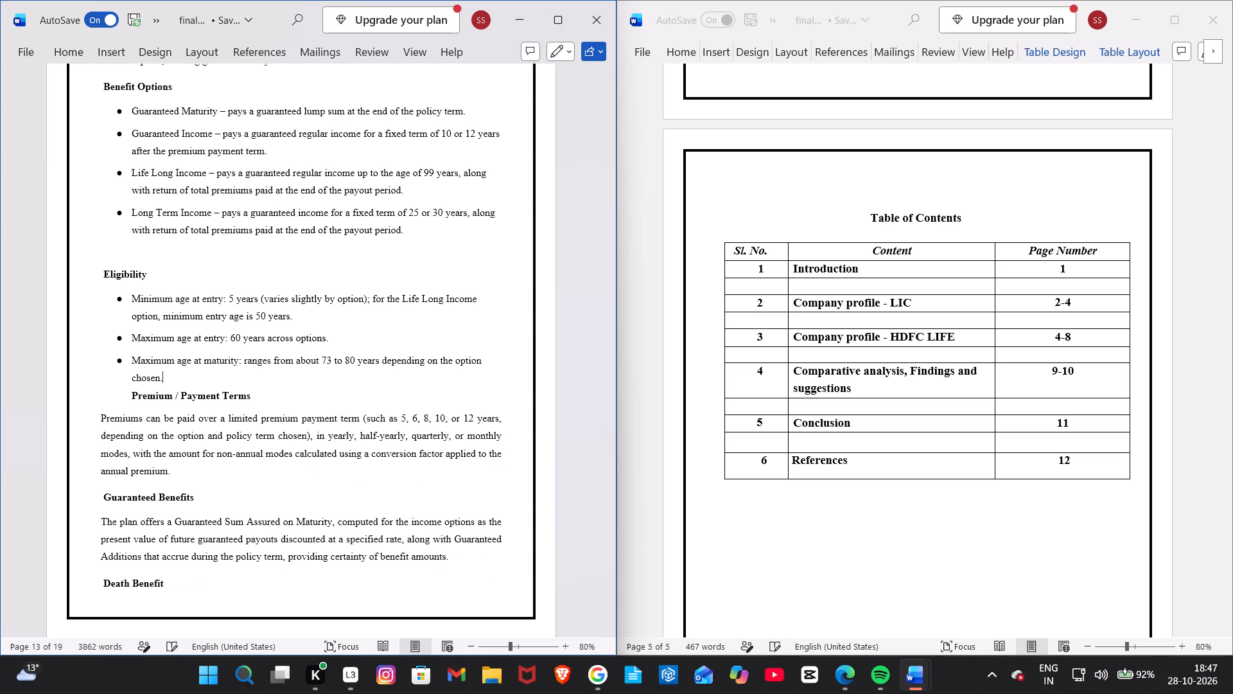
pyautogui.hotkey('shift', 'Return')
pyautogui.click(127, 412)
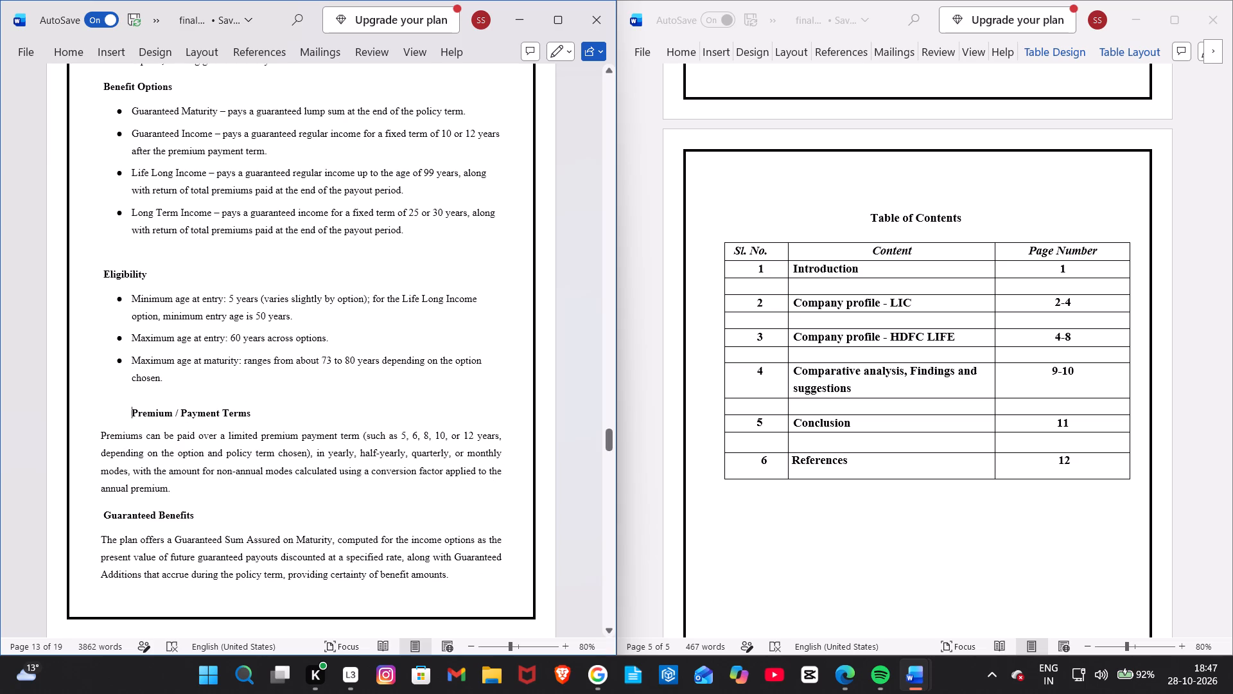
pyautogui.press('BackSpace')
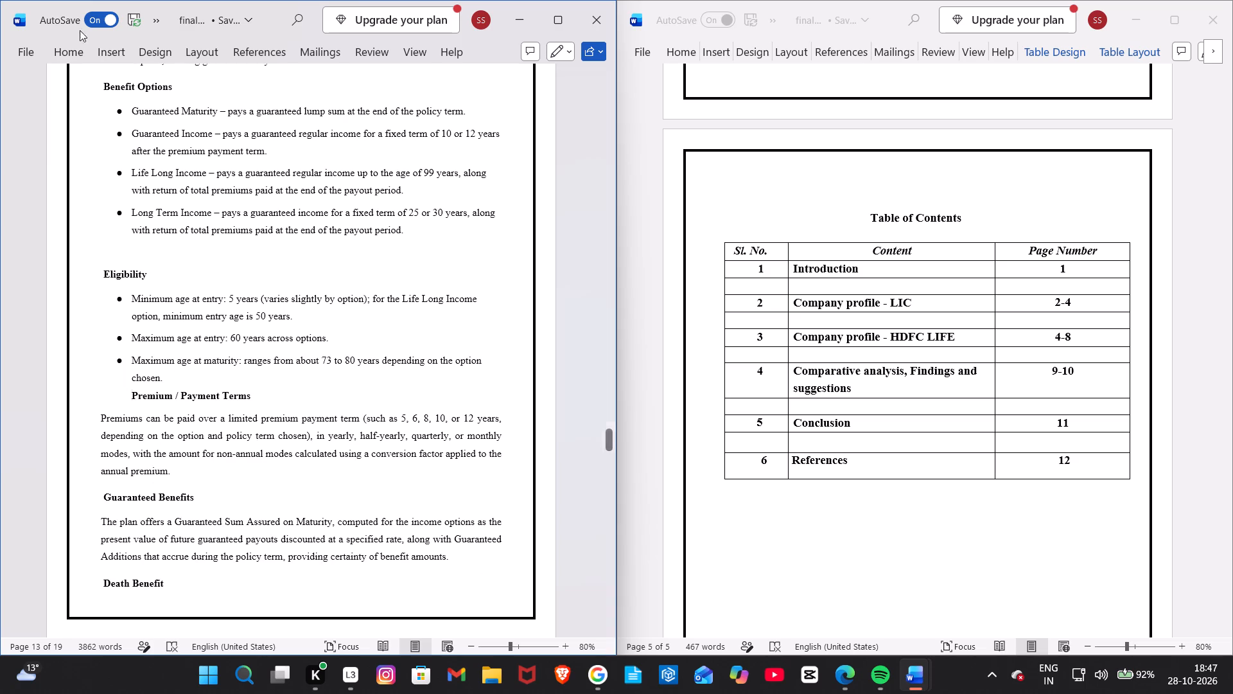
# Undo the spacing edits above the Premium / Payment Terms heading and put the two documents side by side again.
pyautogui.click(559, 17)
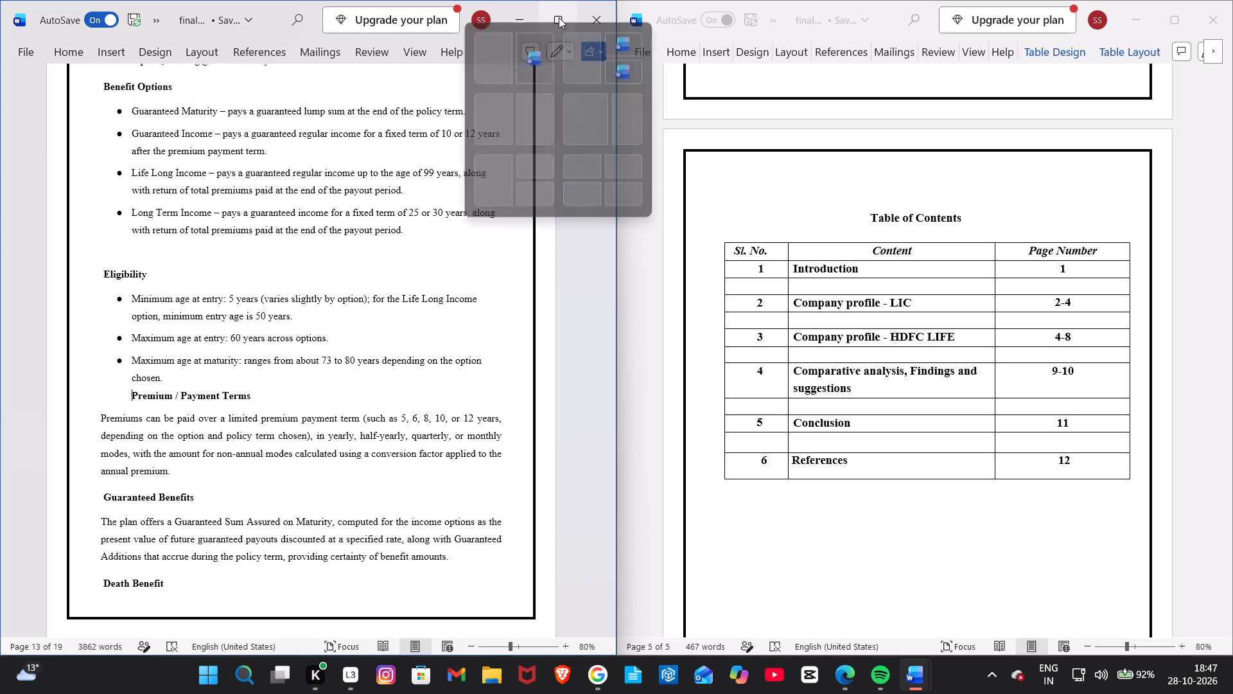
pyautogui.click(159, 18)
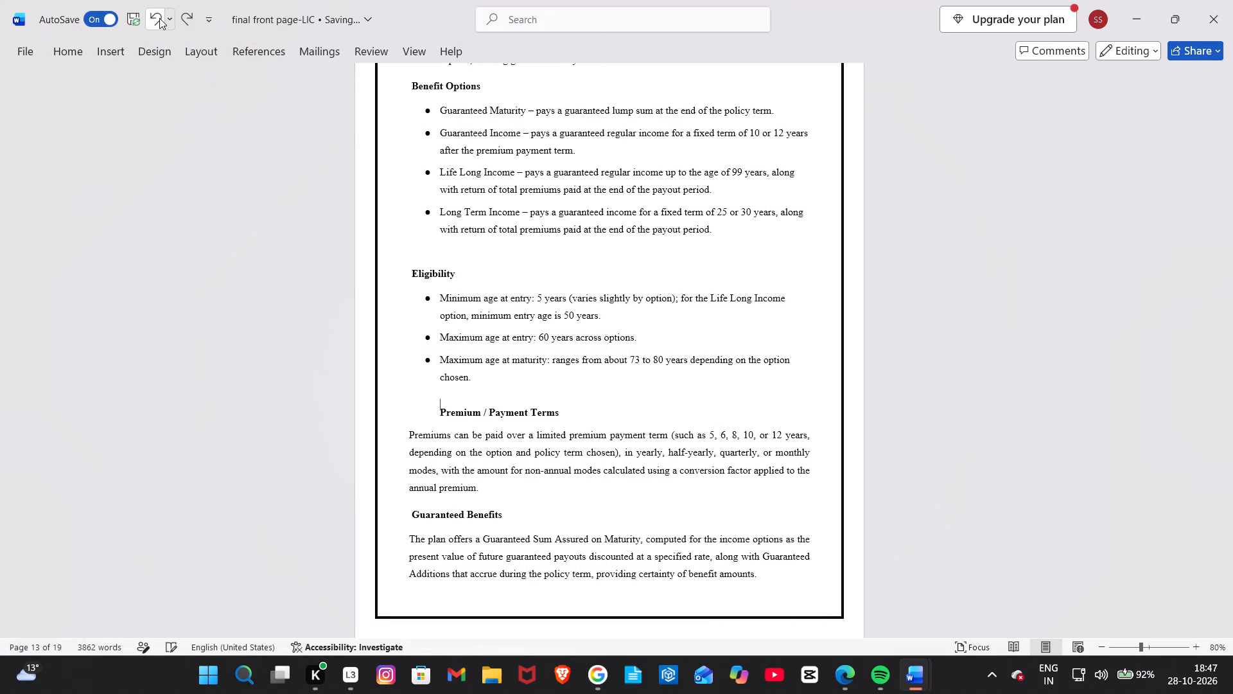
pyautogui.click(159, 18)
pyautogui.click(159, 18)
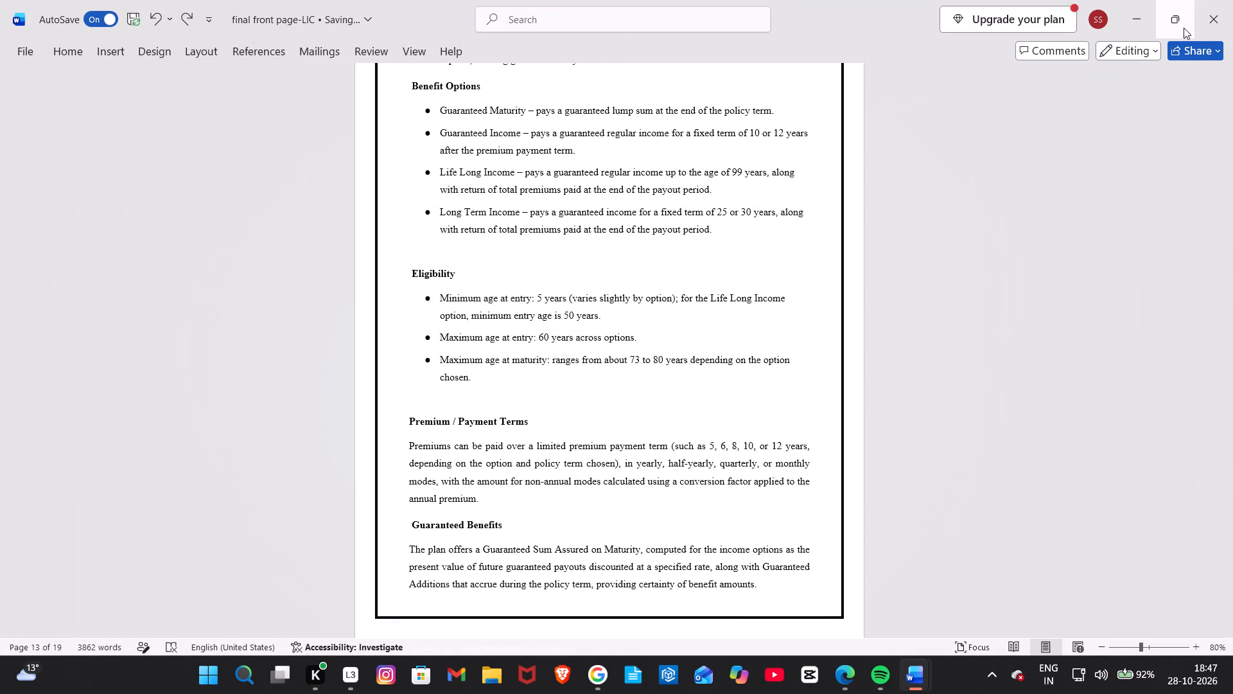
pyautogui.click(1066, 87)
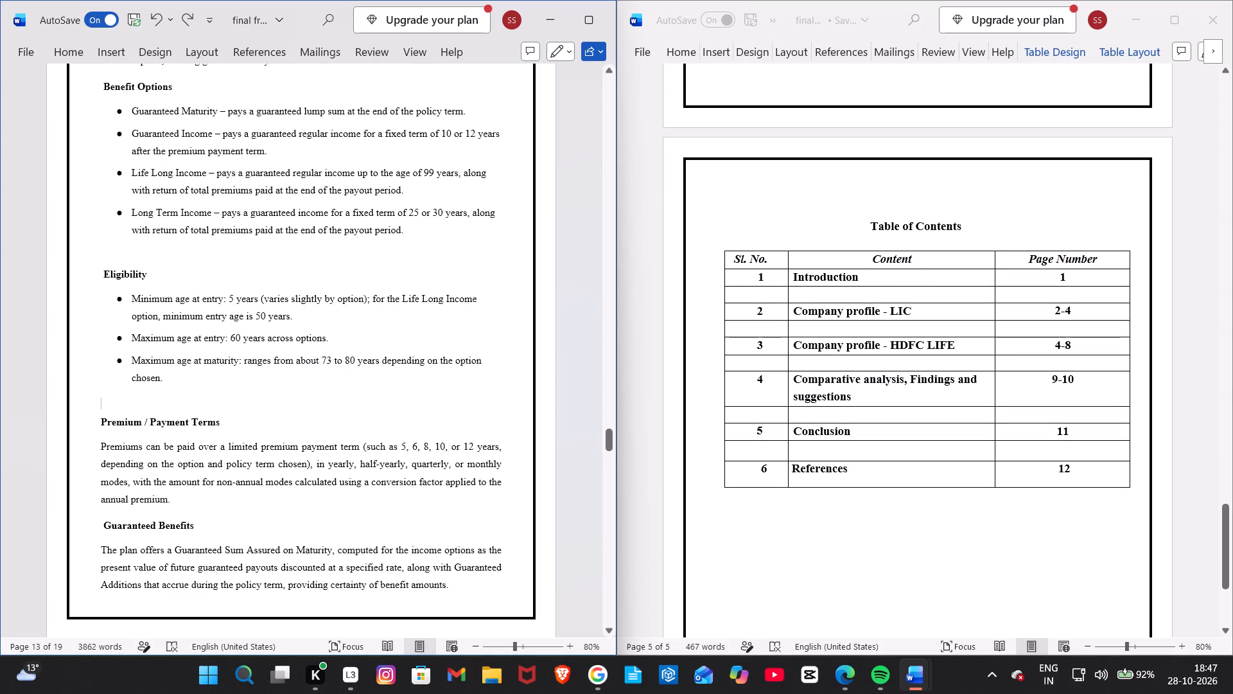
# Review the report from the HDFC Life plan pages back to its Table of Contents, comparing the page ranges with the companion document's table.
pyautogui.scroll(3, 370, 405)
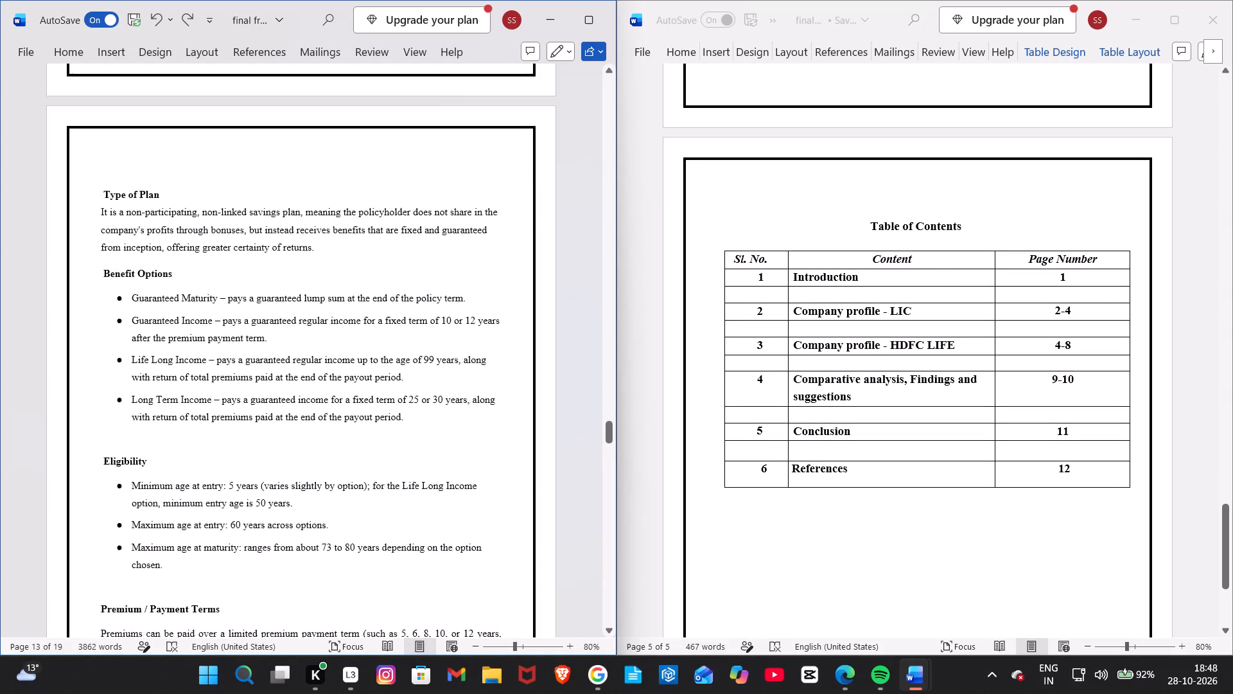
pyautogui.scroll(4, 370, 405)
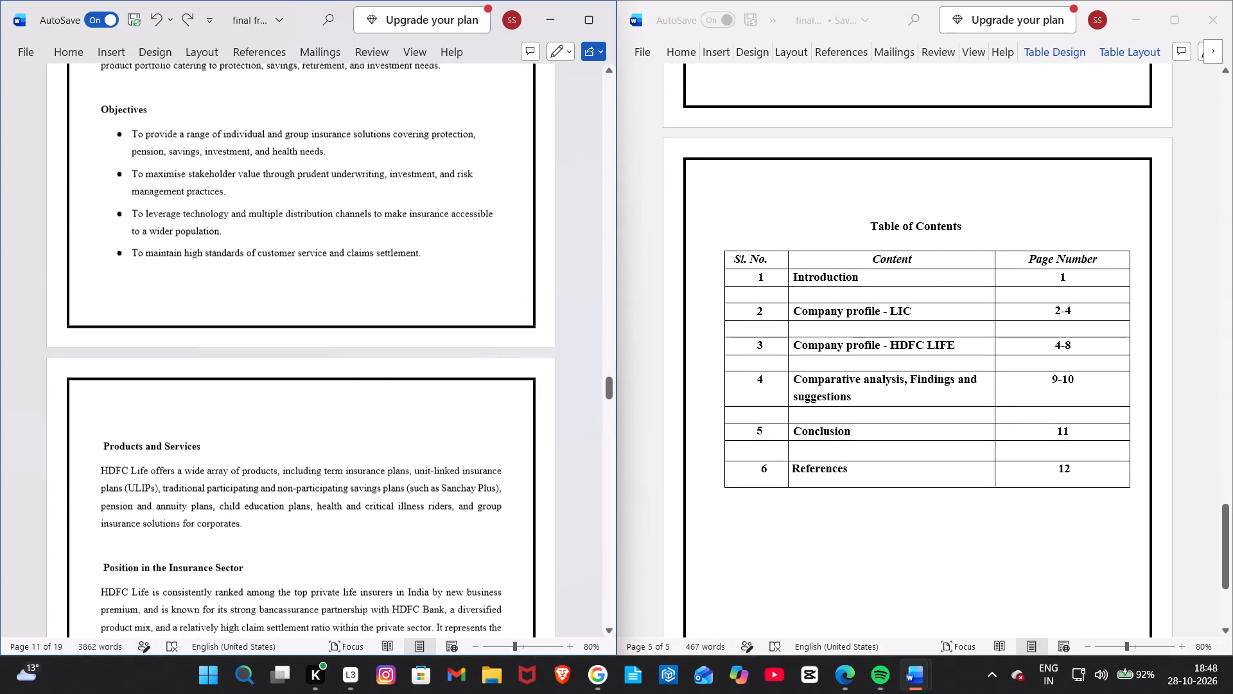
pyautogui.scroll(4, 370, 405)
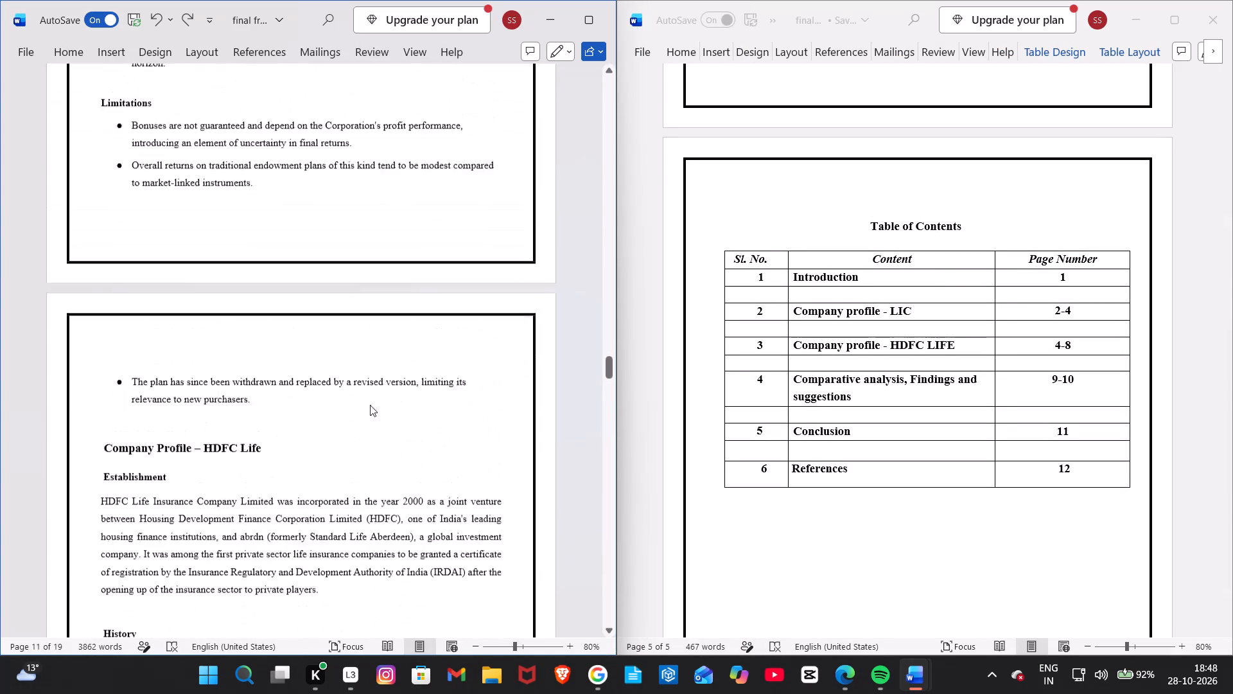
pyautogui.scroll(1, 370, 405)
pyautogui.scroll(-1, 370, 405)
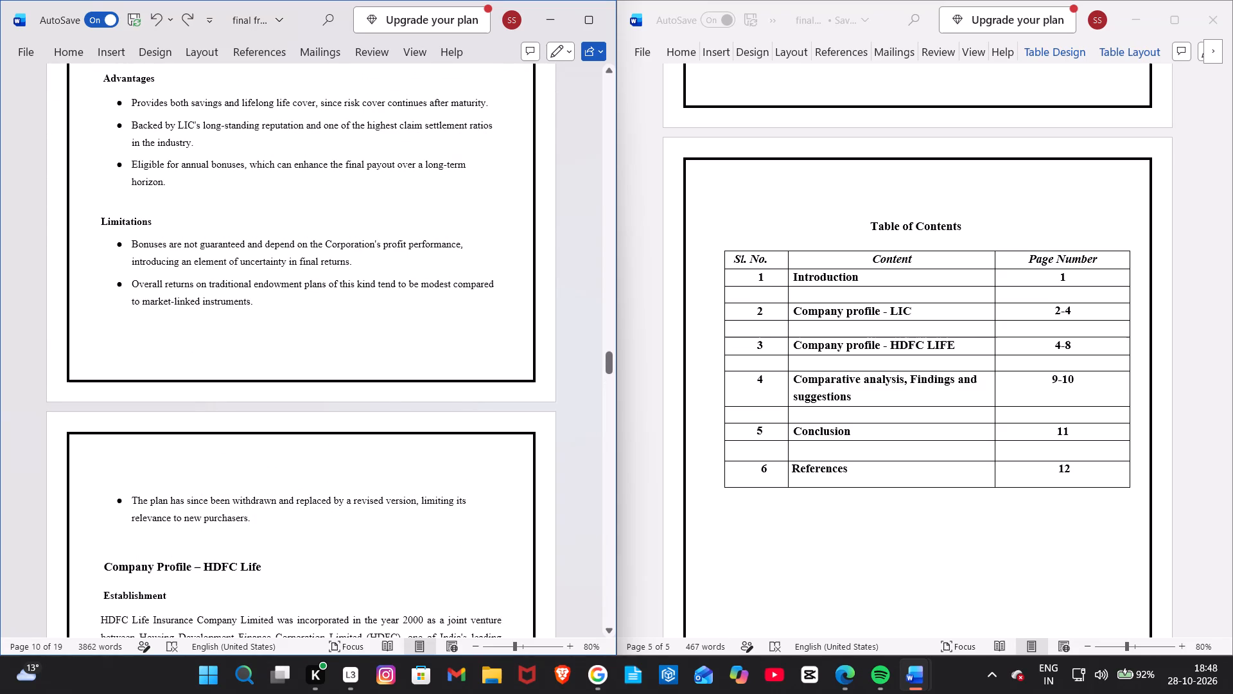
pyautogui.scroll(-2, 370, 405)
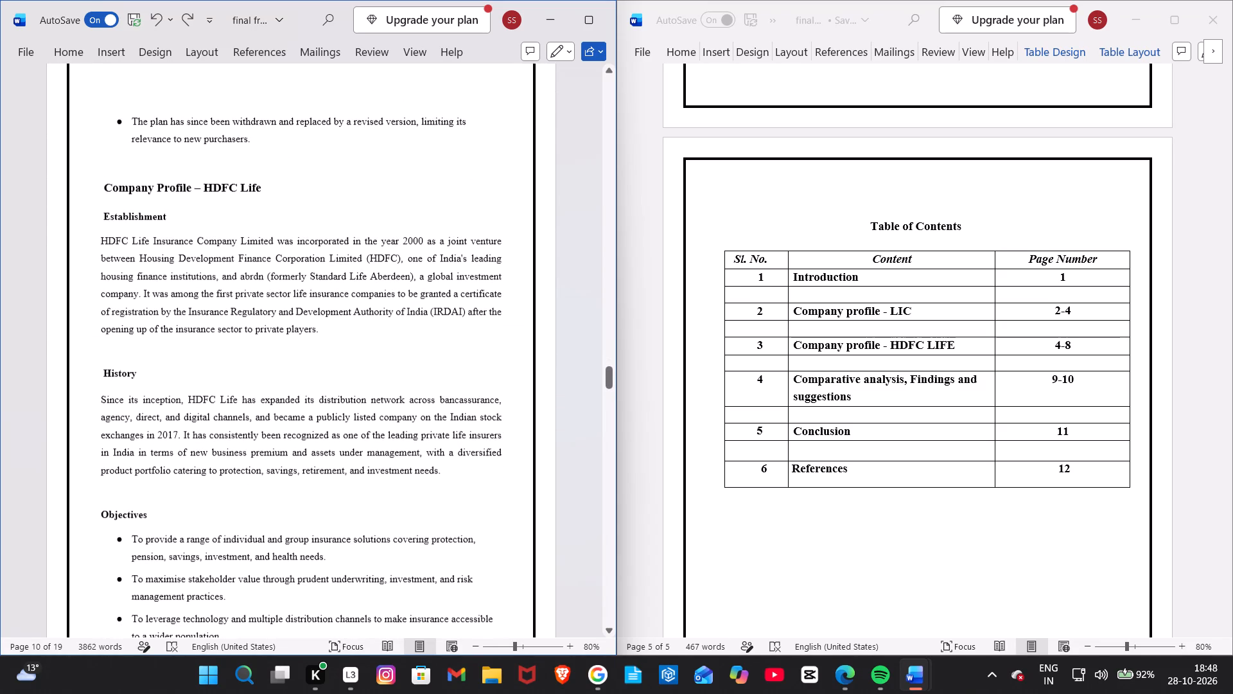
pyautogui.scroll(-1, 370, 405)
pyautogui.scroll(4, 370, 405)
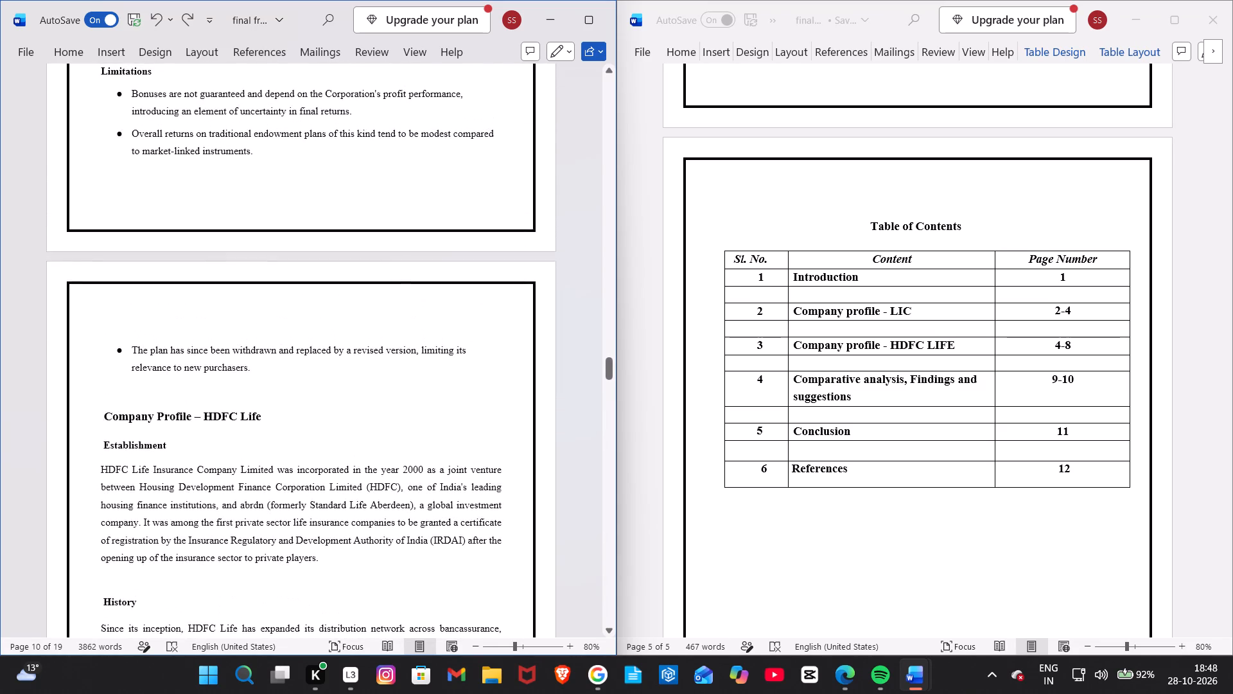
pyautogui.scroll(6, 370, 405)
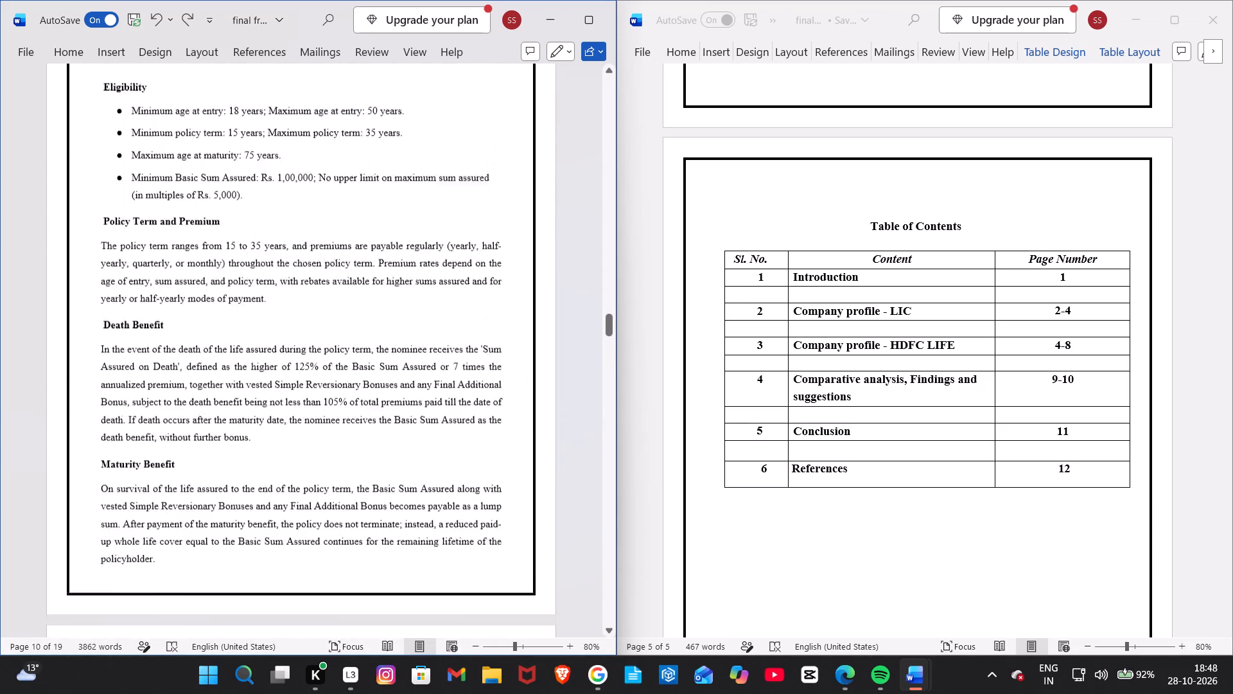
pyautogui.scroll(6, 370, 405)
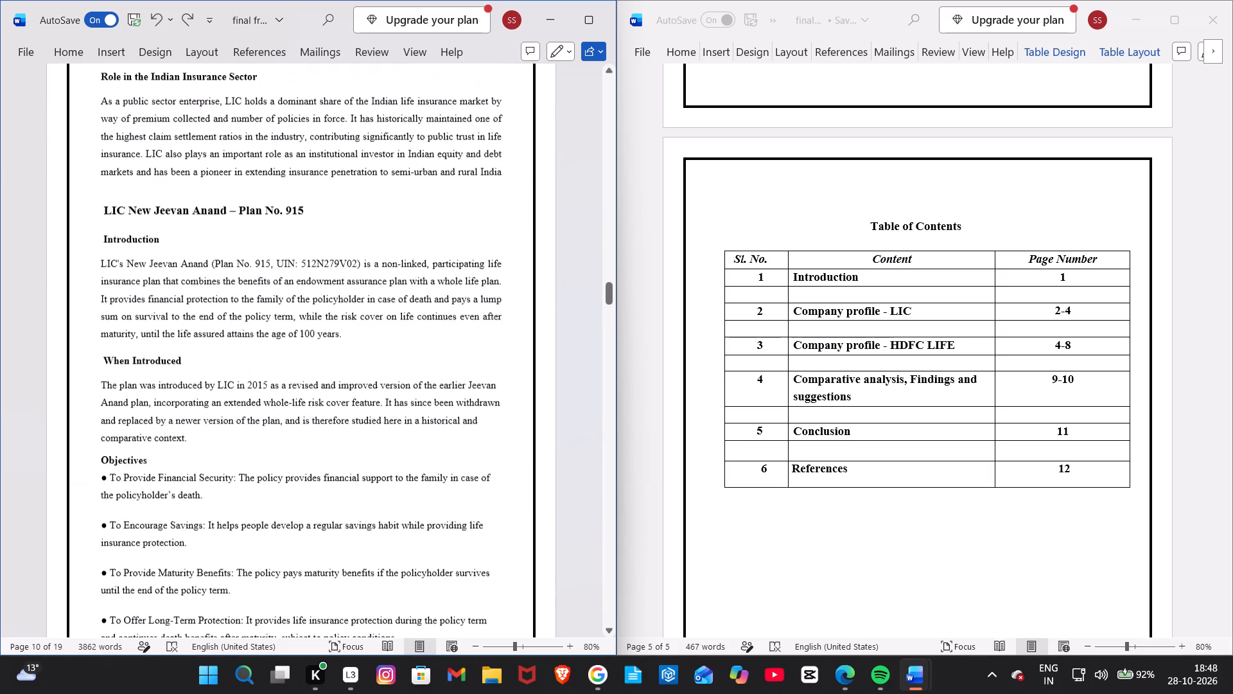
pyautogui.scroll(6, 370, 405)
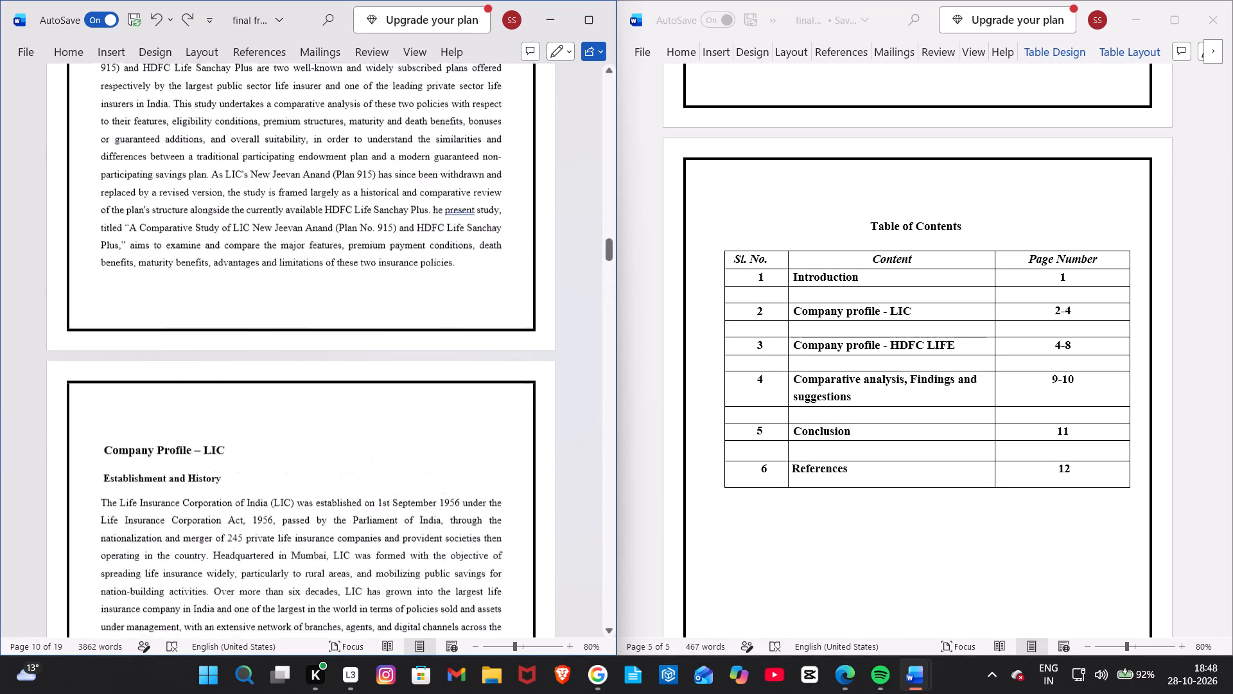
pyautogui.scroll(3, 370, 405)
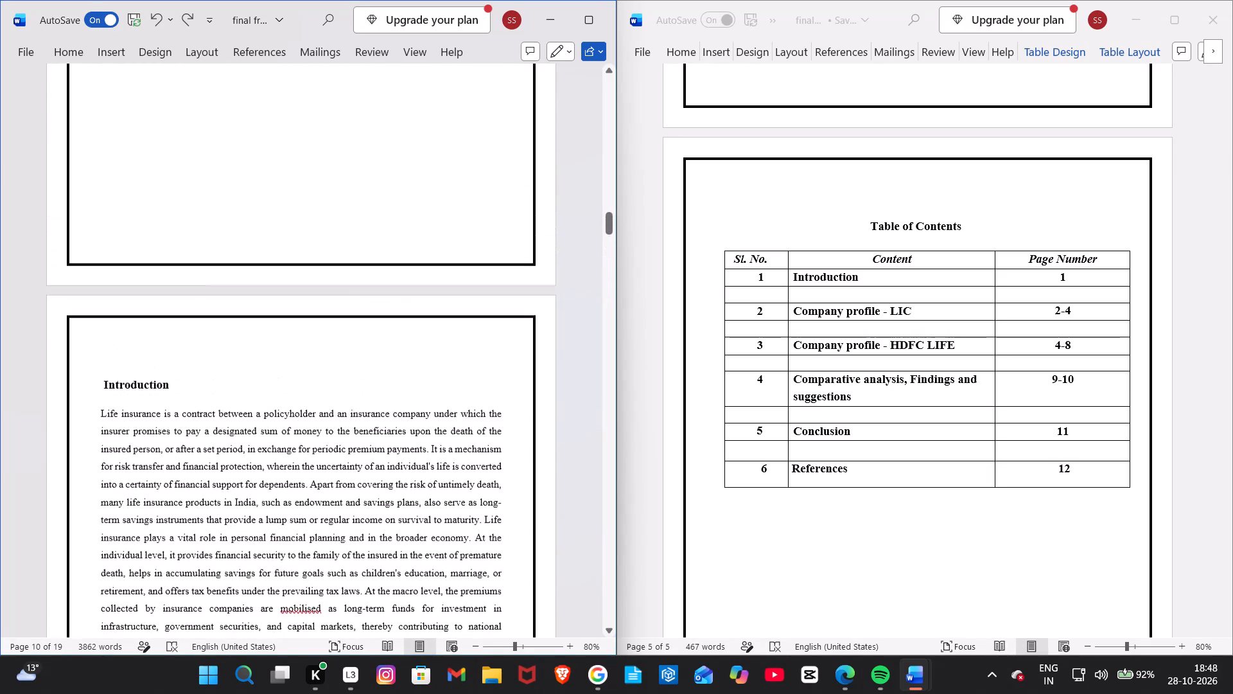
pyautogui.scroll(1, 370, 405)
pyautogui.scroll(-1, 370, 405)
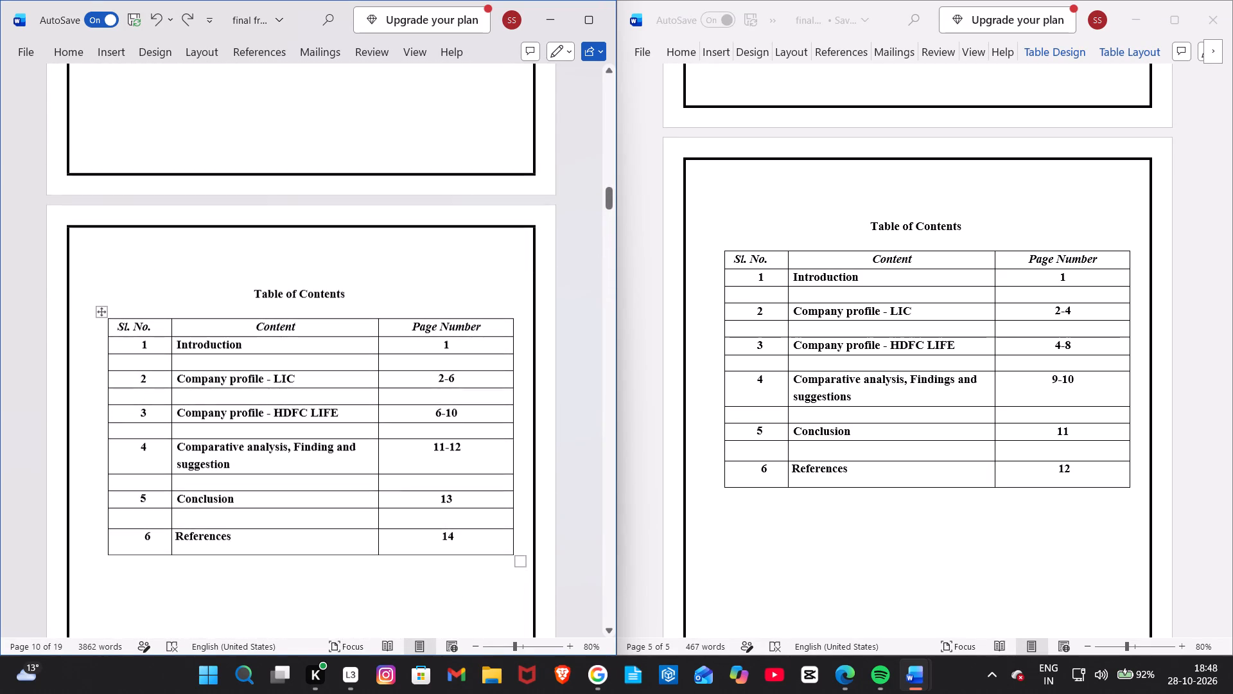
pyautogui.scroll(-1, 370, 405)
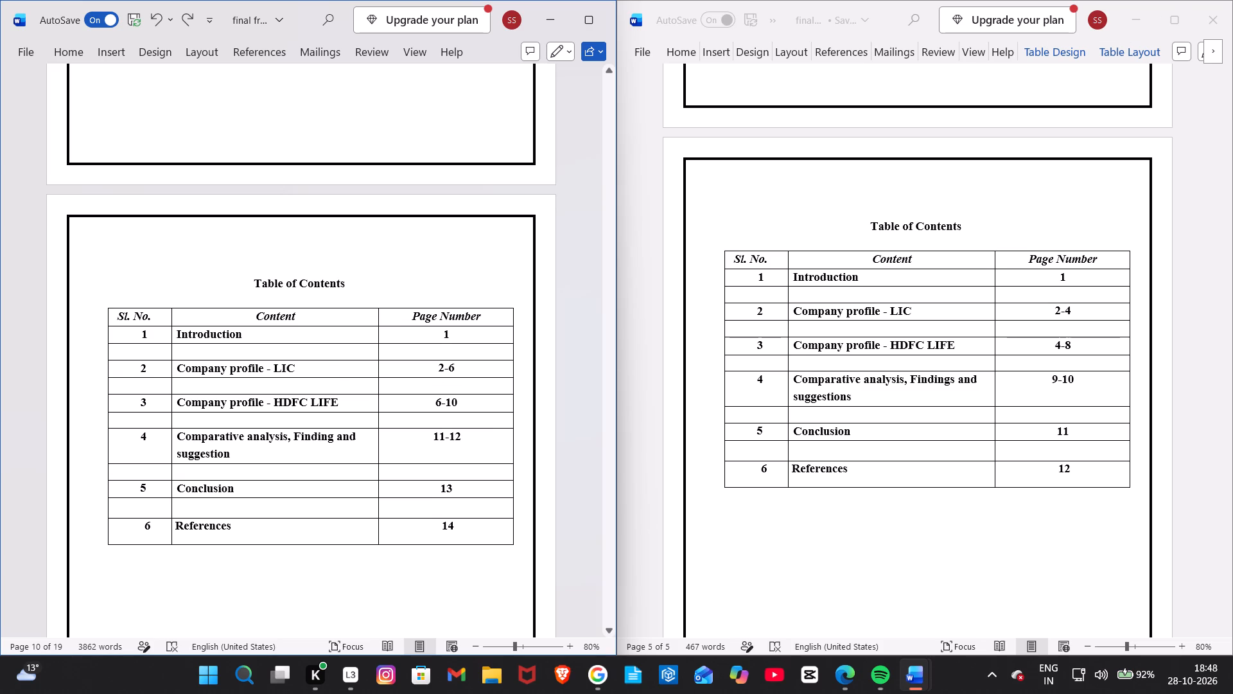
# Correct the flagged word "mobilised" to "mobilized" in the report's Introduction.
pyautogui.scroll(-5, 403, 438)
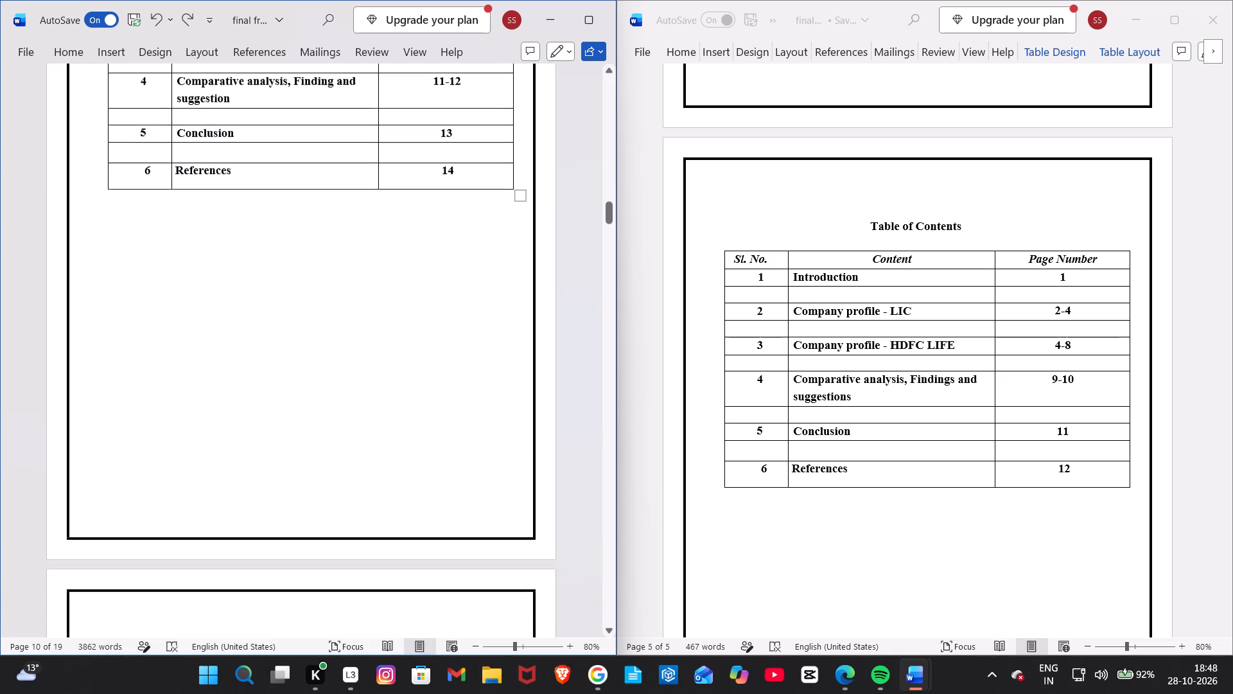
pyautogui.scroll(-4, 403, 438)
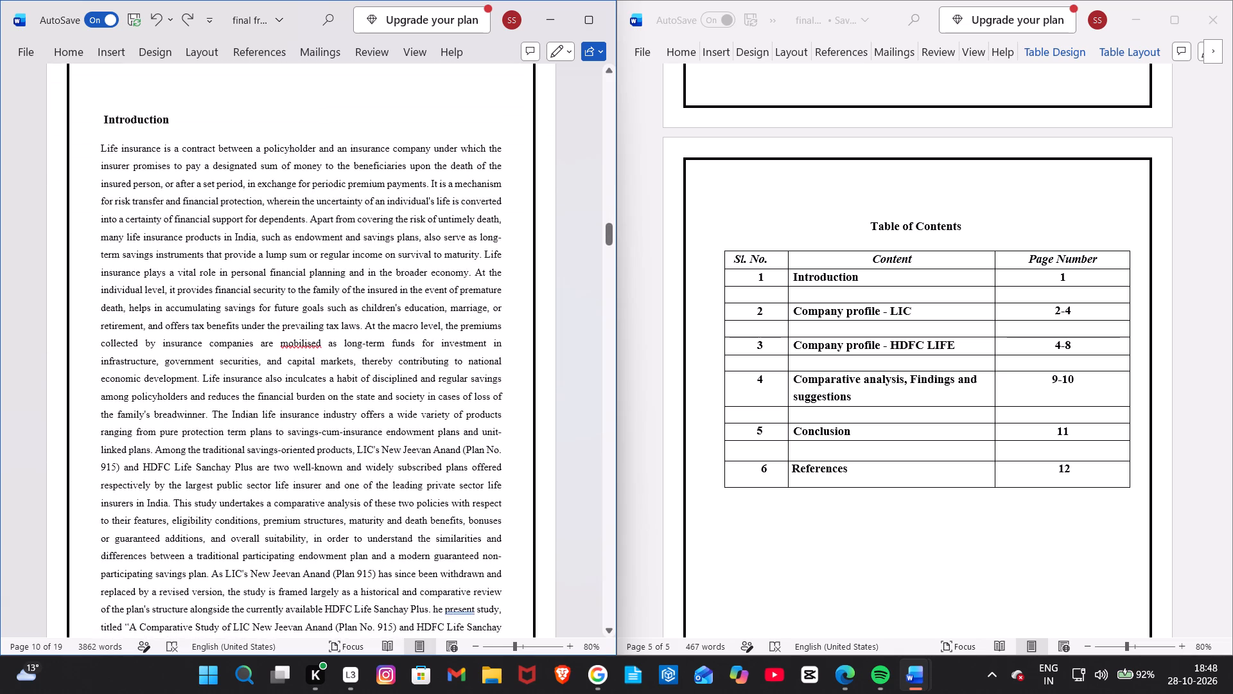
pyautogui.moveTo(240, 295); pyautogui.dragTo(323, 396)
pyautogui.moveTo(261, 409); pyautogui.dragTo(291, 346)
pyautogui.rightClick(291, 346)
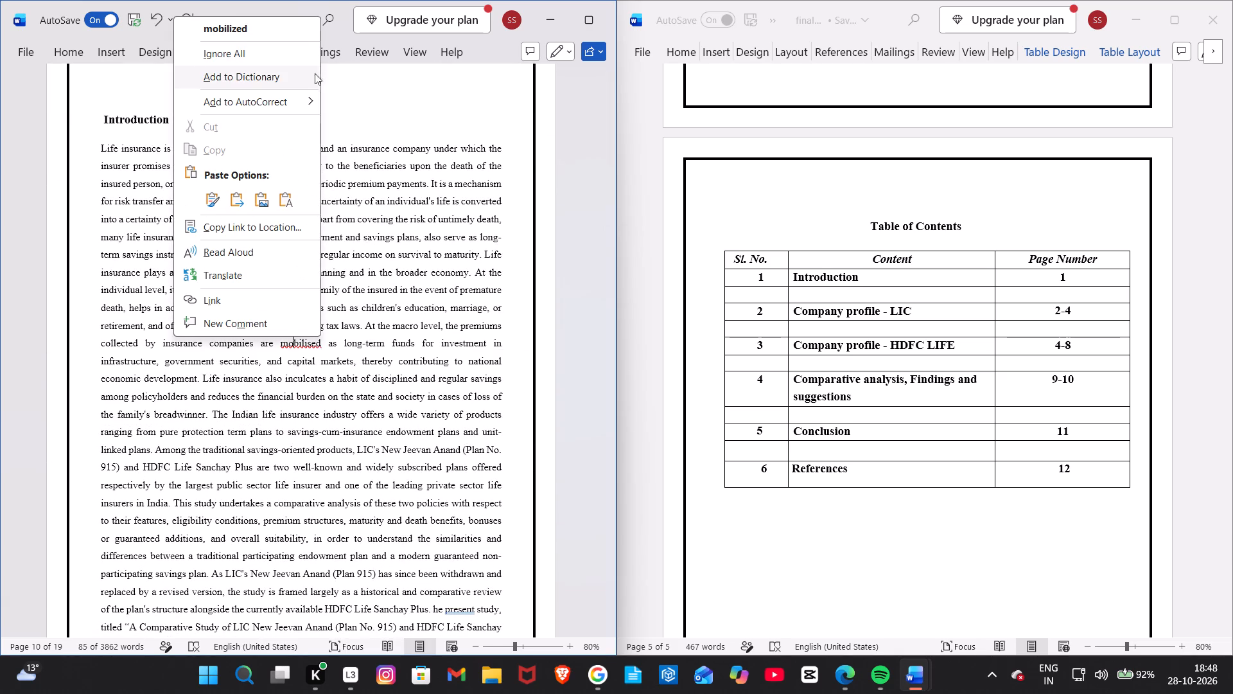
pyautogui.click(290, 33)
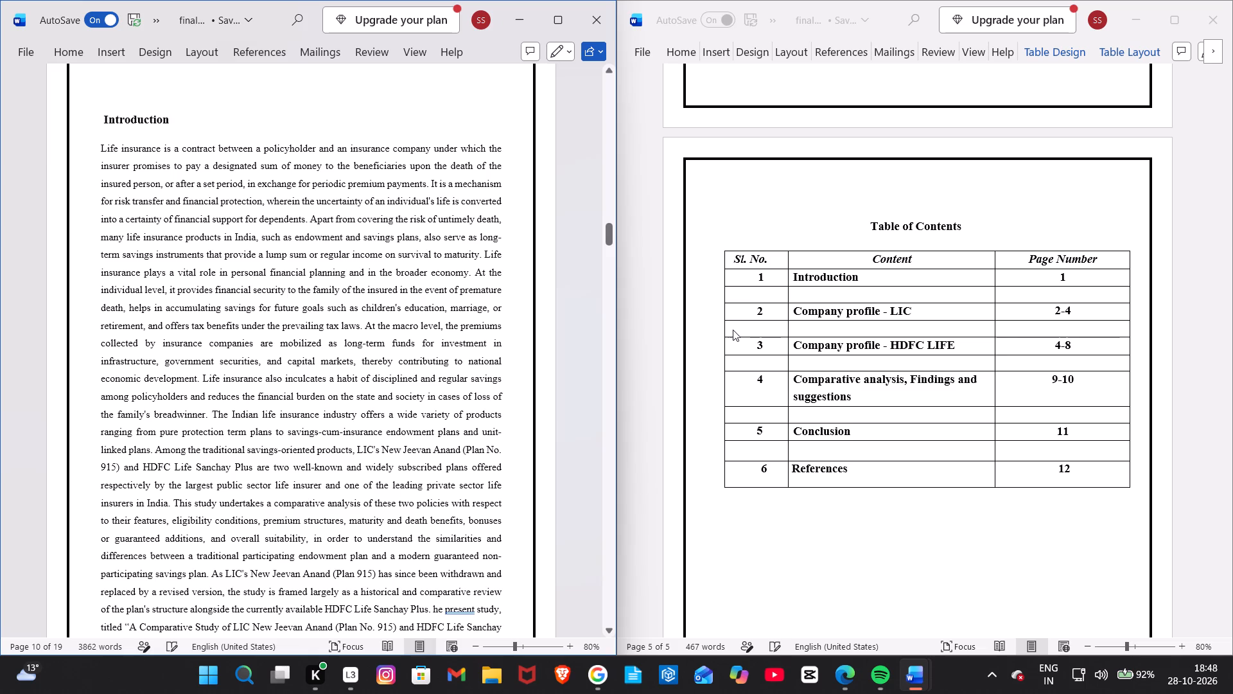
# Check the report's LIC pages and set the Company profile - LIC page range to 2-6 in the companion document's contents table.
pyautogui.scroll(-1, 733, 330)
pyautogui.scroll(-1, 382, 382)
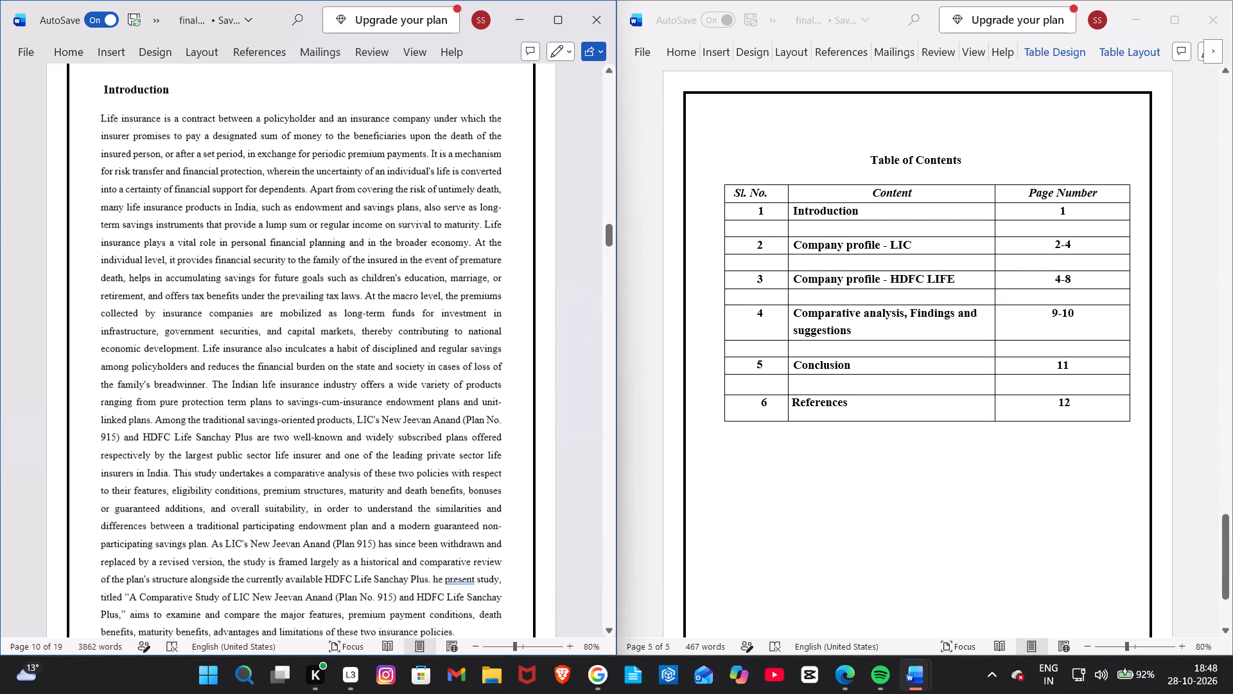
pyautogui.scroll(-5, 382, 382)
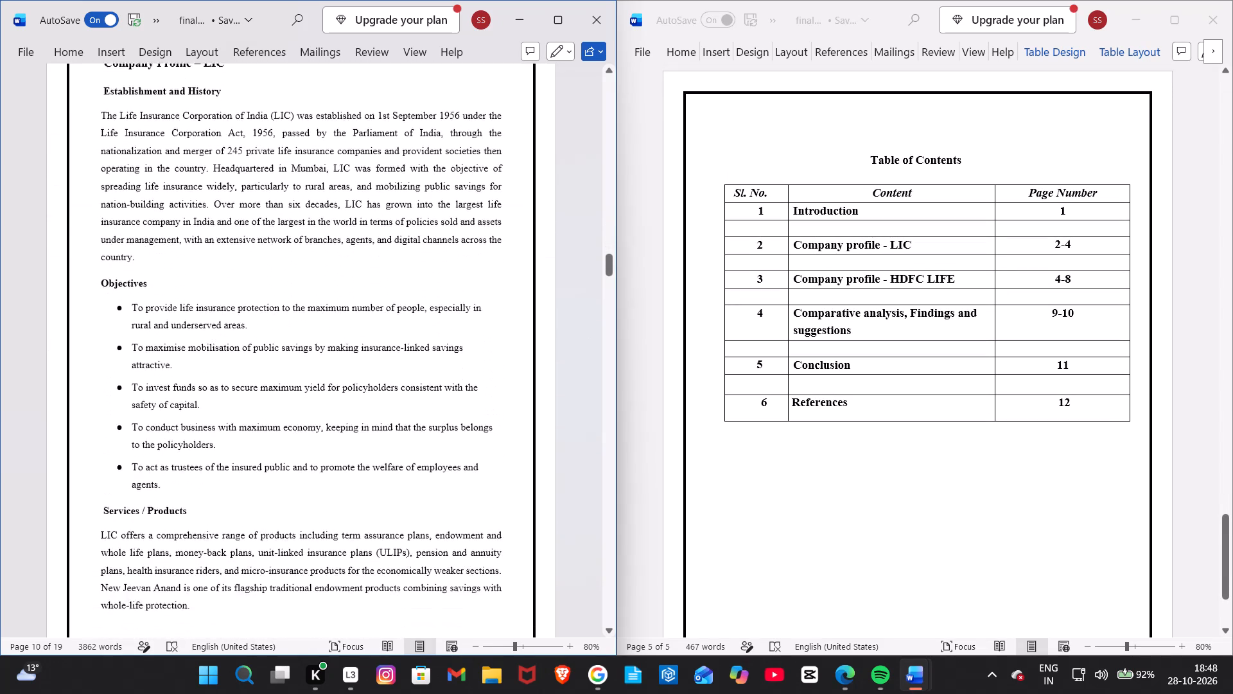
pyautogui.scroll(-6, 382, 382)
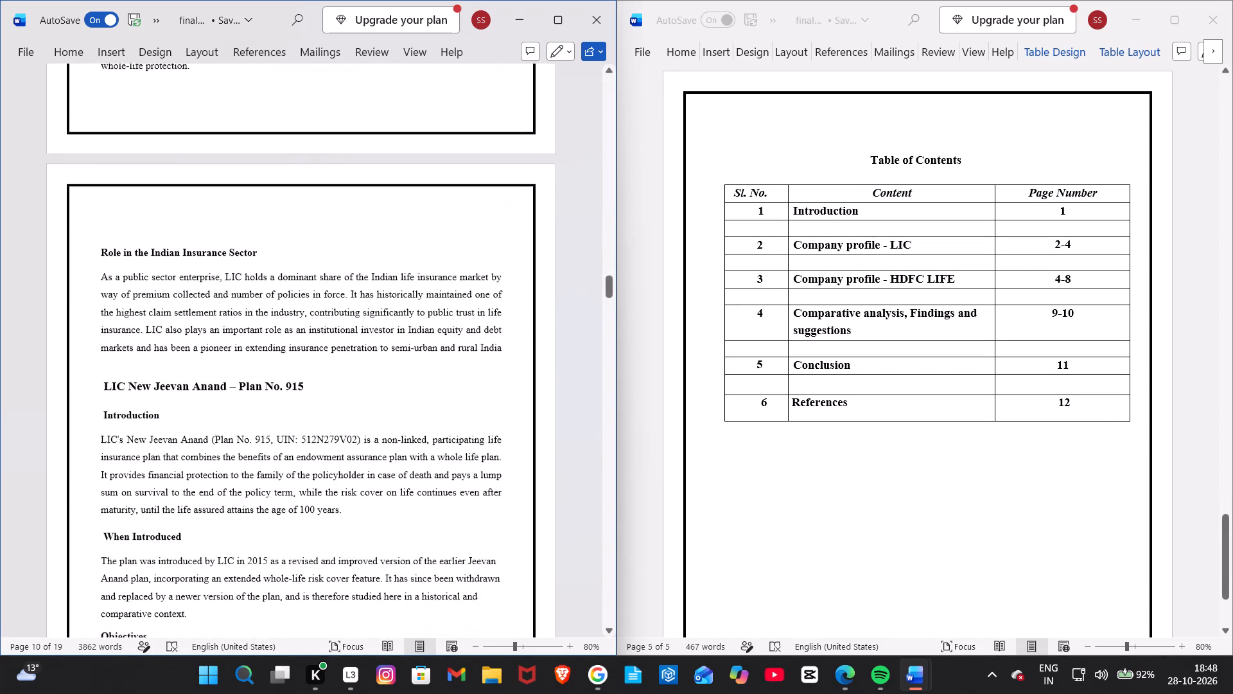
pyautogui.scroll(-4, 382, 382)
pyautogui.scroll(3, 382, 382)
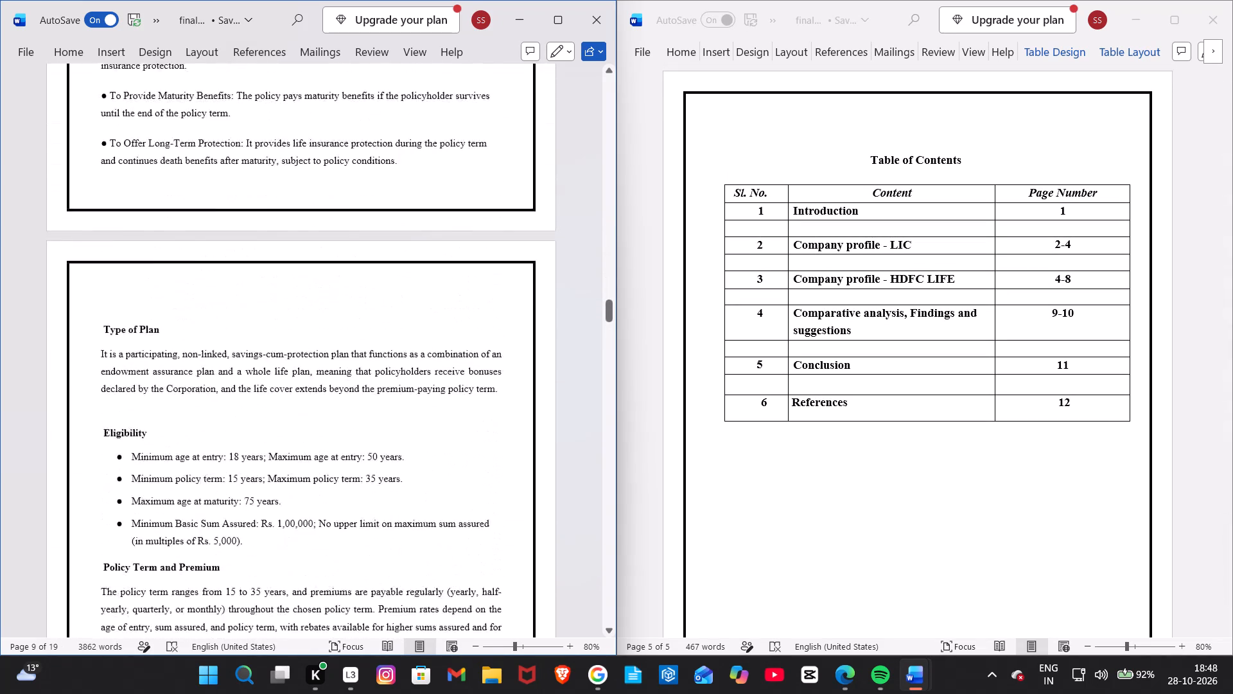
pyautogui.scroll(5, 382, 382)
pyautogui.scroll(-1, 382, 382)
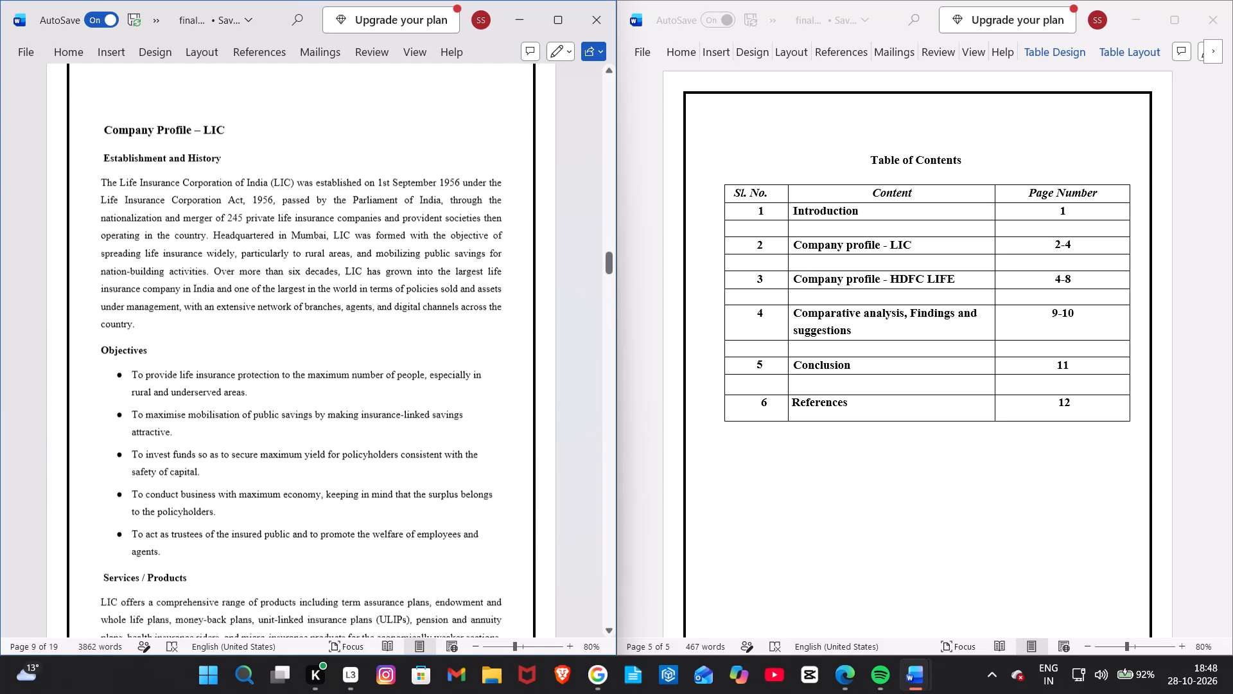
pyautogui.scroll(-8, 382, 382)
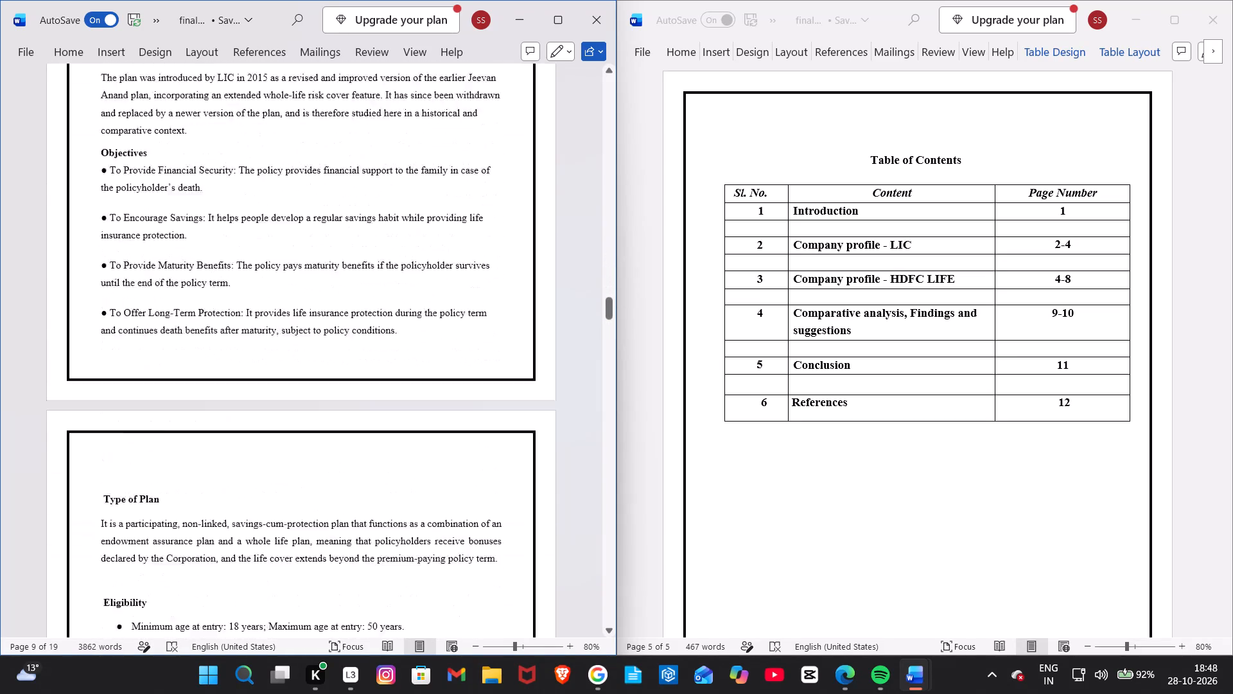
pyautogui.scroll(-6, 382, 382)
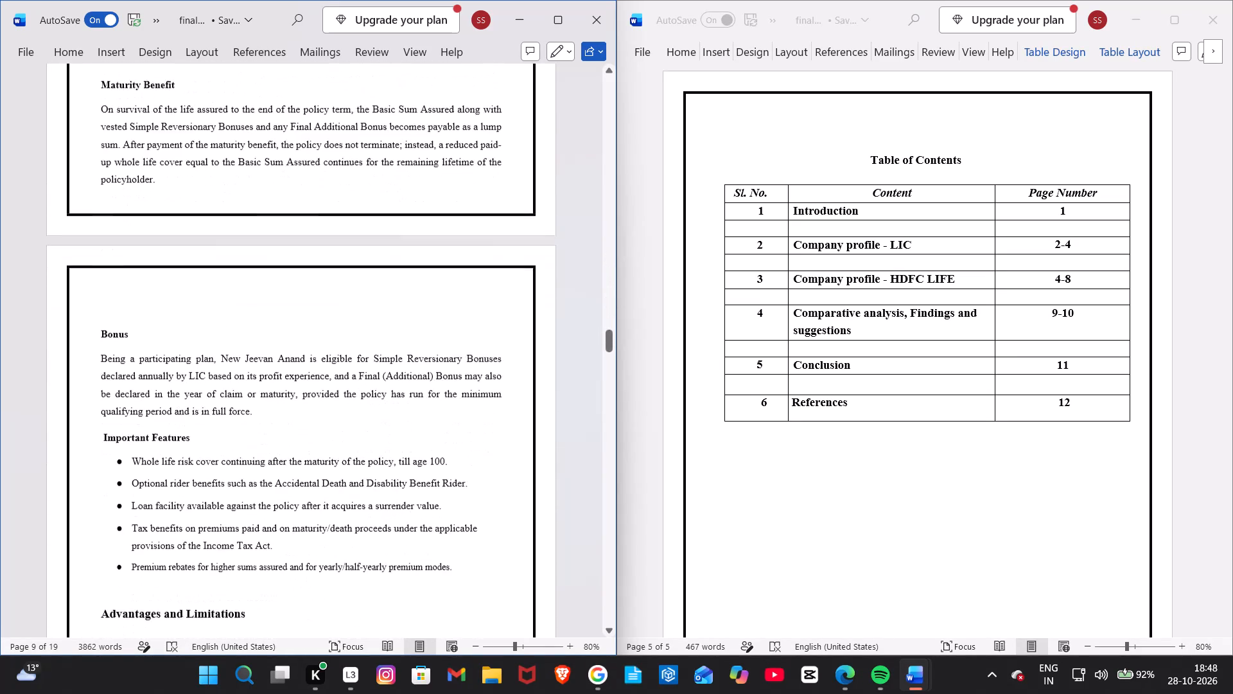
pyautogui.scroll(-1, 382, 382)
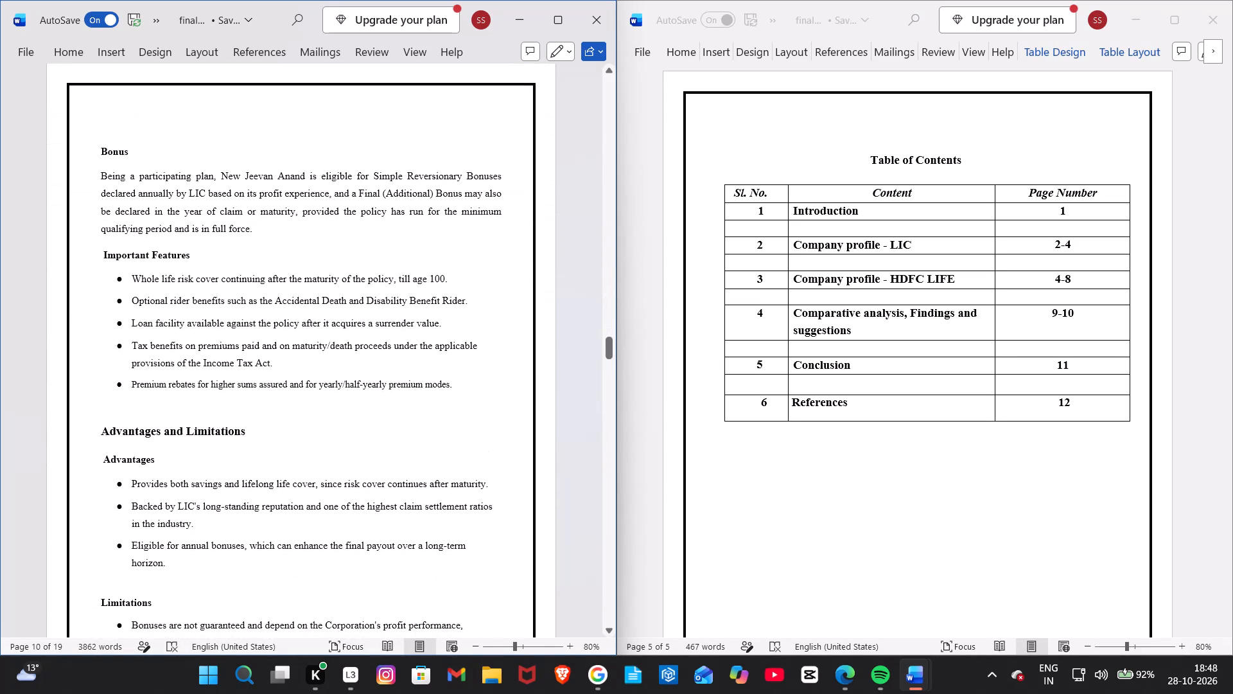
pyautogui.scroll(-5, 382, 382)
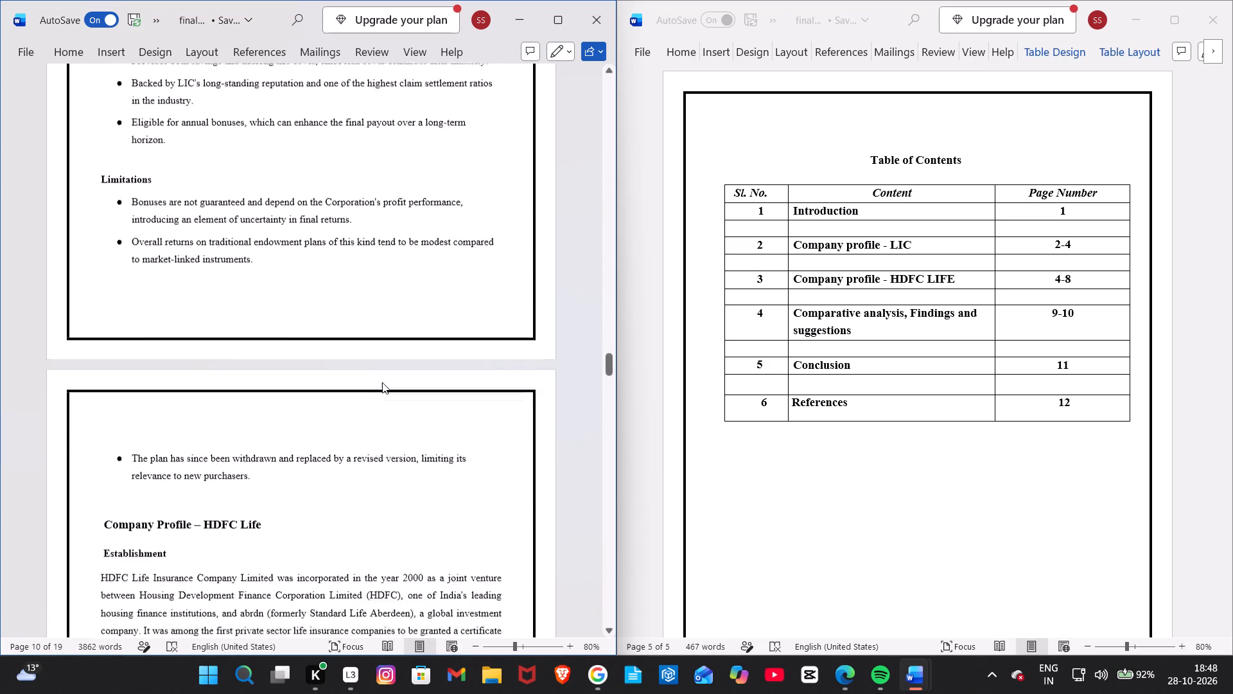
pyautogui.scroll(-1, 382, 382)
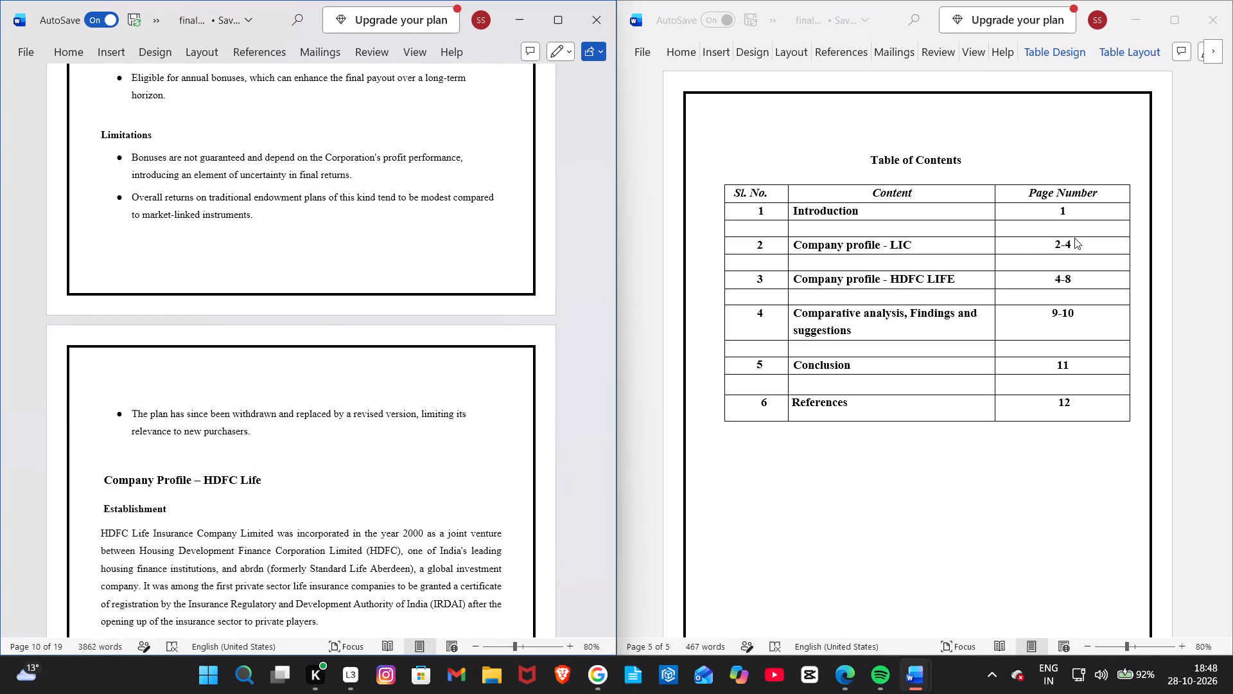
pyautogui.click(1067, 245)
pyautogui.press('BackSpace')
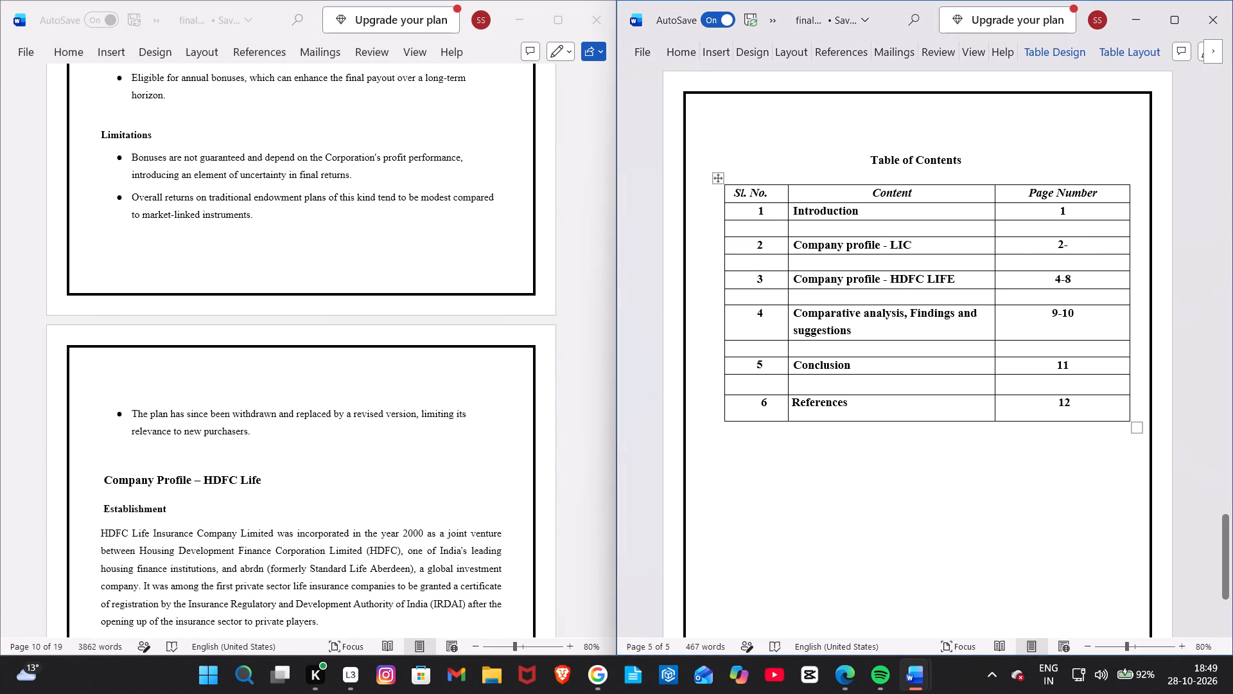
pyautogui.press('6')
# Set the Company profile - HDFC LIFE page range to 6-10 in the contents table, checking the report's HDFC Life pages.
pyautogui.click(1060, 279)
pyautogui.press('BackSpace')
pyautogui.press('6')
pyautogui.click(1077, 283)
pyautogui.scroll(-6, 469, 456)
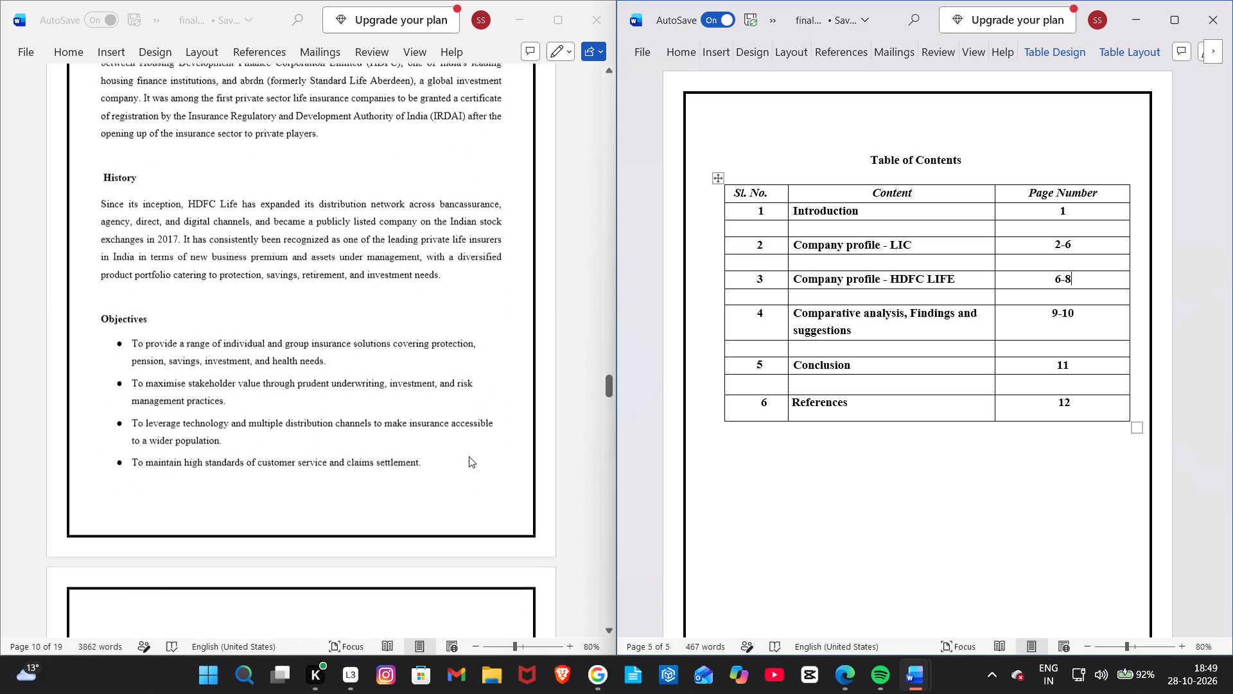
pyautogui.scroll(-9, 469, 456)
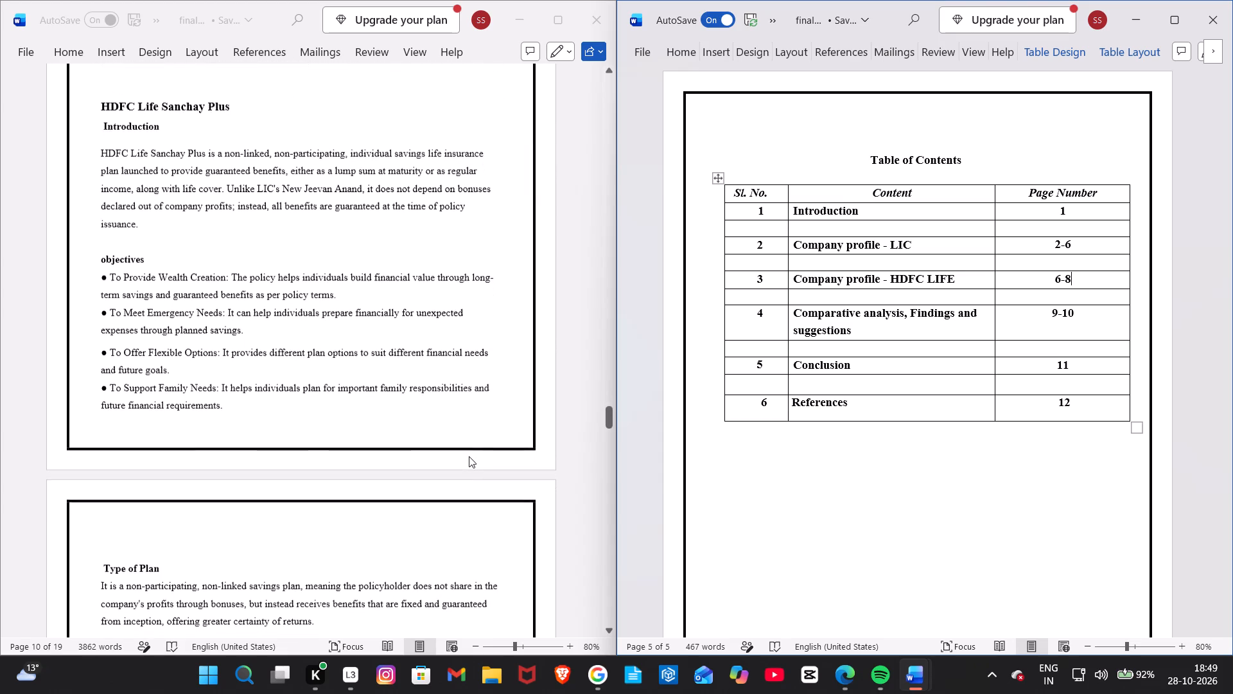
pyautogui.scroll(-10, 469, 456)
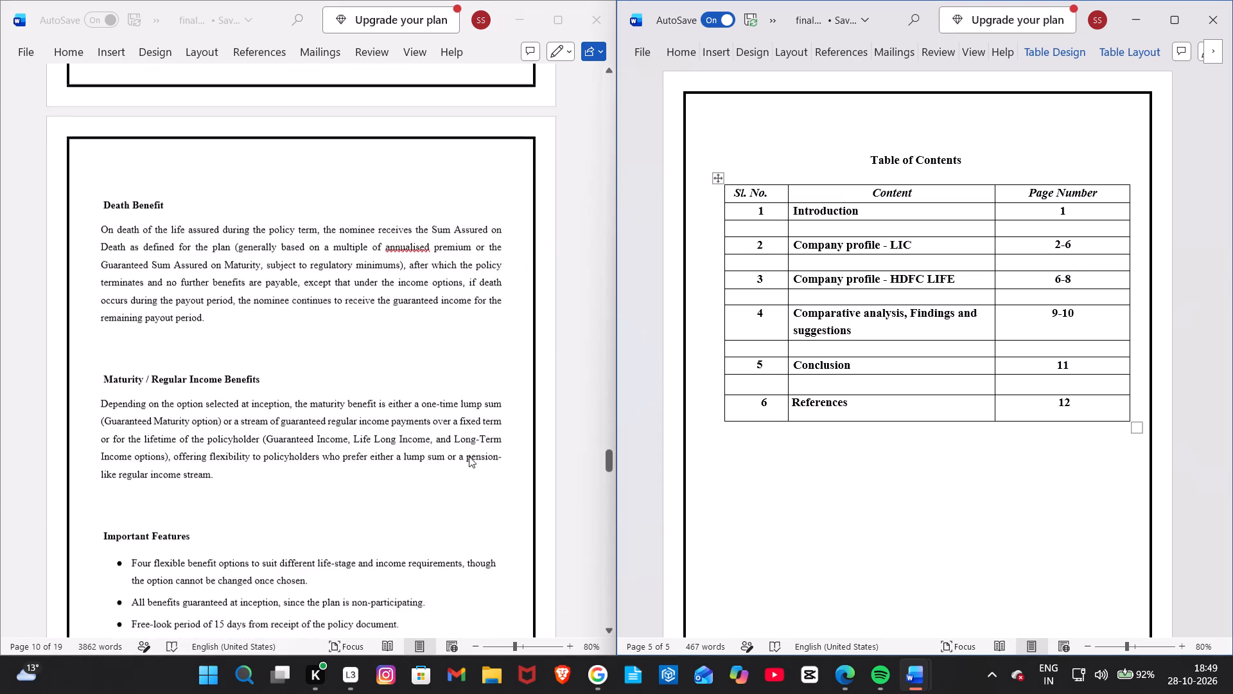
pyautogui.scroll(-13, 469, 456)
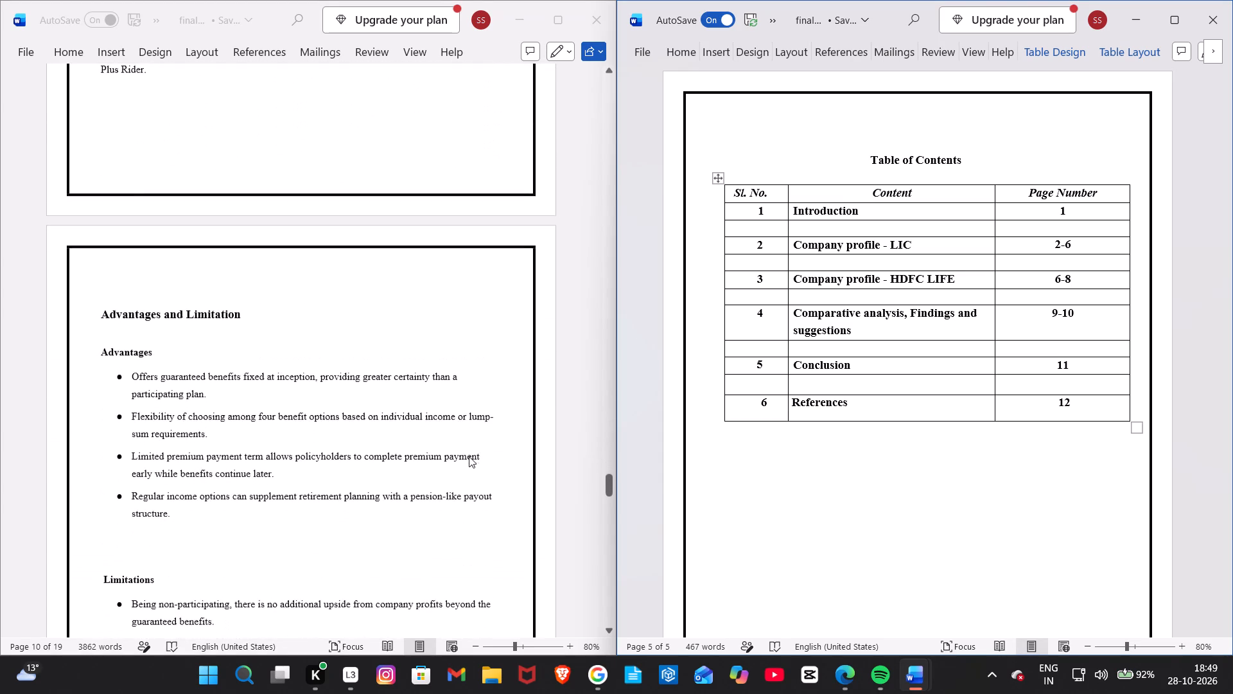
pyautogui.scroll(-3, 469, 456)
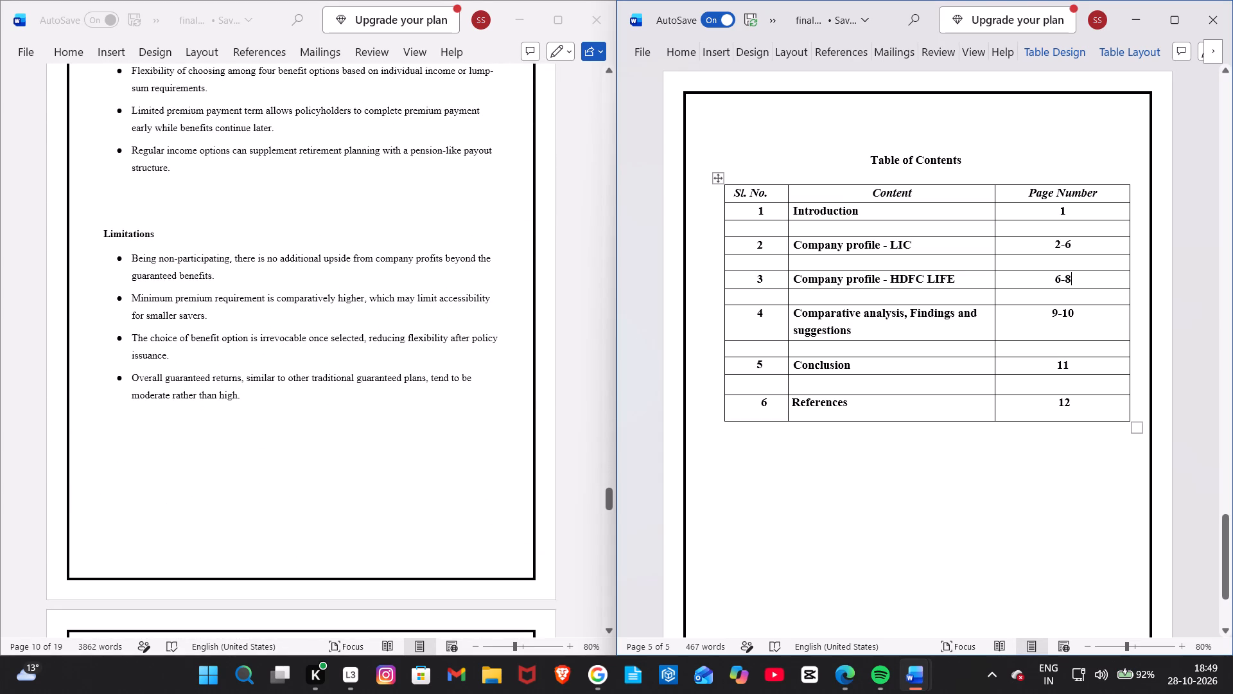
pyautogui.press('BackSpace')
pyautogui.write('10')
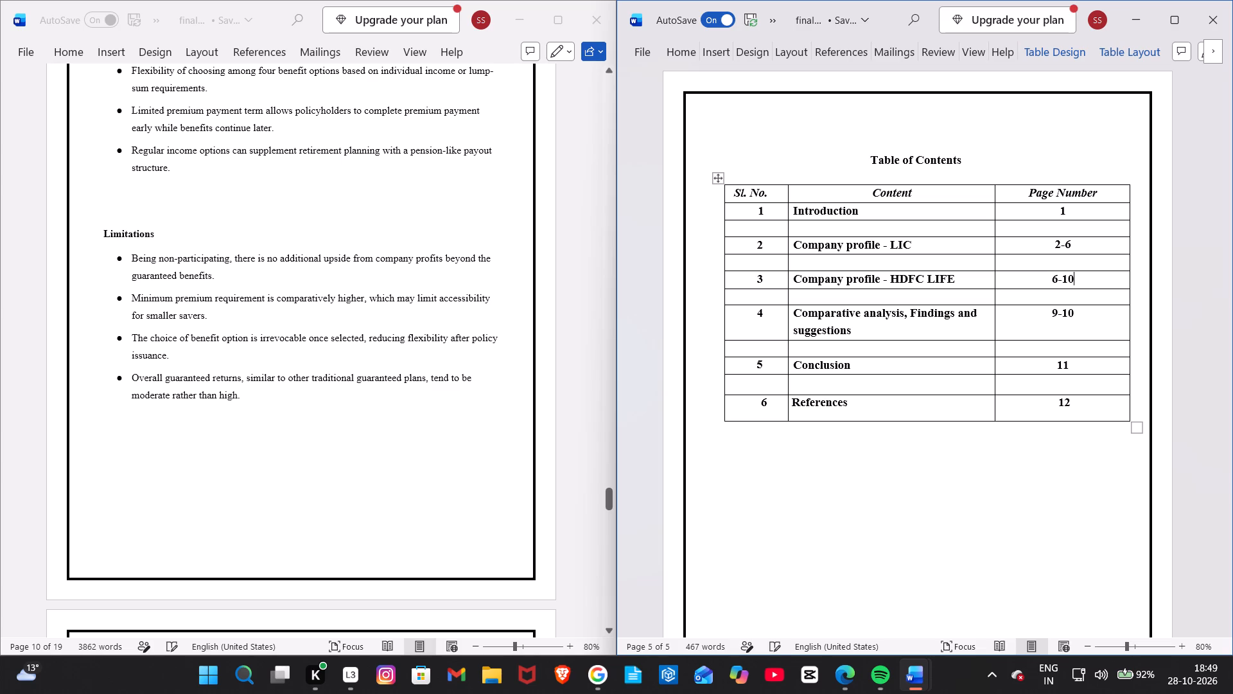
# Set the page range for Comparative analysis, Findings and suggestions to 11-12, checking where that section ends in the report.
pyautogui.click(1058, 313)
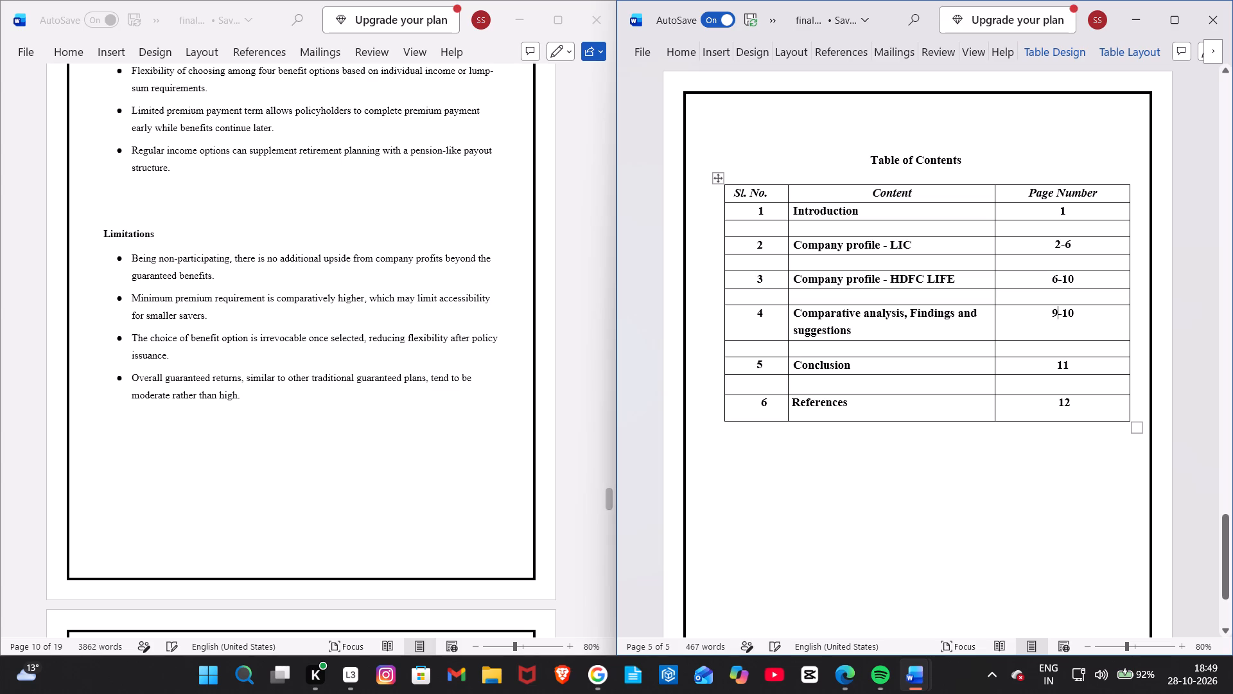
pyautogui.press('BackSpace')
pyautogui.write('11')
pyautogui.scroll(-6, 447, 490)
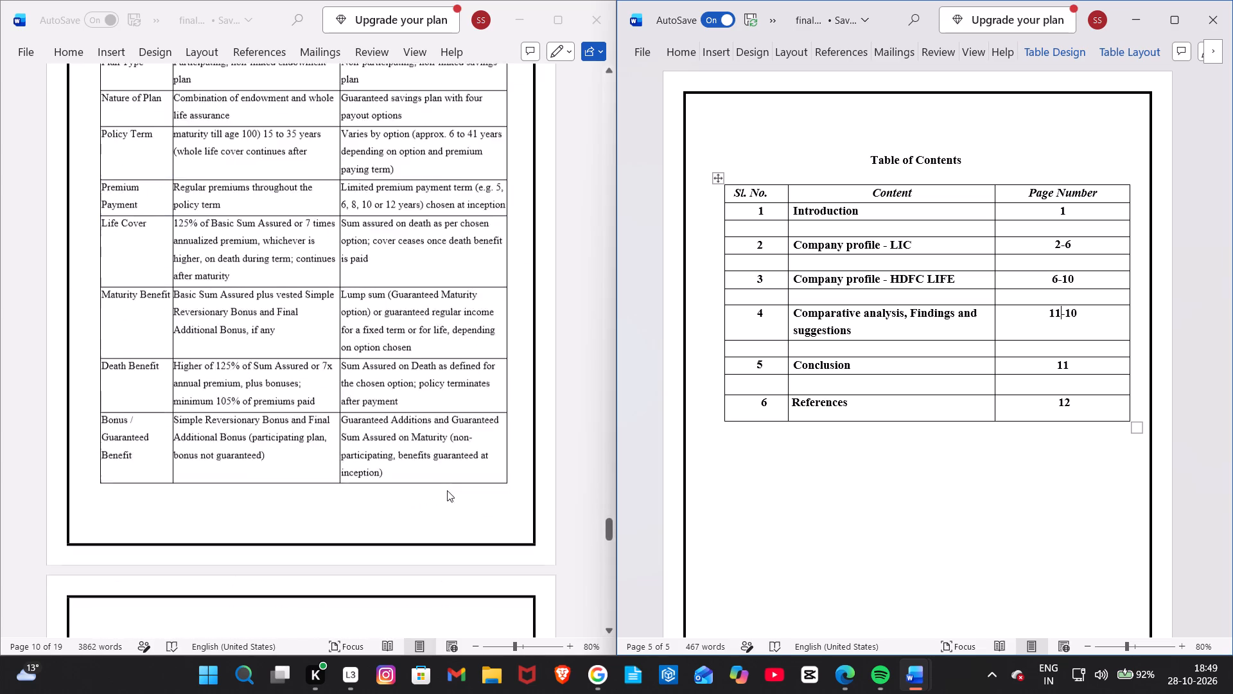
pyautogui.scroll(-8, 447, 490)
pyautogui.scroll(1, 447, 490)
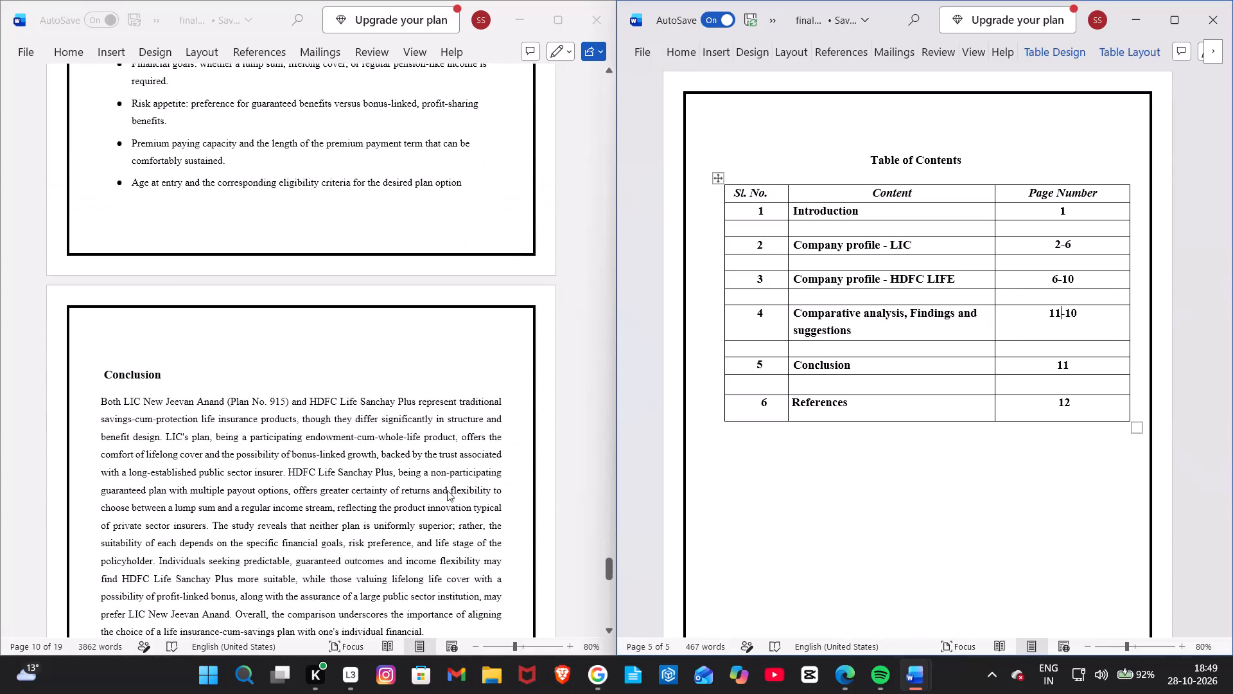
pyautogui.scroll(1, 447, 490)
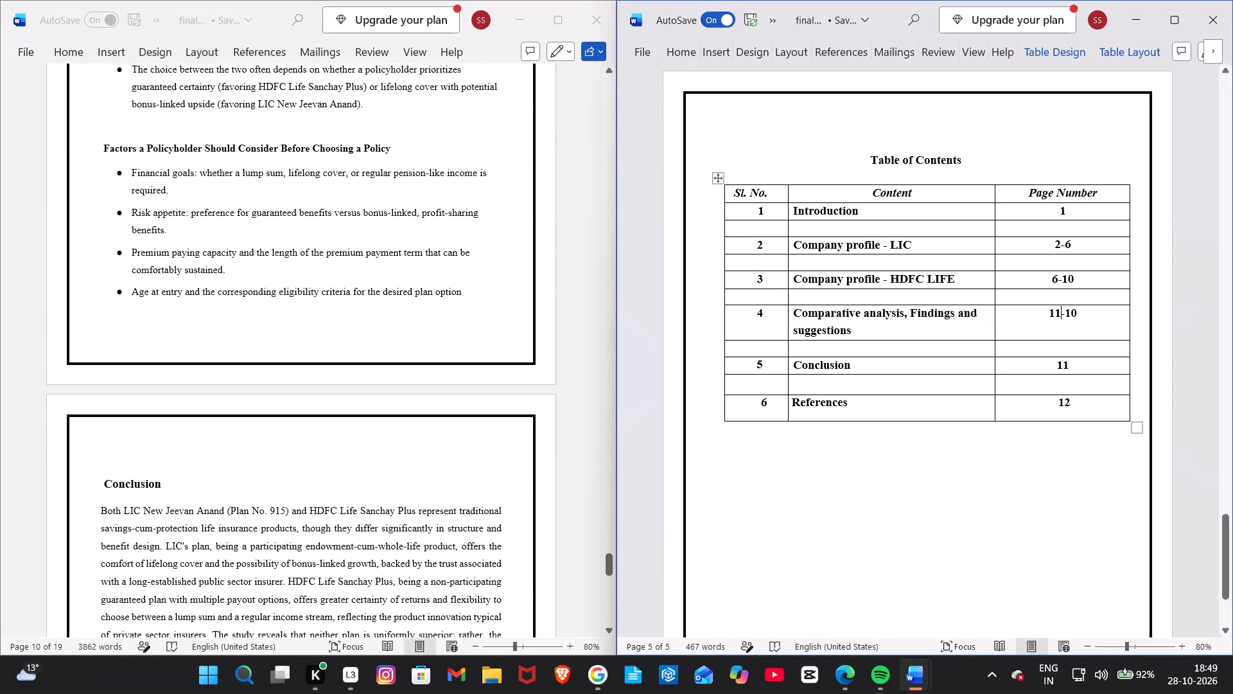
pyautogui.click(1077, 317)
pyautogui.press('BackSpace')
pyautogui.press('BackSpace')
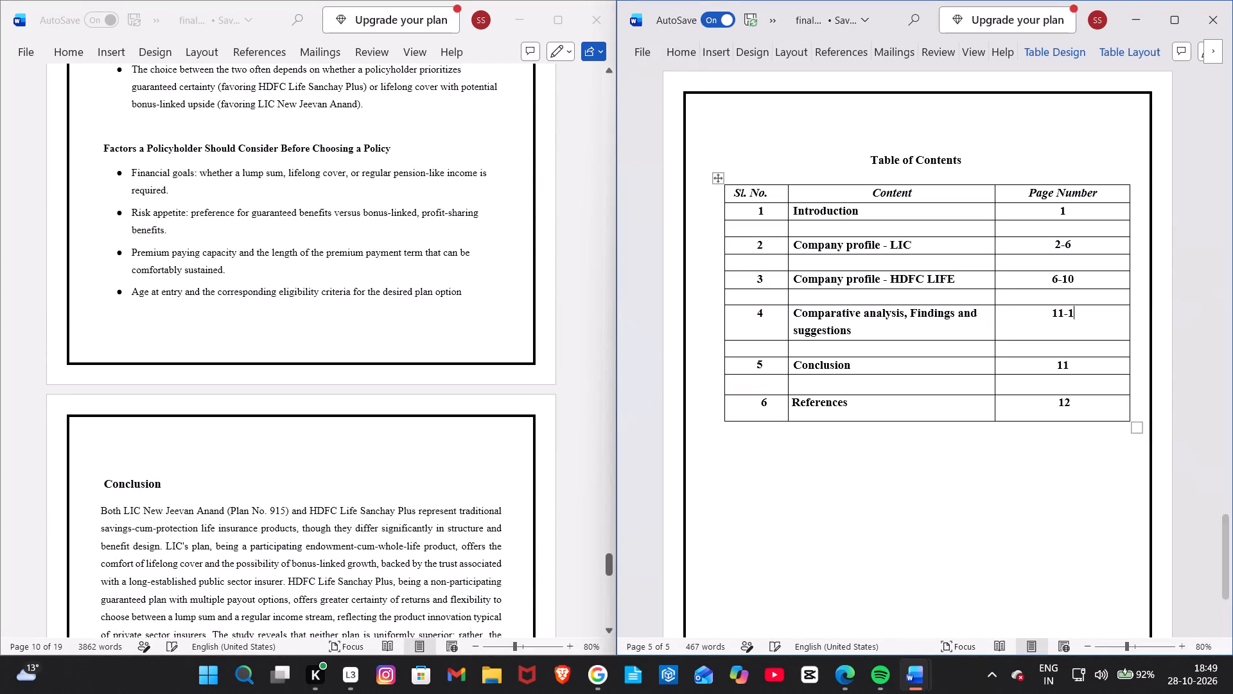
pyautogui.write('12')
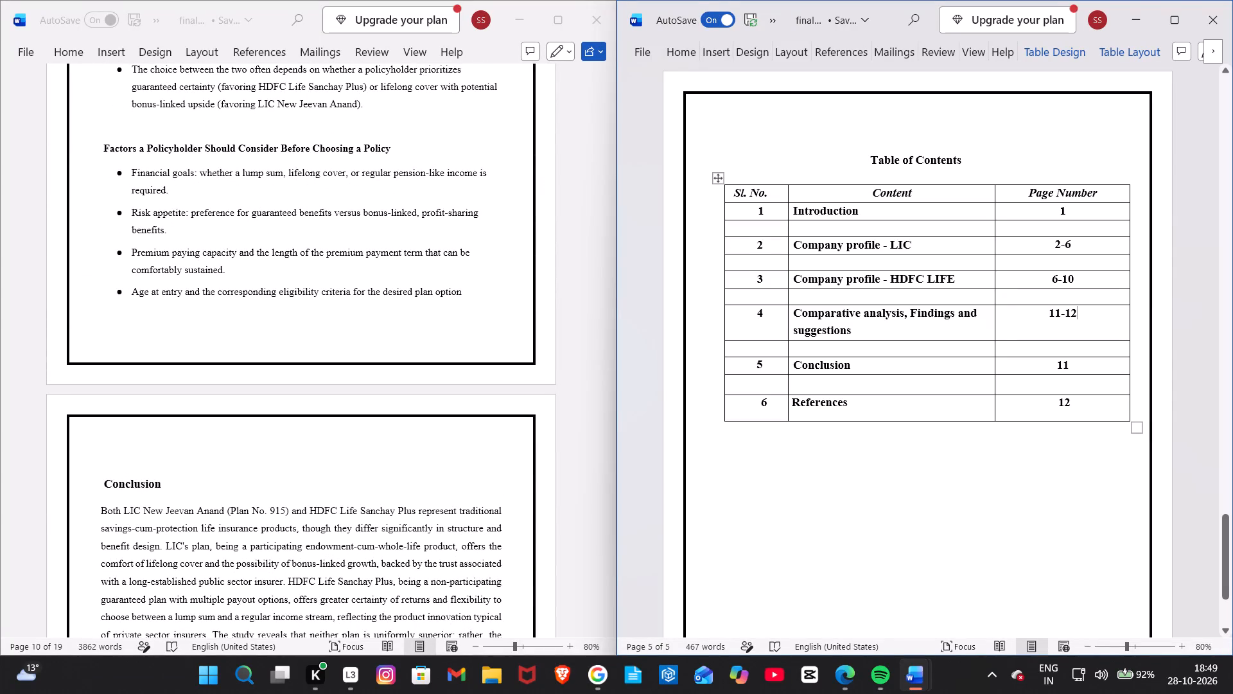
# Set the contents table page numbers to 13 for Conclusion and 14 for References.
pyautogui.click(1068, 363)
pyautogui.press('BackSpace')
pyautogui.press('BackSpace')
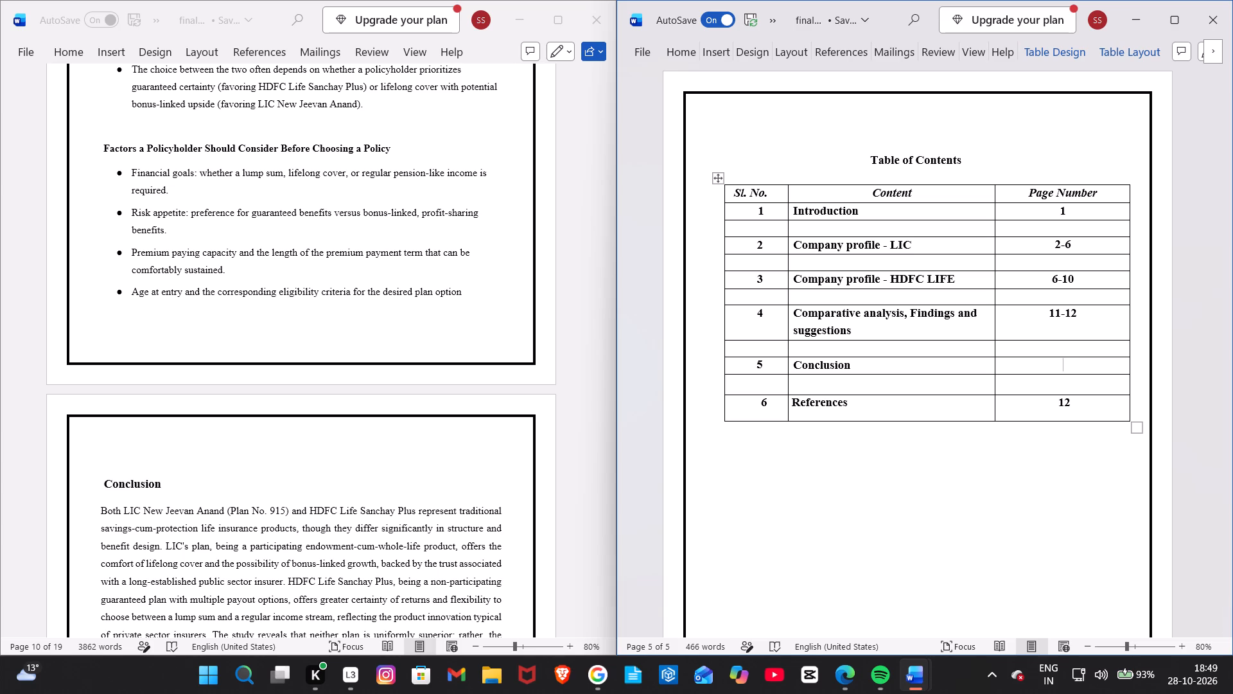
pyautogui.write('13')
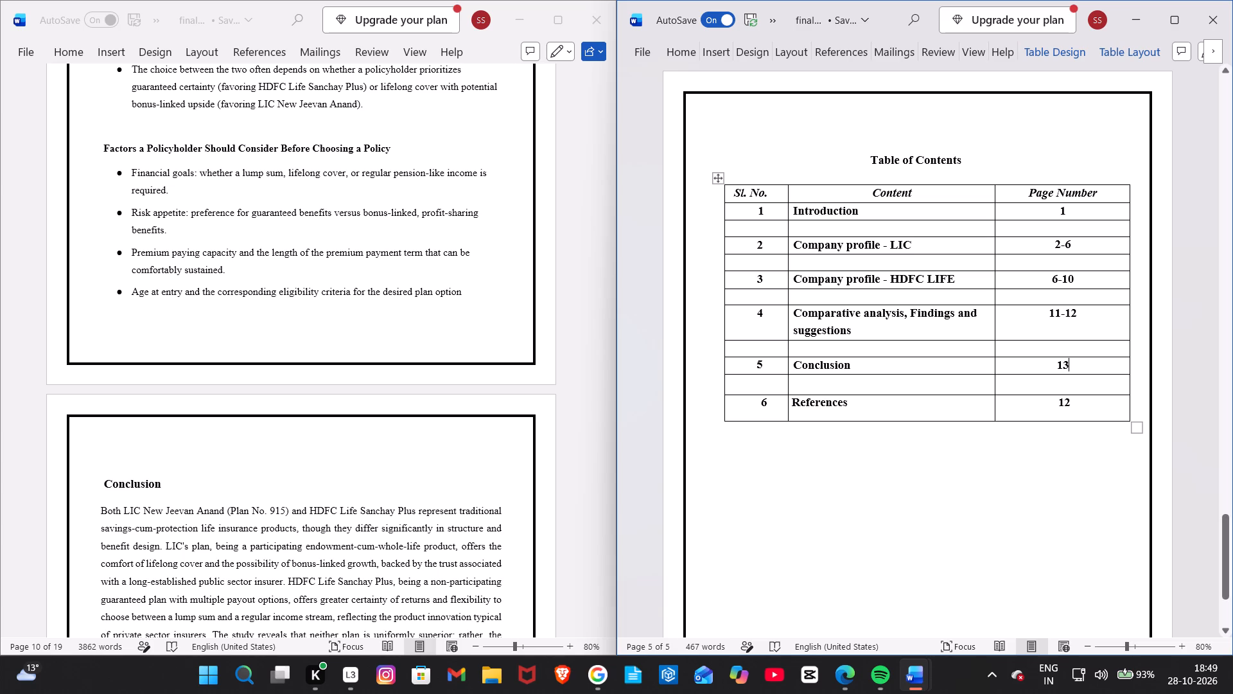
pyautogui.click(1076, 402)
pyautogui.press('BackSpace')
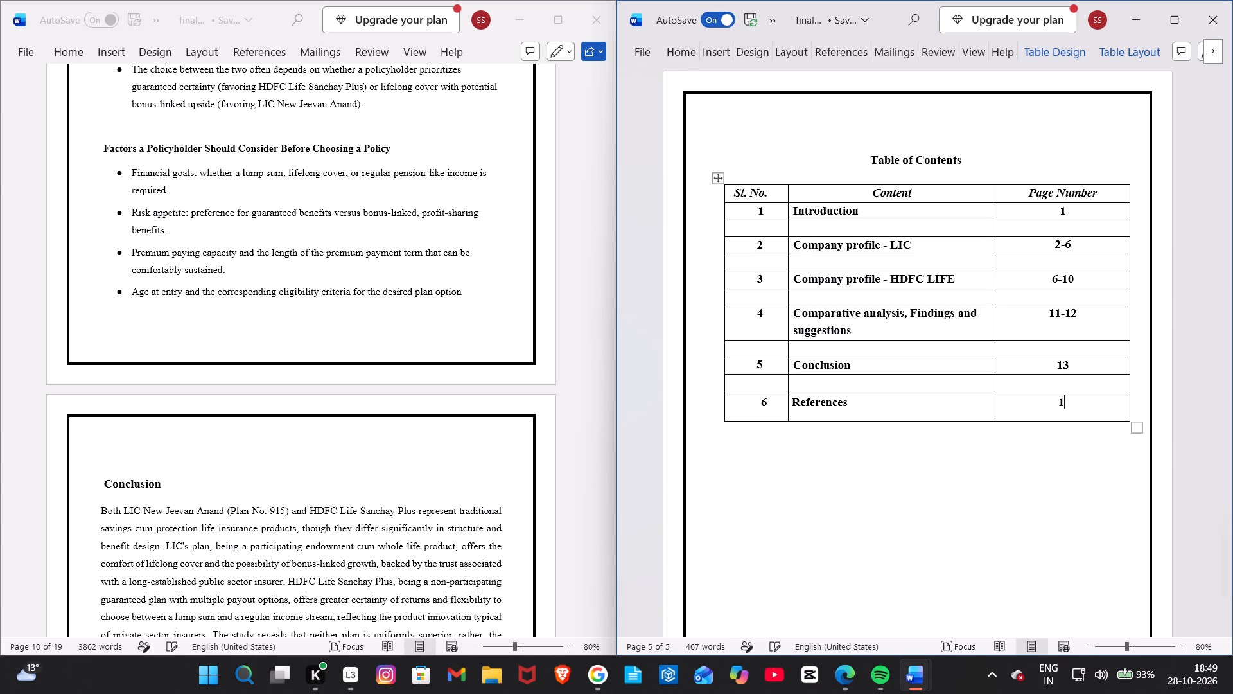
pyautogui.press('4')
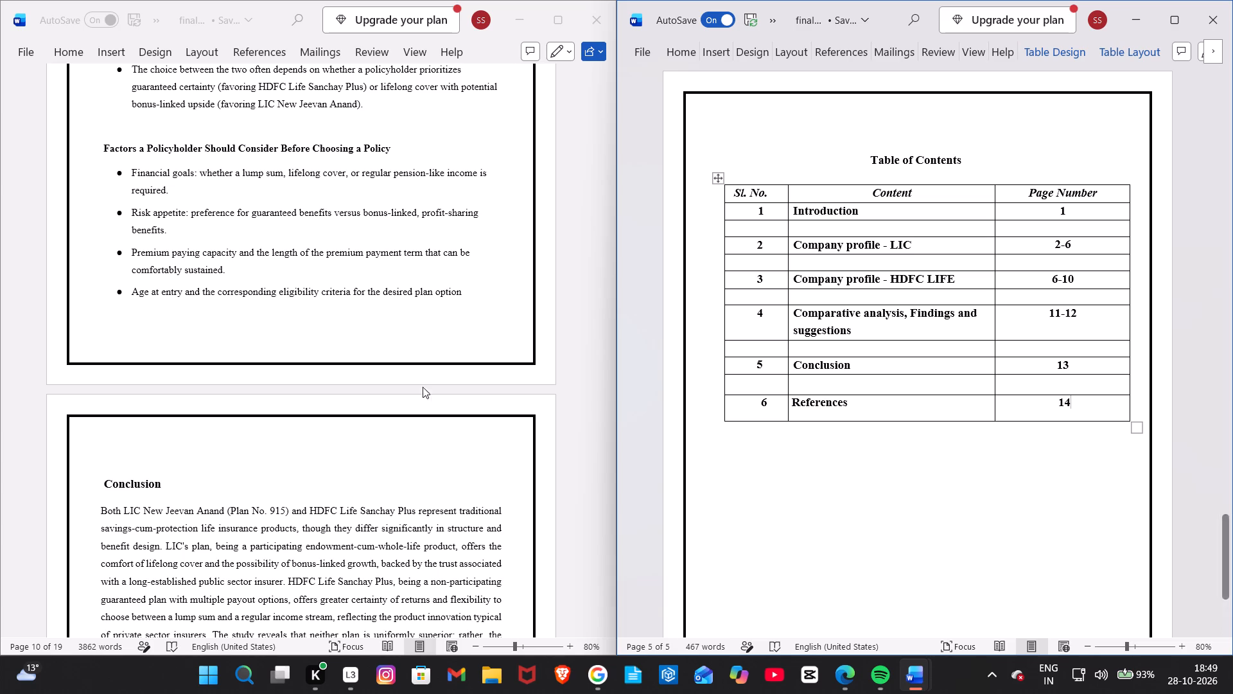
# Examine the report's Conclusion and Bibliography / References pages against the updated contents table.
pyautogui.scroll(-5, 409, 381)
pyautogui.scroll(6, 409, 381)
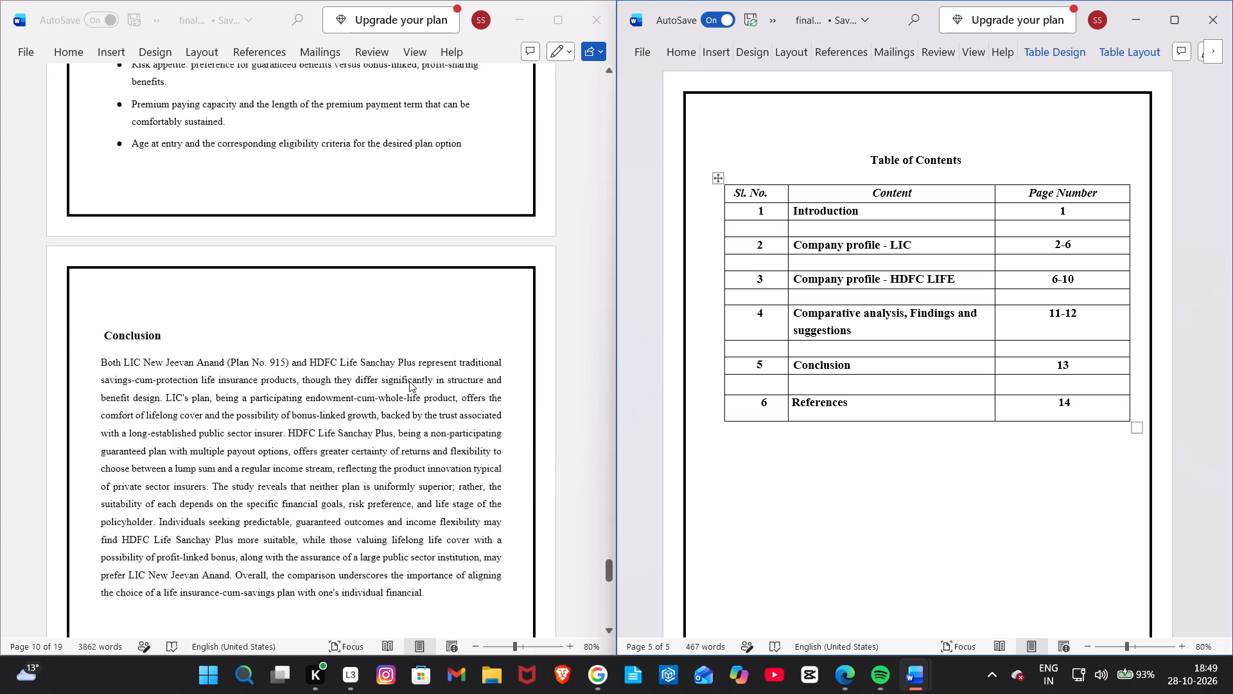
pyautogui.scroll(-7, 409, 381)
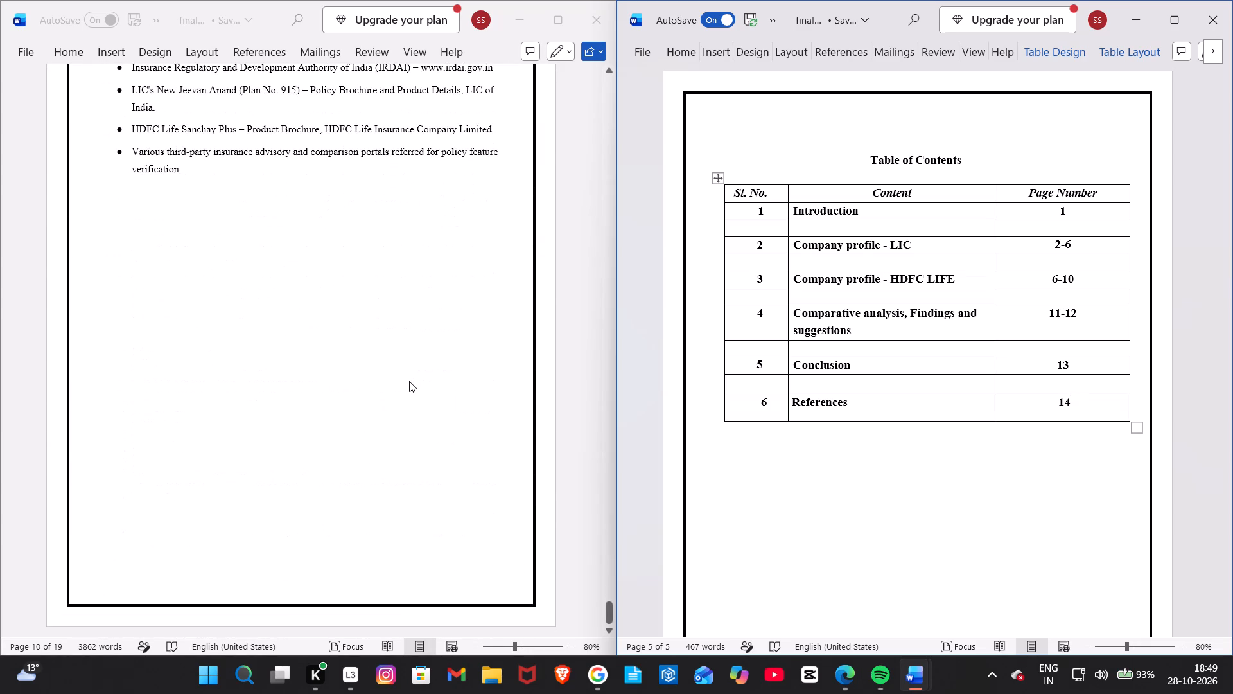
pyautogui.scroll(-2, 409, 381)
pyautogui.scroll(2, 409, 381)
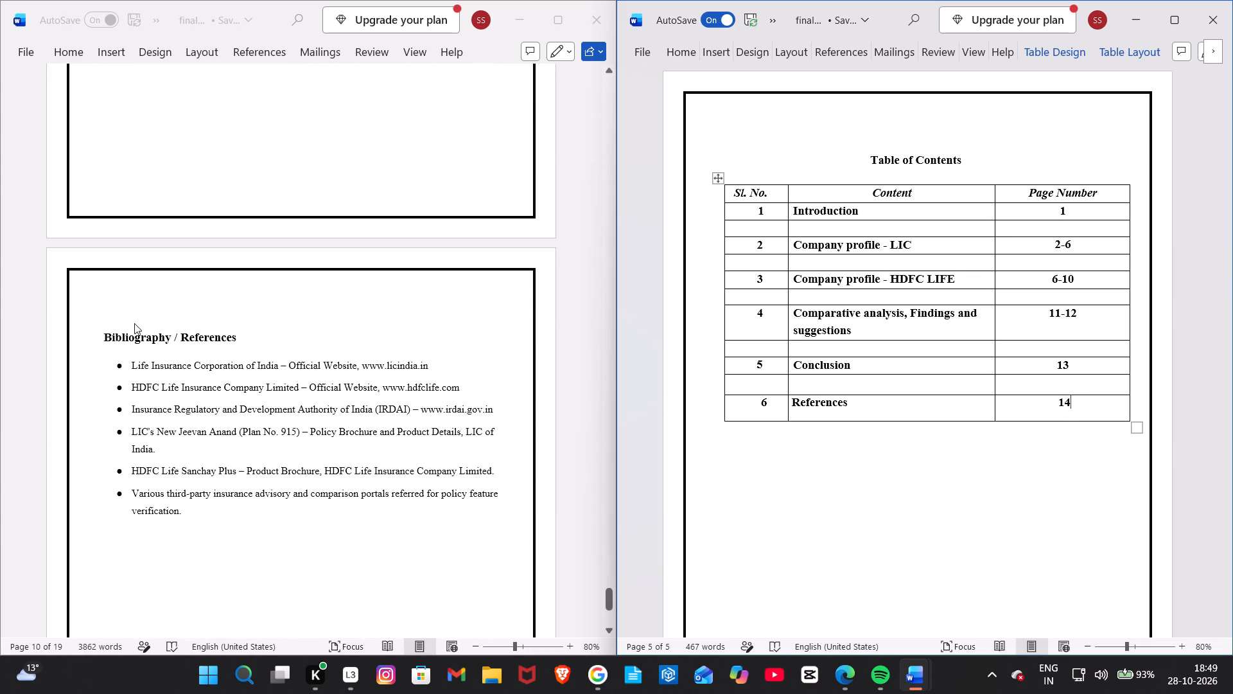
# Review the report from the Bibliography / References page back up to its Table of Contents, comparing the page order.
pyautogui.click(134, 323)
pyautogui.click(134, 323)
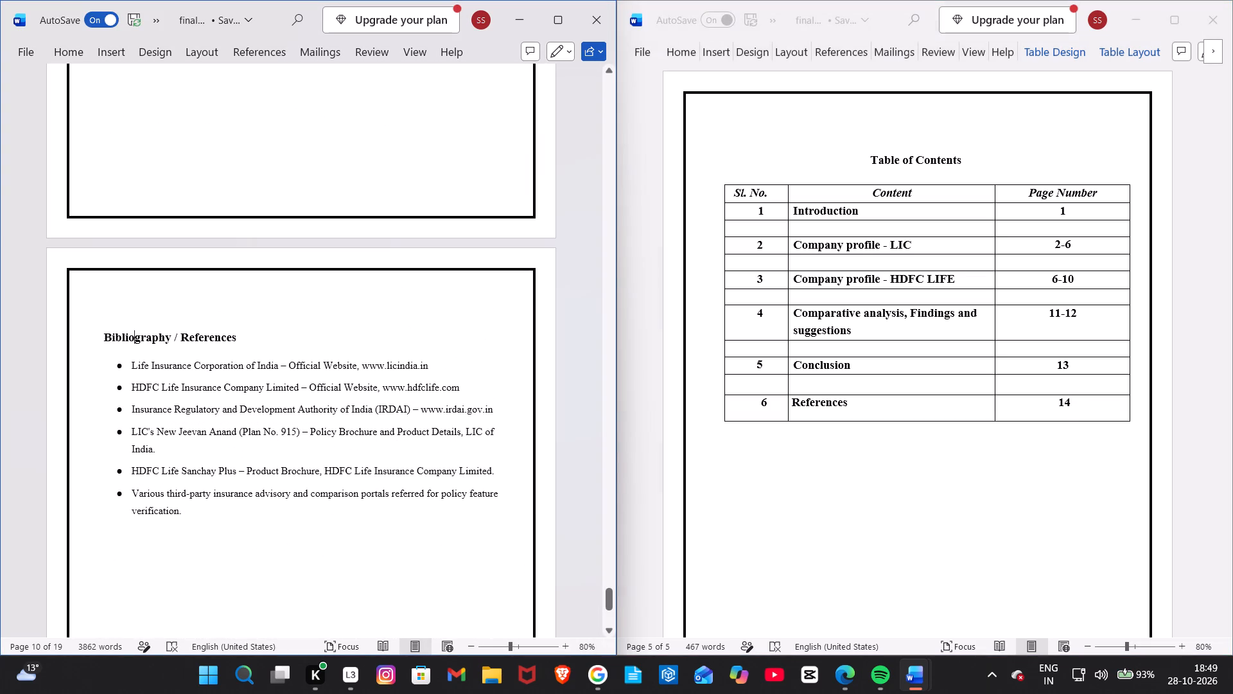
pyautogui.scroll(4, 134, 323)
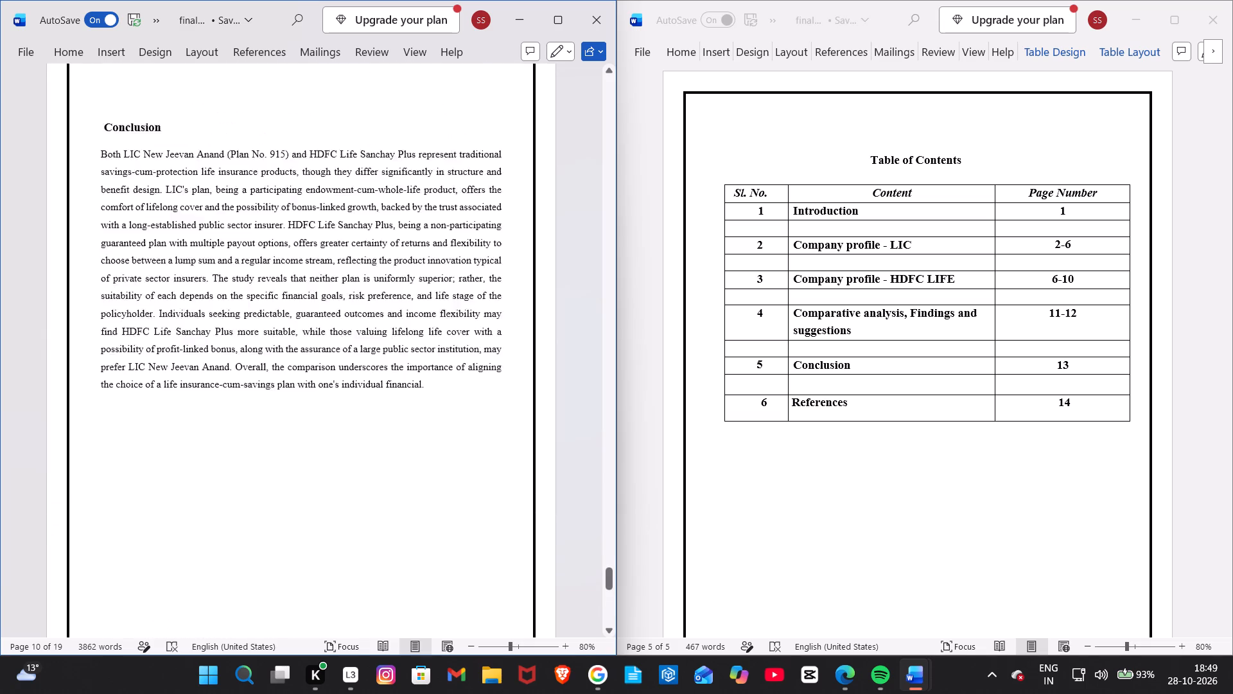
pyautogui.scroll(2, 134, 323)
pyautogui.scroll(-1, 134, 323)
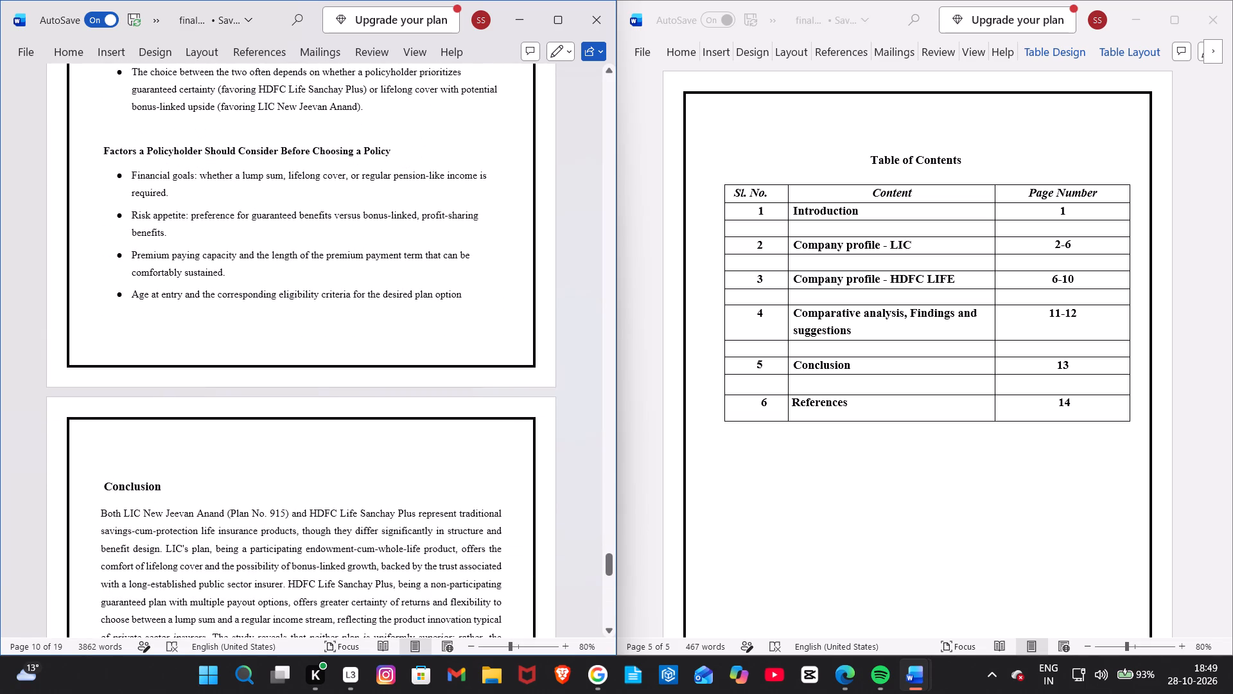
pyautogui.moveTo(139, 540); pyautogui.dragTo(200, 582)
pyautogui.moveTo(104, 518); pyautogui.dragTo(209, 577)
pyautogui.click(278, 445)
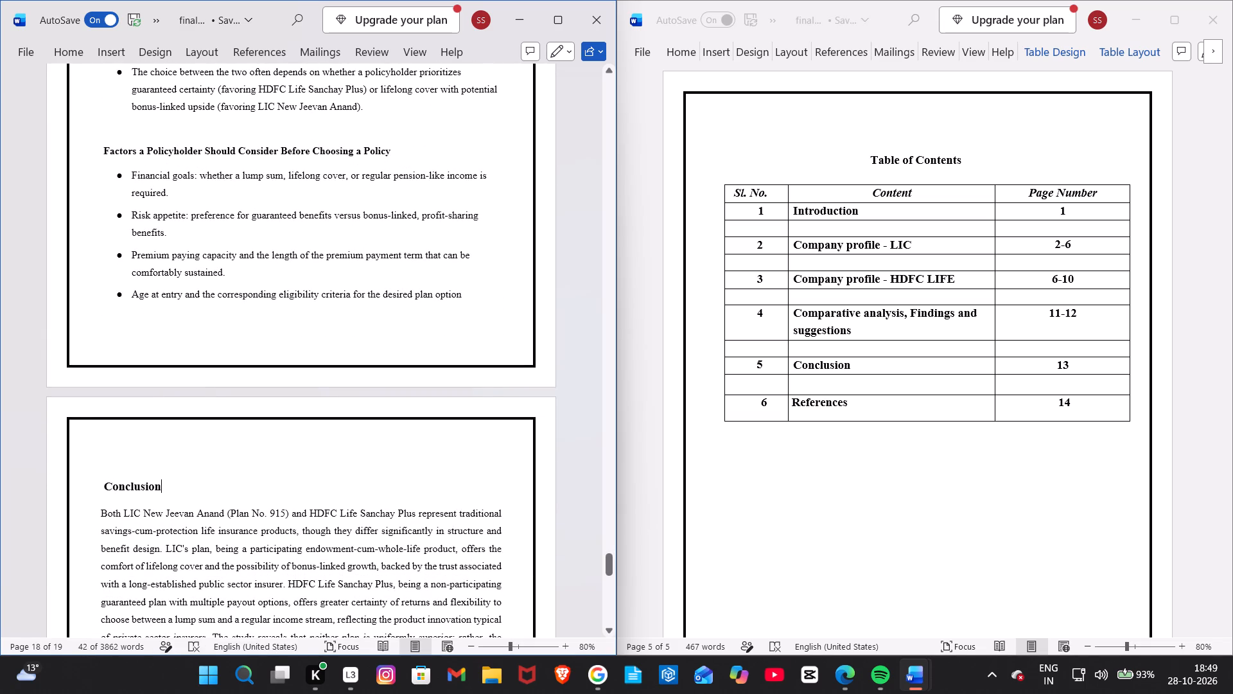
pyautogui.scroll(9, 278, 445)
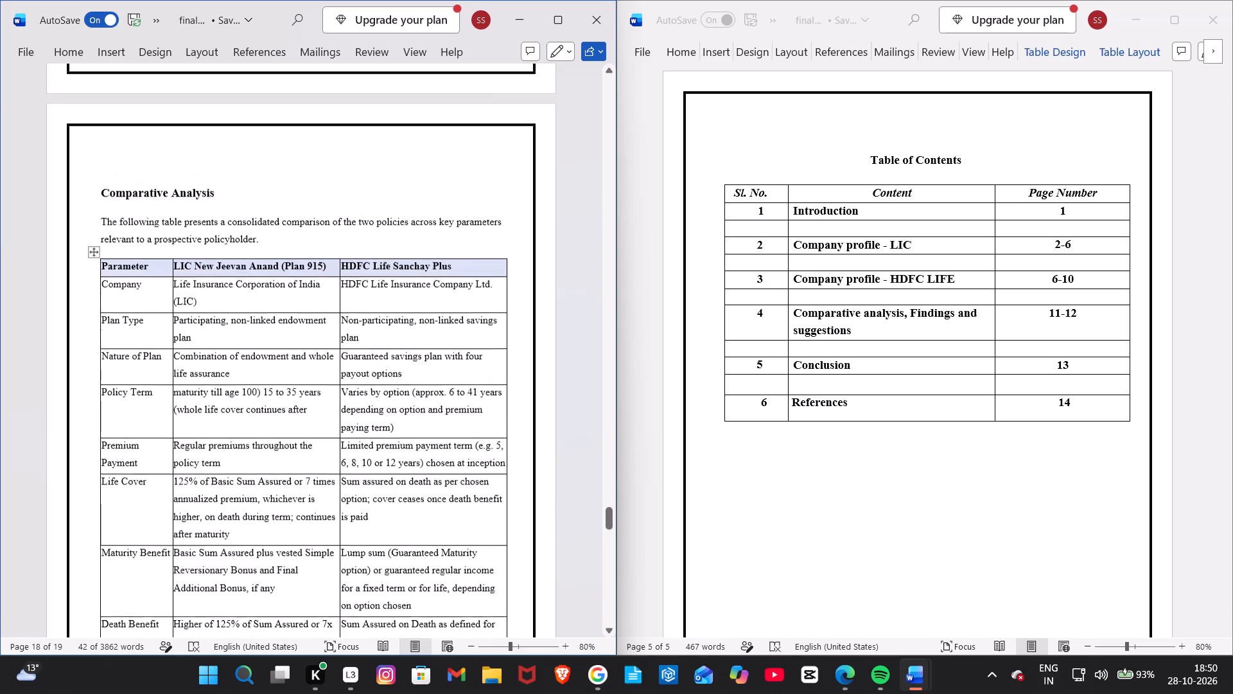
pyautogui.scroll(10, 278, 445)
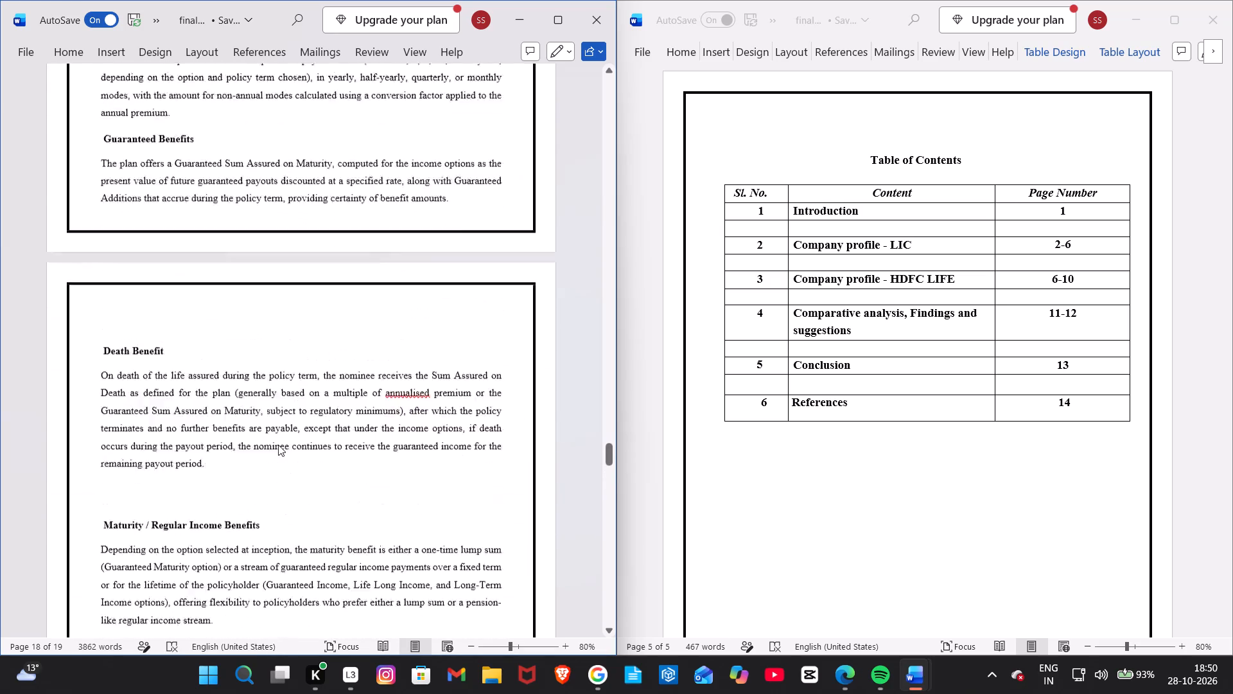
pyautogui.scroll(10, 278, 445)
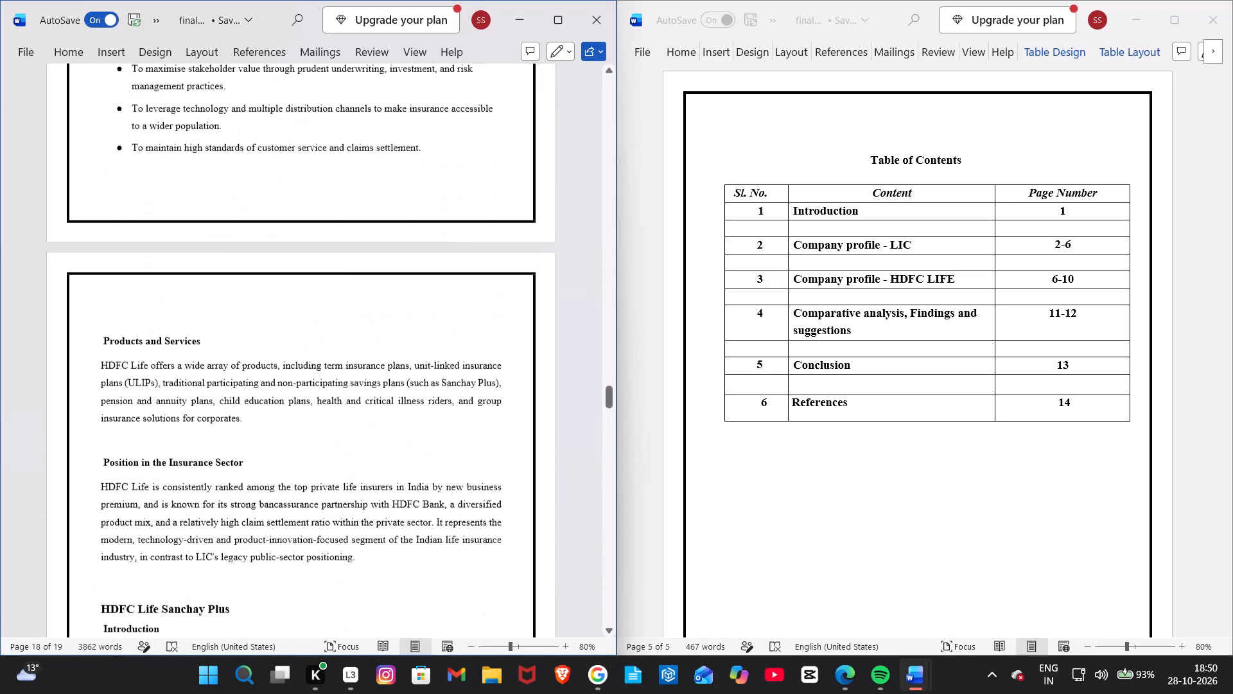
pyautogui.scroll(10, 278, 445)
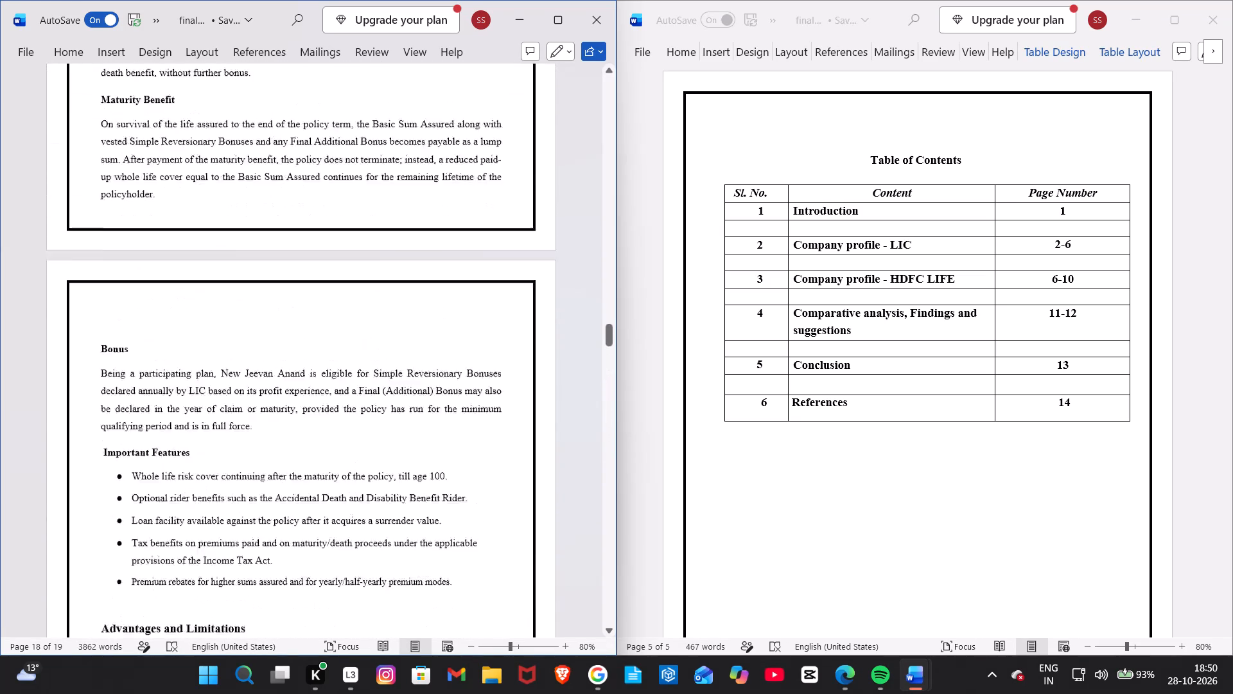
pyautogui.scroll(10, 278, 445)
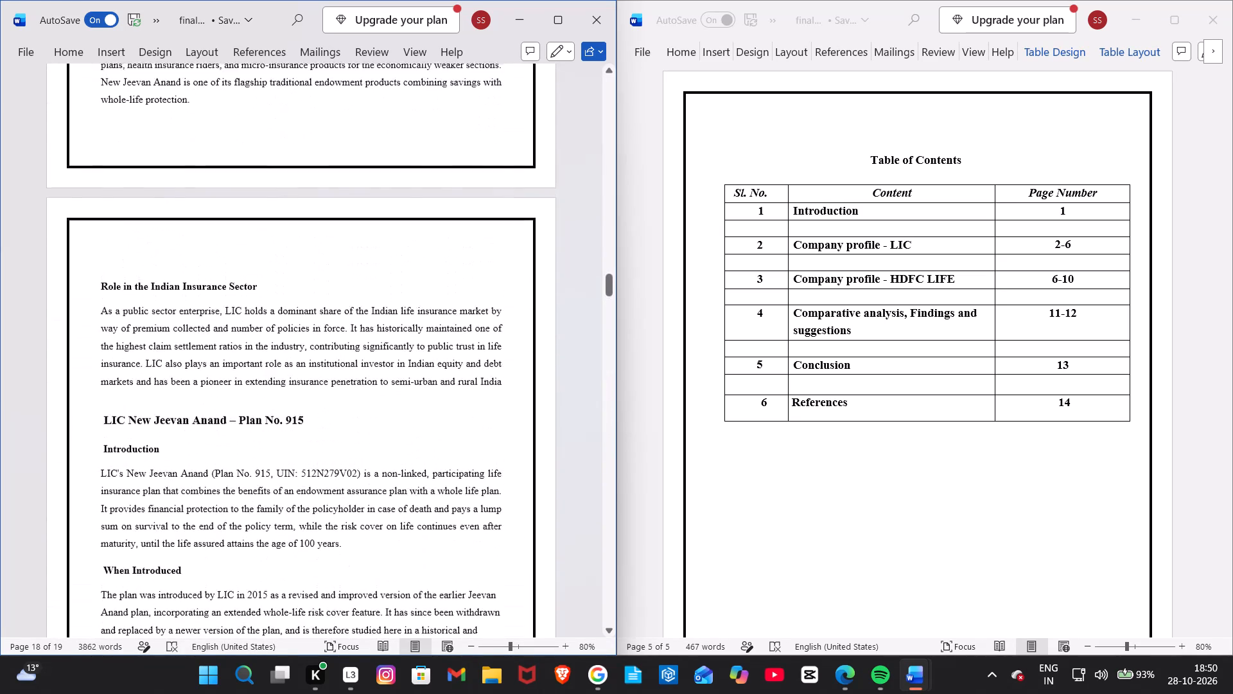
pyautogui.scroll(10, 278, 445)
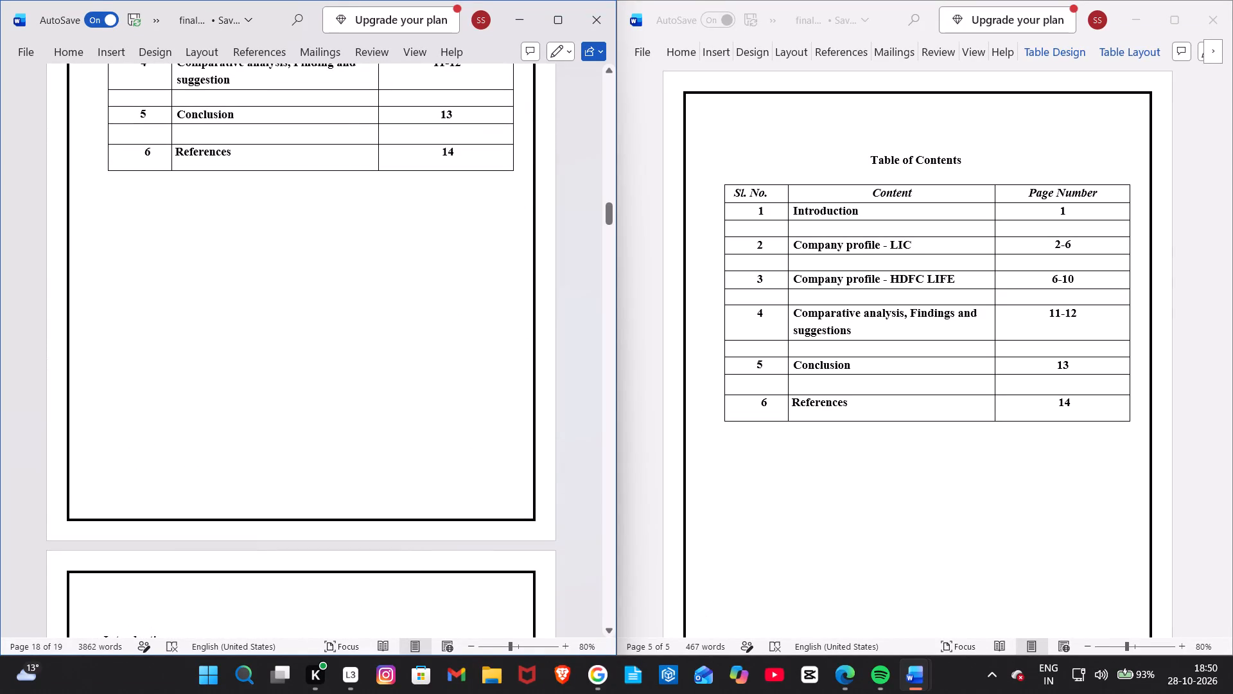
pyautogui.scroll(2, 351, 276)
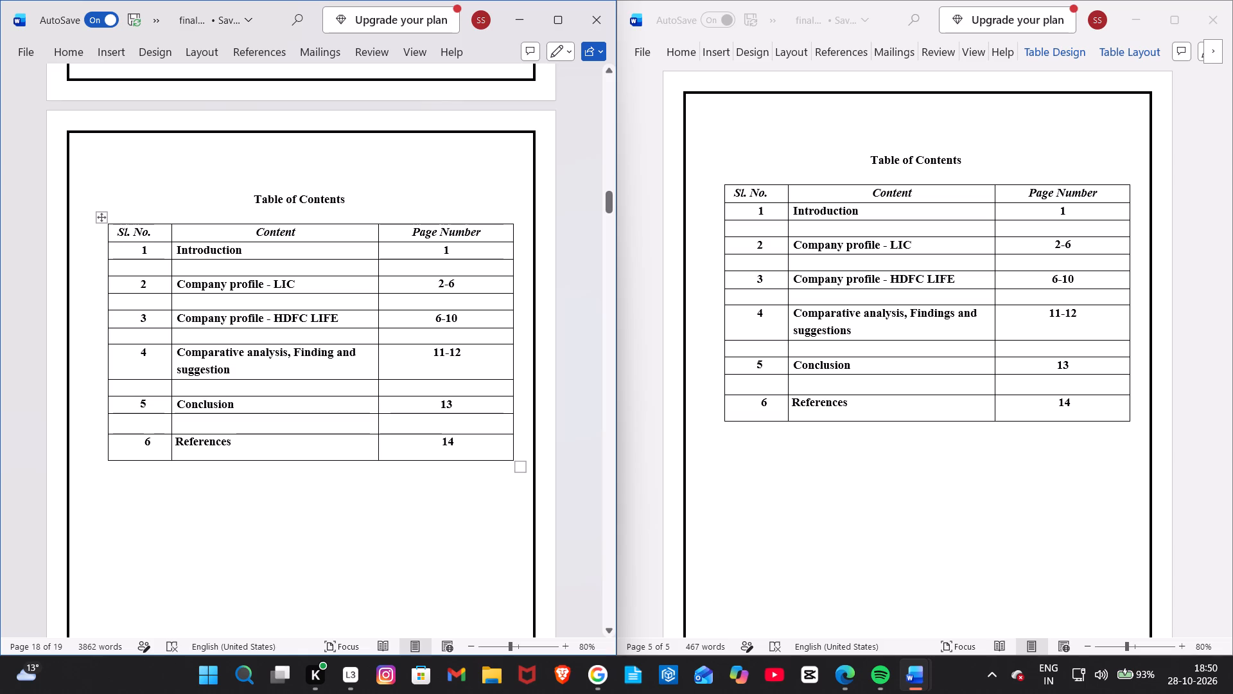
pyautogui.scroll(-17, 710, 489)
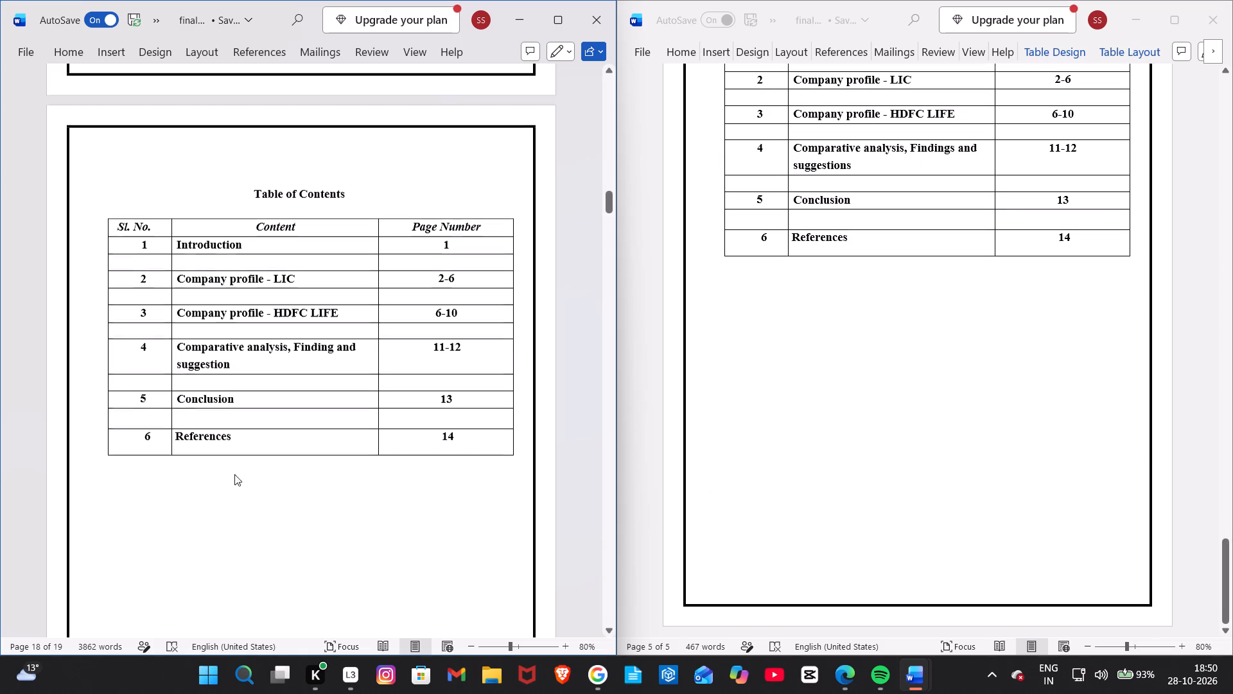
# Delete the blank spacing above the CERTIFICATE OF COMPLETION heading in the report.
pyautogui.scroll(4, 319, 524)
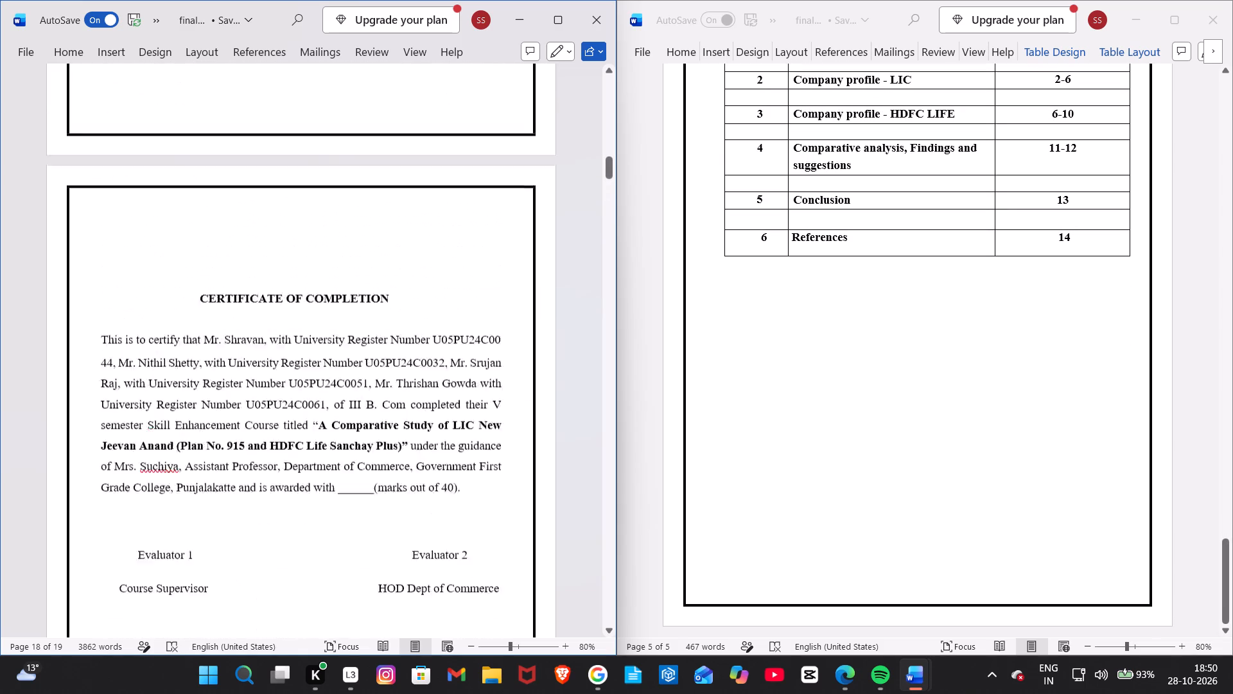
pyautogui.scroll(1, 319, 524)
pyautogui.click(211, 429)
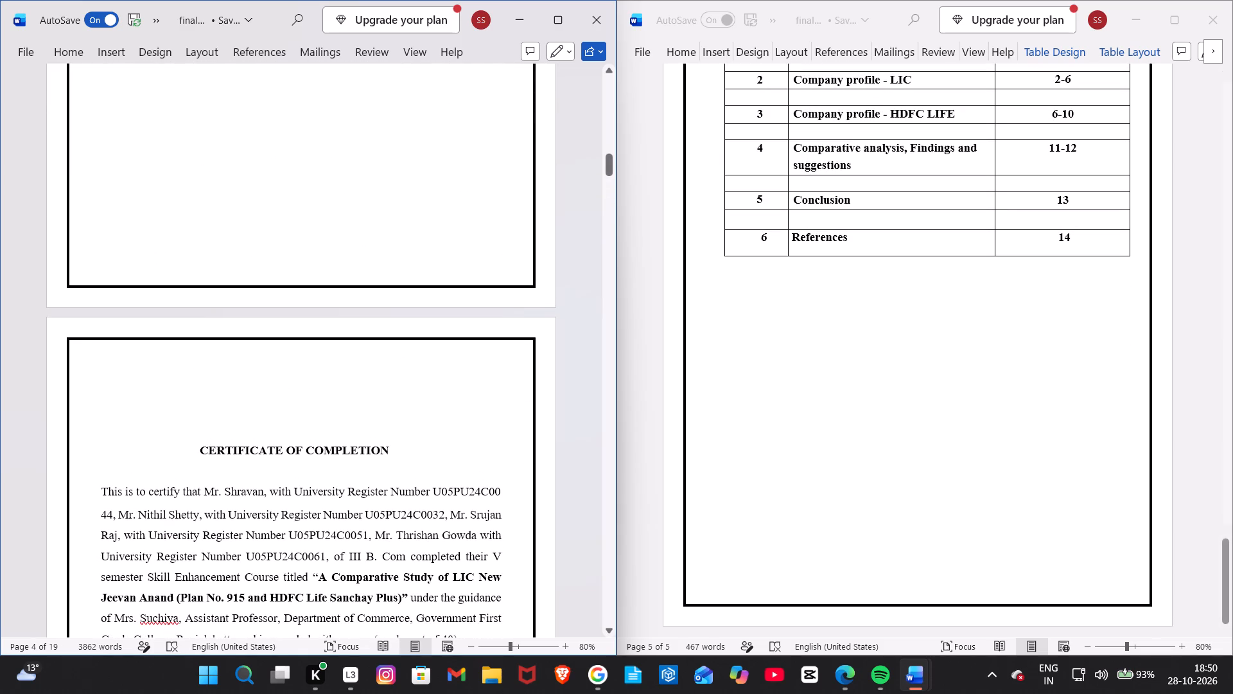
pyautogui.click(211, 429)
pyautogui.press('BackSpace')
pyautogui.press('BackSpace')
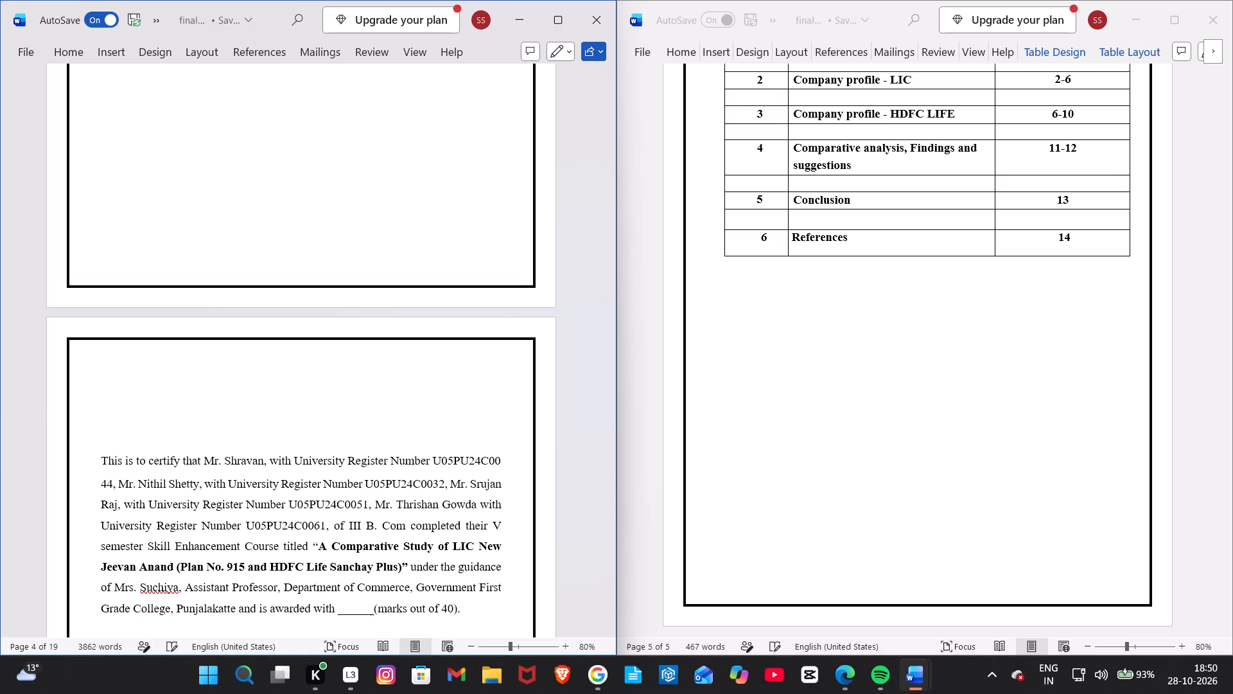
pyautogui.press('BackSpace')
# Insert three line breaks and 20 spaces before the Table of Contents heading to put it above its table near the centre.
pyautogui.scroll(-5, 211, 429)
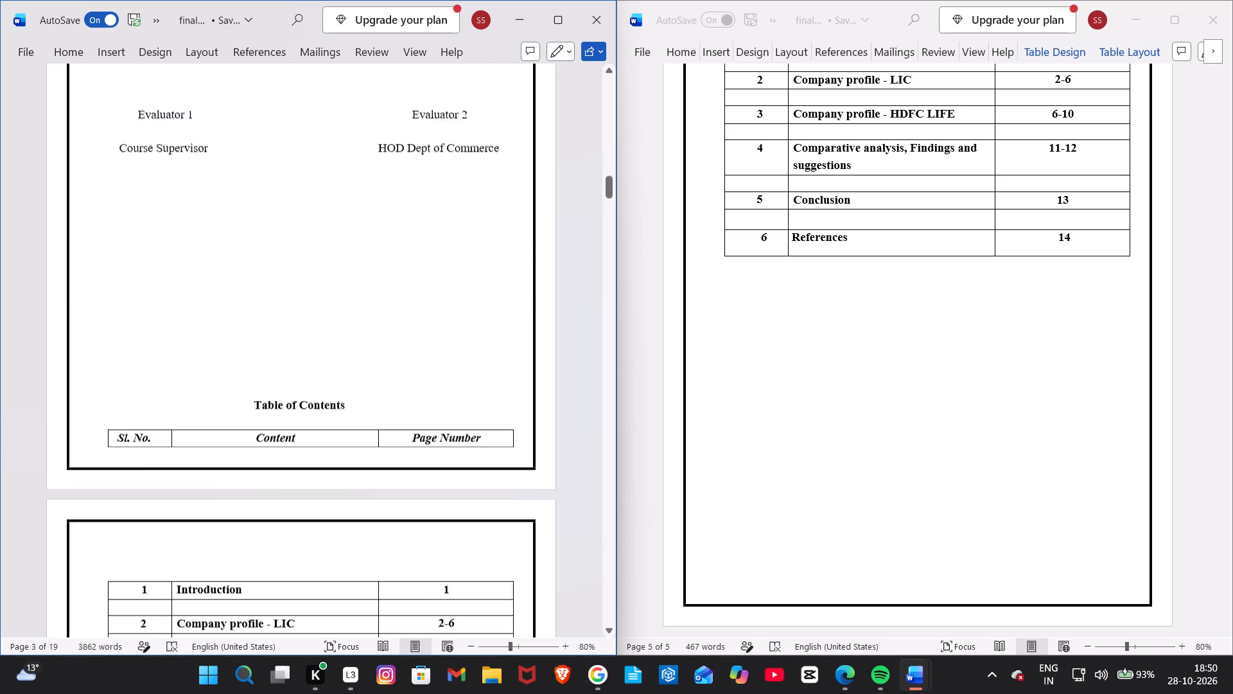
pyautogui.scroll(-2, 211, 429)
pyautogui.scroll(1, 211, 429)
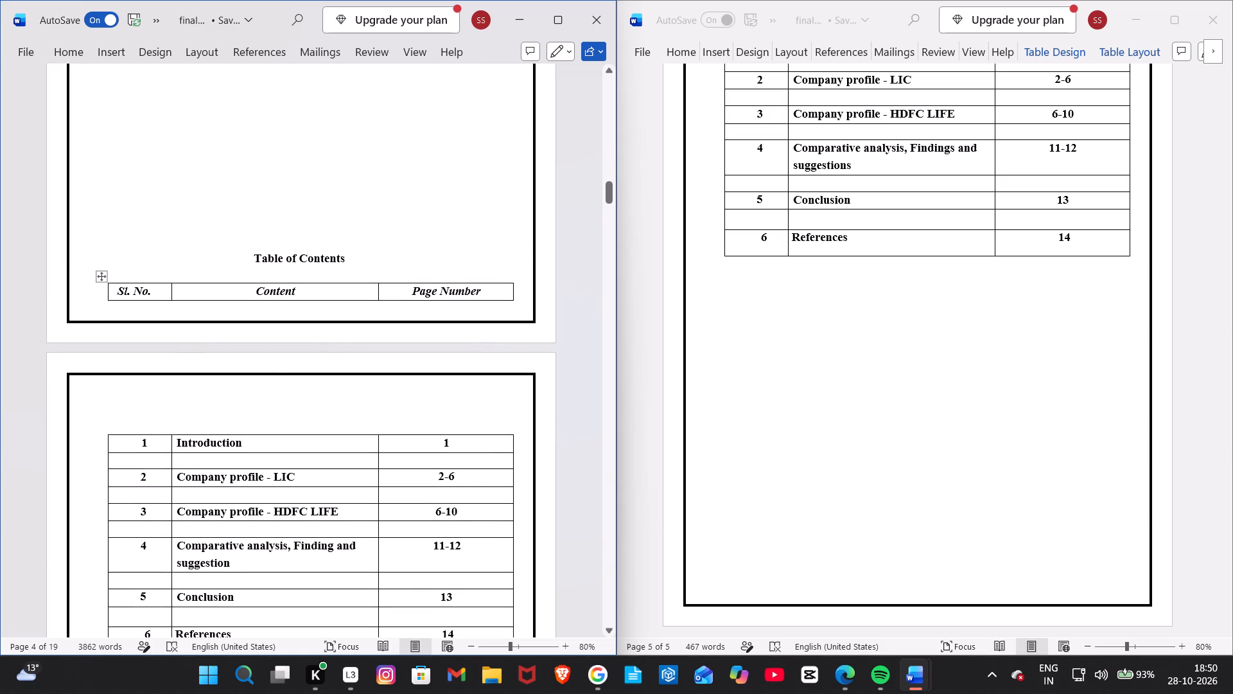
pyautogui.click(238, 253)
pyautogui.hotkey('shift', 'Return')
pyautogui.hotkey('shift', 'Return')
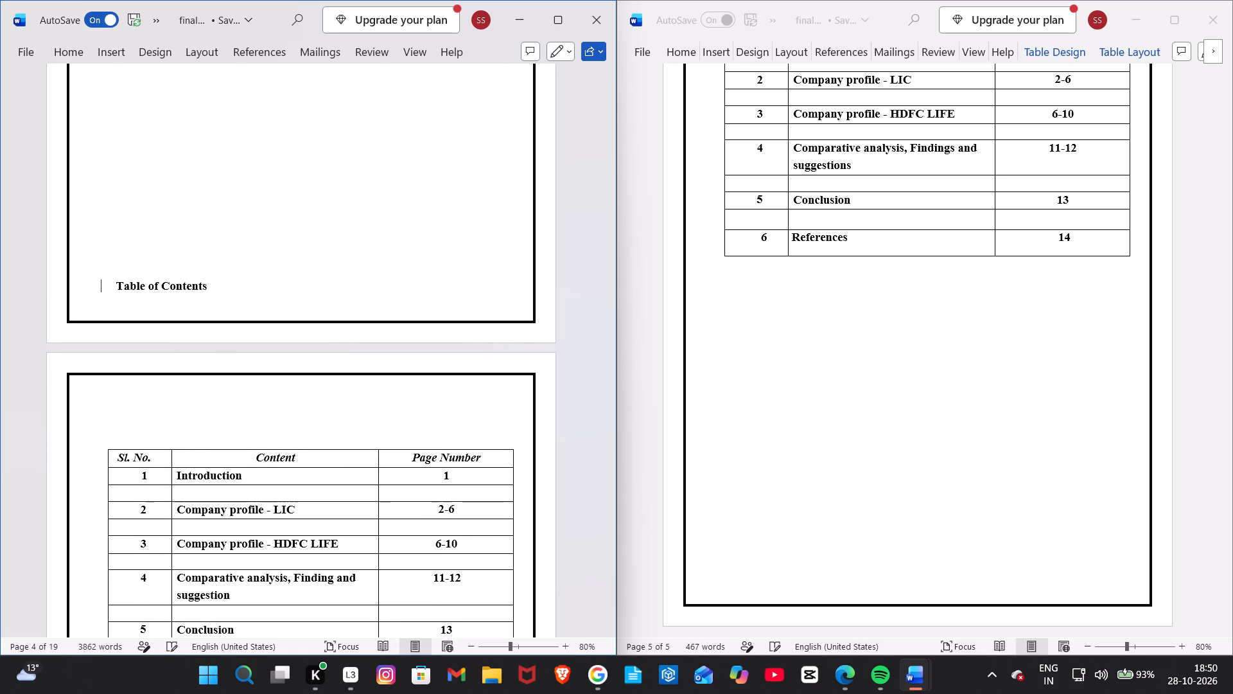
pyautogui.hotkey('shift', 'Return')
pyautogui.press('space')
pyautogui.press('space')
pyautogui.press('space')
pyautogui.press('space')
pyautogui.press('space')
pyautogui.press('space')
pyautogui.press('space')
pyautogui.press('space')
pyautogui.press('space')
pyautogui.press('space')
pyautogui.press('space')
pyautogui.press('space')
pyautogui.press('space')
pyautogui.press('space')
pyautogui.press('space')
pyautogui.press('space')
pyautogui.press('space')
pyautogui.press('space')
pyautogui.press('space')
pyautogui.press('space')
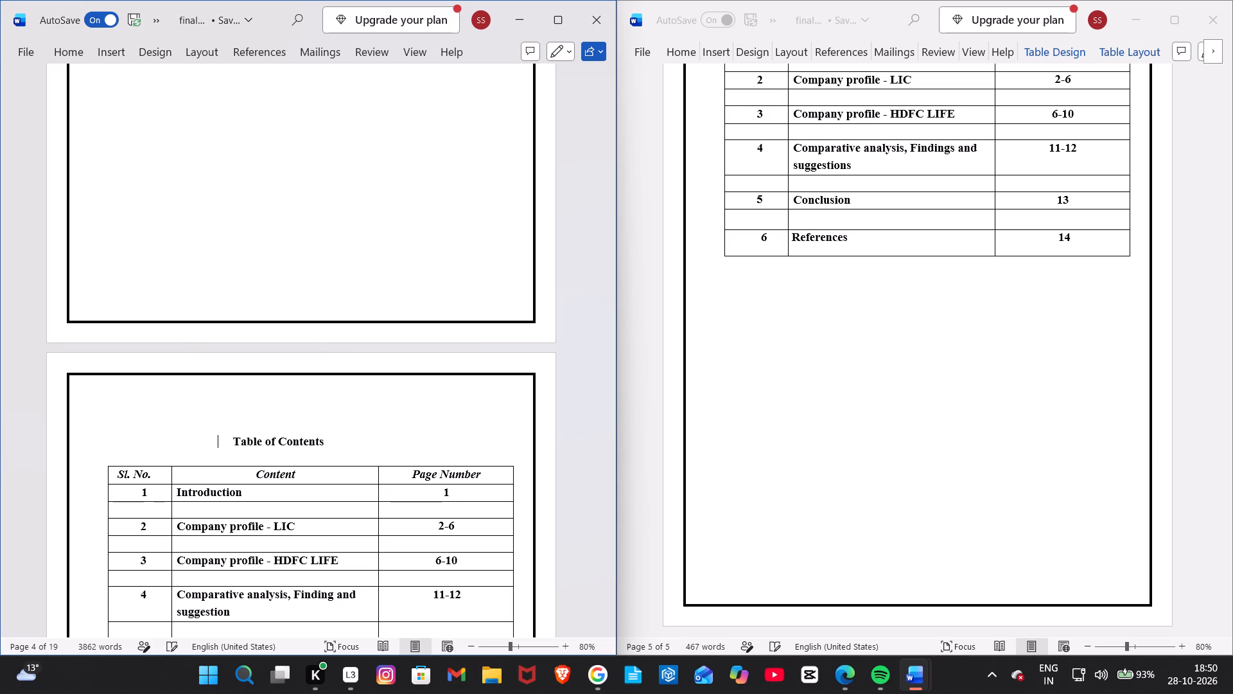
# Remove extra blank spacing above the DECLARATION heading in the report.
pyautogui.scroll(-4, 238, 253)
pyautogui.scroll(5, 238, 253)
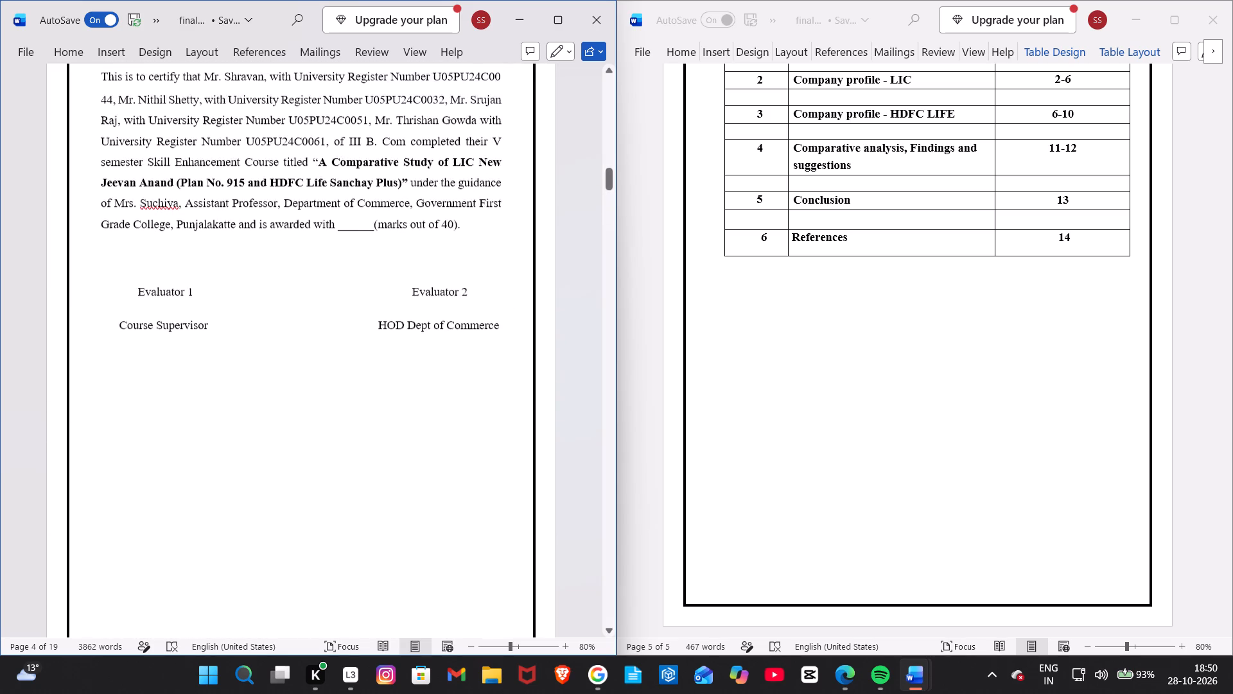
pyautogui.scroll(5, 238, 253)
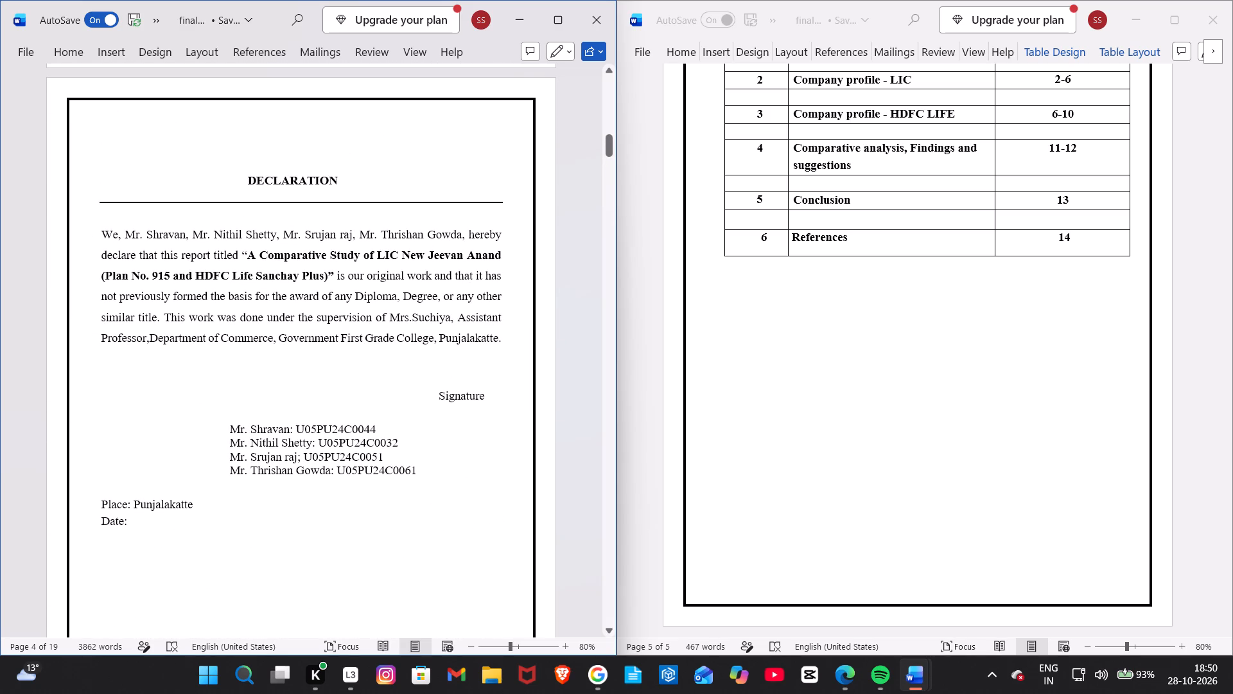
pyautogui.click(225, 150)
pyautogui.press('BackSpace')
# Insert a line break and 20 spaces before CERTIFICATE OF COMPLETION to move the heading onto the page with its text.
pyautogui.scroll(-5, 225, 150)
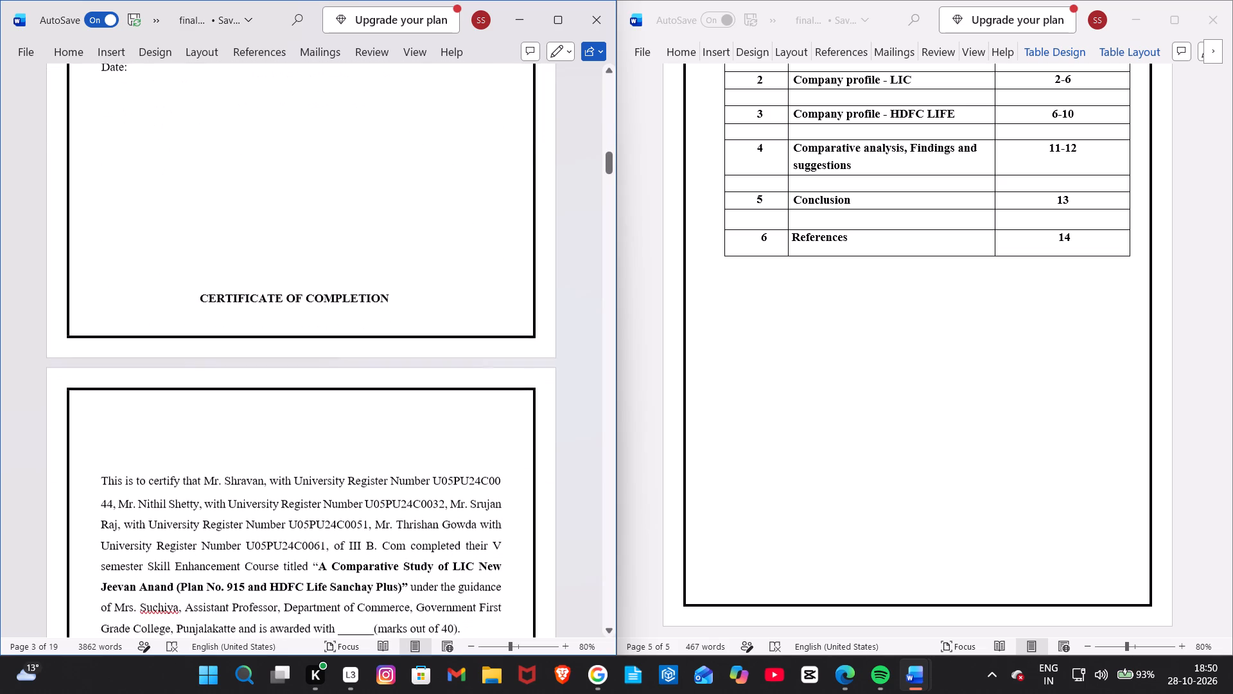
pyautogui.click(197, 296)
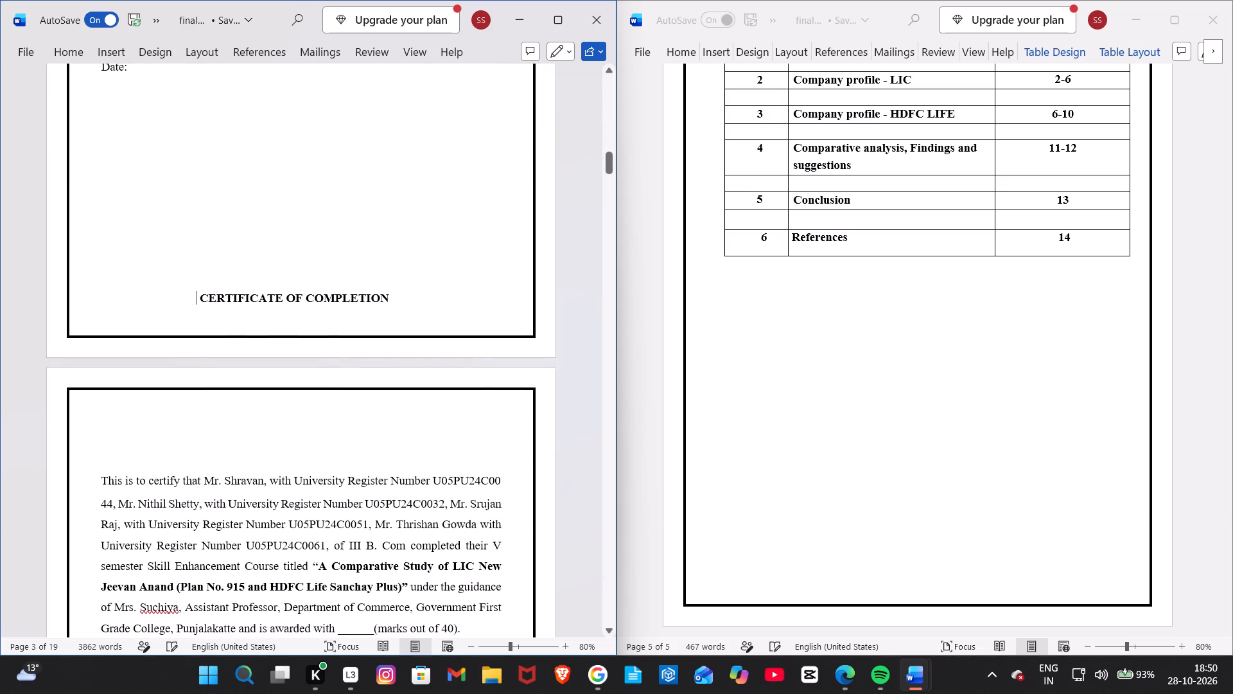
pyautogui.hotkey('shift', 'Return')
pyautogui.press('space')
pyautogui.press('space')
pyautogui.press('space')
pyautogui.press('space')
pyautogui.press('space')
pyautogui.press('space')
pyautogui.press('space')
pyautogui.press('space')
pyautogui.press('space')
pyautogui.press('space')
pyautogui.press('space')
pyautogui.press('space')
pyautogui.press('space')
pyautogui.press('space')
pyautogui.press('space')
pyautogui.press('space')
pyautogui.press('space')
pyautogui.press('space')
pyautogui.press('space')
pyautogui.press('space')
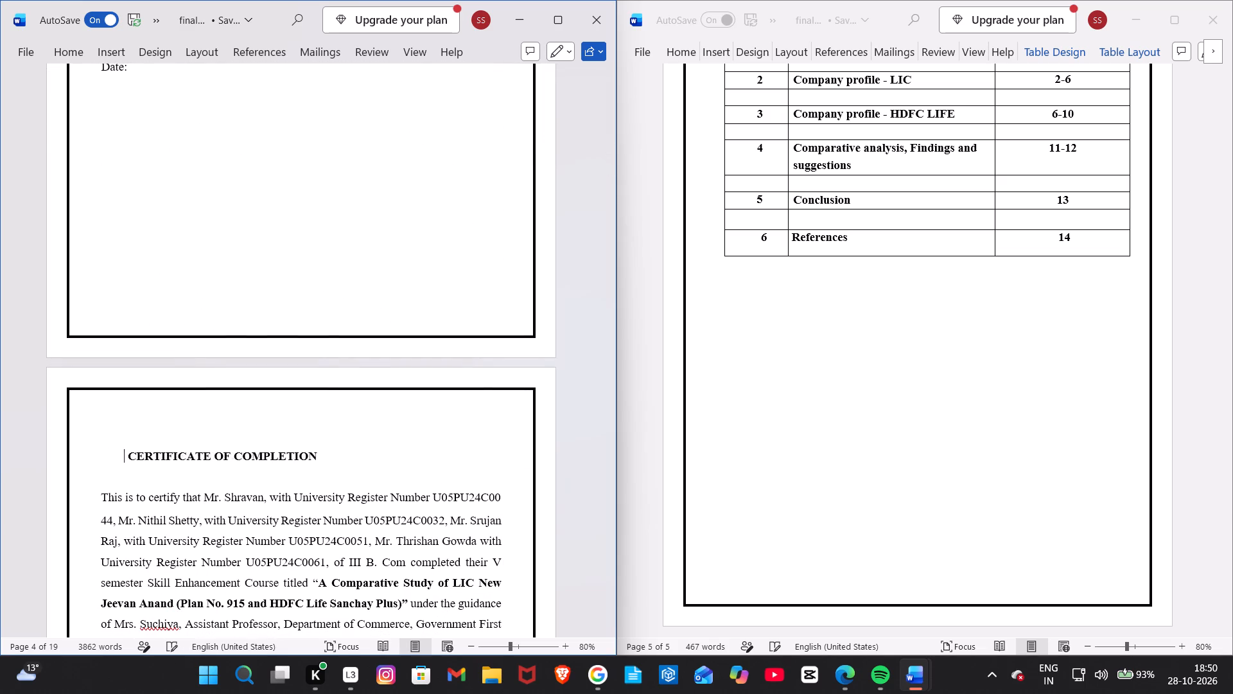
# Examine the layout of the report's front pages, from the Table of Contents back up to the college certificate.
pyautogui.scroll(-4, 197, 280)
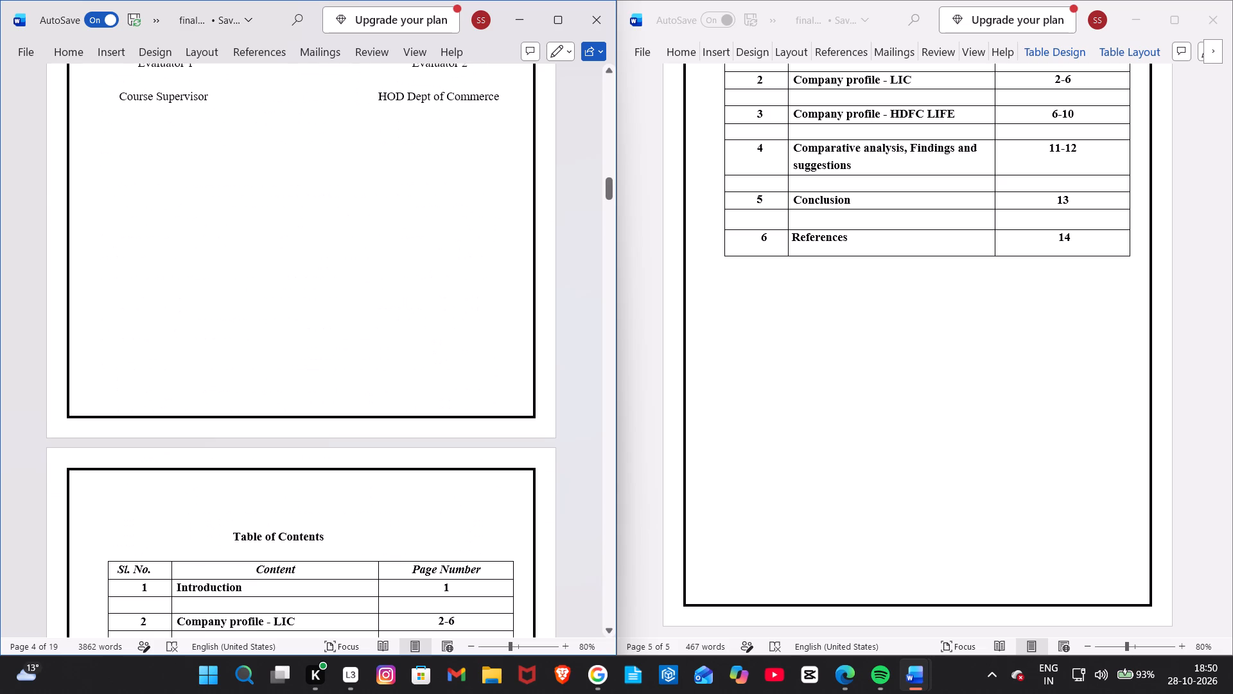
pyautogui.scroll(-2, 197, 280)
pyautogui.scroll(3, 197, 280)
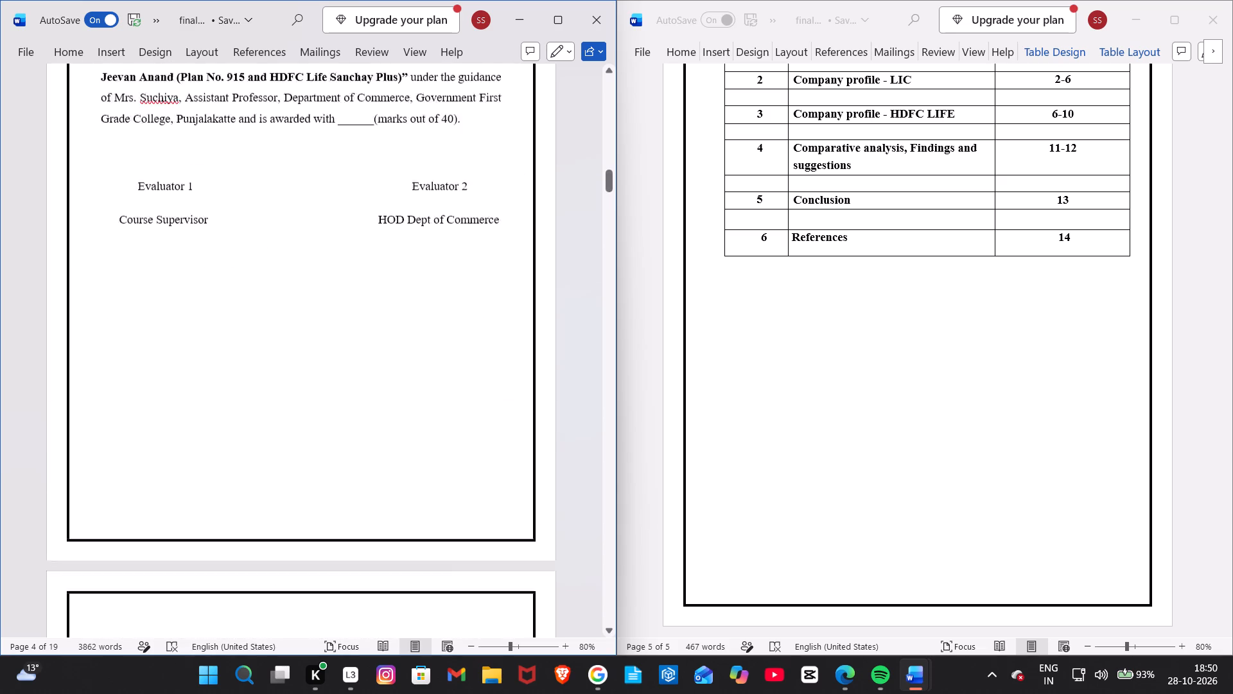
pyautogui.scroll(5, 197, 280)
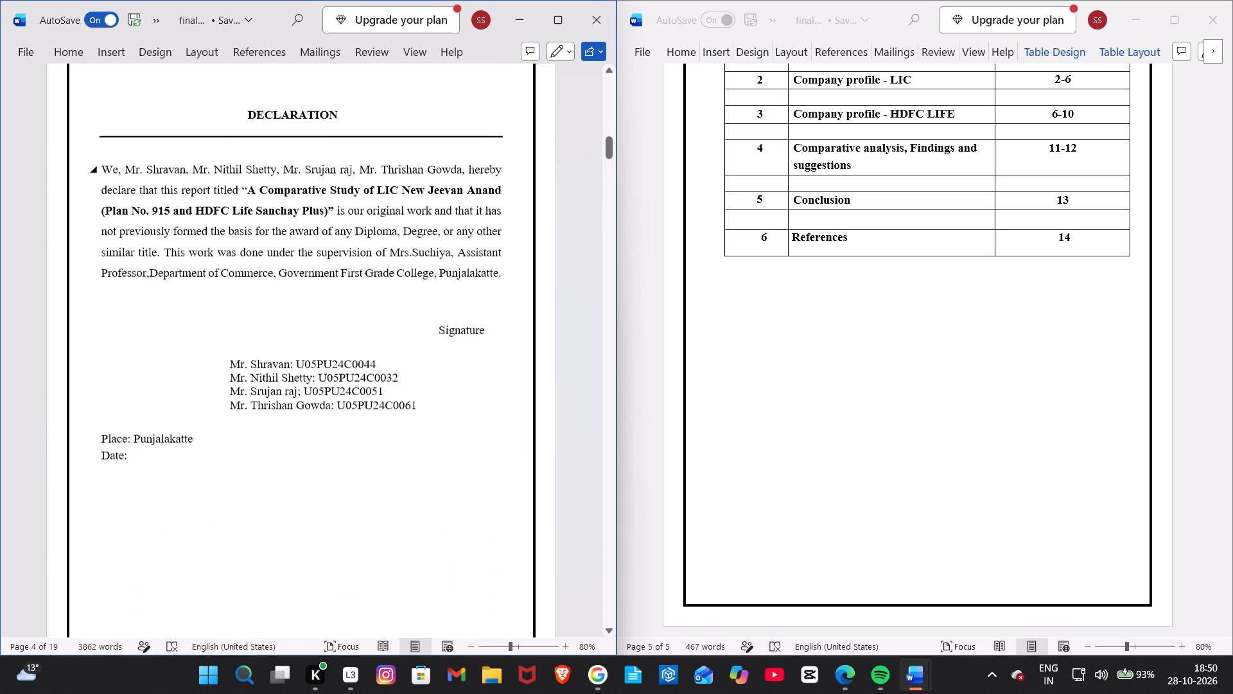
pyautogui.scroll(5, 197, 280)
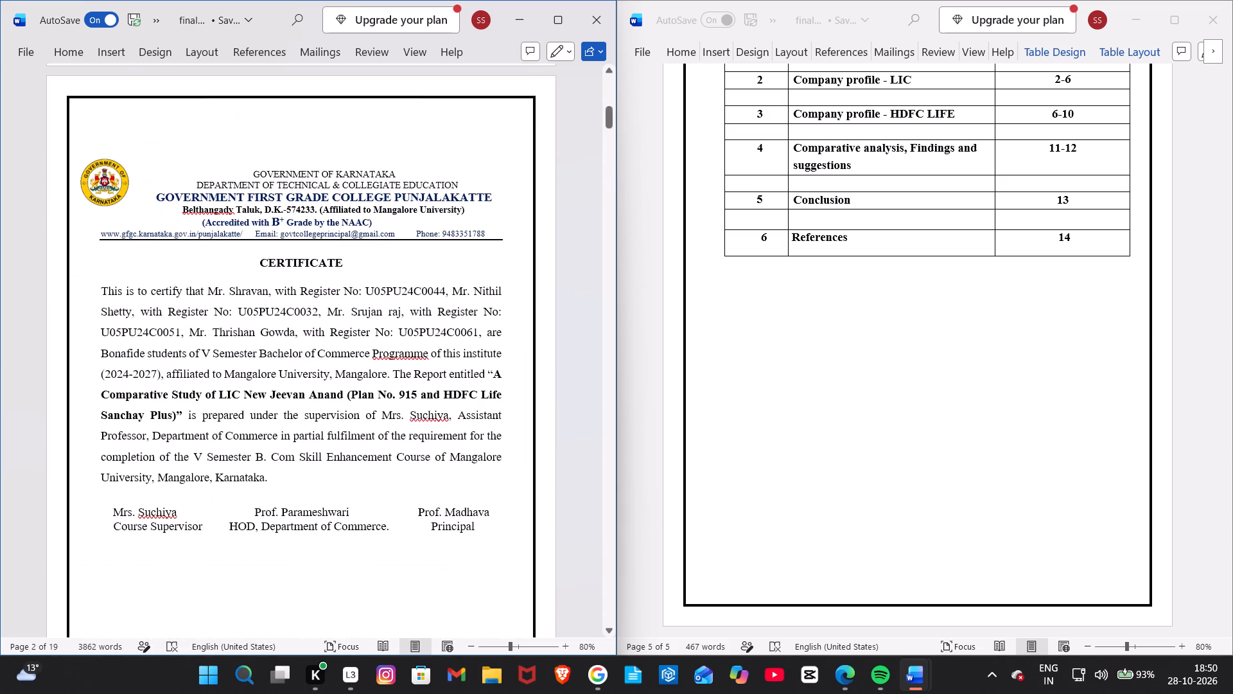
# Ignore all spelling flags for Belthangady, Punjalkatte and the flagged name in the third student entry on the cover page.
pyautogui.scroll(1, 197, 280)
pyautogui.rightClick(193, 568)
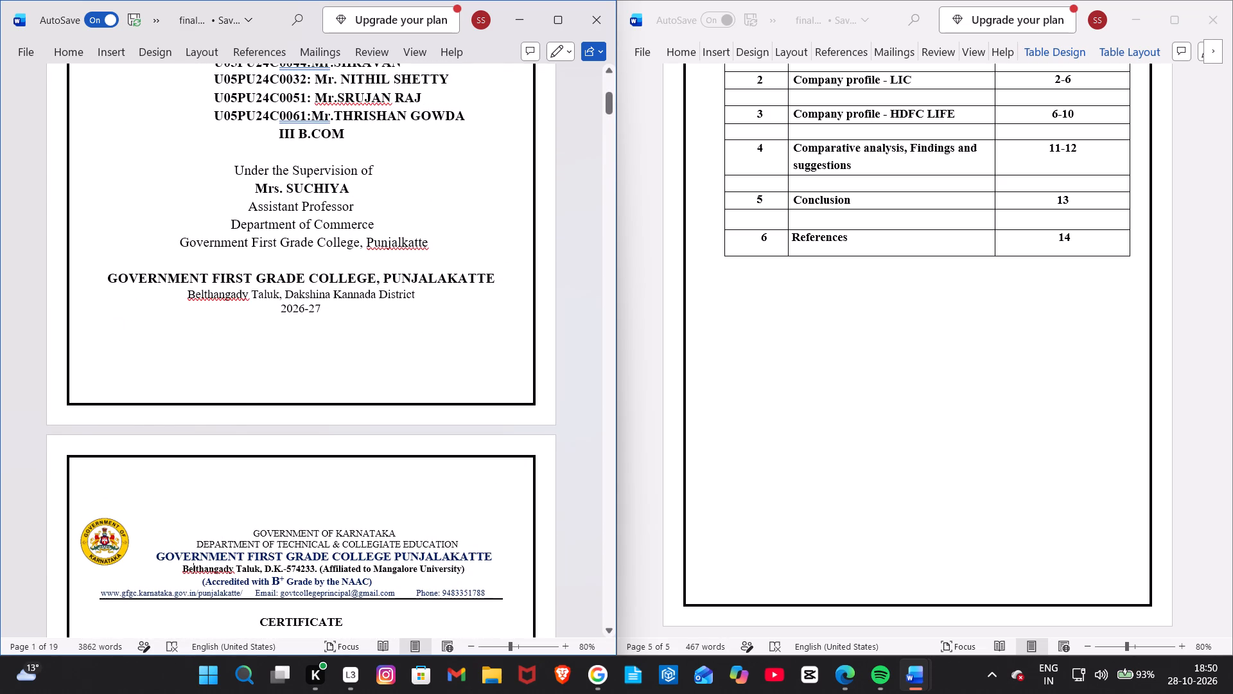
pyautogui.click(173, 279)
pyautogui.rightClick(389, 240)
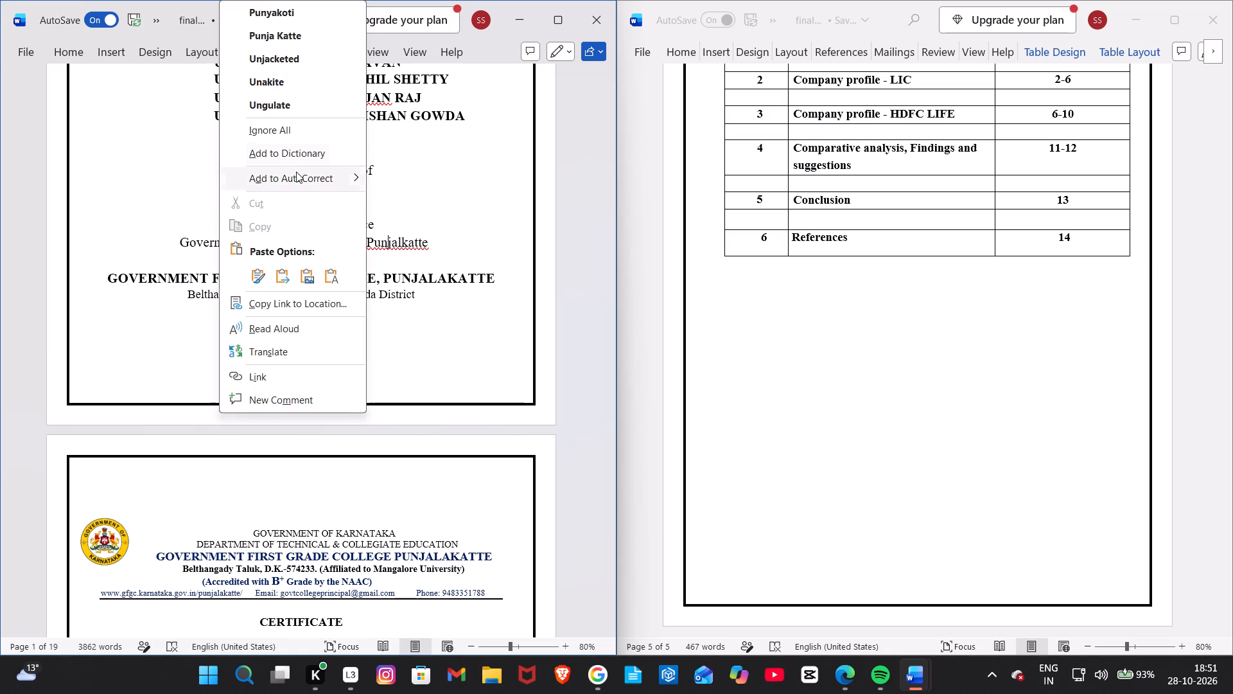
pyautogui.click(308, 133)
pyautogui.rightClick(377, 97)
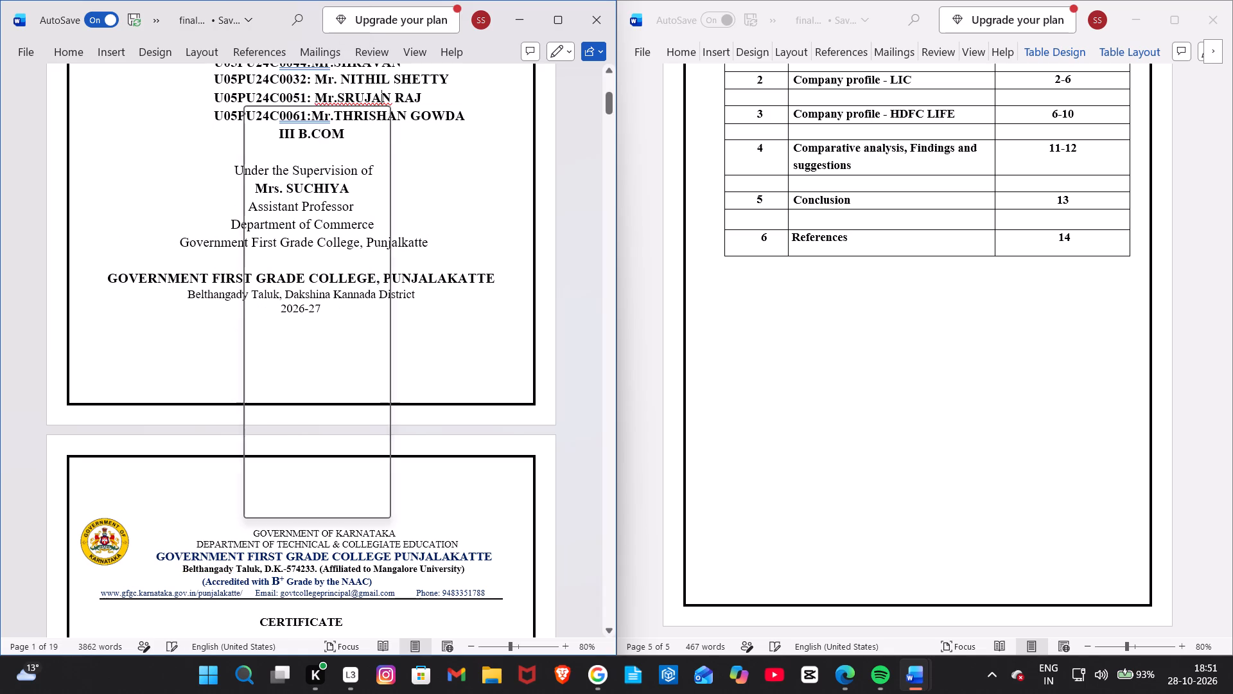
pyautogui.click(334, 237)
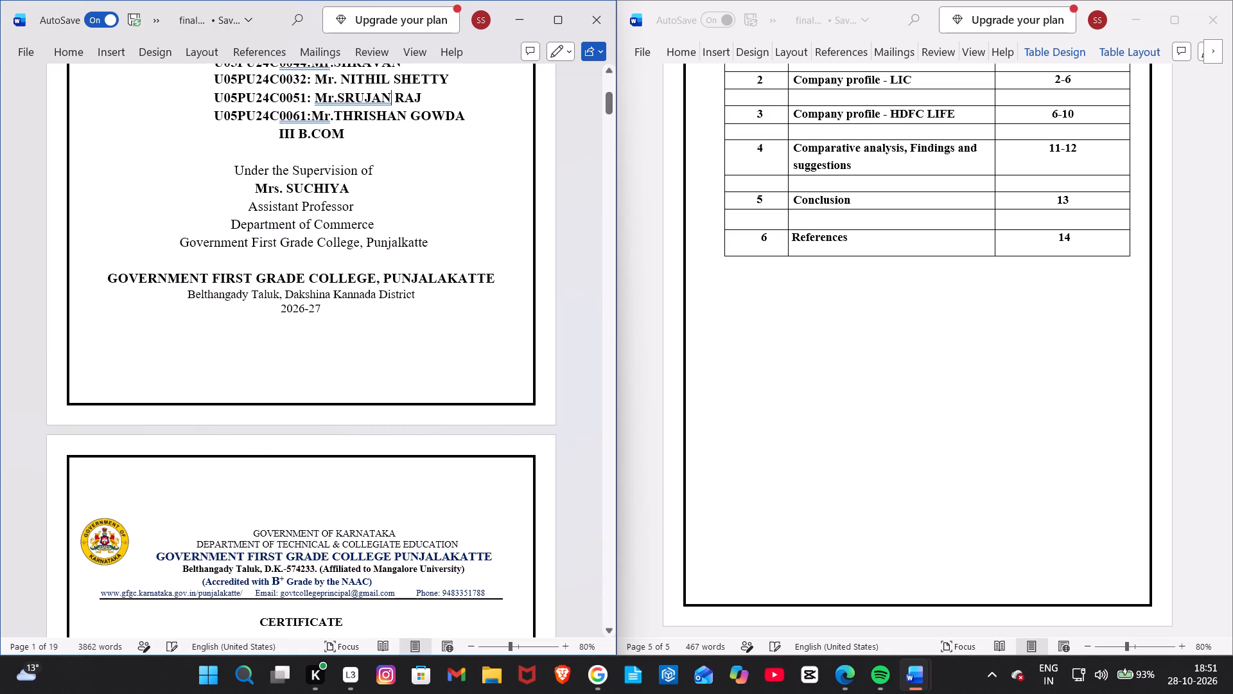
# Ignore the grammar flags in the third, fourth and first student entries and on "Plus" in the title of the cover page.
pyautogui.rightClick(338, 98)
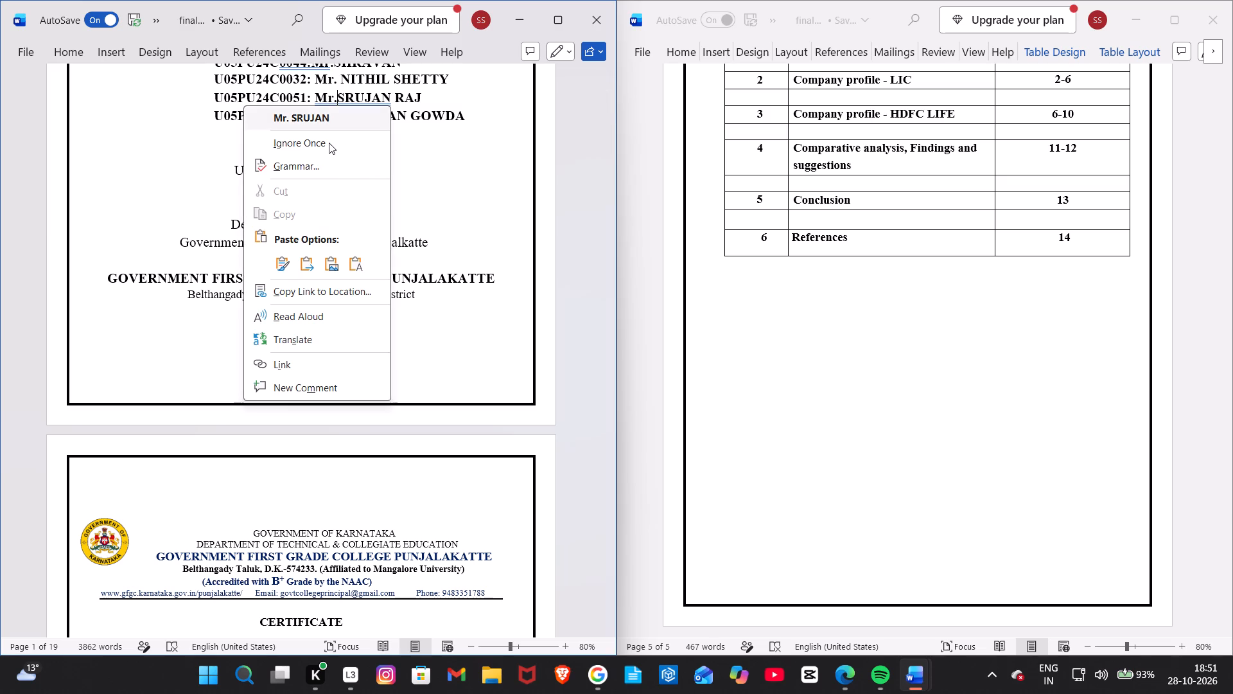
pyautogui.click(329, 143)
pyautogui.rightClick(308, 120)
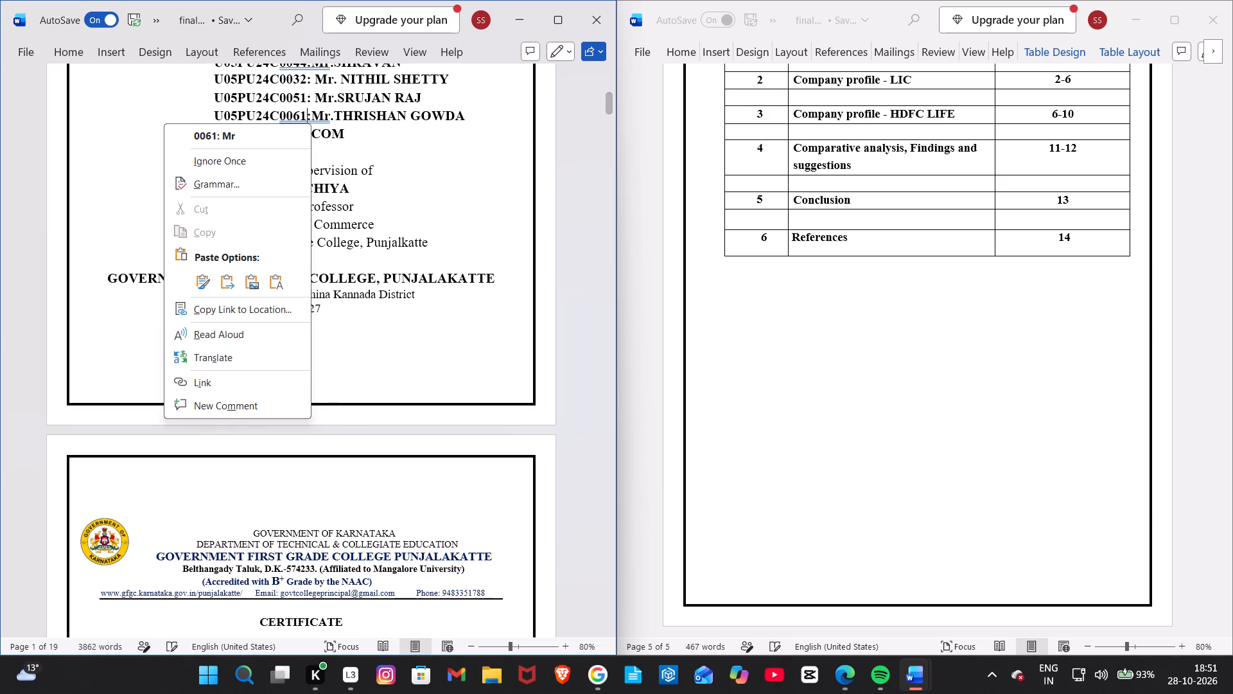
pyautogui.click(291, 158)
pyautogui.scroll(1, 291, 158)
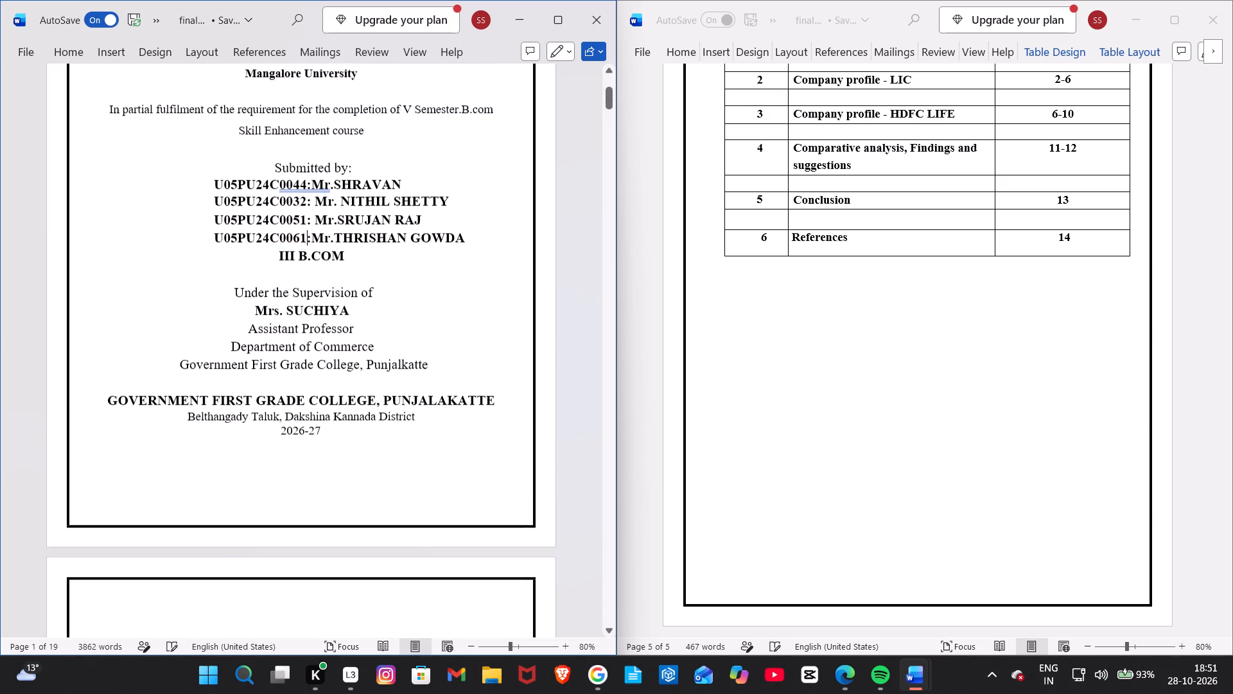
pyautogui.scroll(1, 291, 158)
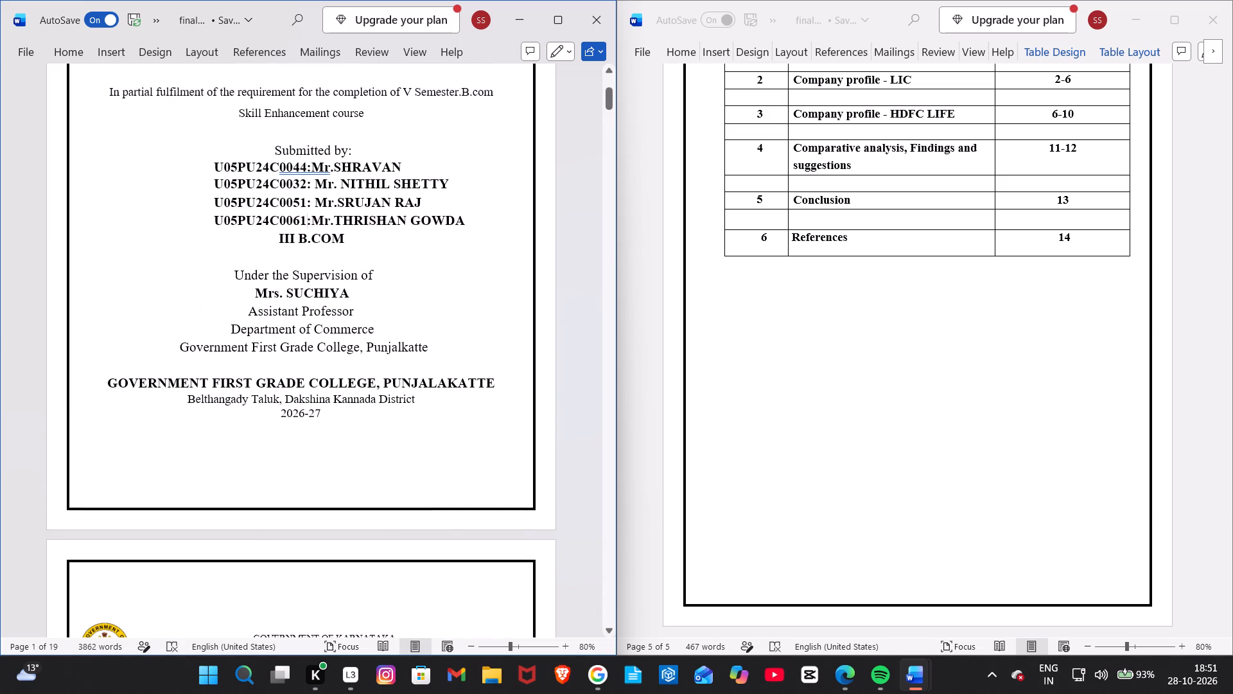
pyautogui.rightClick(291, 165)
pyautogui.click(284, 218)
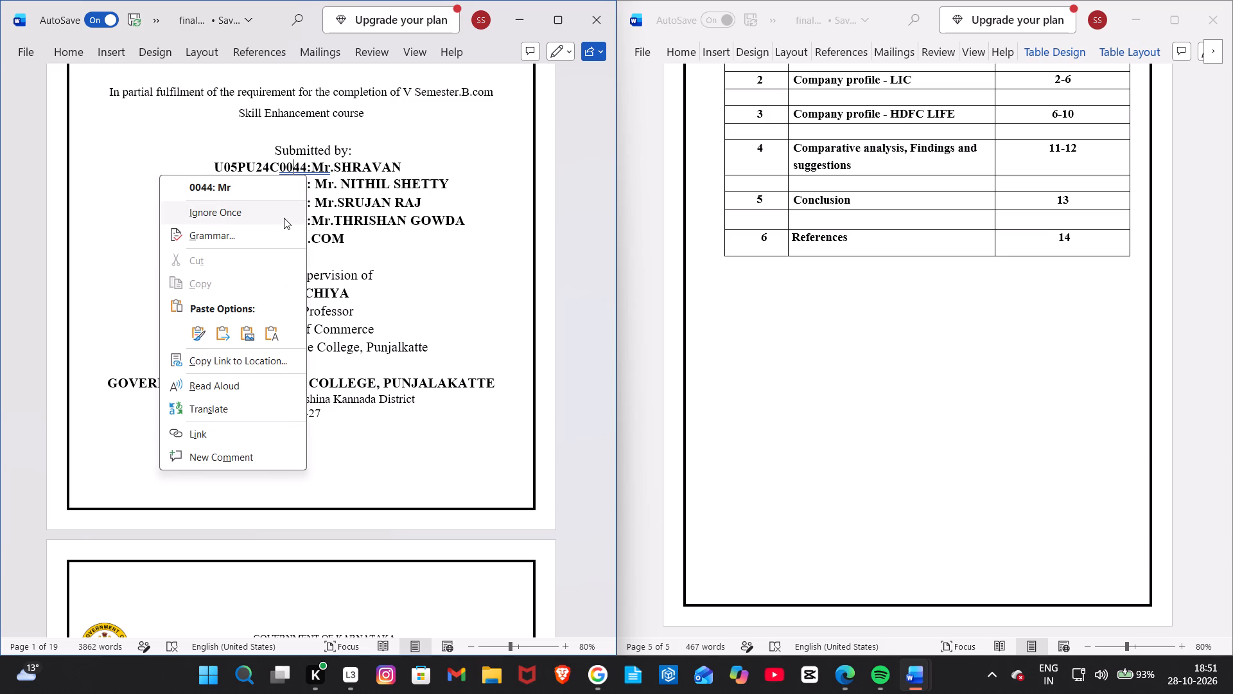
pyautogui.scroll(2, 284, 218)
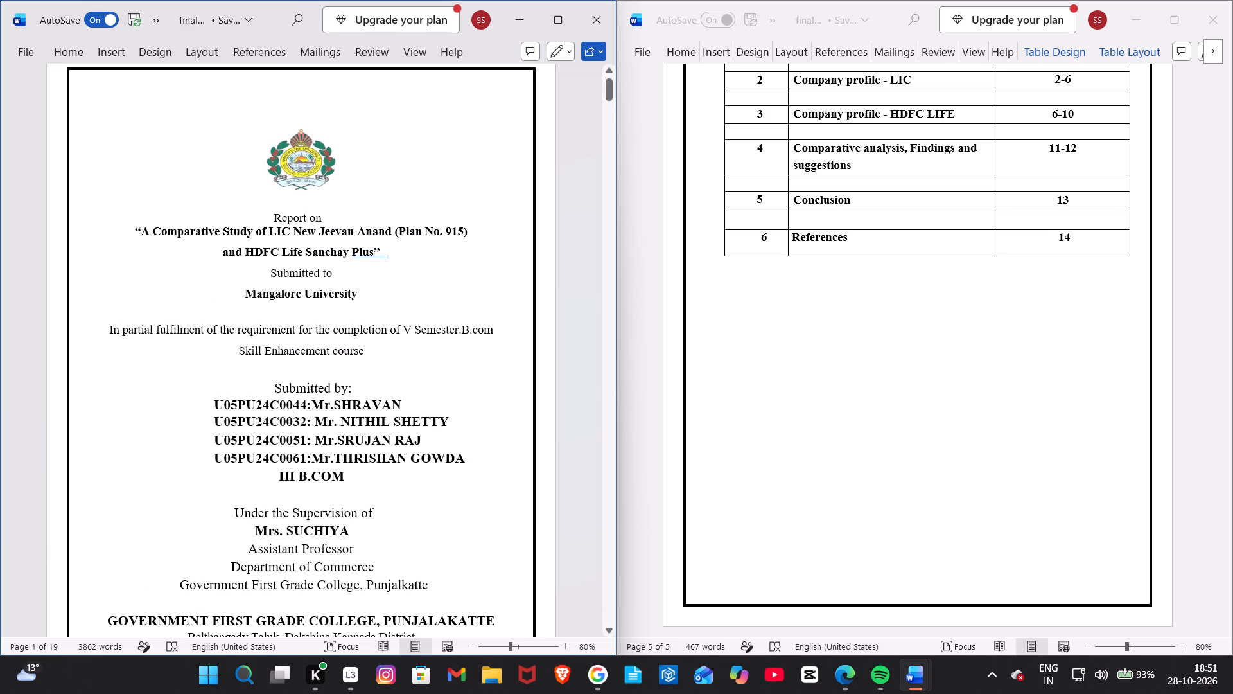
pyautogui.rightClick(358, 252)
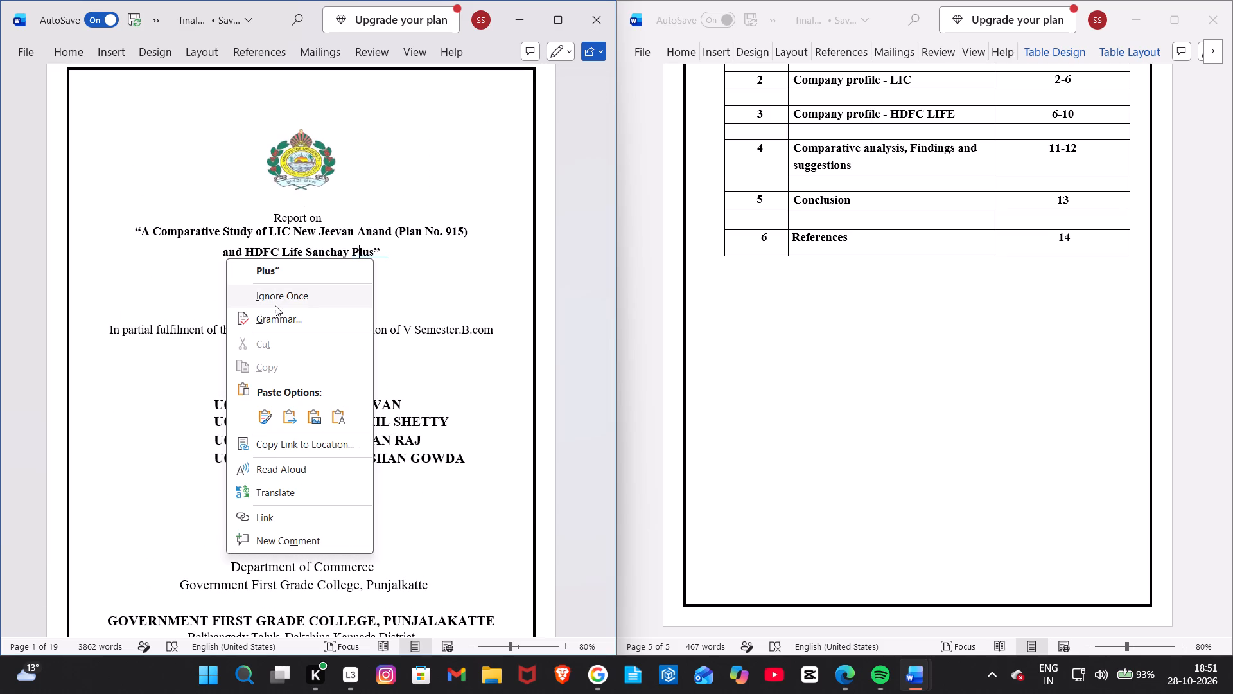
pyautogui.click(275, 301)
# Ignore all spelling flags for the course supervisor's name and for "Programme" on the college certificate page.
pyautogui.scroll(-4, 275, 301)
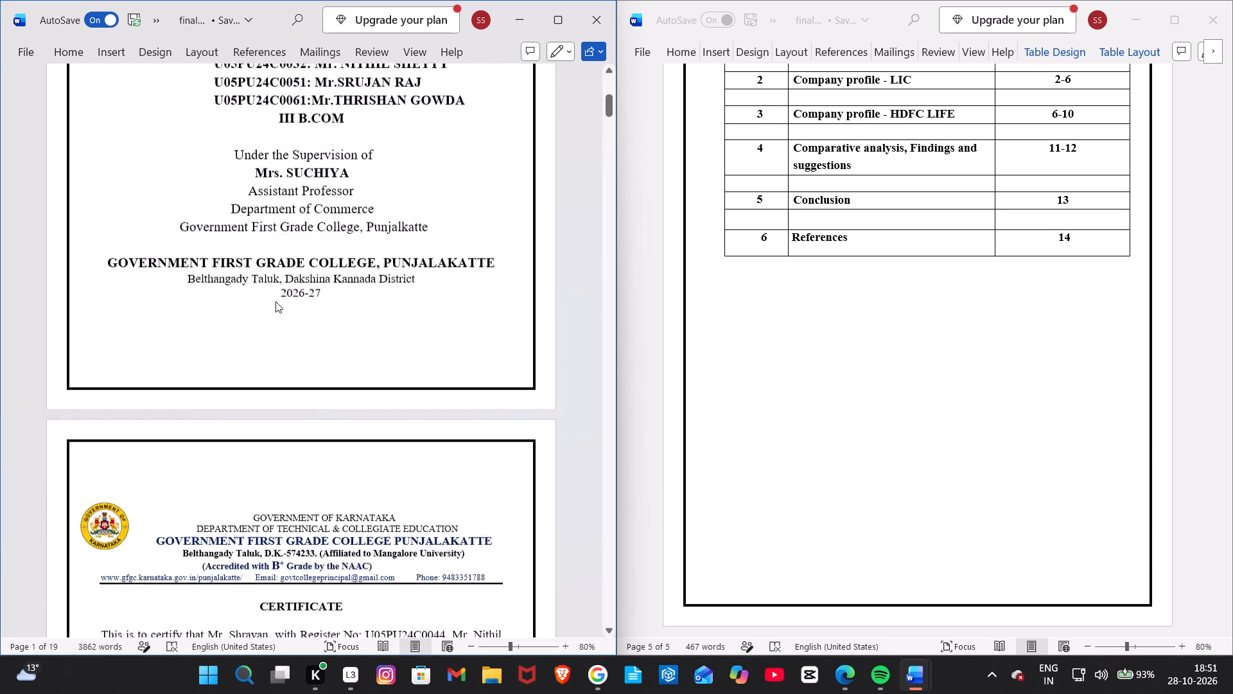
pyautogui.scroll(-5, 275, 301)
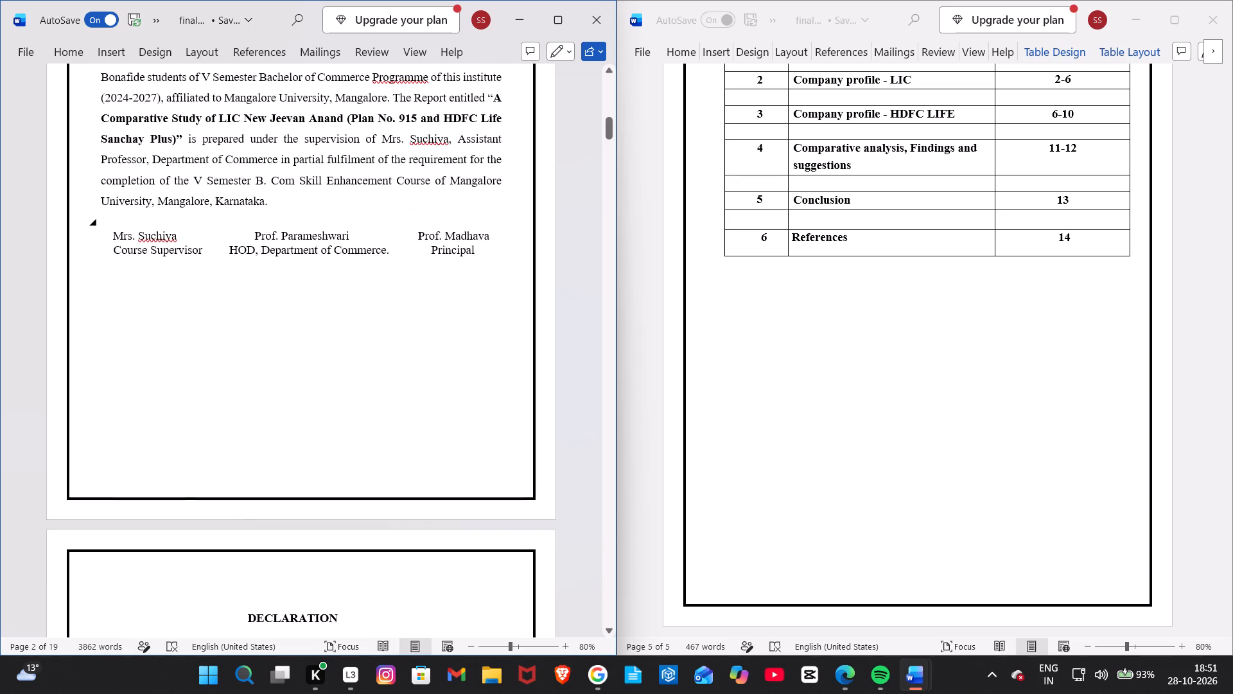
pyautogui.rightClick(160, 238)
pyautogui.click(114, 379)
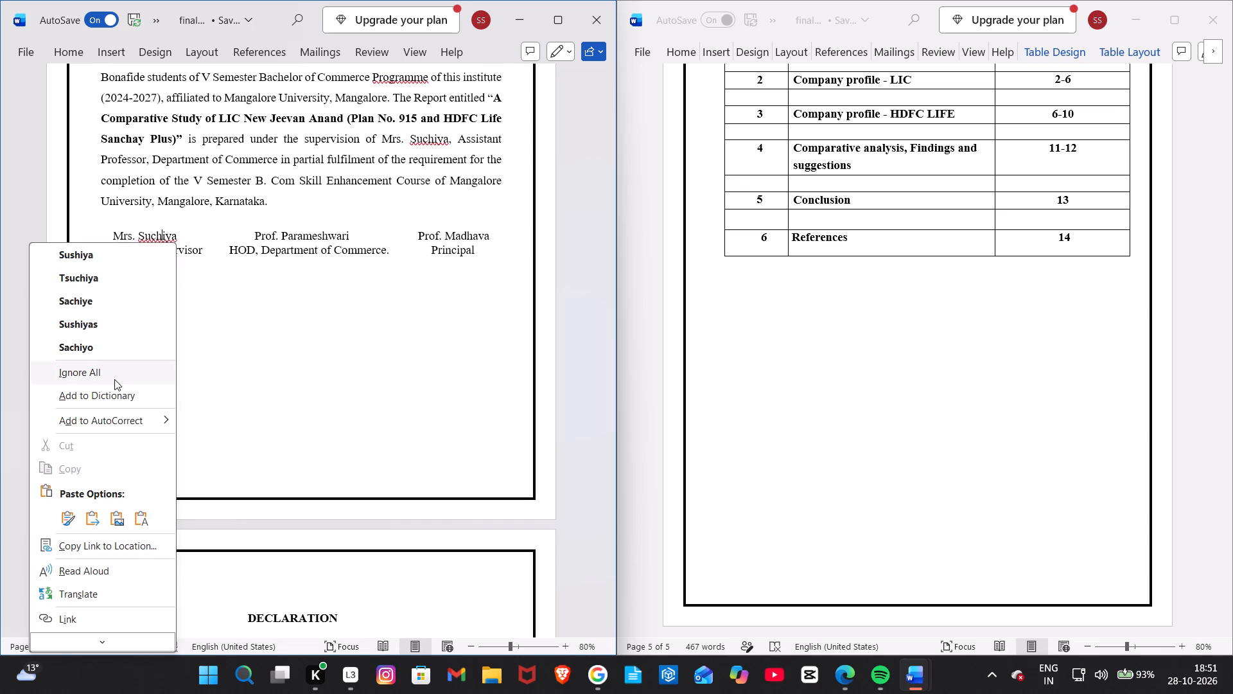
pyautogui.rightClick(400, 77)
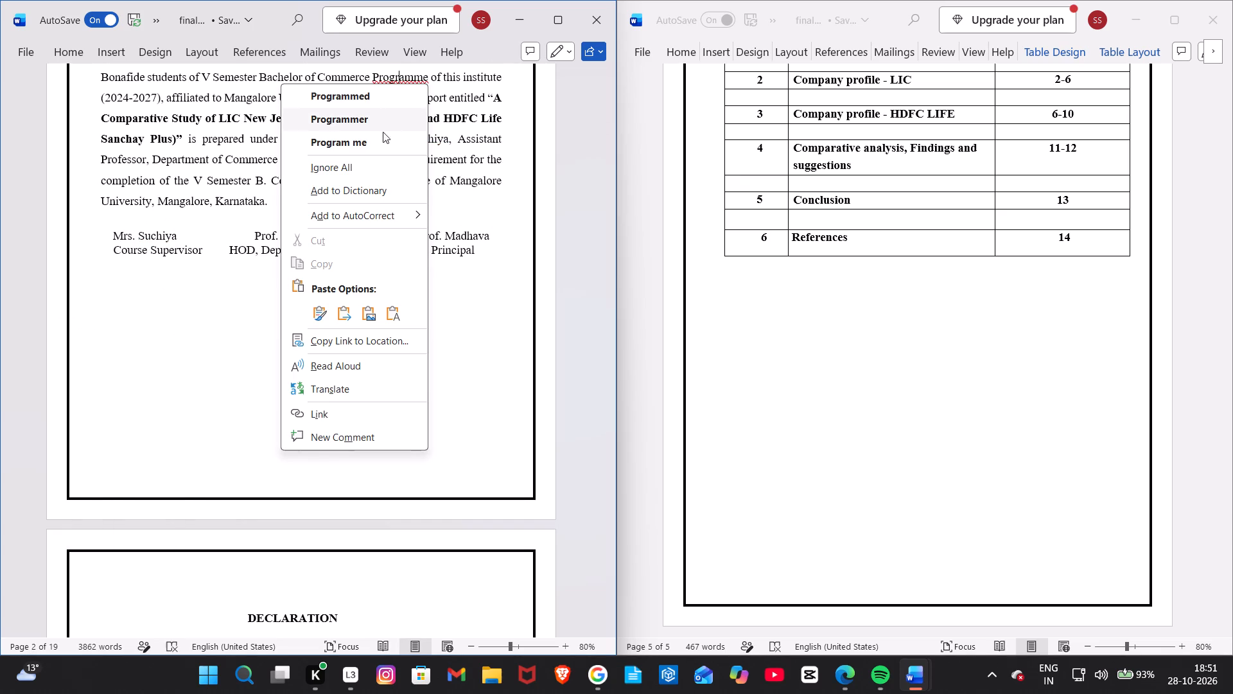
pyautogui.click(367, 166)
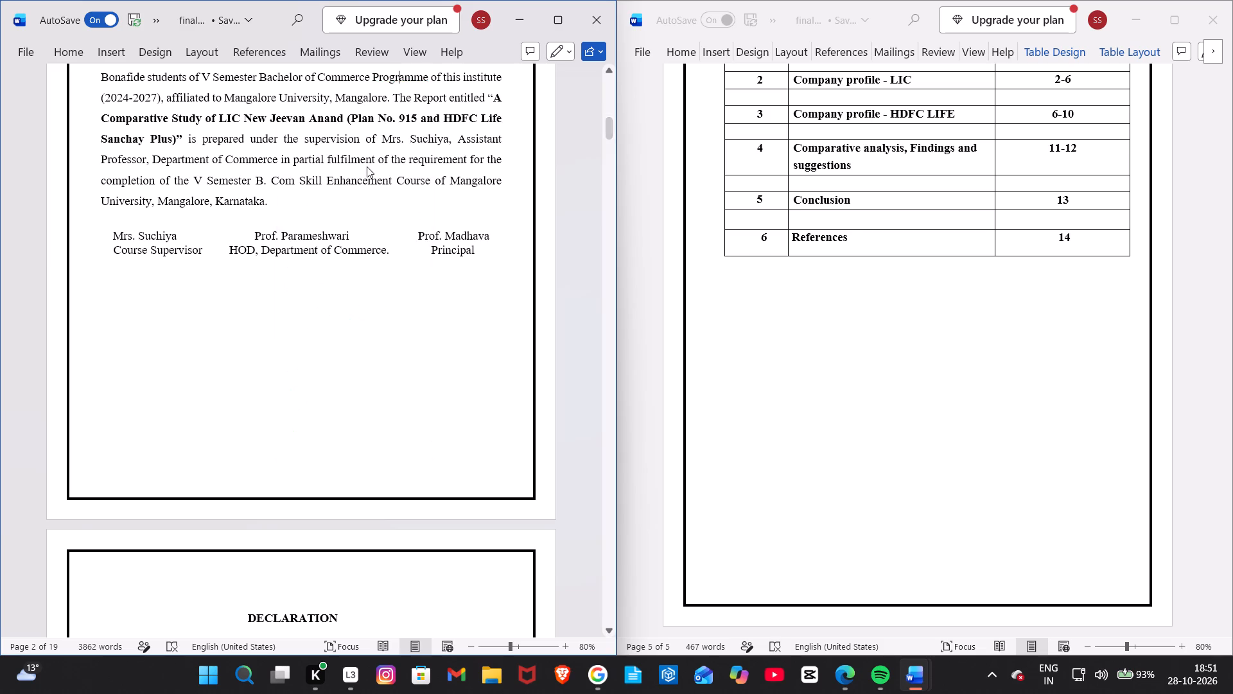
# Examine the report from the college certificate through to Bibliography / References for leftover proofing flags and layout problems.
pyautogui.scroll(2, 367, 166)
pyautogui.scroll(-3, 367, 166)
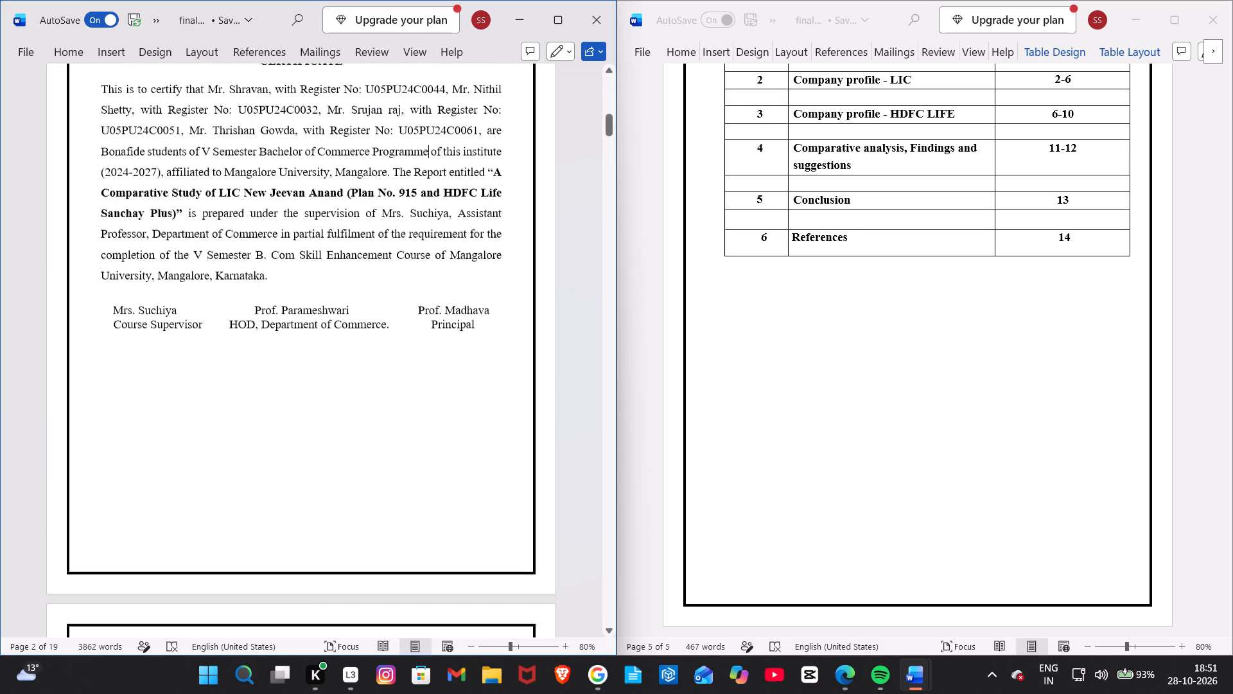
pyautogui.scroll(-11, 367, 166)
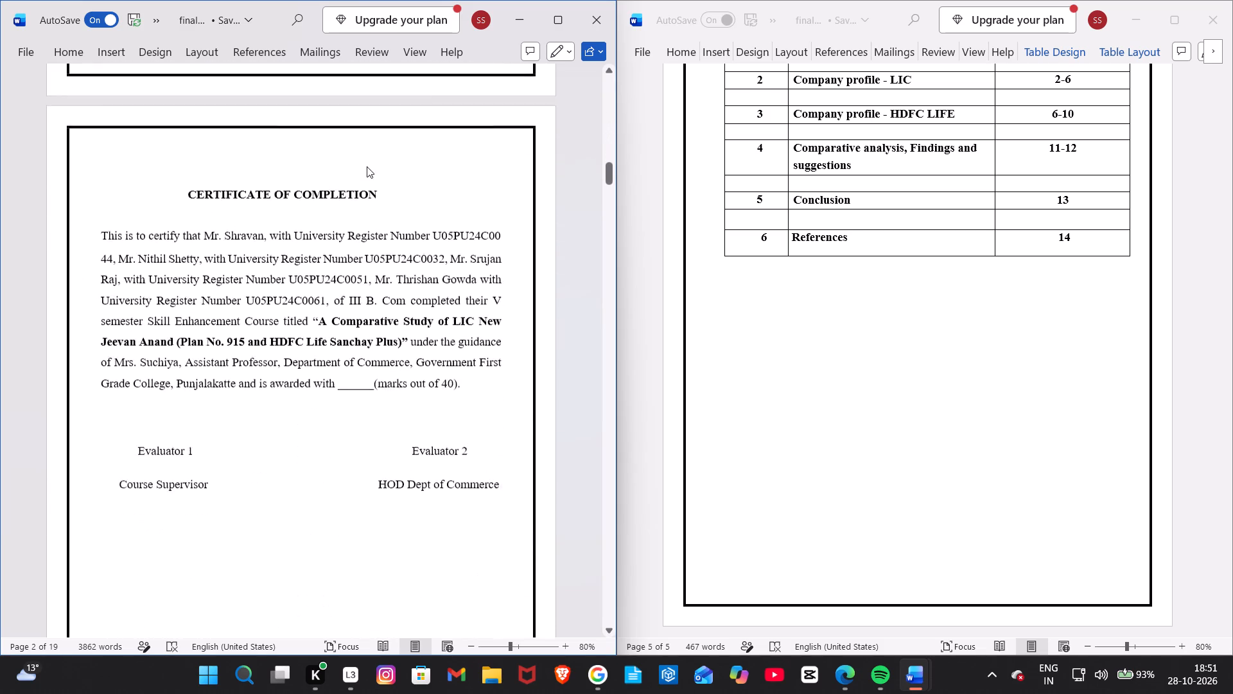
pyautogui.scroll(-10, 367, 166)
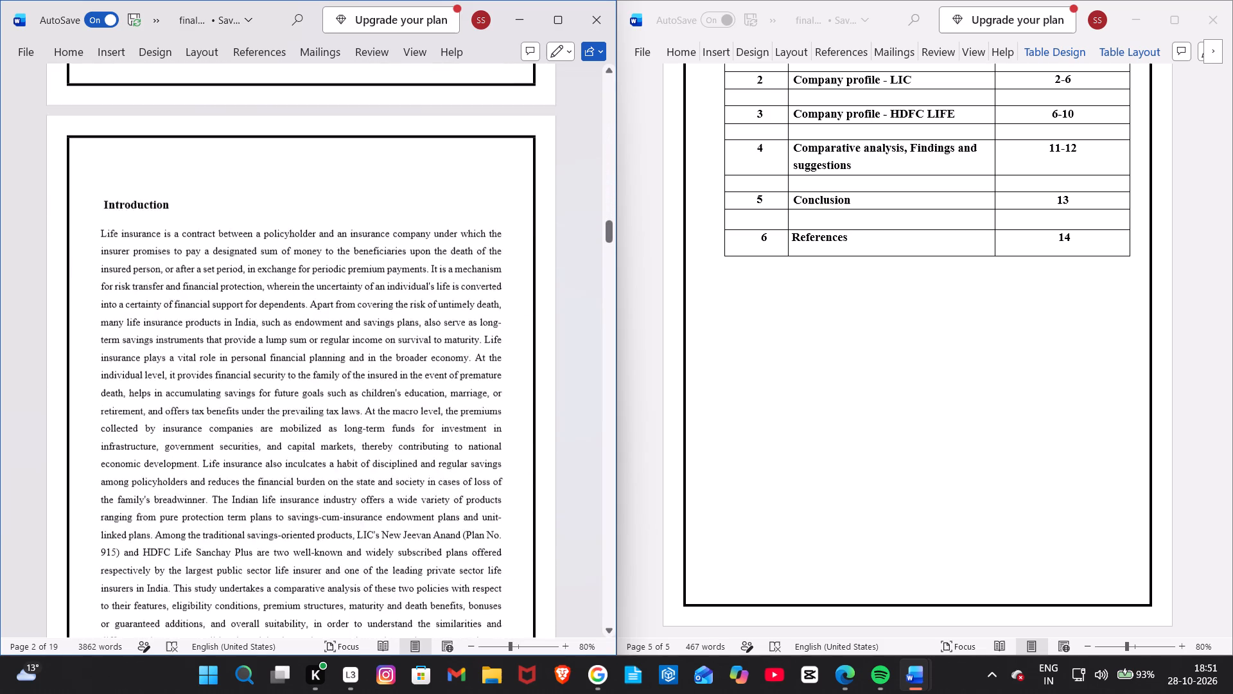
pyautogui.moveTo(148, 251); pyautogui.dragTo(250, 439)
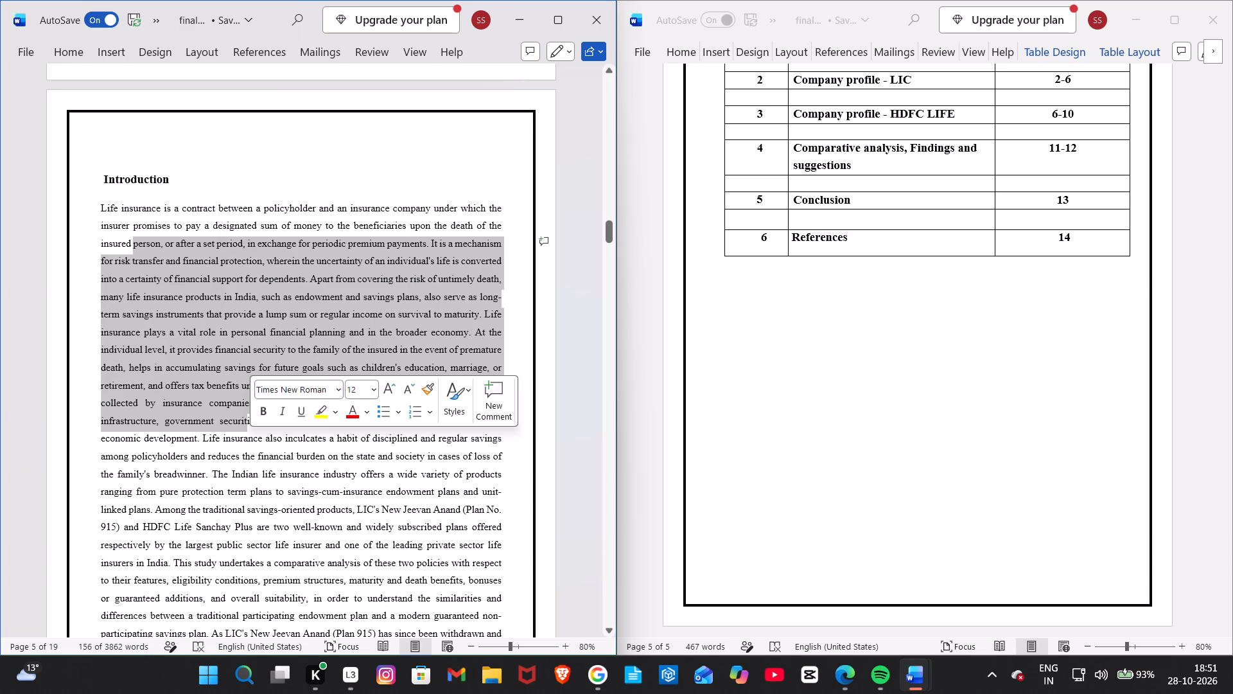
pyautogui.click(250, 439)
pyautogui.scroll(-7, 250, 439)
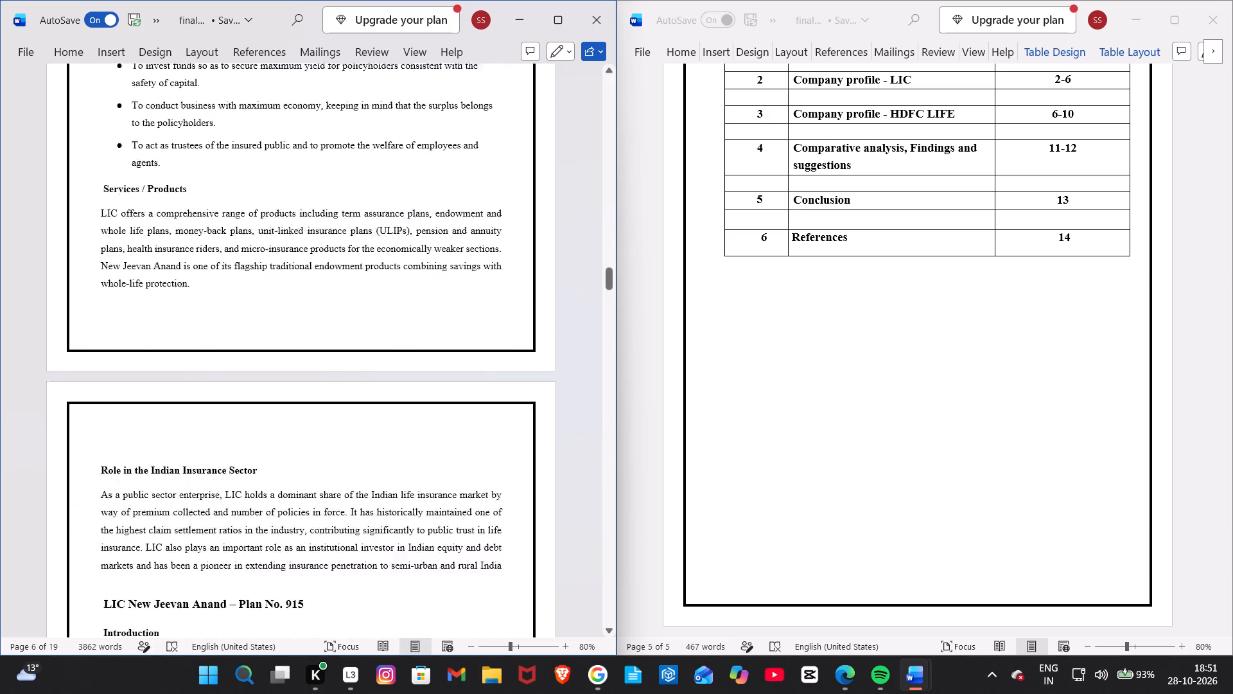
pyautogui.scroll(-13, 250, 439)
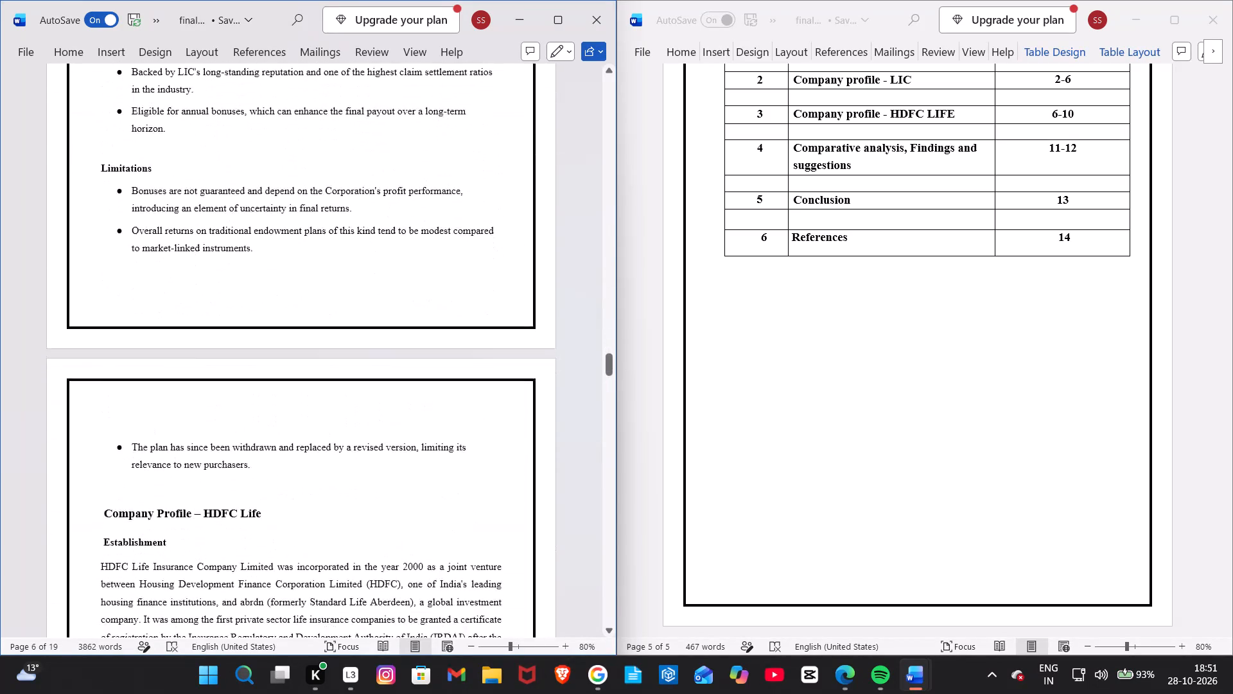
pyautogui.scroll(-12, 250, 439)
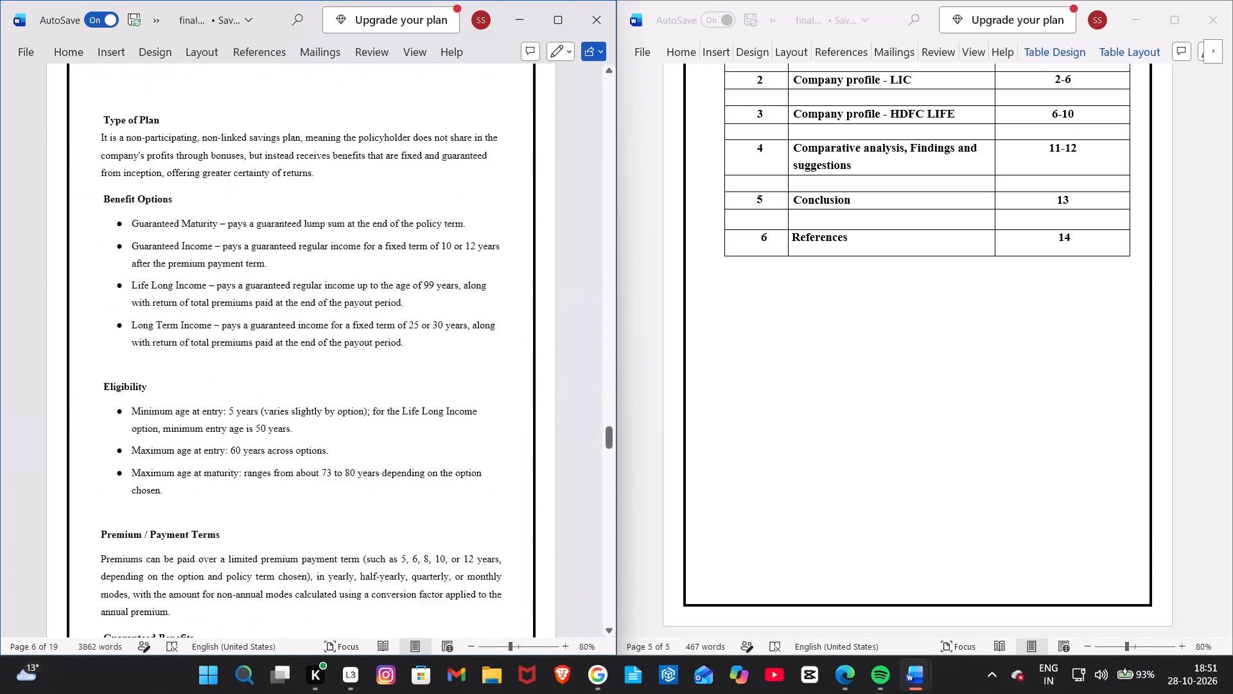
pyautogui.scroll(-19, 250, 439)
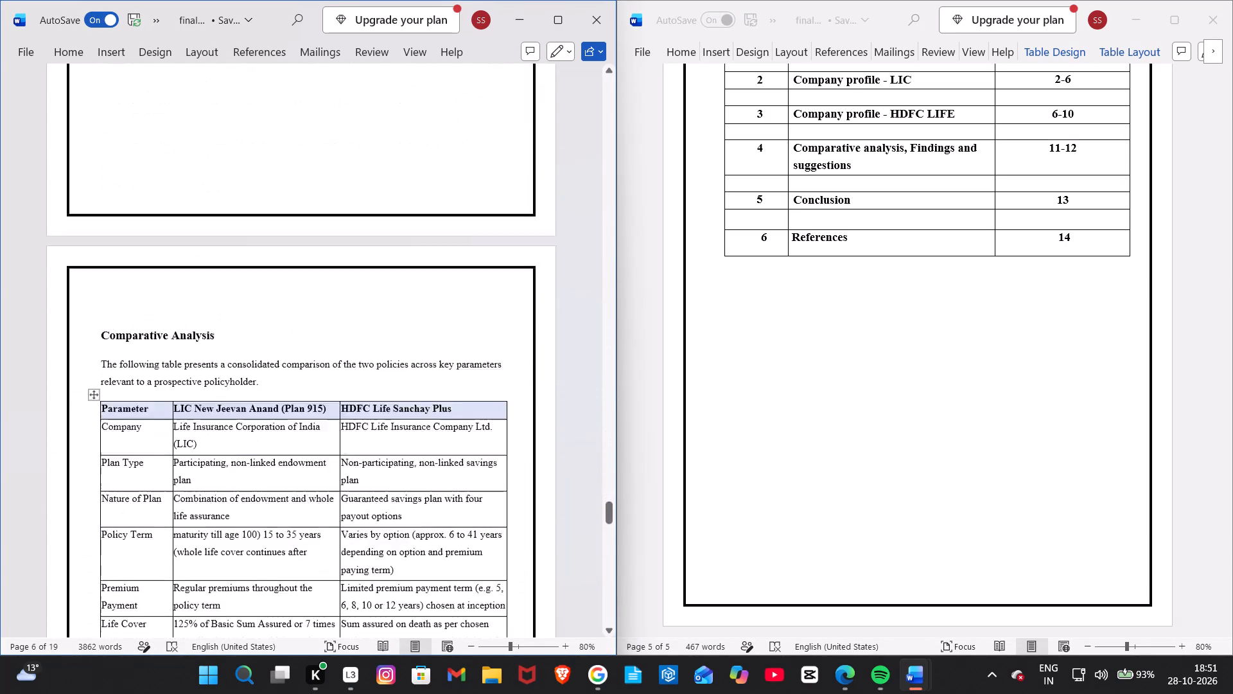
pyautogui.scroll(-7, 250, 439)
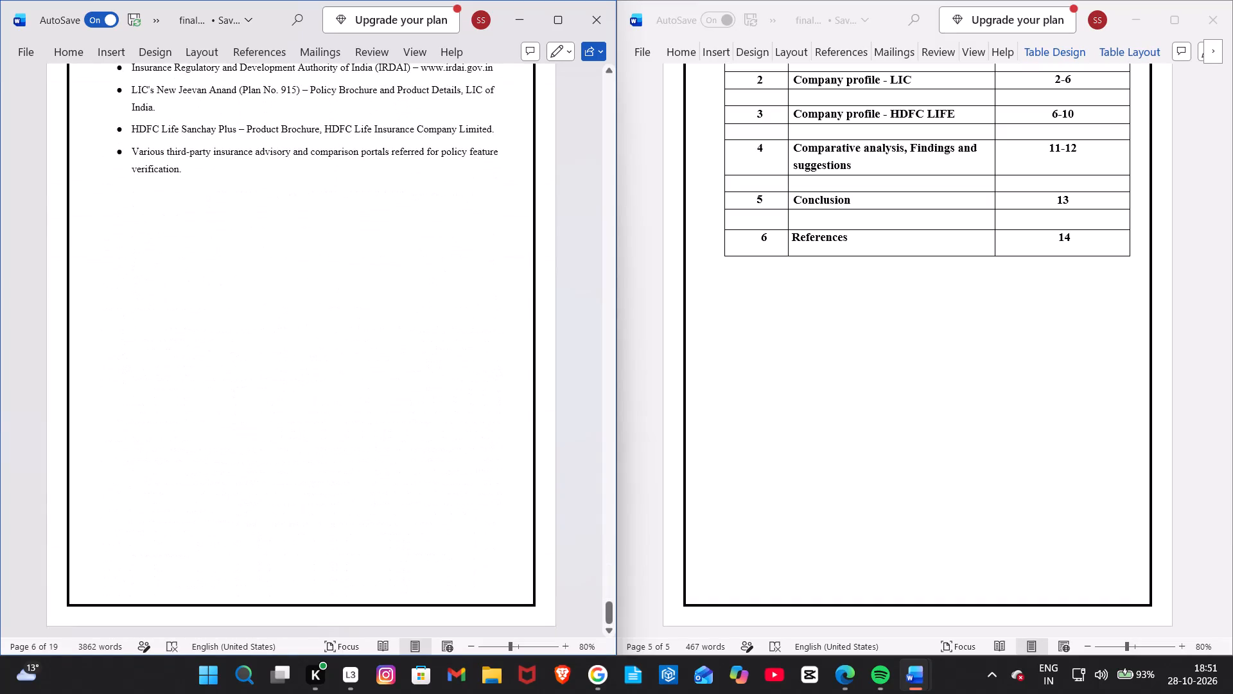
pyautogui.scroll(-3, 250, 439)
pyautogui.scroll(8, 250, 439)
pyautogui.scroll(1, 45, 166)
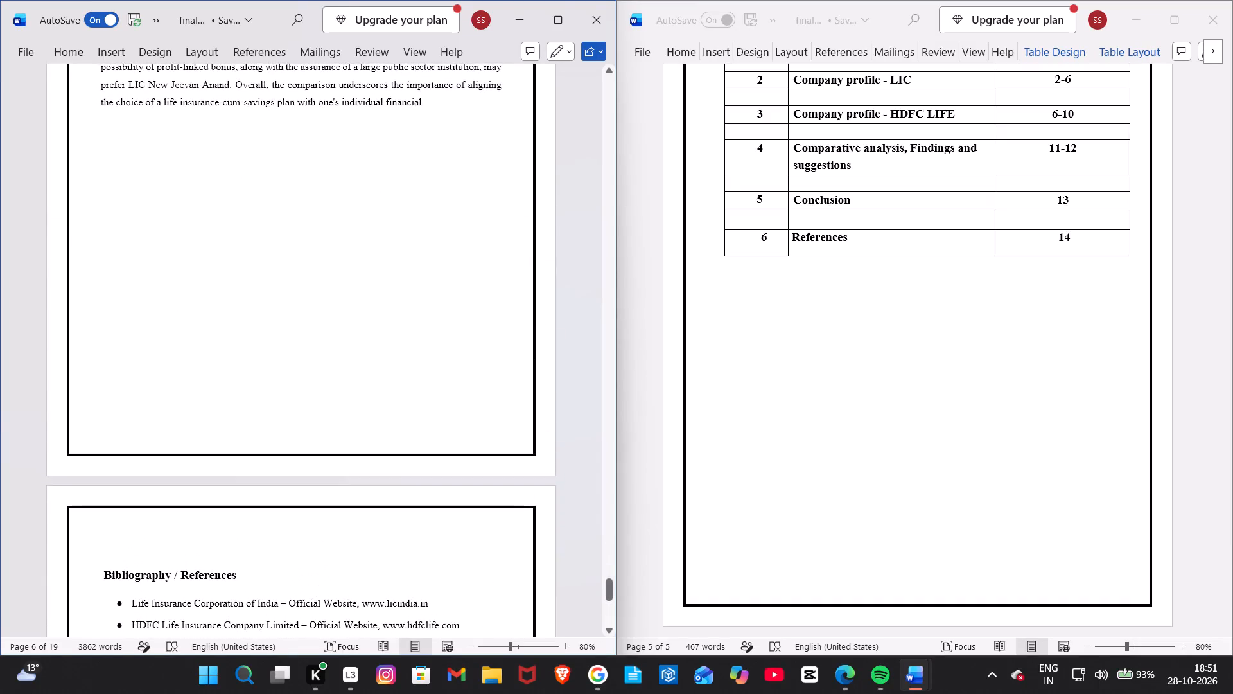
# Save a copy of the report as "comparative analysis lic and hdfc" in the OneDrive Desktop folder.
pyautogui.click(26, 52)
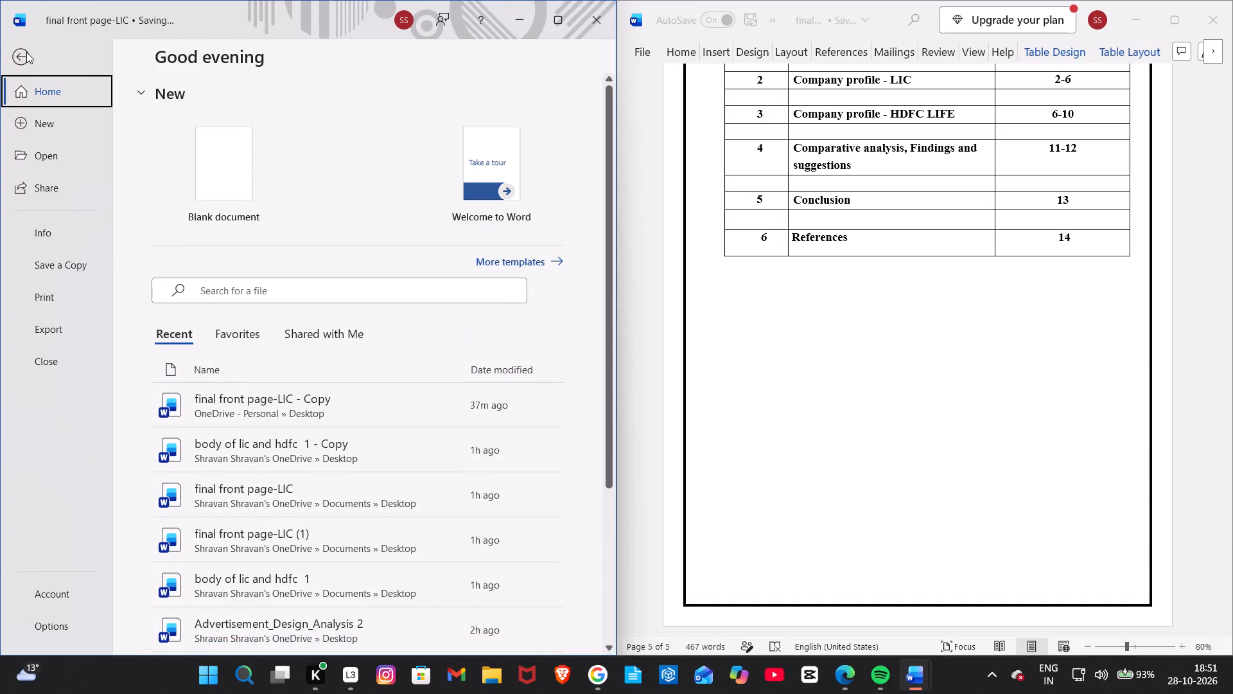
pyautogui.click(59, 262)
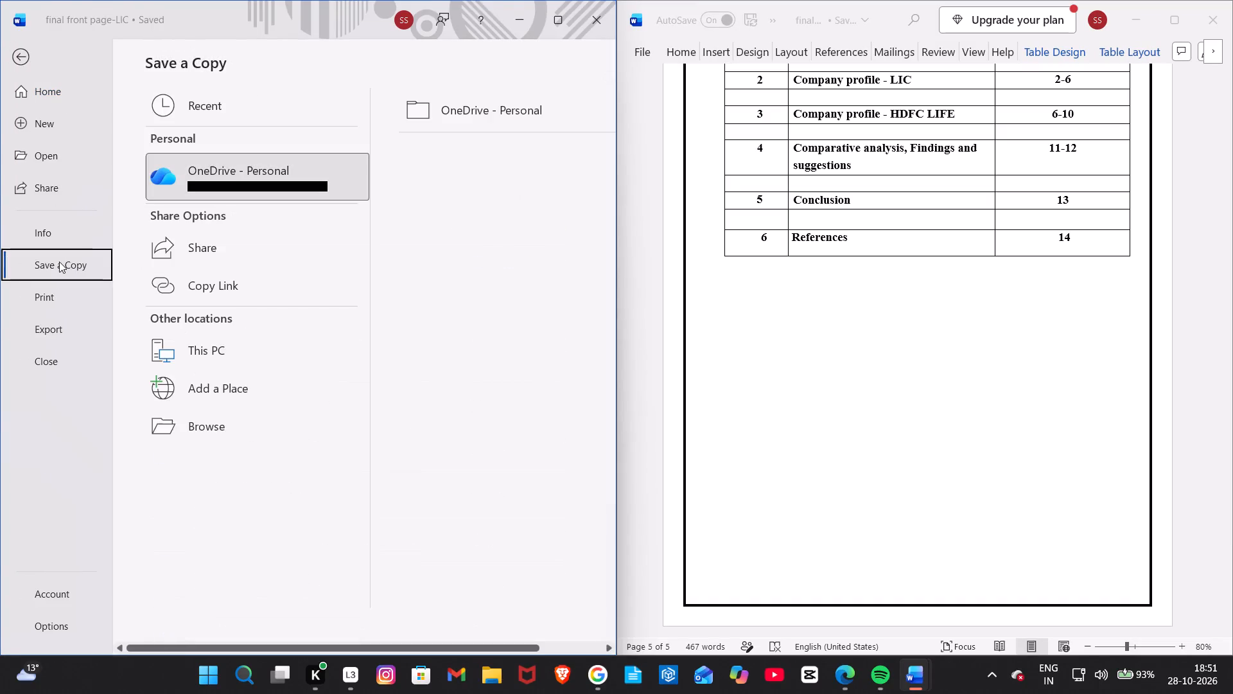
pyautogui.click(455, 98)
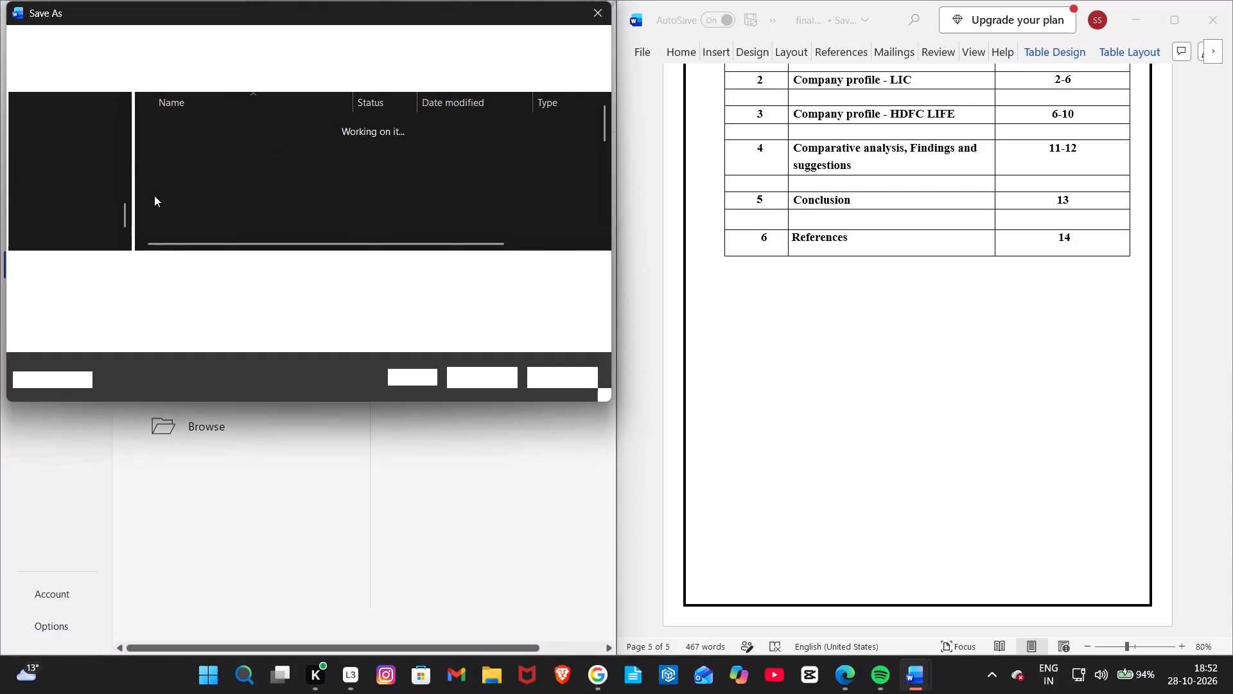
pyautogui.press('BackSpace')
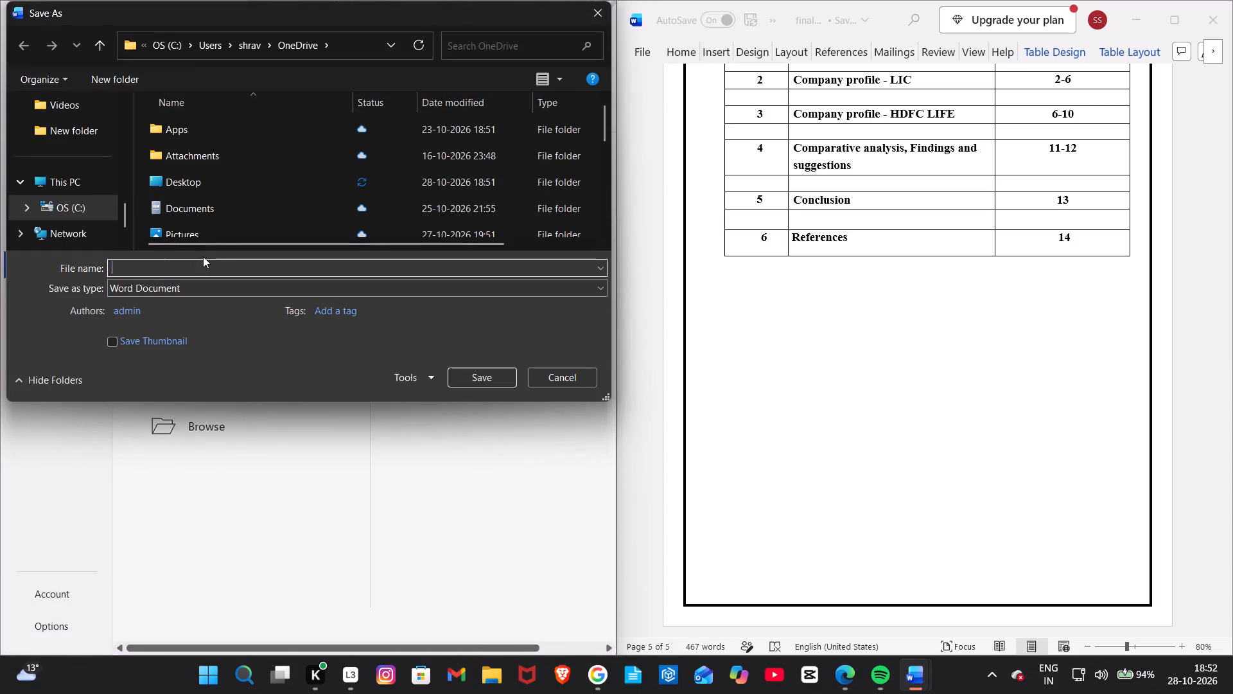
pyautogui.write('compe')
pyautogui.write('tat')
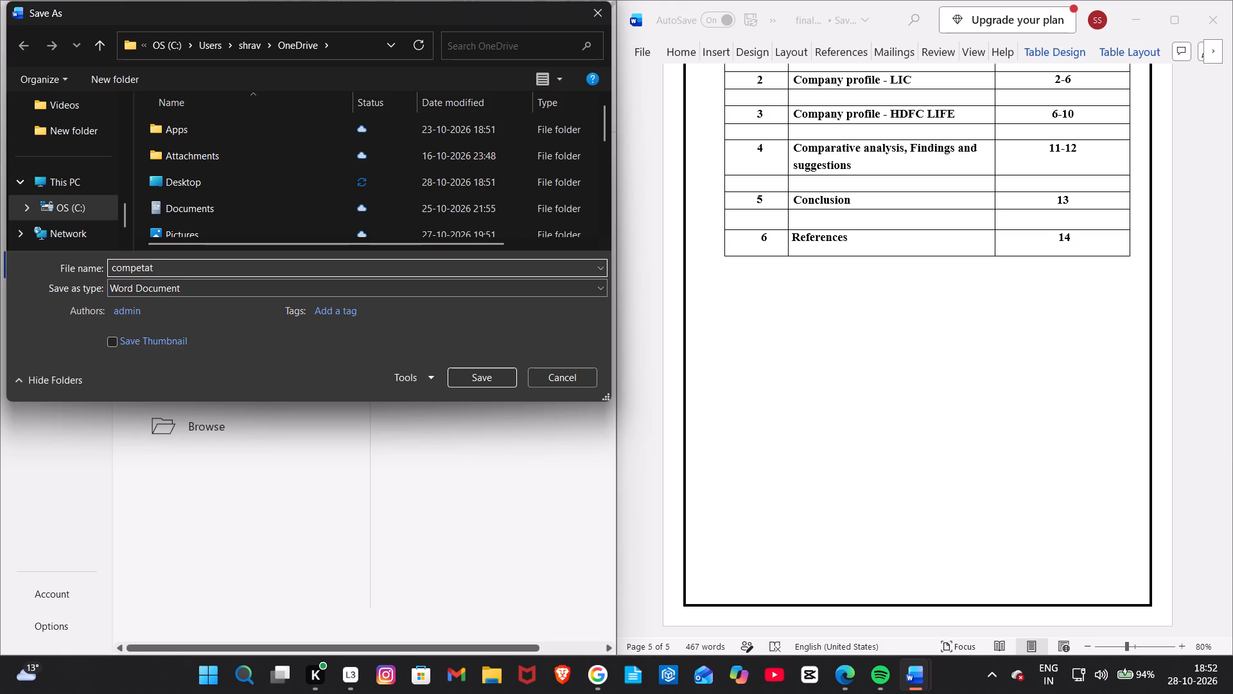
pyautogui.press('BackSpace')
pyautogui.press('BackSpace')
pyautogui.press('BackSpace')
pyautogui.press('BackSpace')
pyautogui.write('let')
pyautogui.write('io')
pyautogui.press('BackSpace')
pyautogui.press('BackSpace')
pyautogui.press('BackSpace')
pyautogui.press('BackSpace')
pyautogui.press('BackSpace')
pyautogui.press('BackSpace')
pyautogui.press('BackSpace')
pyautogui.press('BackSpace')
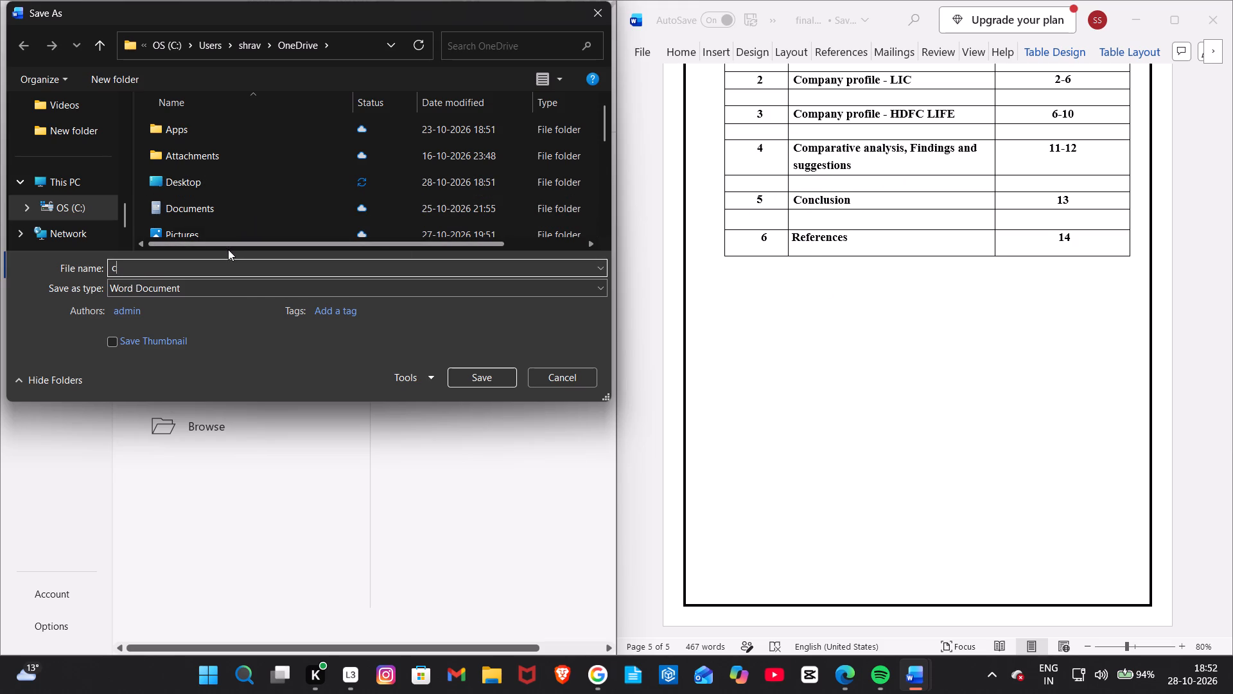
pyautogui.write('omparative')
pyautogui.press('space')
pyautogui.write('ab\\')
pyautogui.press('BackSpace')
pyautogui.press('BackSpace')
pyautogui.write('nalysis')
pyautogui.press('space')
pyautogui.write('liv')
pyautogui.press('BackSpace')
pyautogui.write('c and')
pyautogui.press('space')
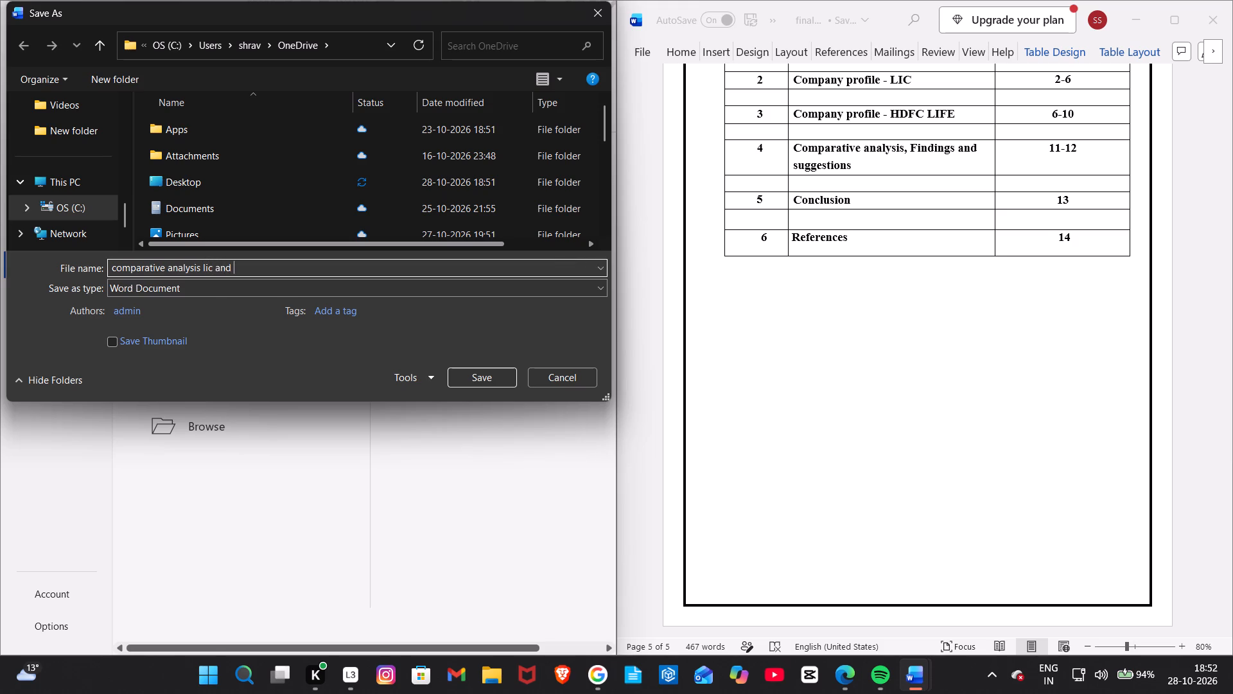
pyautogui.write('hdfc')
pyautogui.press('space')
pyautogui.scroll(1, 64, 161)
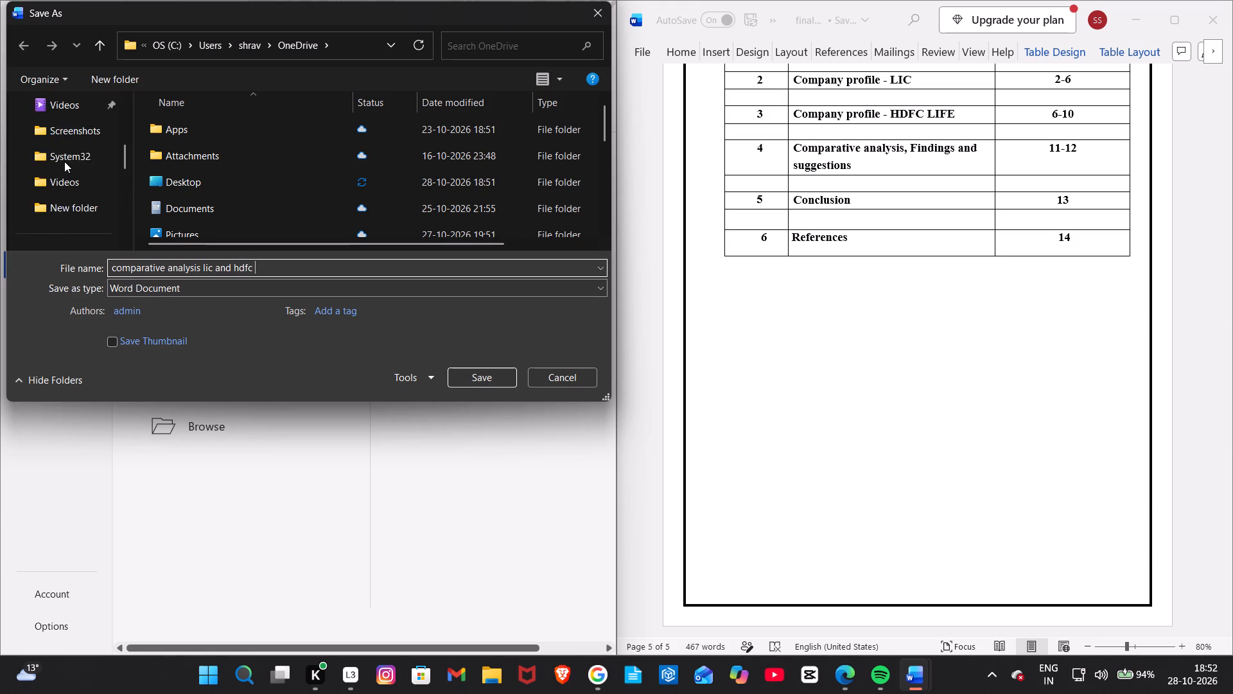
pyautogui.scroll(1, 64, 161)
pyautogui.click(67, 185)
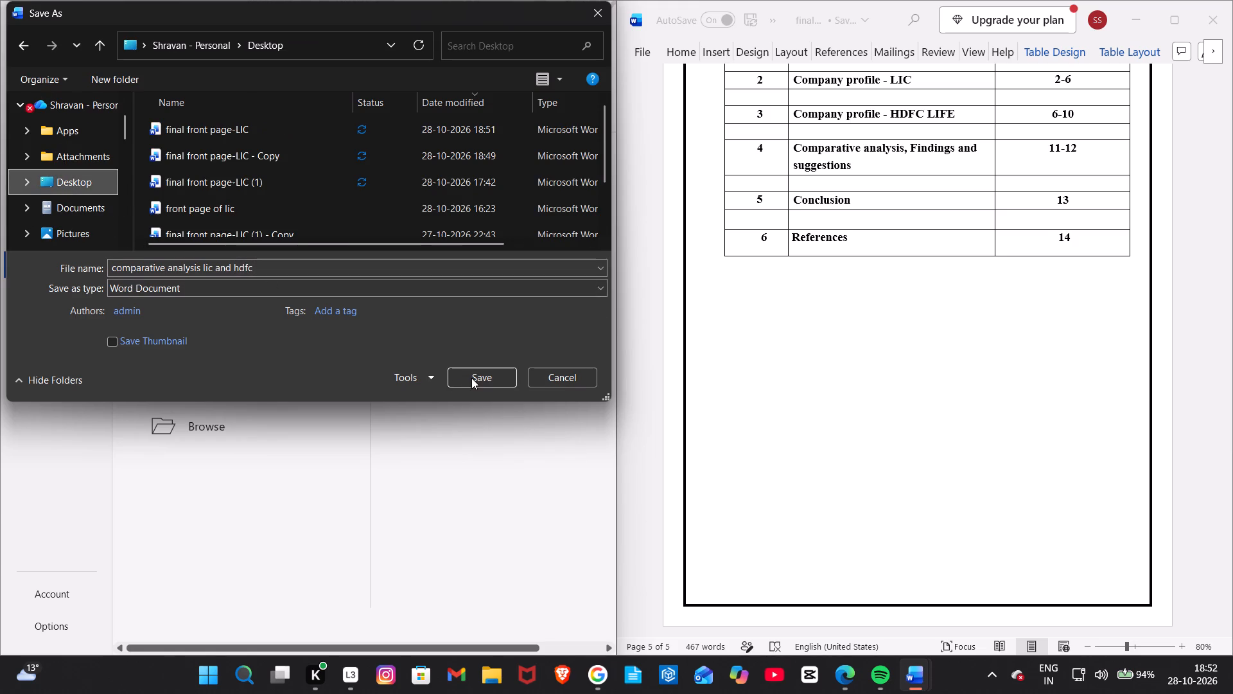
pyautogui.click(474, 378)
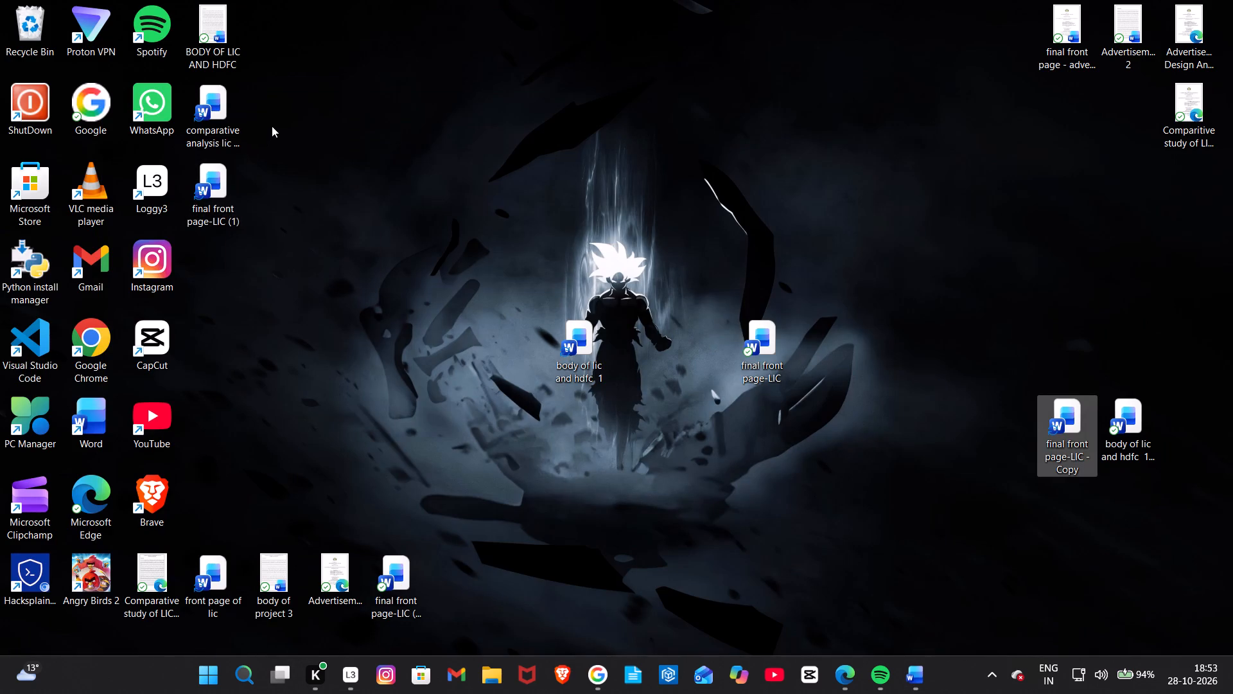
# Move the "comparative analysis lic and hdfc" file to an empty area of the desktop and open it in a maximized window.
pyautogui.moveTo(231, 105); pyautogui.dragTo(243, 108)
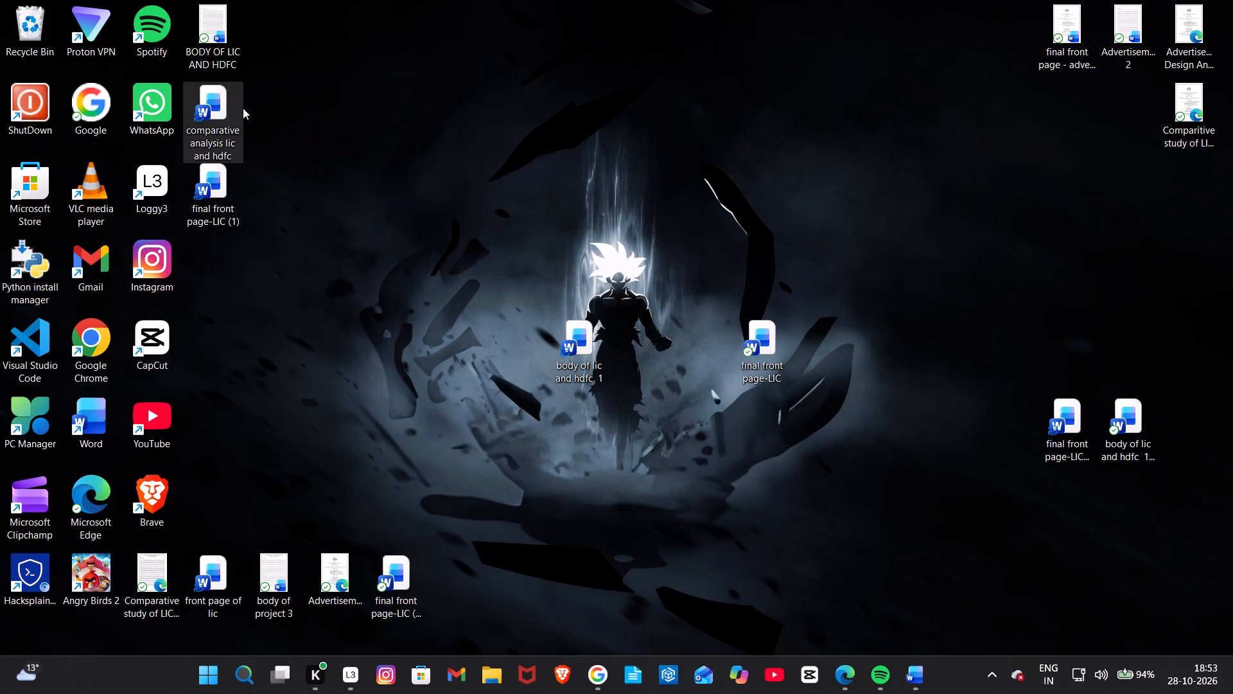
pyautogui.moveTo(243, 108); pyautogui.dragTo(408, 111)
pyautogui.doubleClick(408, 111)
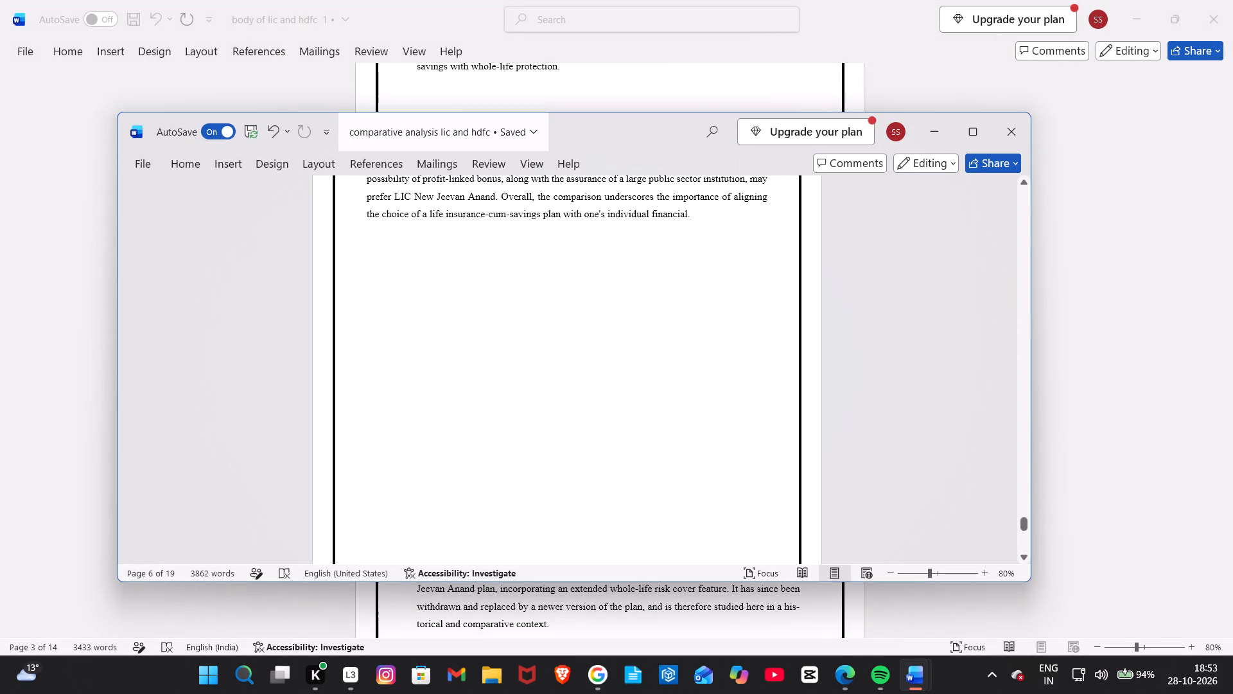
pyautogui.click(966, 136)
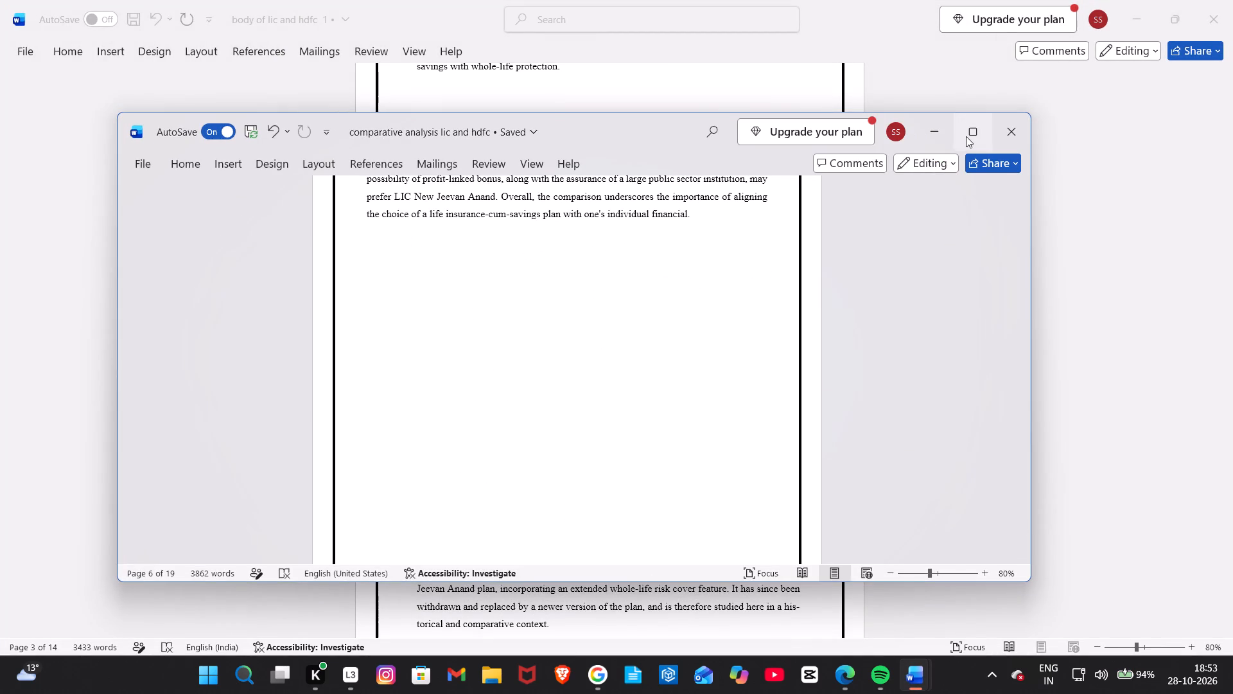
# Examine the saved copy's layout from the Conclusion back to the cover page and college certificate, and minimize its window.
pyautogui.scroll(8, 597, 379)
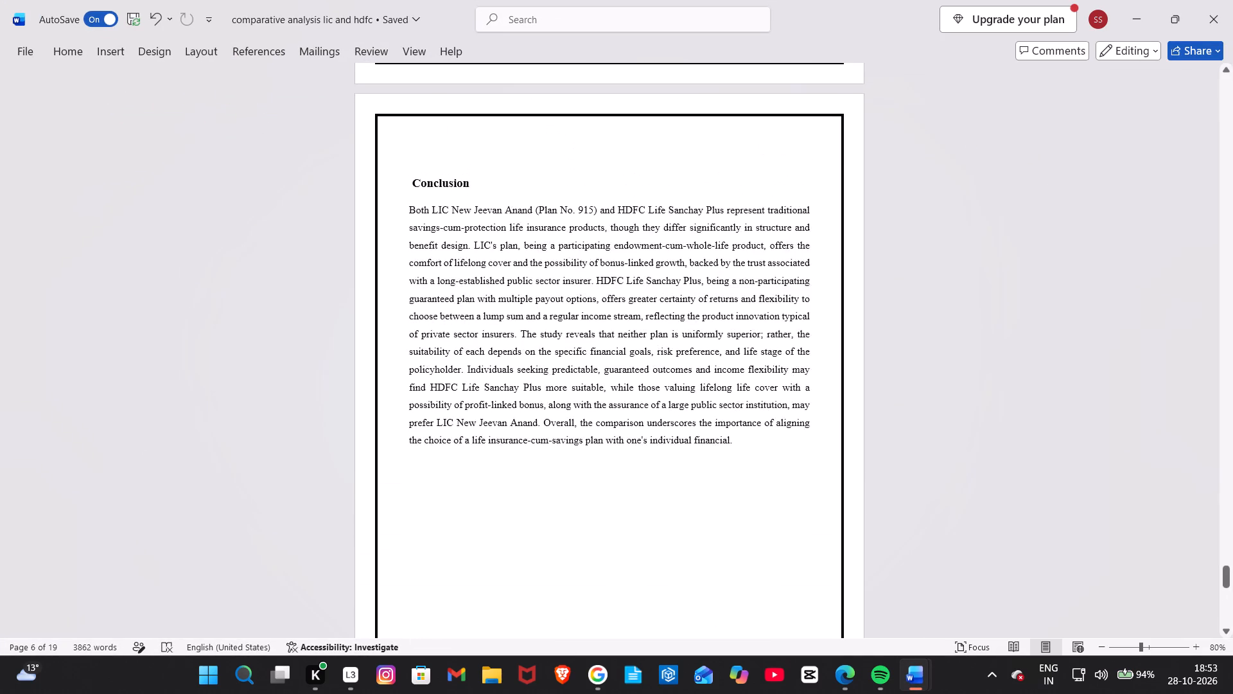
pyautogui.scroll(2, 597, 379)
pyautogui.scroll(20, 597, 379)
pyautogui.scroll(9, 597, 379)
pyautogui.scroll(16, 597, 379)
pyautogui.scroll(-8, 597, 379)
pyautogui.scroll(20, 597, 379)
pyautogui.scroll(20, 597, 379)
pyautogui.scroll(20, 597, 379)
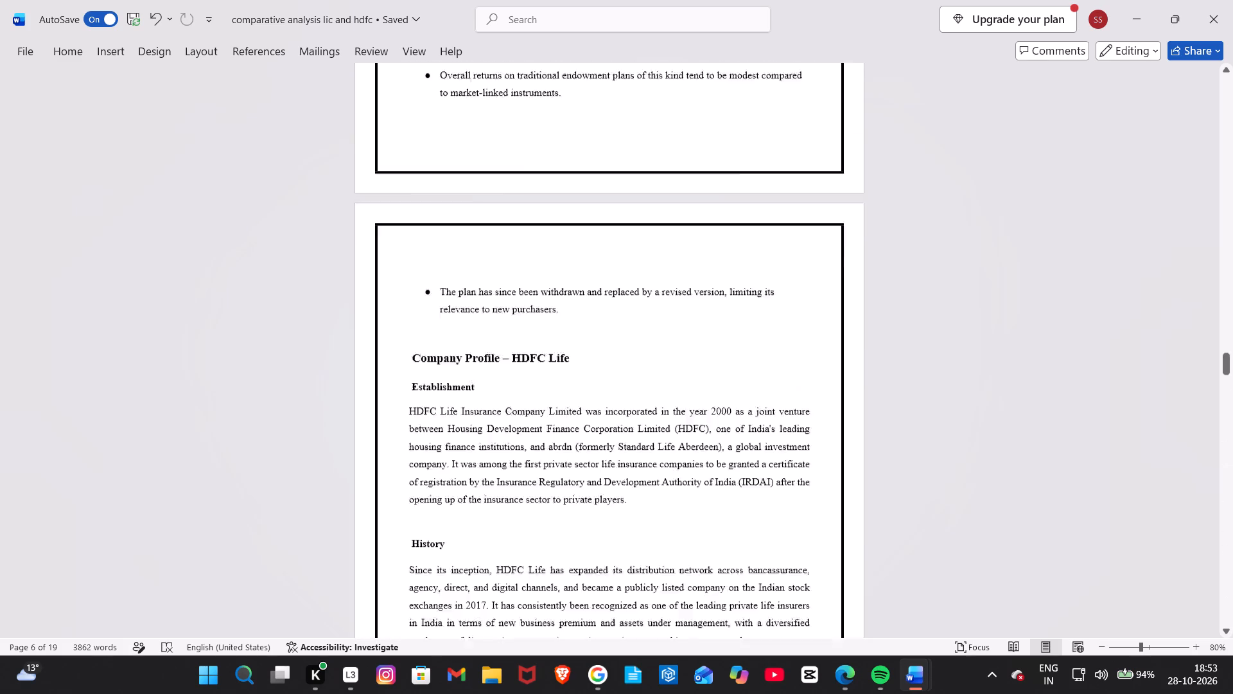
pyautogui.scroll(20, 597, 379)
pyautogui.scroll(20, 597, 379)
pyautogui.scroll(20, 597, 379)
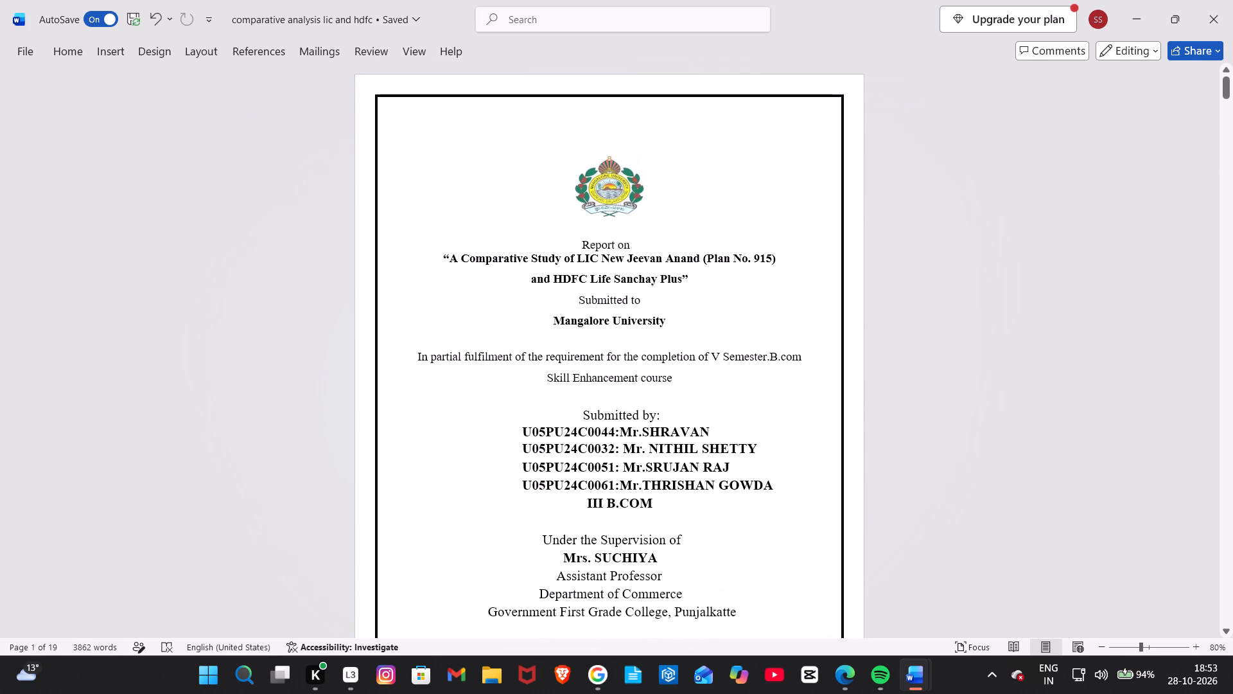
pyautogui.scroll(-15, 647, 371)
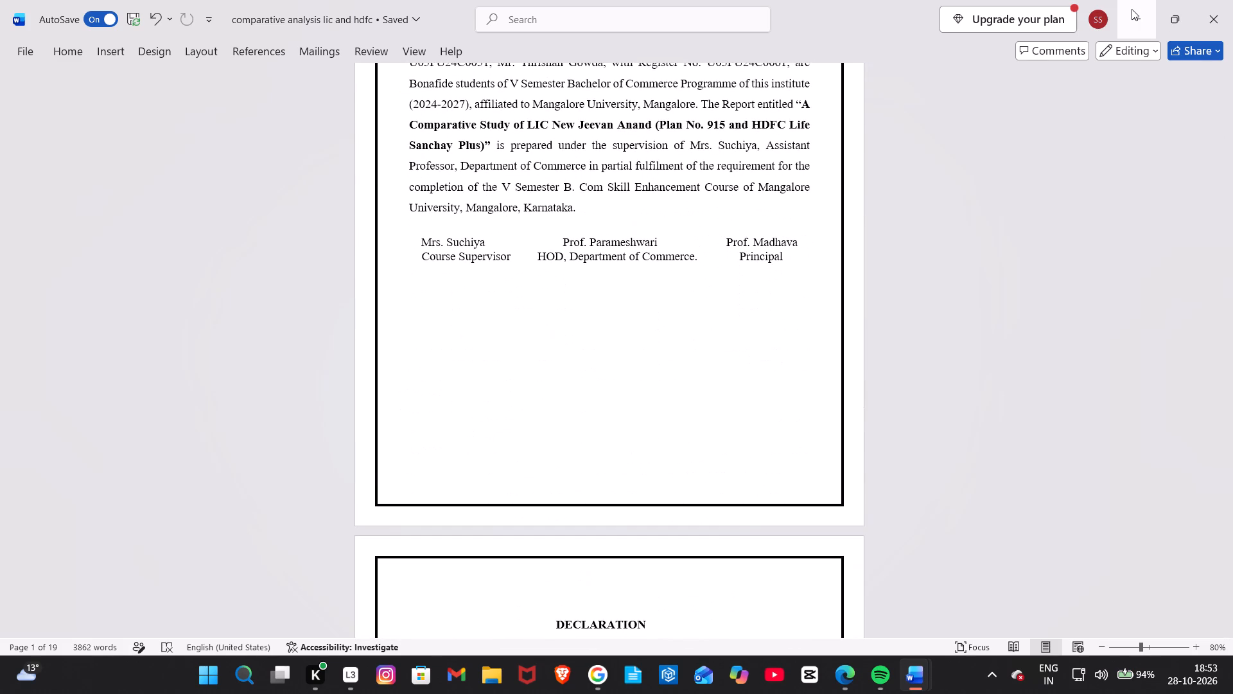
pyautogui.click(1132, 9)
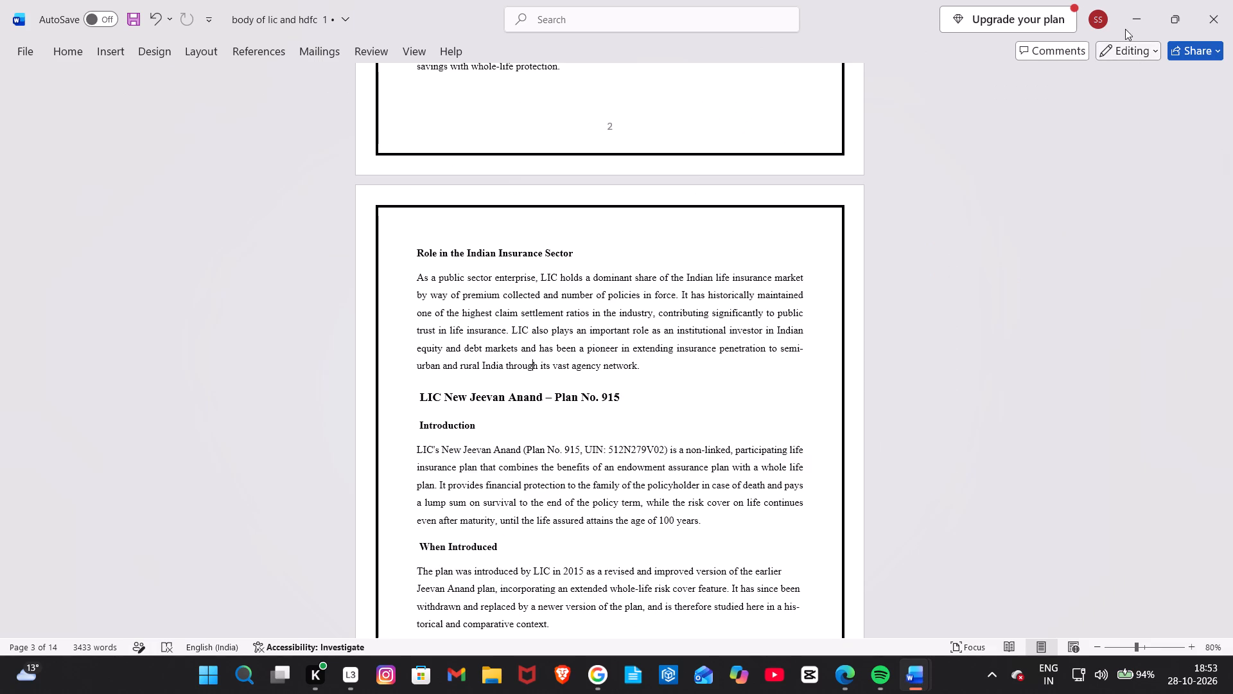
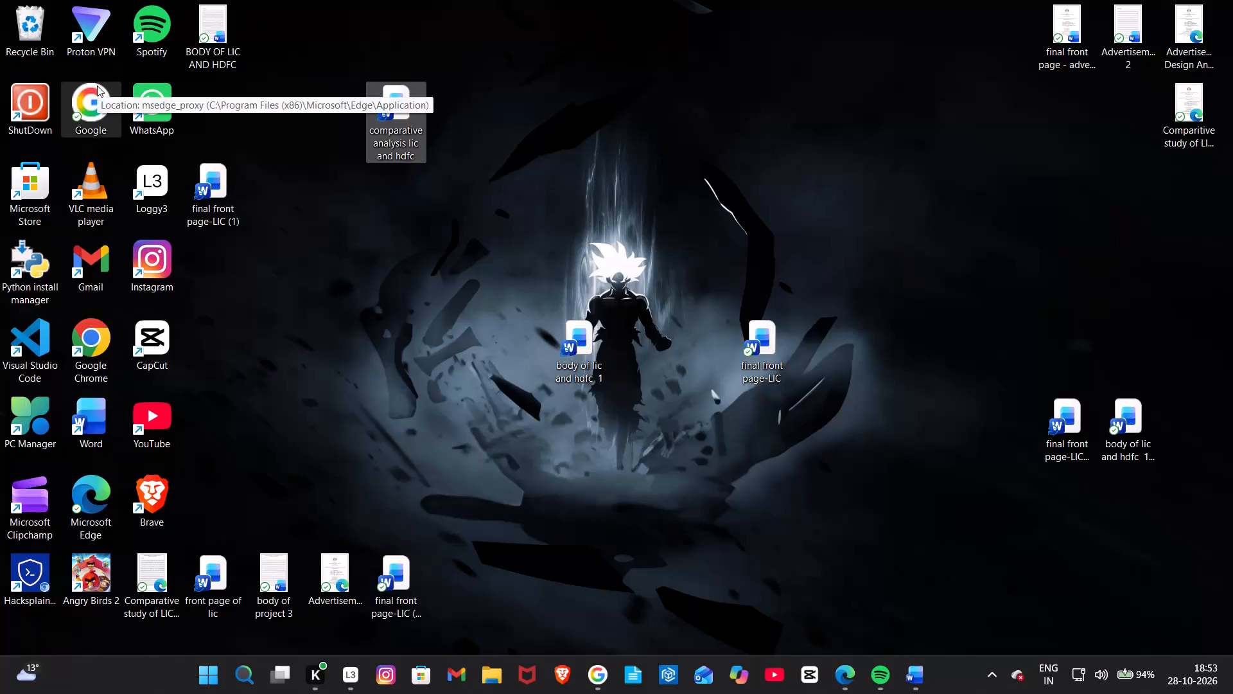
# Open Google from the desktop and search for "pdf merger".
pyautogui.doubleClick(93, 94)
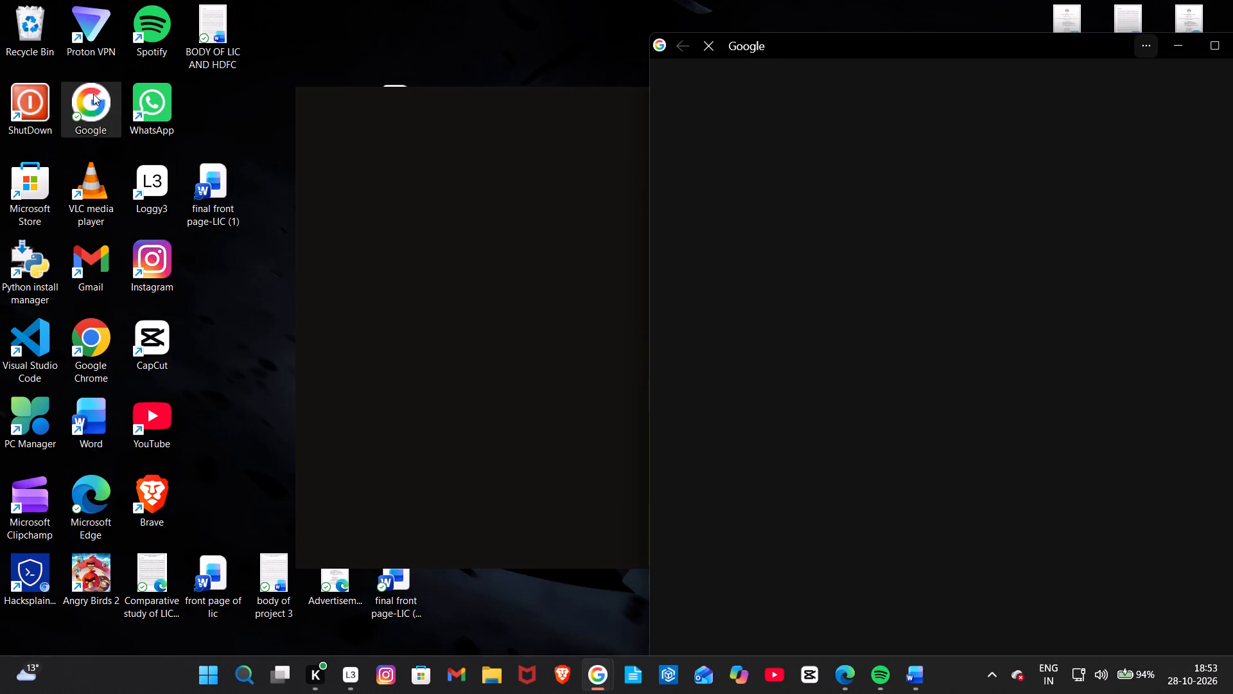
pyautogui.click(771, 325)
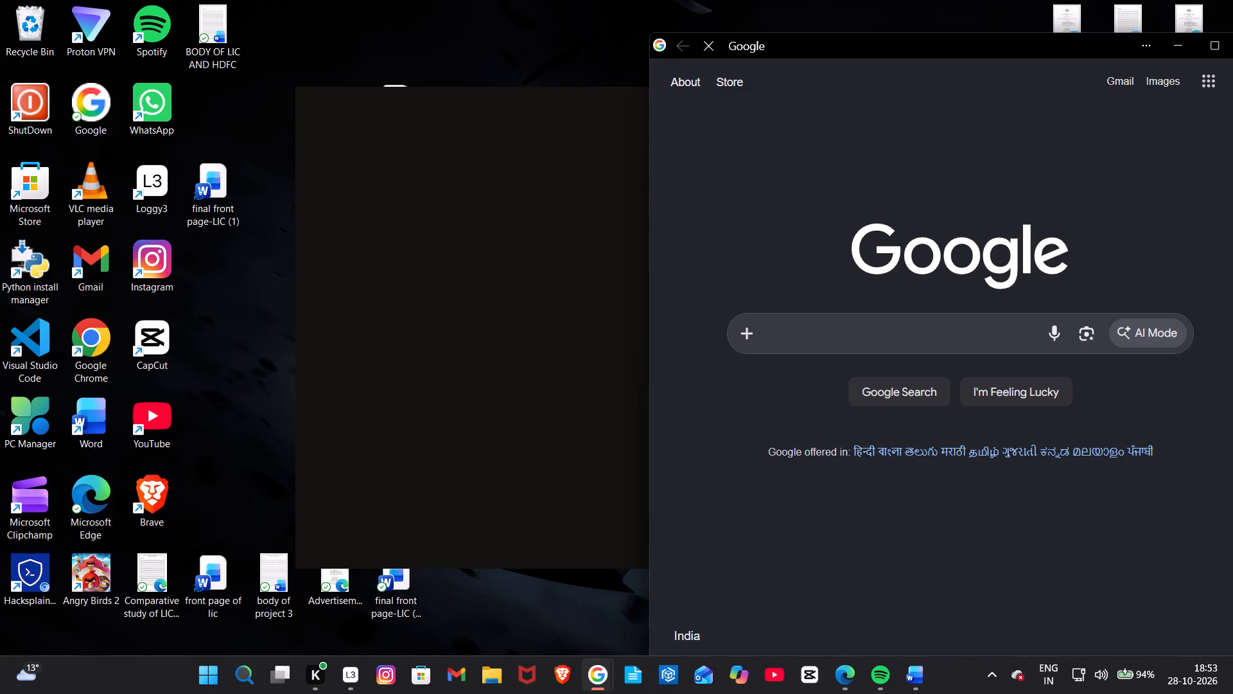
pyautogui.write('pdf merger')
pyautogui.press('Return')
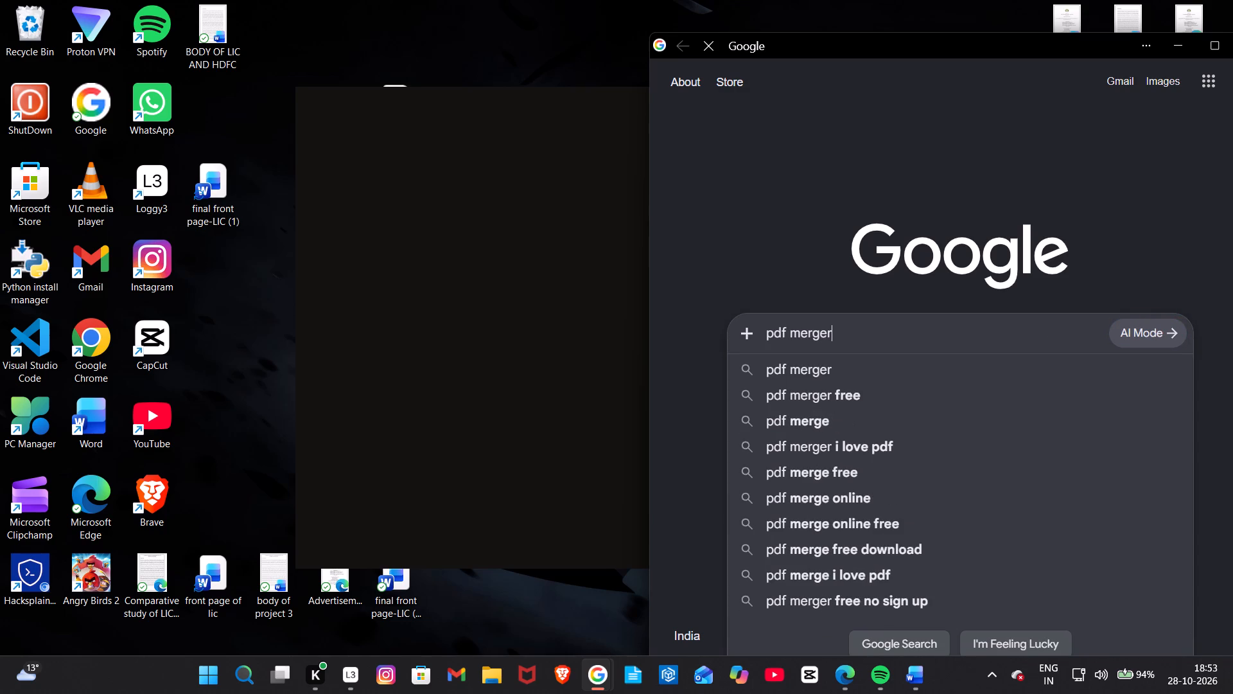
pyautogui.scroll(-1, 964, 377)
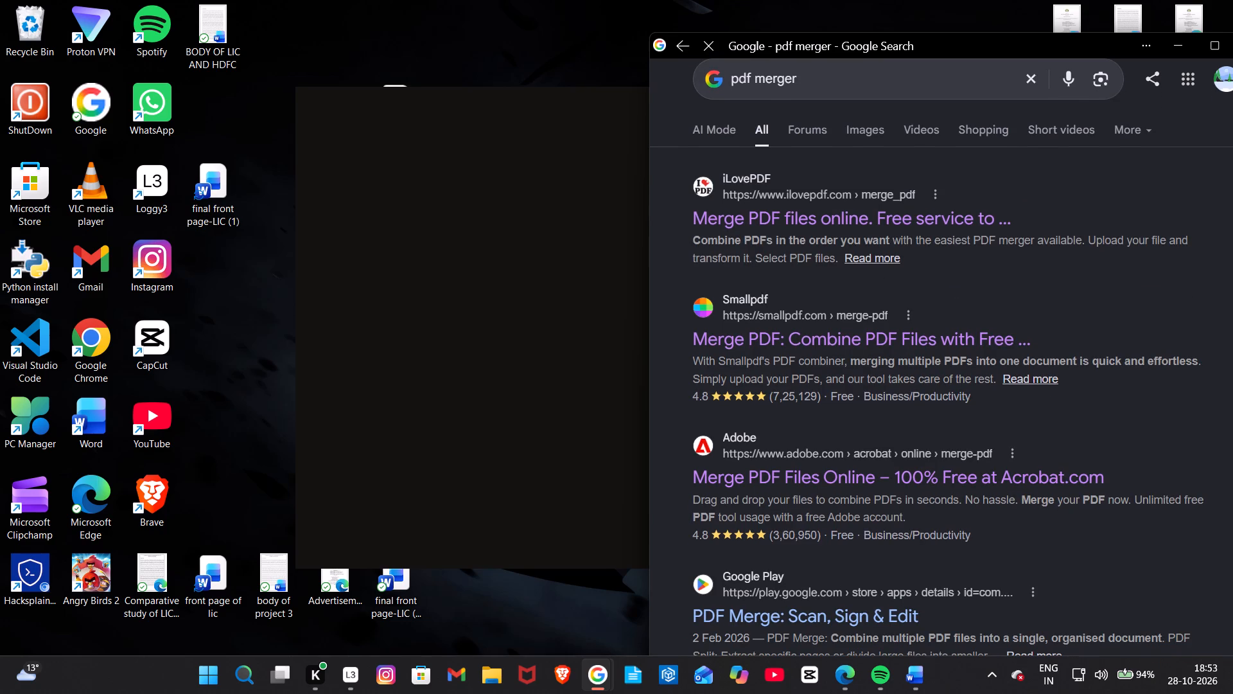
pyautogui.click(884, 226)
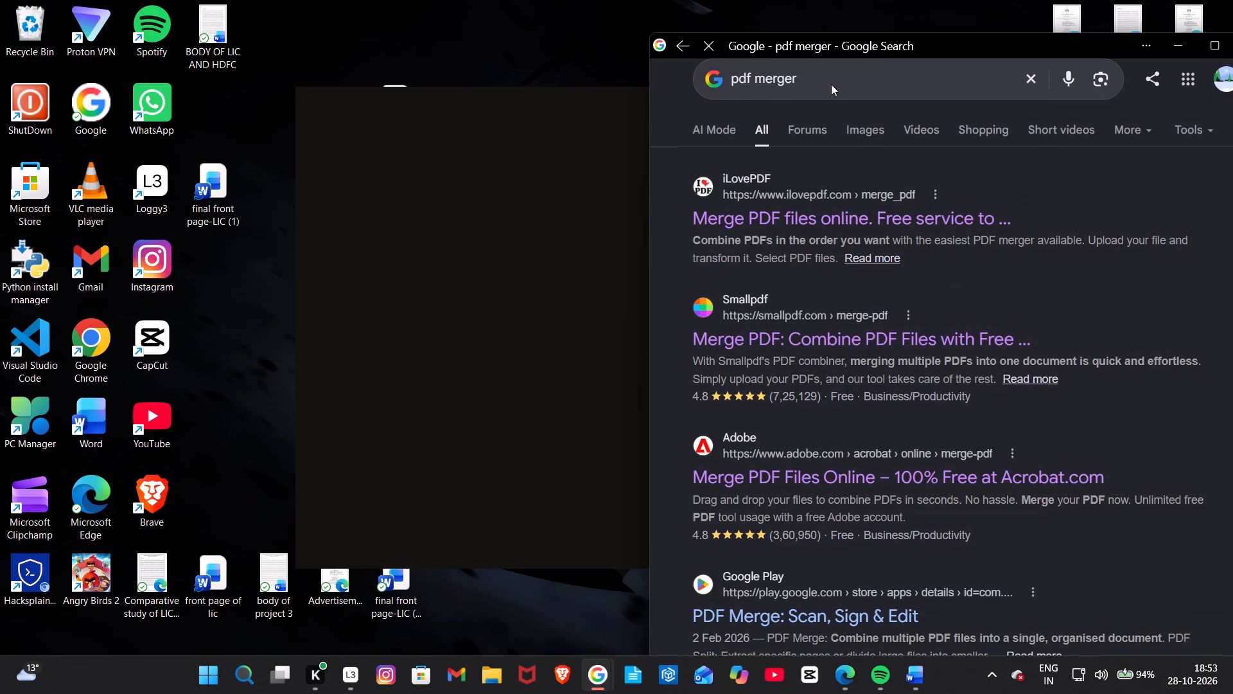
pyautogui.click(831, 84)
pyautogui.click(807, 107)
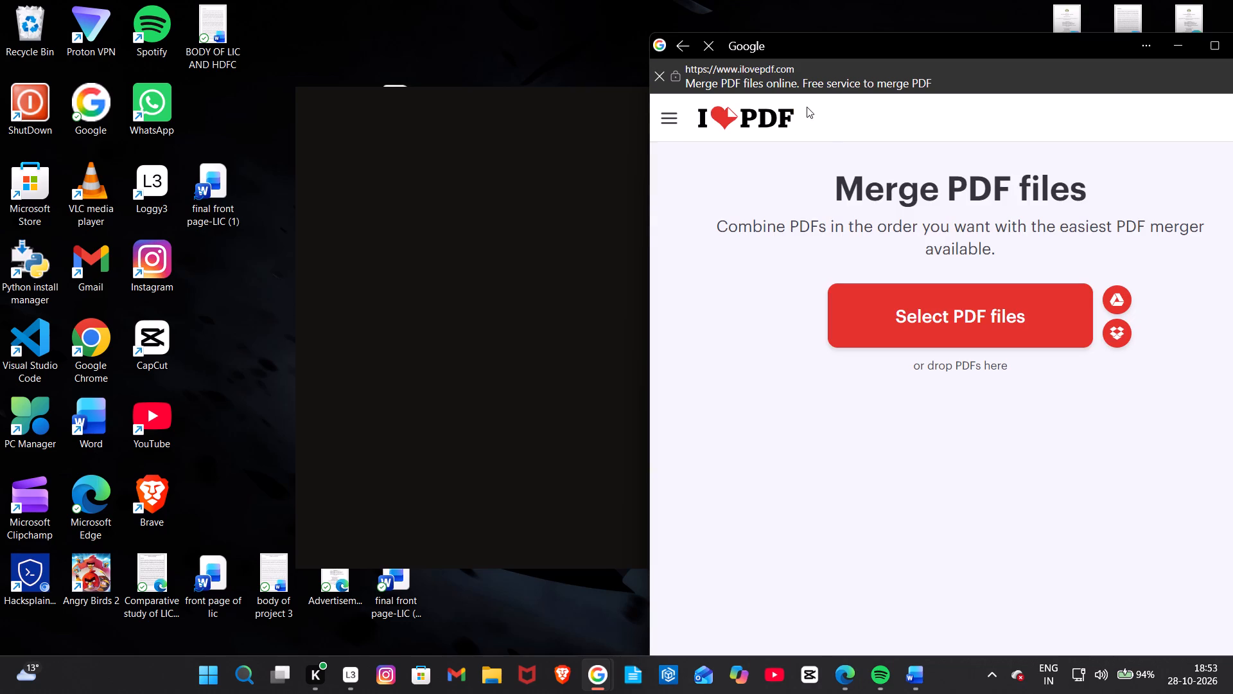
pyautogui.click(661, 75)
# Replace the Google search with "pdf pagr no add" and run it.
pyautogui.click(810, 73)
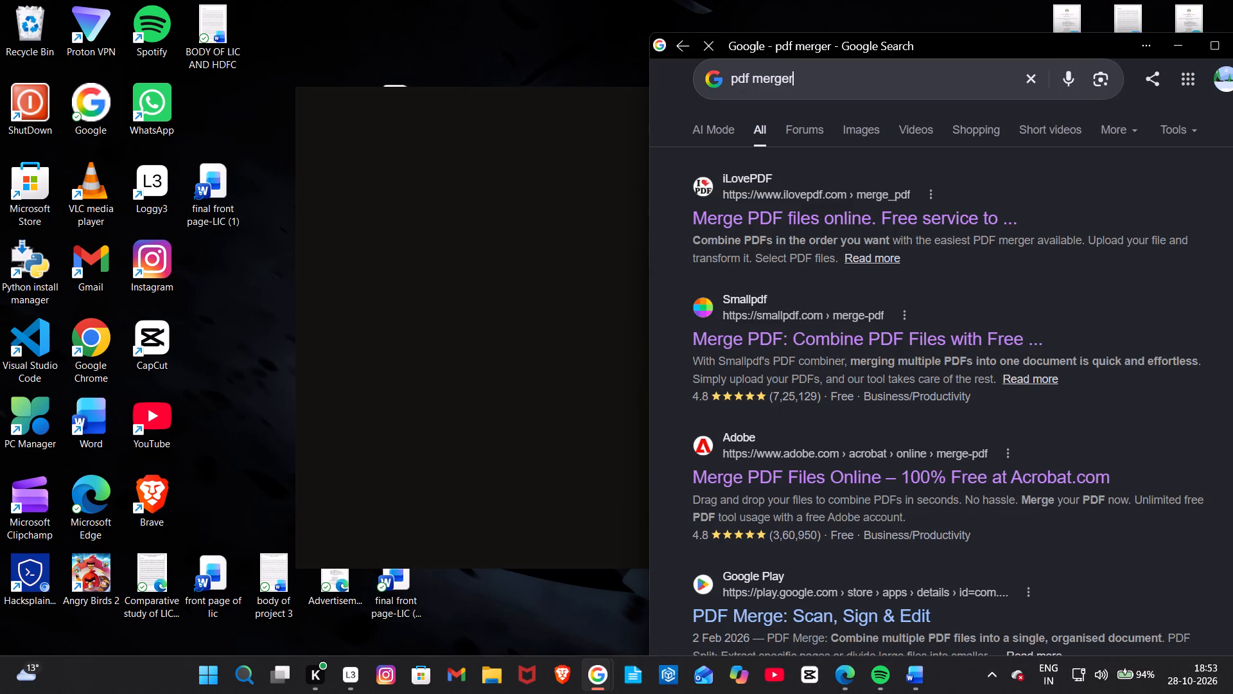
pyautogui.press('BackSpace')
pyautogui.press('BackSpace')
pyautogui.press('BackSpace')
pyautogui.press('BackSpace')
pyautogui.press('BackSpace')
pyautogui.press('BackSpace')
pyautogui.write('pagr no add')
pyautogui.press('space')
pyautogui.press('Return')
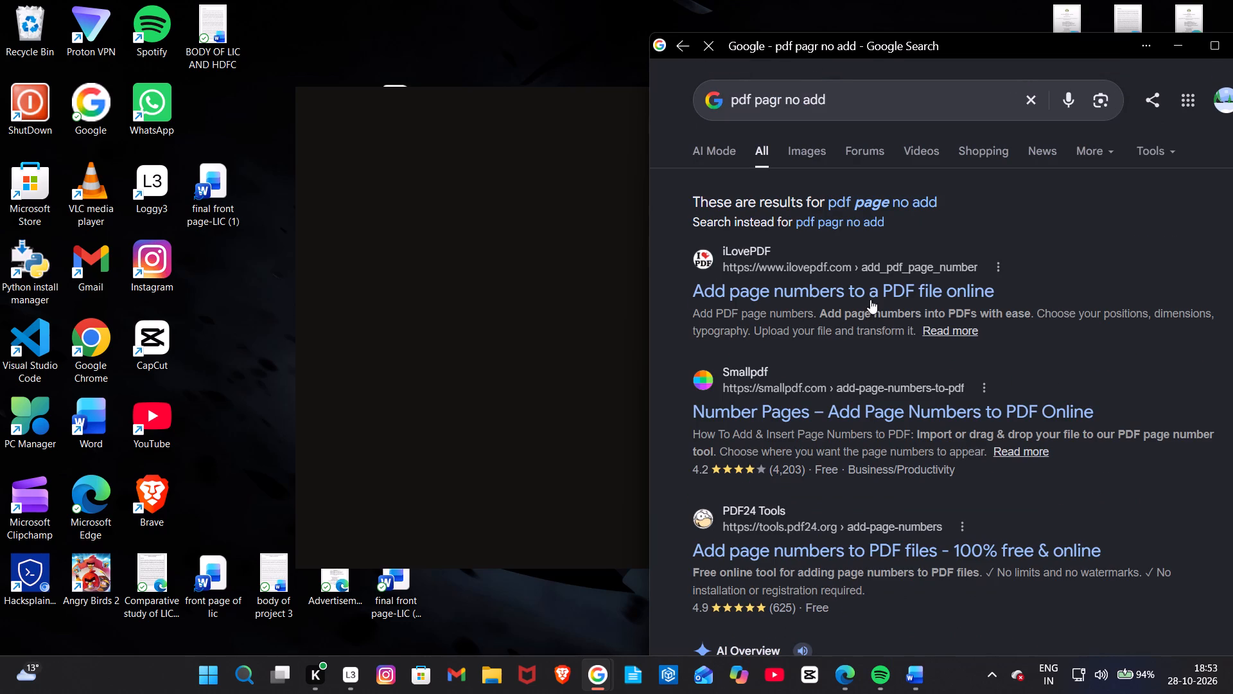
# Open iLovePDF's tool for adding page numbers to a PDF from the results and maximize the window.
pyautogui.click(871, 295)
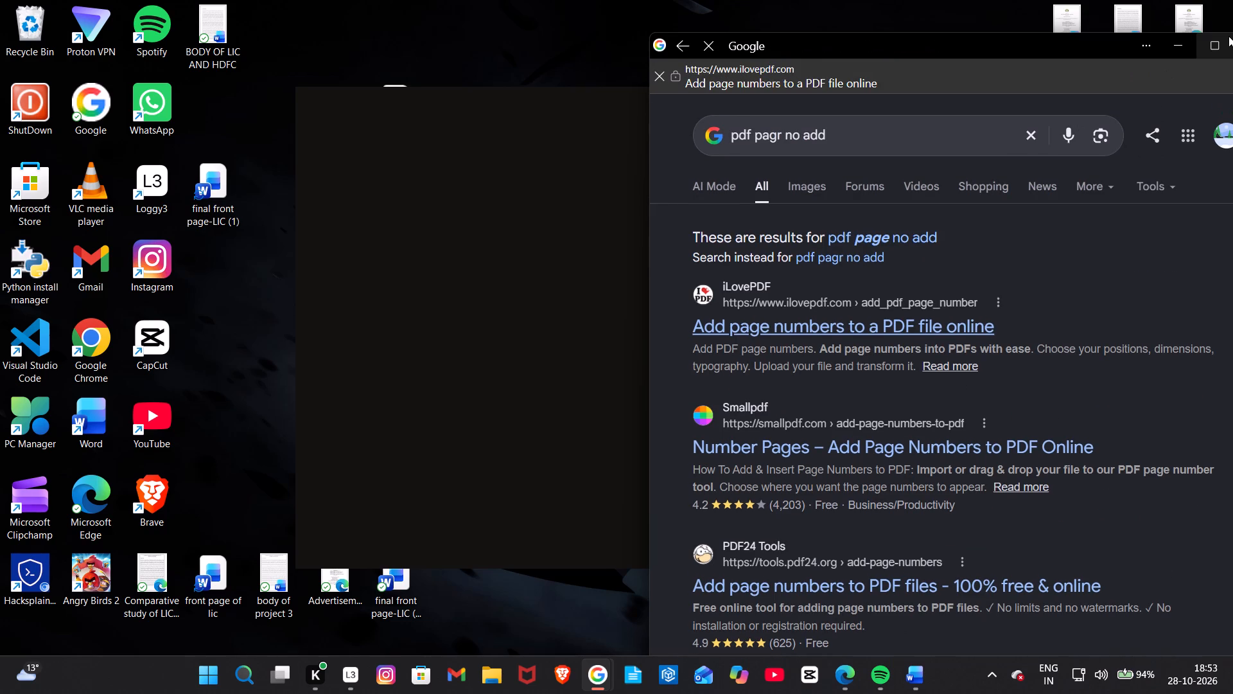
pyautogui.click(1219, 41)
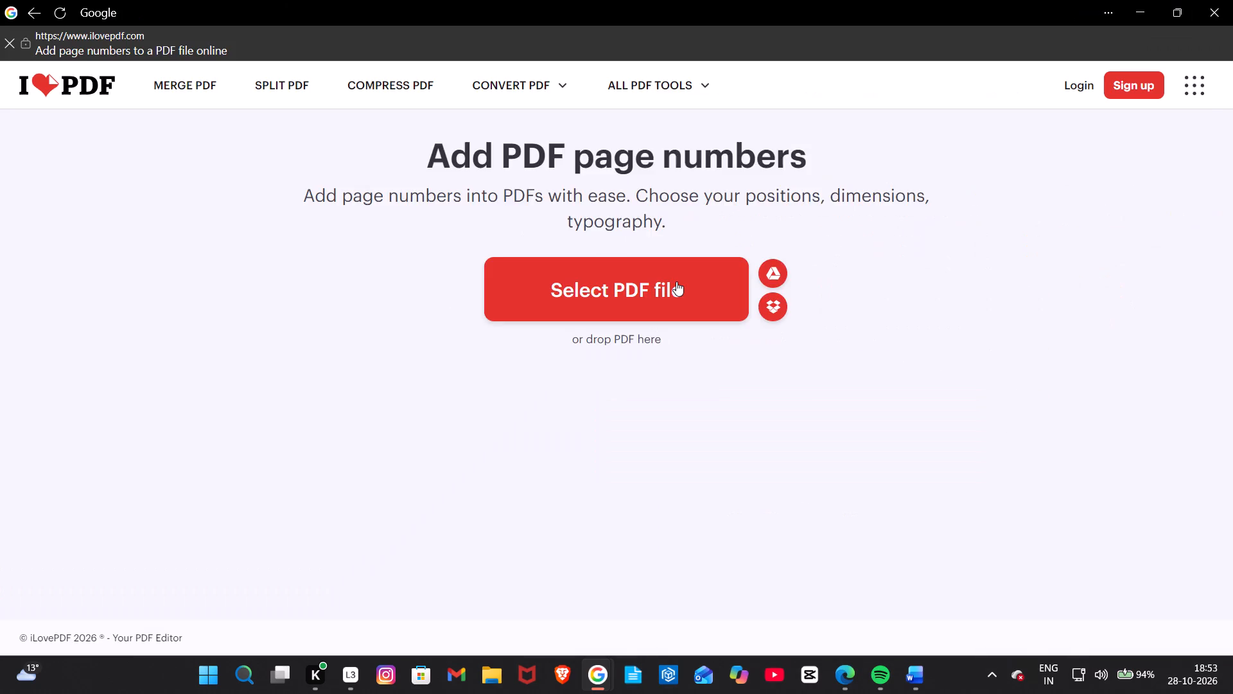
pyautogui.click(760, 546)
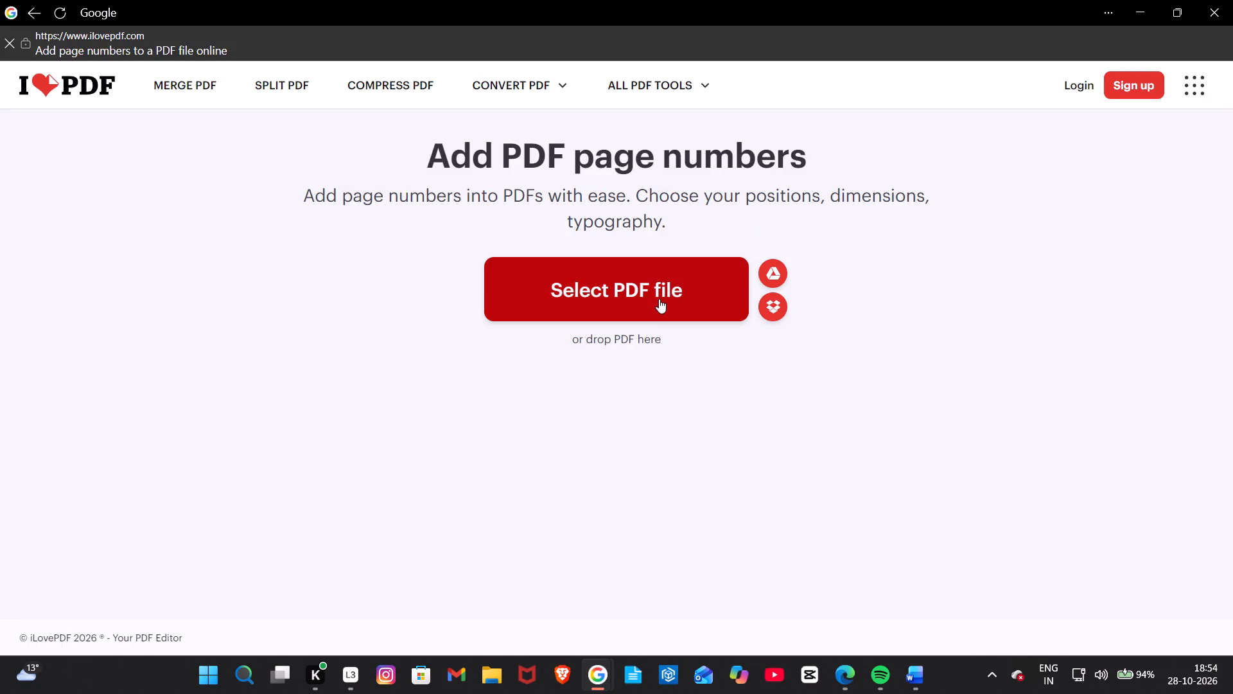
# Start selecting a PDF for page numbering and look for it in Desktop, Pictures, Documents, Screenshots, Gallery and Home.
pyautogui.click(659, 299)
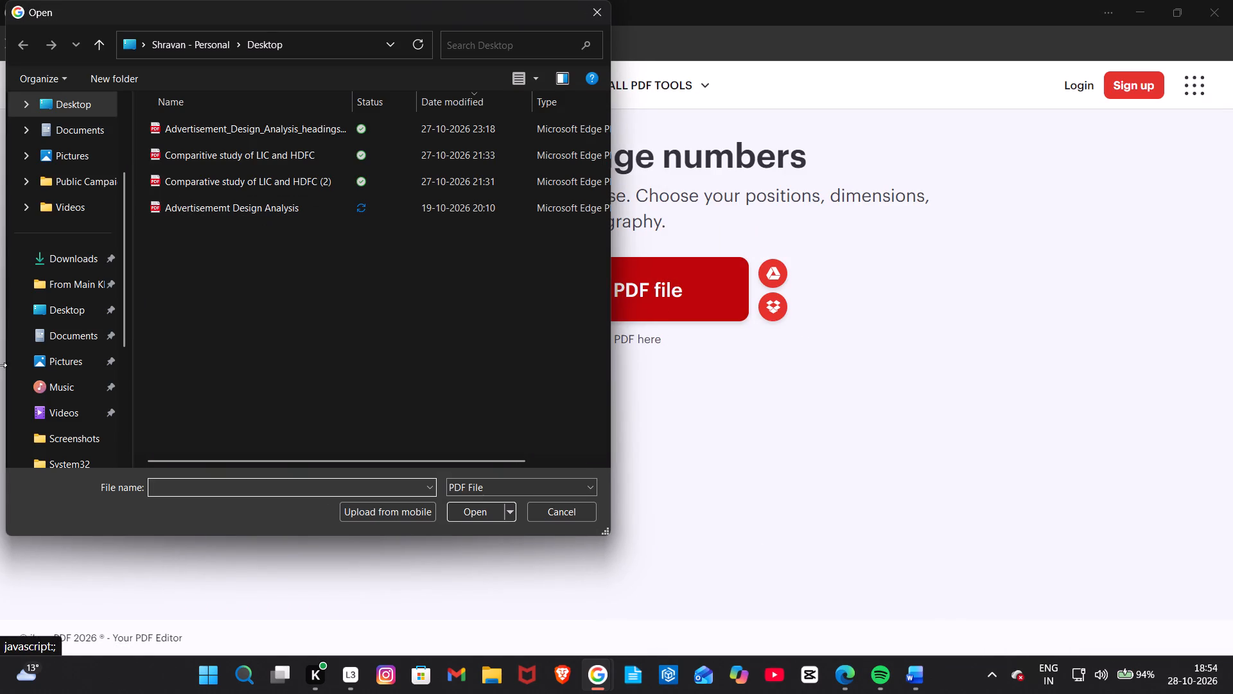
pyautogui.click(77, 316)
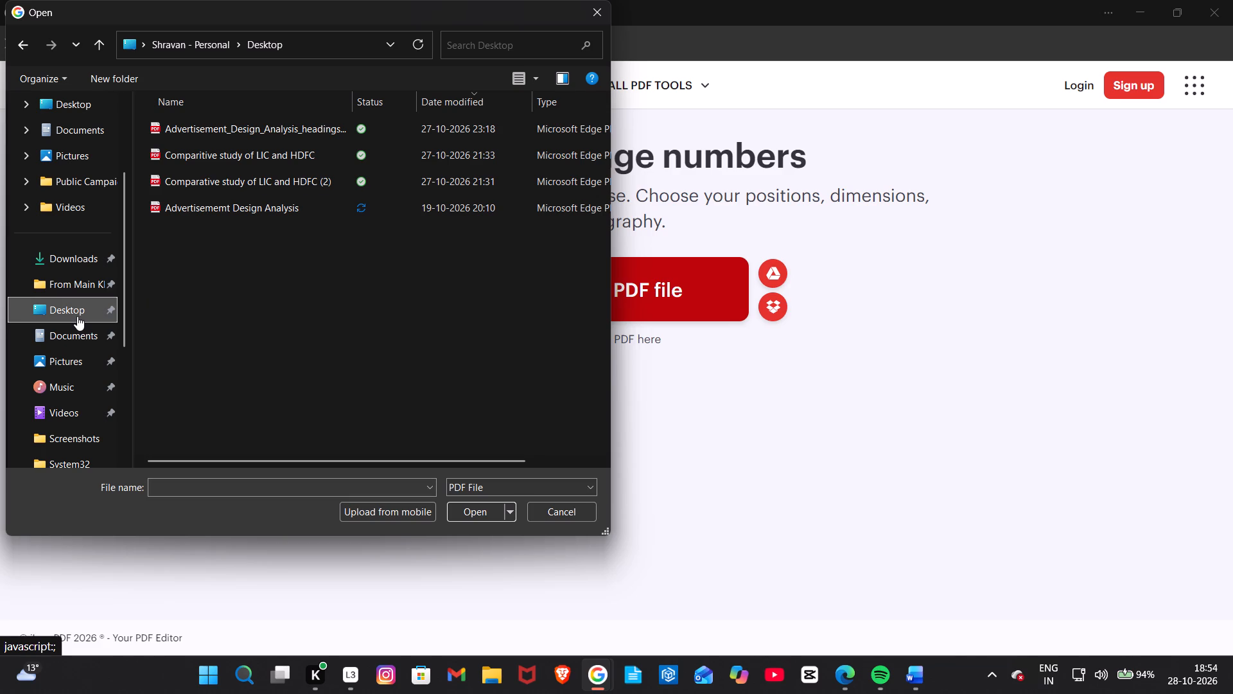
pyautogui.doubleClick(77, 316)
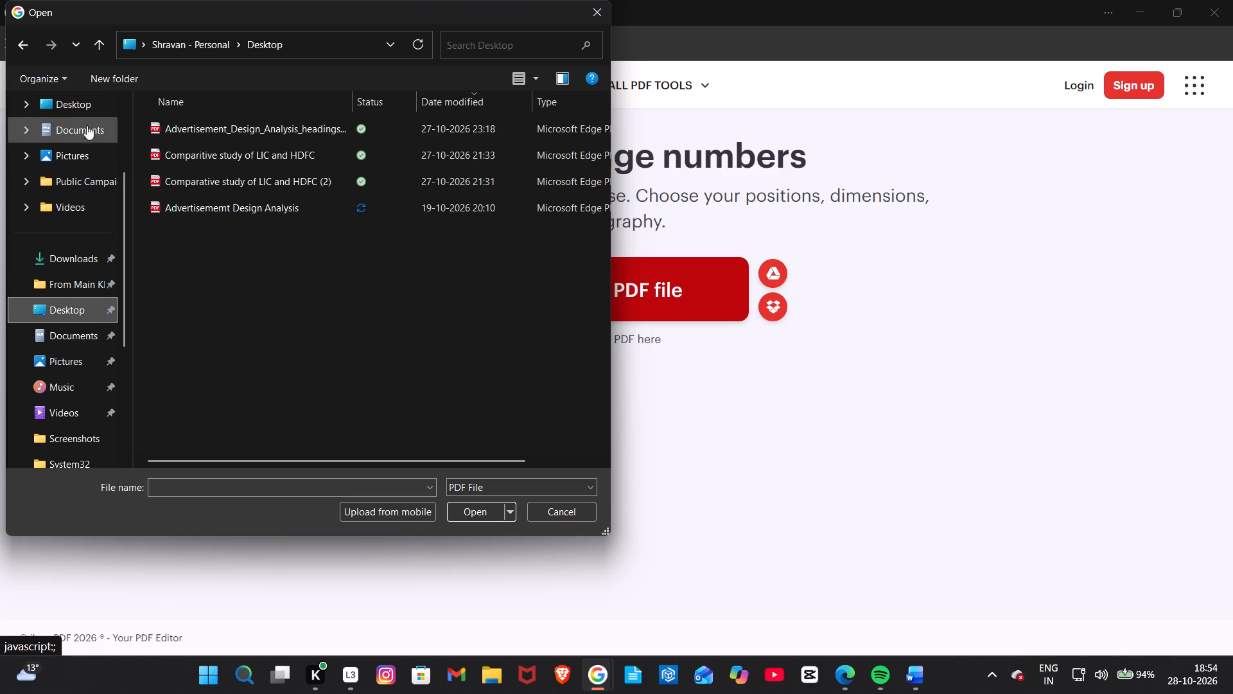
pyautogui.click(87, 100)
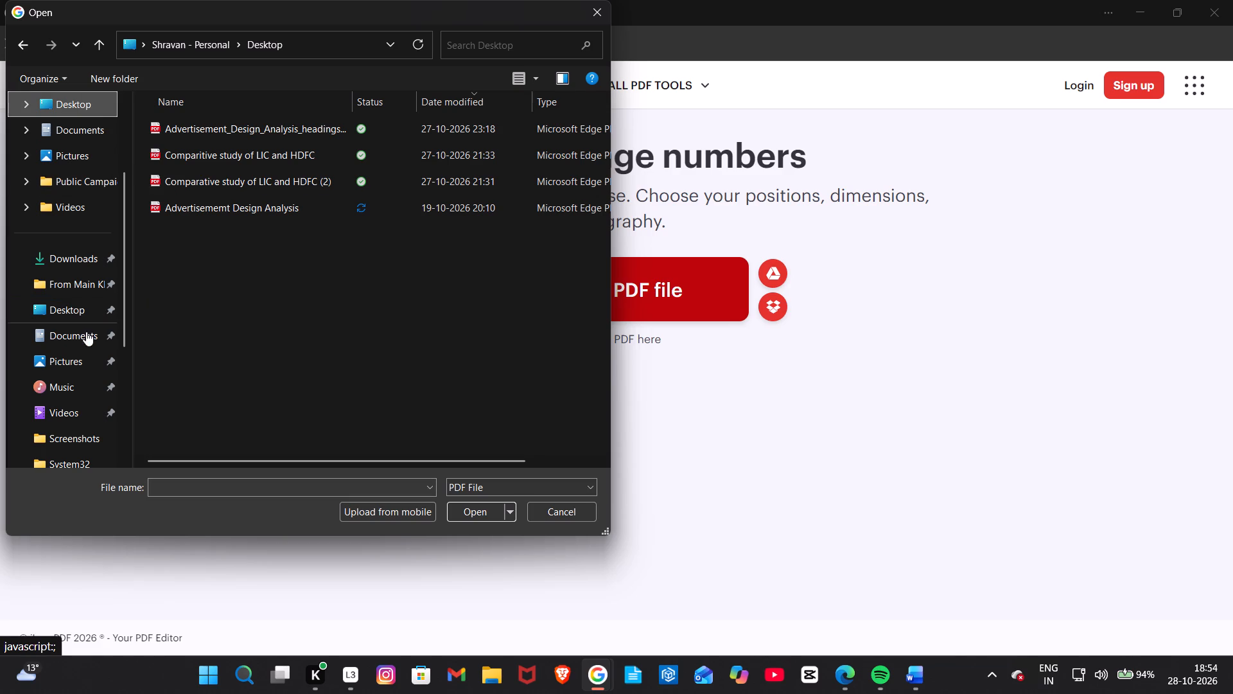
pyautogui.click(78, 373)
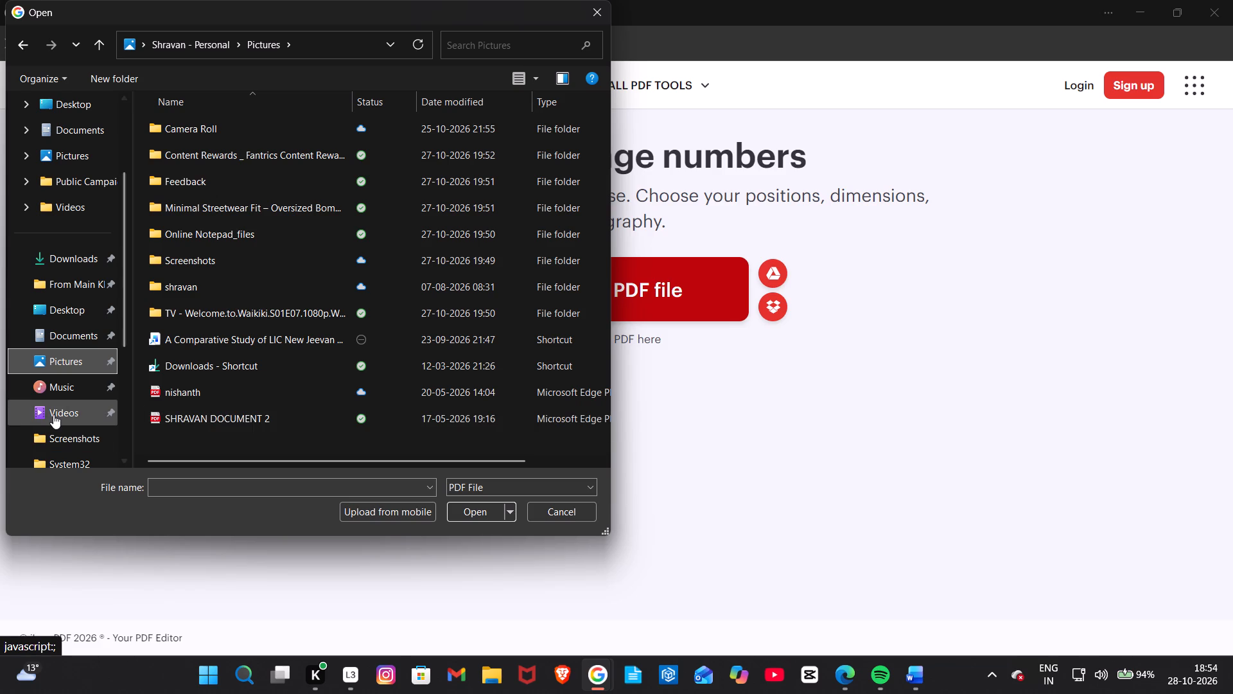
pyautogui.scroll(-2, 53, 414)
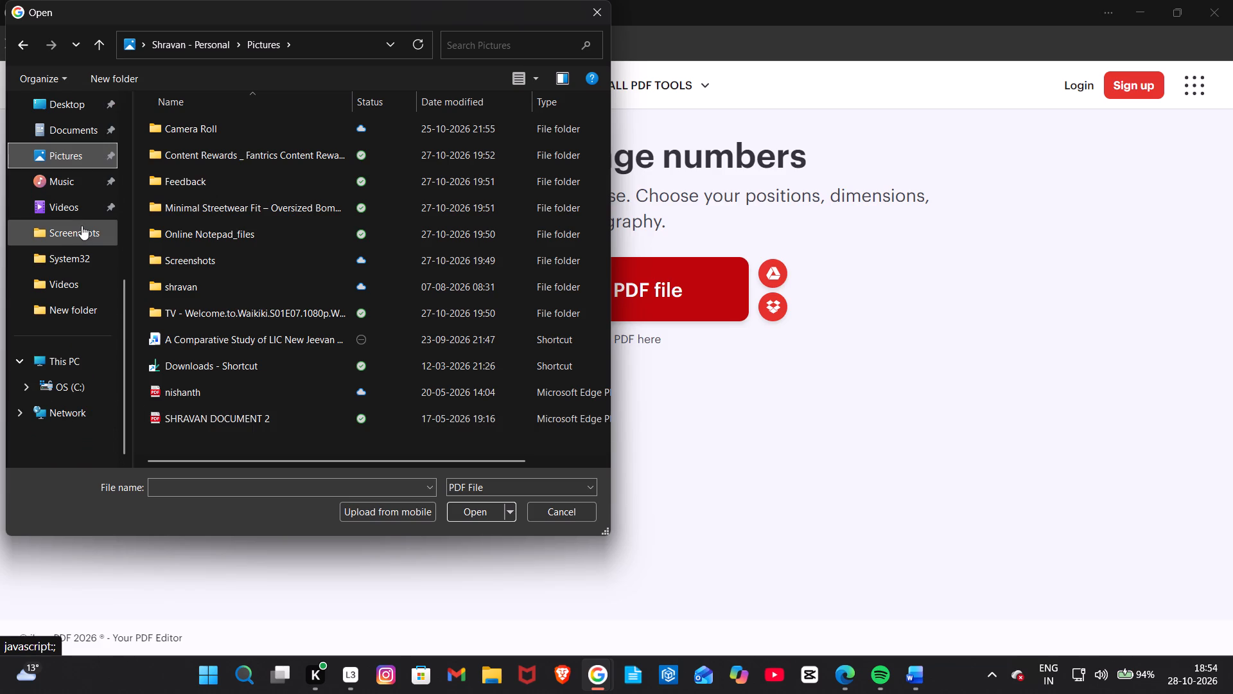
pyautogui.click(80, 121)
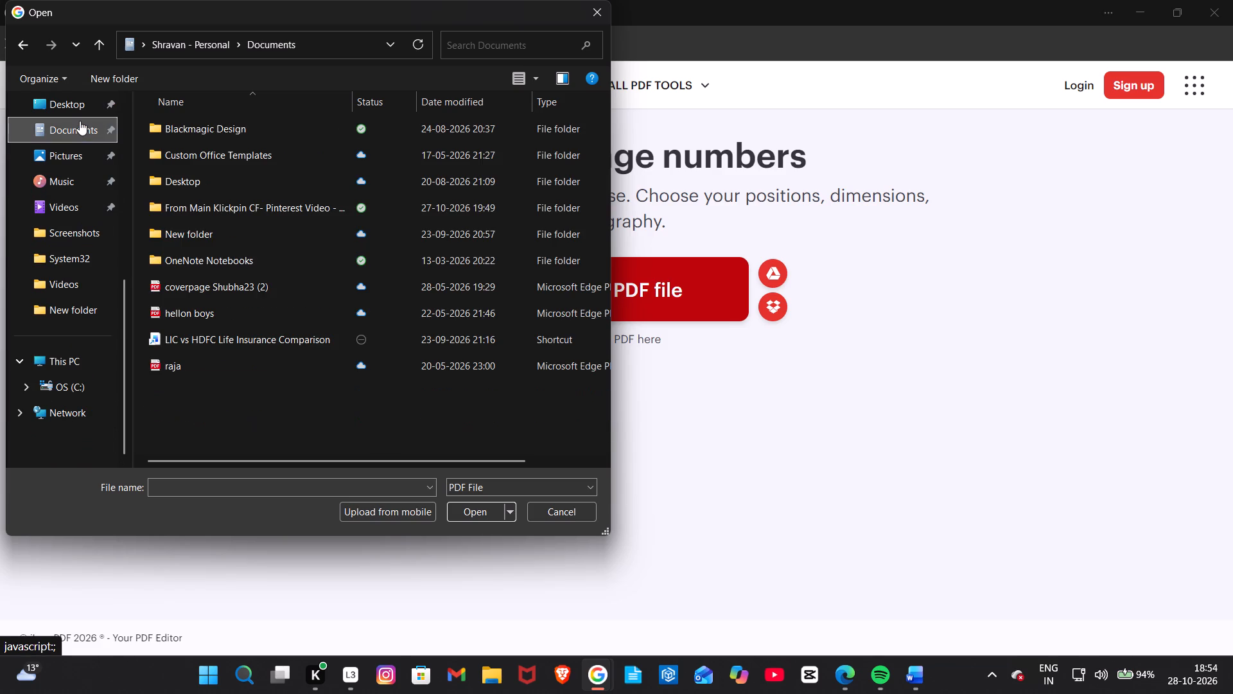
pyautogui.click(57, 101)
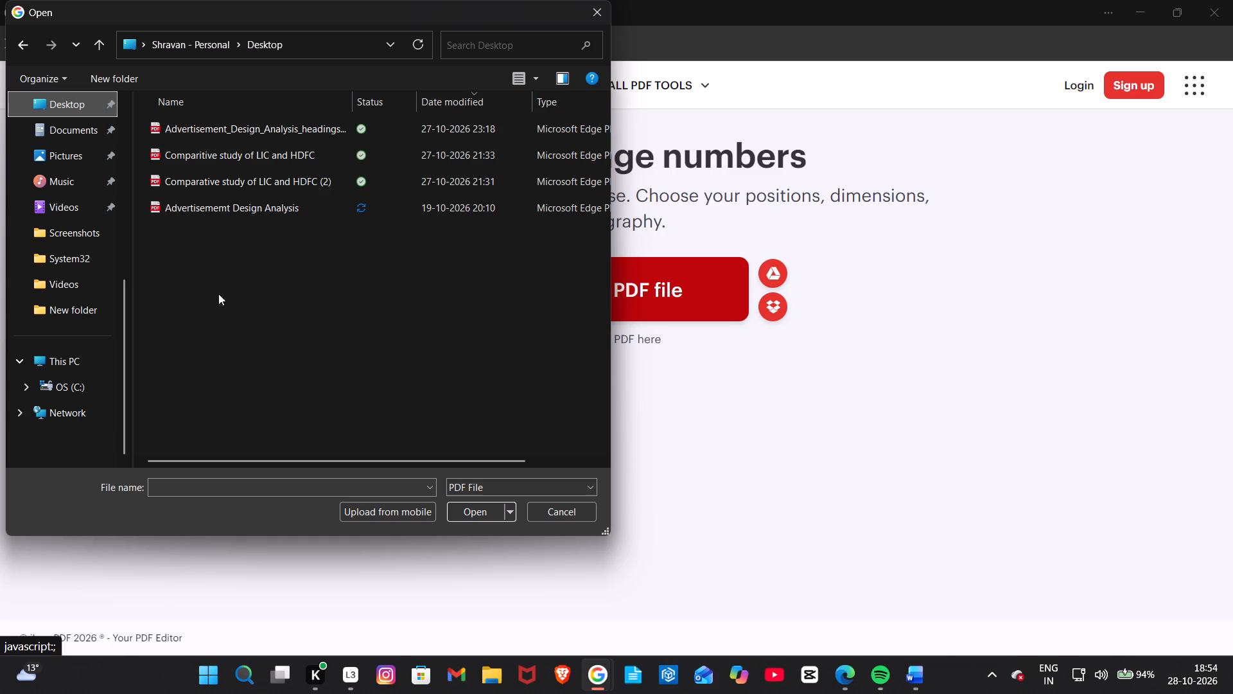
pyautogui.click(44, 243)
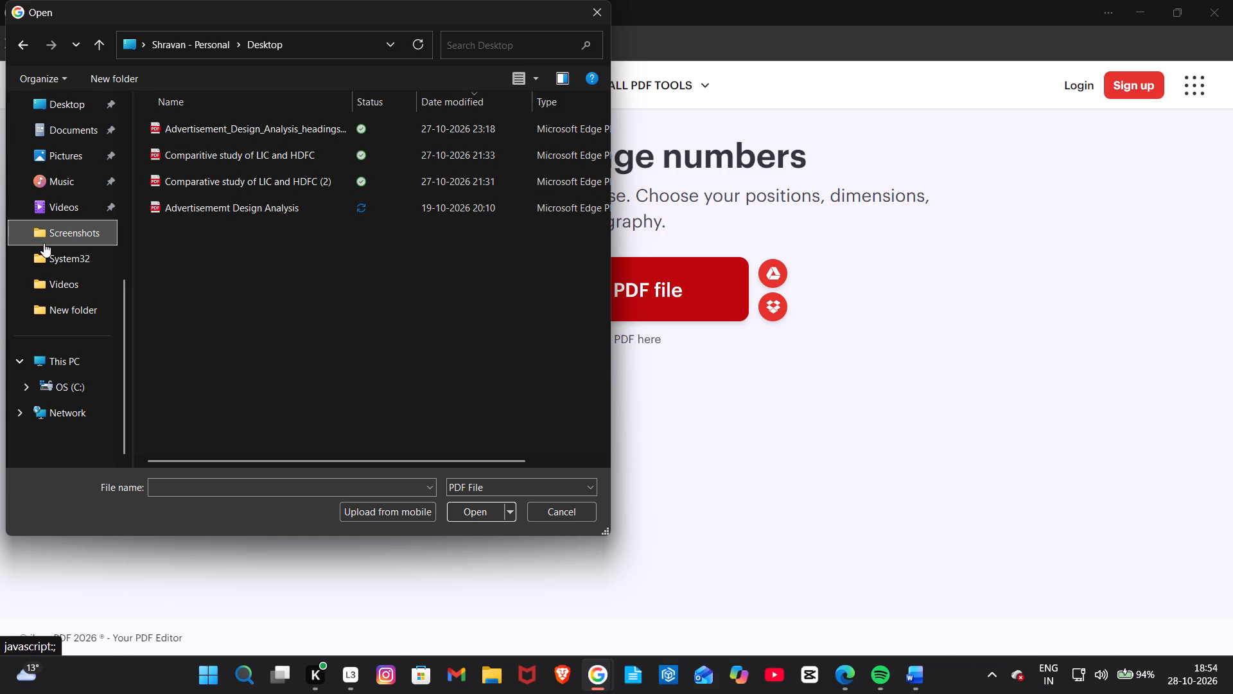
pyautogui.scroll(3, 44, 243)
pyautogui.click(62, 125)
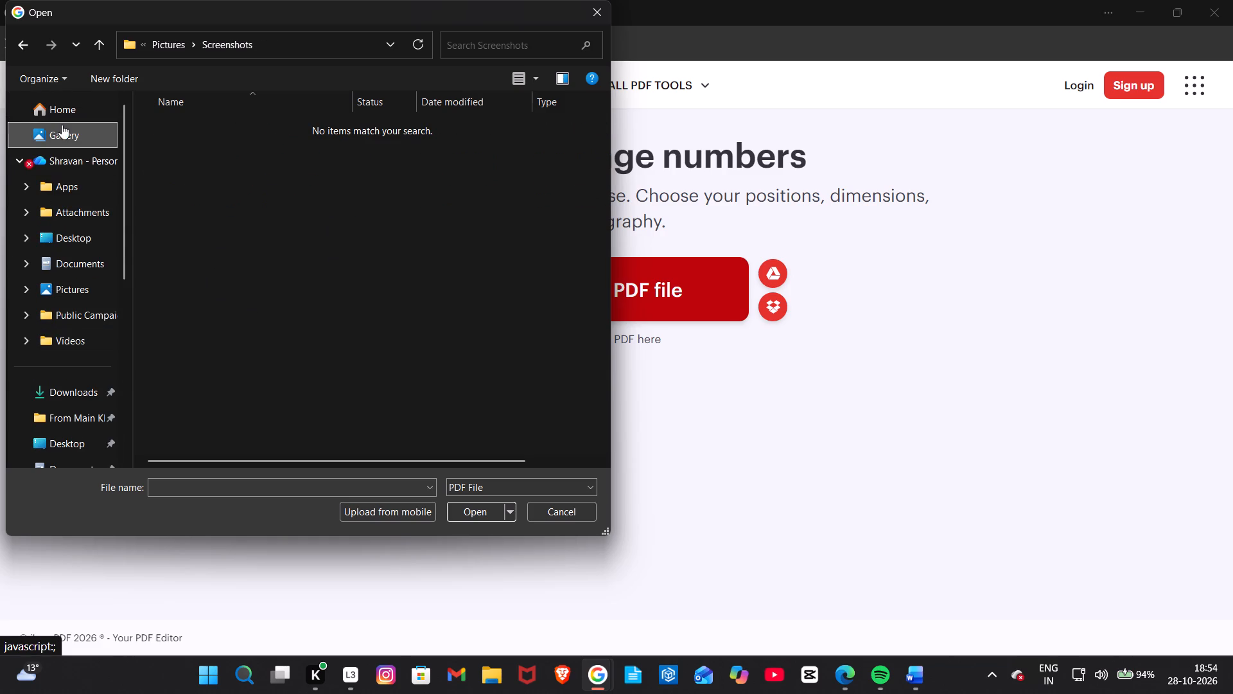
pyautogui.click(63, 111)
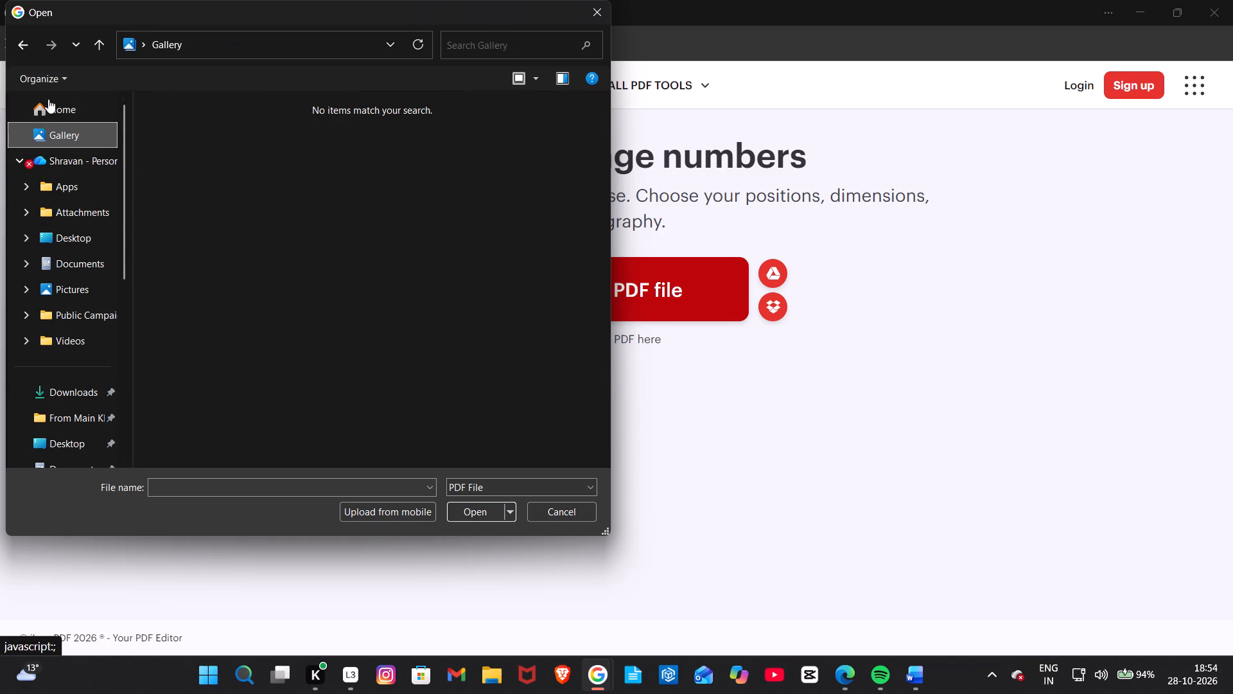
pyautogui.click(49, 100)
pyautogui.scroll(-1, 205, 245)
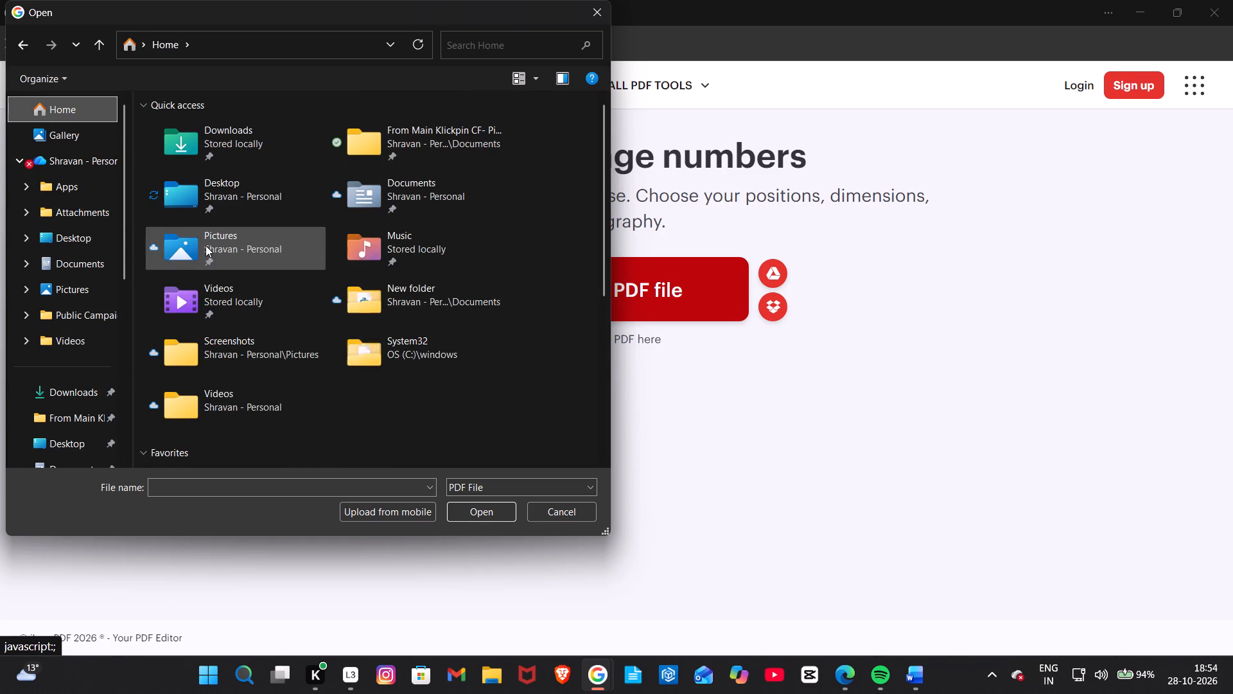
pyautogui.scroll(-1, 205, 245)
pyautogui.scroll(-2, 252, 341)
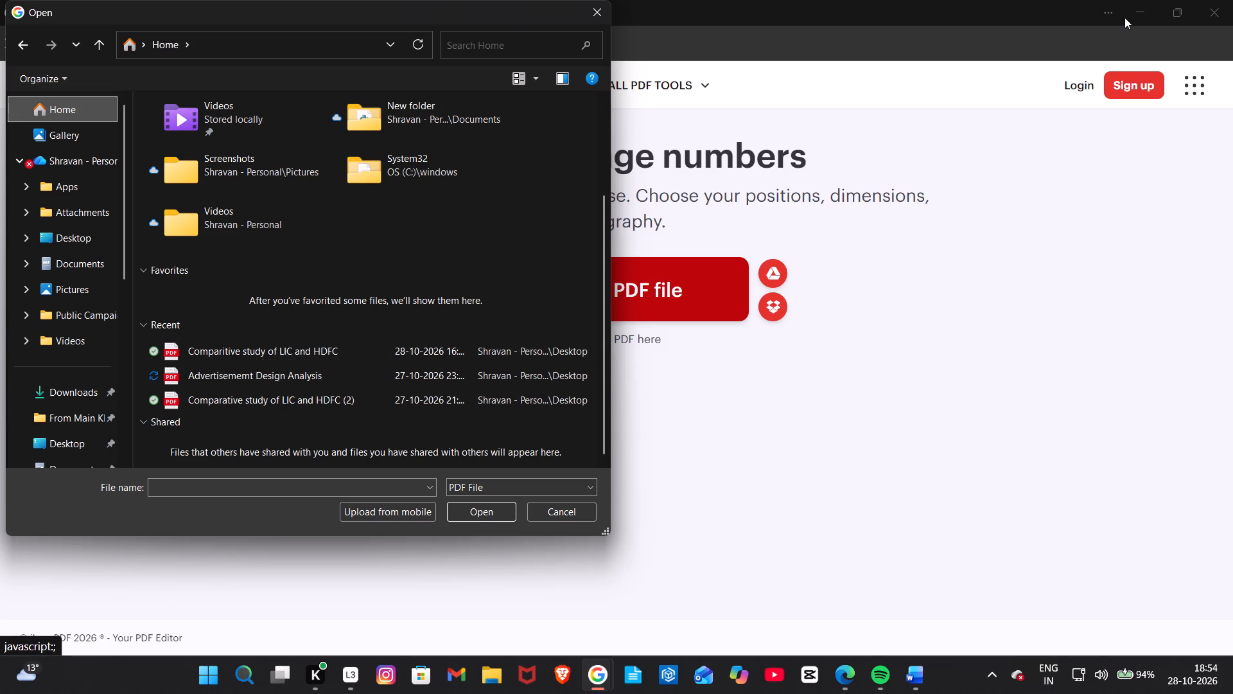
# Return to the desktop, duplicate the "comparative analysis lic and hdfc" document and place the copy beside the "body of lic and hdfc 1" copy.
pyautogui.click(1139, 8)
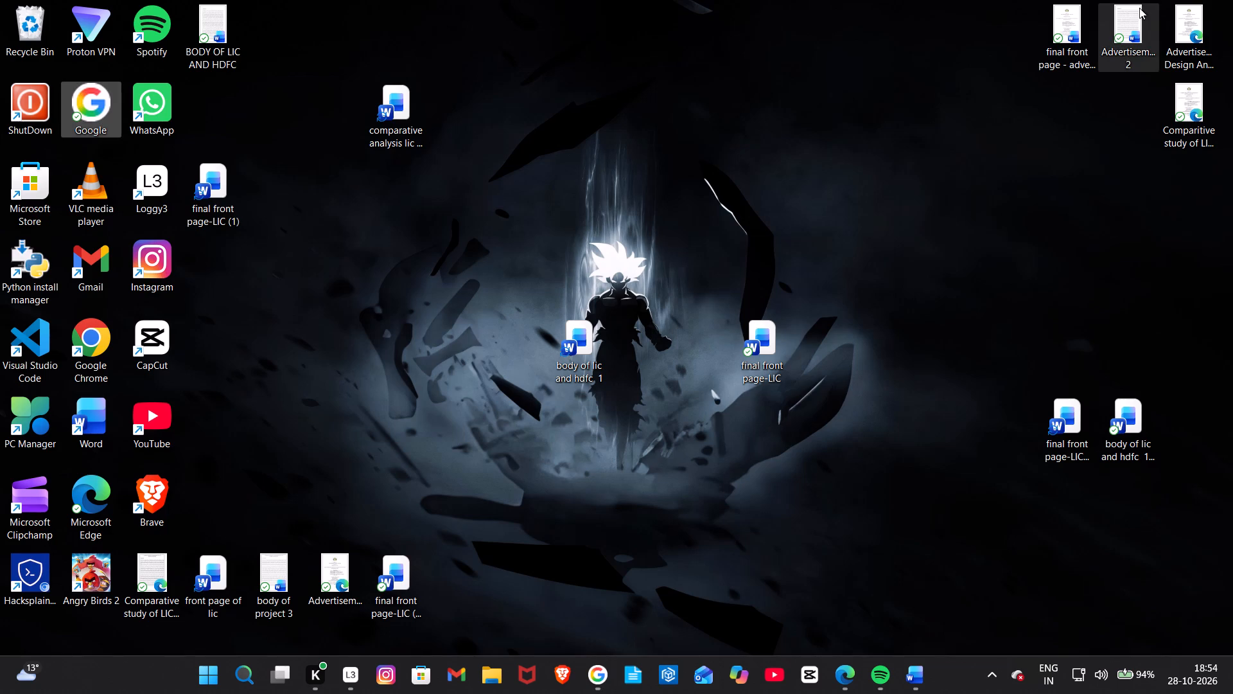
pyautogui.rightClick(401, 117)
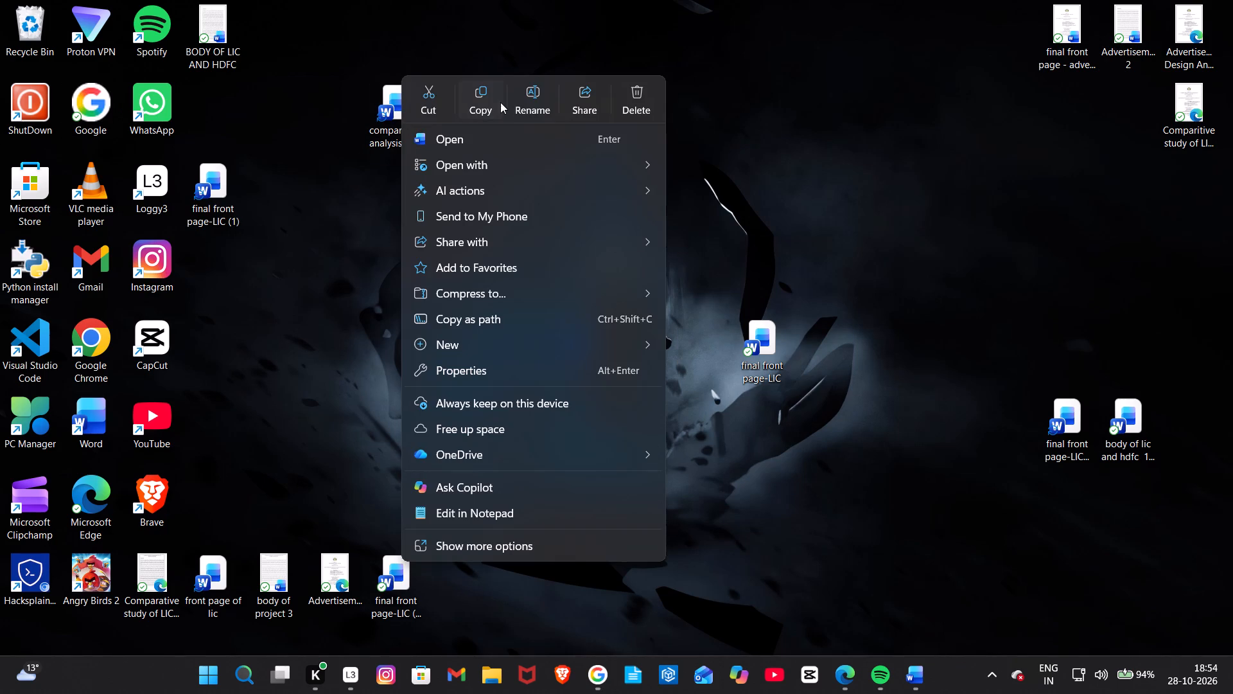
pyautogui.click(501, 102)
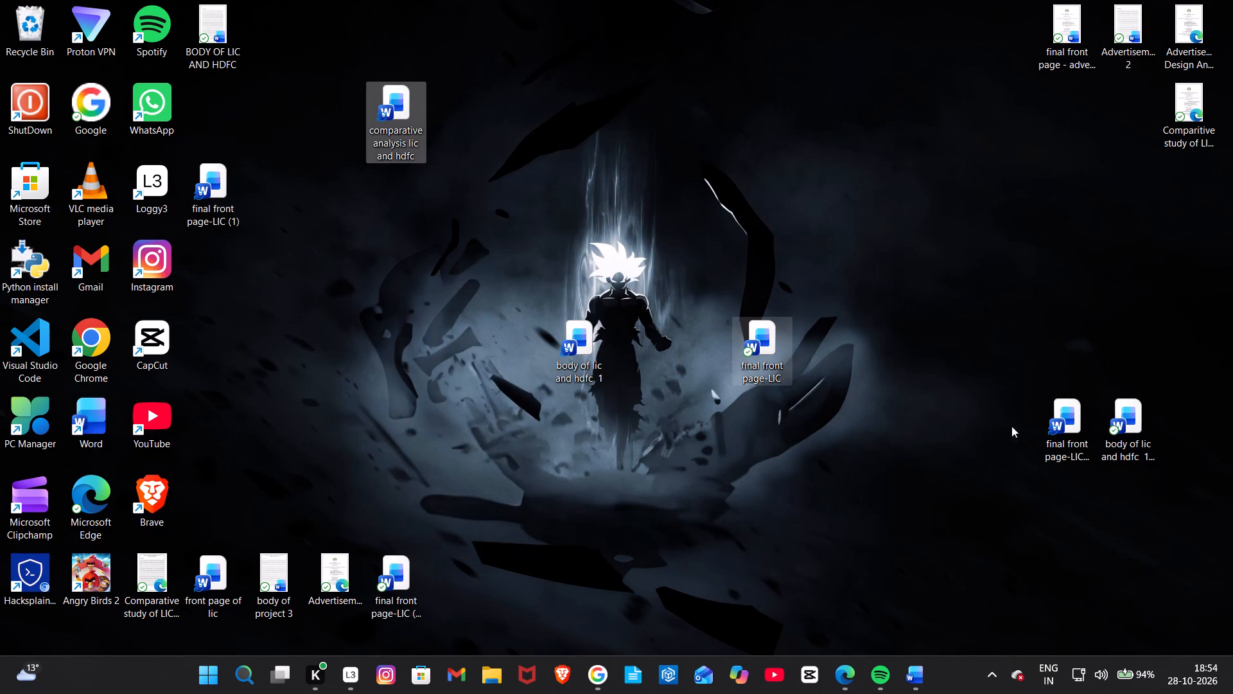
pyautogui.rightClick(1187, 414)
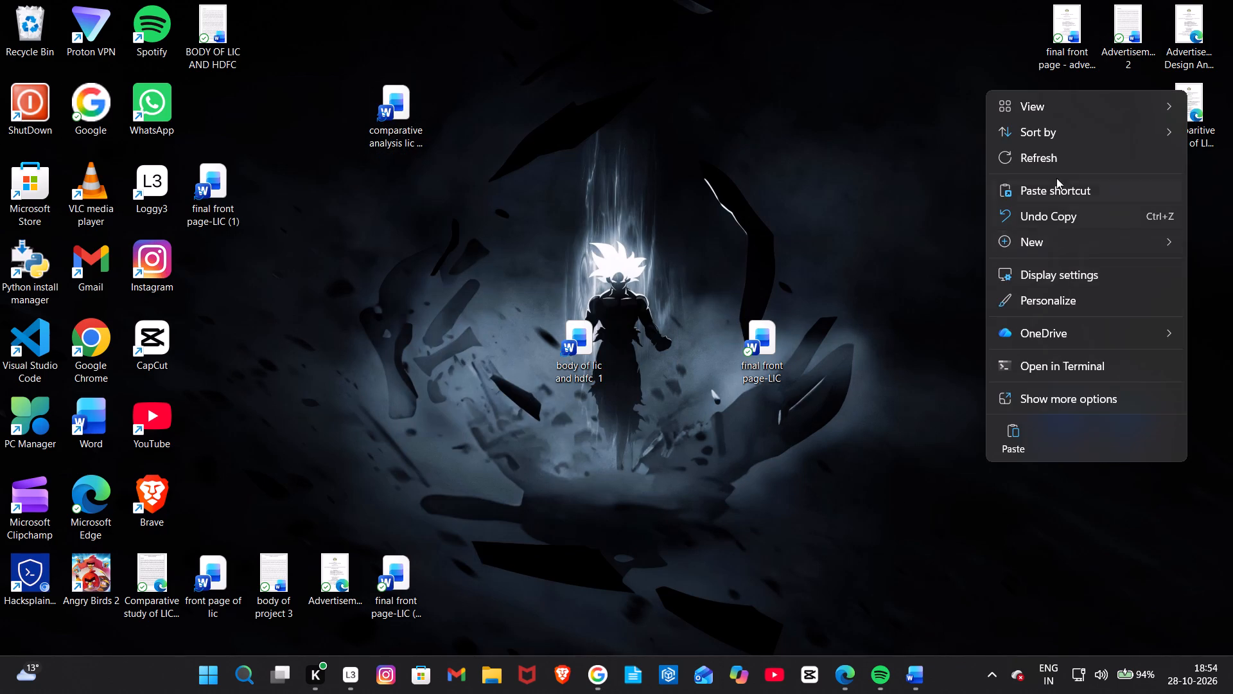
pyautogui.click(1015, 449)
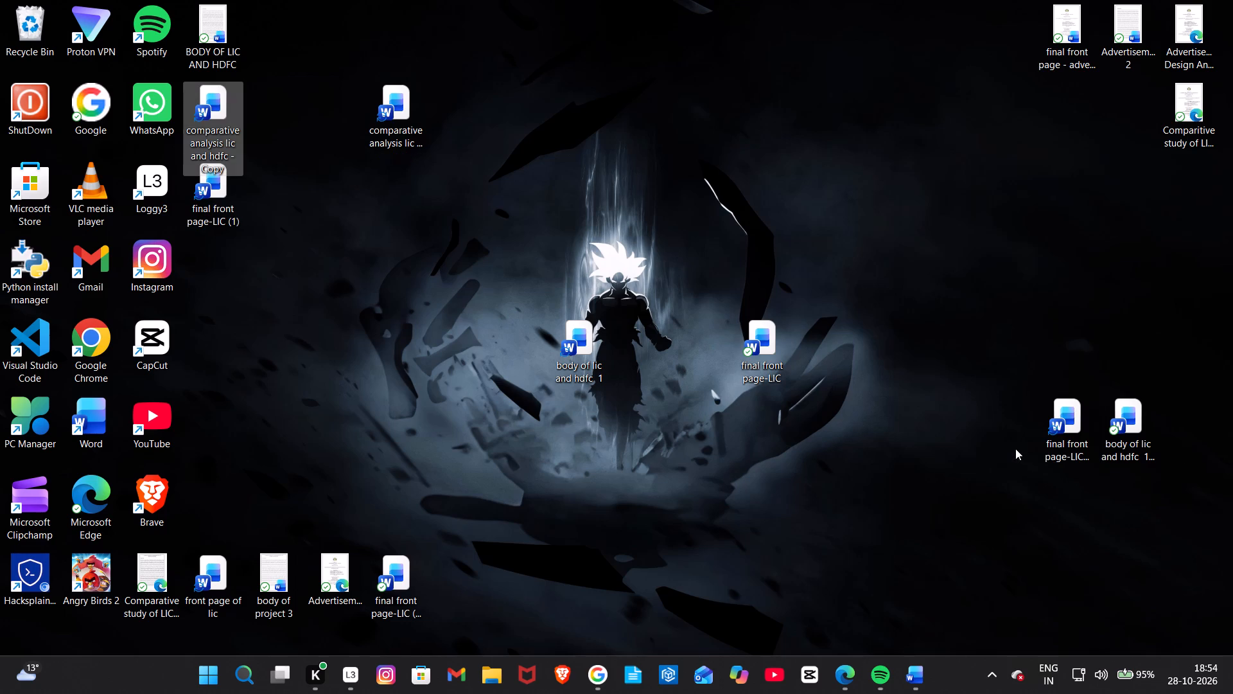
pyautogui.moveTo(195, 112); pyautogui.dragTo(1190, 405)
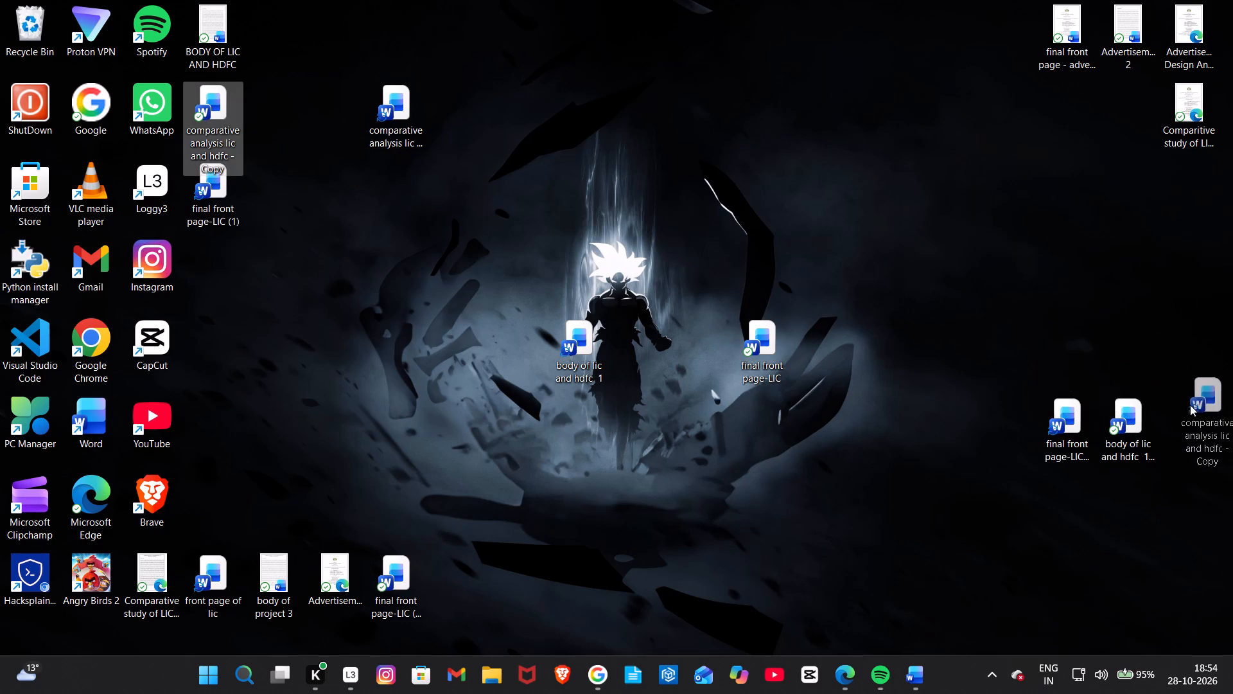
pyautogui.moveTo(1190, 405); pyautogui.dragTo(1173, 432)
# Open the original "comparative analysis lic and hdfc" document and print it to a PDF on the Desktop named "LIC AND HDFC".
pyautogui.doubleClick(404, 120)
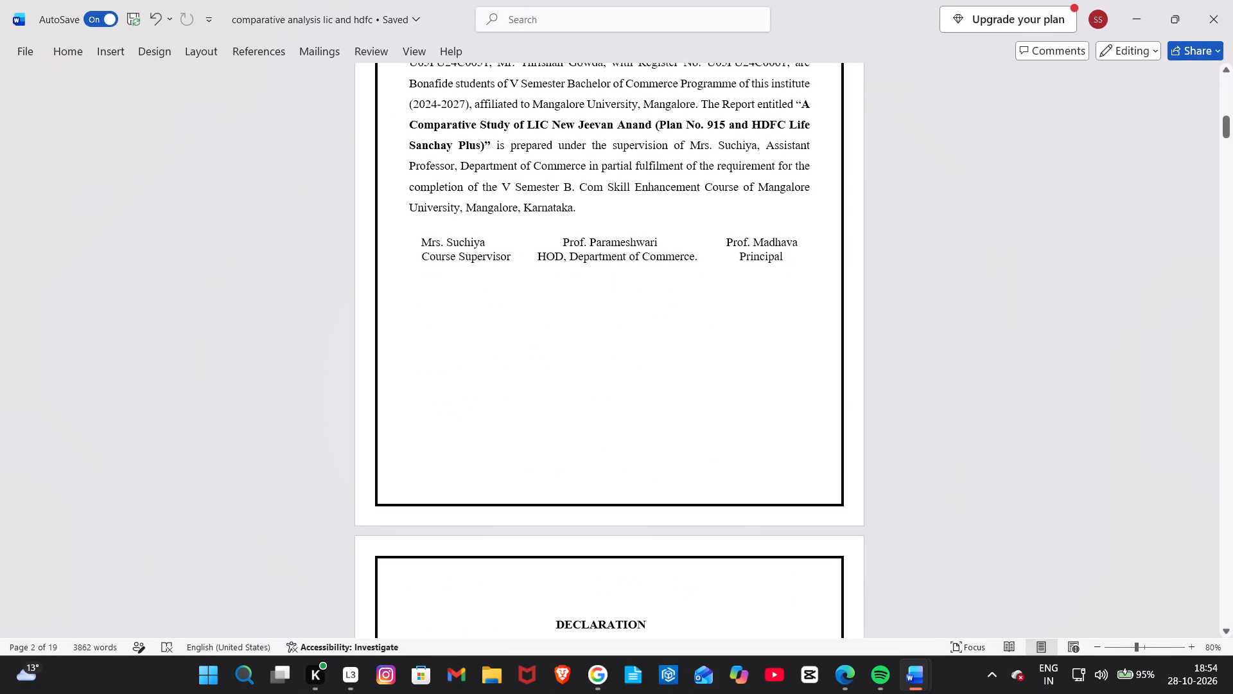
pyautogui.click(16, 48)
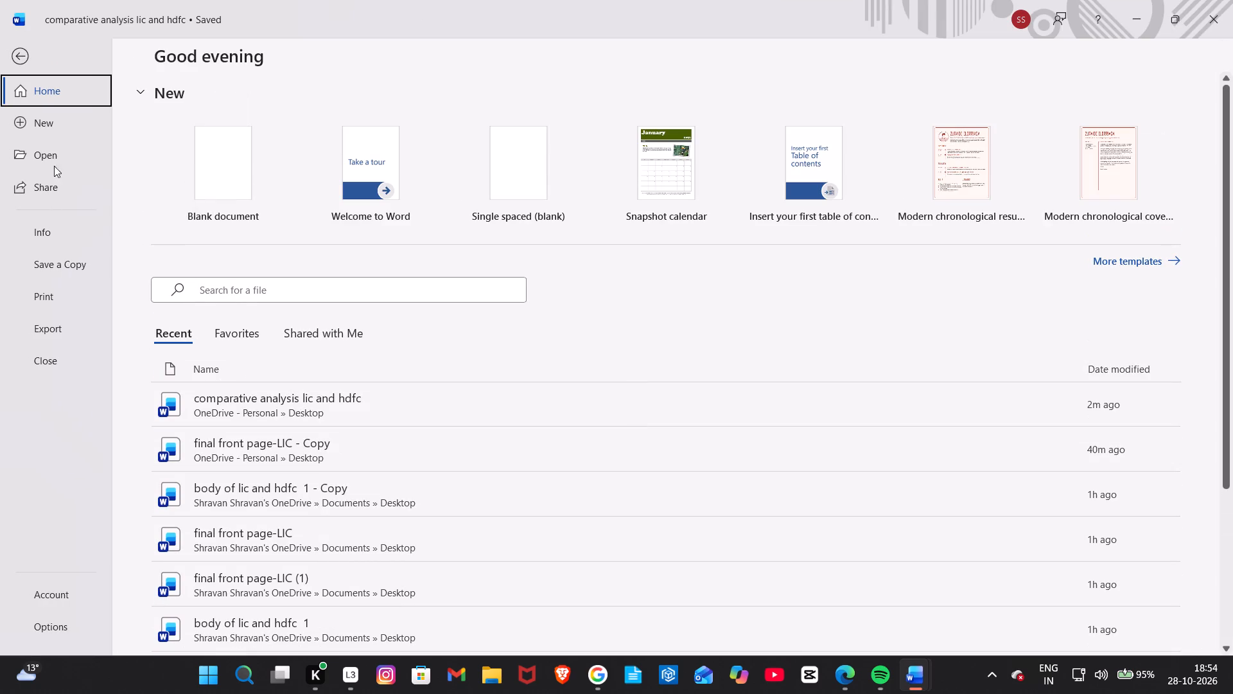
pyautogui.click(50, 291)
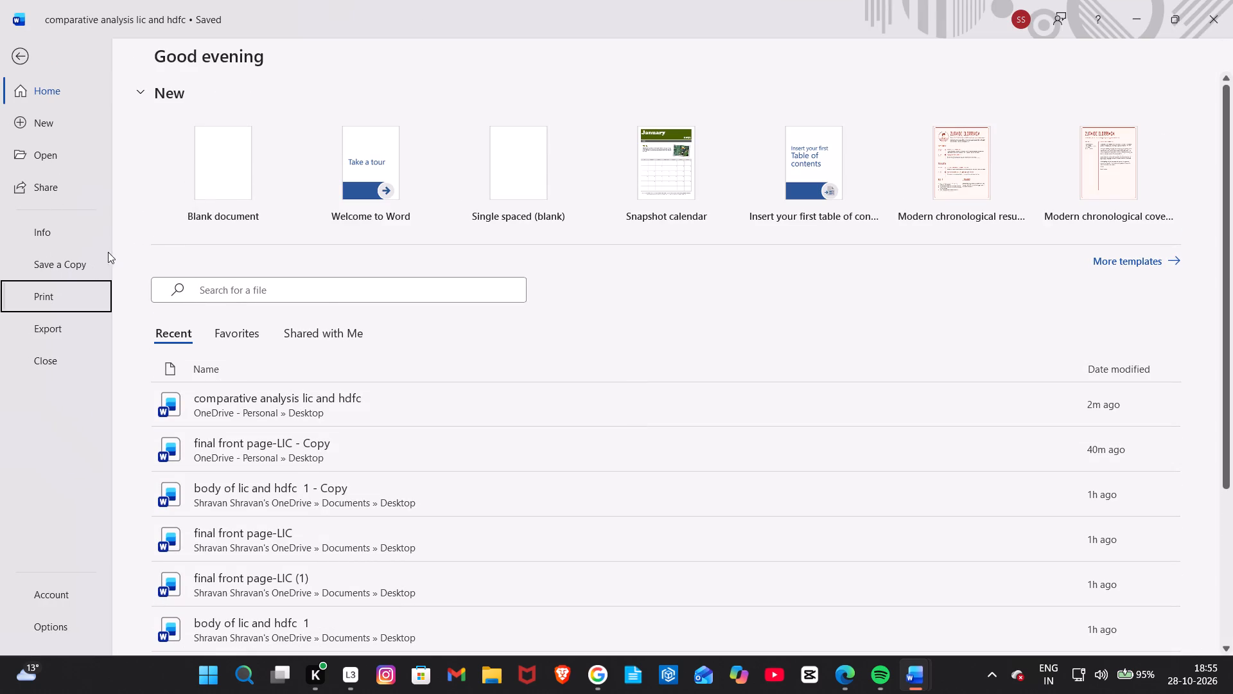
pyautogui.click(156, 129)
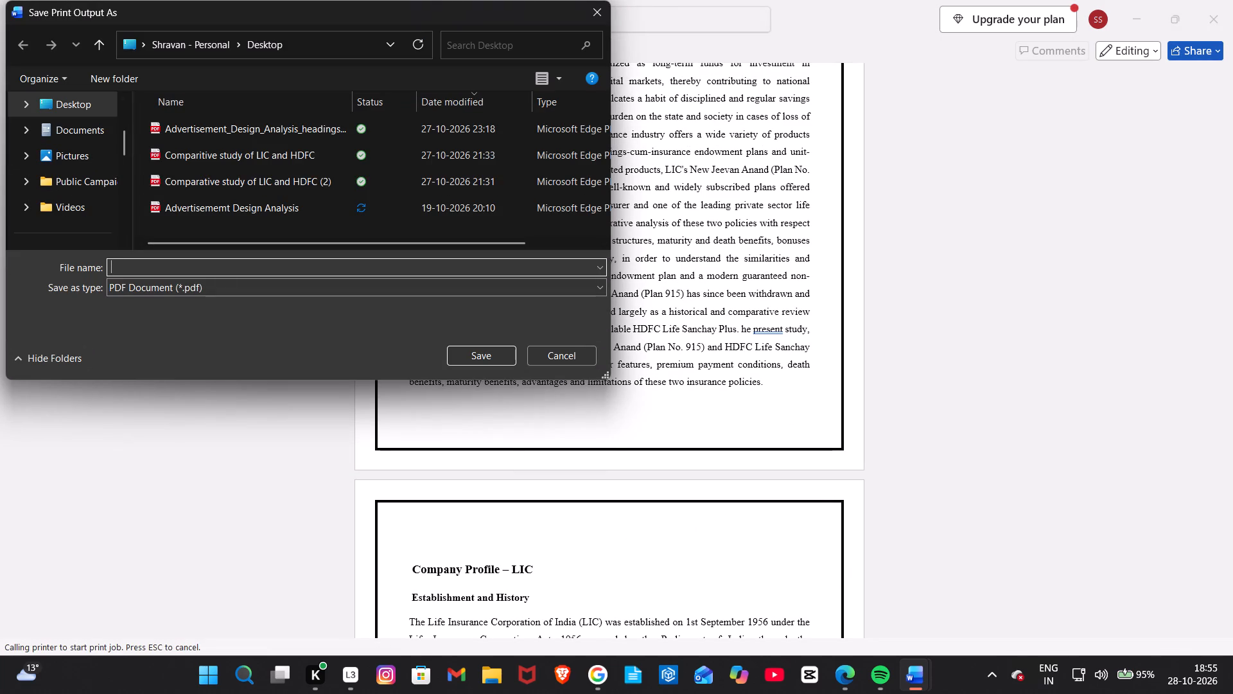
pyautogui.write('li')
pyautogui.press('BackSpace')
pyautogui.press('BackSpace')
pyautogui.press('BackSpace')
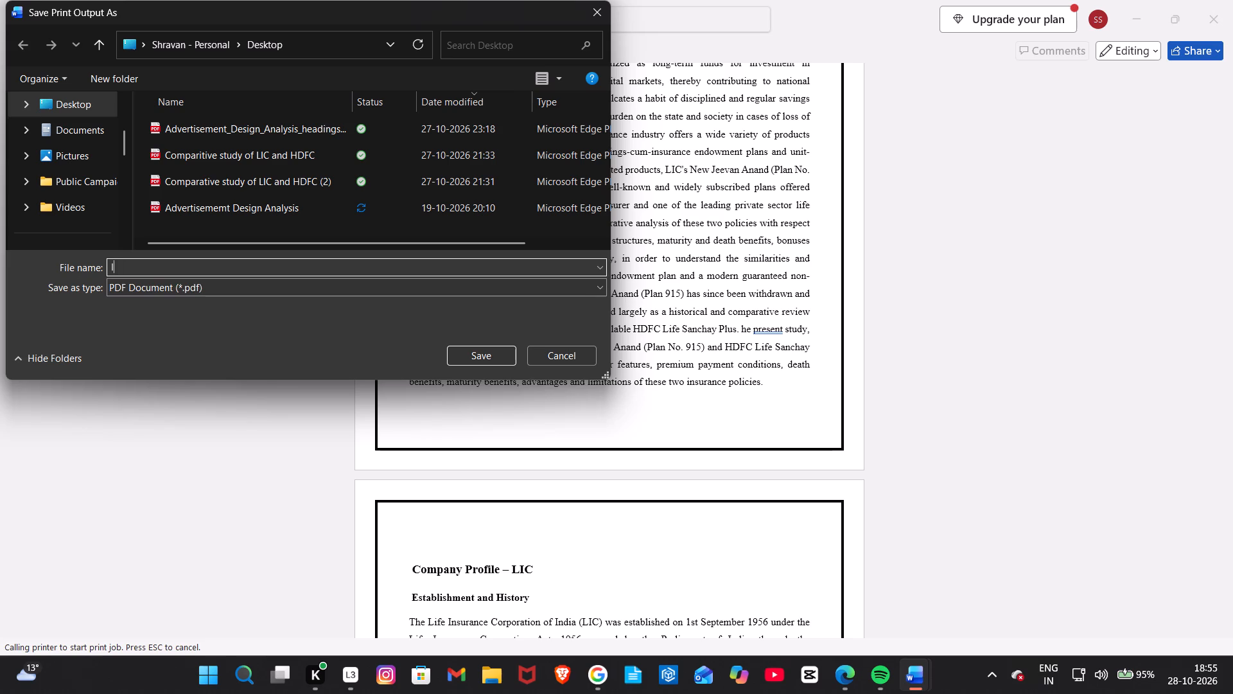
pyautogui.write('LIC AND')
pyautogui.press('space')
pyautogui.write('HDFC')
pyautogui.press('space')
pyautogui.press('Return')
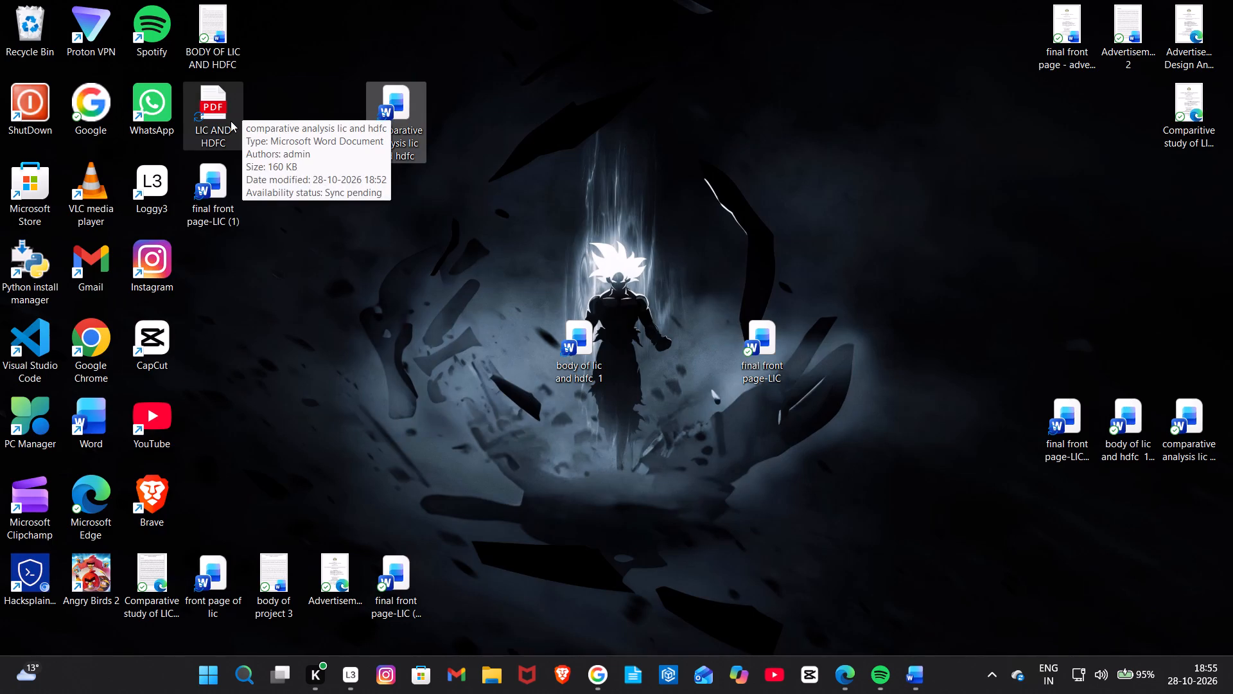
# Open the LIC AND HDFC PDF, look through its pages up to the LIC company profile, and minimize it.
pyautogui.doubleClick(231, 121)
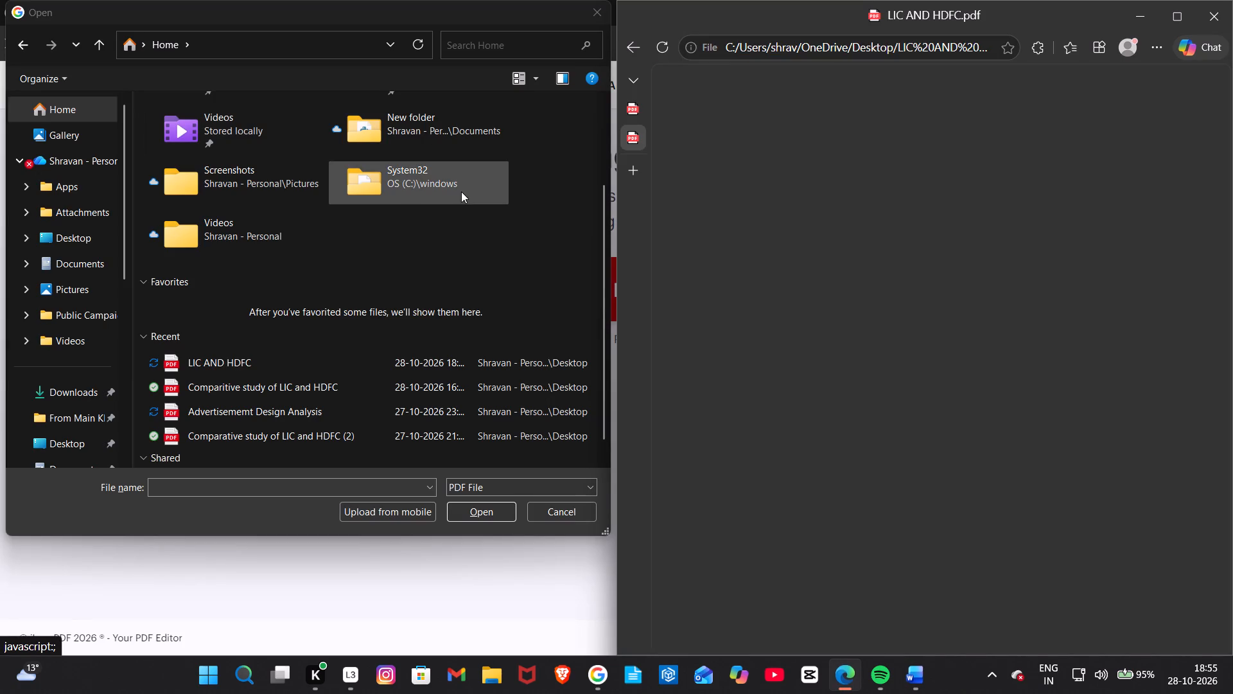
pyautogui.scroll(-9, 999, 312)
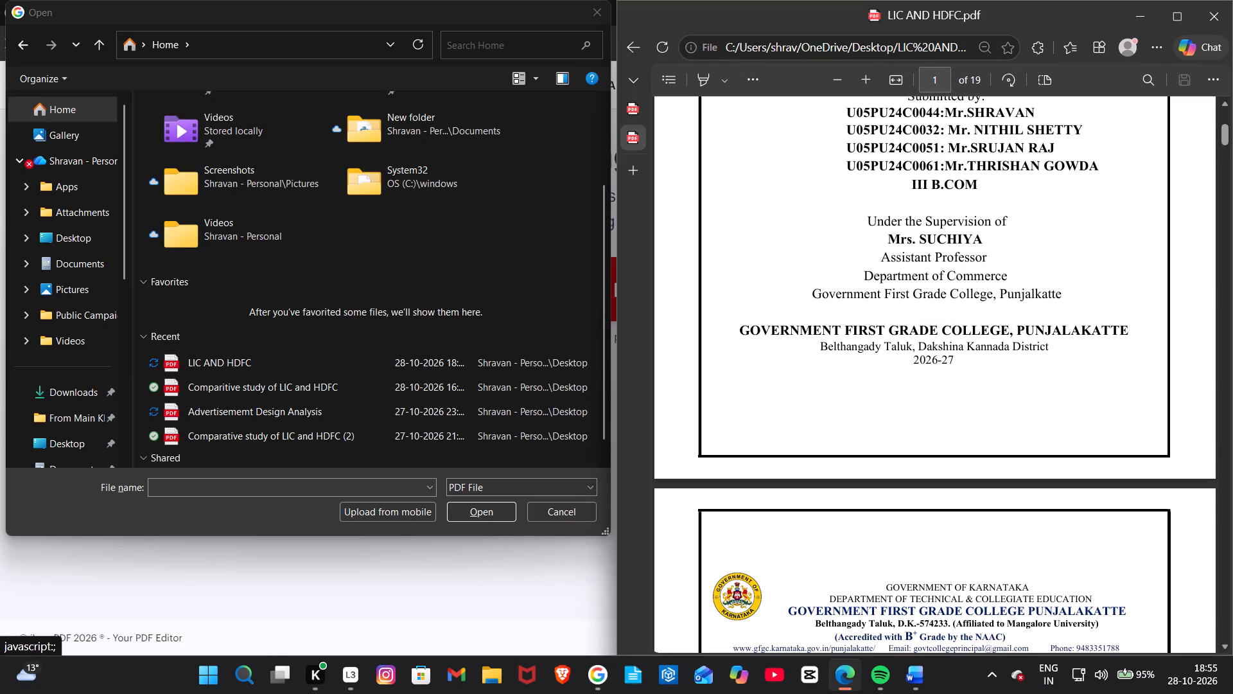
pyautogui.scroll(-2, 999, 312)
pyautogui.scroll(-7, 1087, 397)
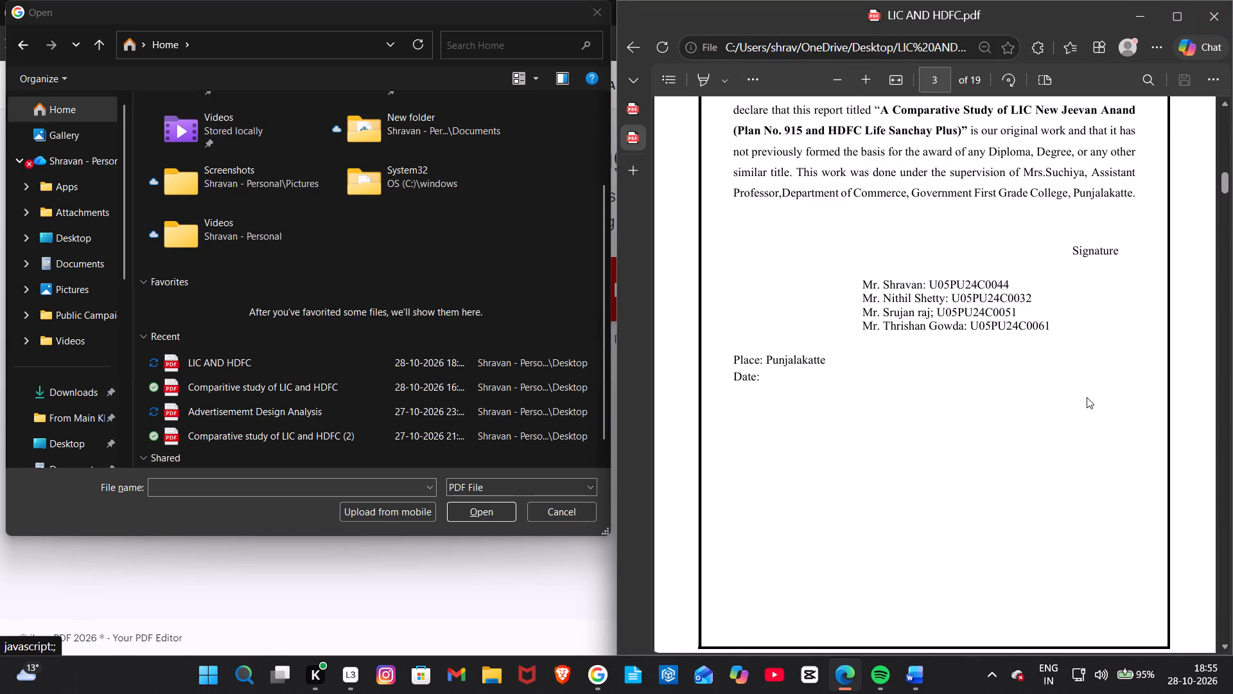
pyautogui.scroll(-9, 1087, 397)
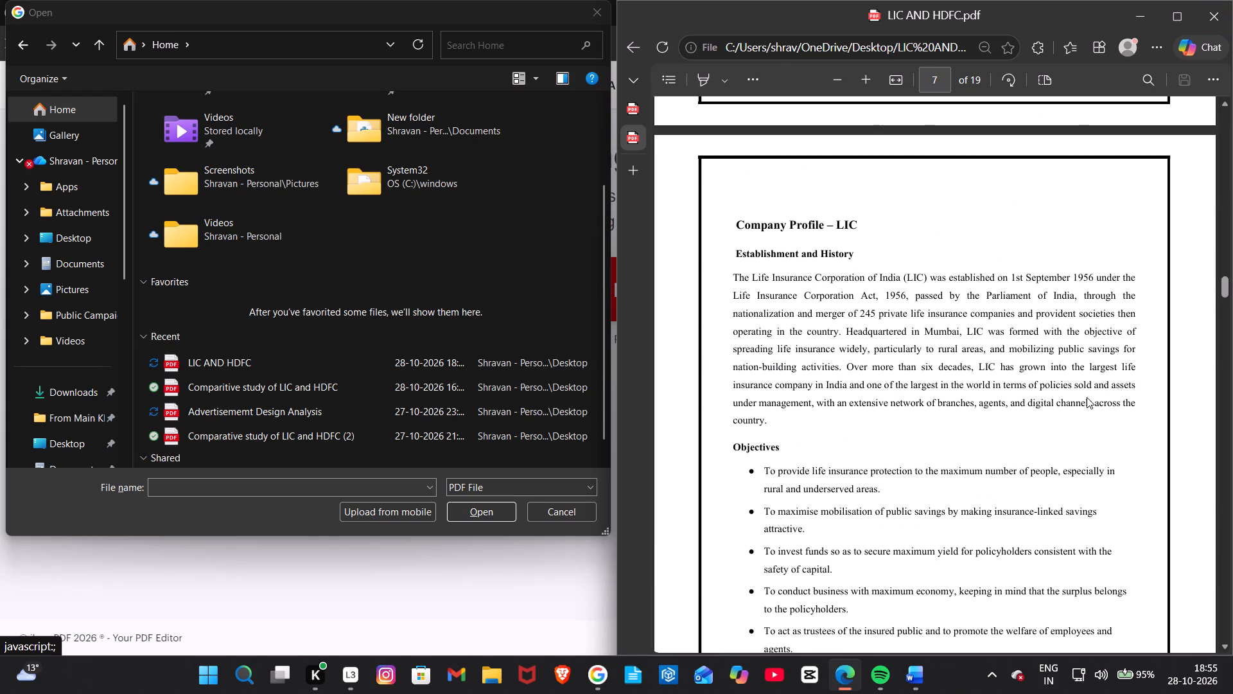
pyautogui.scroll(-4, 1087, 397)
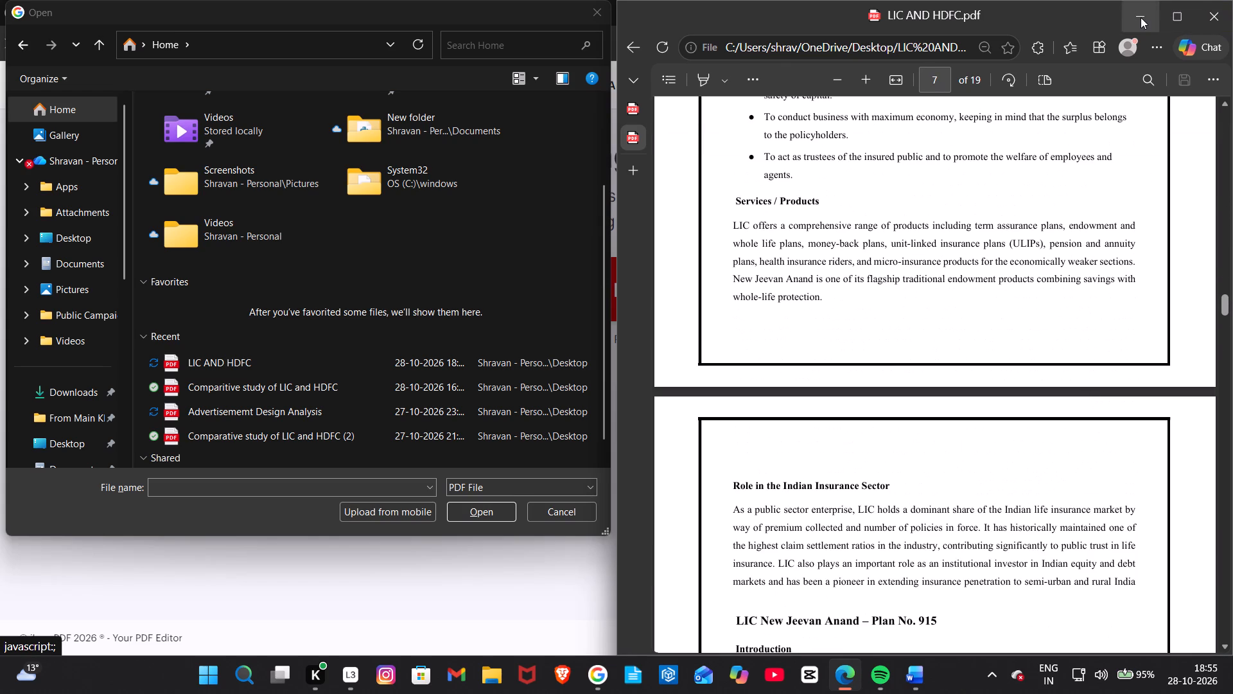
pyautogui.click(1141, 17)
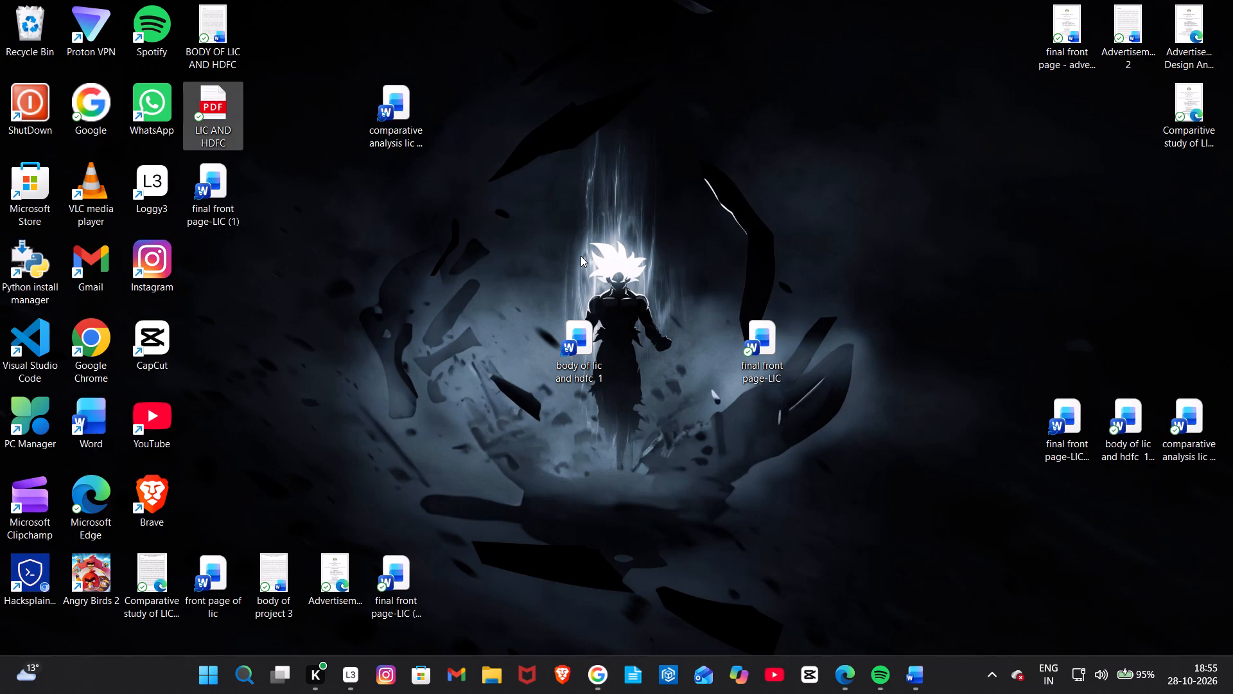
# Return to iLovePDF's page-number tool and load the LIC AND HDFC PDF from the Desktop.
pyautogui.click(726, 308)
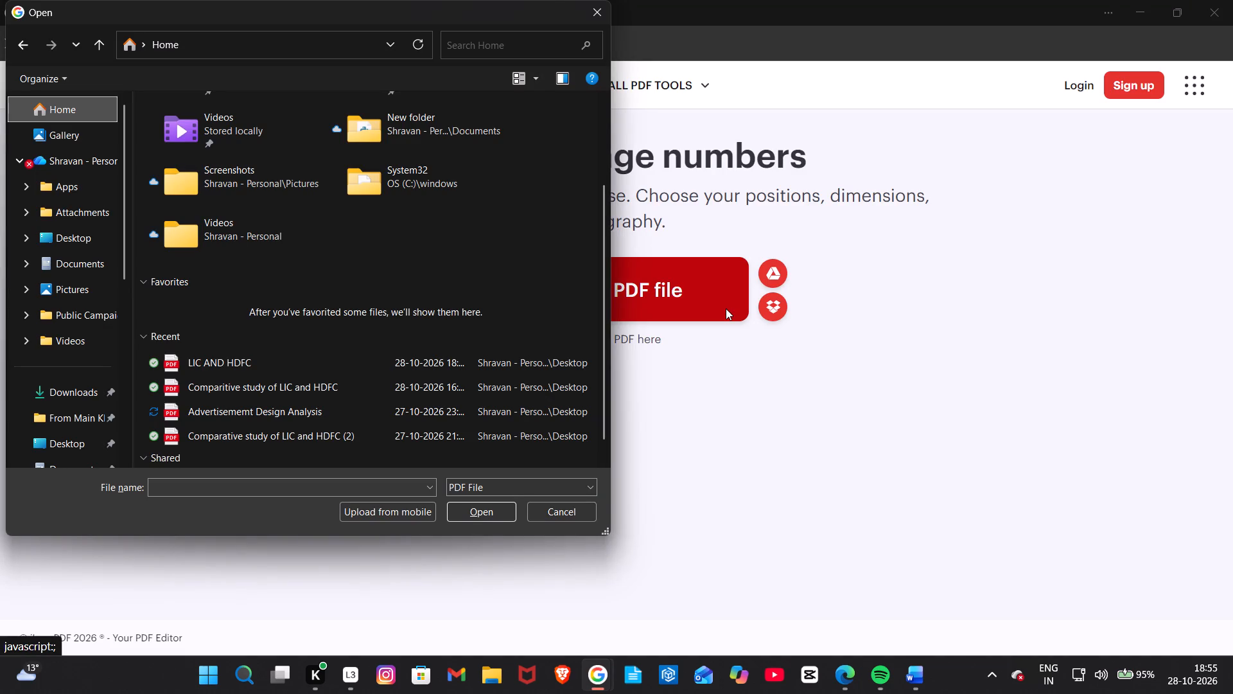
pyautogui.click(588, 12)
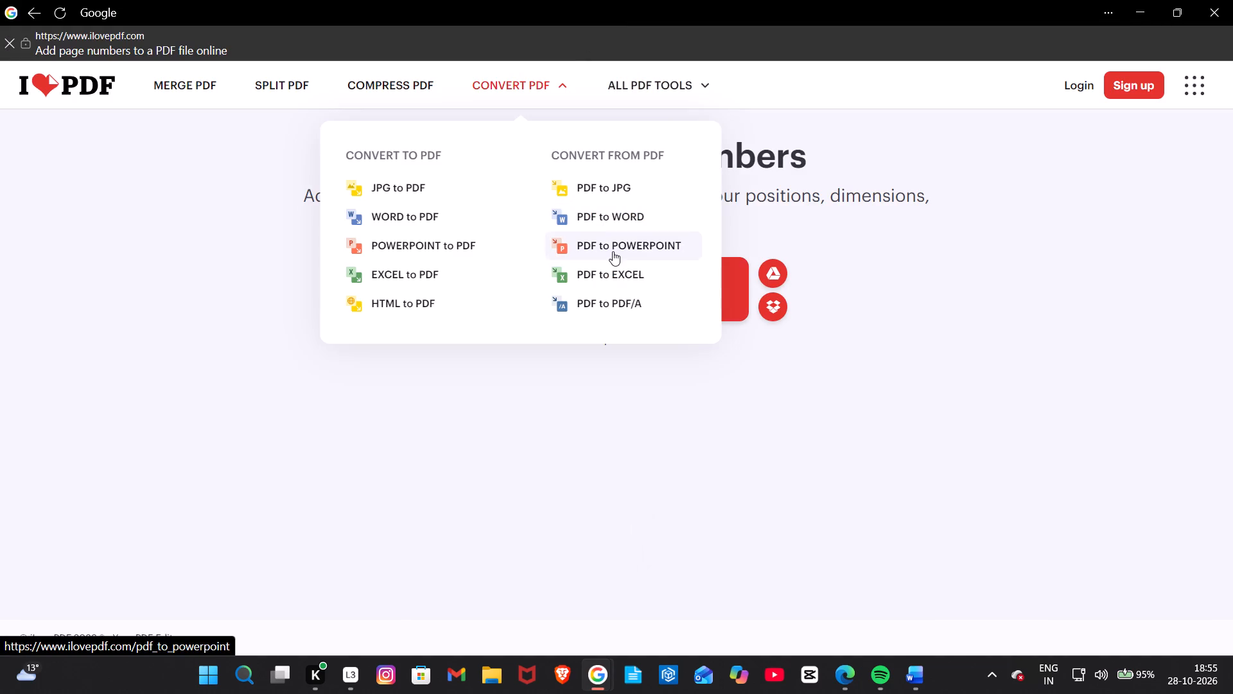
pyautogui.moveTo(719, 387); pyautogui.dragTo(674, 332)
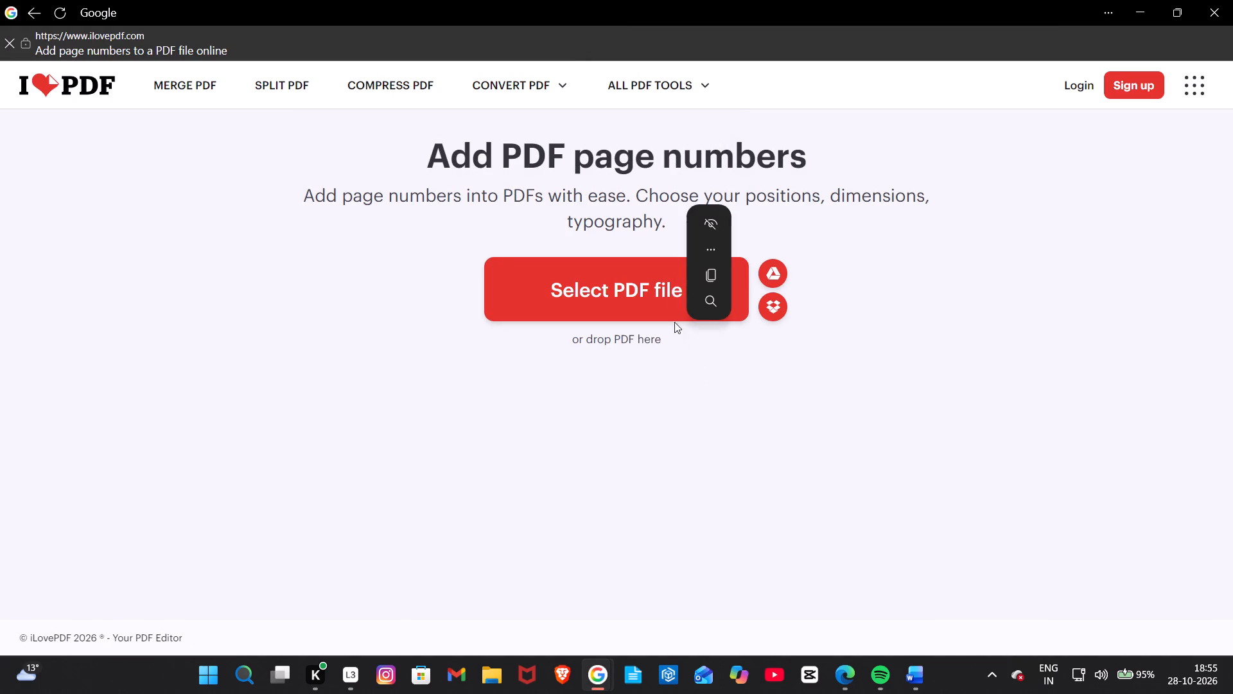
pyautogui.click(663, 298)
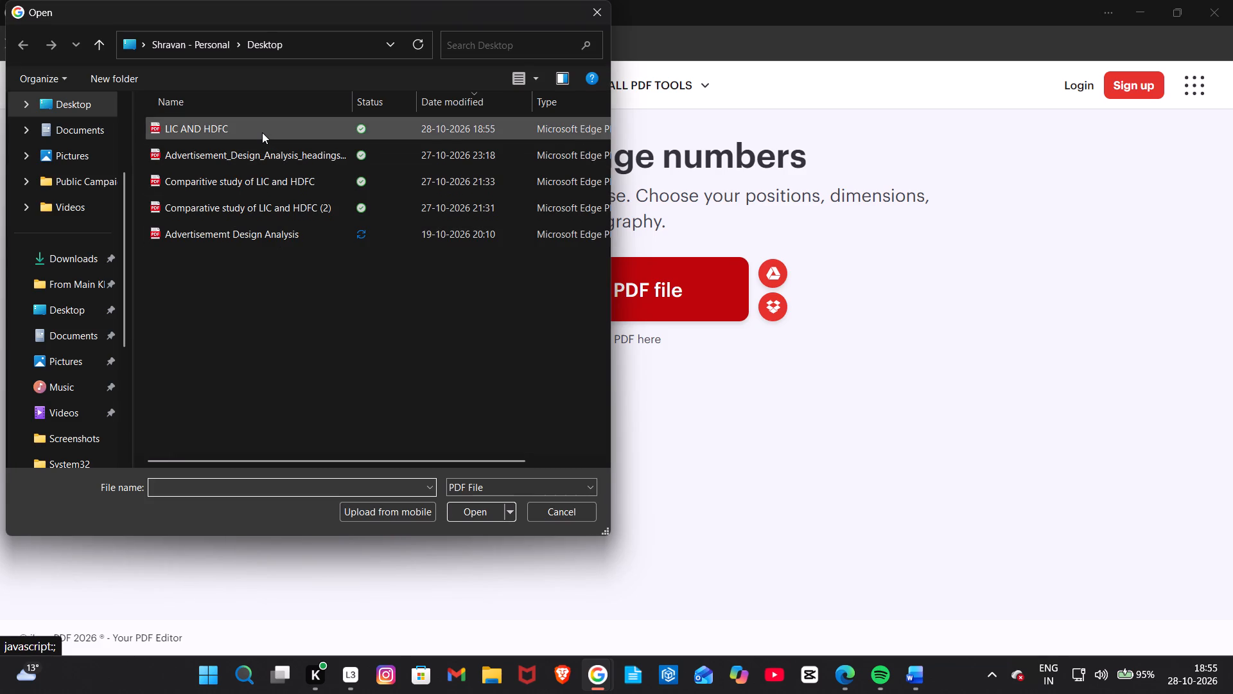
pyautogui.click(262, 132)
pyautogui.click(473, 517)
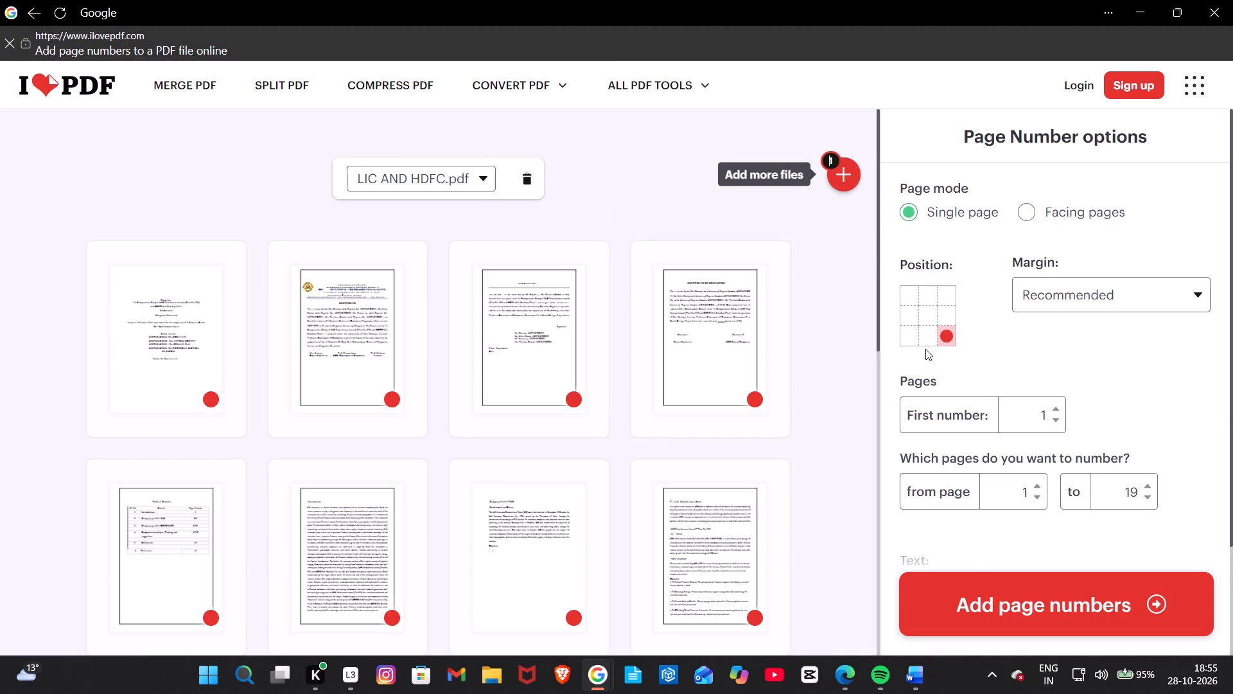
# Set the page number position to the bottom centre of the pages.
pyautogui.click(925, 336)
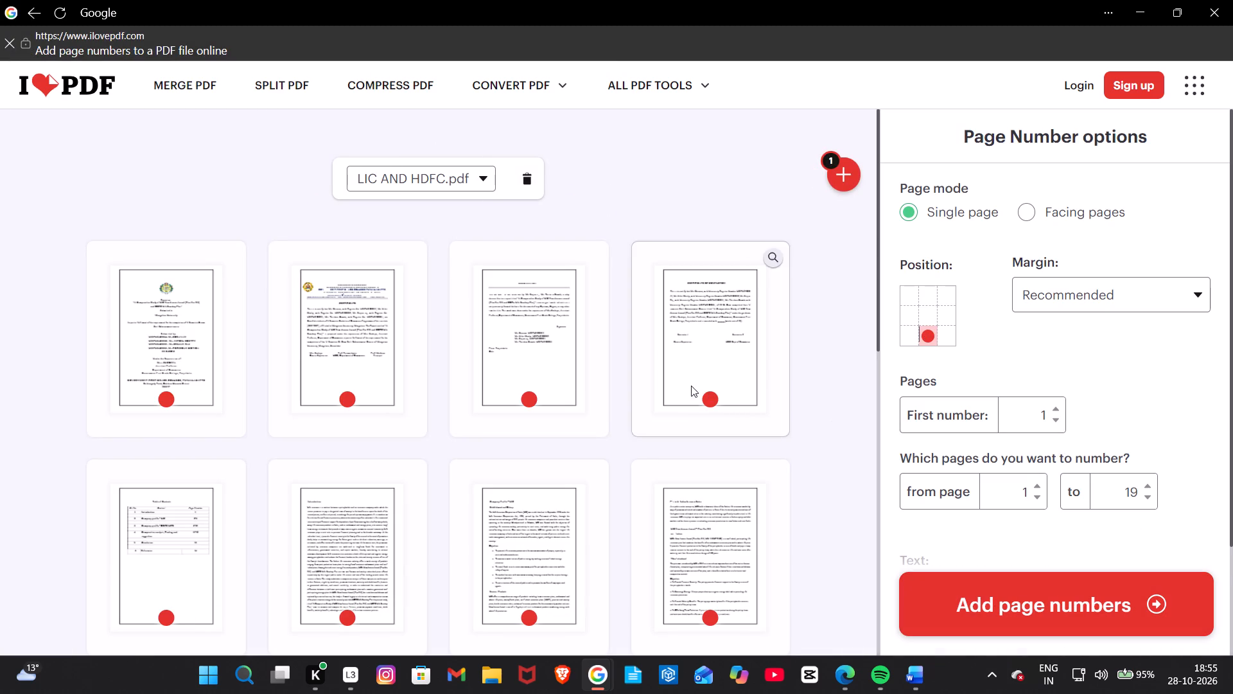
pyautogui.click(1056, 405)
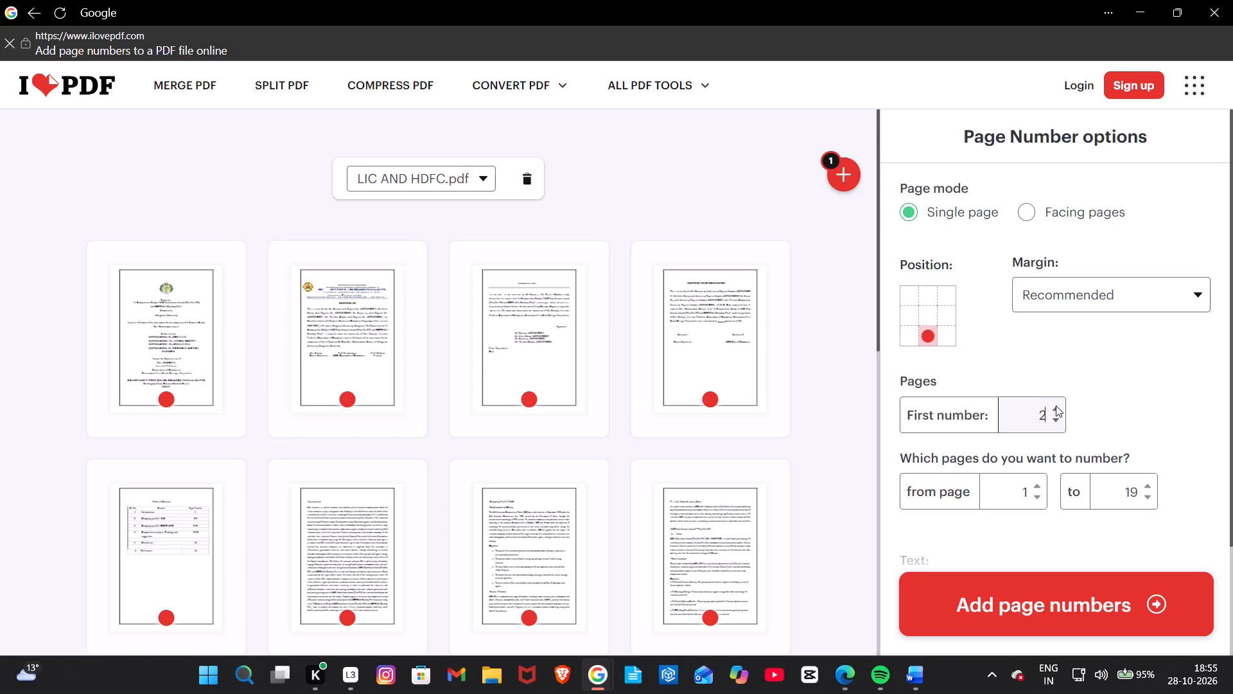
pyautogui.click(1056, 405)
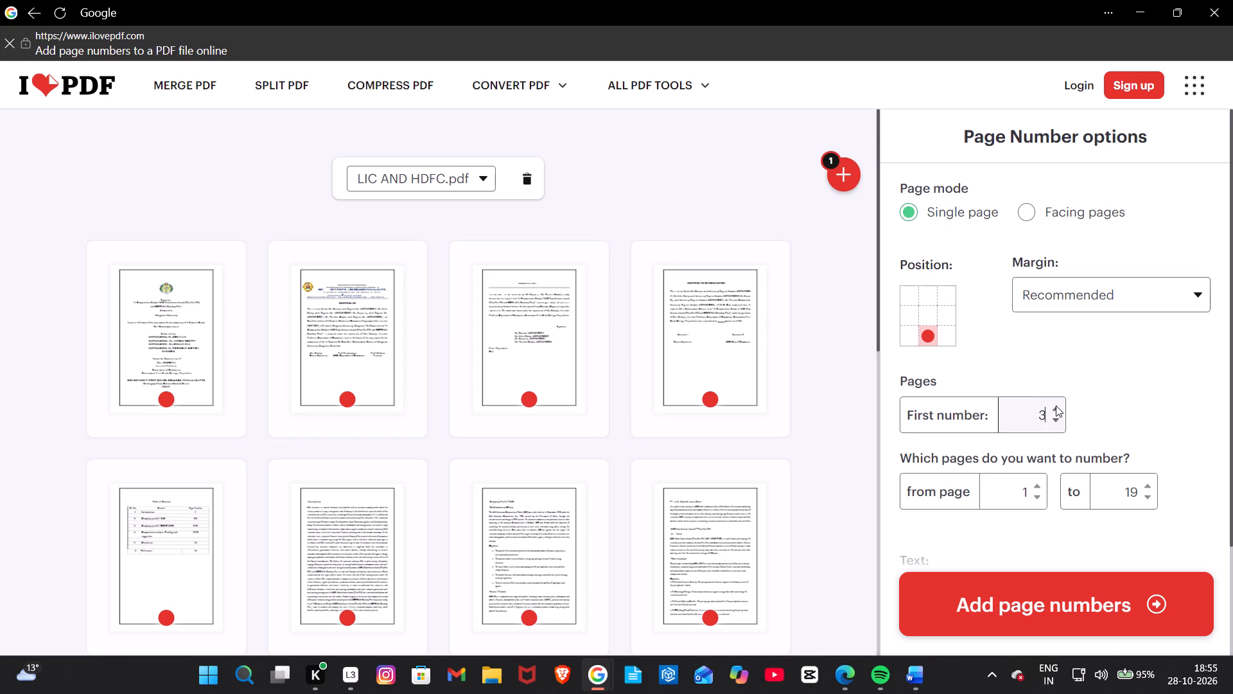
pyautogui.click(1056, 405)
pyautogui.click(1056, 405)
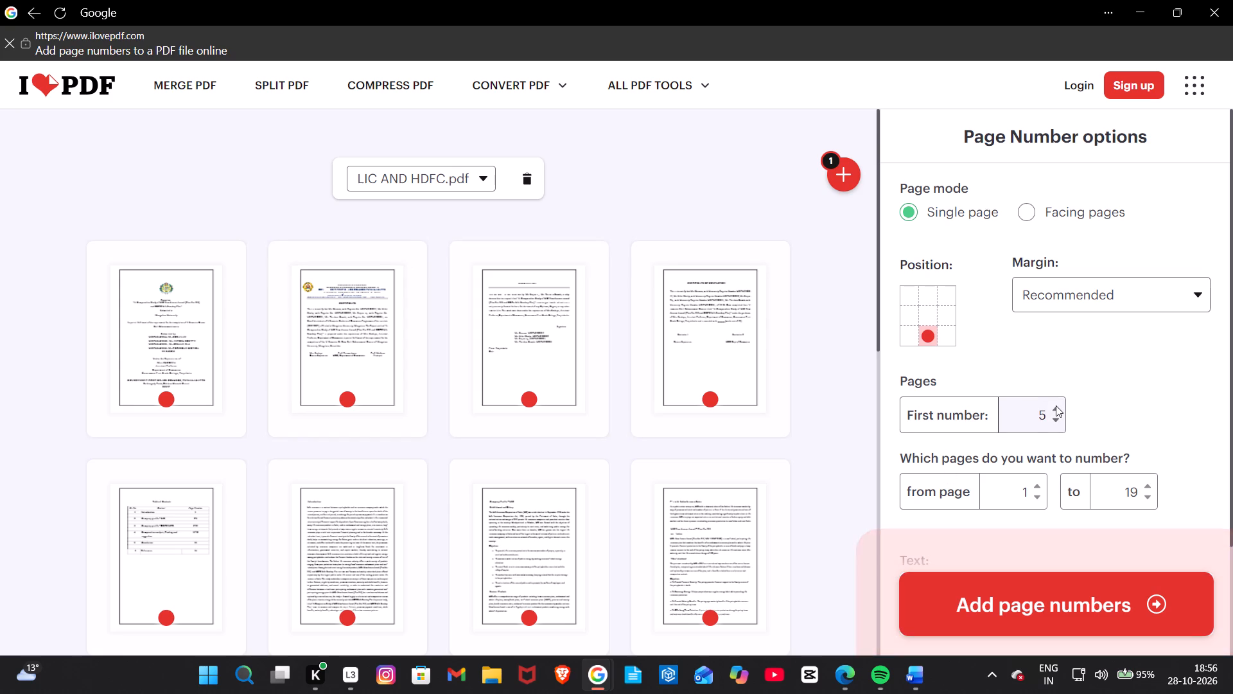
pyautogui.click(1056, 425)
# Set the range of pages that receive numbers to start from page 6.
pyautogui.click(1038, 496)
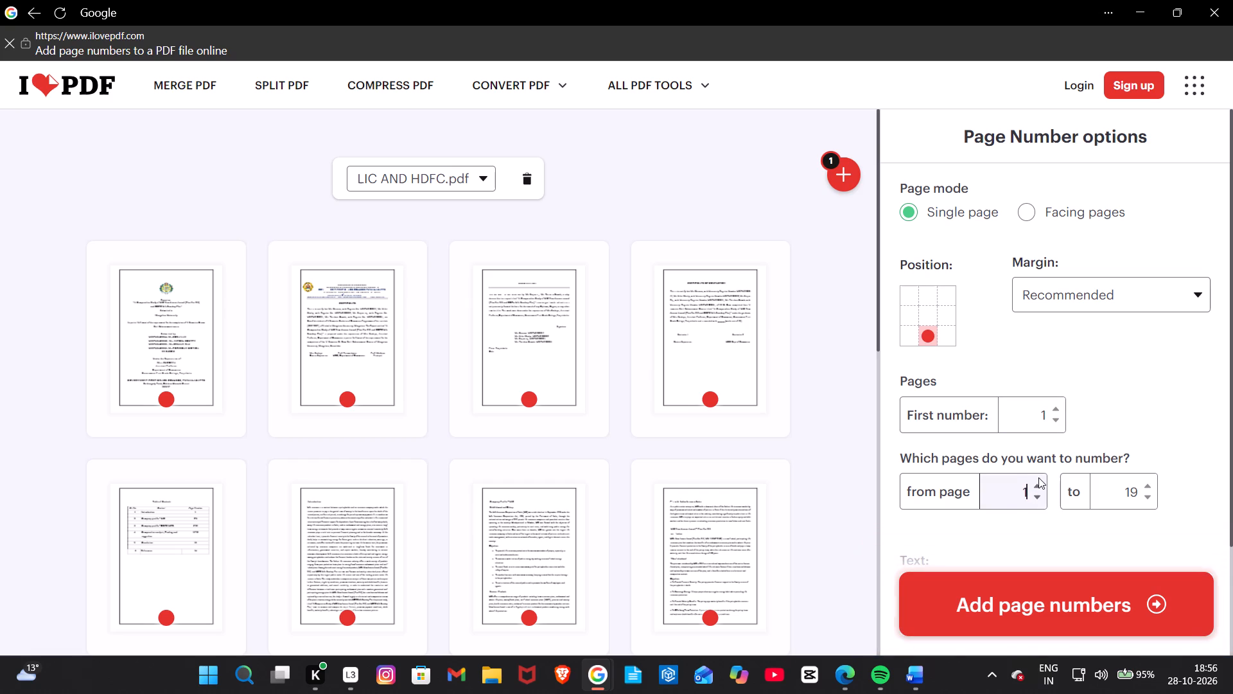
pyautogui.click(1038, 477)
pyautogui.click(1038, 477)
pyautogui.click(1037, 490)
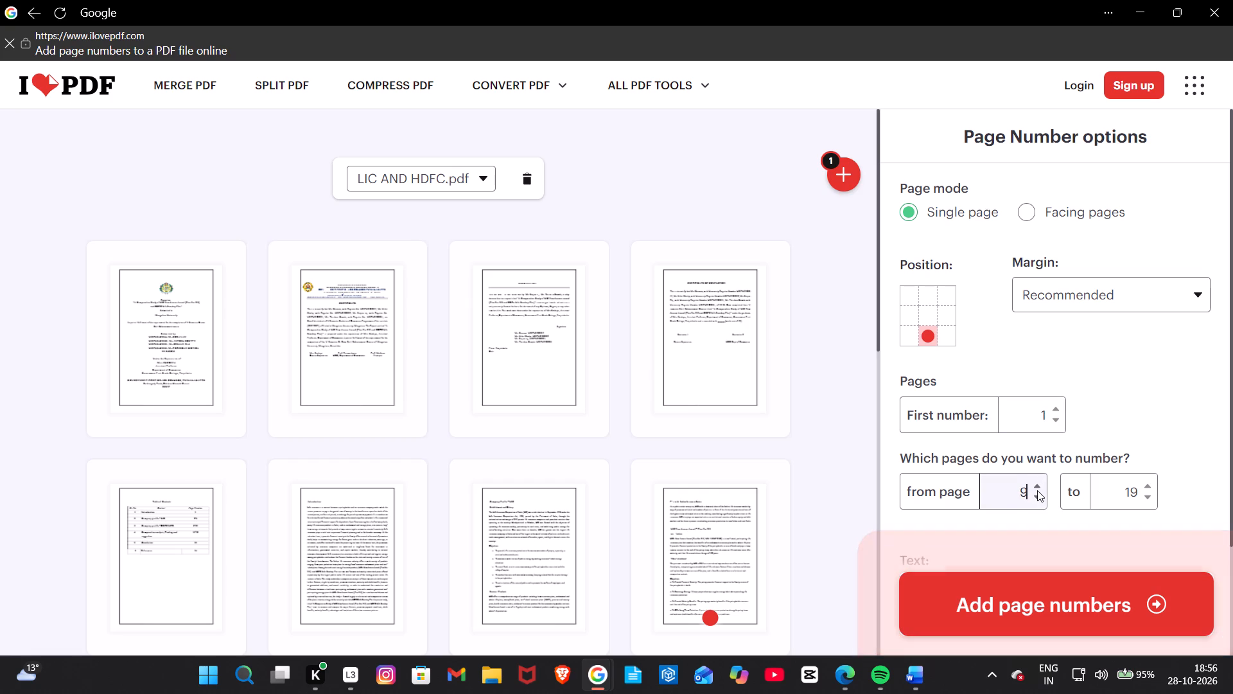
pyautogui.click(1037, 490)
pyautogui.click(1037, 492)
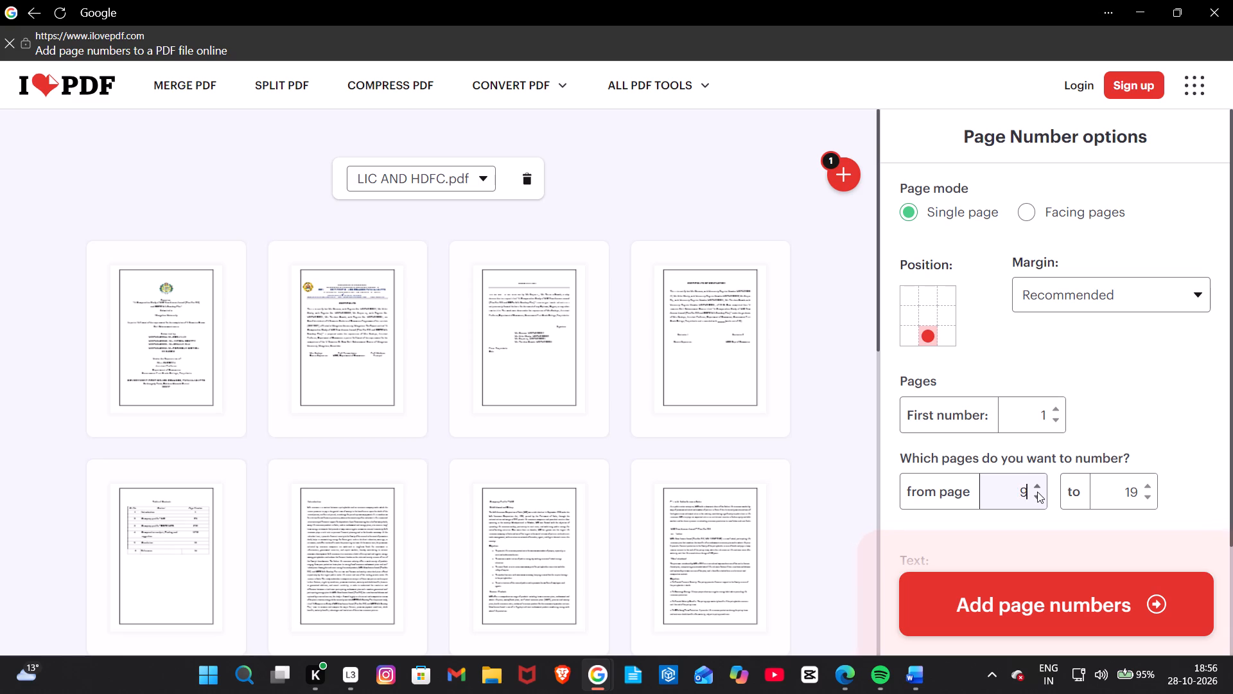
pyautogui.tripleClick(1037, 492)
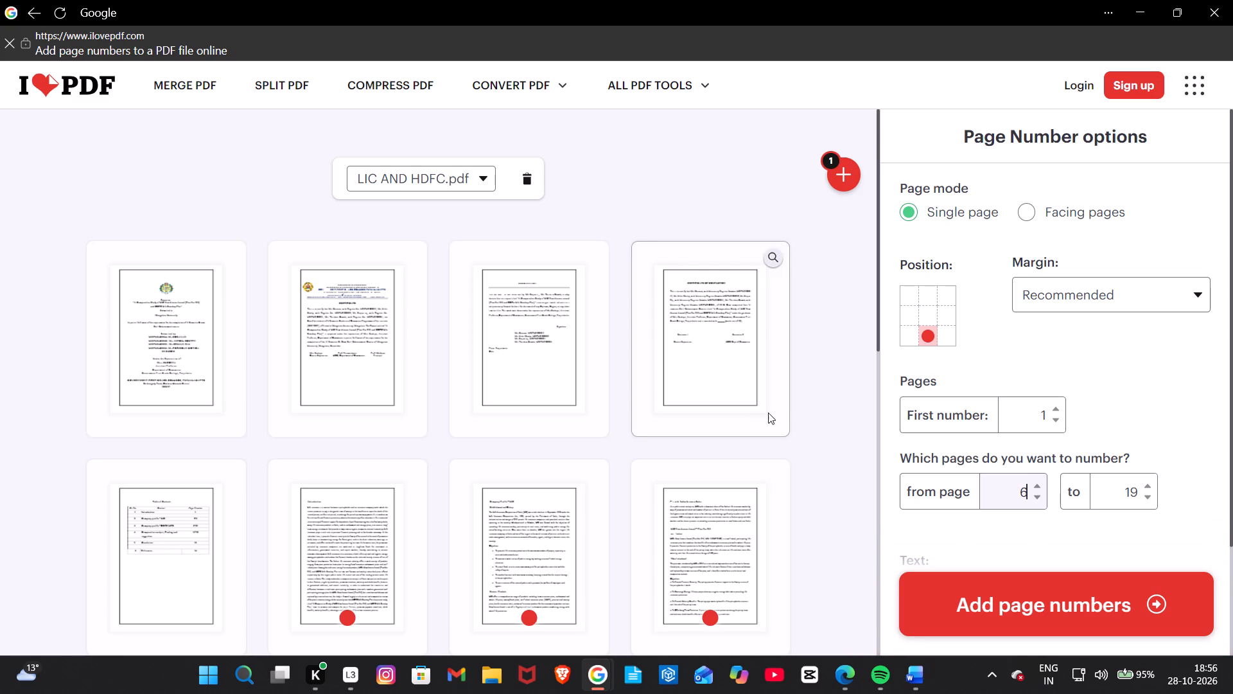
# Examine the number placement across the page previews and view the available margin options.
pyautogui.scroll(-3, 970, 517)
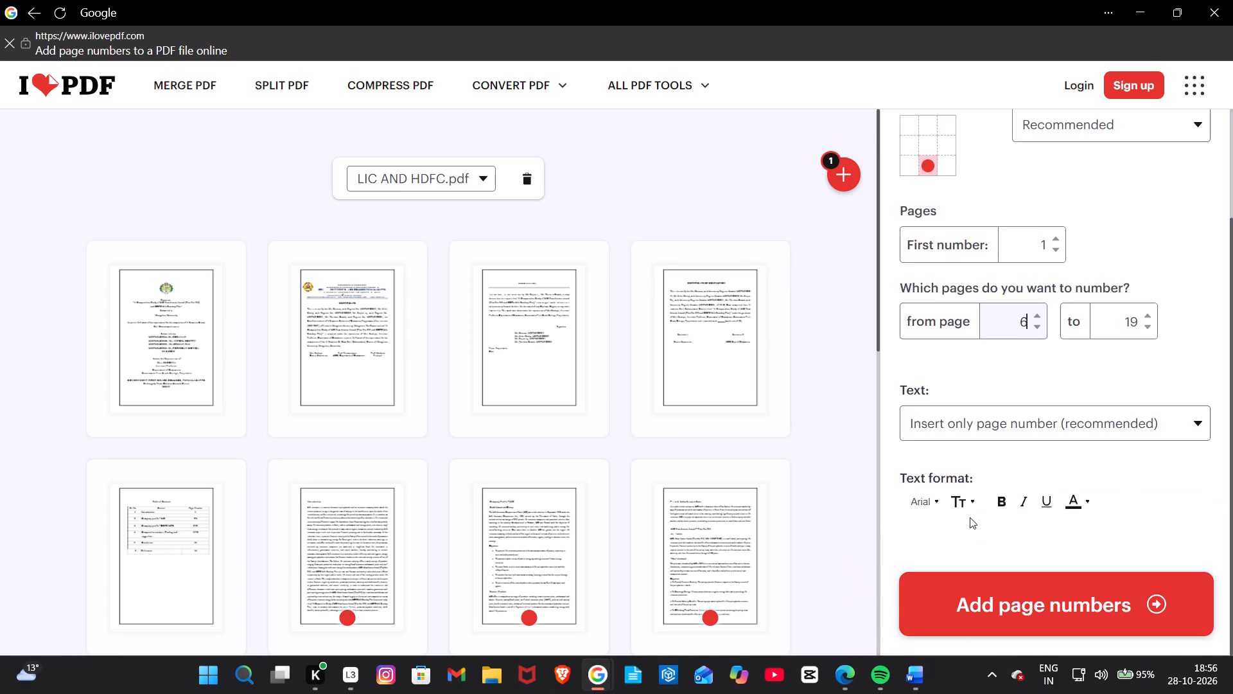
pyautogui.scroll(-1, 970, 517)
pyautogui.scroll(-5, 571, 514)
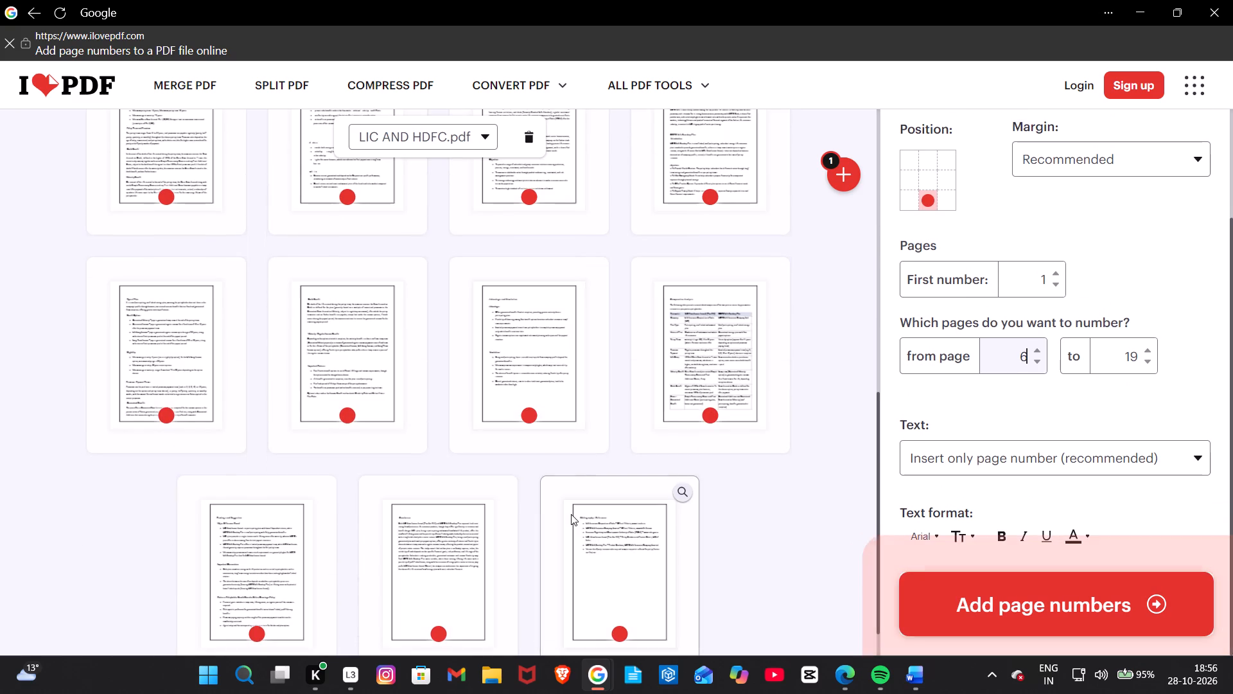
pyautogui.scroll(-3, 571, 514)
pyautogui.scroll(1, 571, 514)
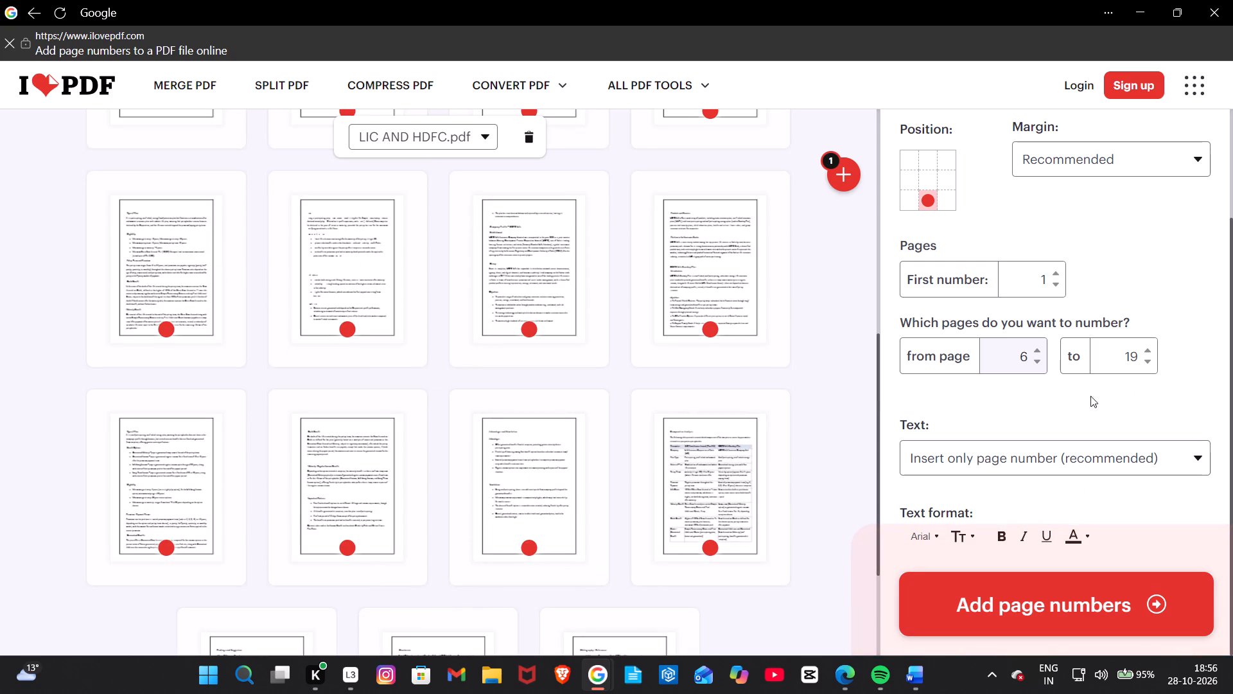
pyautogui.click(1176, 147)
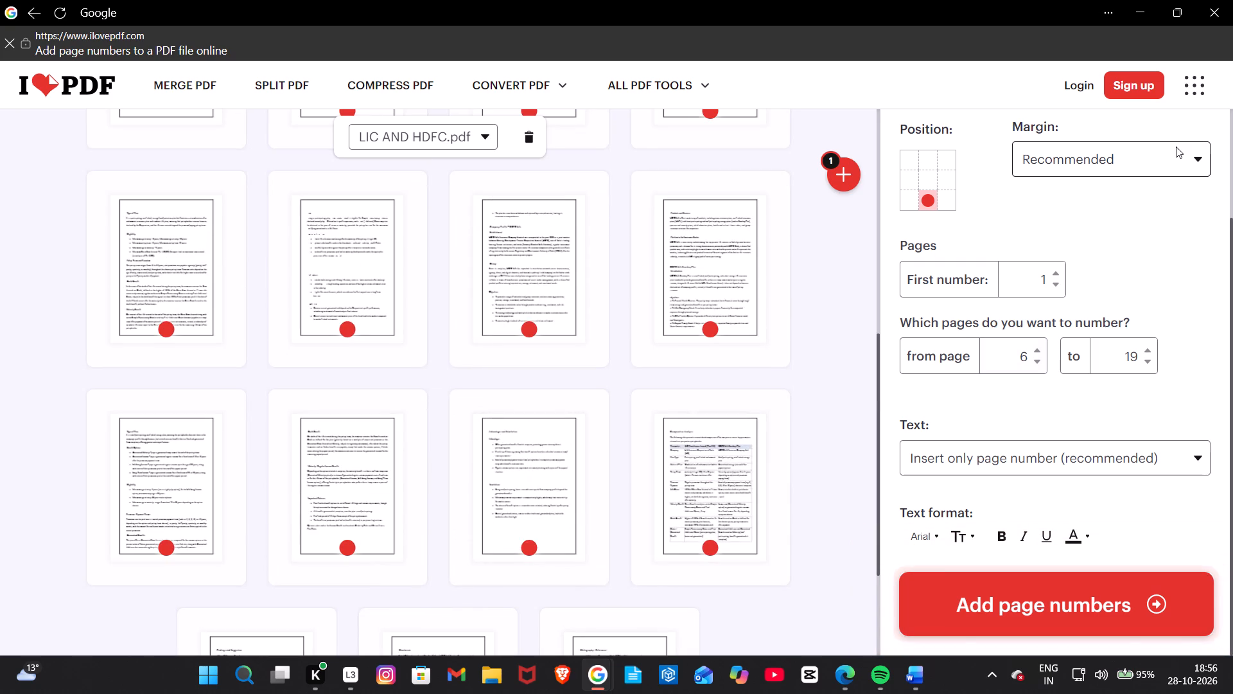
pyautogui.click(1130, 269)
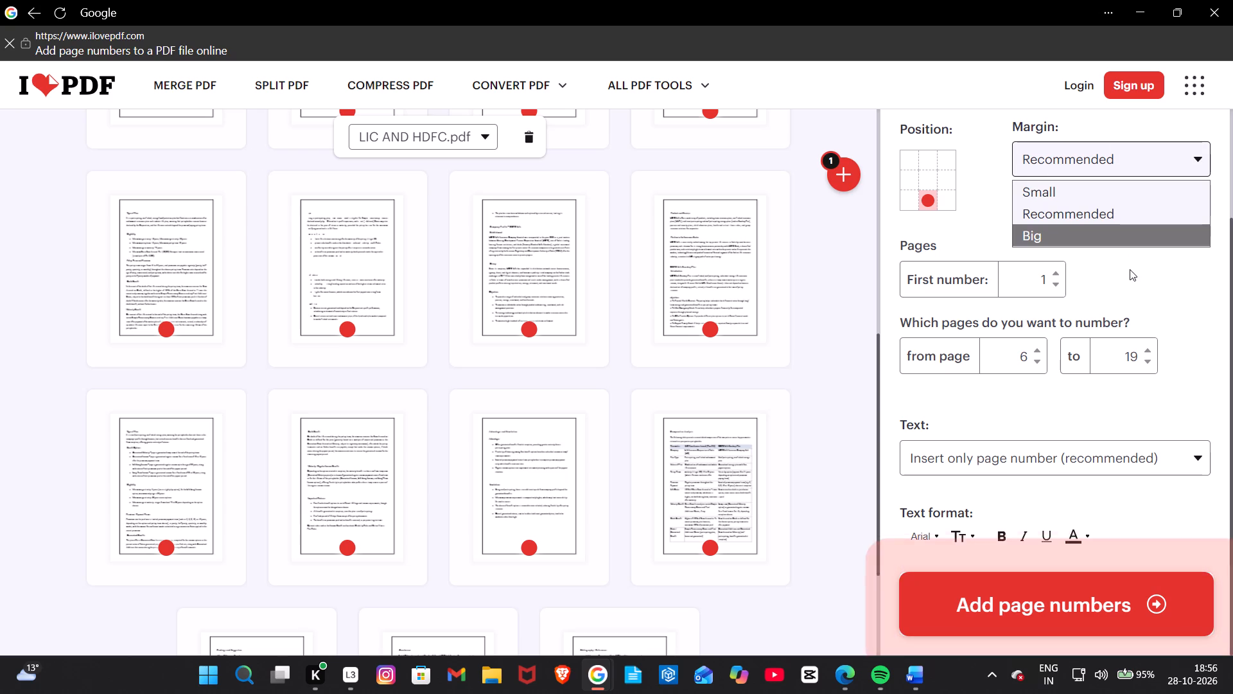
pyautogui.scroll(-1, 1173, 383)
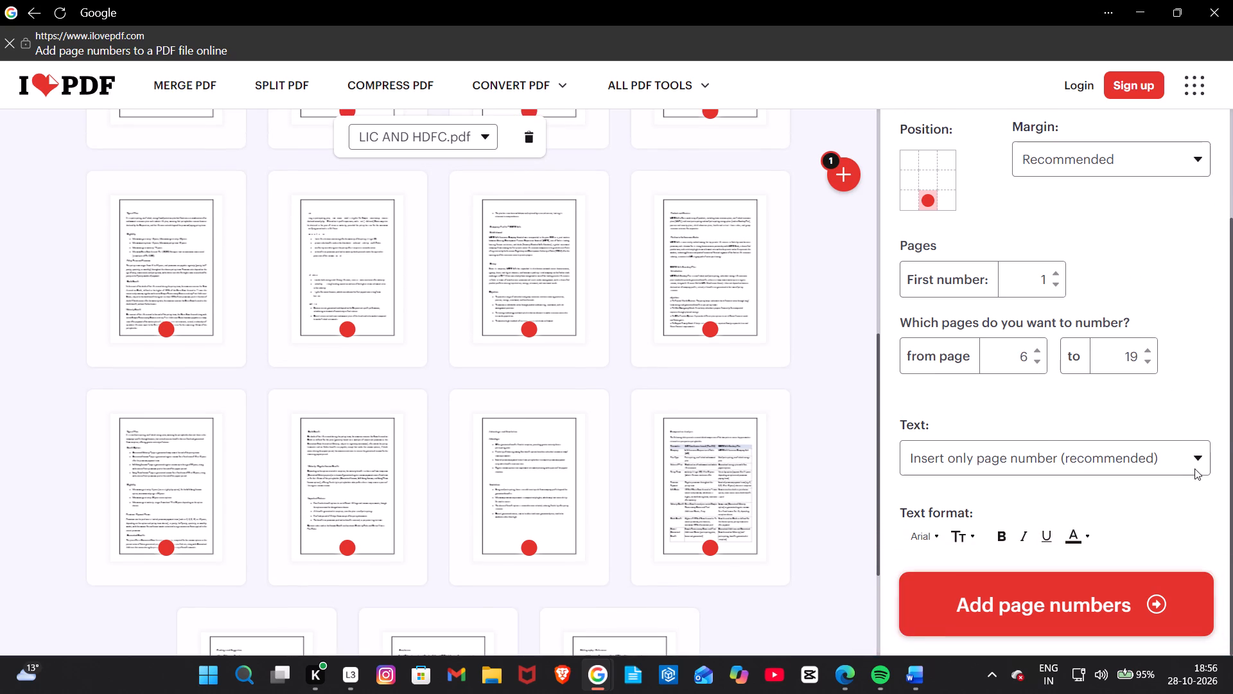
# View the number text options, keep the page-number-only text, and set the number font to Times New Roman.
pyautogui.click(1189, 456)
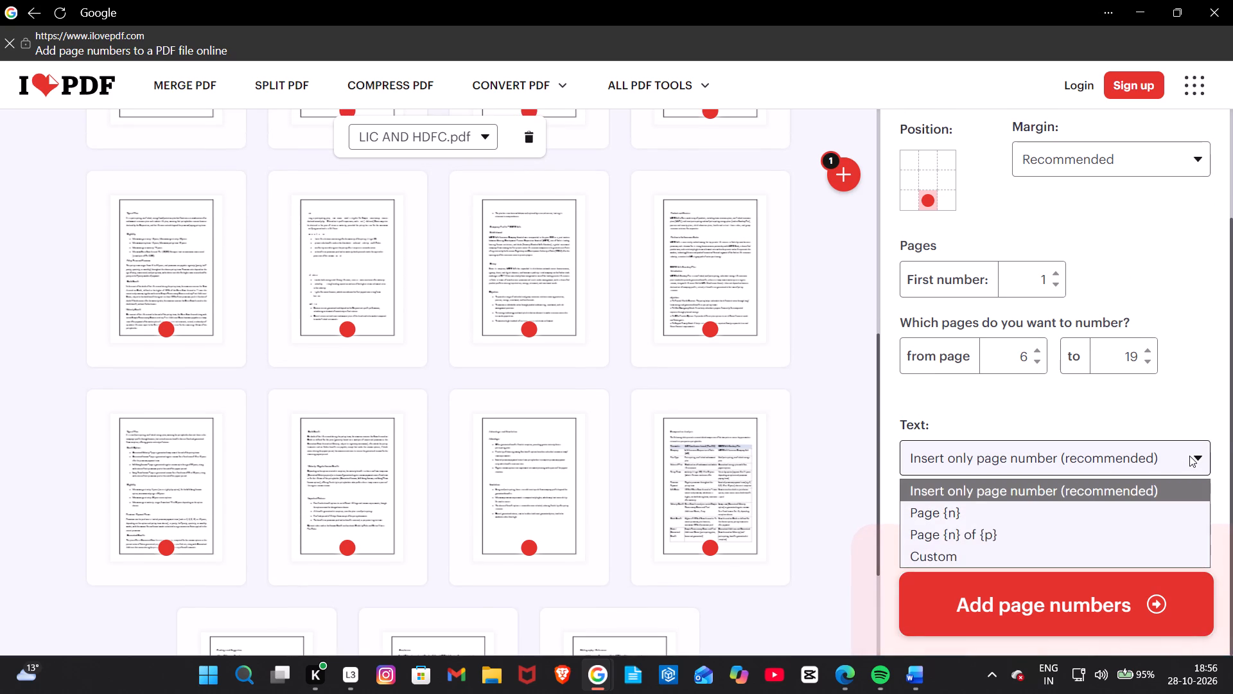
pyautogui.click(1196, 381)
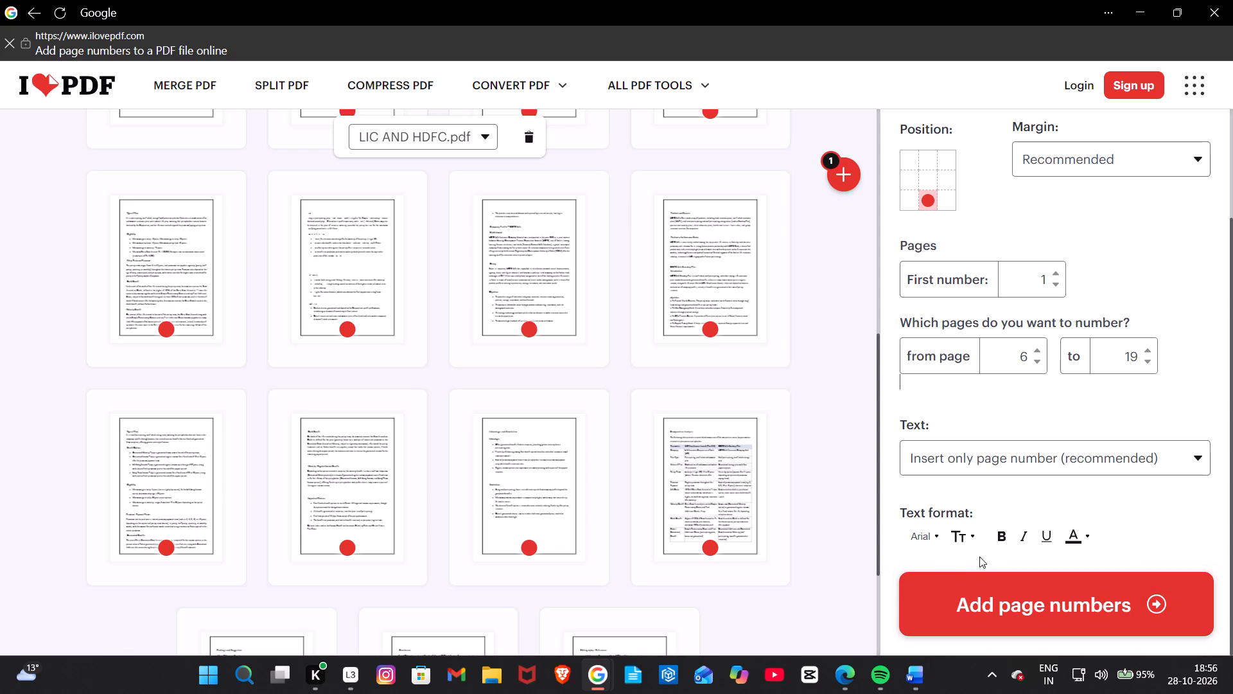
pyautogui.click(936, 533)
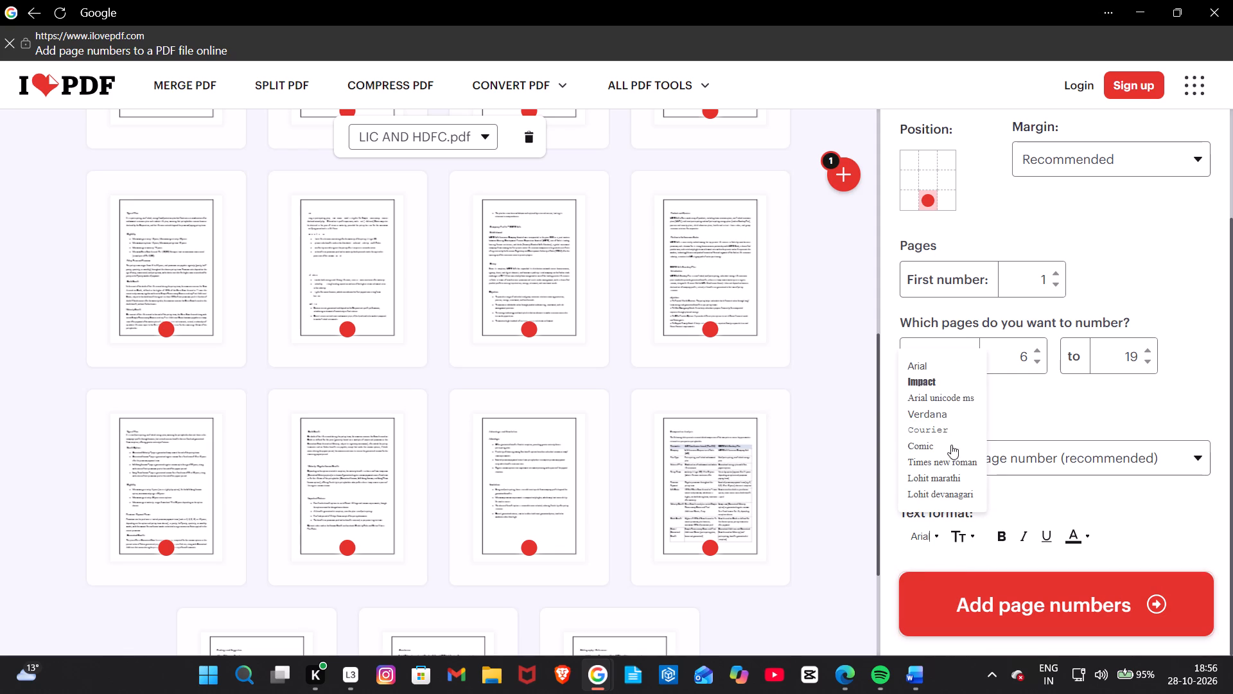
pyautogui.click(958, 465)
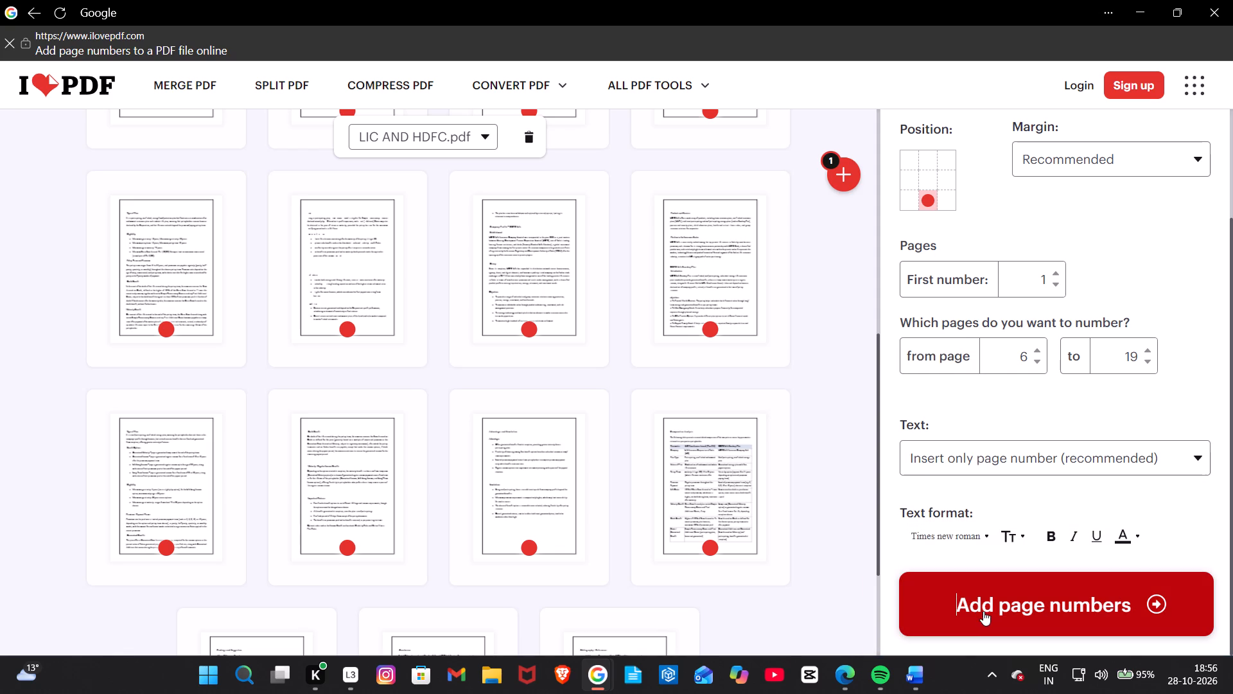
# Apply the page numbers to the LIC AND HDFC PDF and download the numbered file.
pyautogui.click(990, 612)
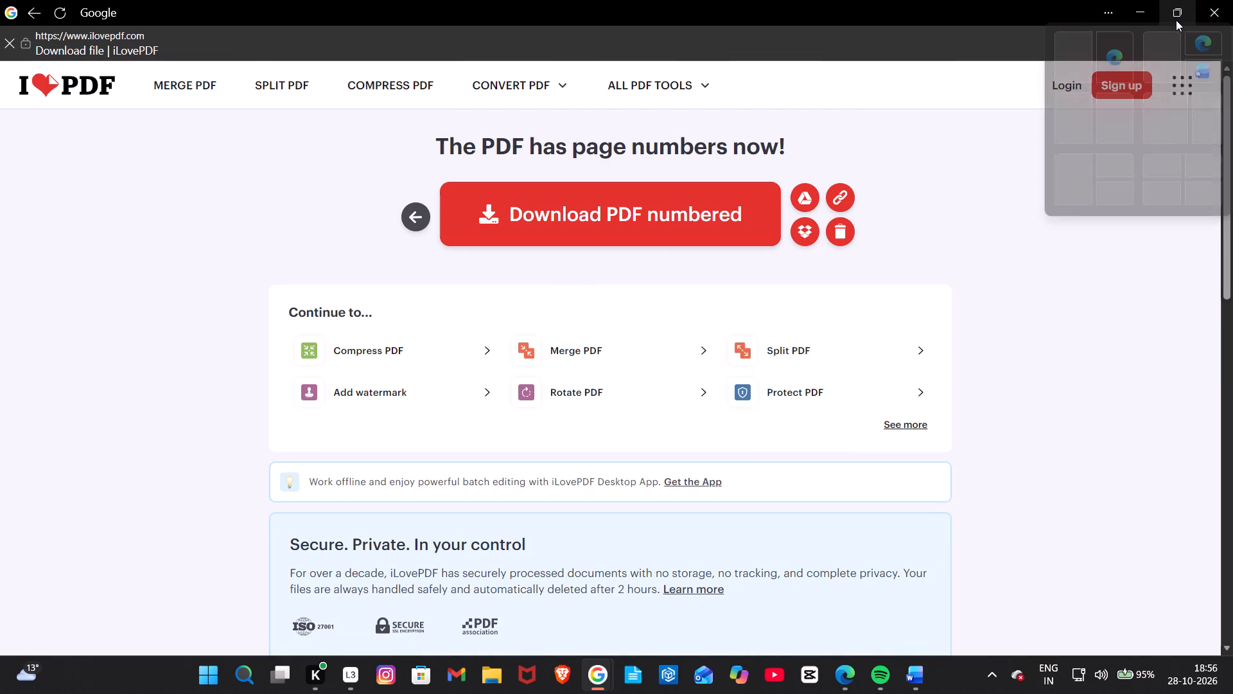
pyautogui.click(1073, 123)
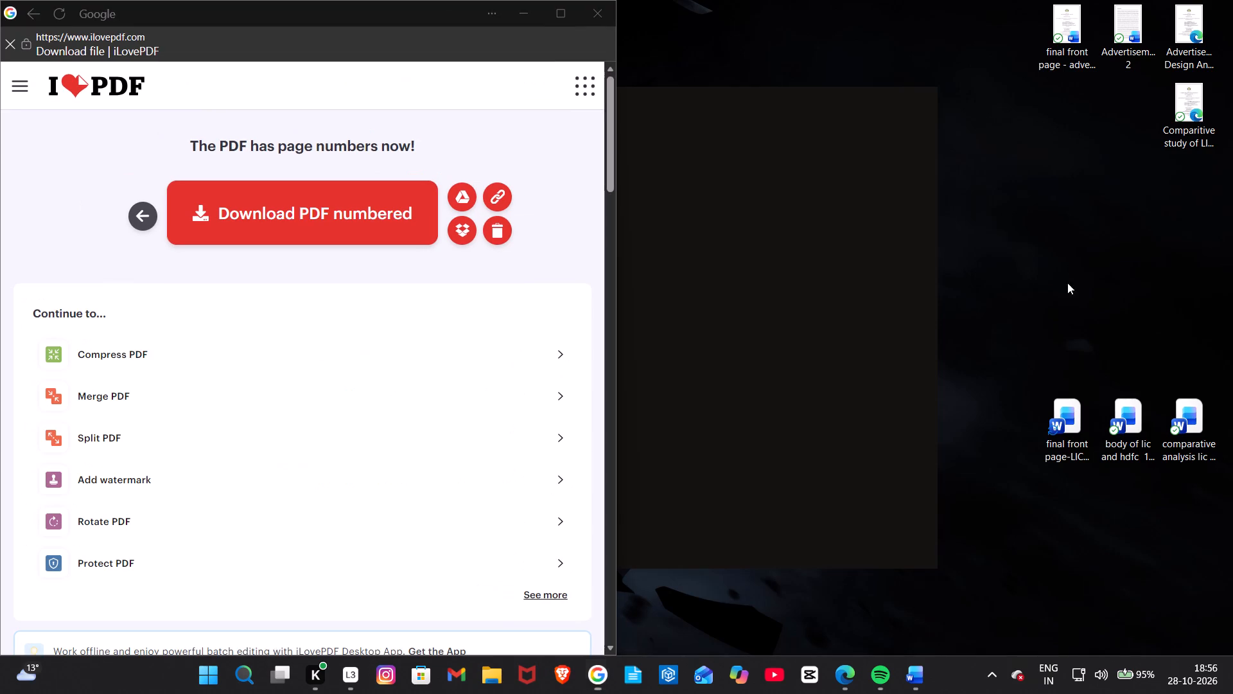
pyautogui.click(1180, 401)
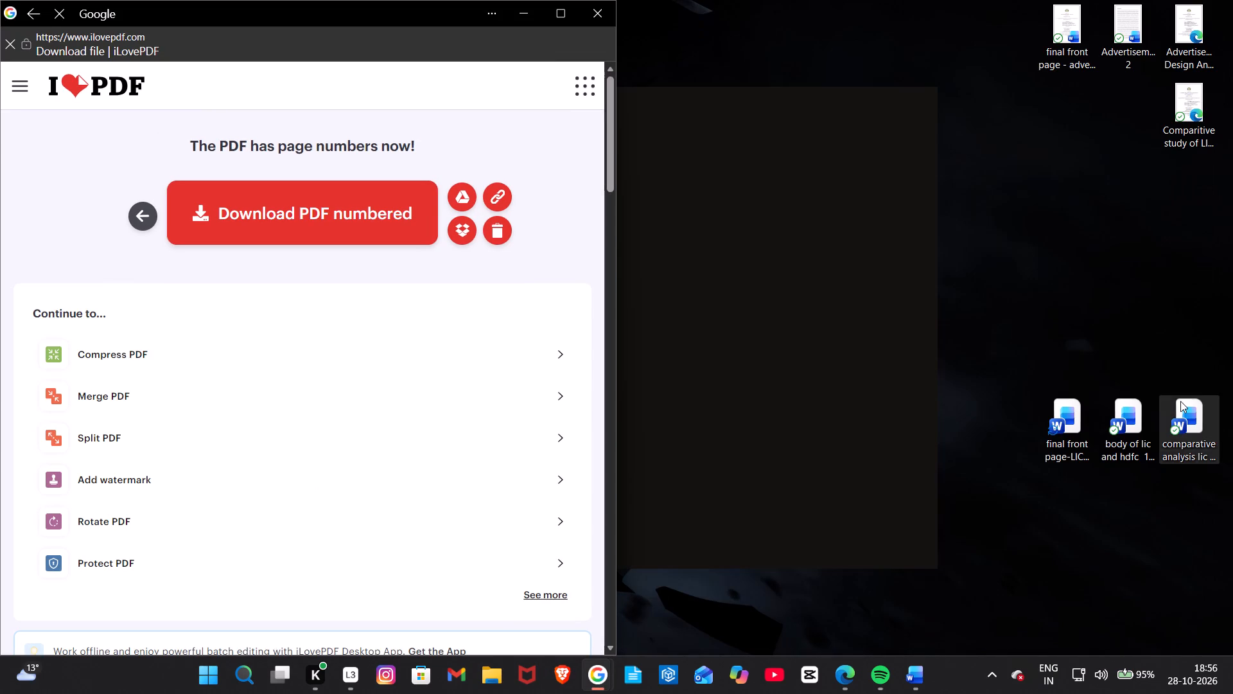
pyautogui.click(329, 196)
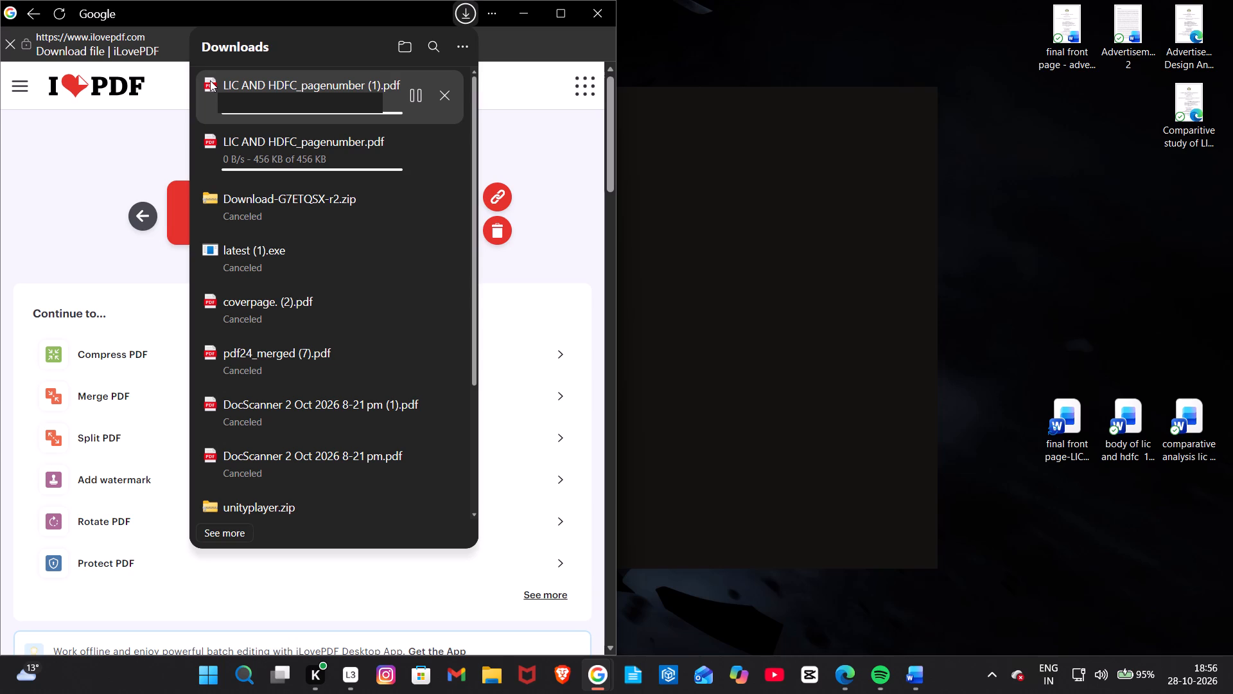
# Open the downloaded LIC AND HDFC_pagenumber (1) PDF and examine the page numbers along the bottom of its pages.
pyautogui.moveTo(210, 80); pyautogui.dragTo(241, 94)
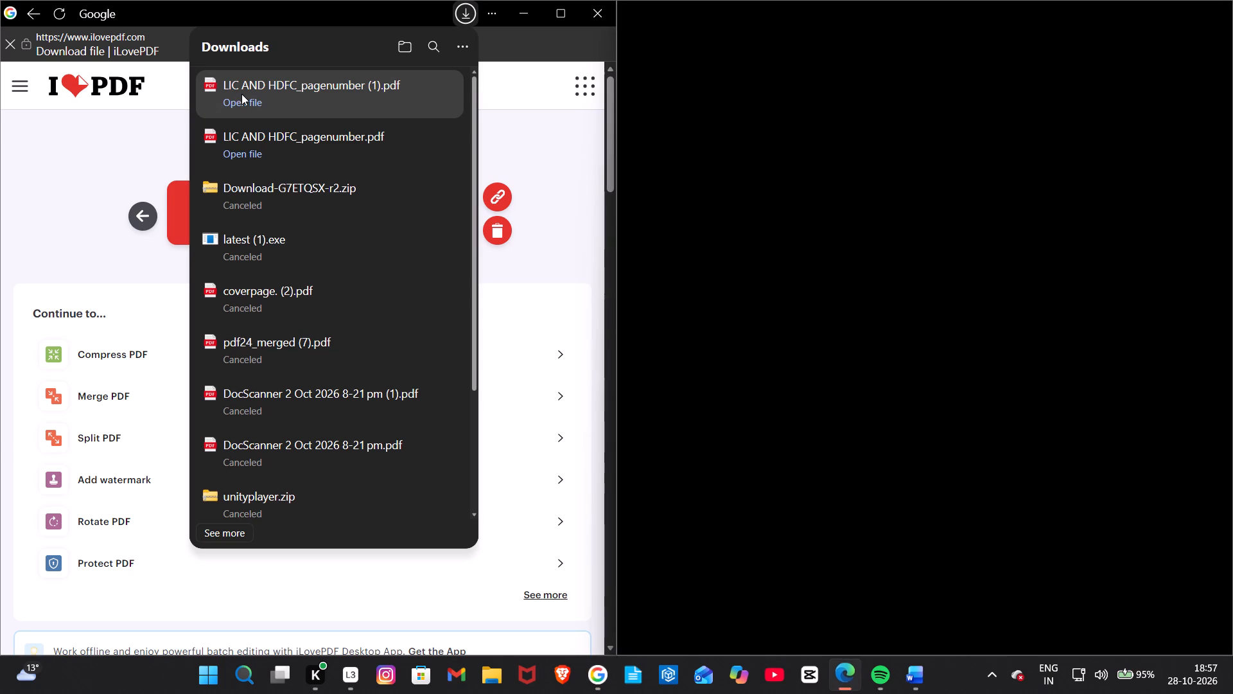
pyautogui.scroll(-1, 940, 285)
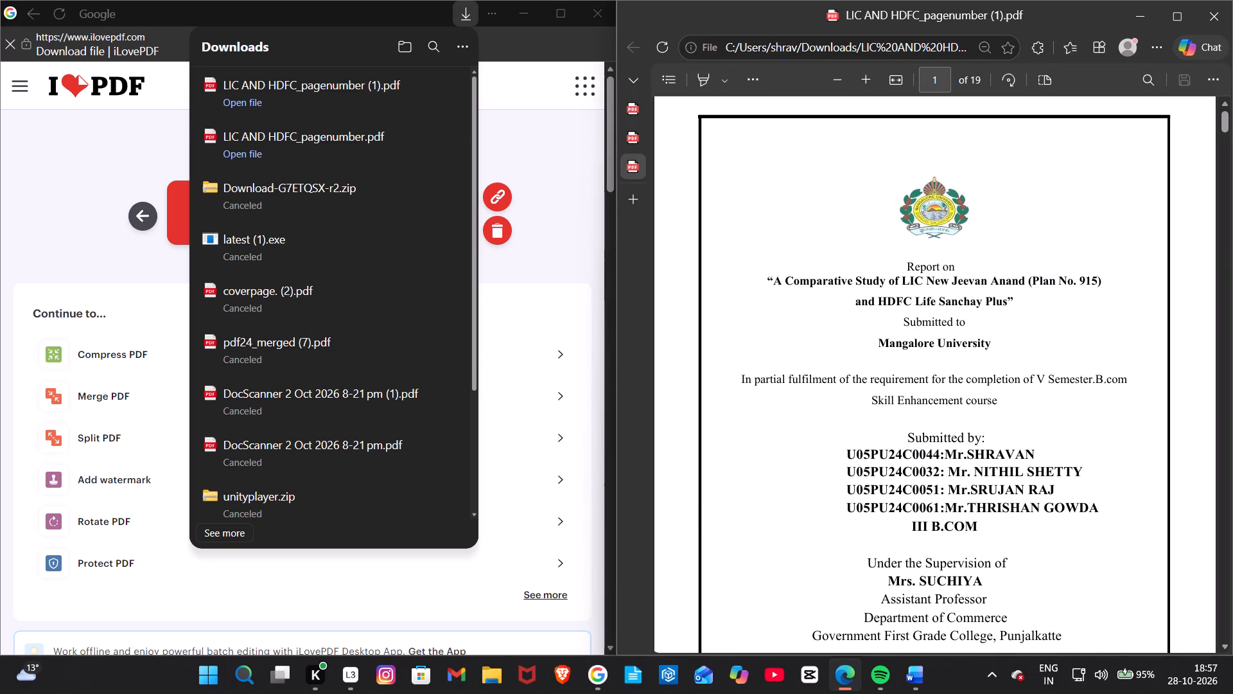
pyautogui.scroll(-6, 940, 285)
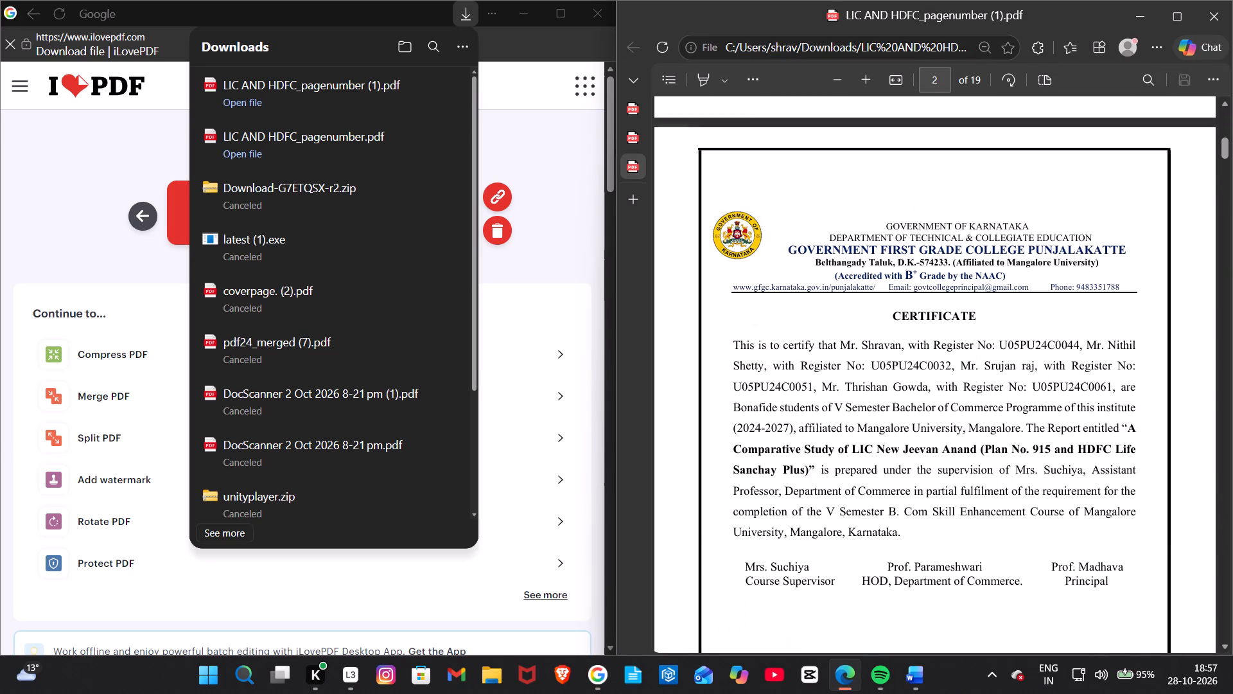
pyautogui.scroll(-12, 940, 285)
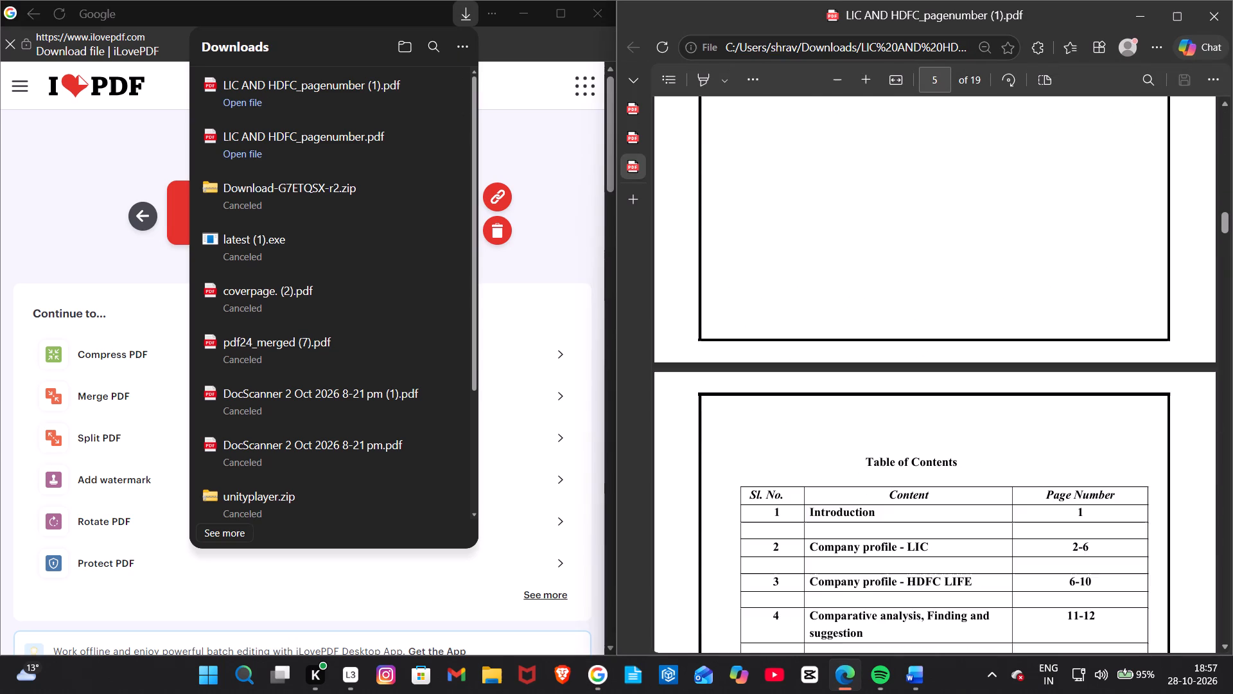
pyautogui.scroll(-10, 940, 285)
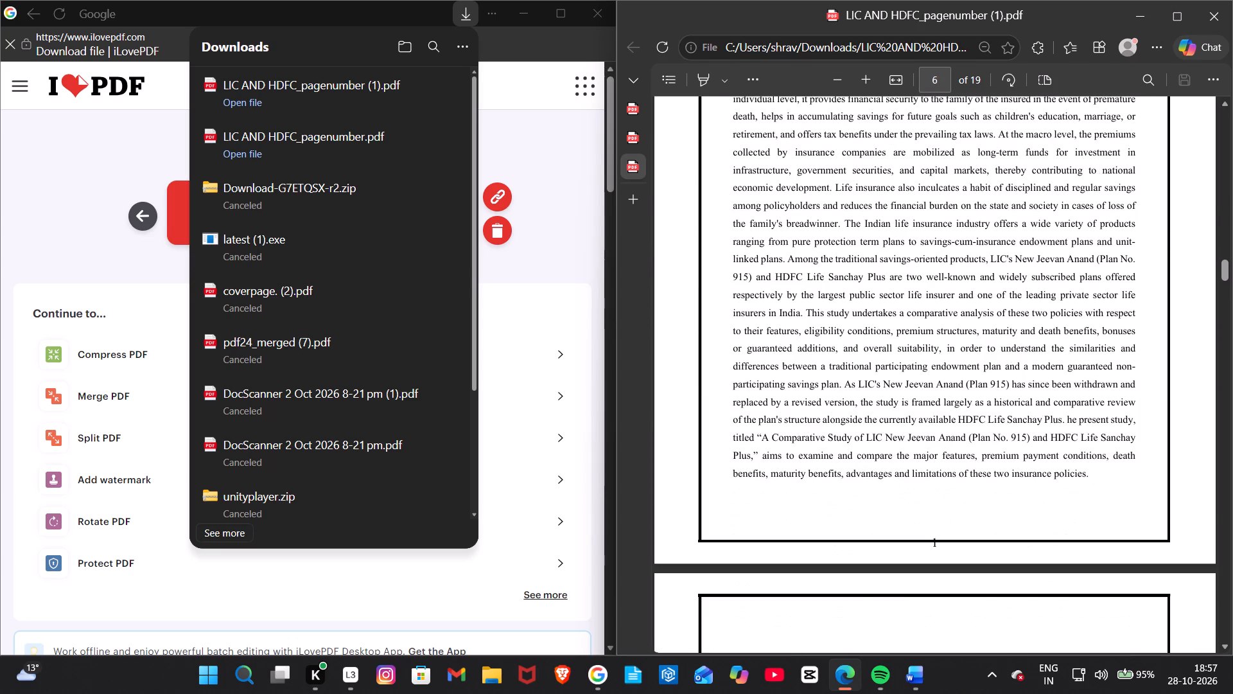
pyautogui.scroll(-9, 940, 285)
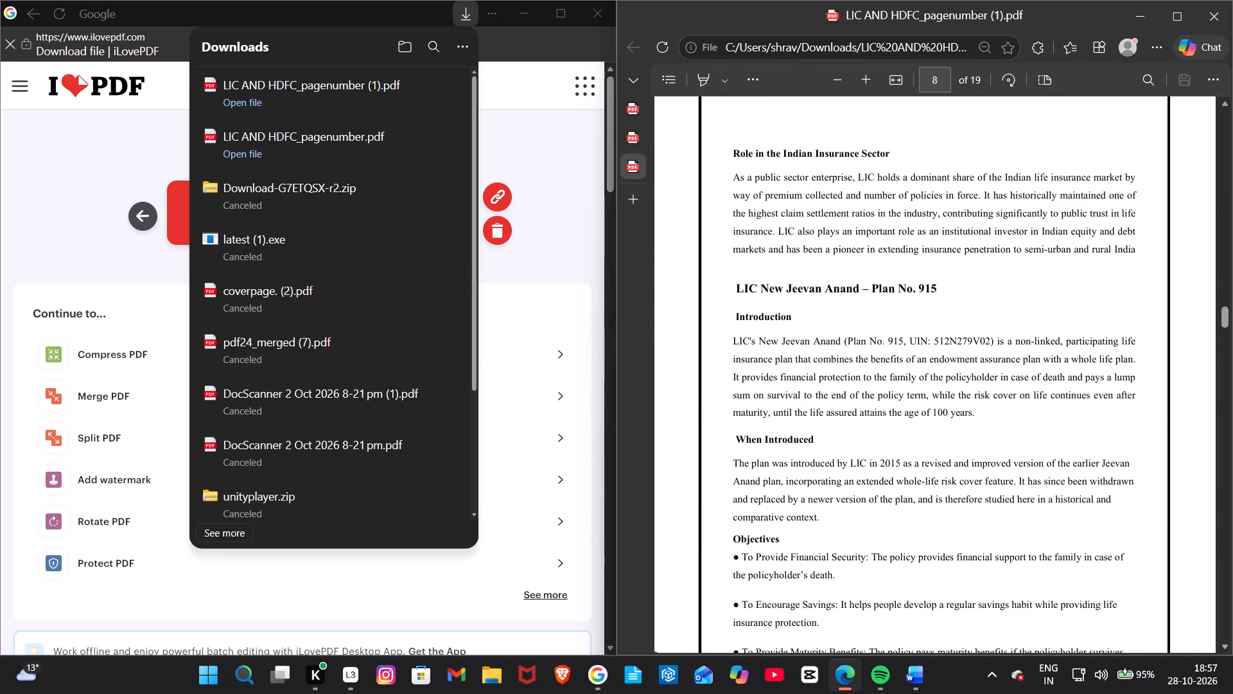
pyautogui.scroll(-6, 940, 285)
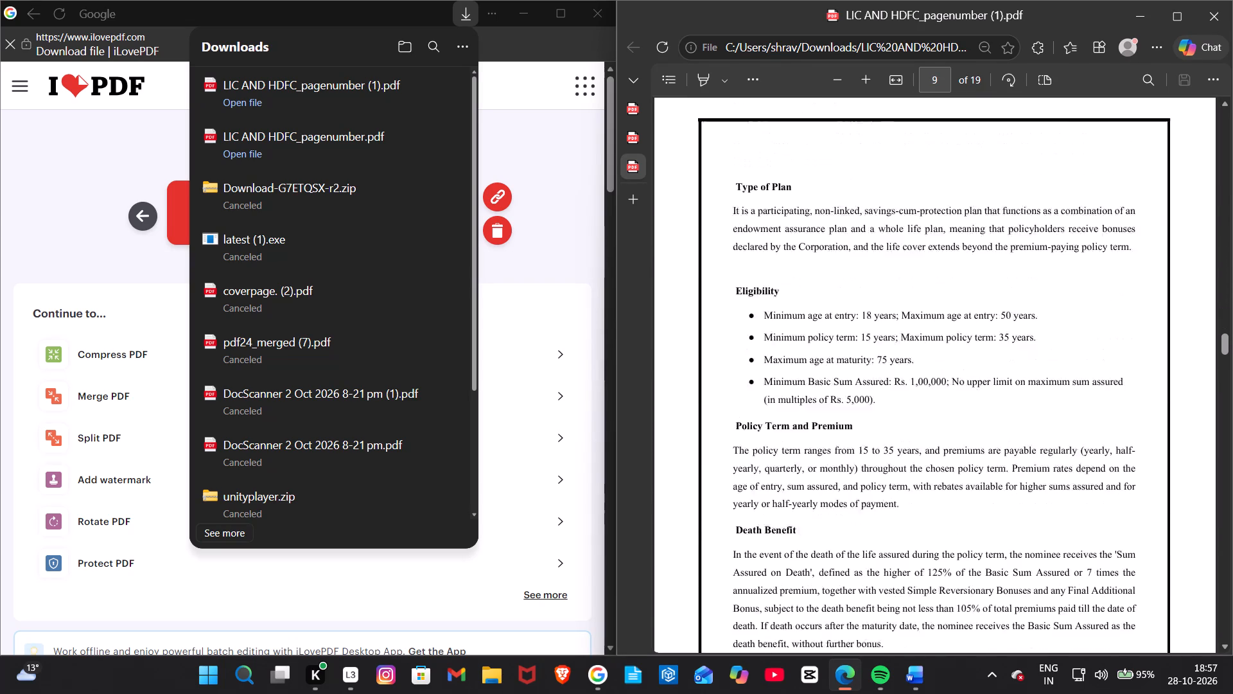
pyautogui.scroll(-7, 940, 285)
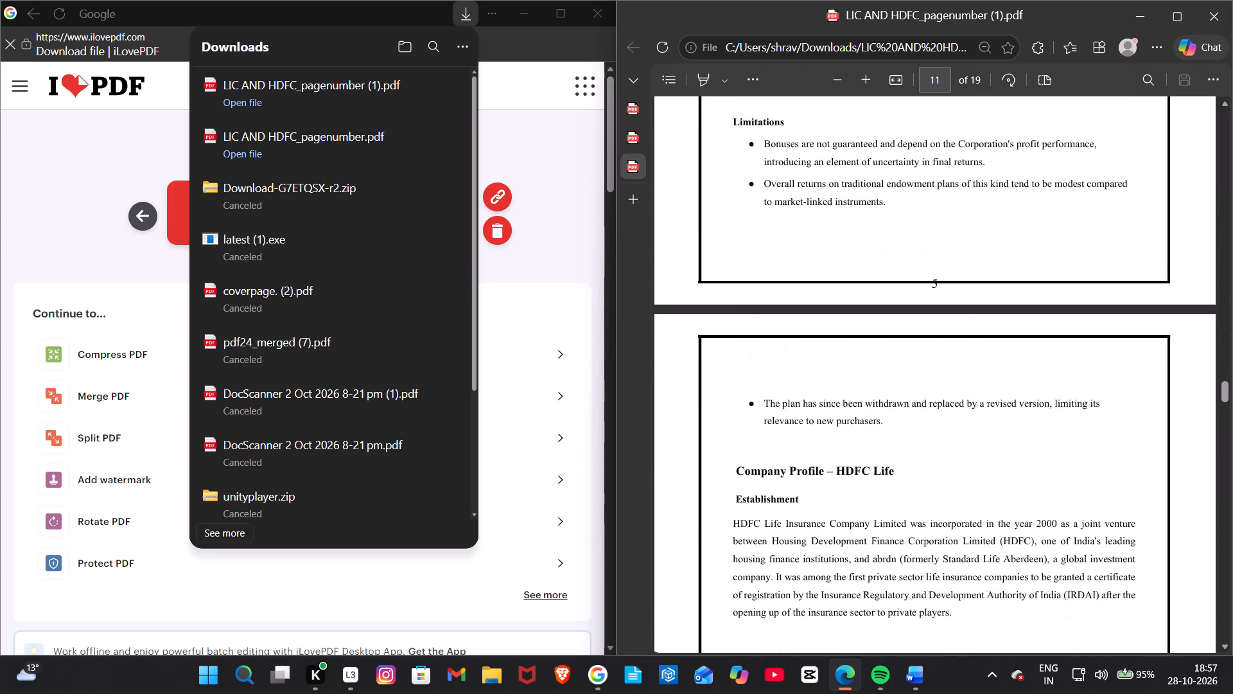
pyautogui.scroll(-7, 940, 285)
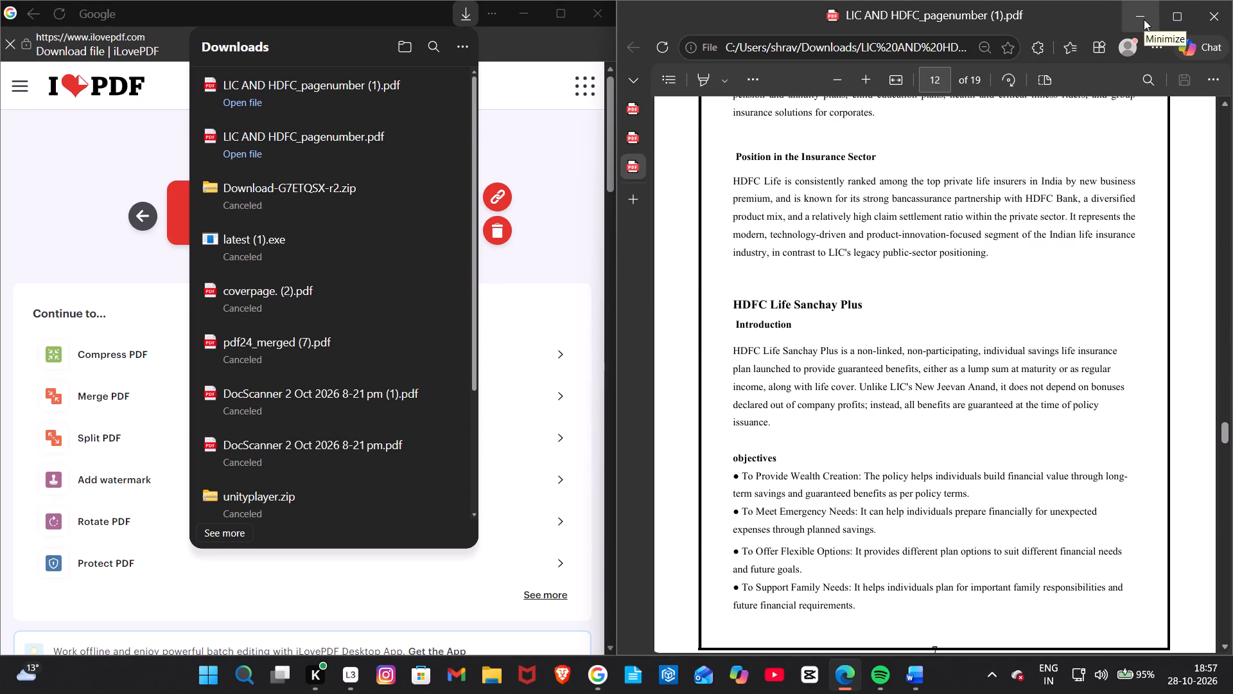
# Return to iLovePDF's page-number tool and load the LIC AND HDFC PDF from the Desktop again.
pyautogui.click(609, 301)
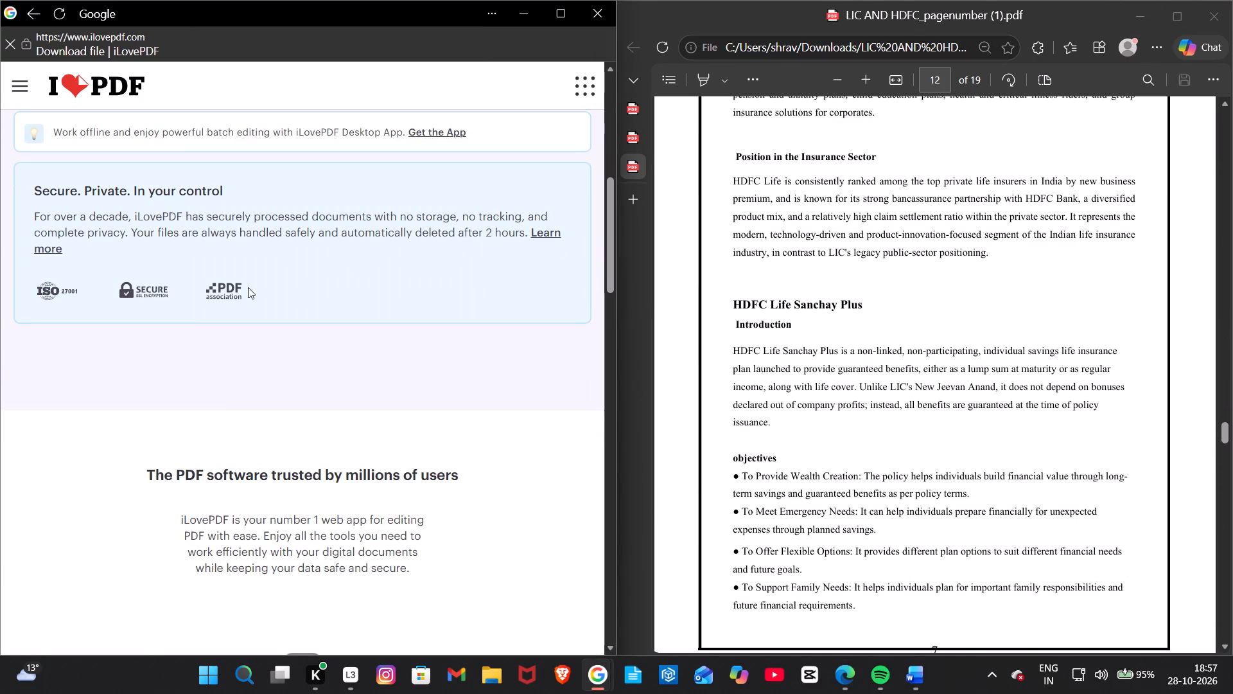
pyautogui.hscroll(7, 248, 287)
pyautogui.click(254, 216)
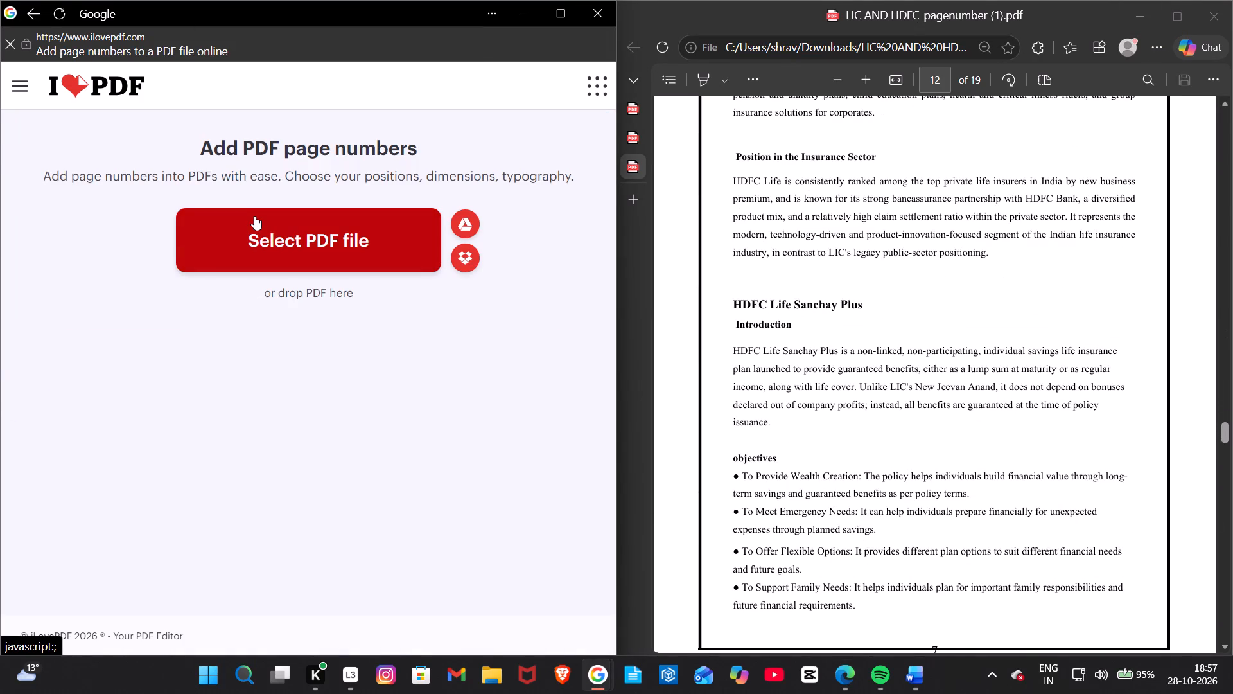
pyautogui.click(1132, 24)
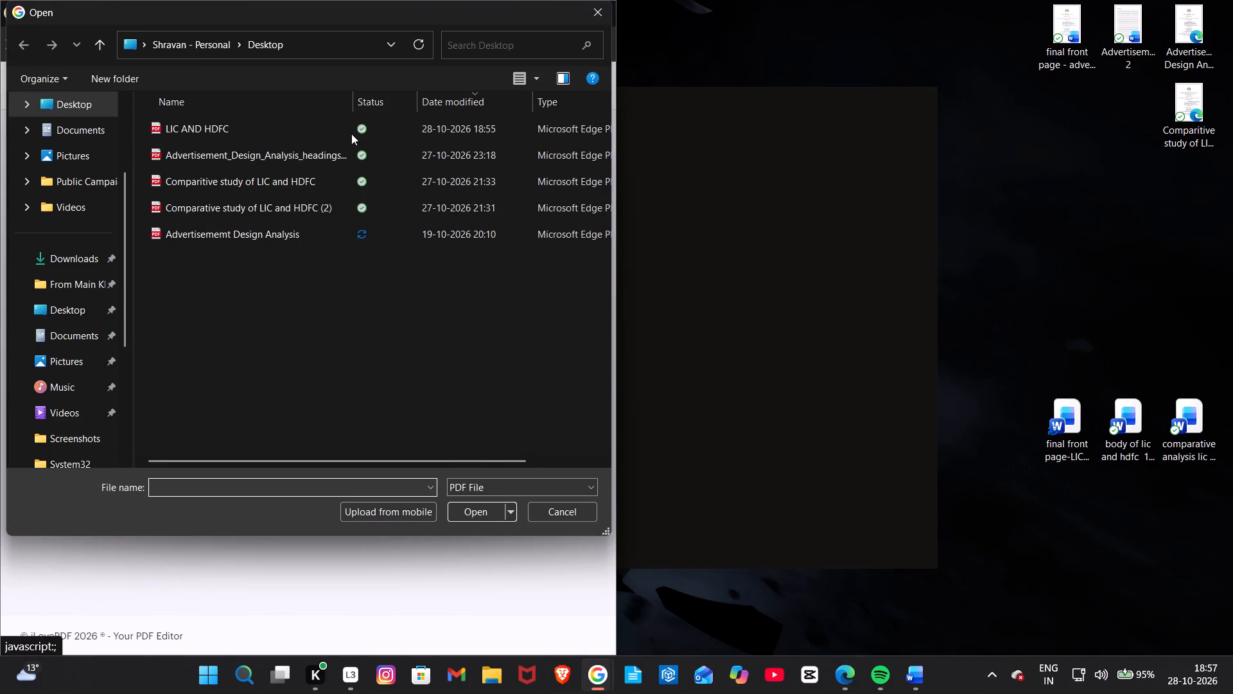
pyautogui.click(351, 134)
pyautogui.click(468, 515)
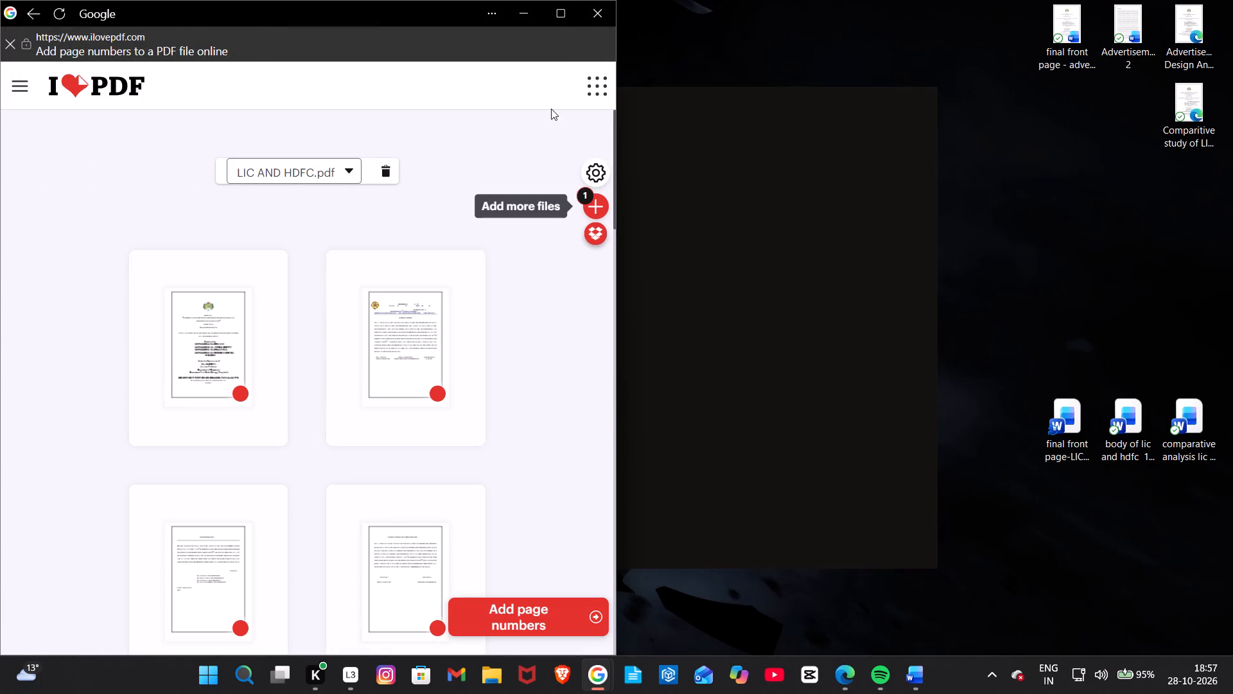
# Set the numbered range to start from page 6 and place the numbers at the bottom centre of the pages.
pyautogui.doubleClick(563, 21)
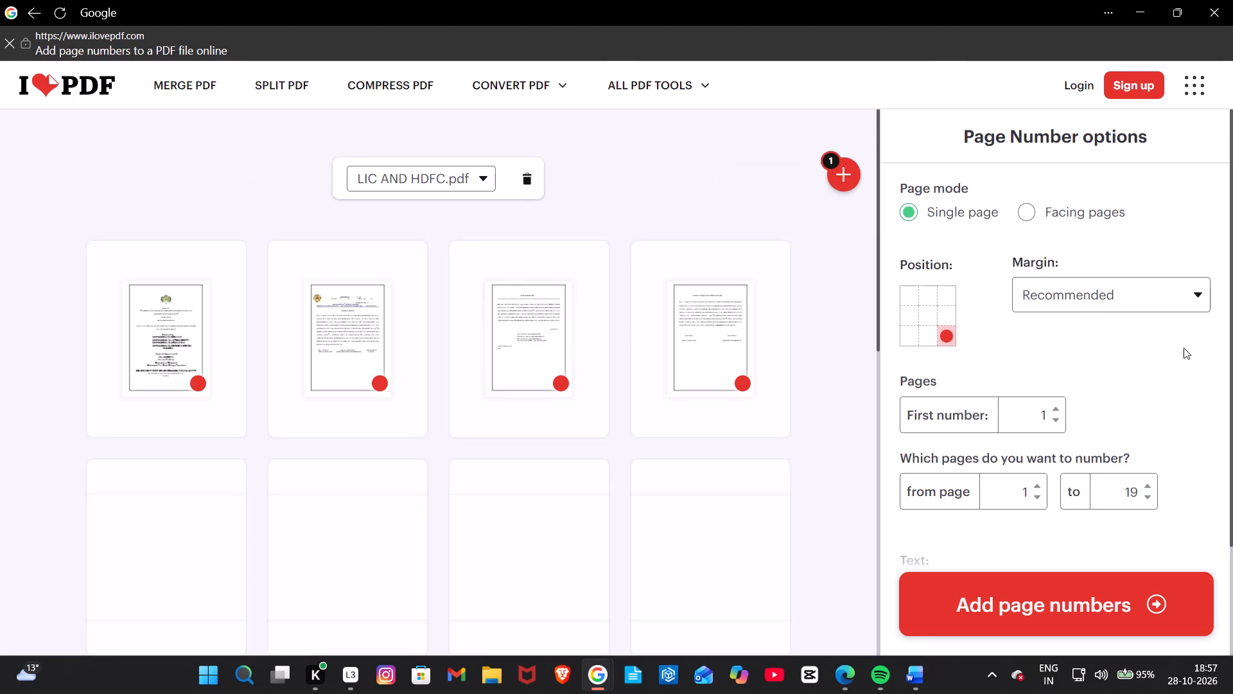
pyautogui.click(1038, 499)
pyautogui.tripleClick(1038, 485)
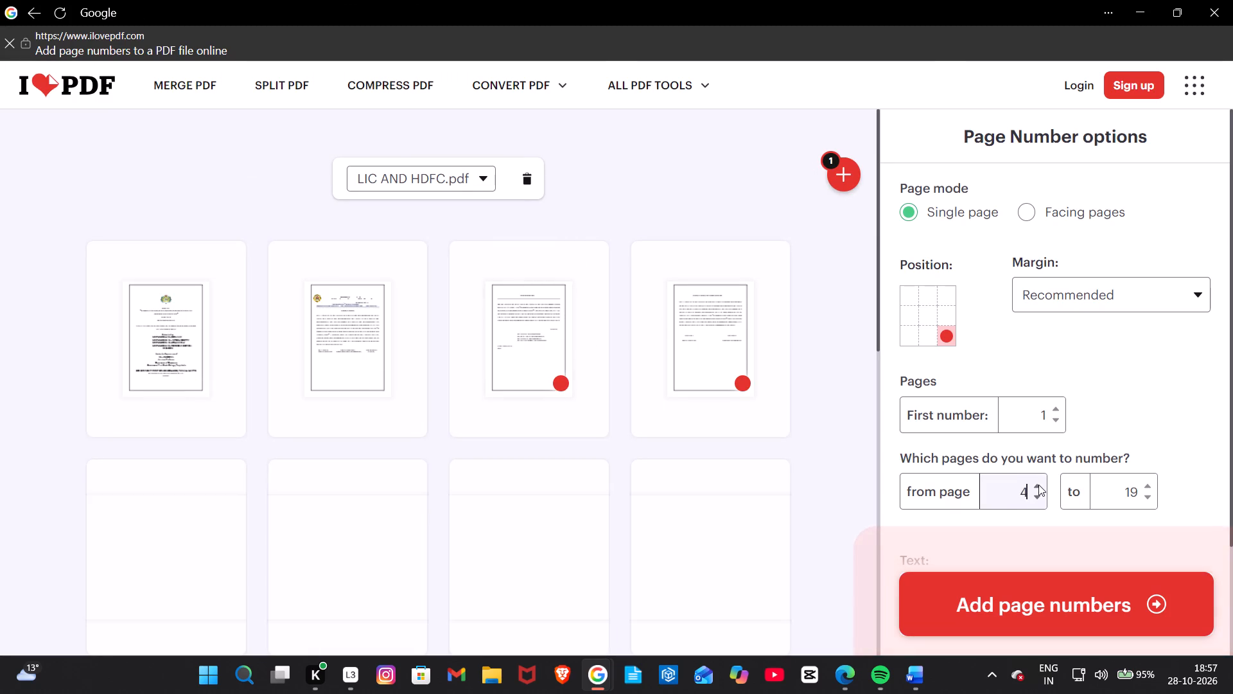
pyautogui.click(1038, 485)
pyautogui.click(1038, 485)
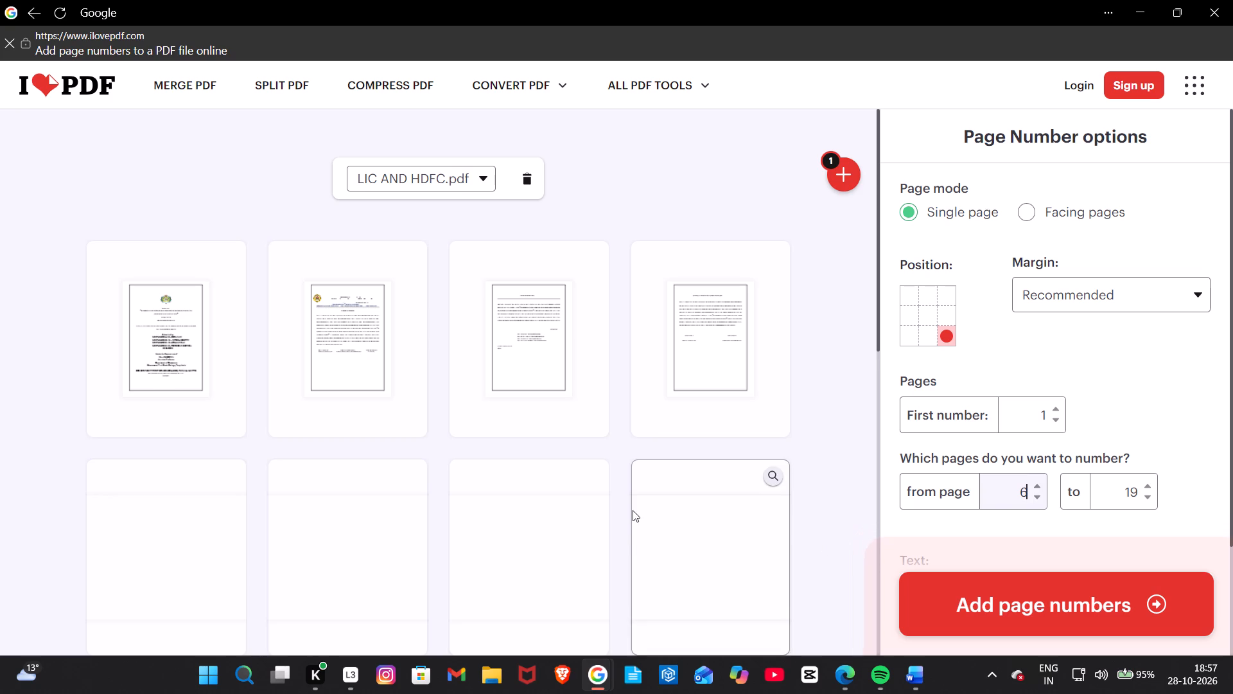
pyautogui.scroll(-1, 633, 510)
pyautogui.click(919, 340)
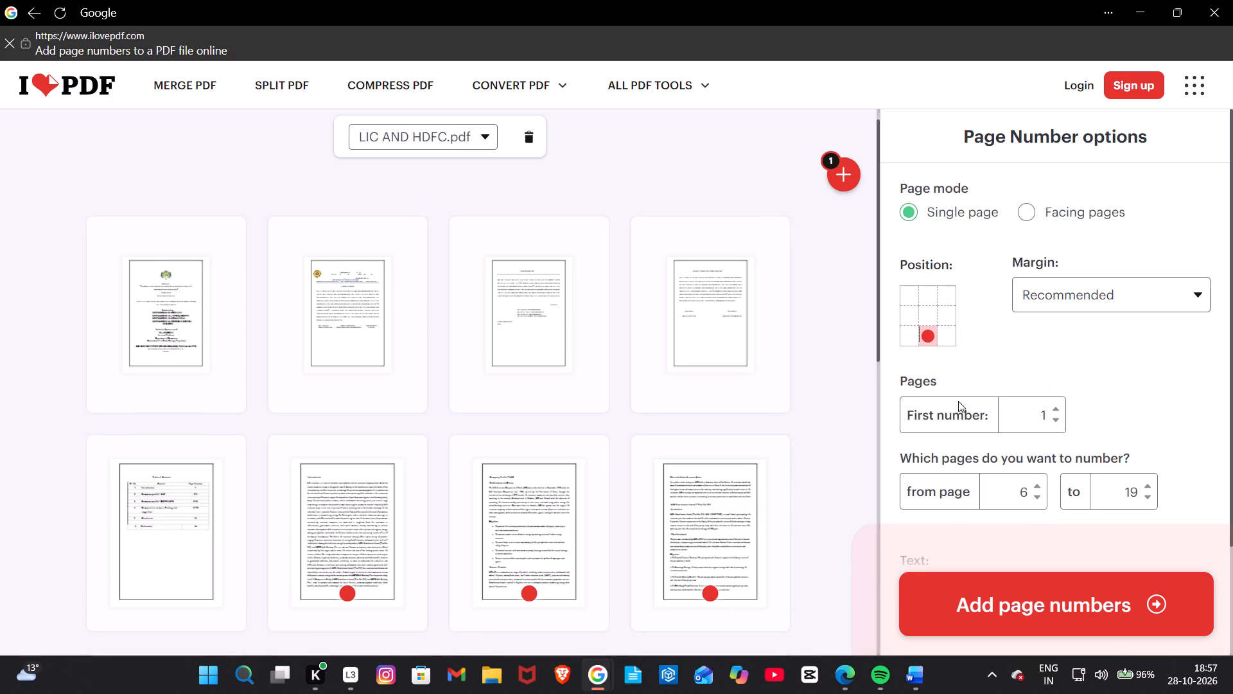
# Apply the page numbers with the default text format and download the newly numbered PDF.
pyautogui.scroll(-1, 1048, 531)
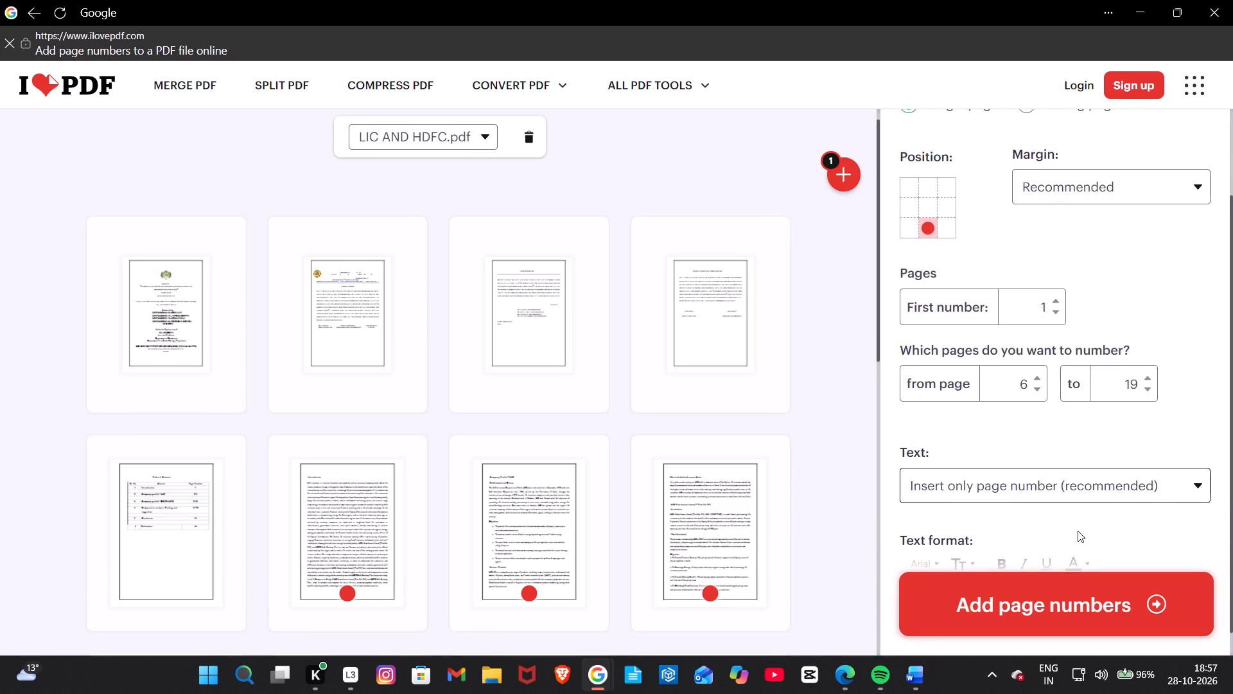
pyautogui.scroll(-1, 986, 517)
pyautogui.click(1018, 623)
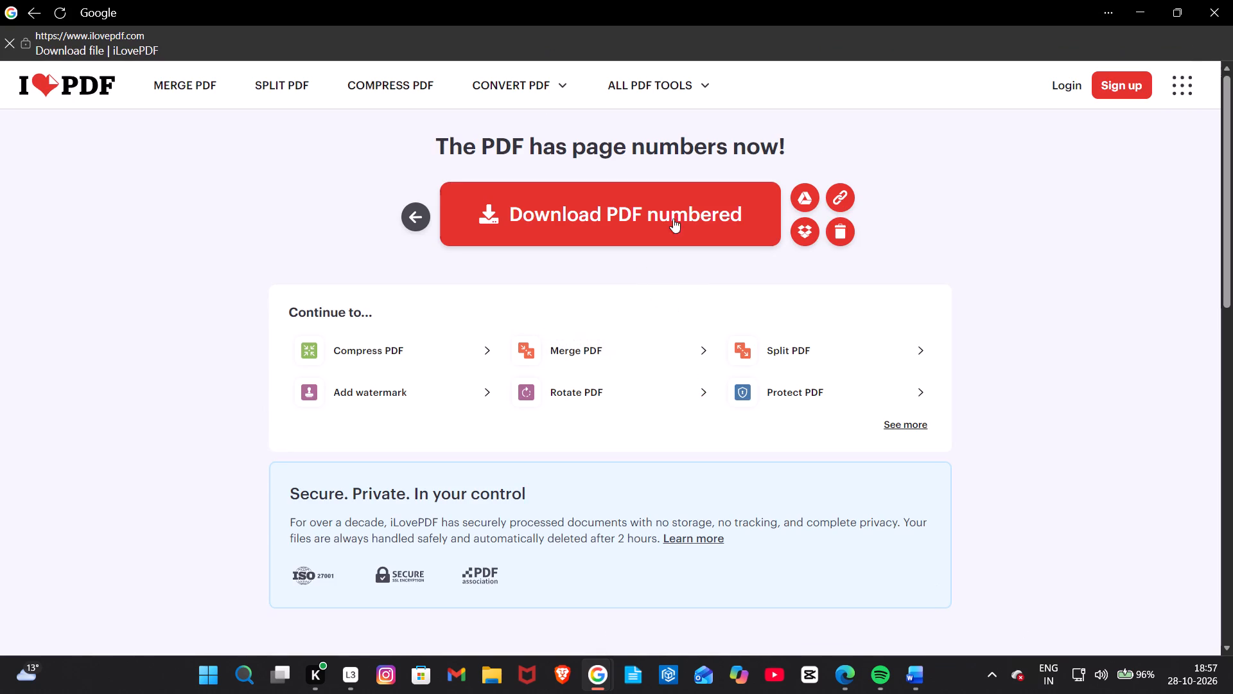
pyautogui.click(672, 217)
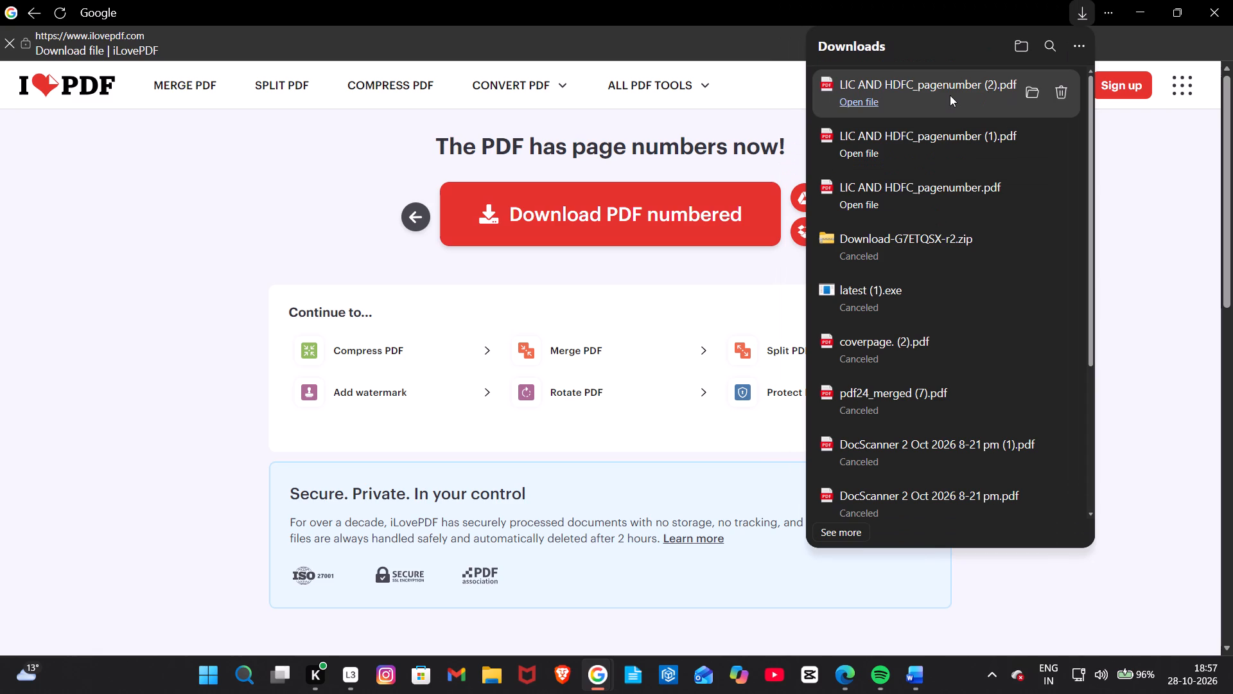
# Open the downloaded LIC AND HDFC_pagenumber (2) PDF and examine how the numbers sit against the page border.
pyautogui.click(950, 95)
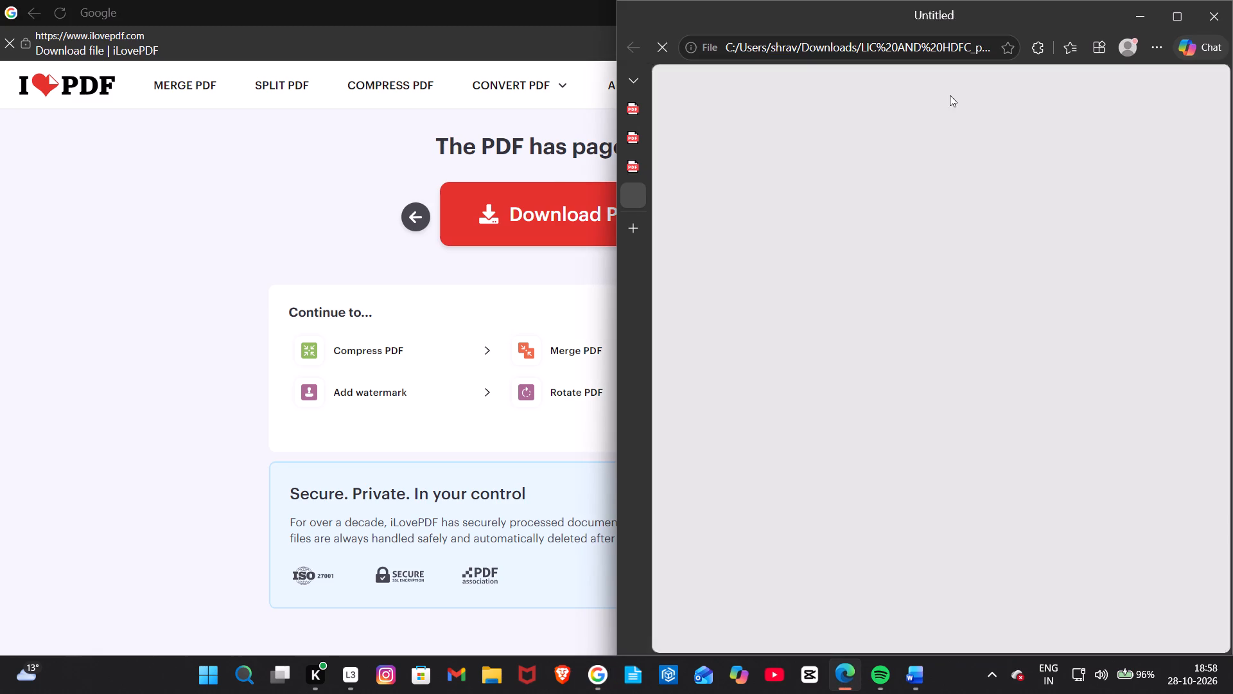
pyautogui.scroll(-4, 950, 95)
pyautogui.scroll(-14, 920, 319)
pyautogui.scroll(-7, 920, 319)
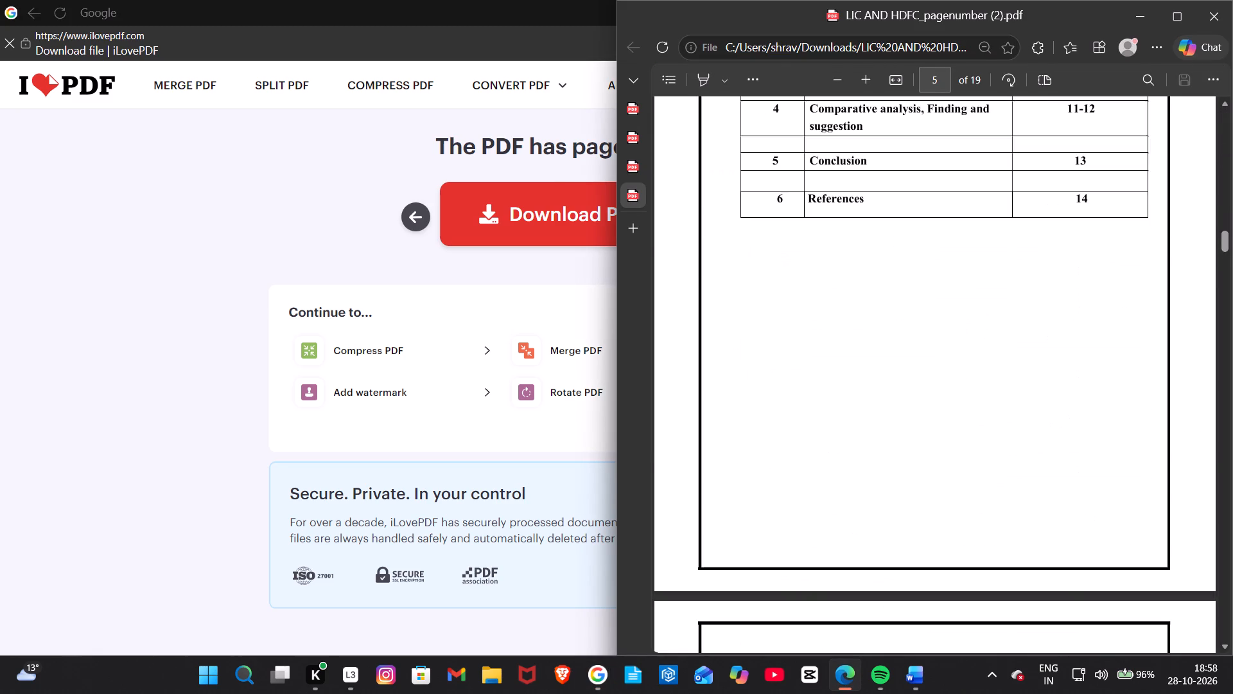
pyautogui.scroll(-6, 920, 319)
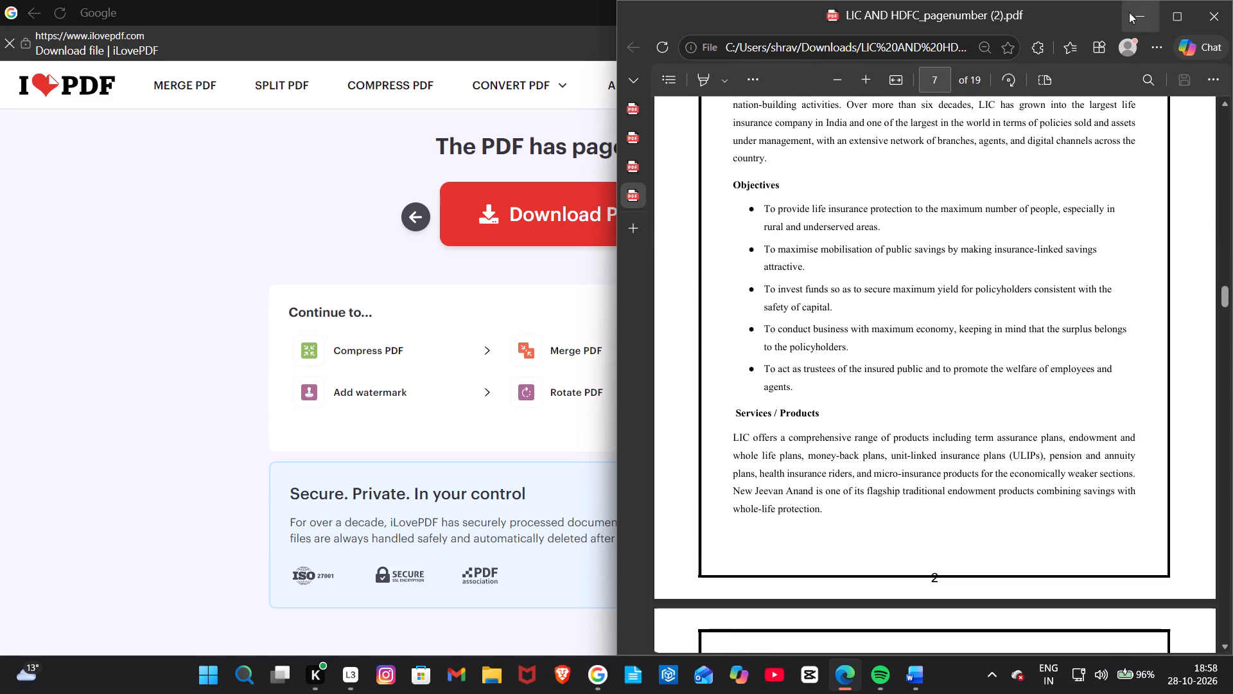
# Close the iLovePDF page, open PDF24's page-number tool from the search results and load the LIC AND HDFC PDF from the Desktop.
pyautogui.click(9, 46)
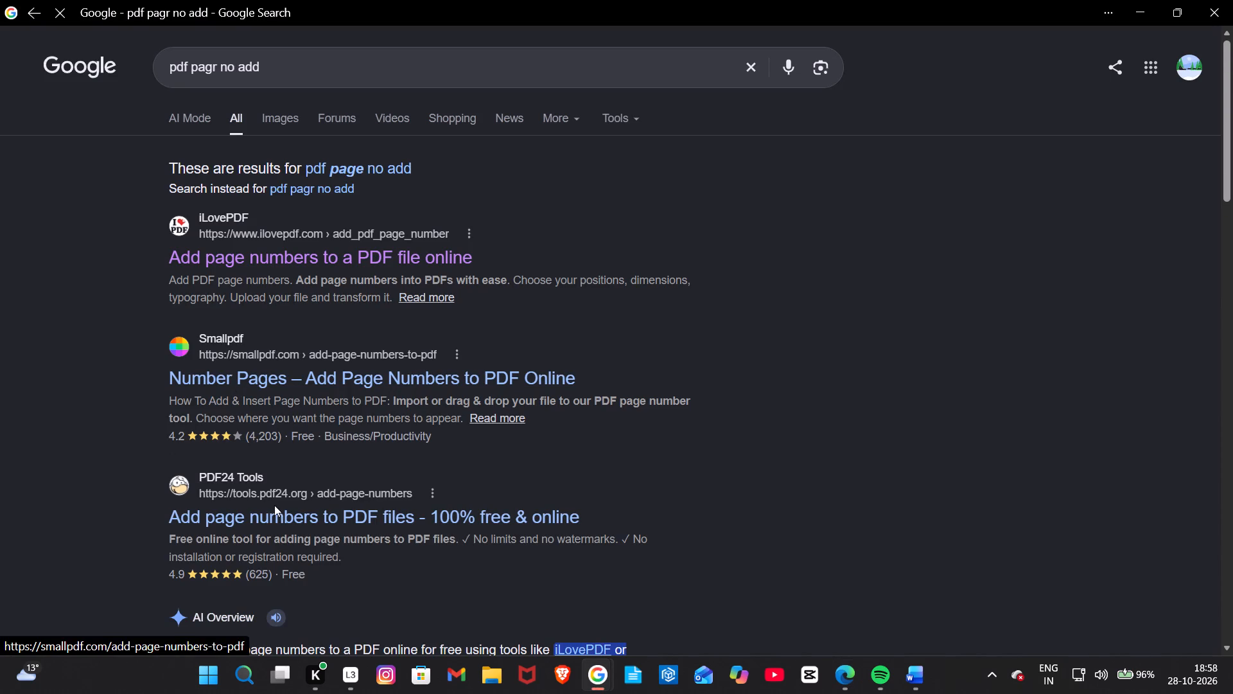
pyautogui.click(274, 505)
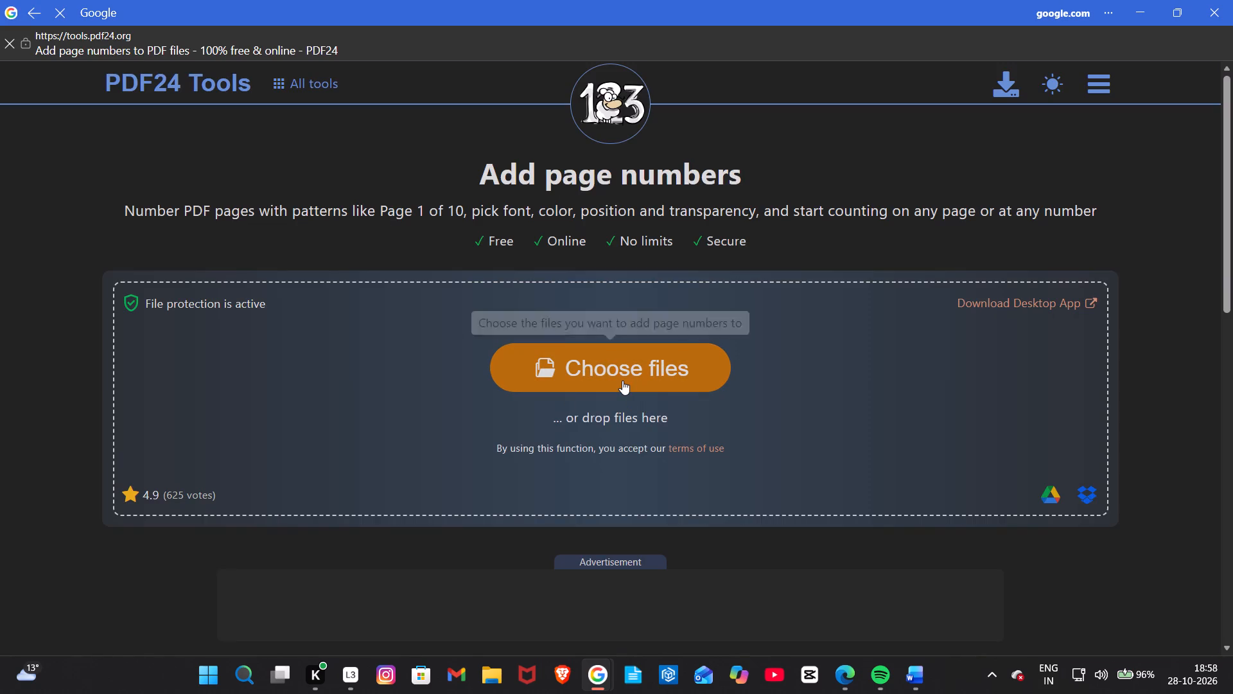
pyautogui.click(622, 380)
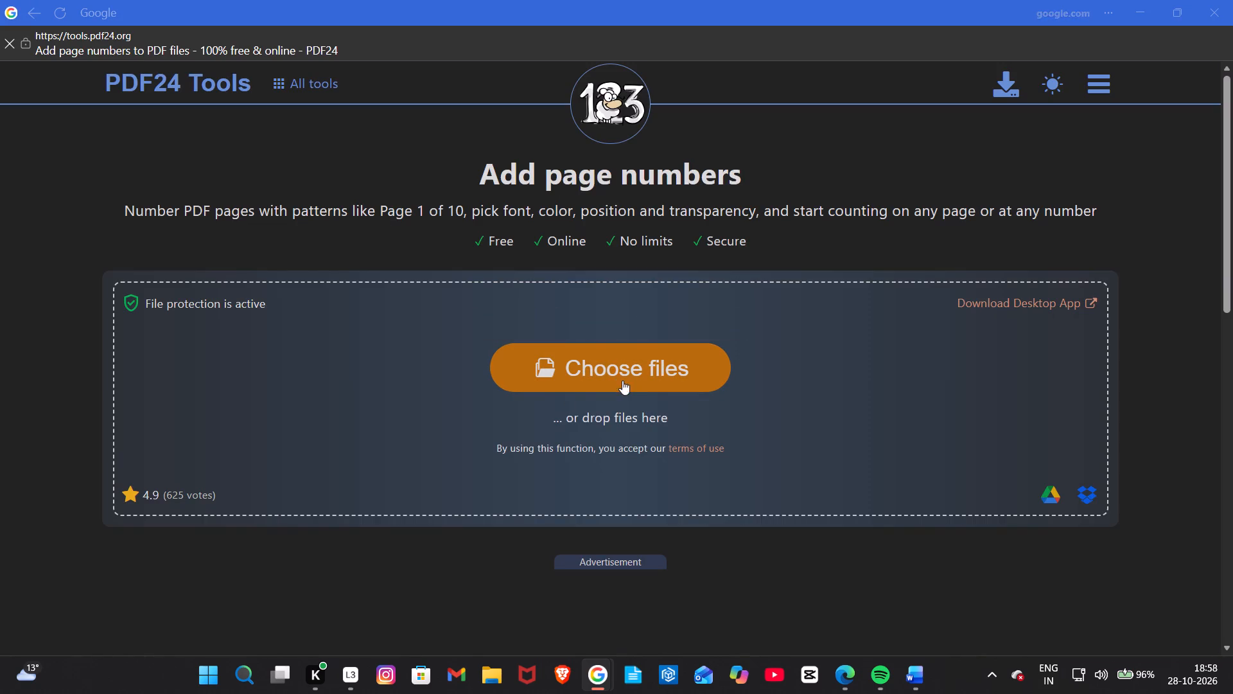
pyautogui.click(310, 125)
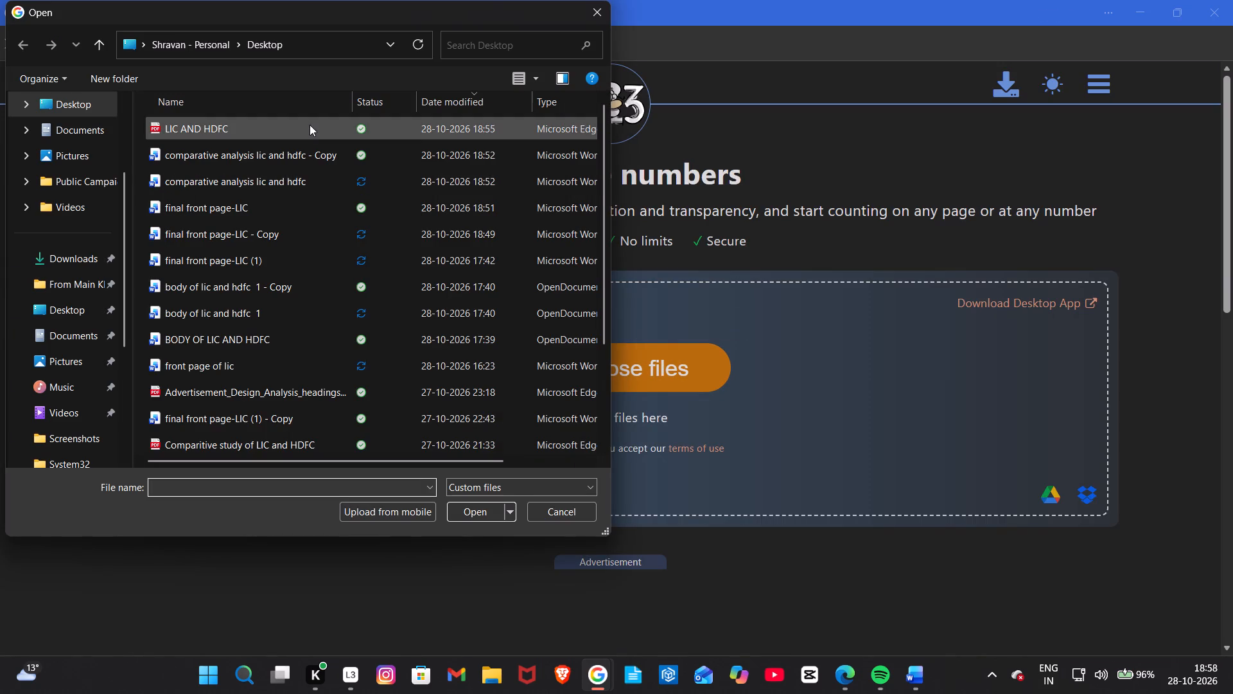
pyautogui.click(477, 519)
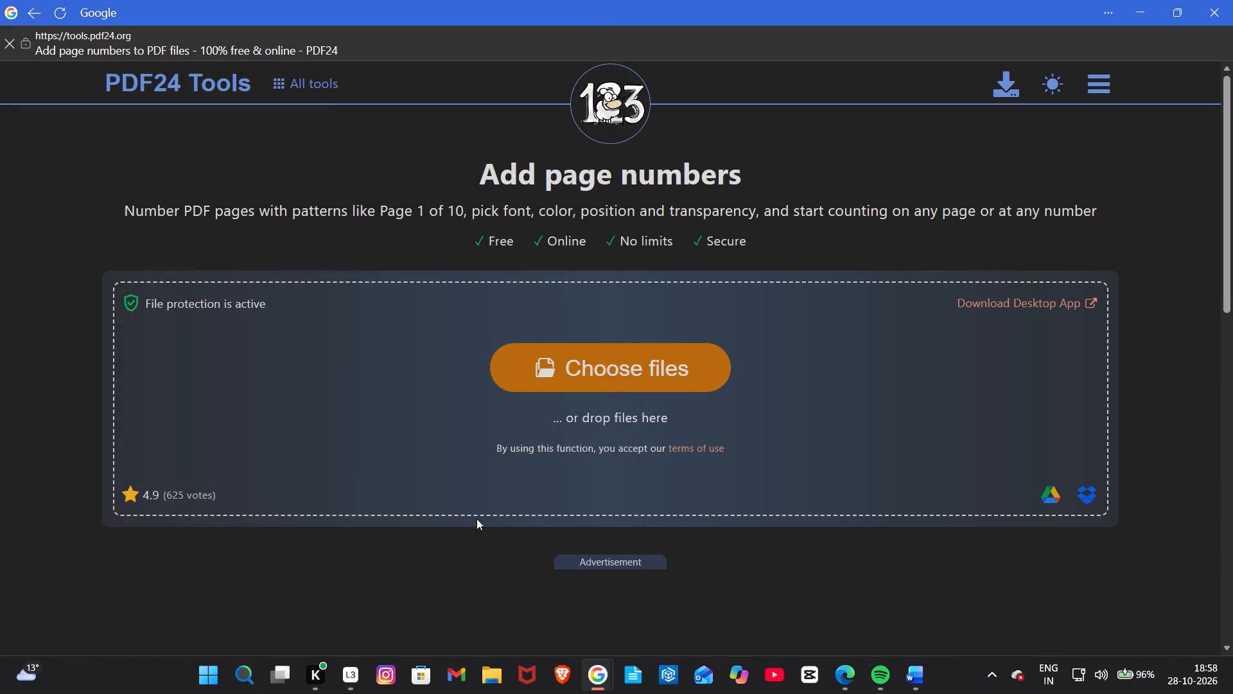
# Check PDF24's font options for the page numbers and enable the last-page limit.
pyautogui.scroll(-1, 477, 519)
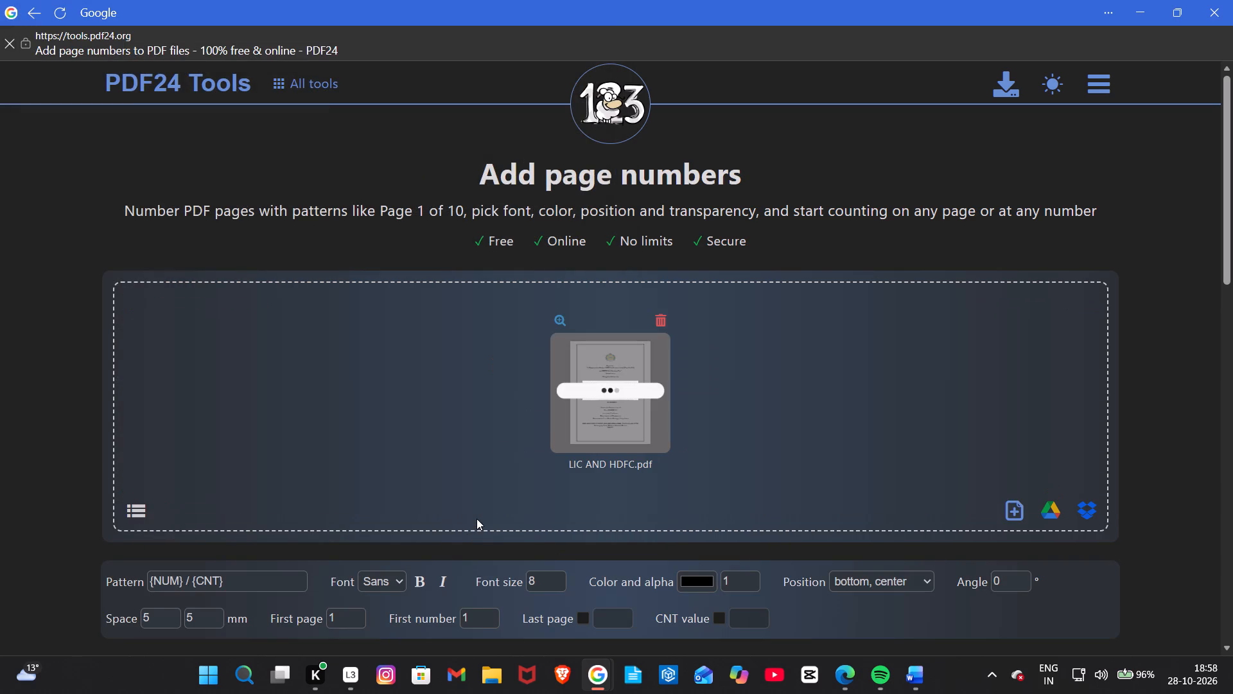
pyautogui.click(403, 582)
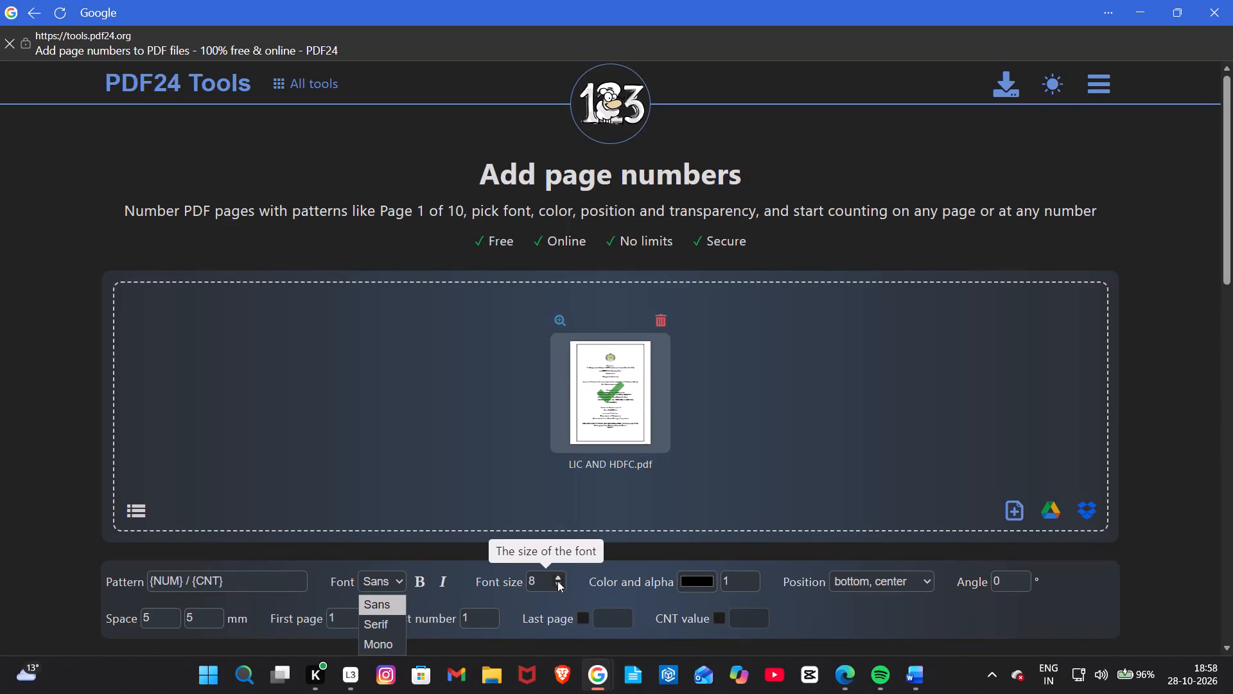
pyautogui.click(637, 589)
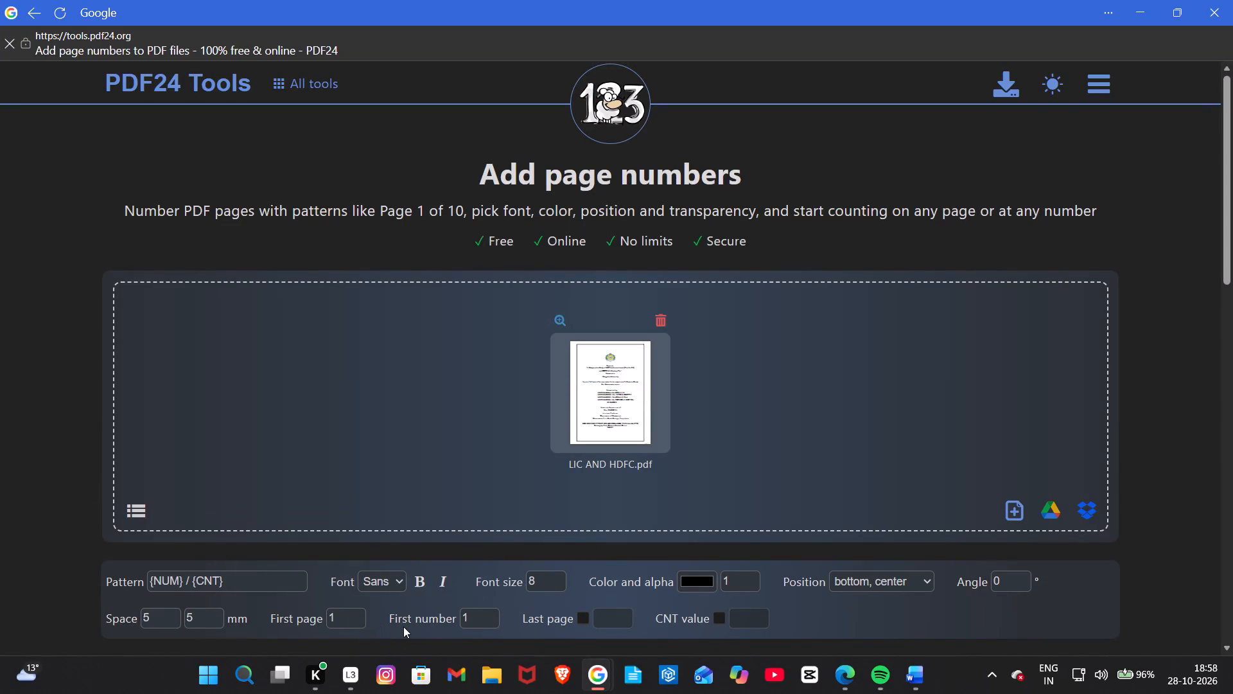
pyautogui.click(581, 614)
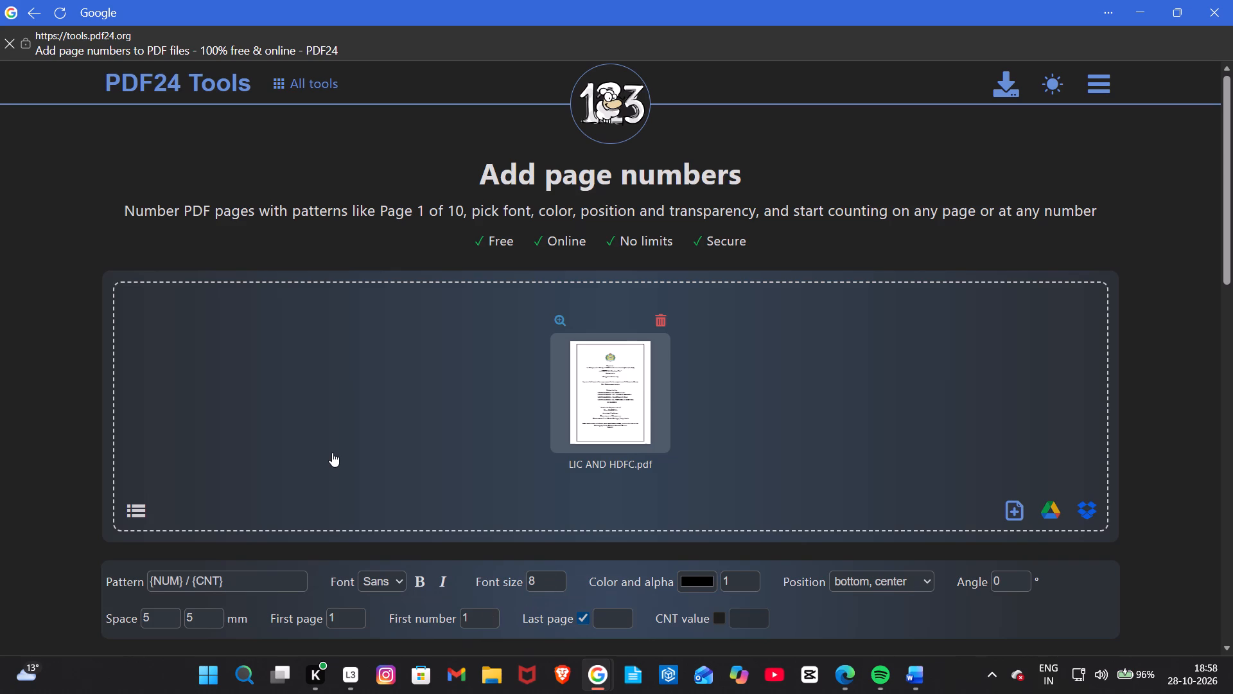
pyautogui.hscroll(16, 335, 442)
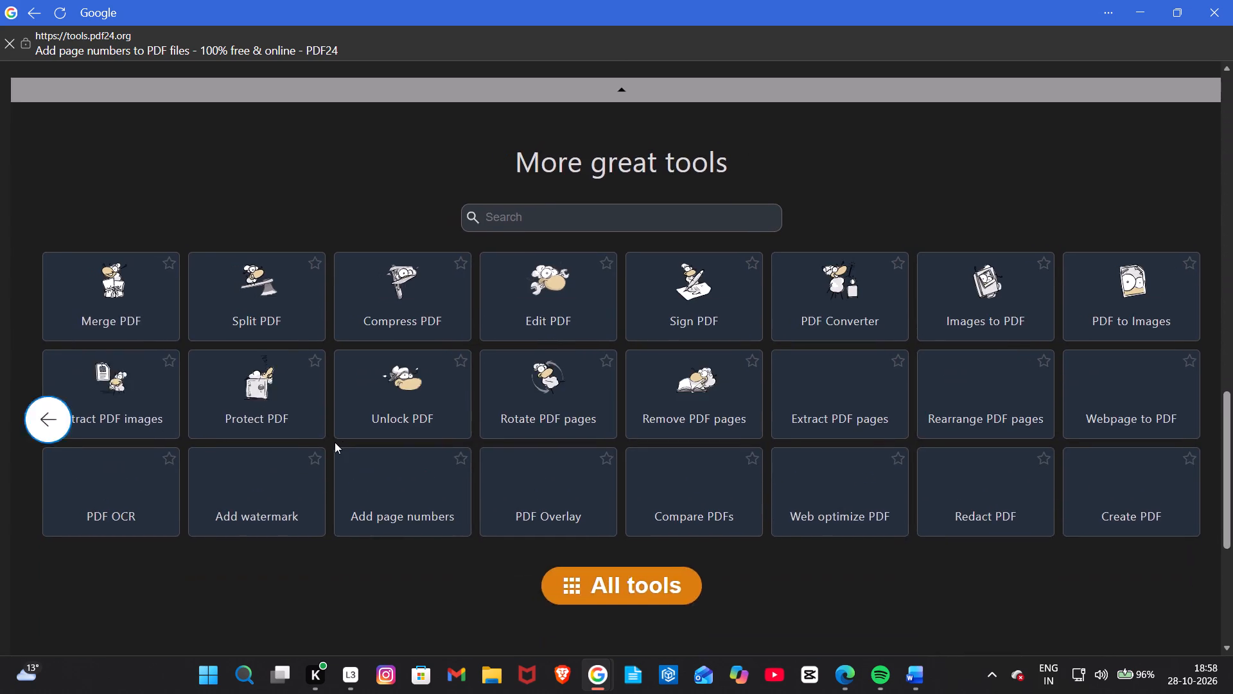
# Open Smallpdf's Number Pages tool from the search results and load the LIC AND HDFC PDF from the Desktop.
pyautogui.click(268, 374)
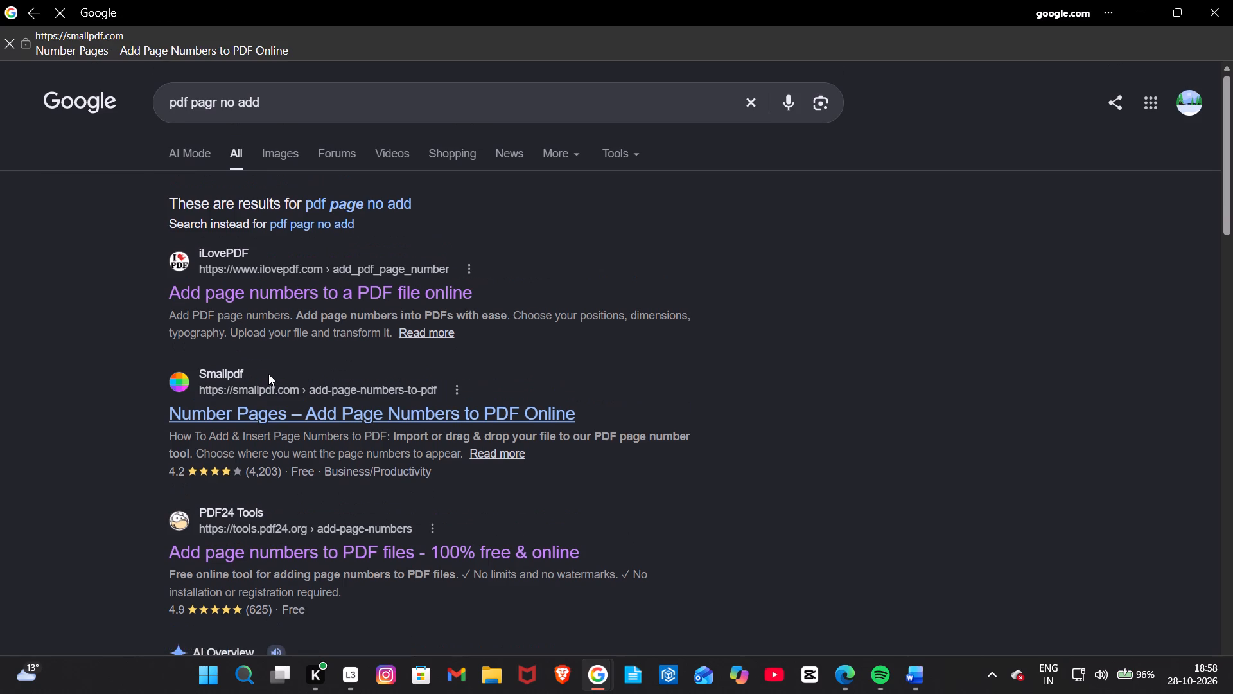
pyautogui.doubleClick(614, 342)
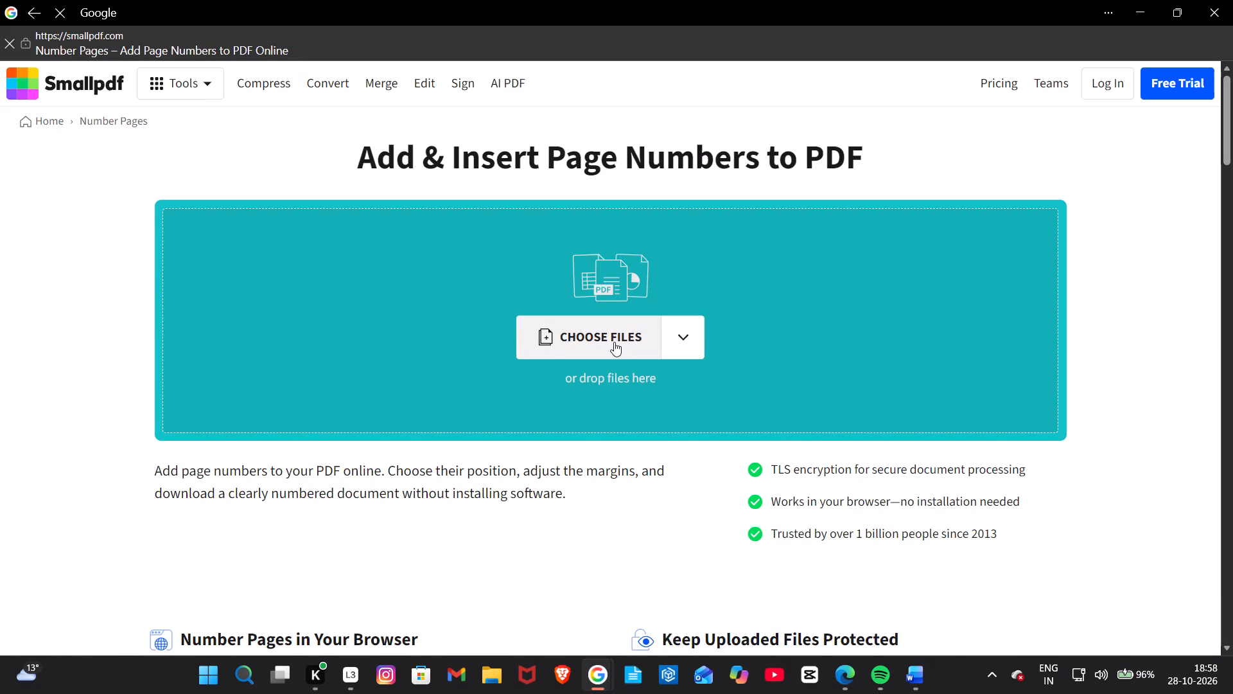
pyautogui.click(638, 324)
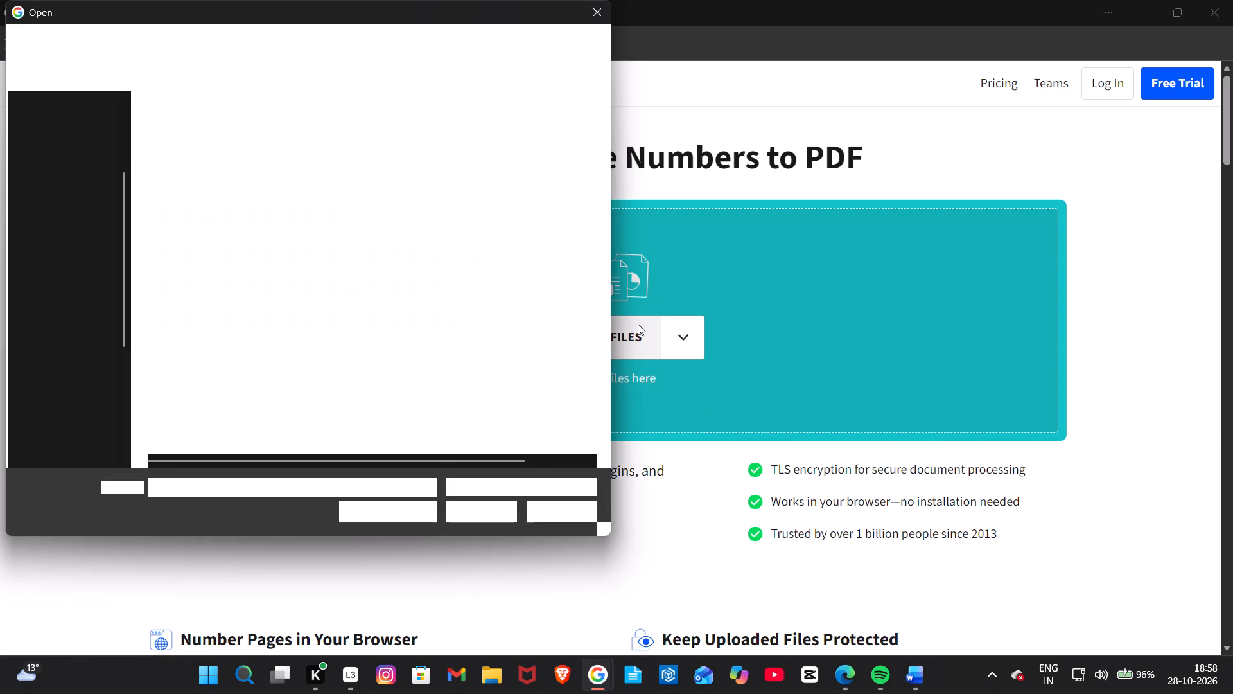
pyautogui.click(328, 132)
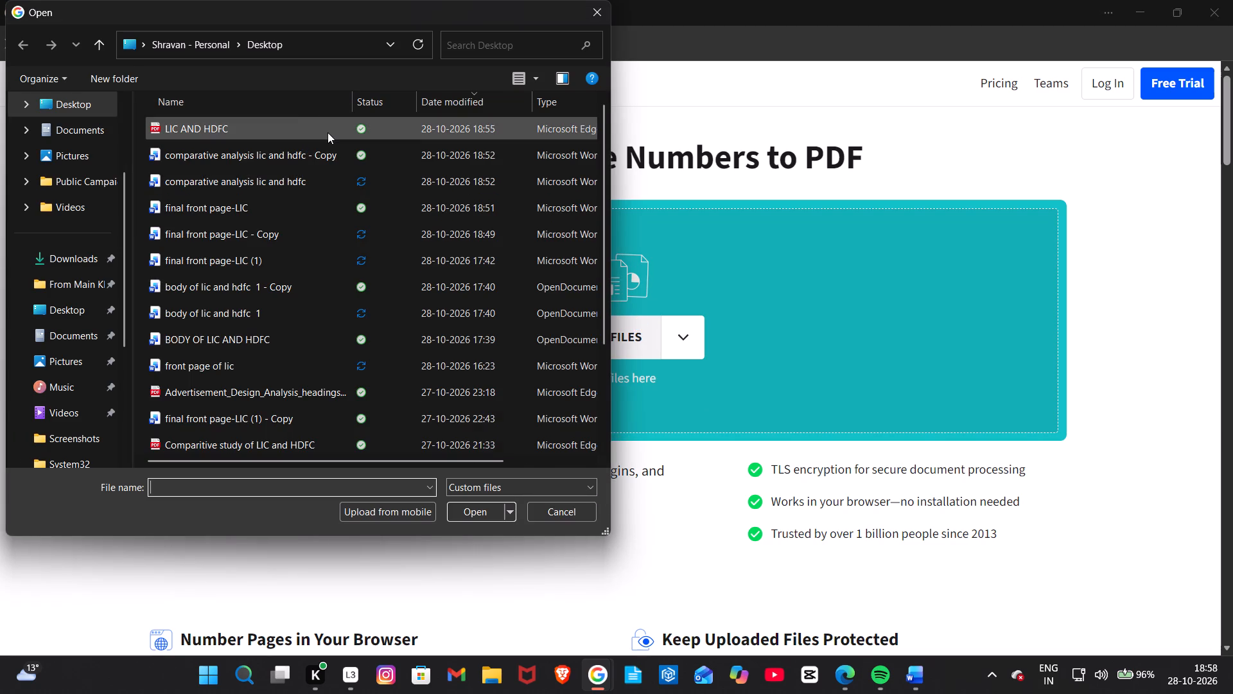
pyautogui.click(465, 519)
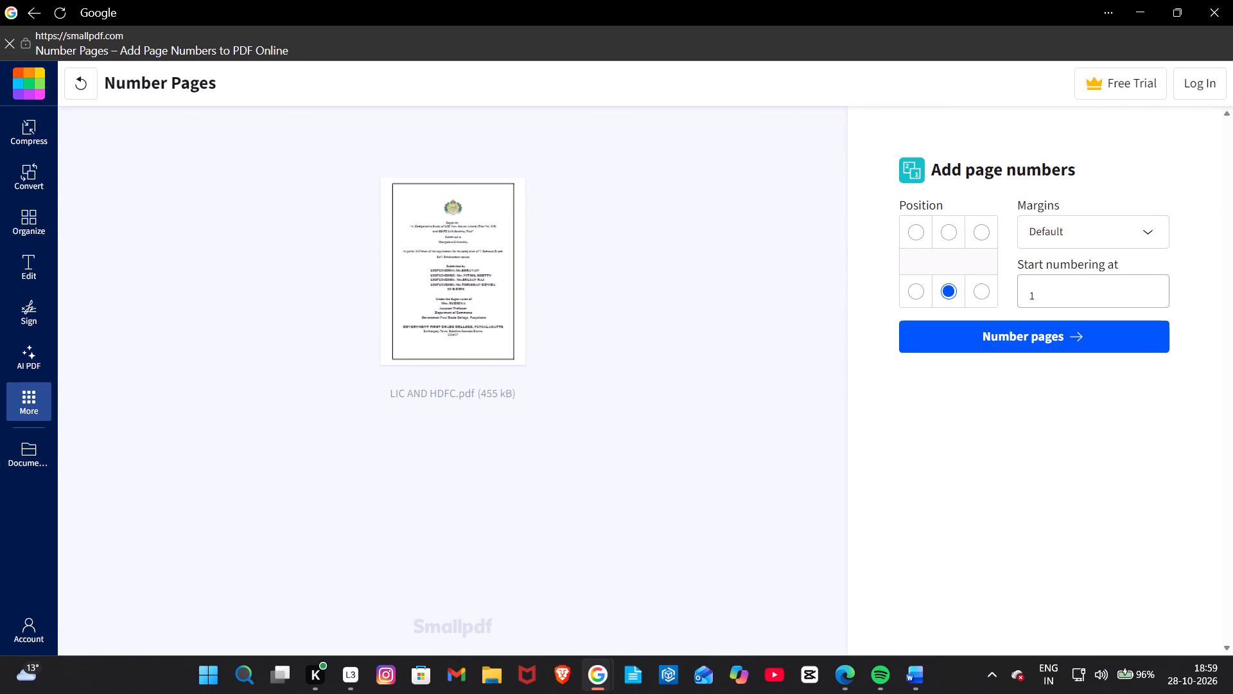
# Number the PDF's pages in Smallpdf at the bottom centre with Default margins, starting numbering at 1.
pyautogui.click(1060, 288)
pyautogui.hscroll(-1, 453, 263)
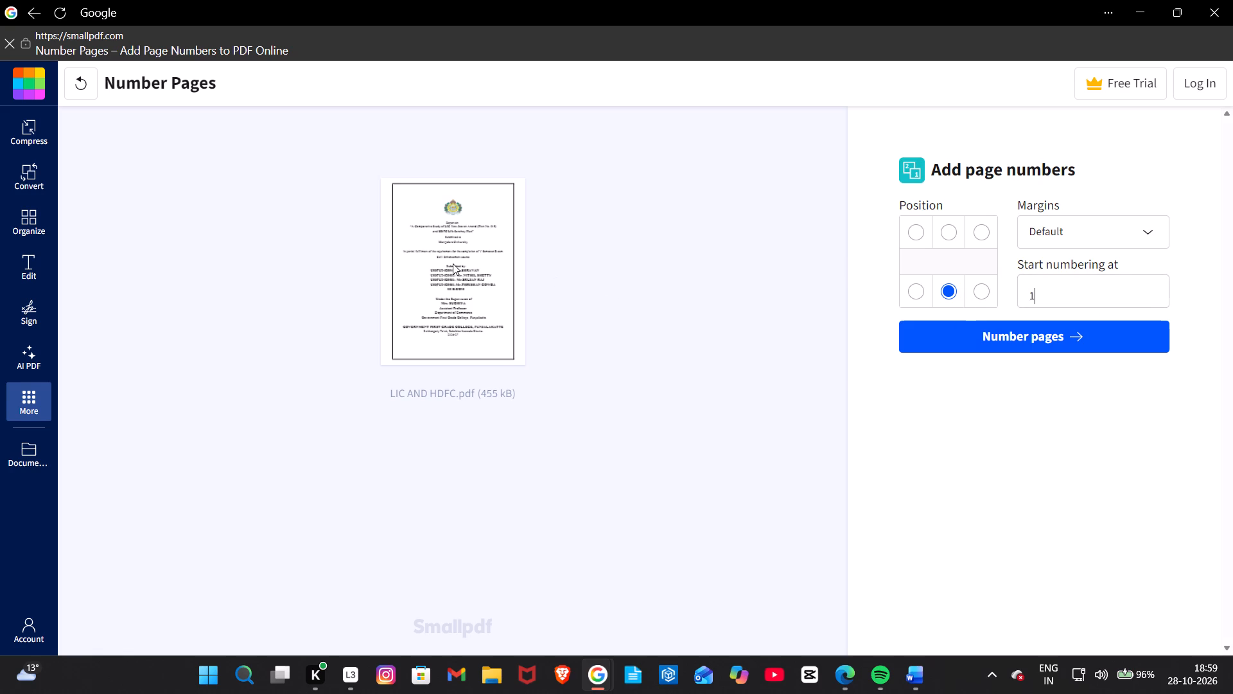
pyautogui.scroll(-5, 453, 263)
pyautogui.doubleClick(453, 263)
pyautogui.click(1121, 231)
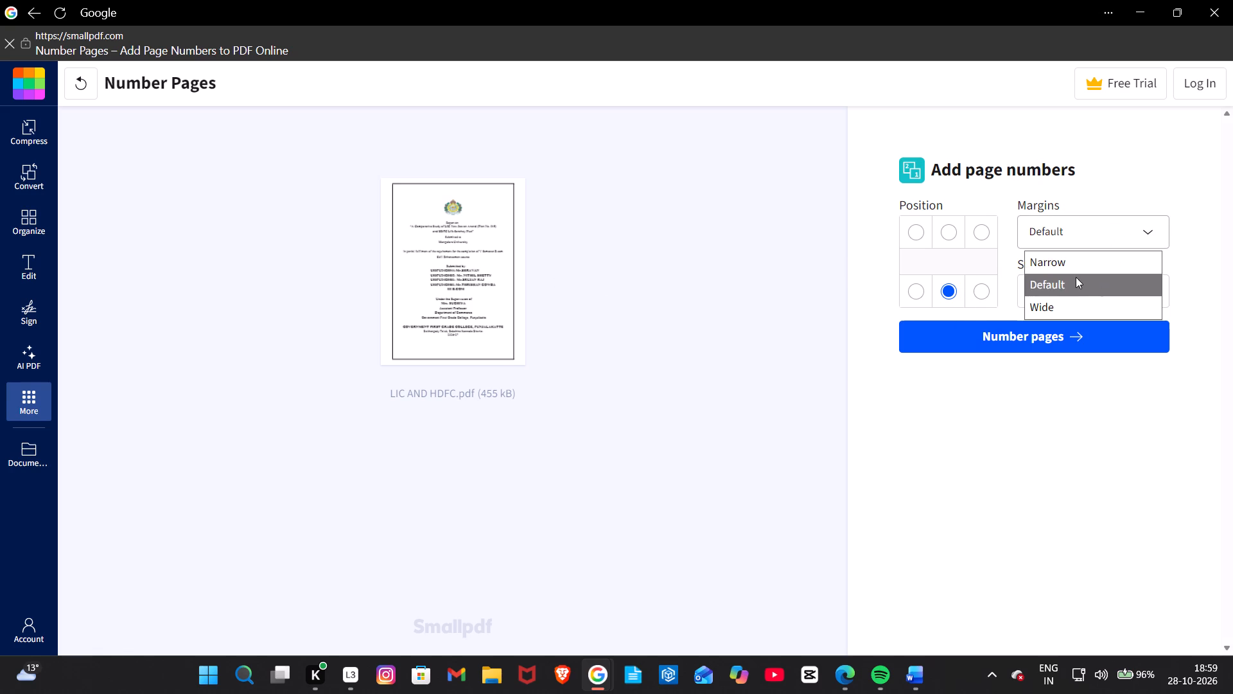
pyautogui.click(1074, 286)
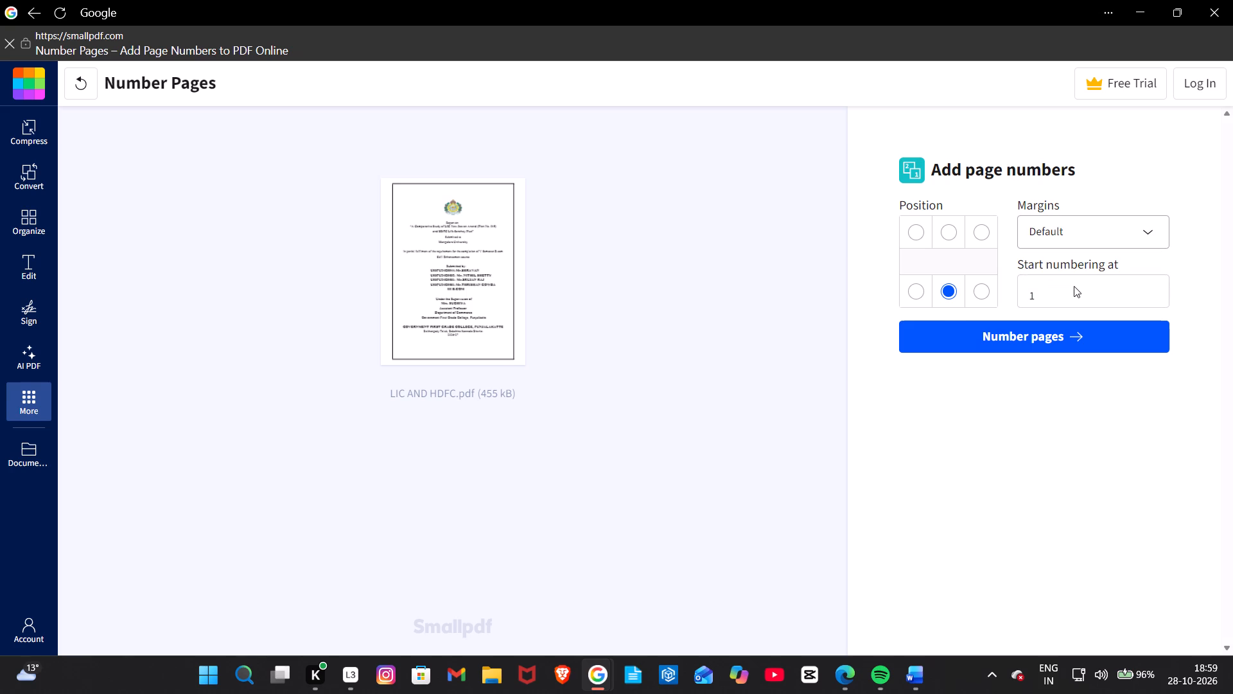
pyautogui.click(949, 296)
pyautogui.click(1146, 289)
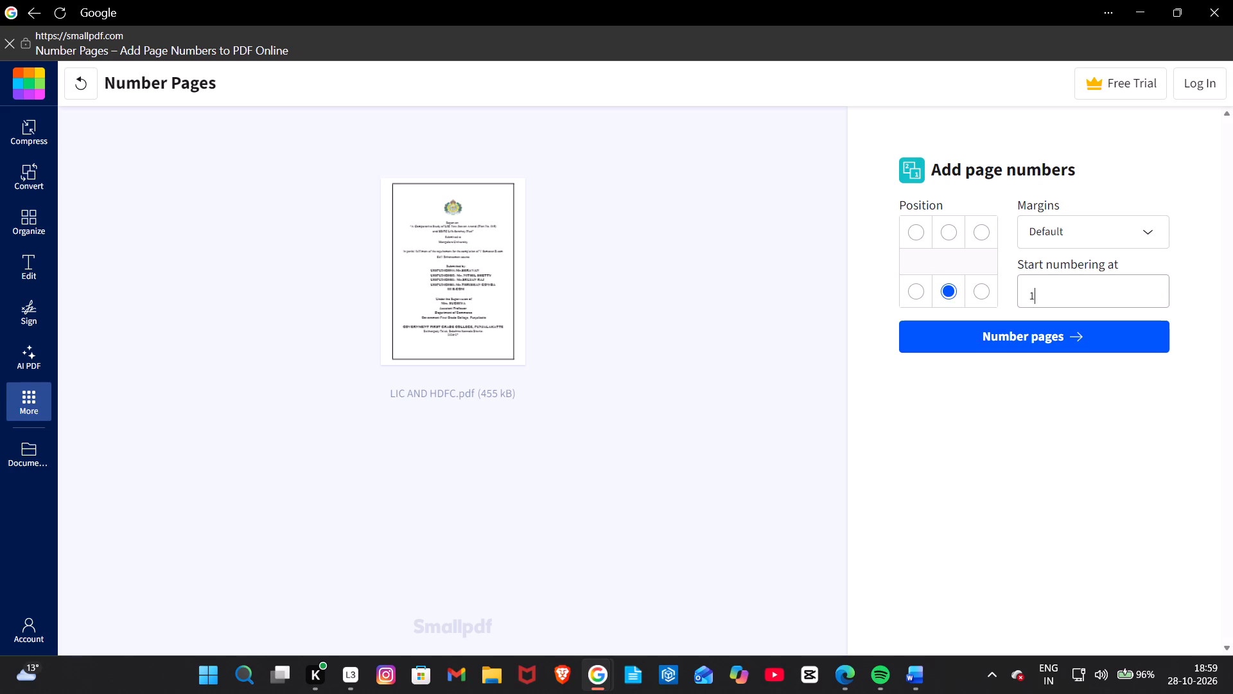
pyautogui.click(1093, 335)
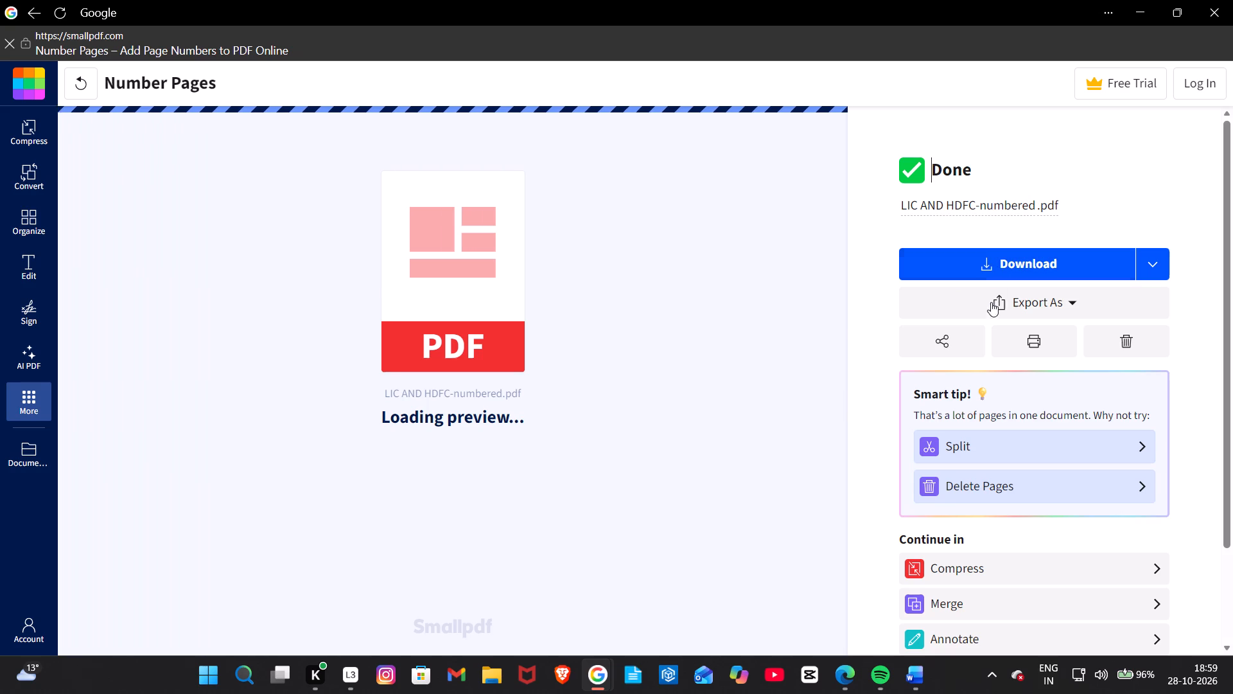
# Examine the number placement in Smallpdf's preview of the numbered PDF, and close the Smallpdf page.
pyautogui.scroll(-1, 546, 404)
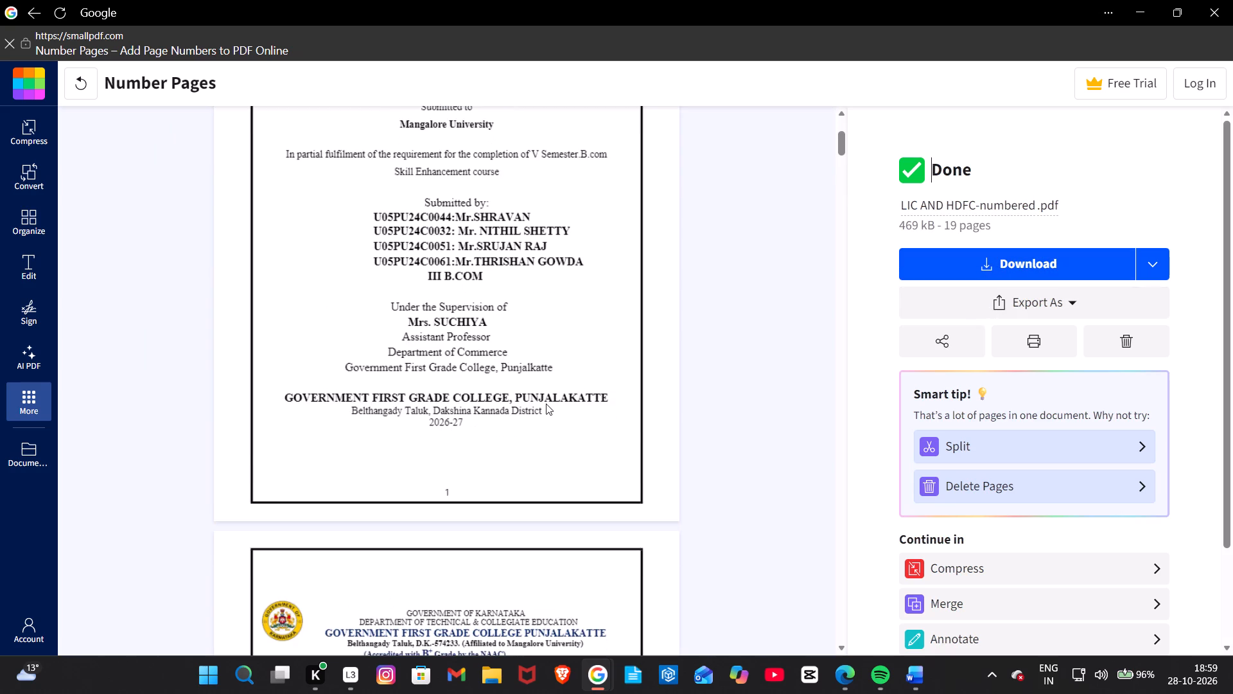
pyautogui.scroll(-4, 546, 404)
pyautogui.hscroll(11, 546, 404)
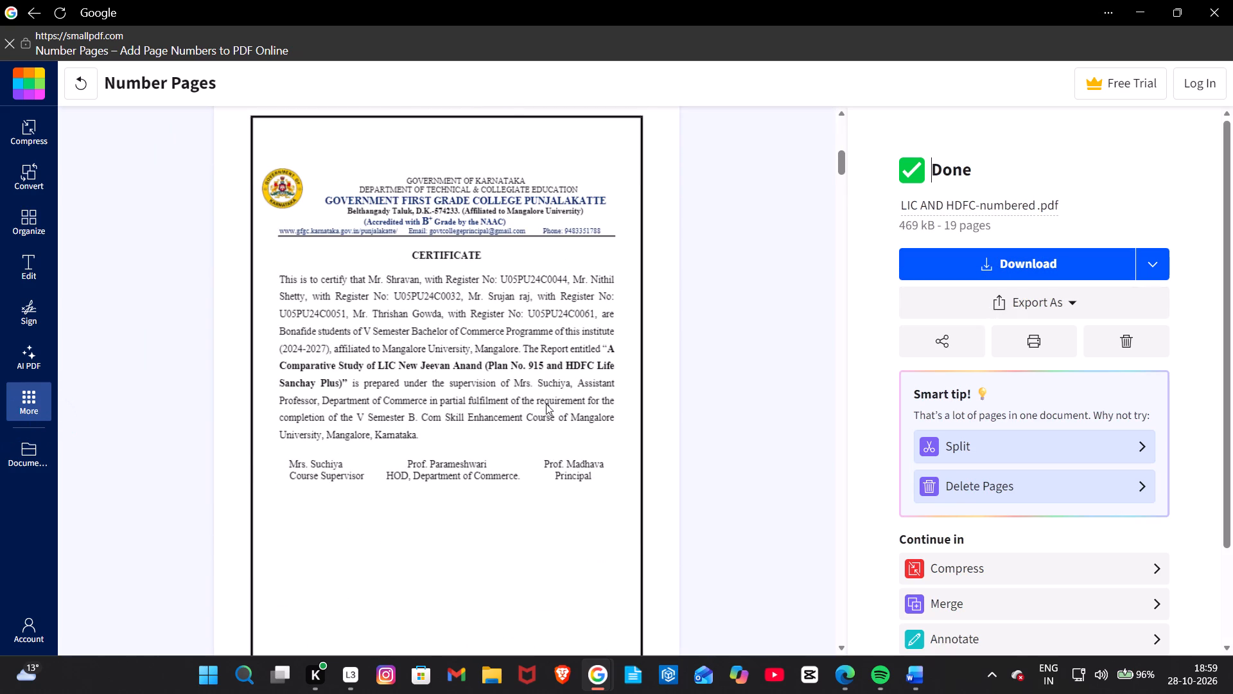
pyautogui.click(15, 39)
# Open pdfFiller's page-number tool from the search results and upload the LIC AND HDFC PDF from the Desktop.
pyautogui.scroll(-5, 306, 415)
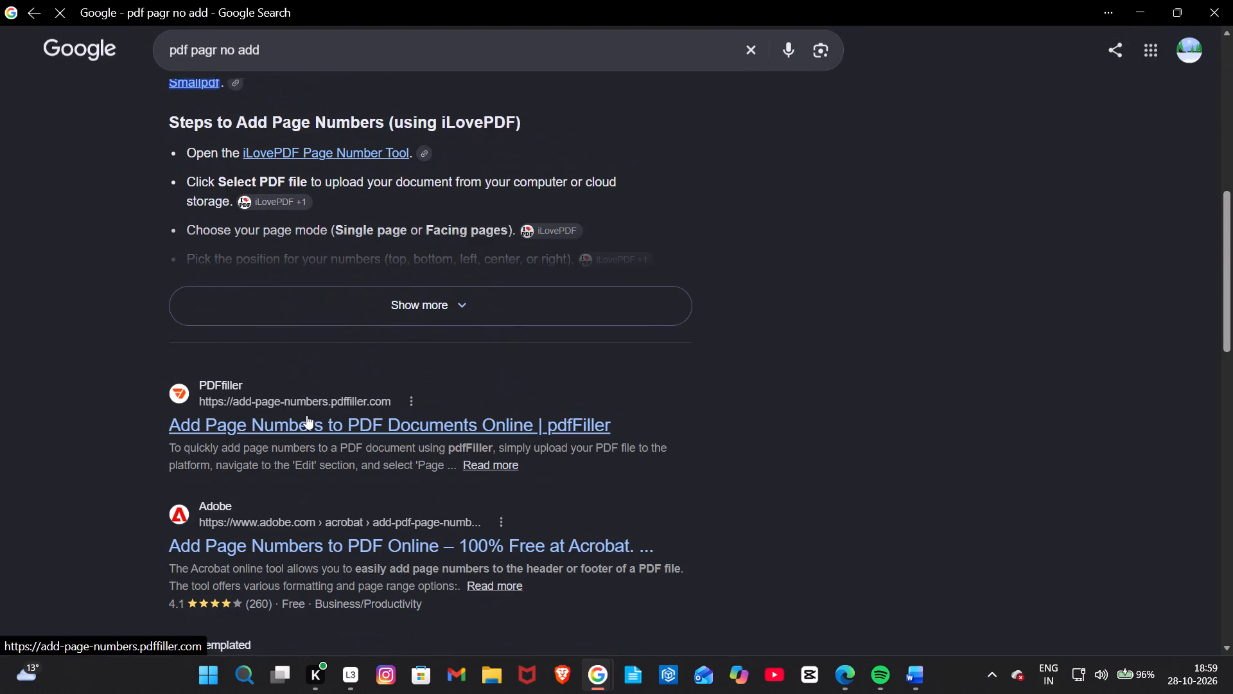
pyautogui.click(311, 436)
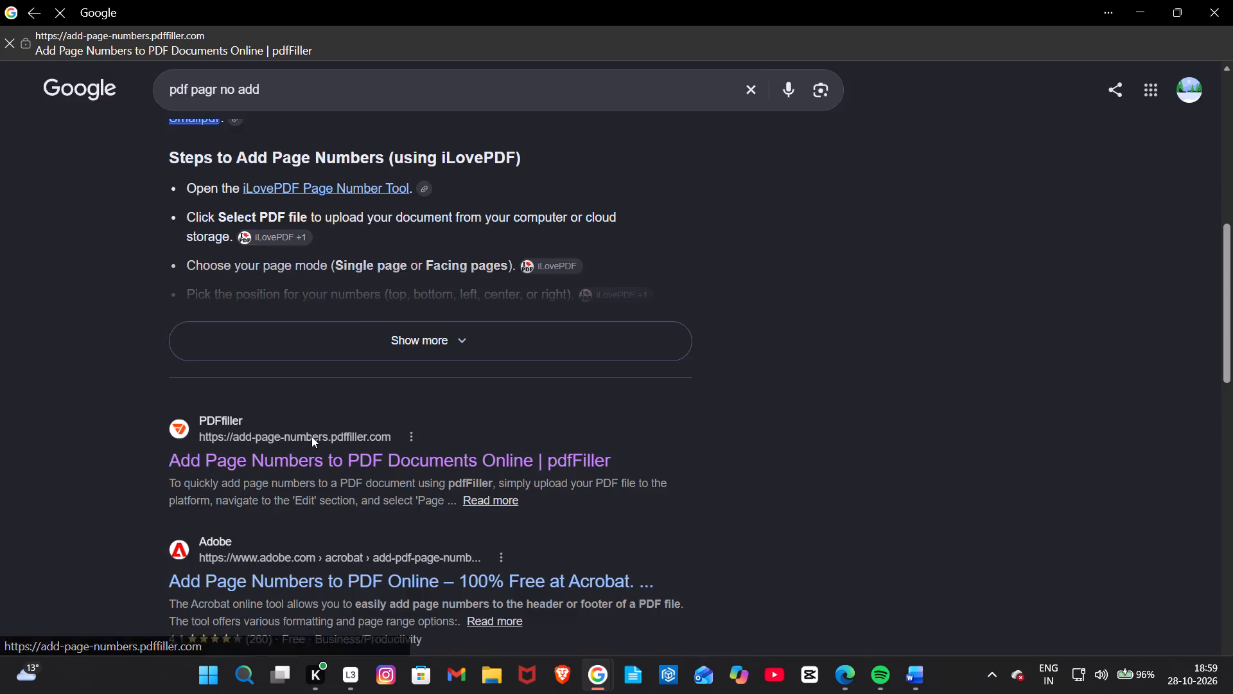
pyautogui.click(577, 397)
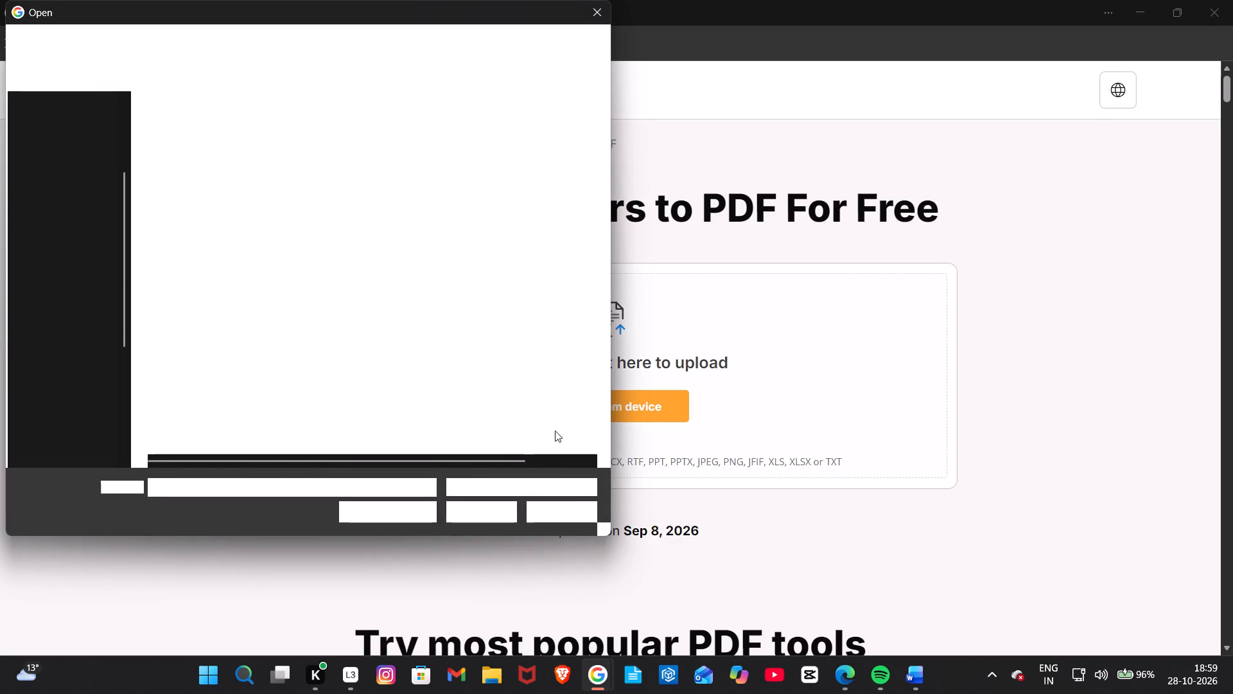
pyautogui.click(339, 120)
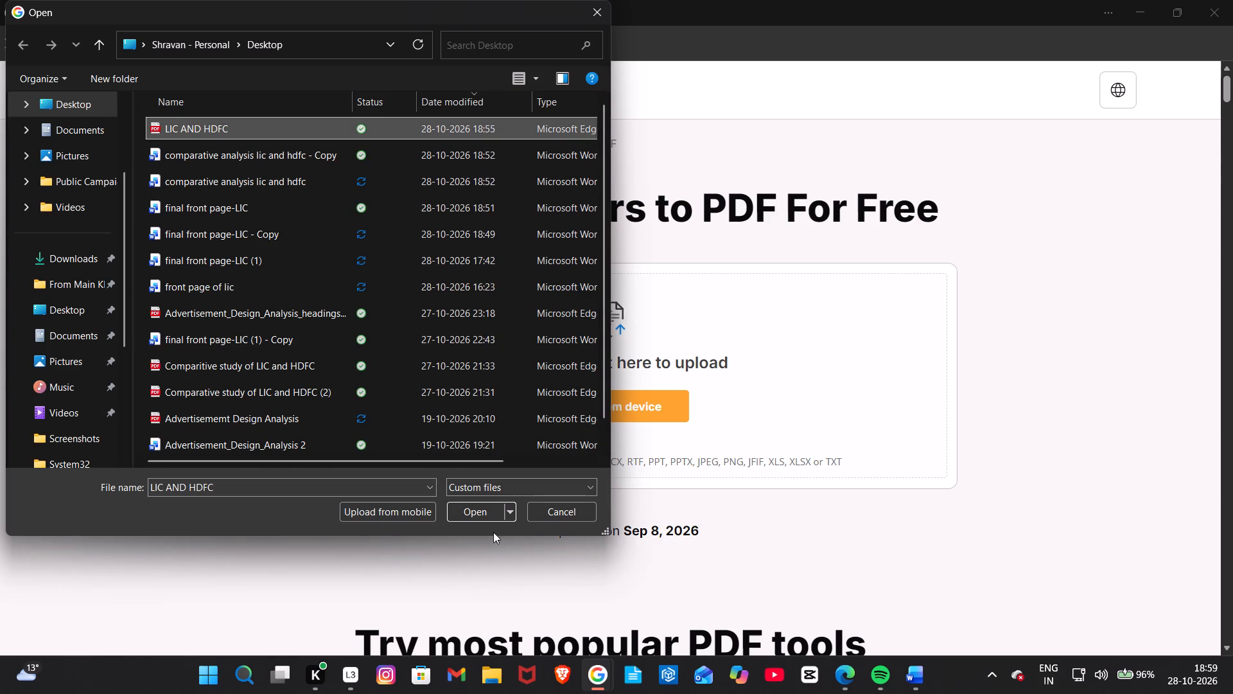
pyautogui.click(476, 509)
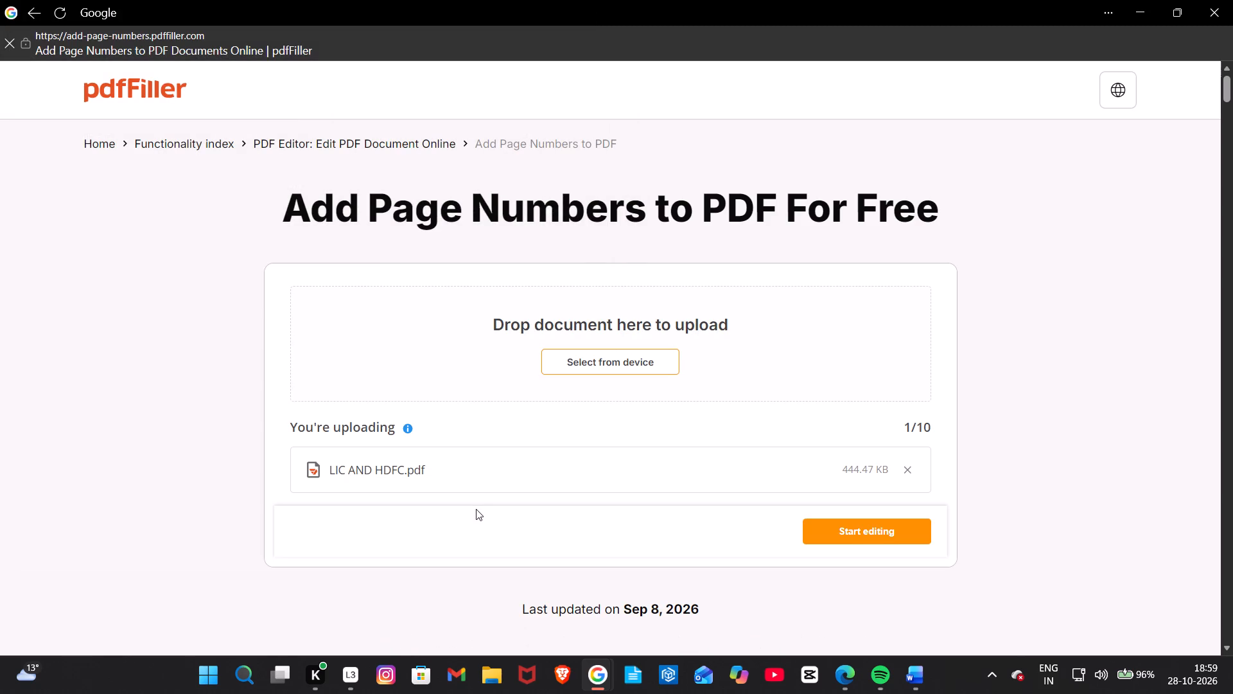
# Open the uploaded LIC AND HDFC PDF in pdfFiller's editor.
pyautogui.scroll(-3, 476, 509)
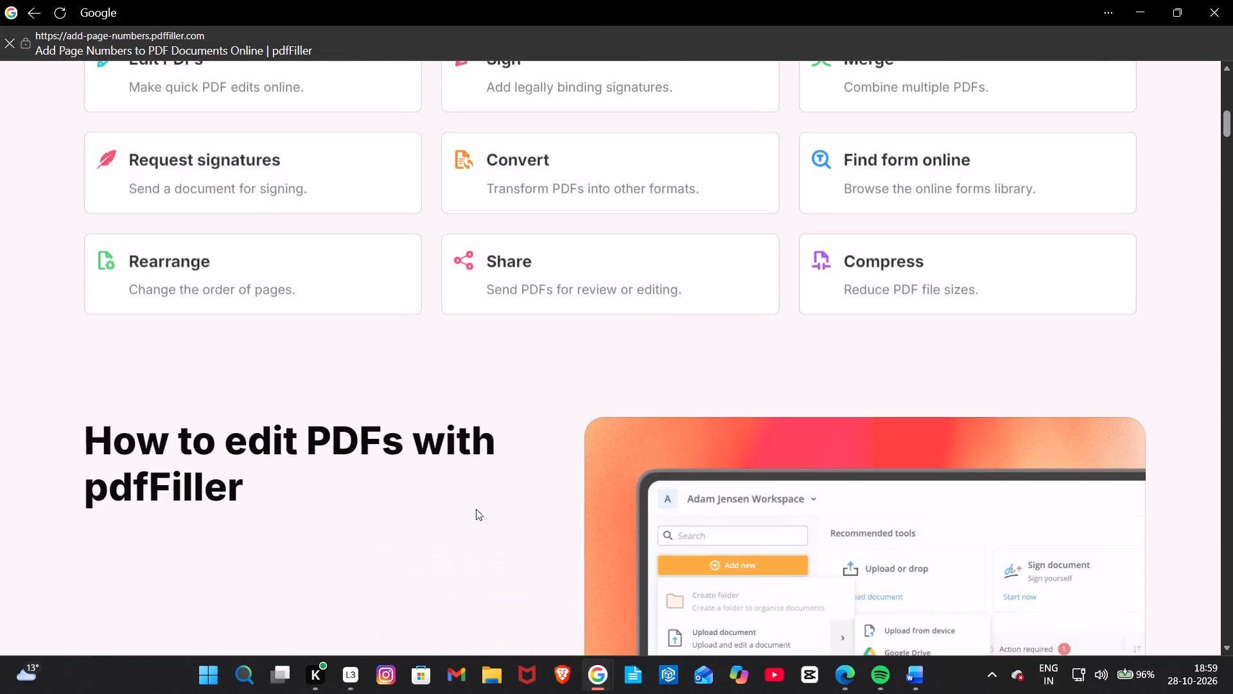
pyautogui.scroll(3, 476, 509)
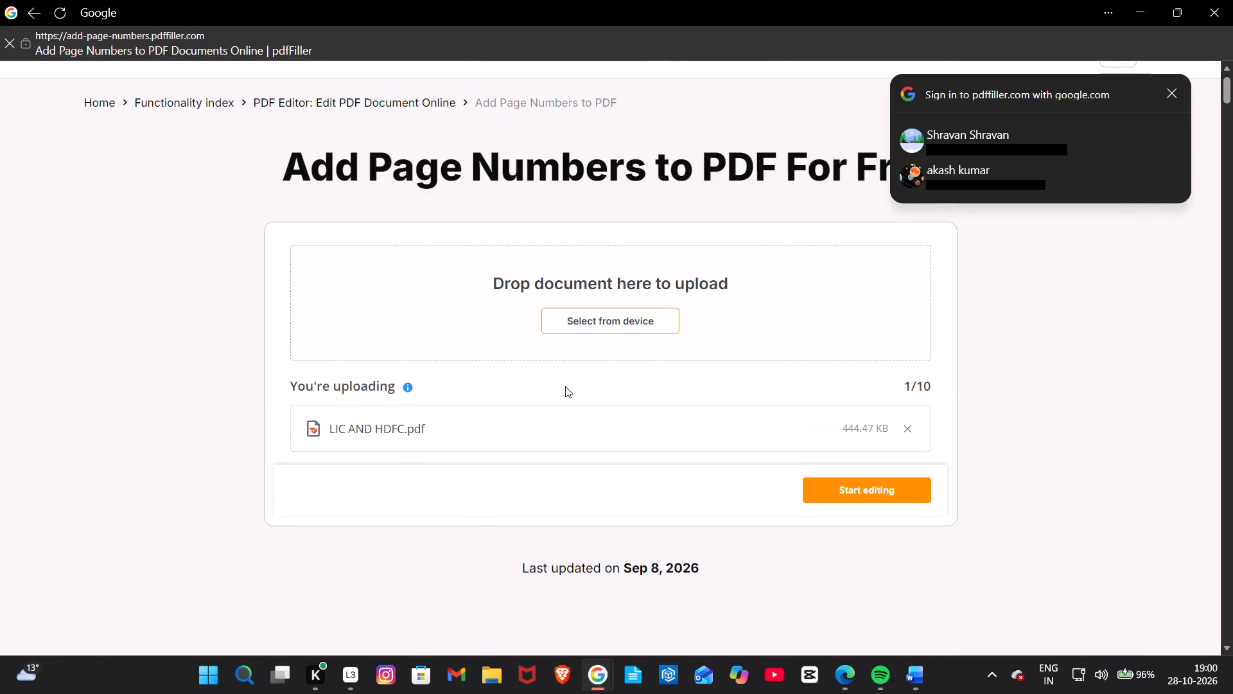
pyautogui.click(625, 317)
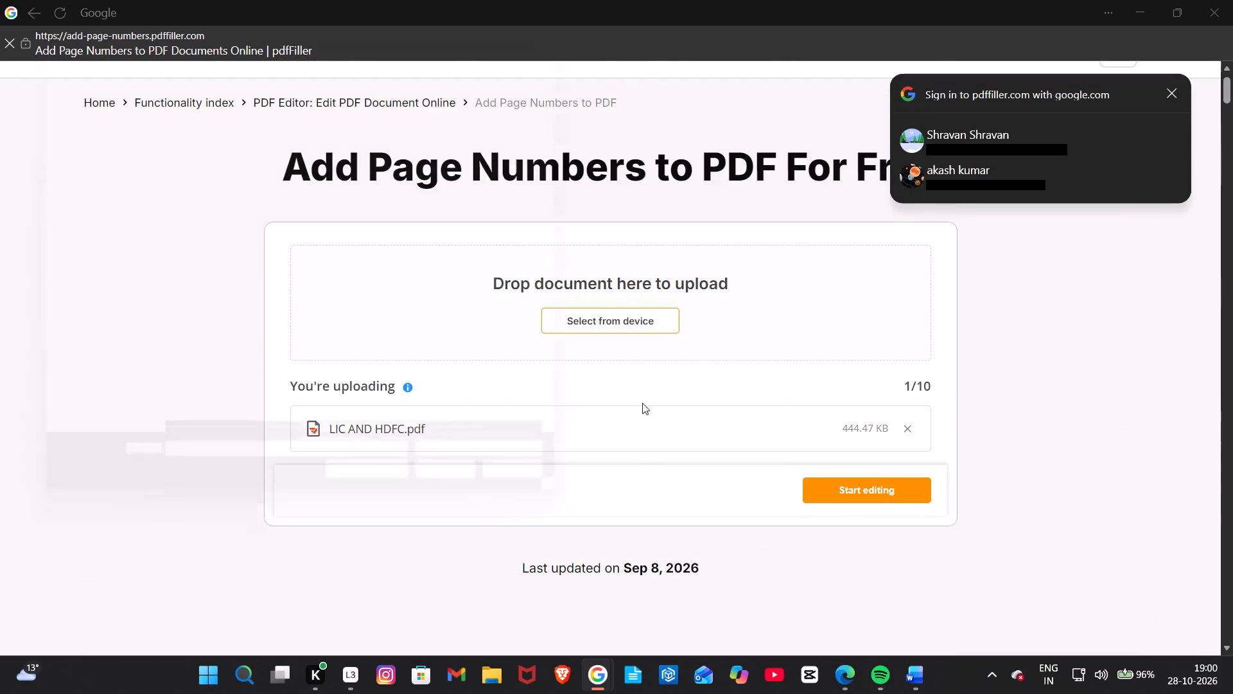
pyautogui.click(857, 483)
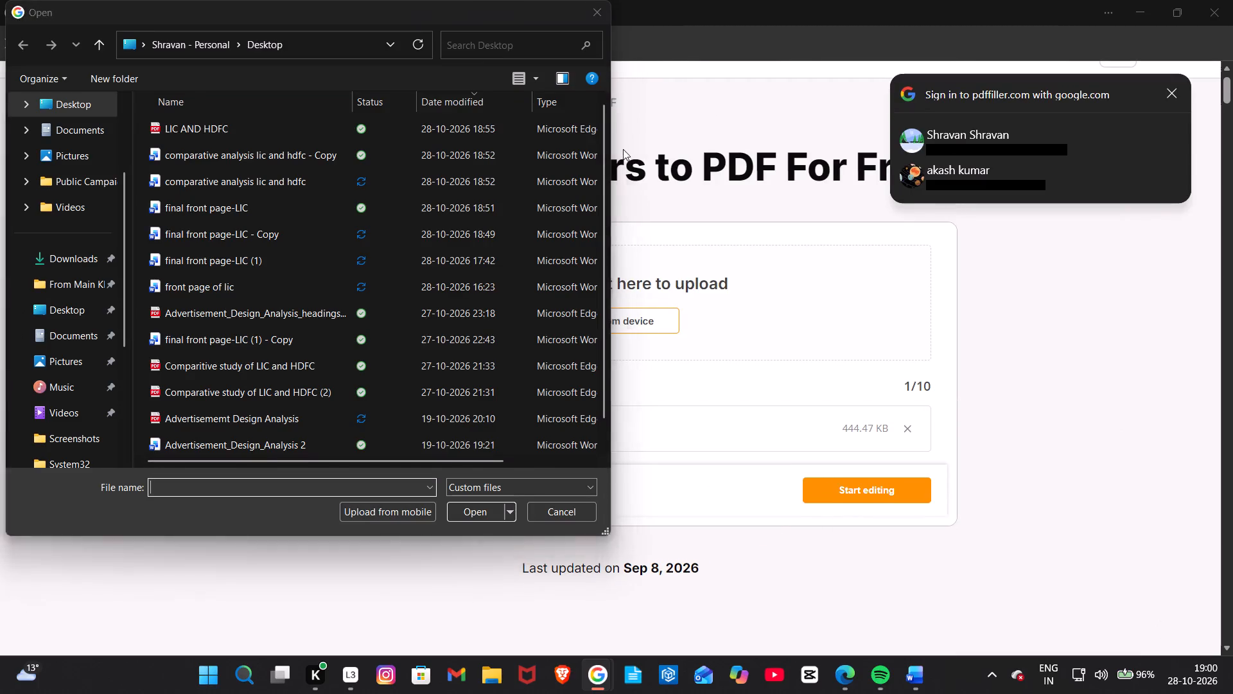
pyautogui.click(599, 14)
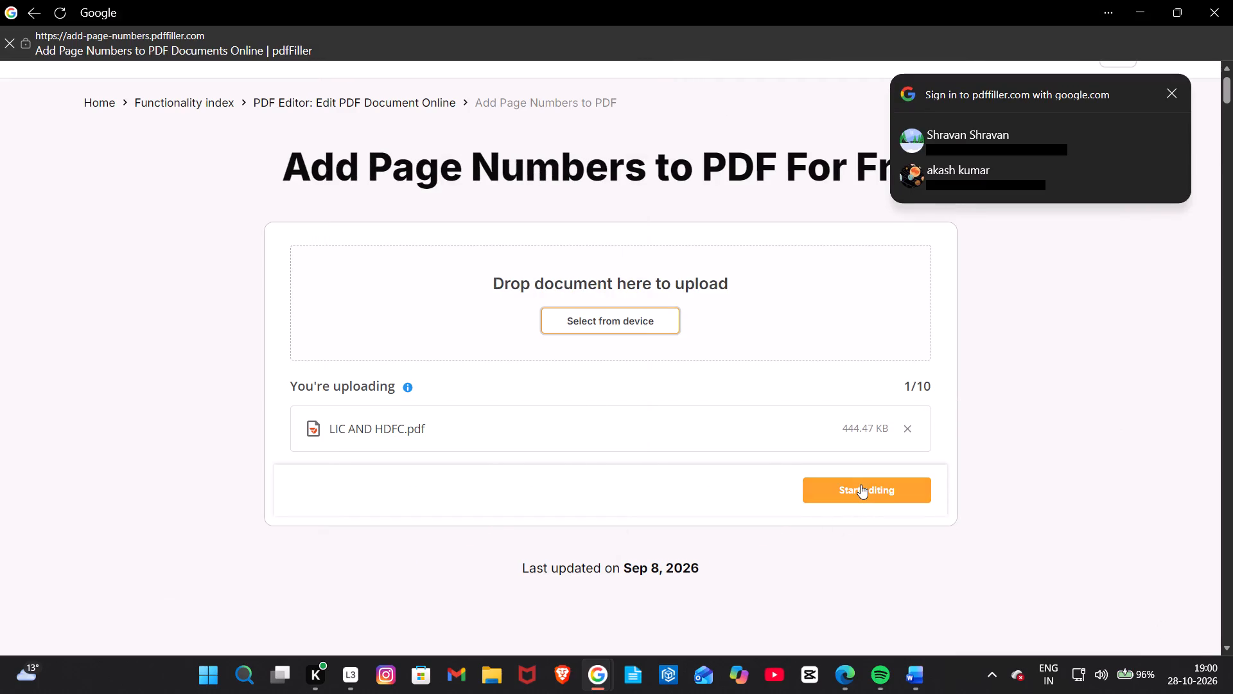
pyautogui.click(861, 485)
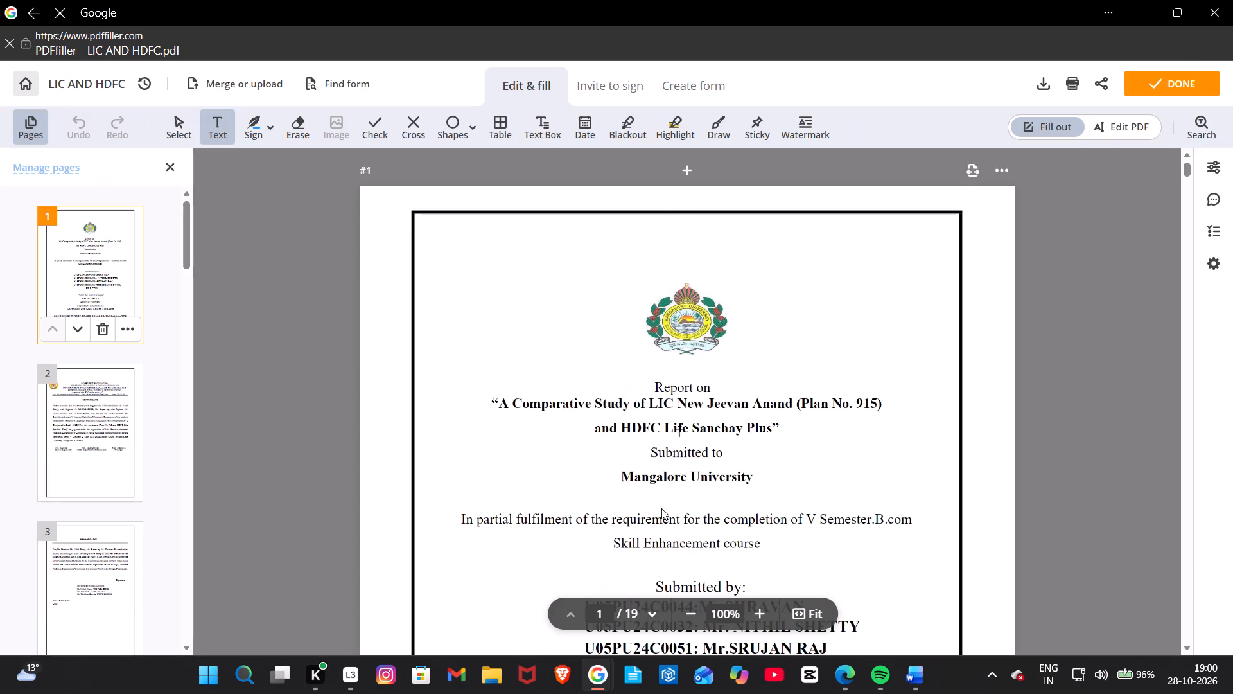
# Add the page number 1 as text at the bottom centre of the PDF's page 6, just inside the border.
pyautogui.scroll(-5, 593, 423)
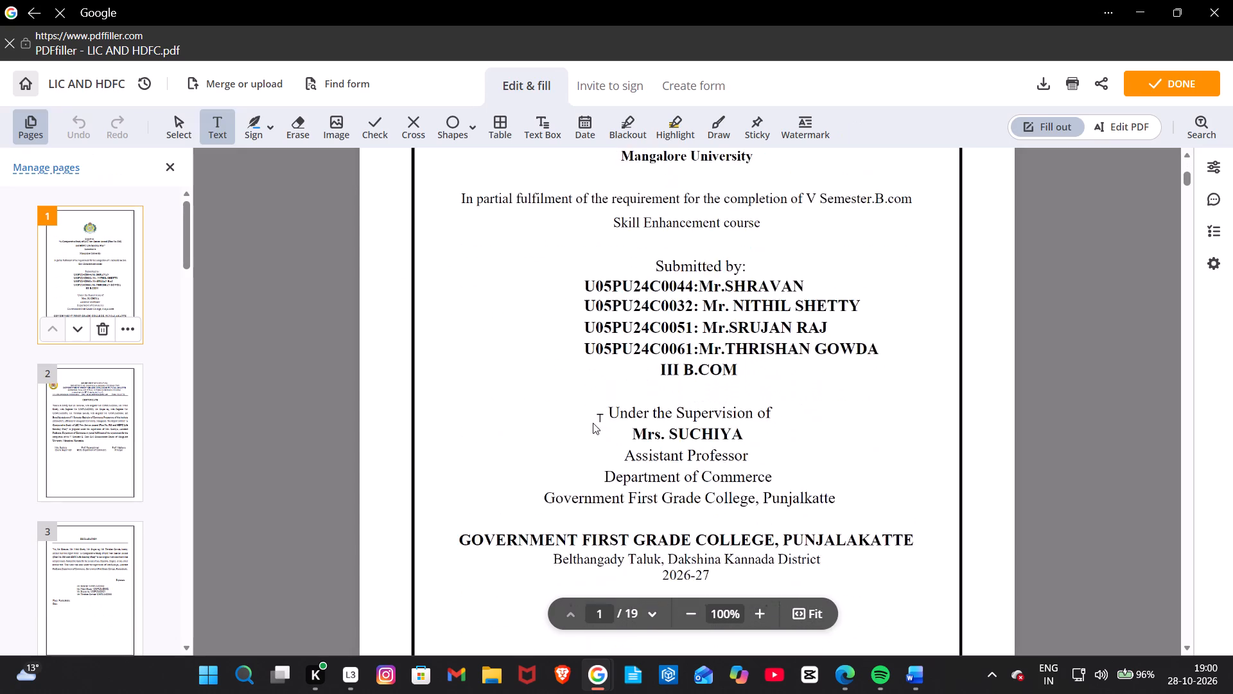
pyautogui.scroll(-7, 593, 423)
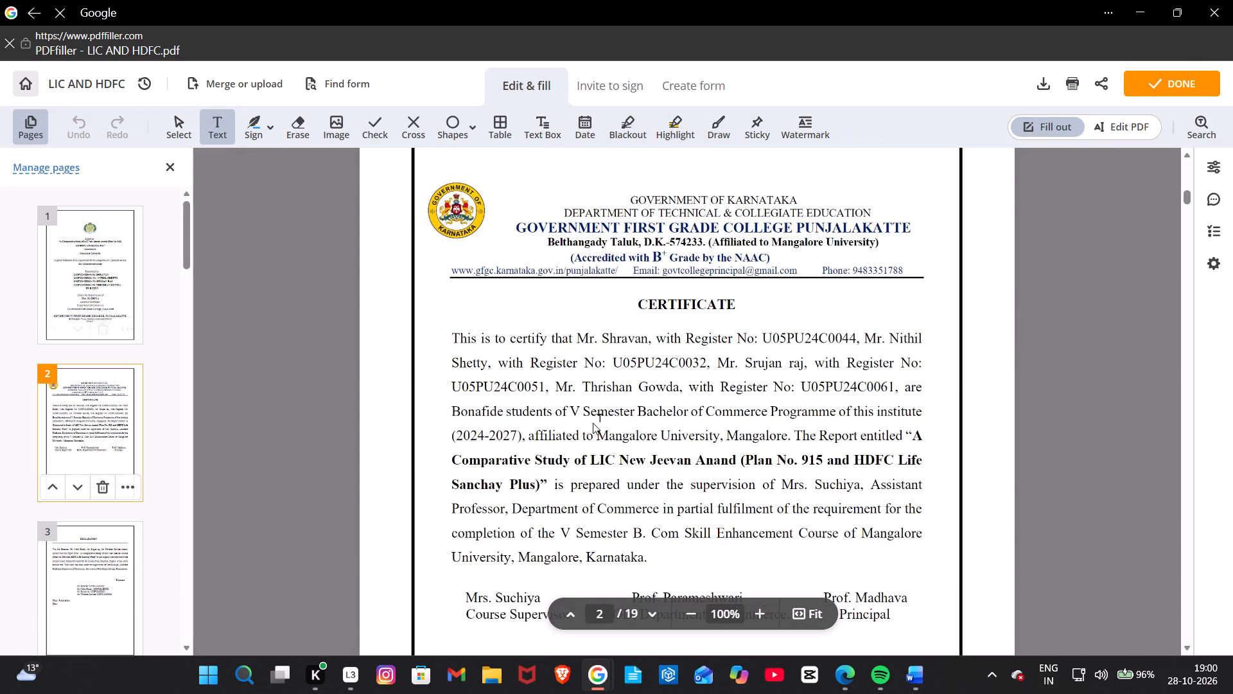
pyautogui.scroll(-9, 593, 423)
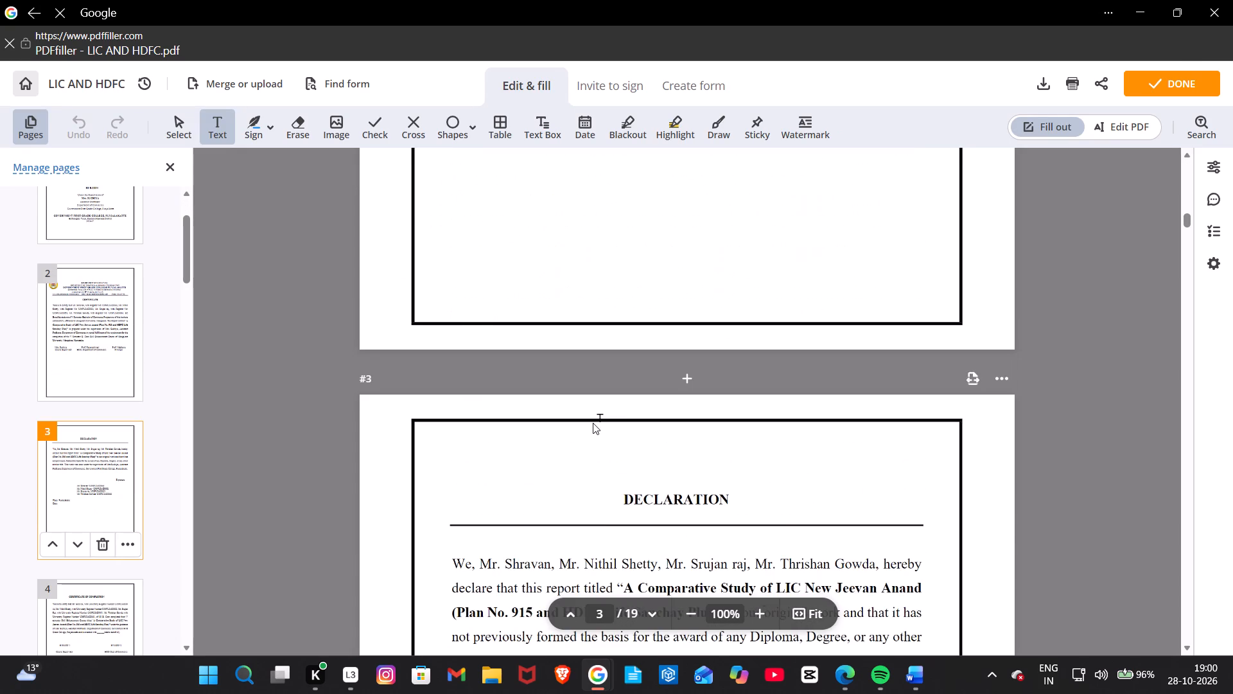
pyautogui.scroll(-8, 593, 423)
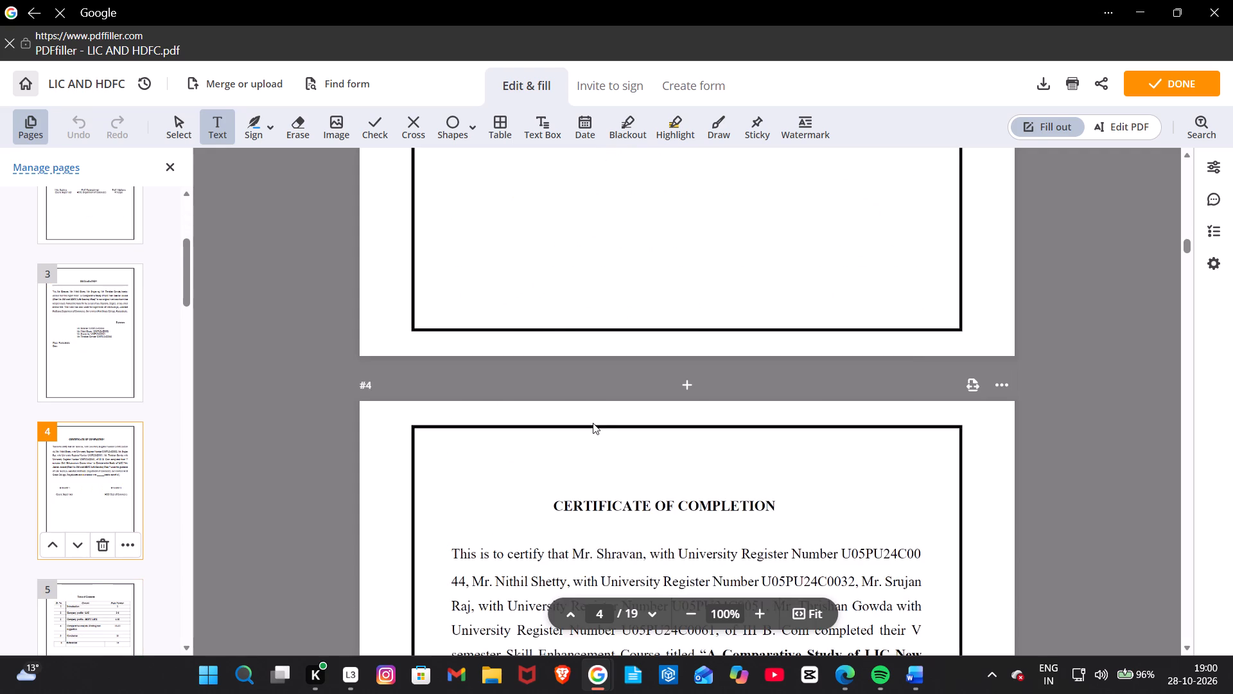
pyautogui.scroll(-8, 593, 423)
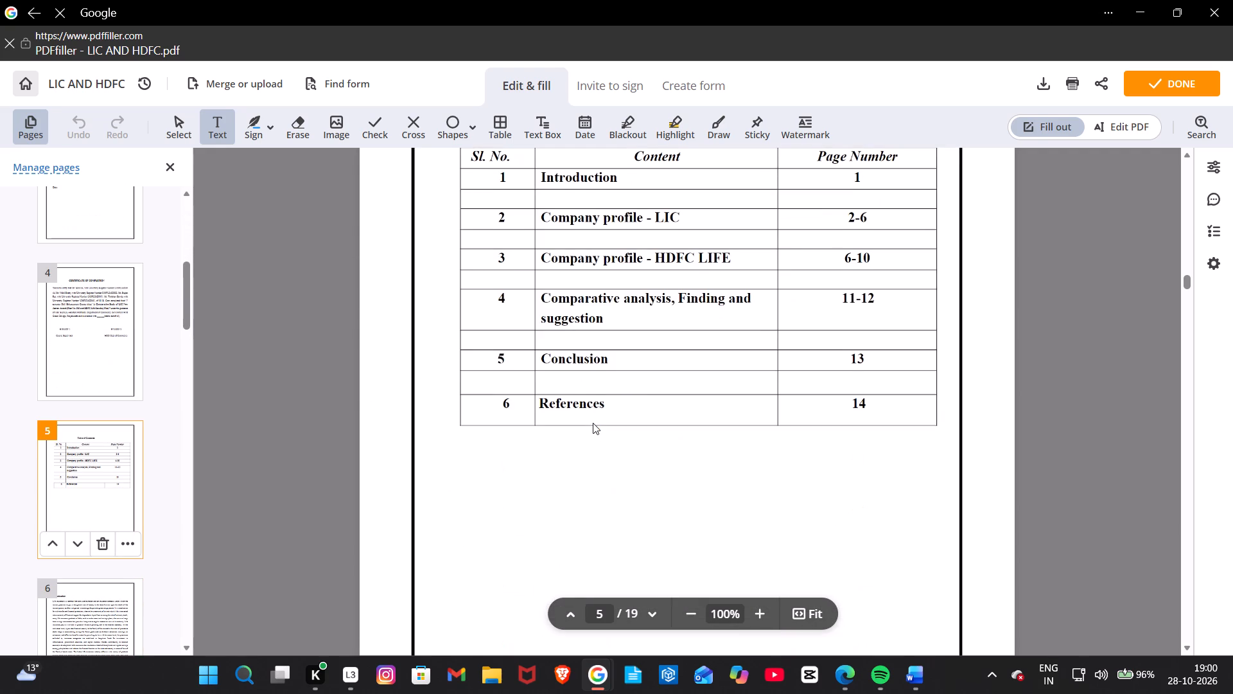
pyautogui.scroll(-9, 593, 423)
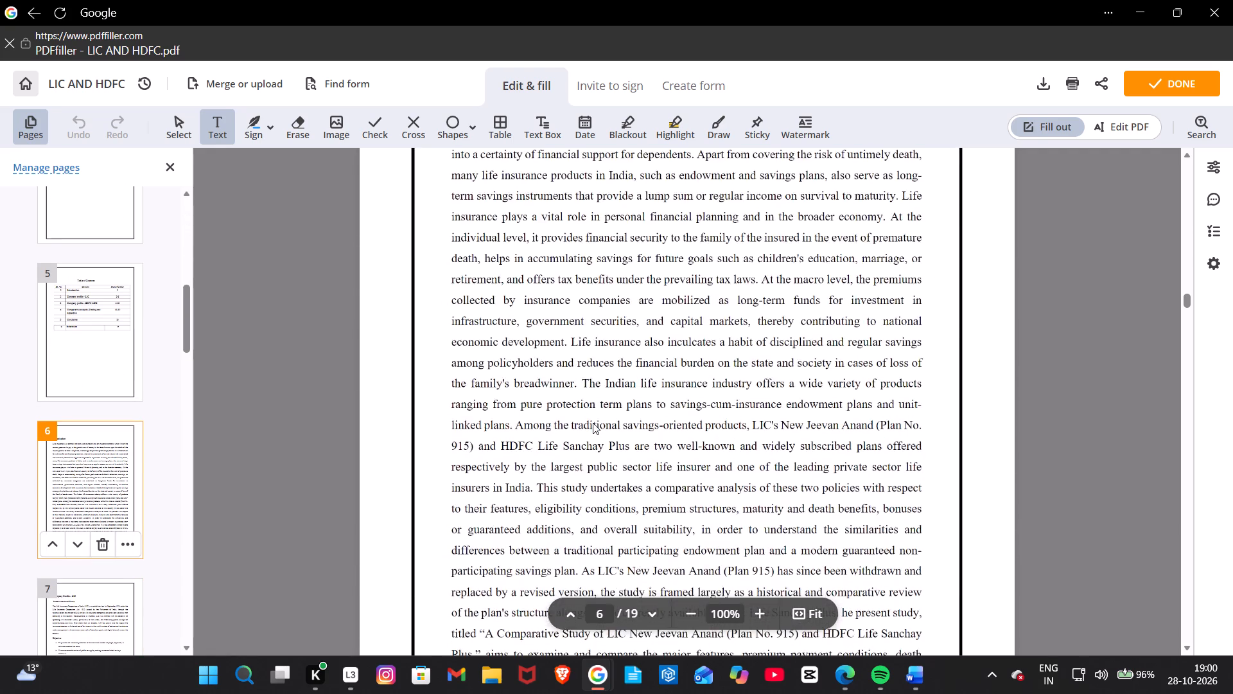
pyautogui.scroll(-3, 593, 423)
pyautogui.click(672, 416)
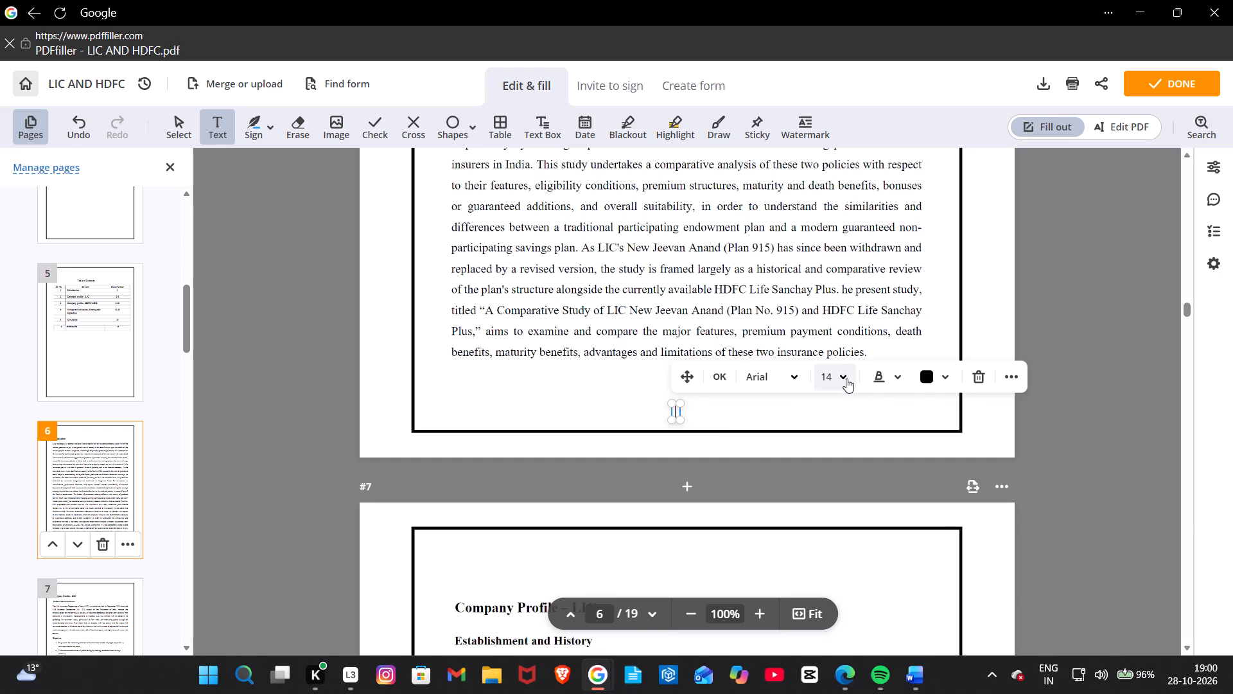
pyautogui.click(696, 416)
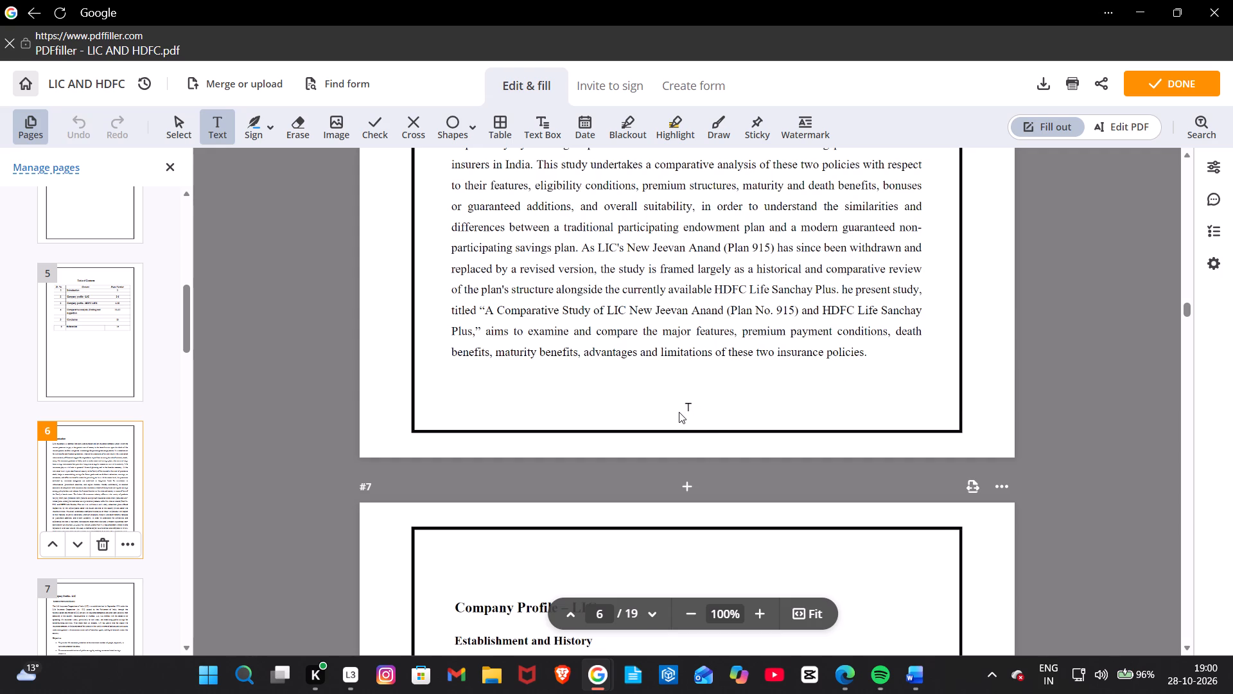
pyautogui.click(681, 413)
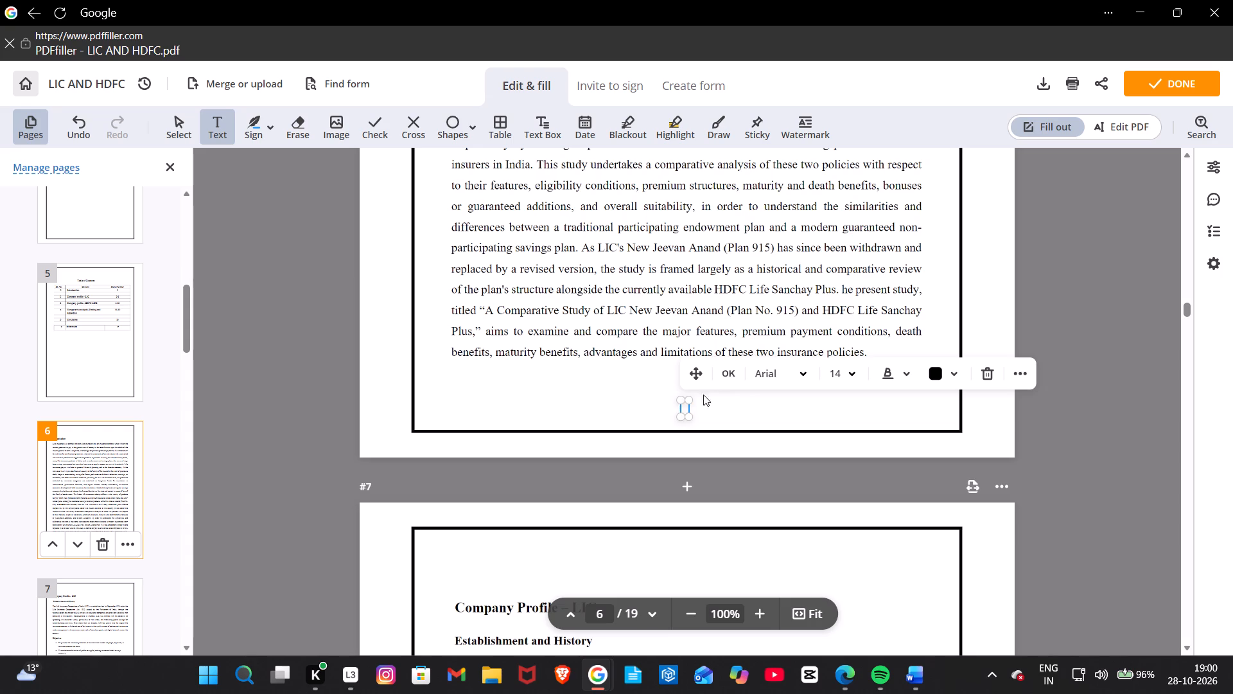
pyautogui.click(845, 373)
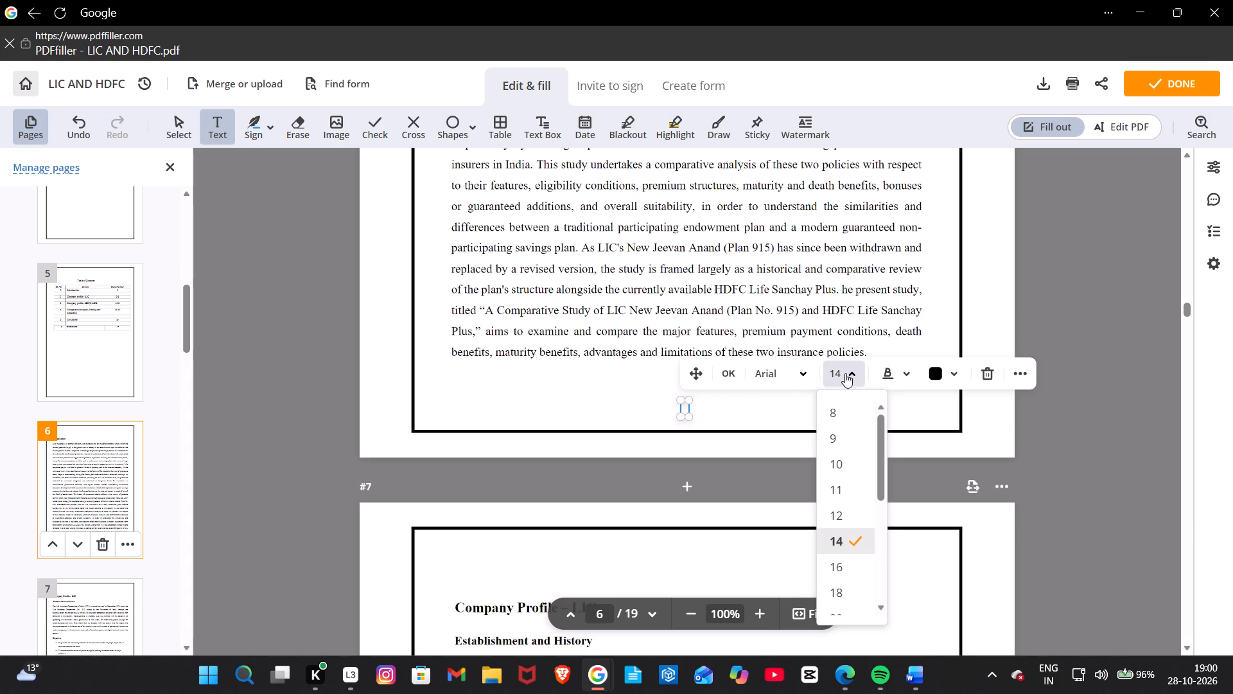
pyautogui.scroll(-6, 841, 511)
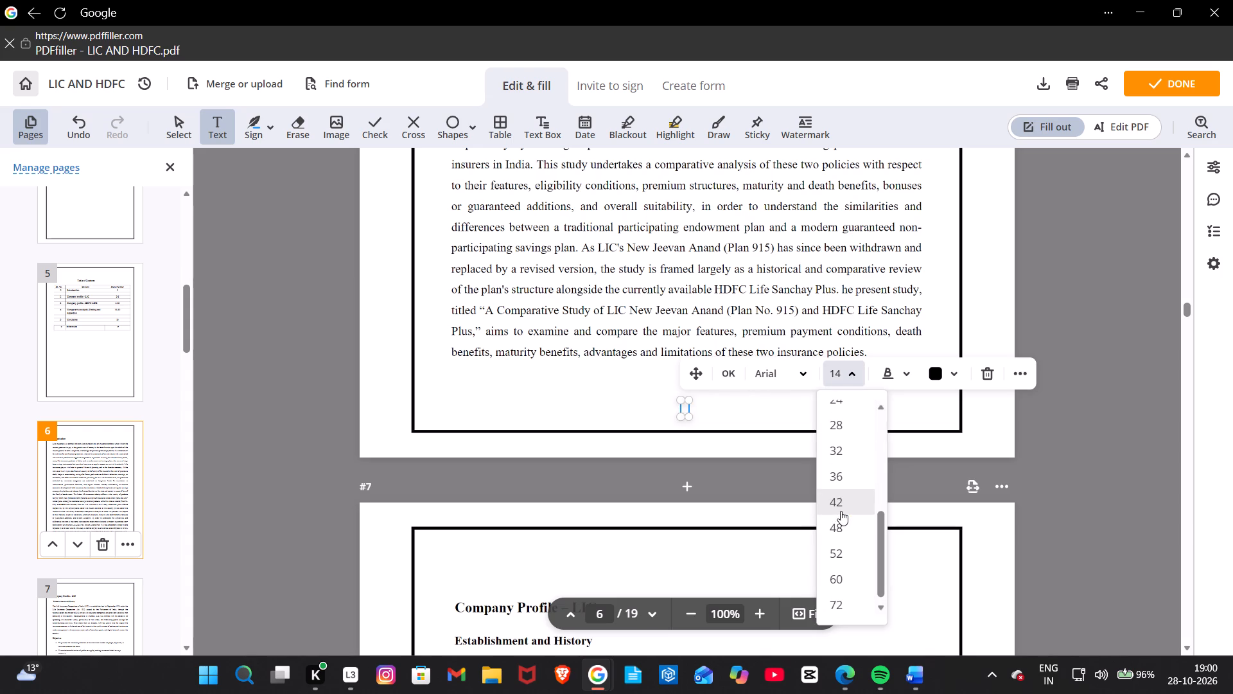
pyautogui.scroll(6, 841, 511)
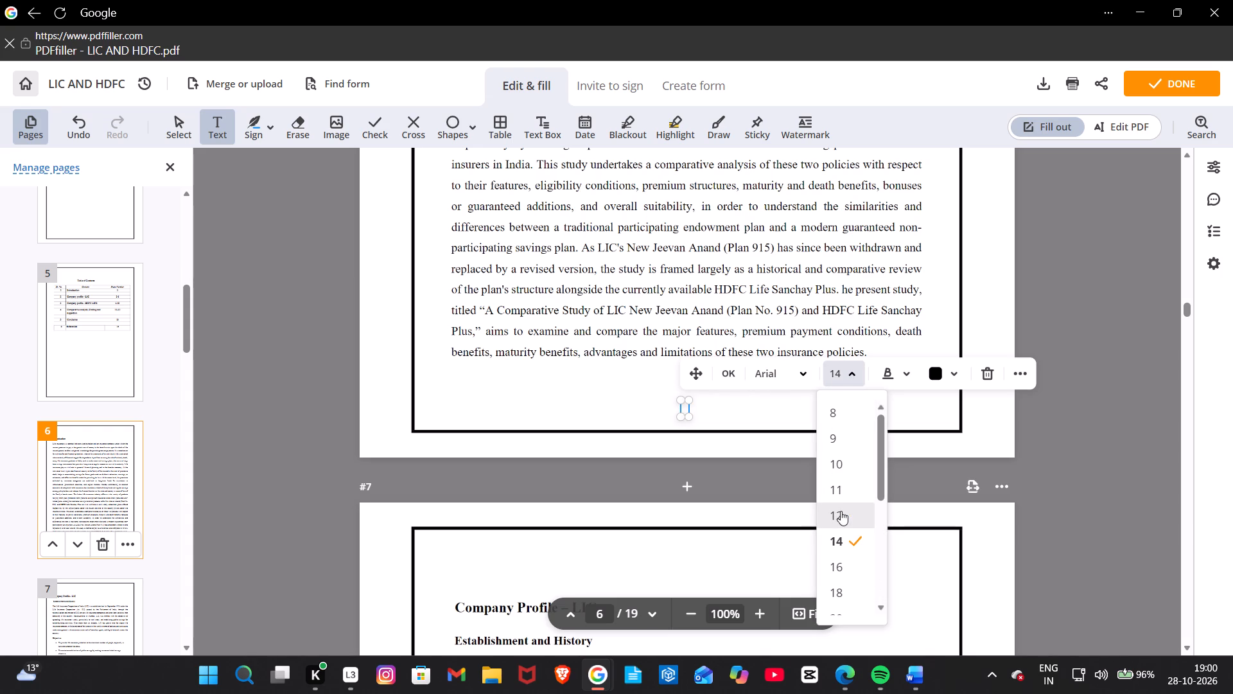
pyautogui.click(902, 371)
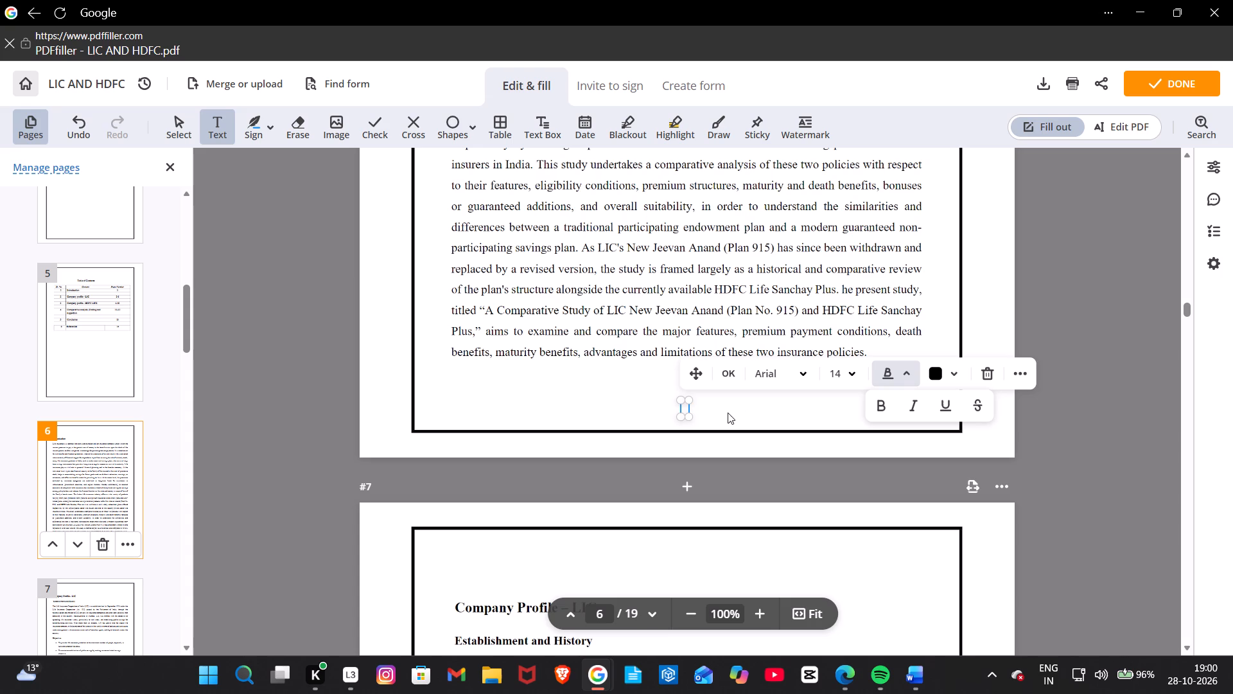
pyautogui.press('1')
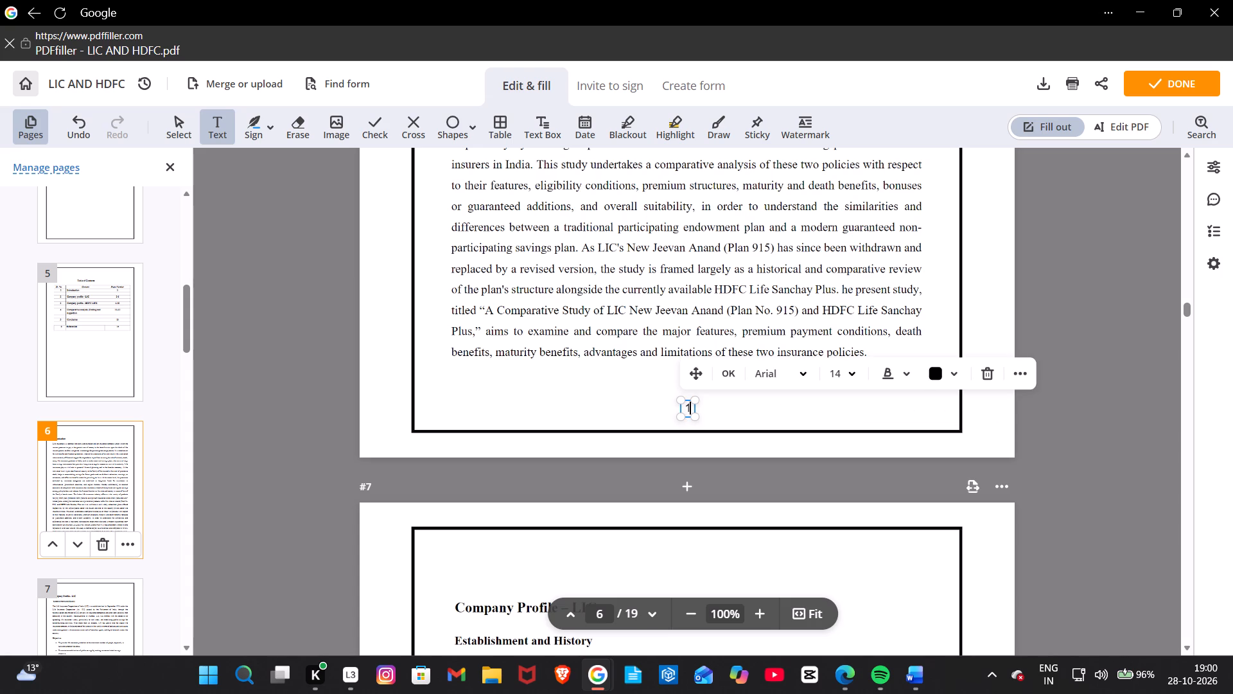
# Add the page number 2 as text at the bottom centre of the PDF's page 7, inside the border.
pyautogui.scroll(-8, 728, 413)
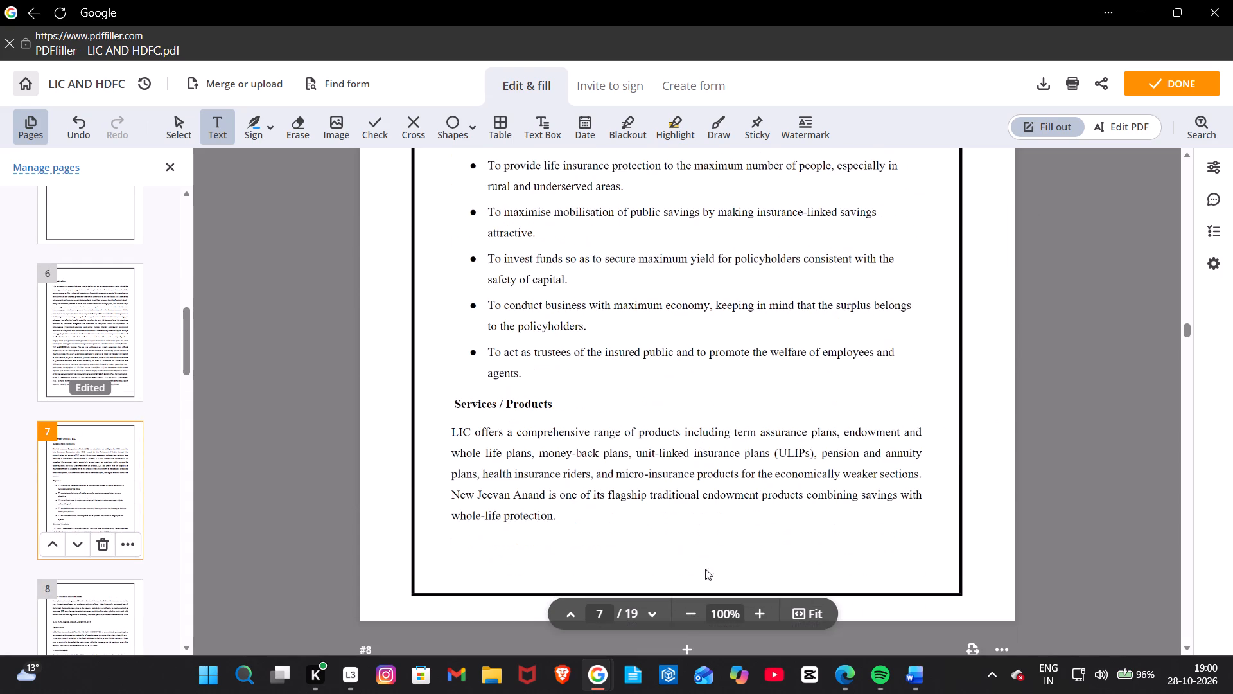
pyautogui.click(686, 558)
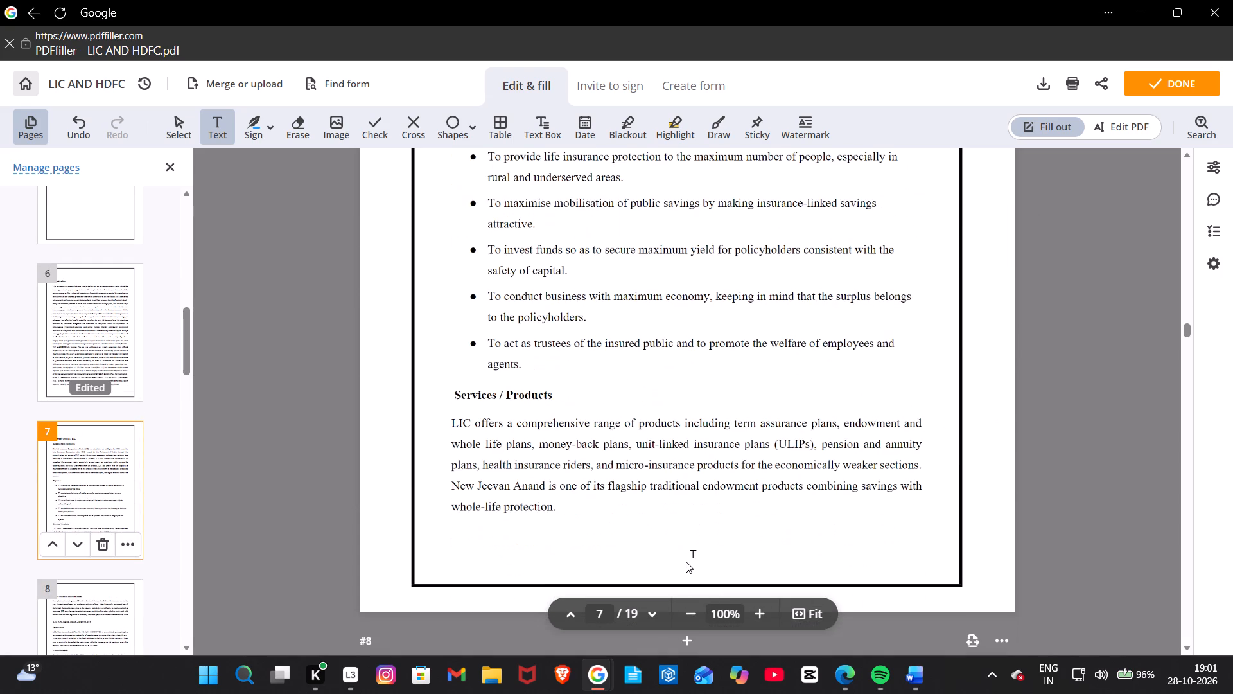
pyautogui.click(681, 568)
pyautogui.press('2')
# Add the page number 3 as text at the bottom centre of the PDF's page 8, inside the border.
pyautogui.scroll(-3, 681, 568)
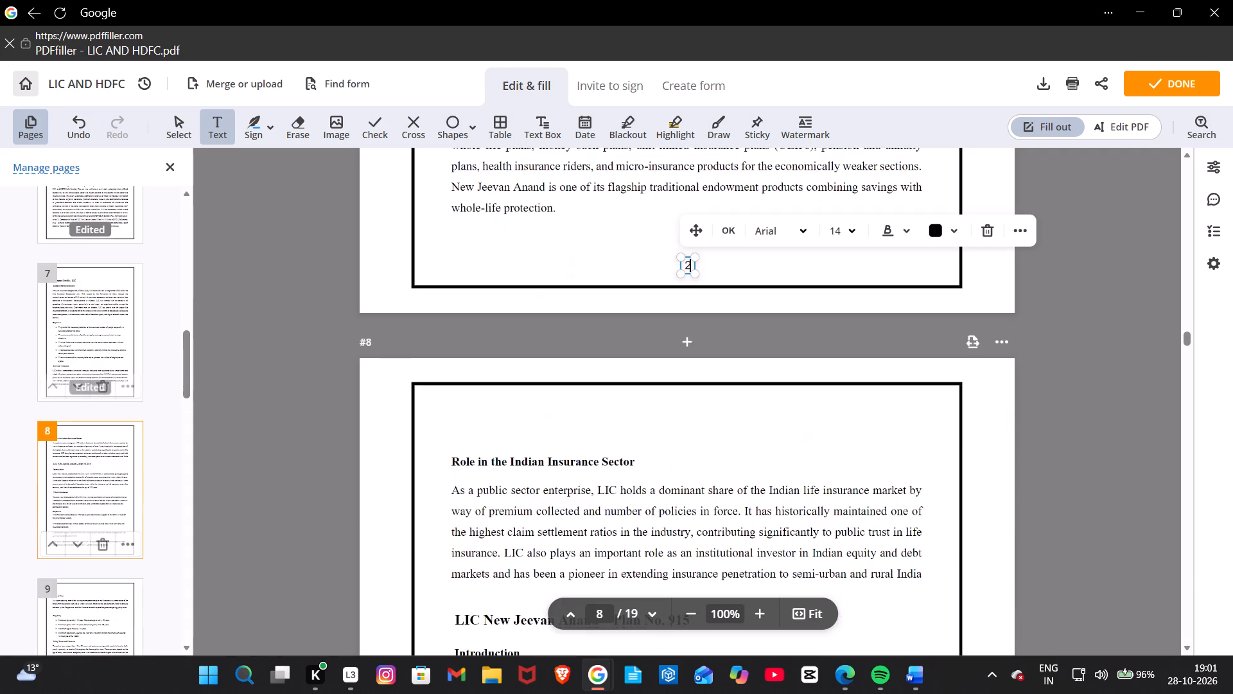
pyautogui.scroll(-8, 681, 568)
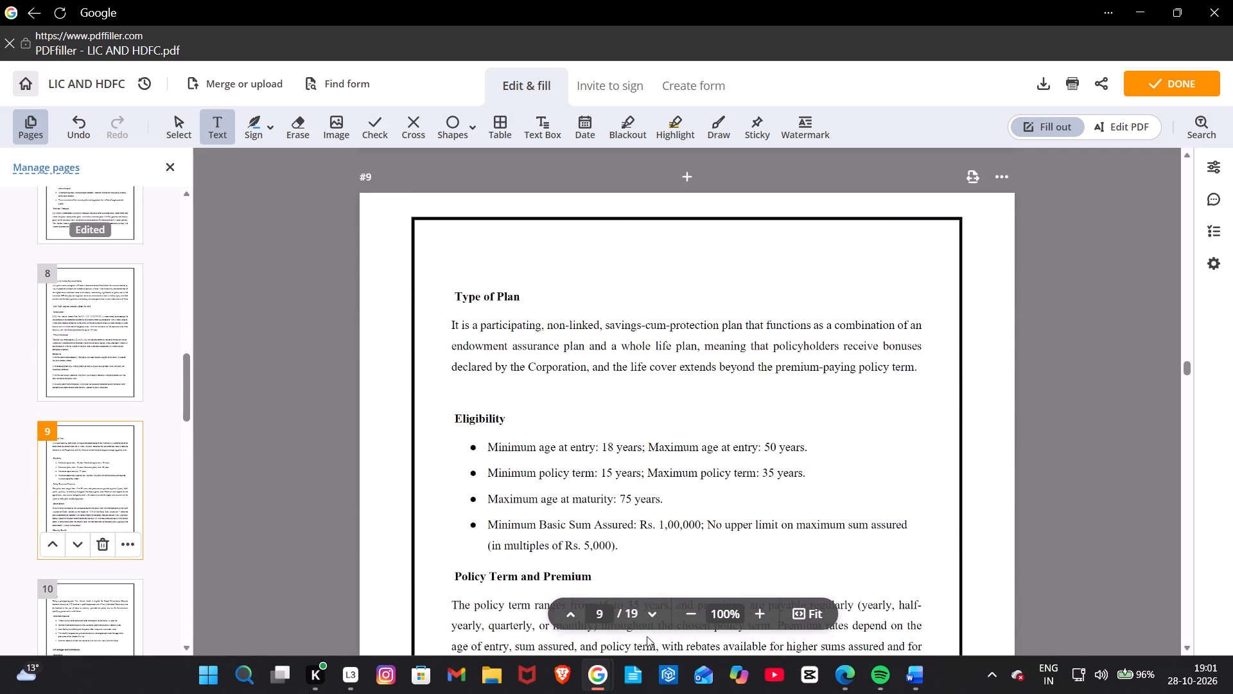
pyautogui.scroll(2, 690, 416)
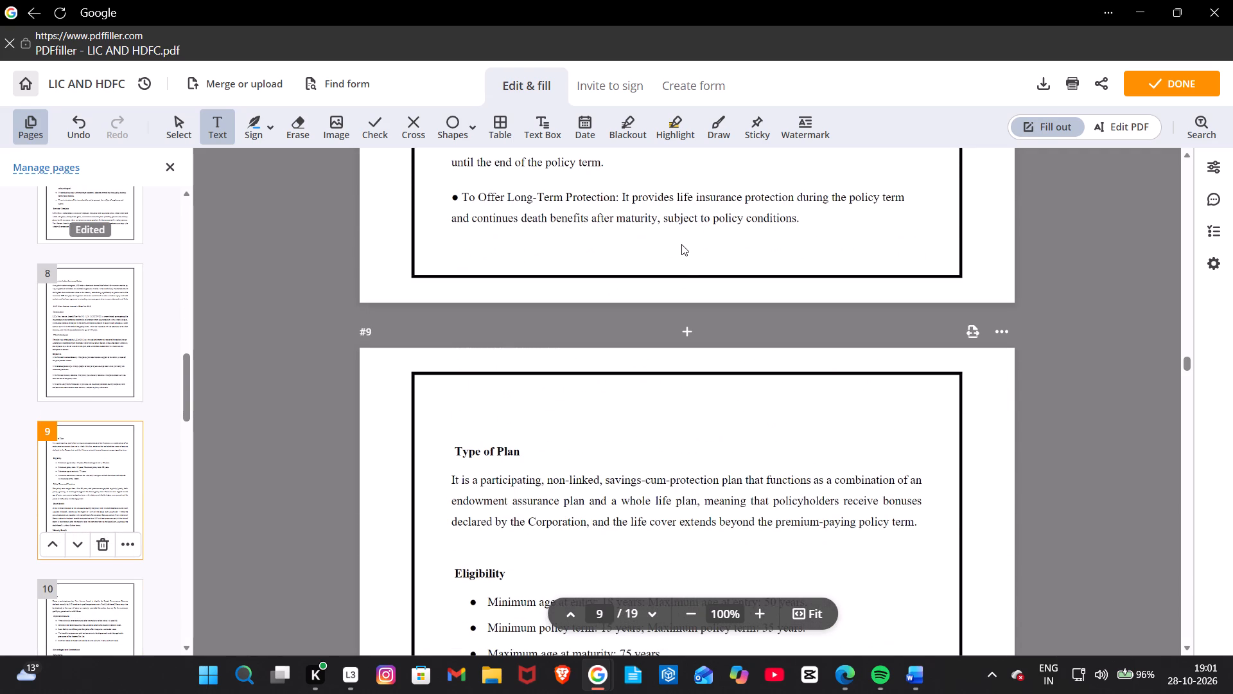
pyautogui.click(680, 256)
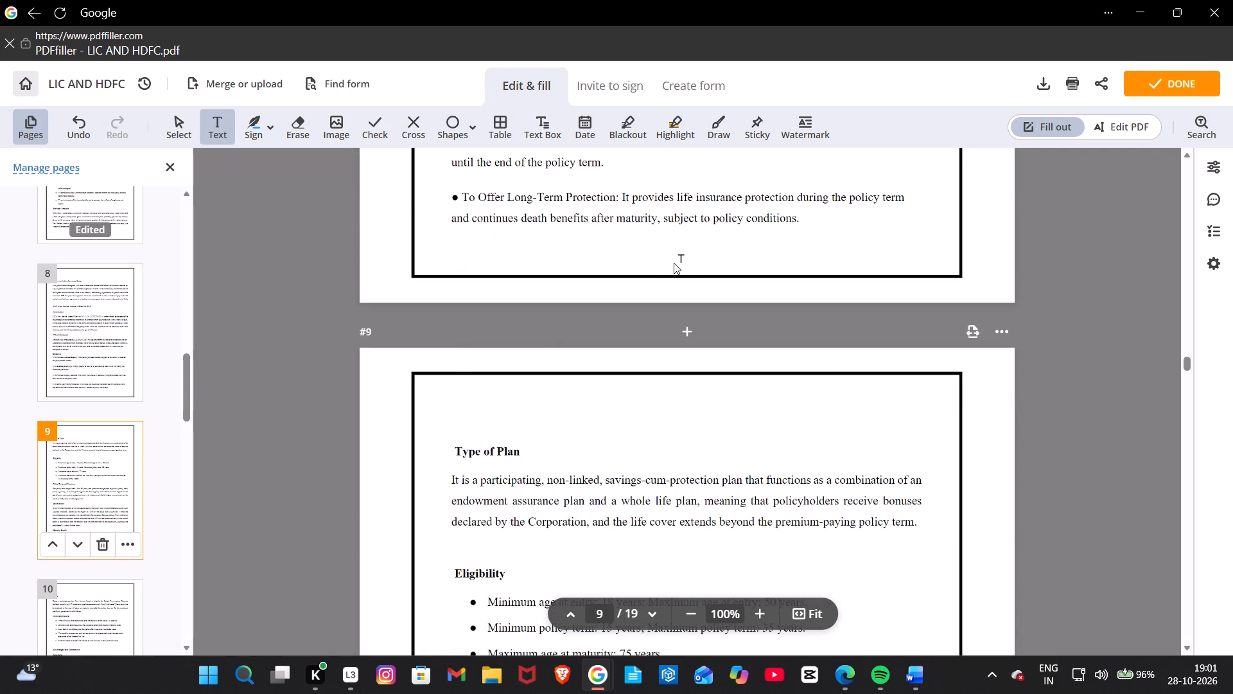
pyautogui.click(678, 260)
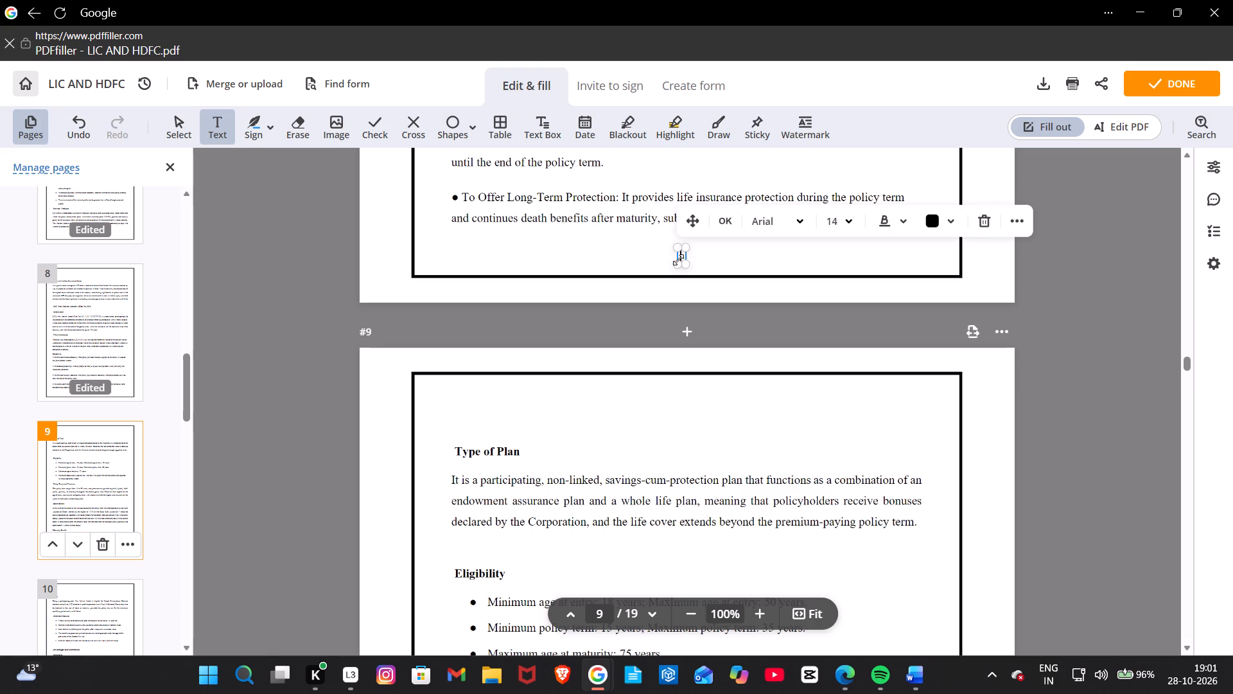
pyautogui.press('3')
# Add the page number 4 as text at the bottom centre of the PDF's page 9, below the Maturity Benefit paragraph.
pyautogui.scroll(-4, 678, 260)
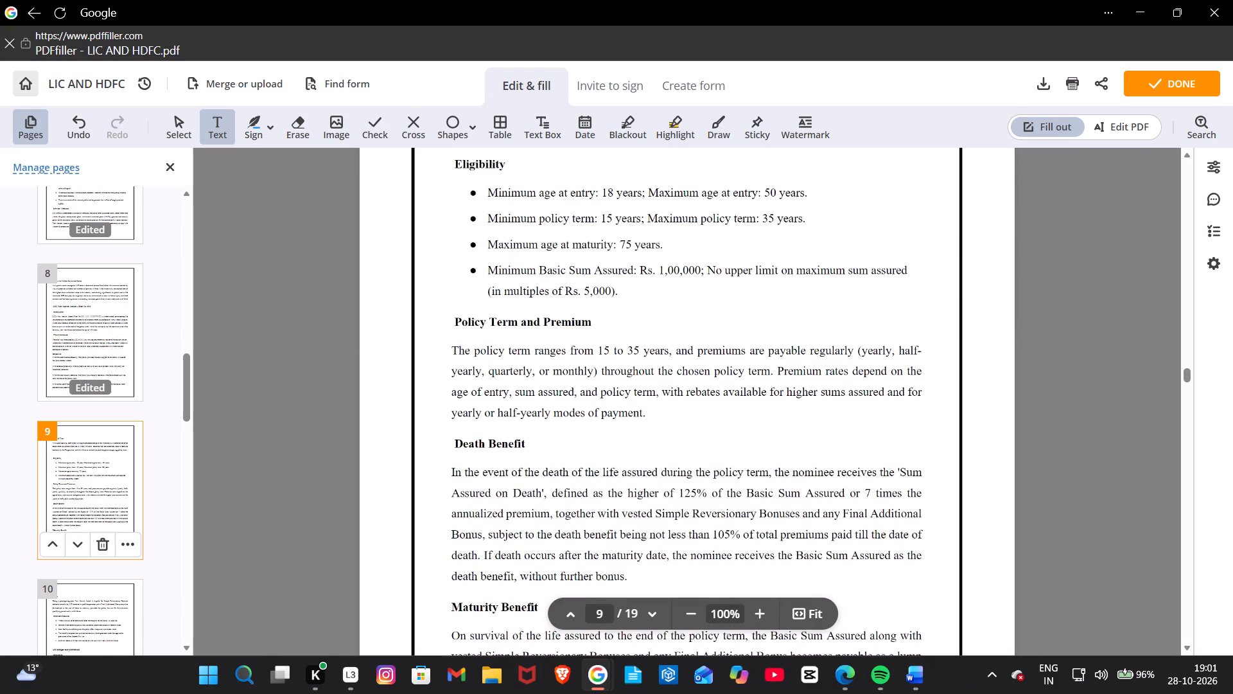
pyautogui.scroll(-3, 678, 260)
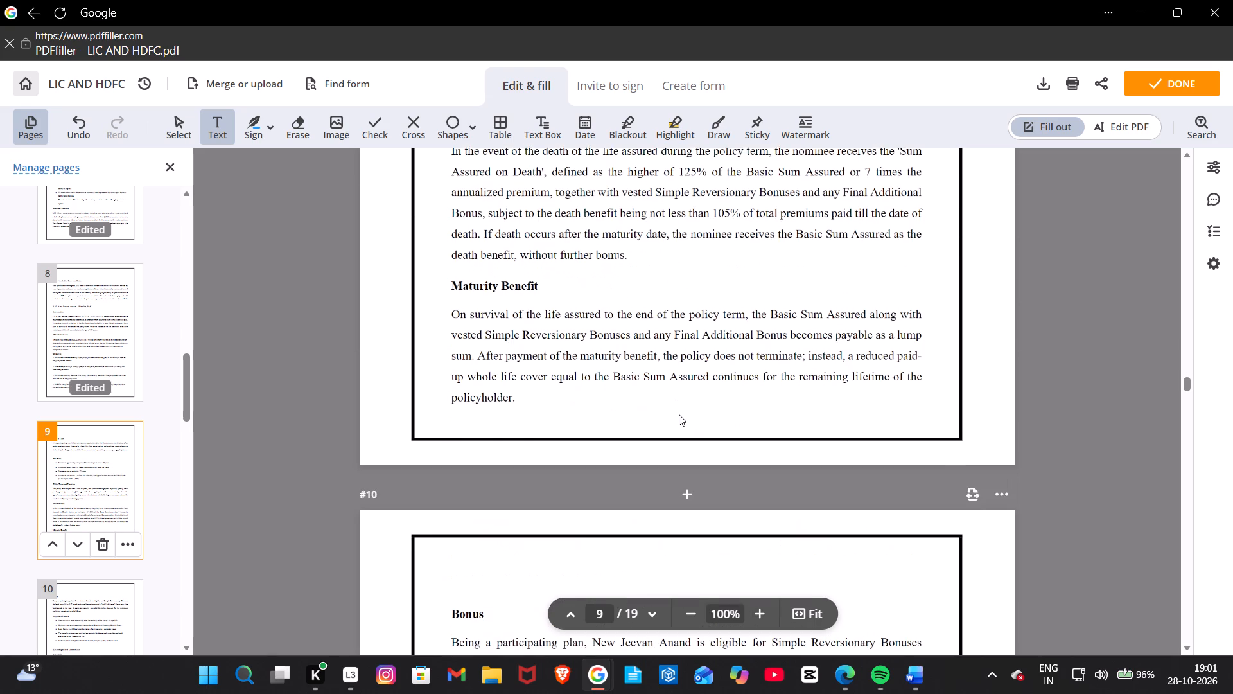
pyautogui.click(683, 417)
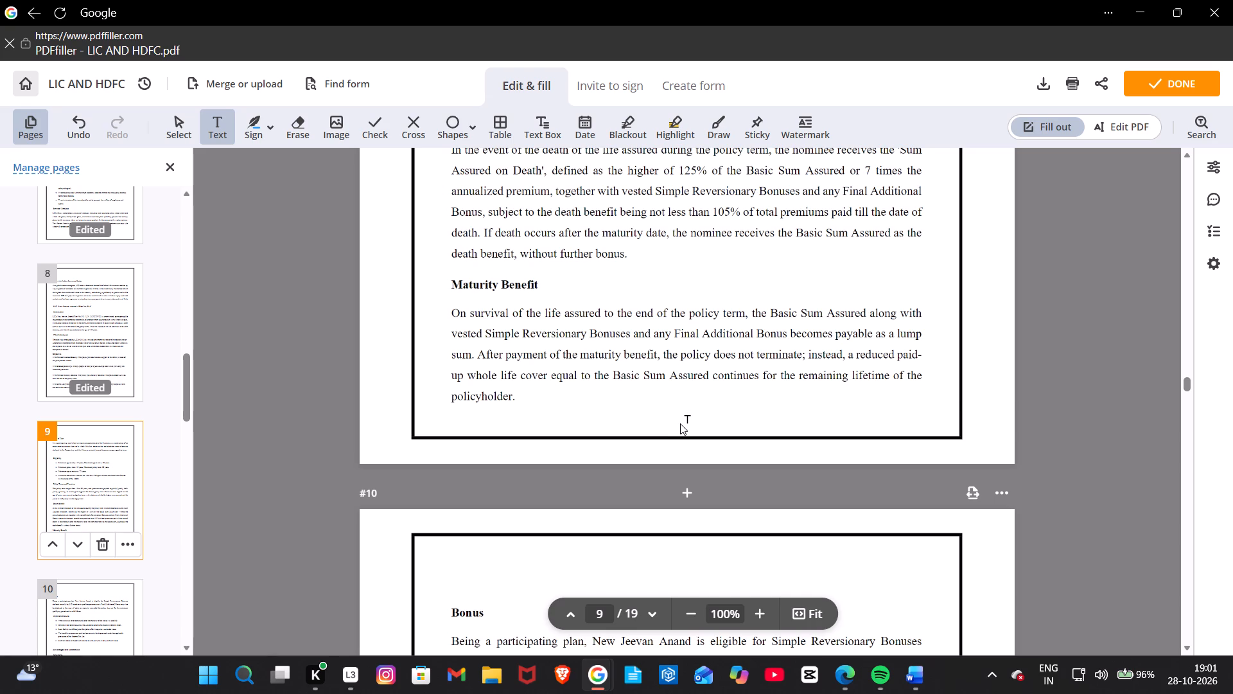
pyautogui.click(680, 423)
pyautogui.press('4')
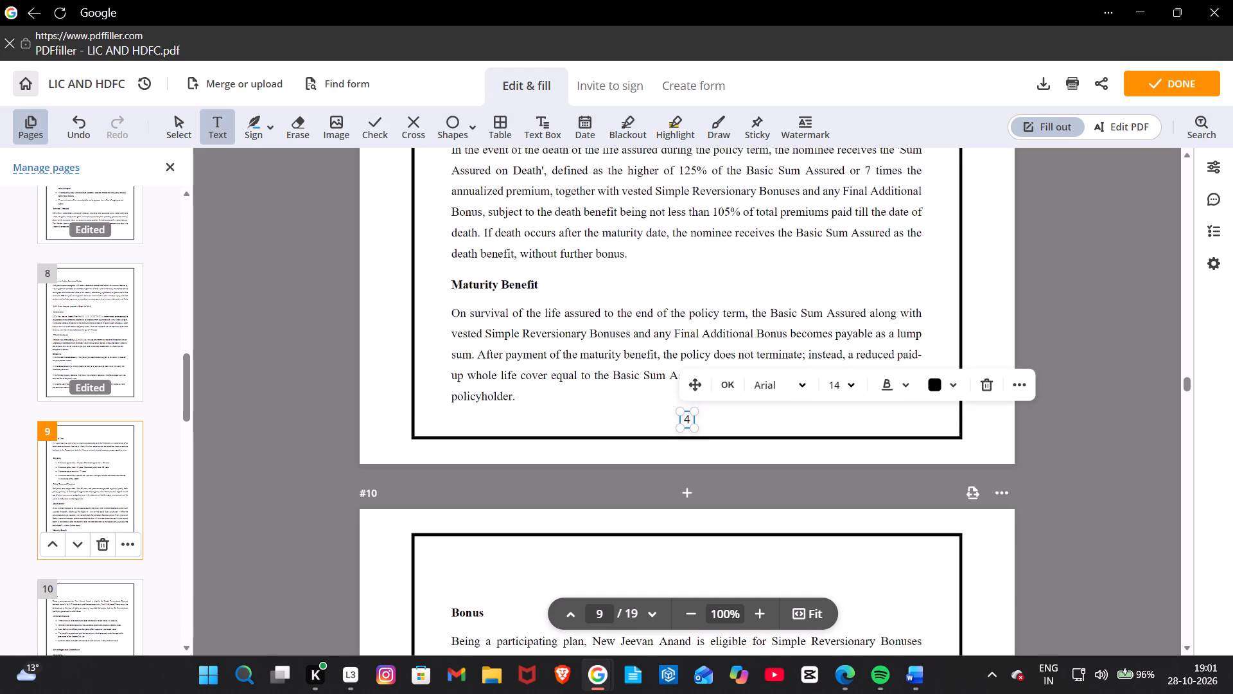
# Add the page number 5 as text at the bottom centre of the PDF's page 10, inside the border.
pyautogui.scroll(-9, 680, 423)
pyautogui.scroll(1, 676, 387)
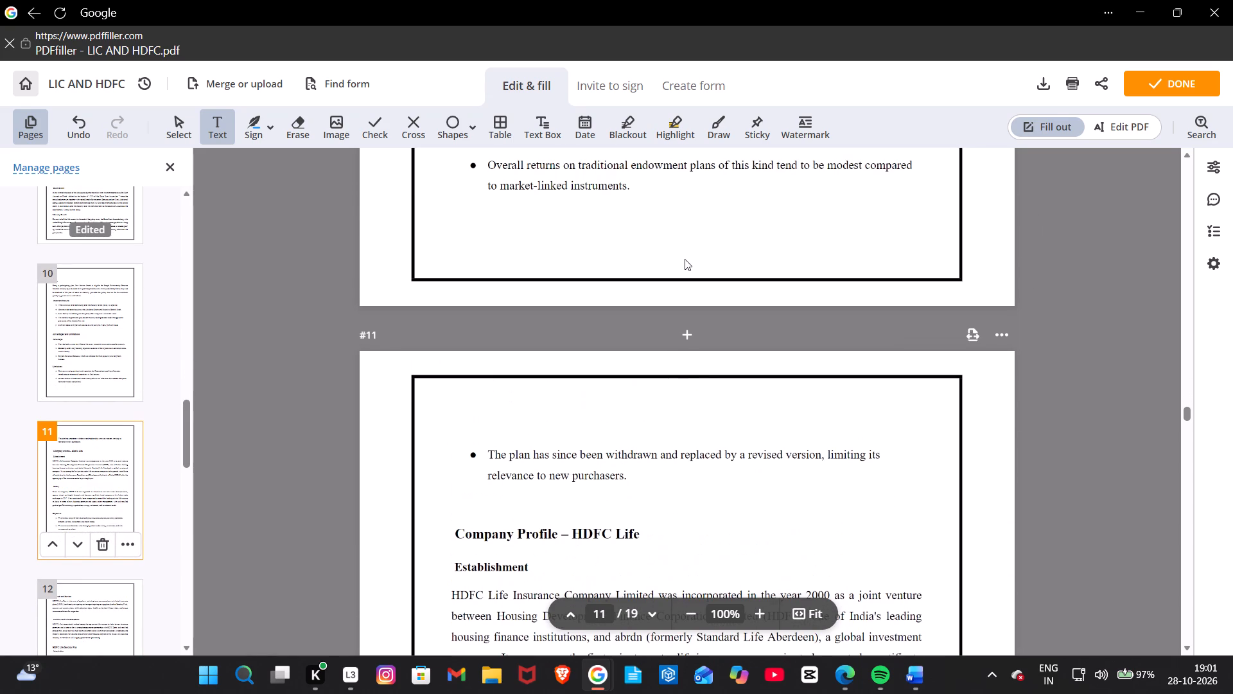
pyautogui.click(685, 262)
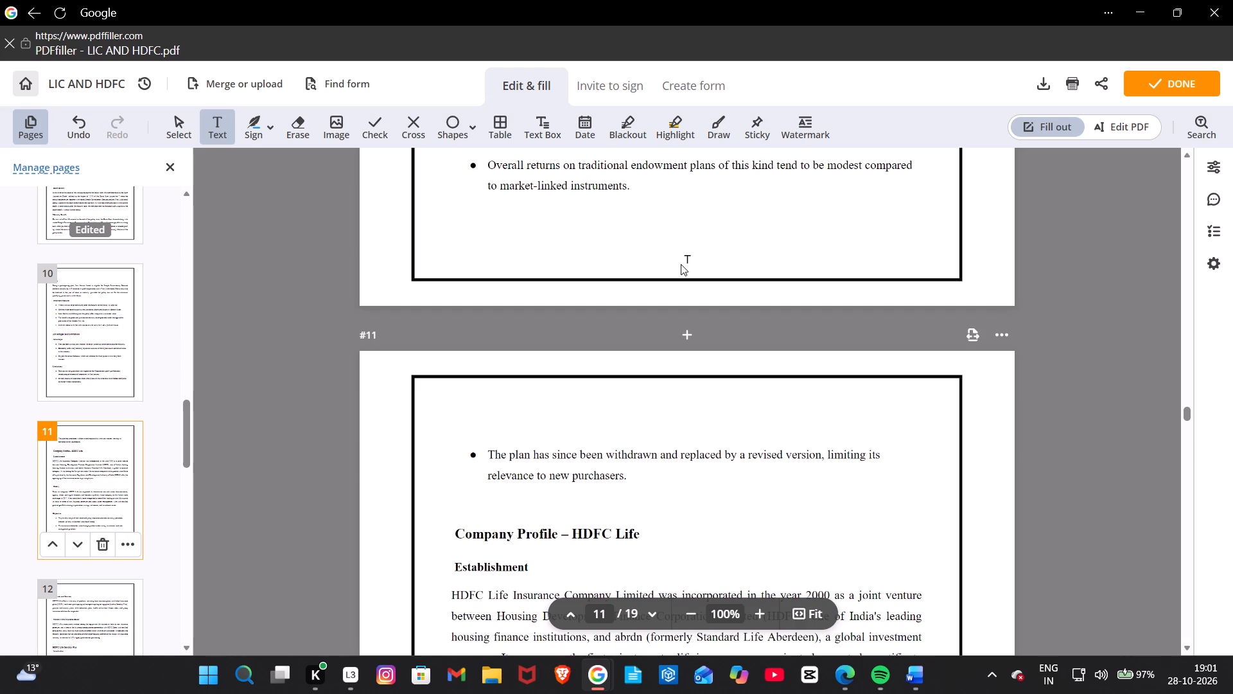
pyautogui.click(682, 264)
pyautogui.press('5')
pyautogui.scroll(-2, 682, 264)
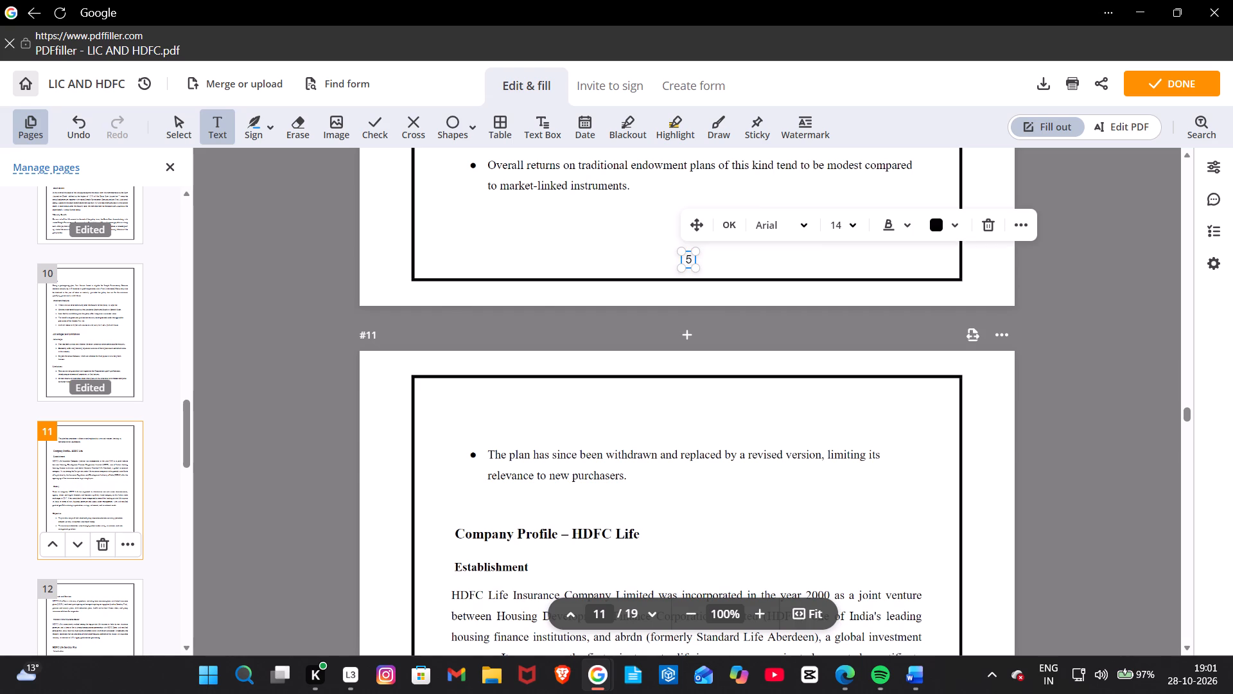
# Add the page number 6 as text at the bottom centre of the PDF's page 11, below the Objectives list.
pyautogui.scroll(-6, 682, 264)
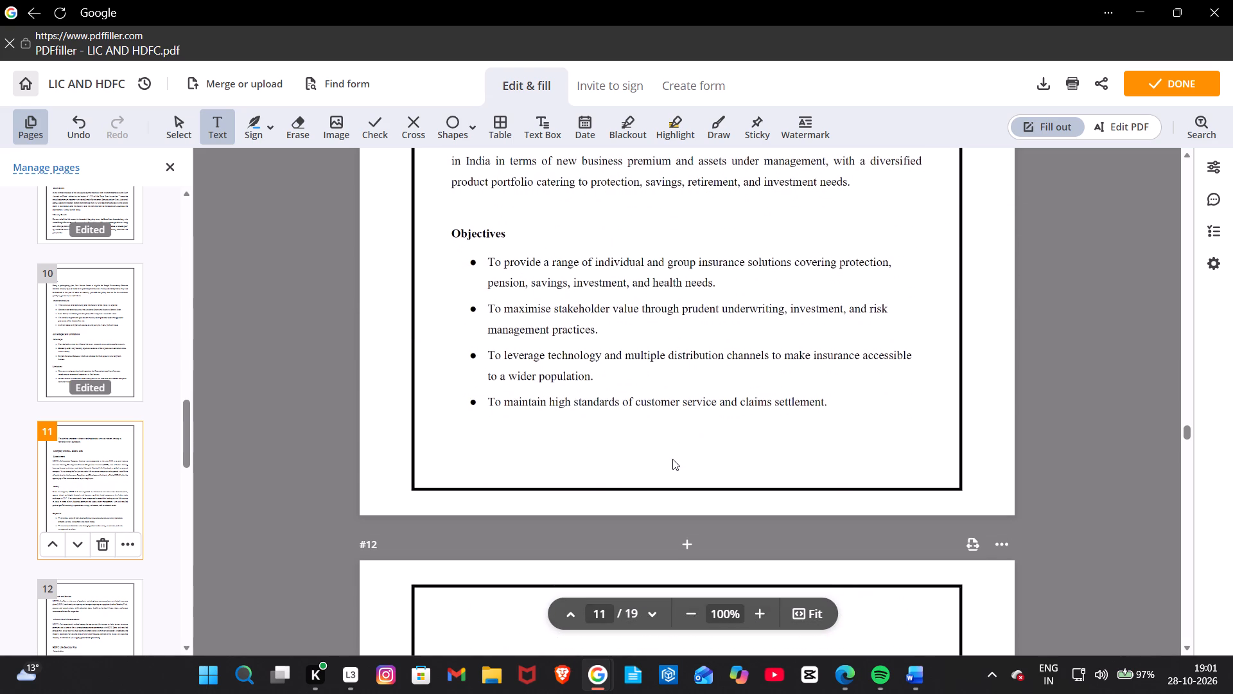
pyautogui.click(668, 470)
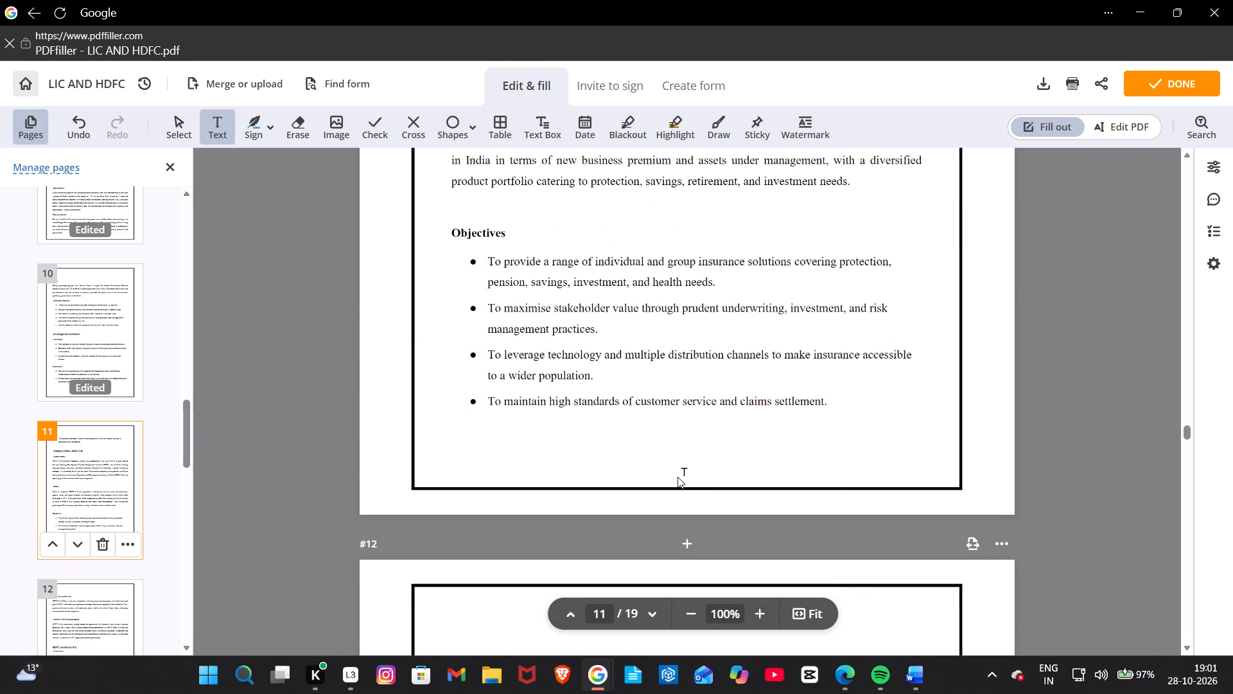
pyautogui.press('6')
# Add the page number 7 as text at the bottom centre of the PDF's page 12, inside the border below the objectives.
pyautogui.scroll(-3, 678, 477)
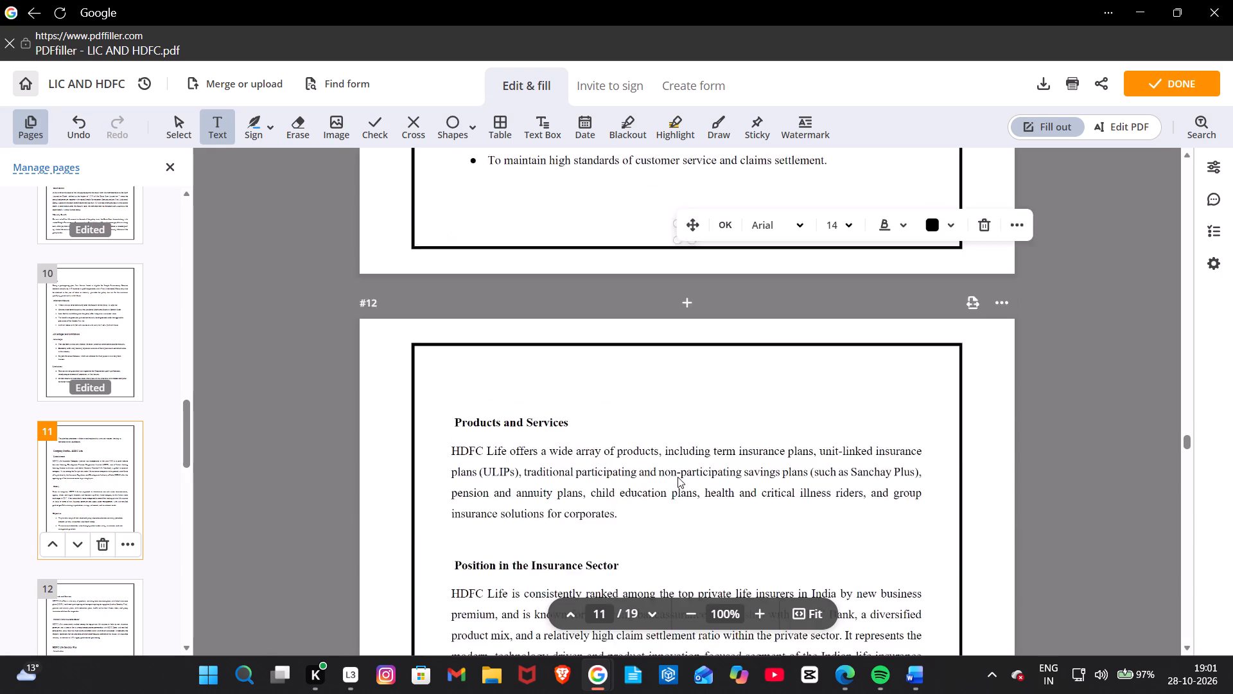
pyautogui.scroll(-11, 678, 477)
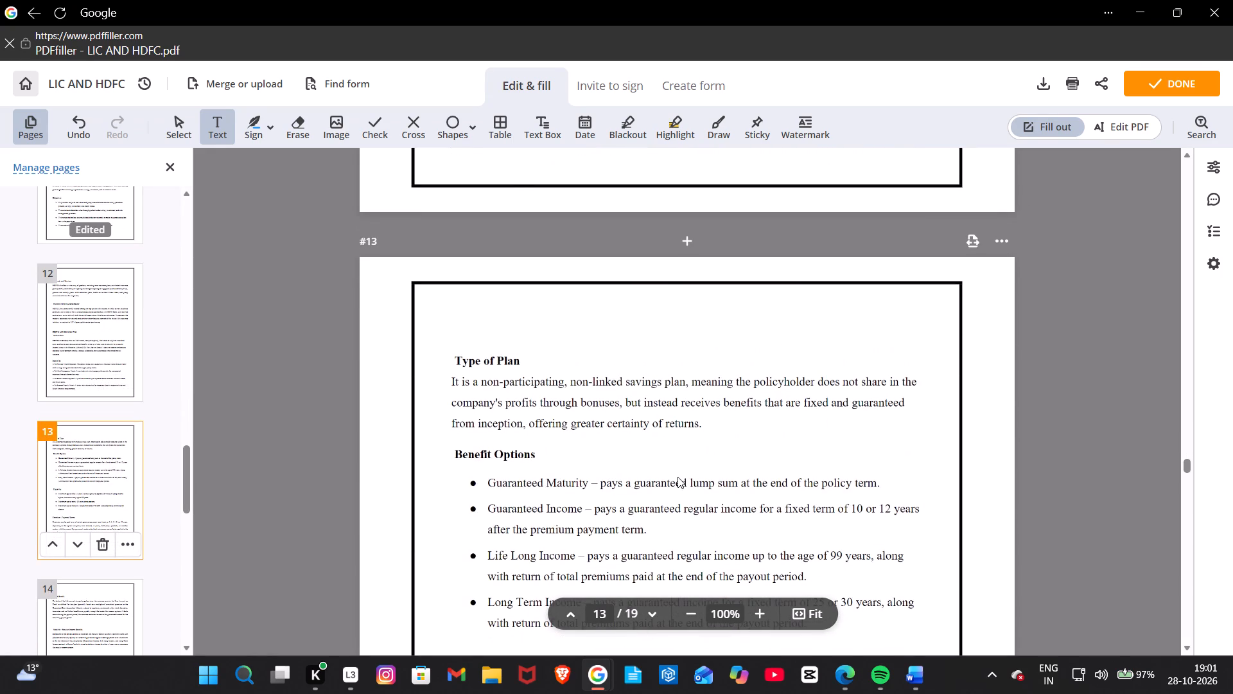
pyautogui.scroll(1, 678, 477)
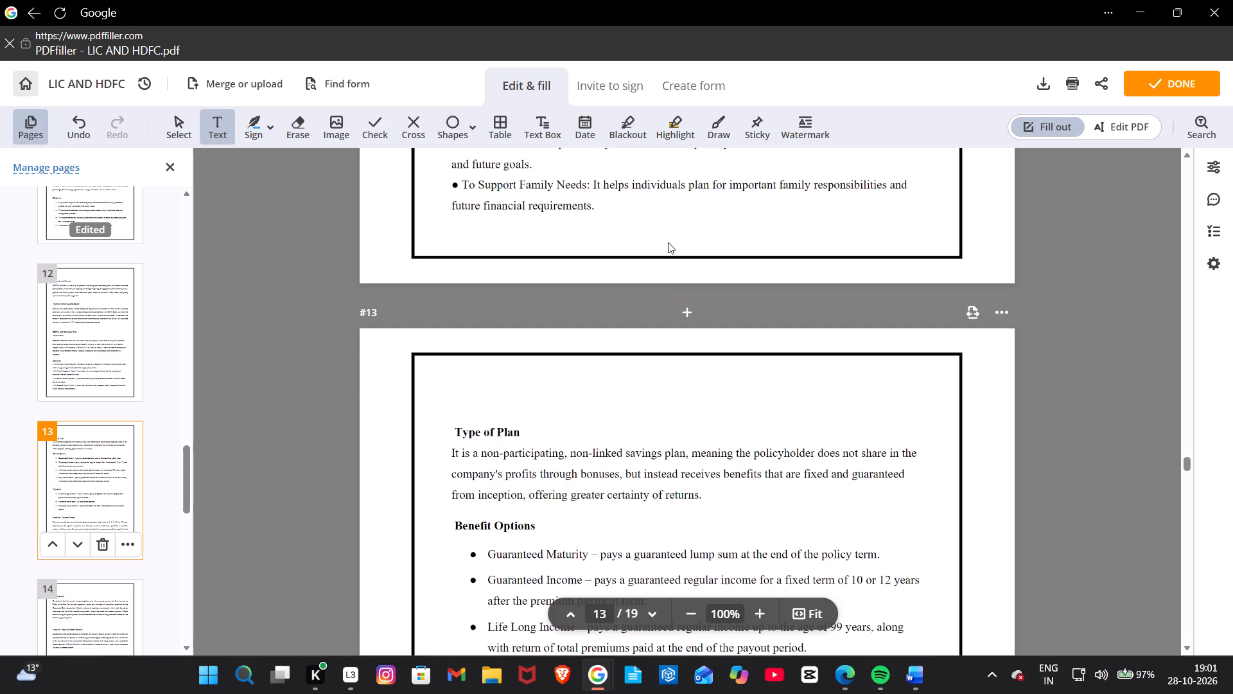
pyautogui.scroll(6, 683, 236)
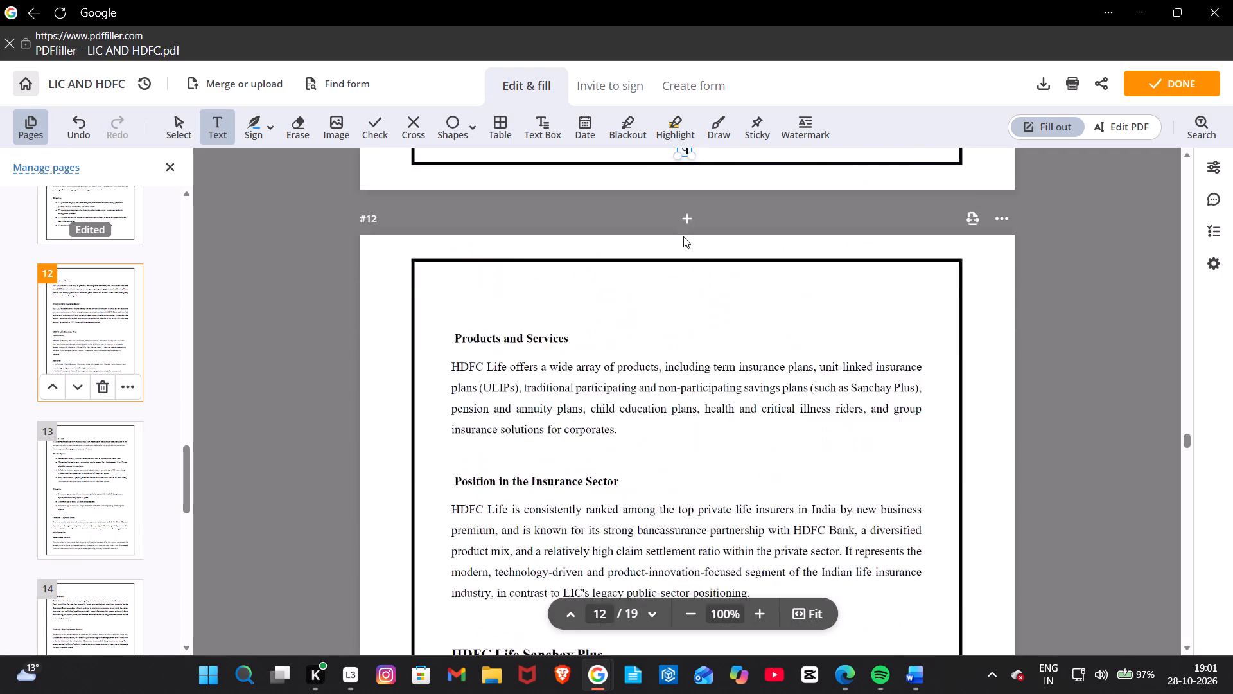
pyautogui.scroll(2, 683, 236)
pyautogui.scroll(-2, 685, 297)
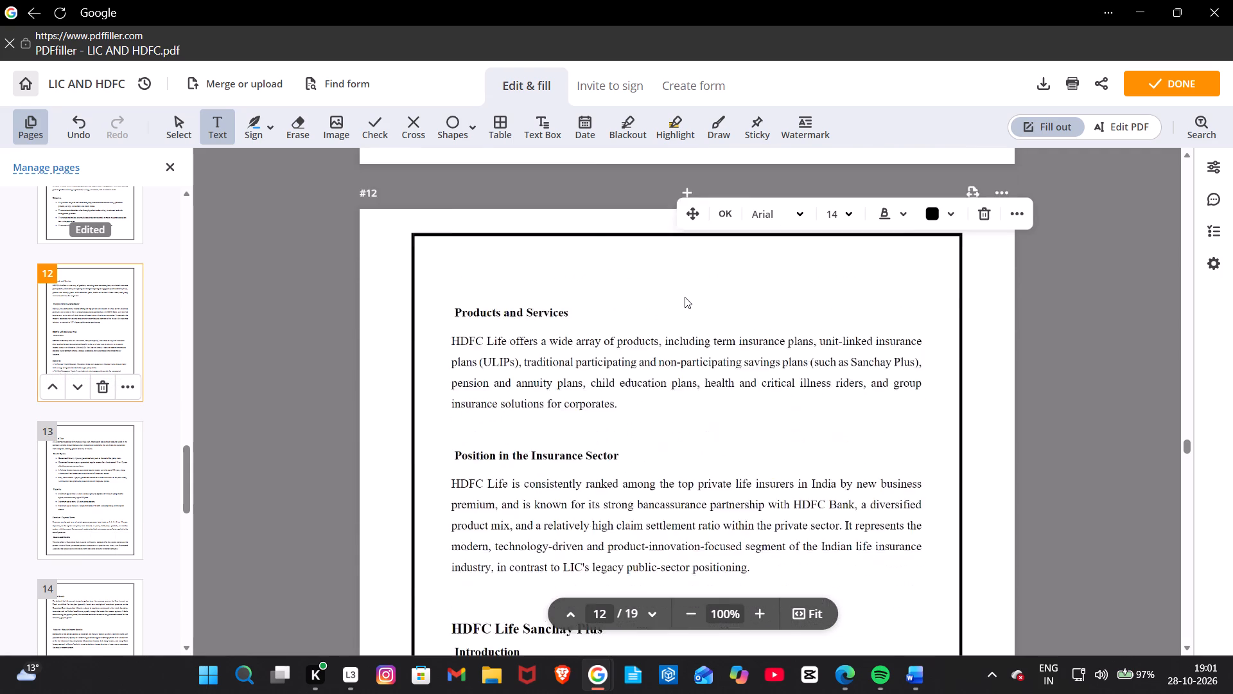
pyautogui.scroll(-5, 685, 297)
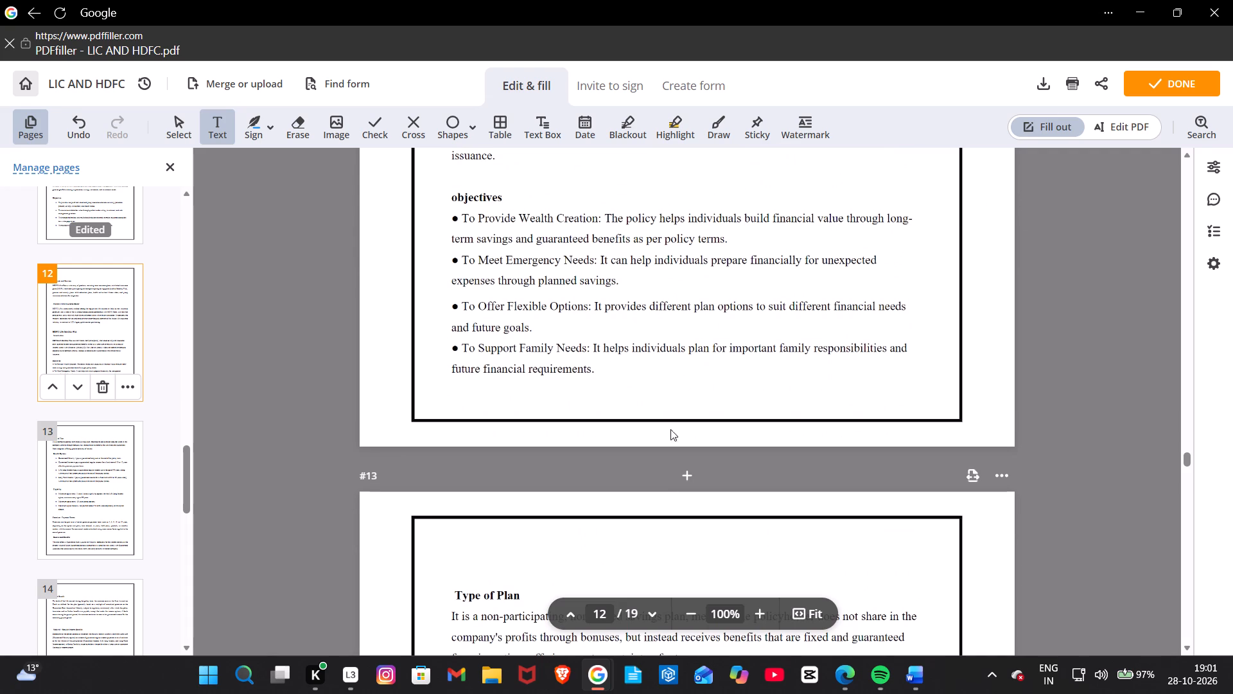
pyautogui.click(77, 499)
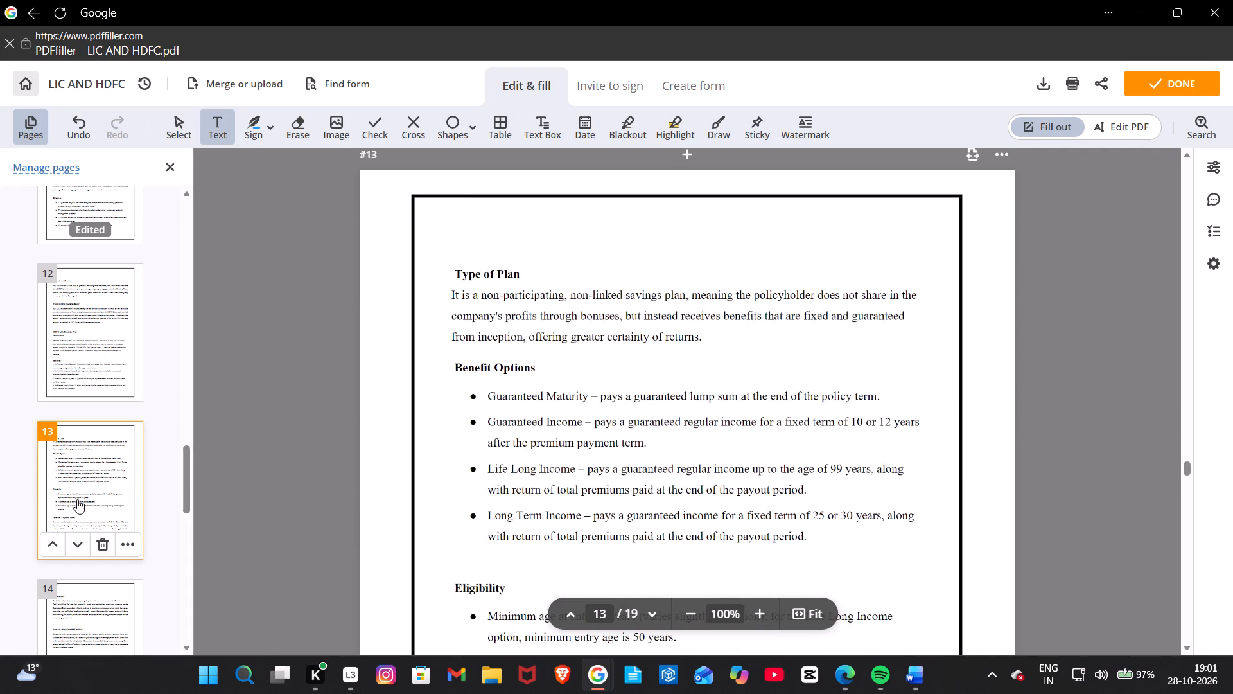
pyautogui.click(96, 338)
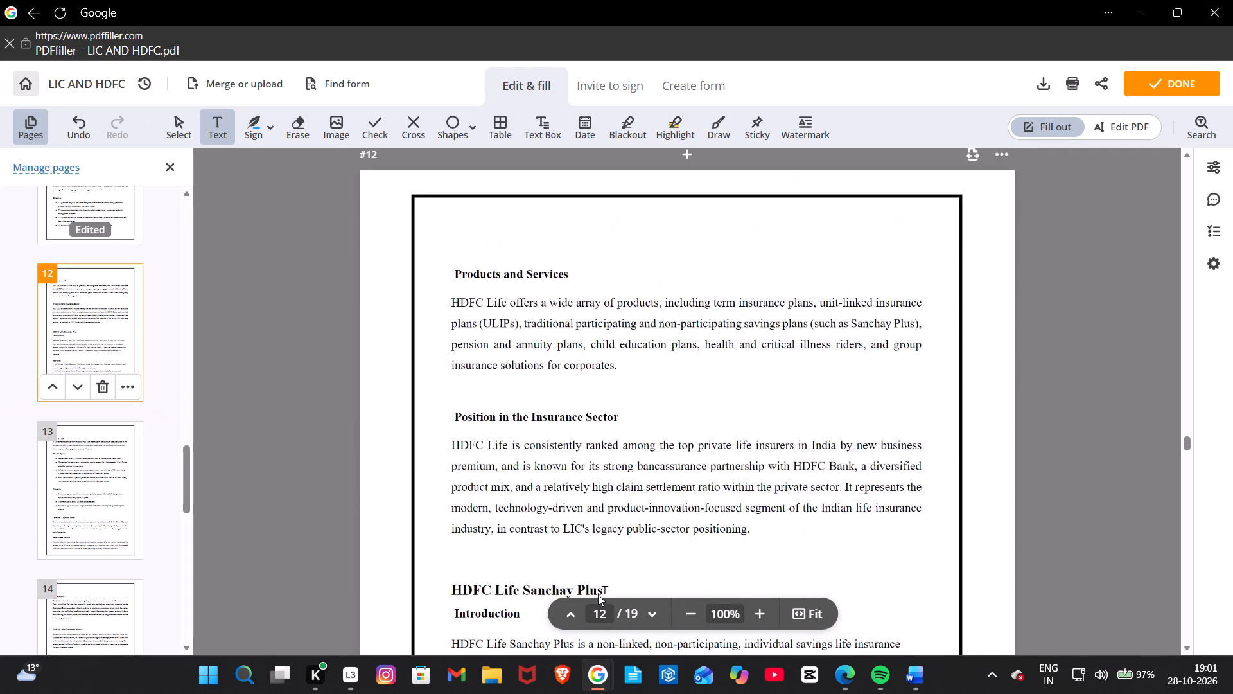
pyautogui.scroll(-5, 654, 457)
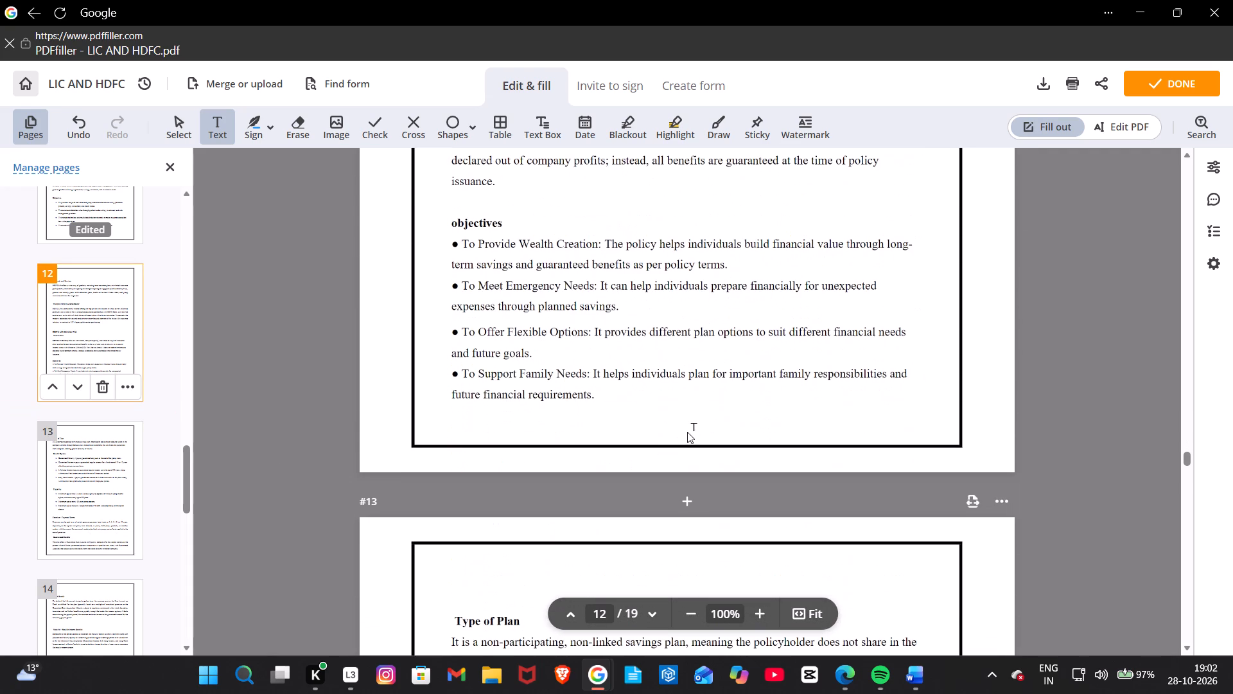
pyautogui.click(678, 434)
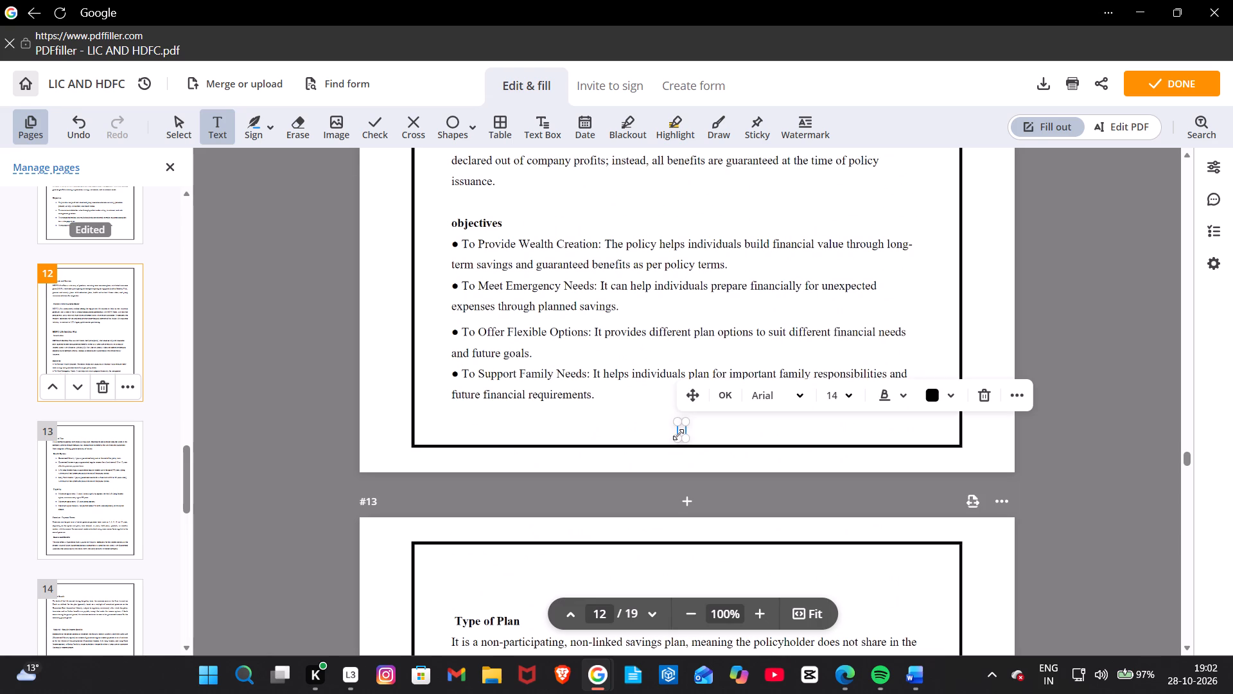
pyautogui.press('7')
# Add the page number 8 as text at the bottom centre of the PDF's page 13, below the Guaranteed Benefits paragraph.
pyautogui.scroll(-2, 678, 434)
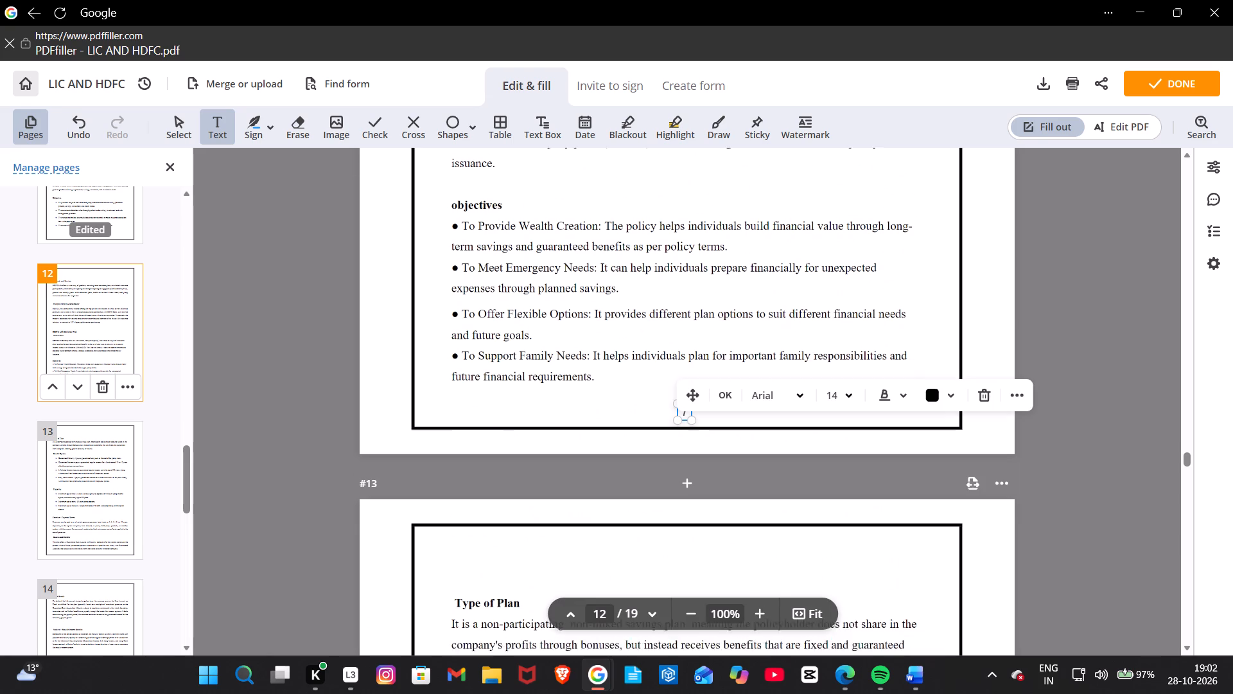
pyautogui.scroll(-6, 678, 434)
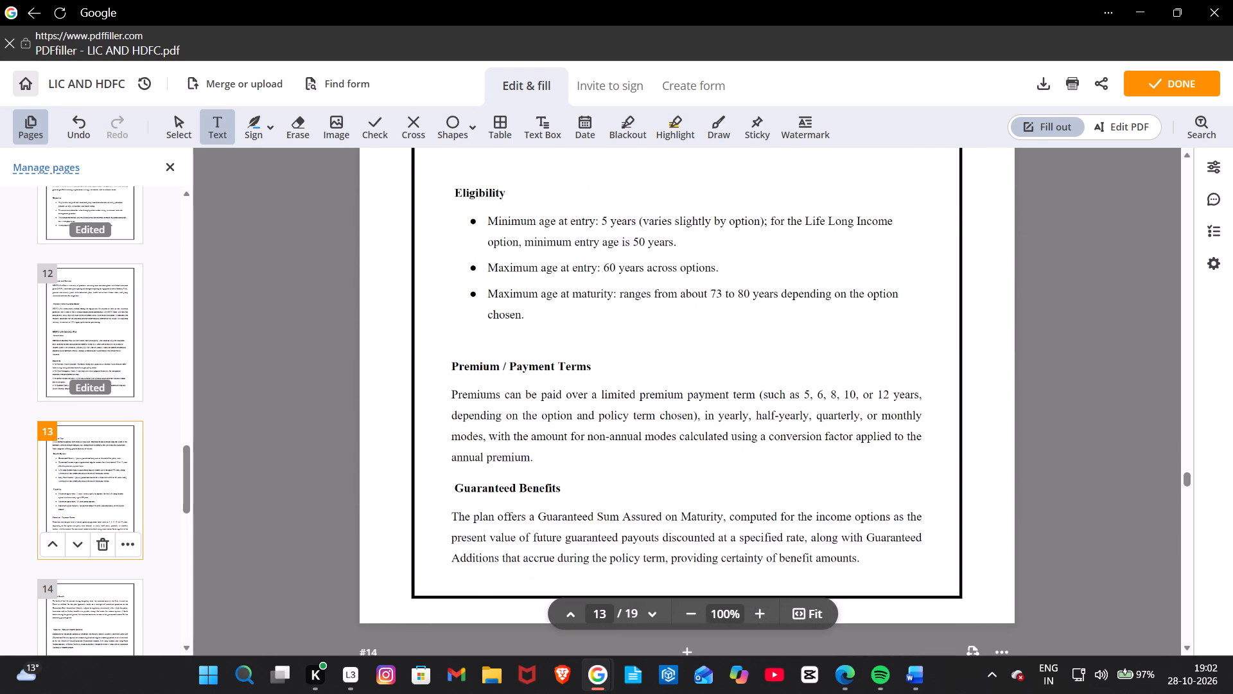
pyautogui.scroll(-2, 678, 434)
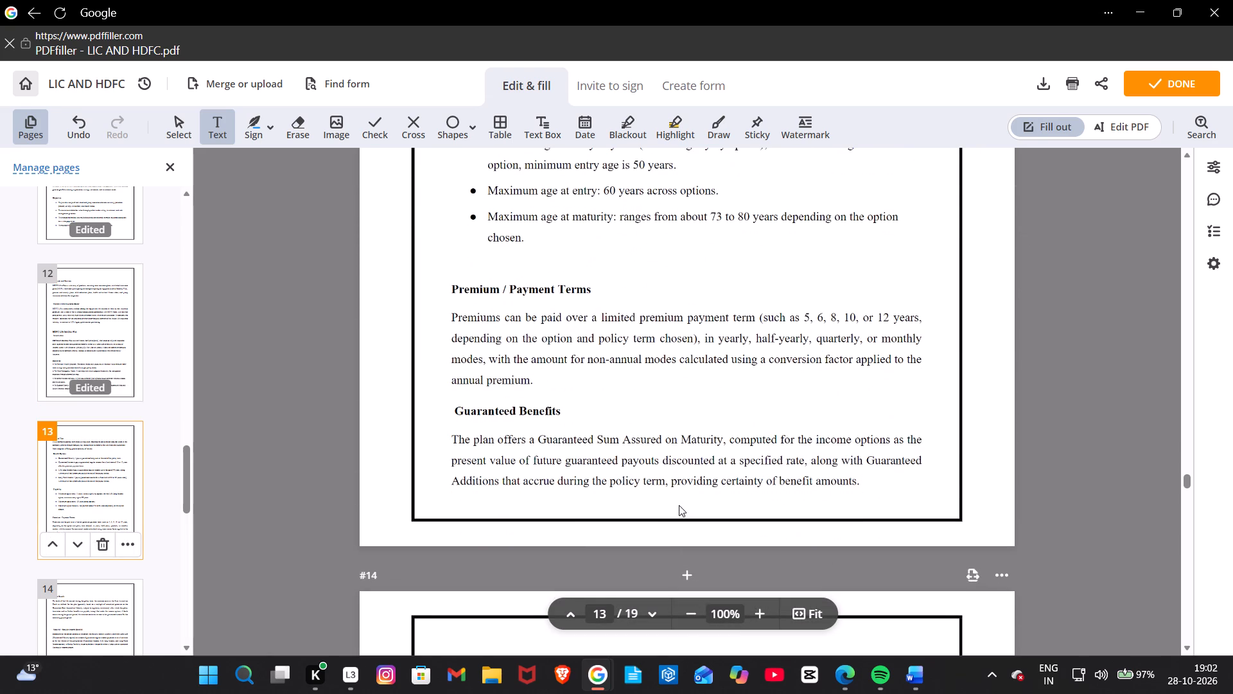
pyautogui.click(679, 505)
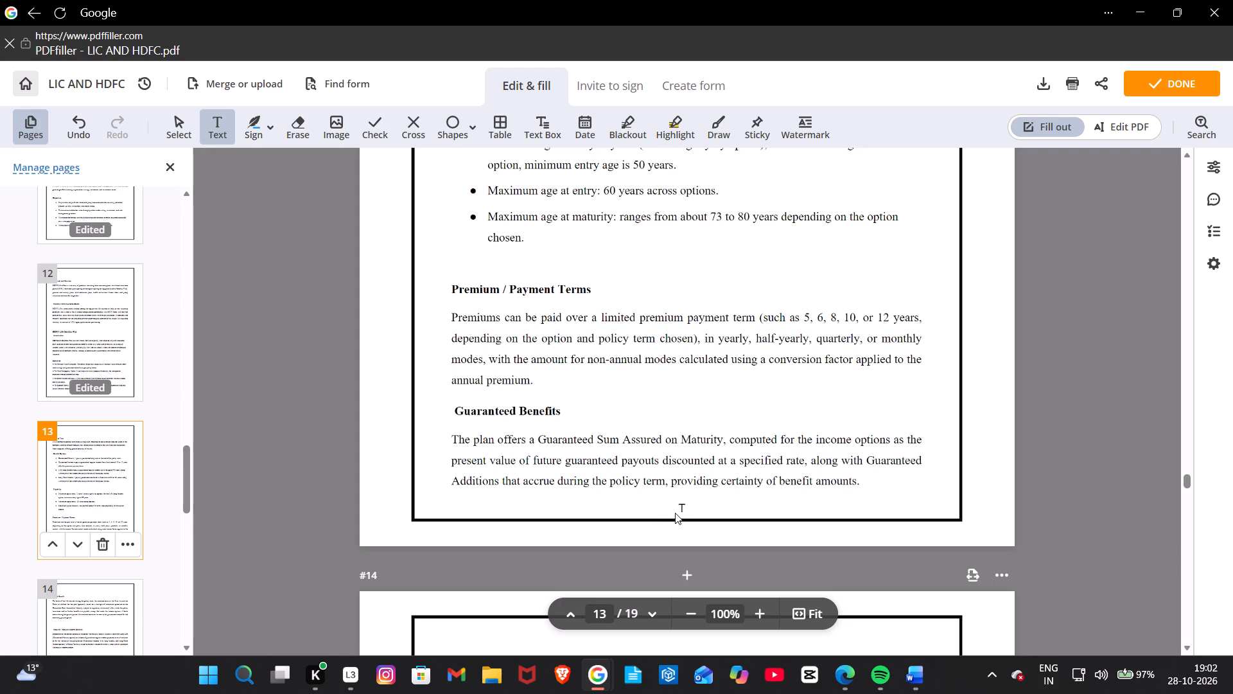
pyautogui.click(675, 513)
pyautogui.press('8')
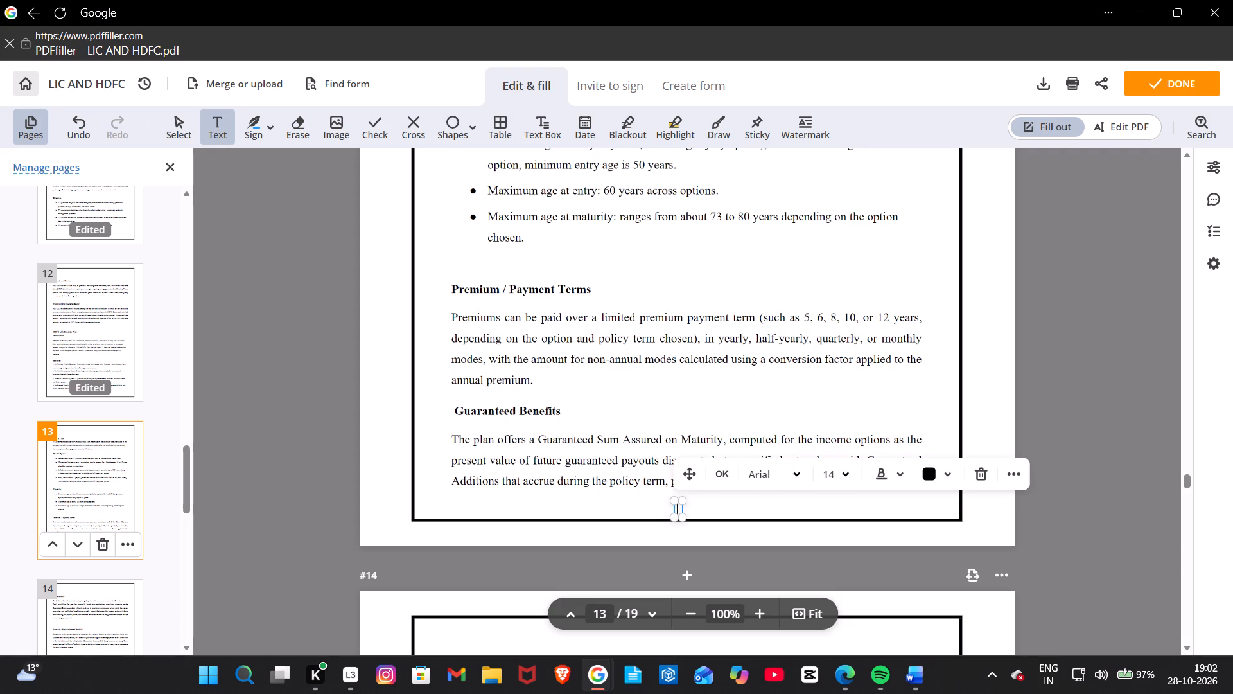
# Add the page number 9 as text at the bottom centre of the PDF's page 14, just inside the border.
pyautogui.scroll(-5, 675, 513)
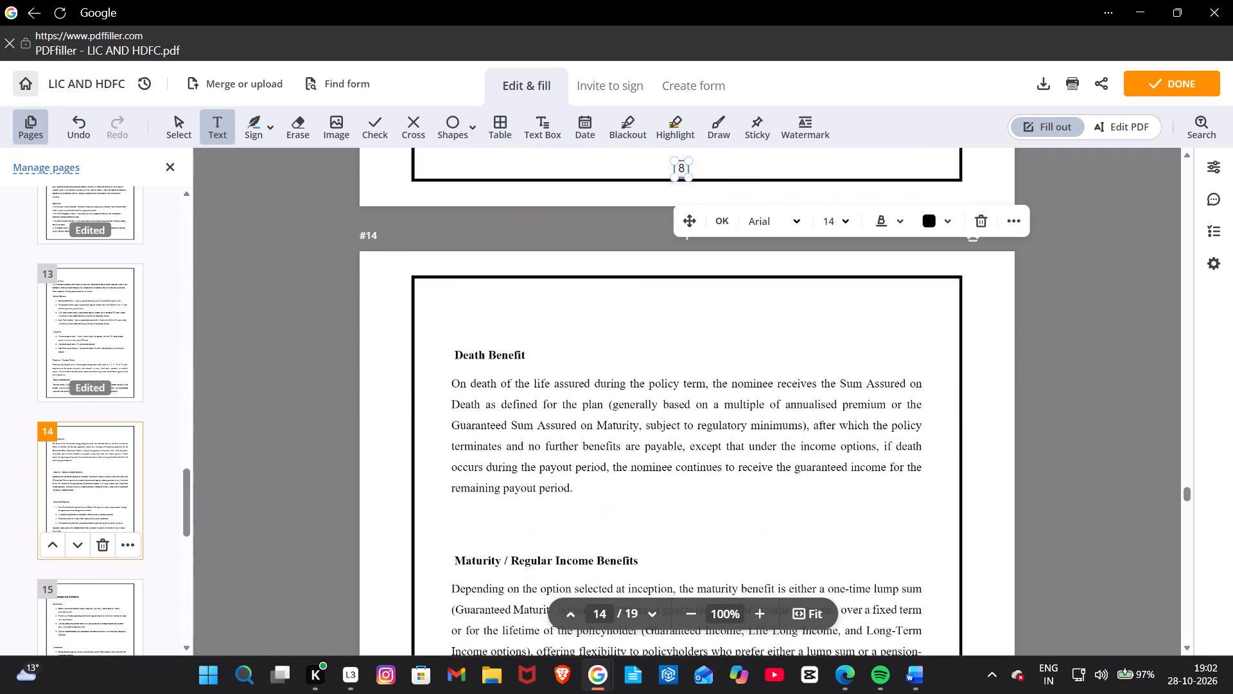
pyautogui.scroll(-4, 675, 513)
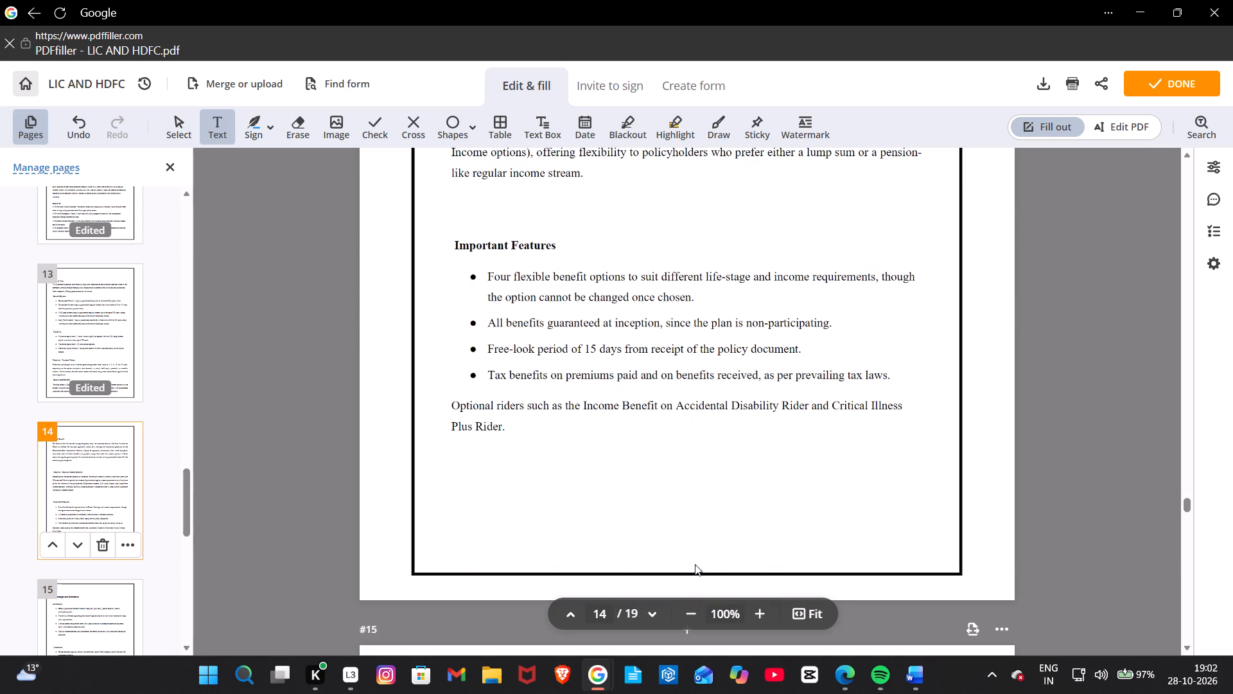
pyautogui.click(683, 555)
pyautogui.press('9')
# Add the page number 10 as text at the bottom centre of the PDF's page 15, just inside the border.
pyautogui.scroll(-2, 681, 562)
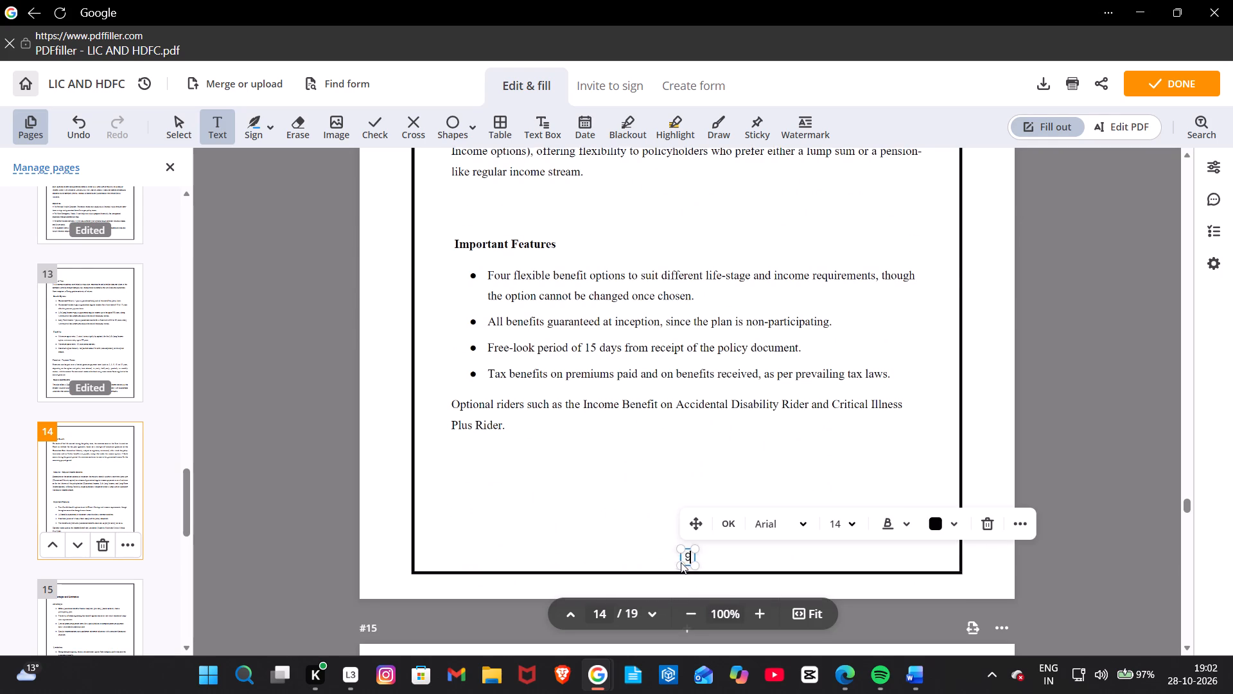
pyautogui.scroll(-9, 681, 562)
pyautogui.scroll(1, 681, 562)
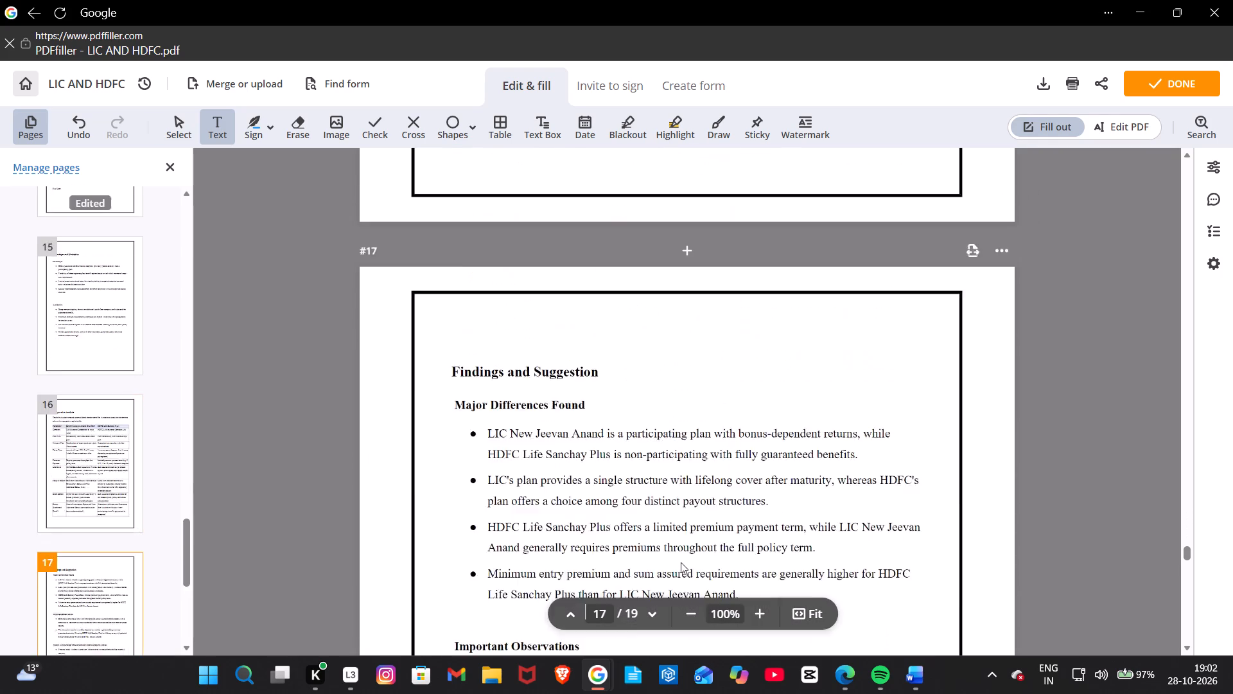
pyautogui.scroll(1, 681, 562)
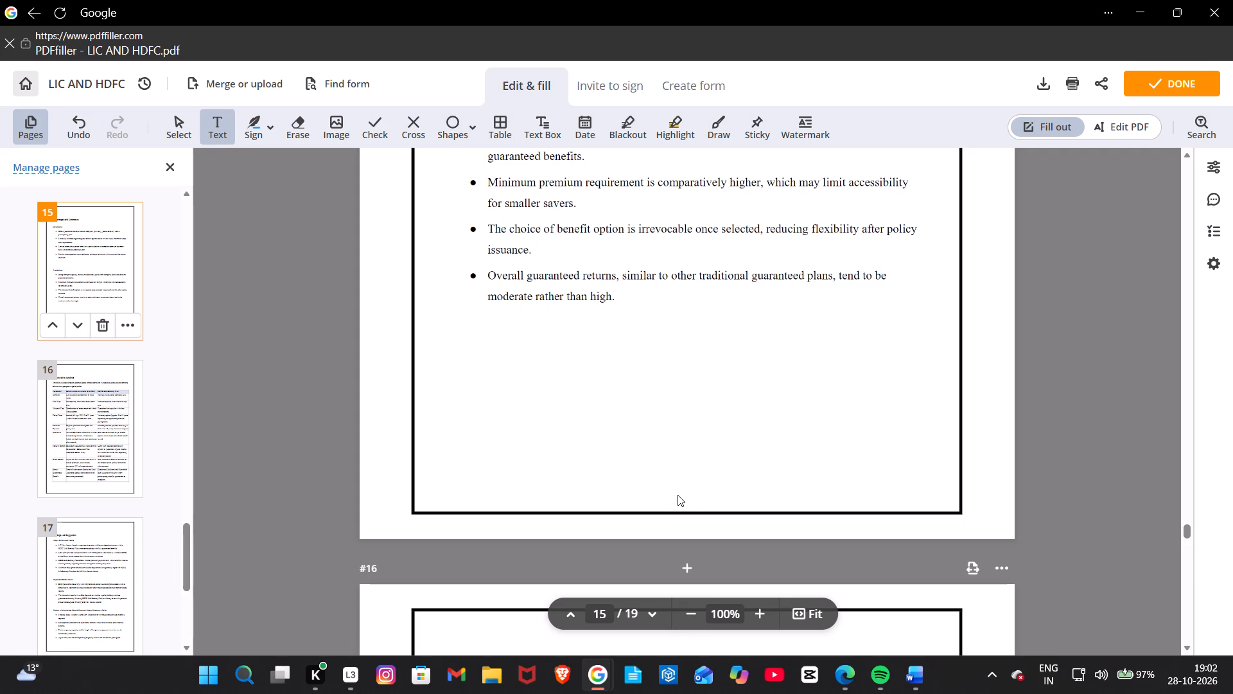
pyautogui.click(672, 497)
pyautogui.write('10')
# Add the page number 11 as text at the bottom centre of the PDF's page 16, below the comparison table.
pyautogui.scroll(-1, 676, 500)
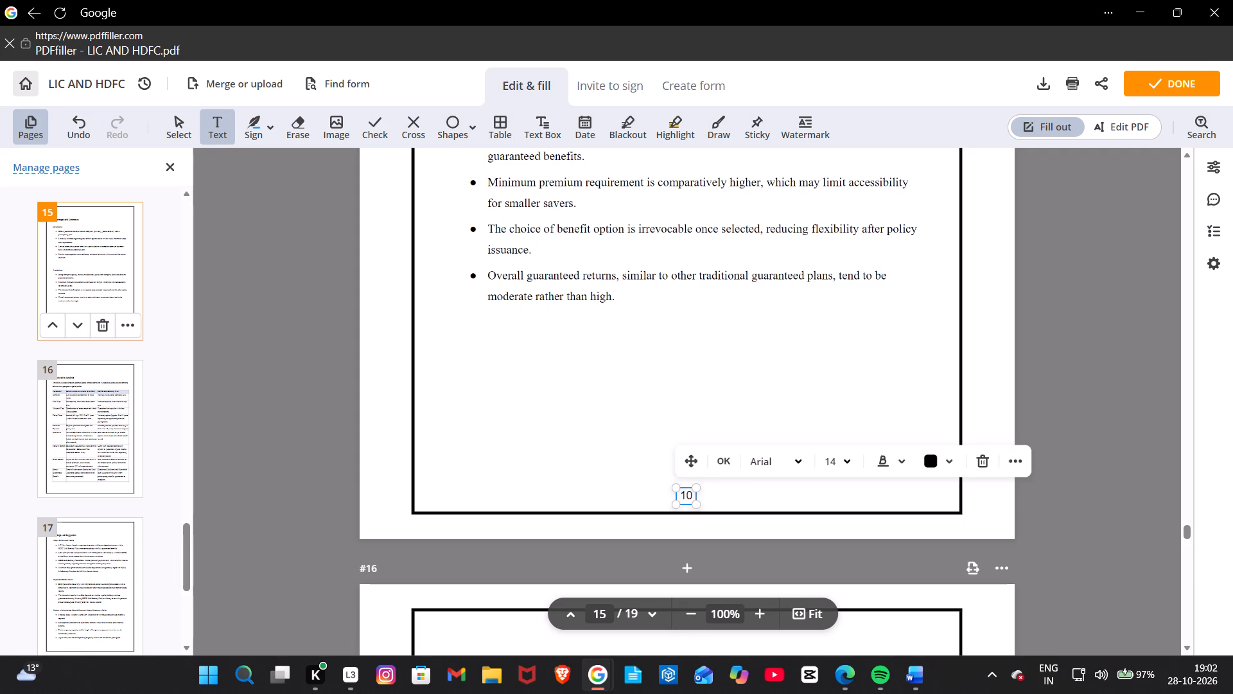
pyautogui.scroll(-10, 676, 500)
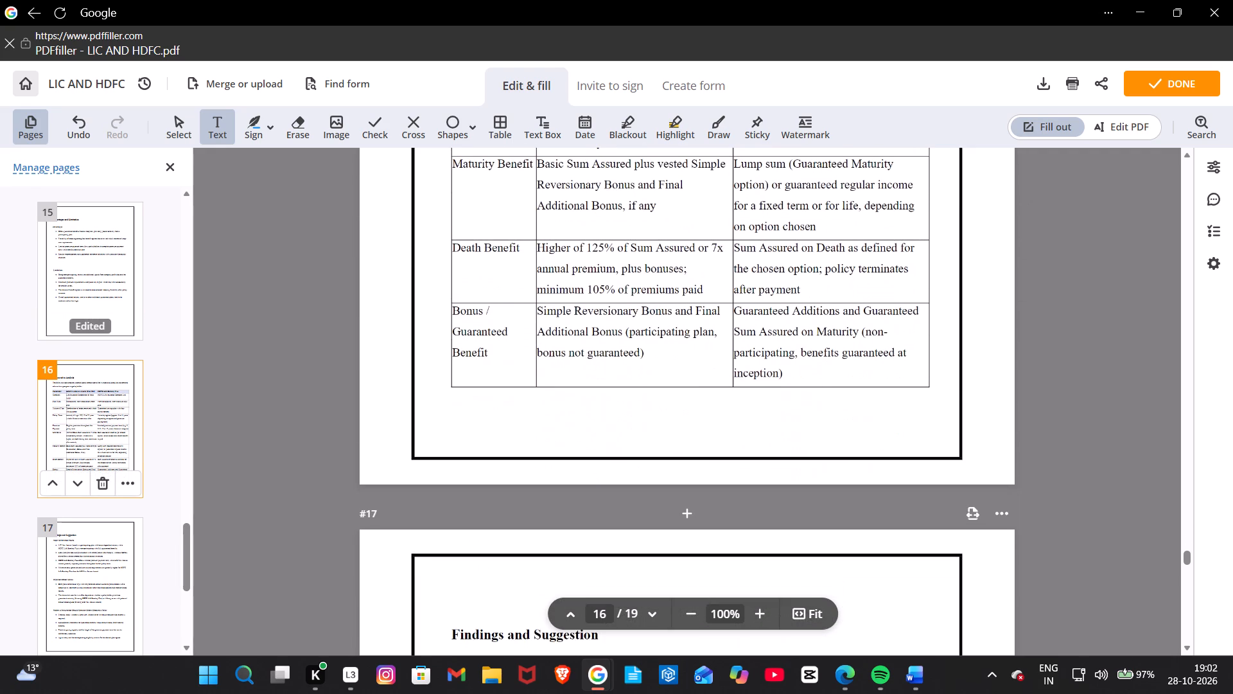
pyautogui.click(676, 441)
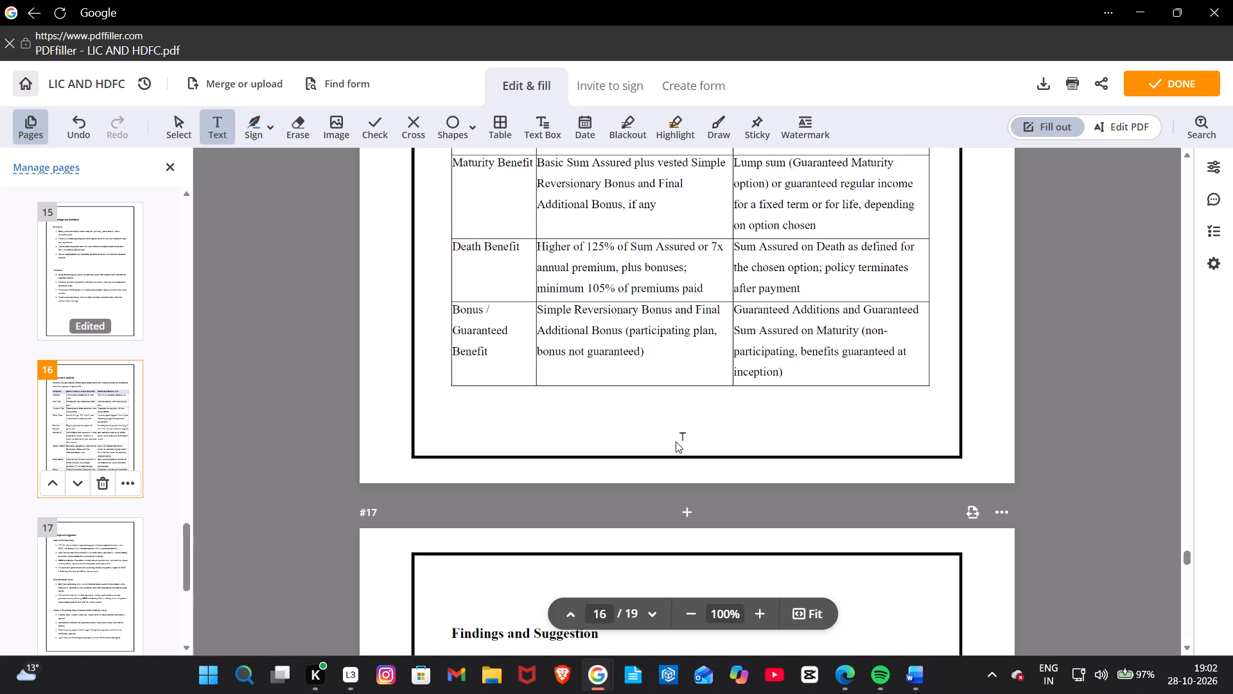
pyautogui.write('11')
# Add the page number 12 as text at the bottom centre of the PDF's page 17, below the policyholder factors list.
pyautogui.scroll(-8, 676, 443)
pyautogui.scroll(1, 676, 443)
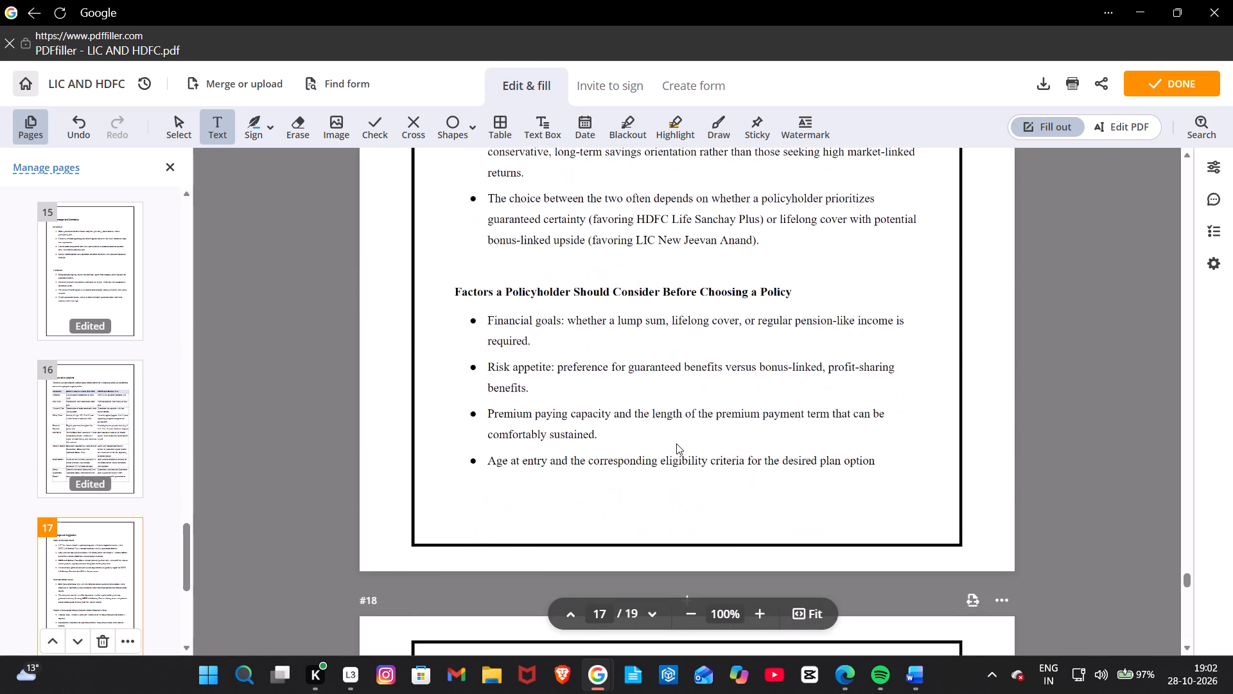
pyautogui.scroll(1, 676, 443)
pyautogui.scroll(-4, 676, 443)
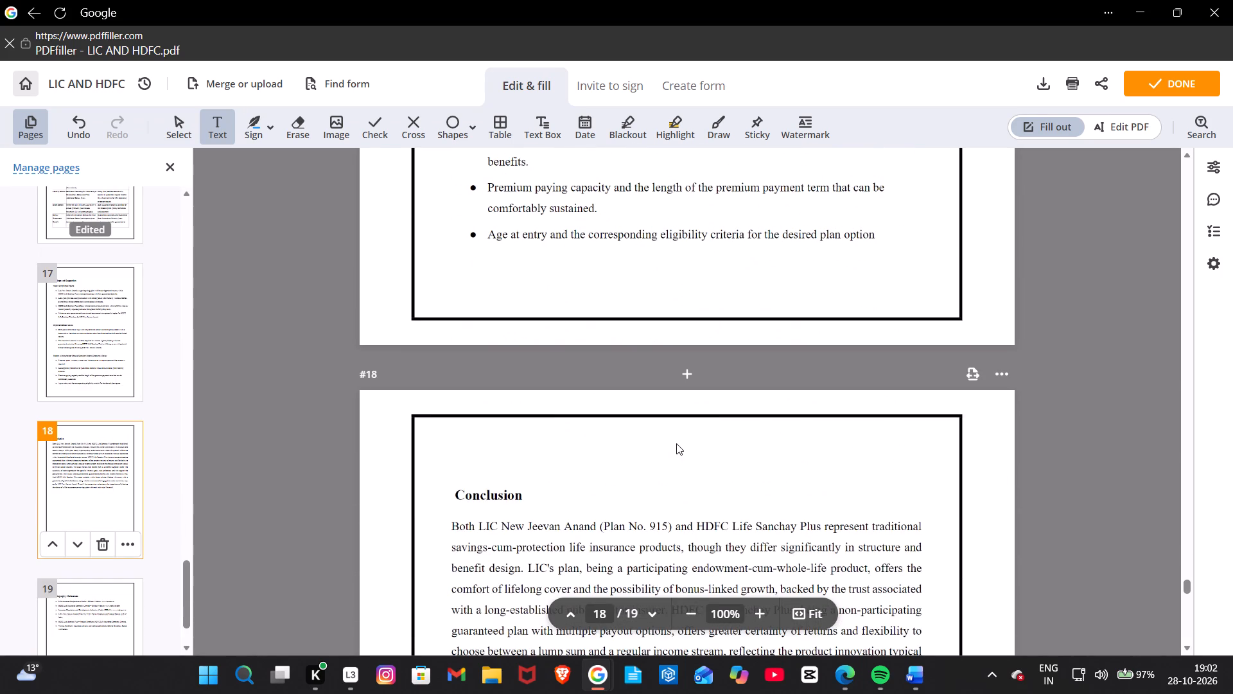
pyautogui.click(676, 299)
pyautogui.write('12')
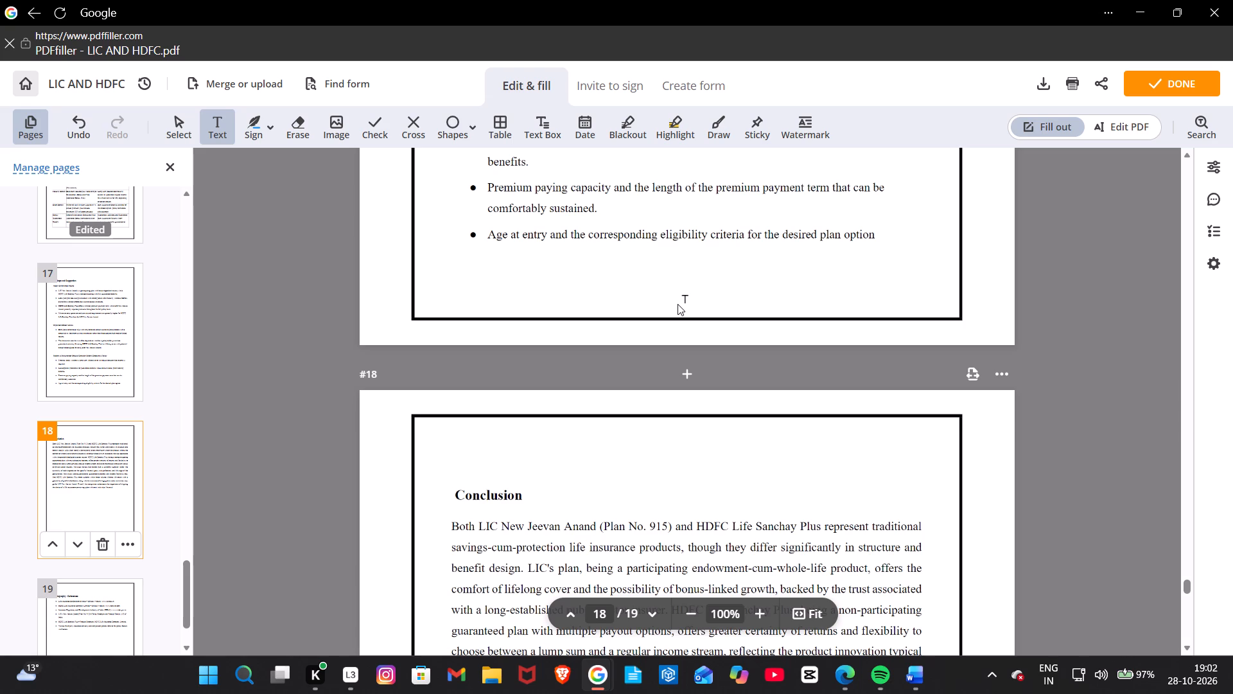
pyautogui.click(678, 304)
pyautogui.write('12')
# Add the page number 13 as text at the bottom centre of the PDF's page 18, just inside the border.
pyautogui.scroll(-7, 678, 304)
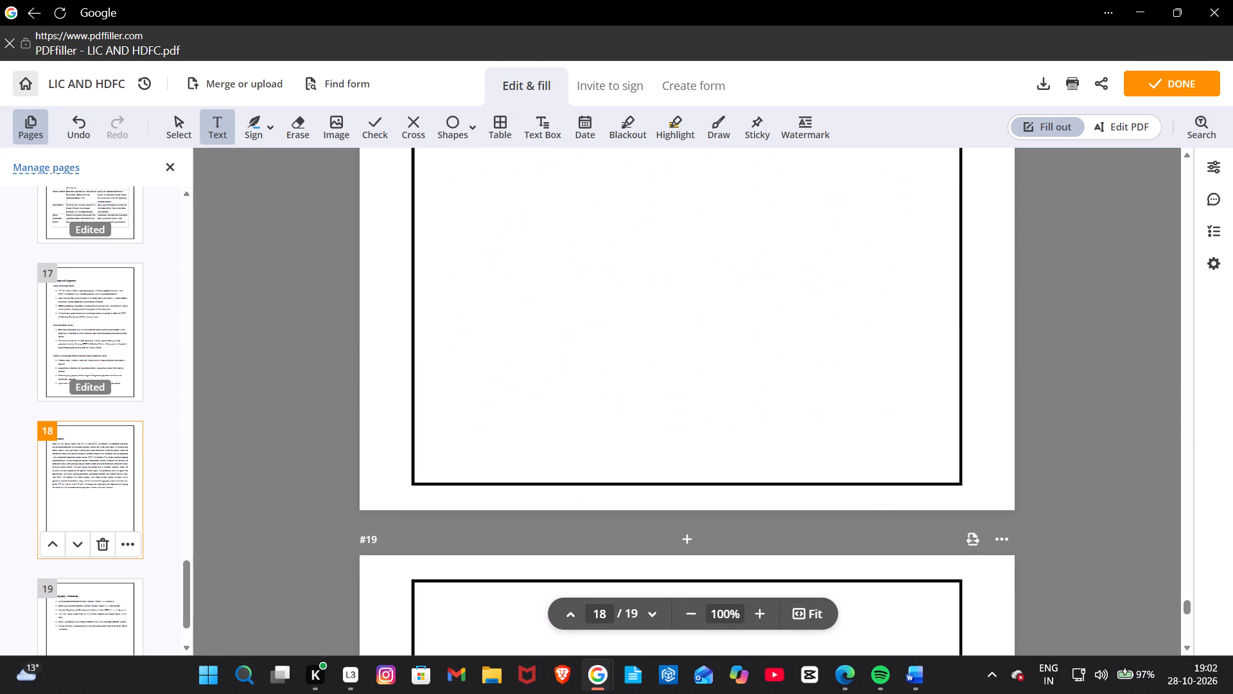
pyautogui.click(672, 465)
pyautogui.write('13')
# Add the page number 14 as text at the bottom centre of the PDF's page 19, just inside the border.
pyautogui.scroll(-9, 678, 469)
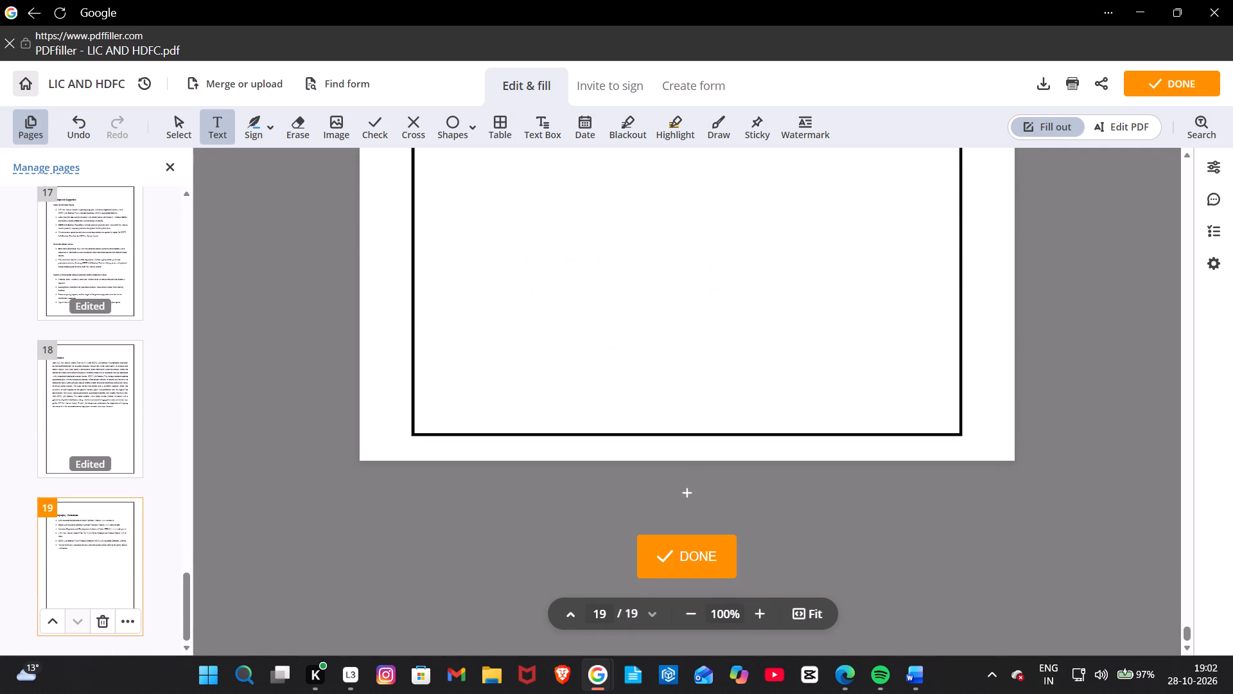
pyautogui.click(673, 414)
pyautogui.write('14')
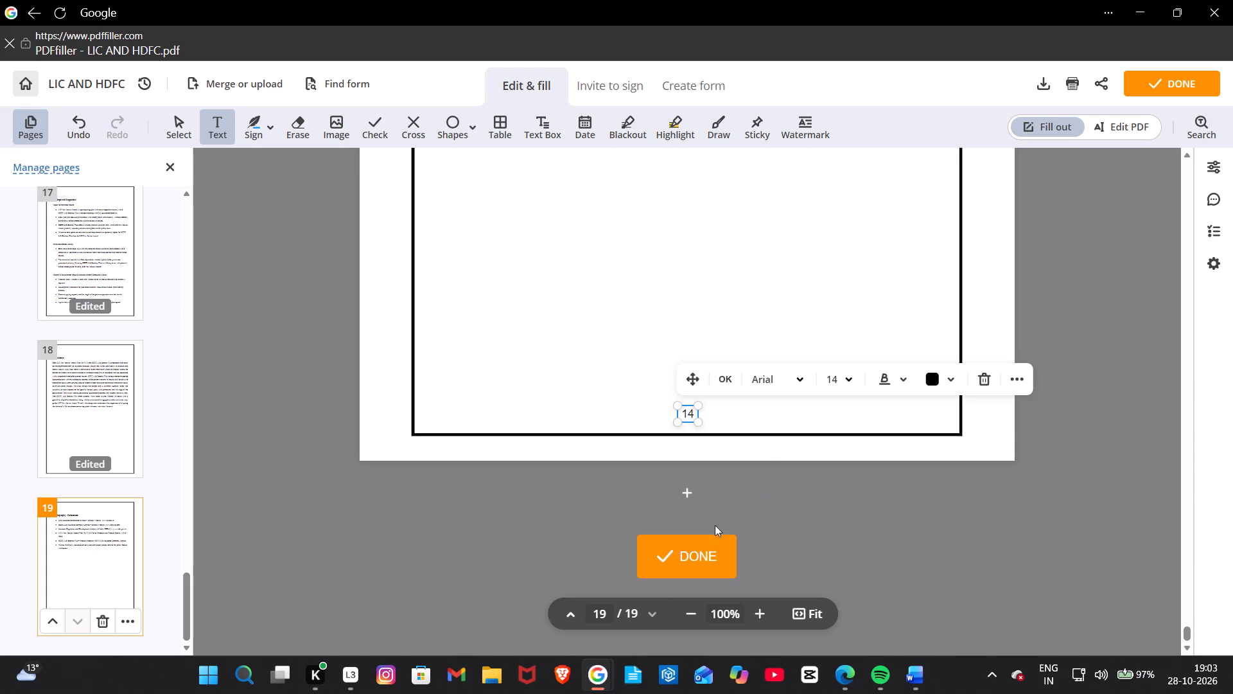
# Finish editing and request the PDF download, signing up for pdfFiller with an existing Google account.
pyautogui.click(704, 543)
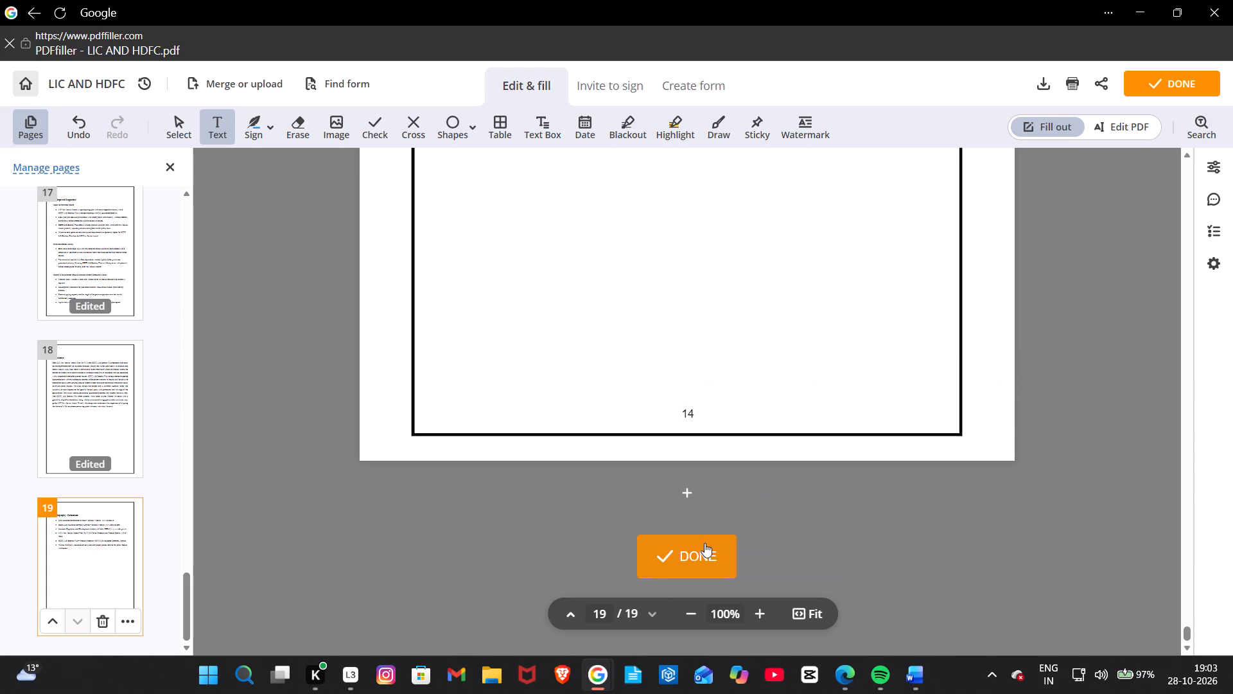
pyautogui.scroll(6, 731, 317)
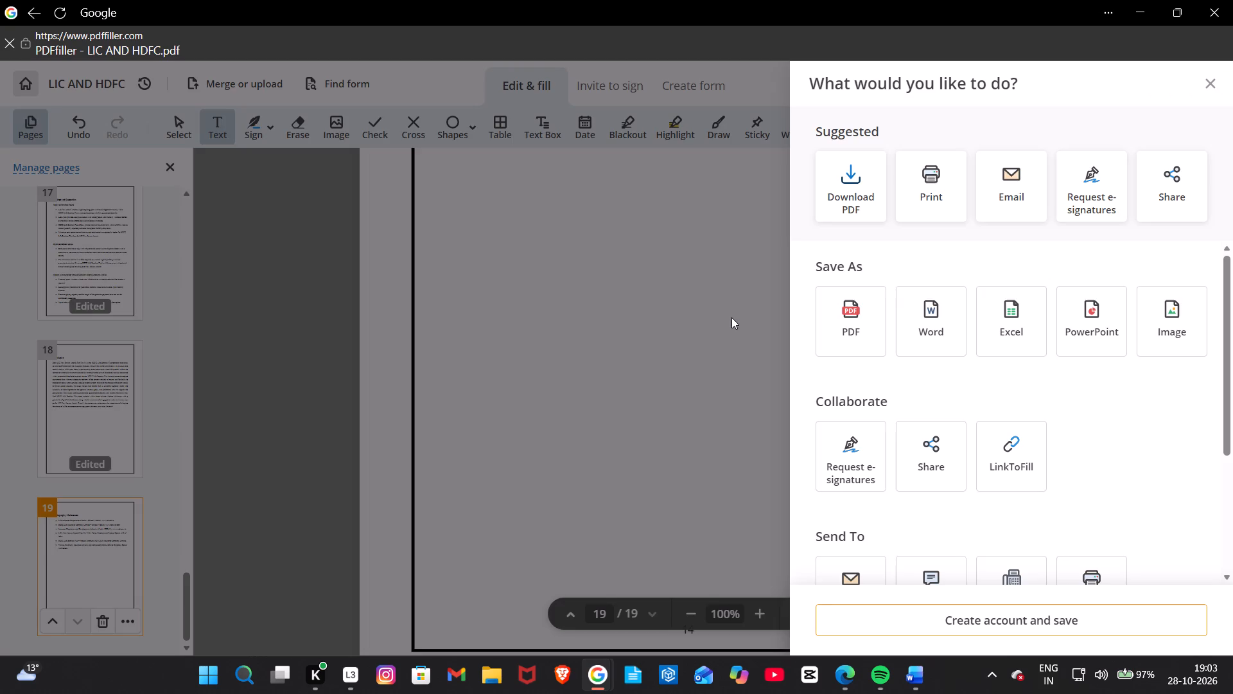
pyautogui.click(858, 199)
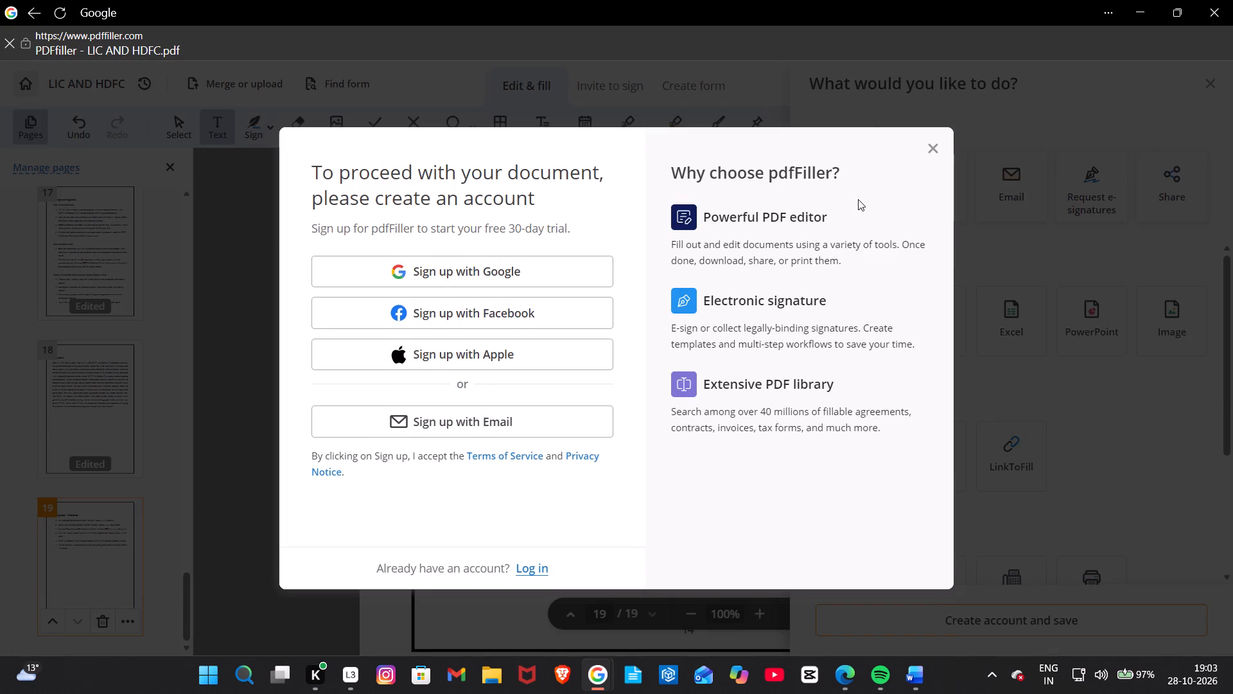
pyautogui.click(566, 275)
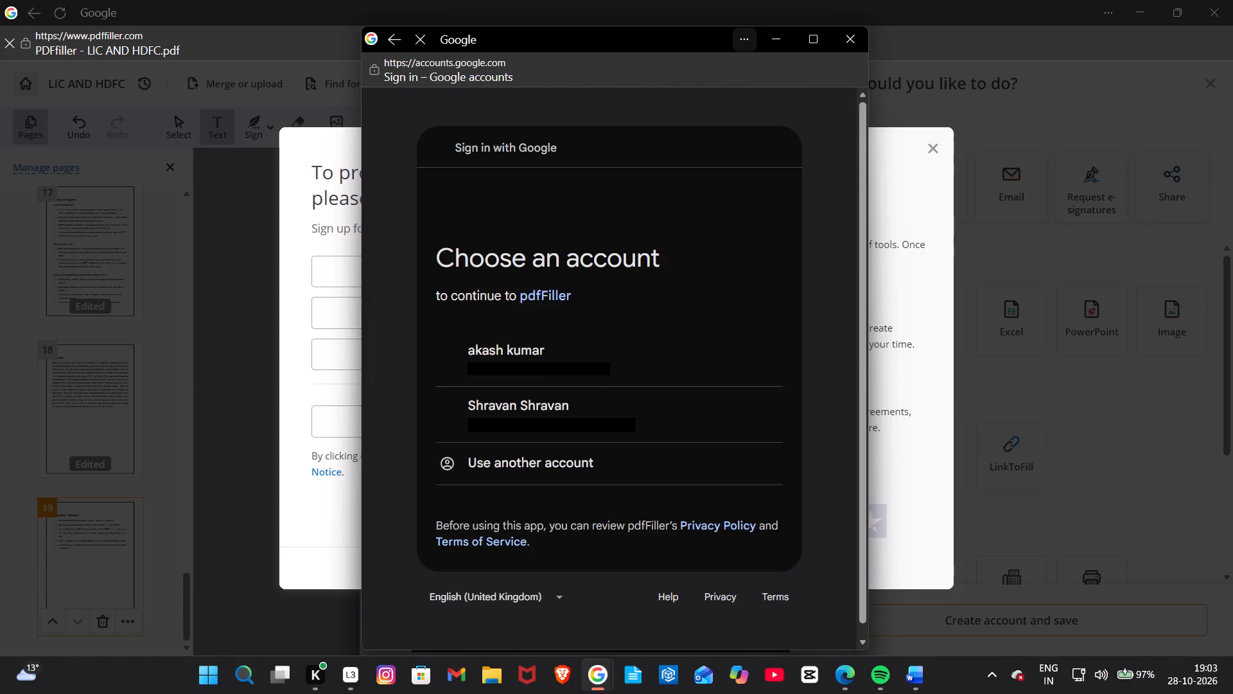
pyautogui.click(591, 365)
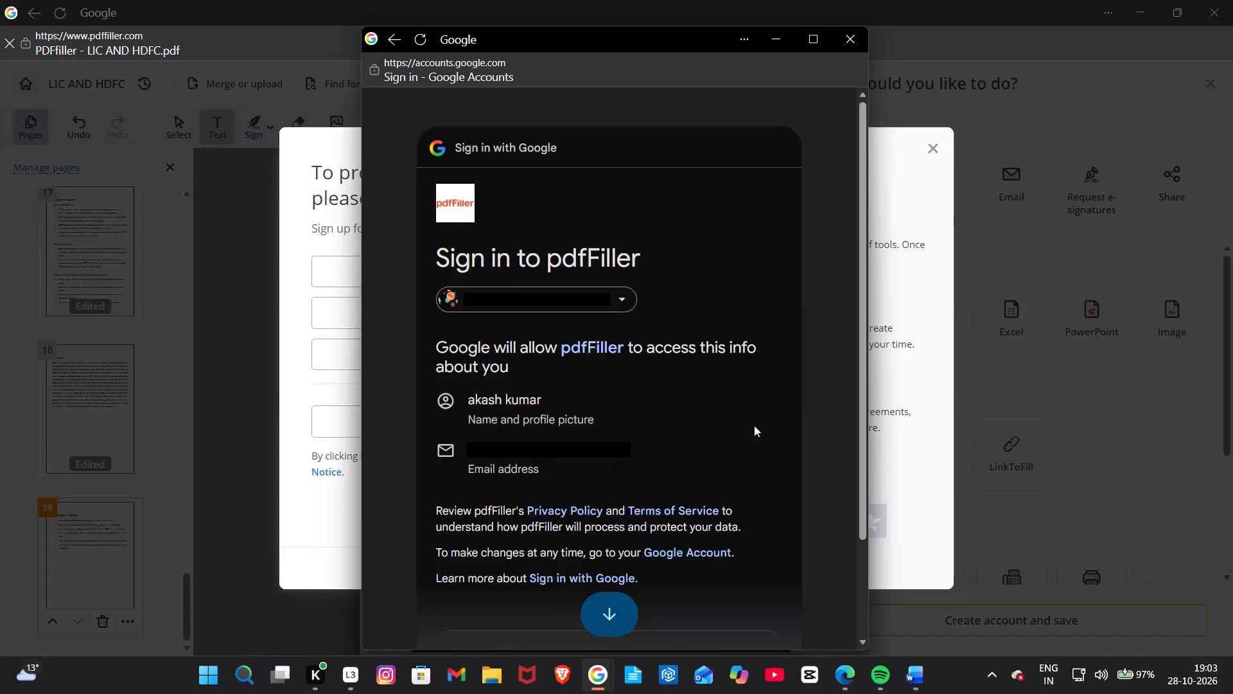
pyautogui.scroll(-4, 626, 434)
pyautogui.click(700, 518)
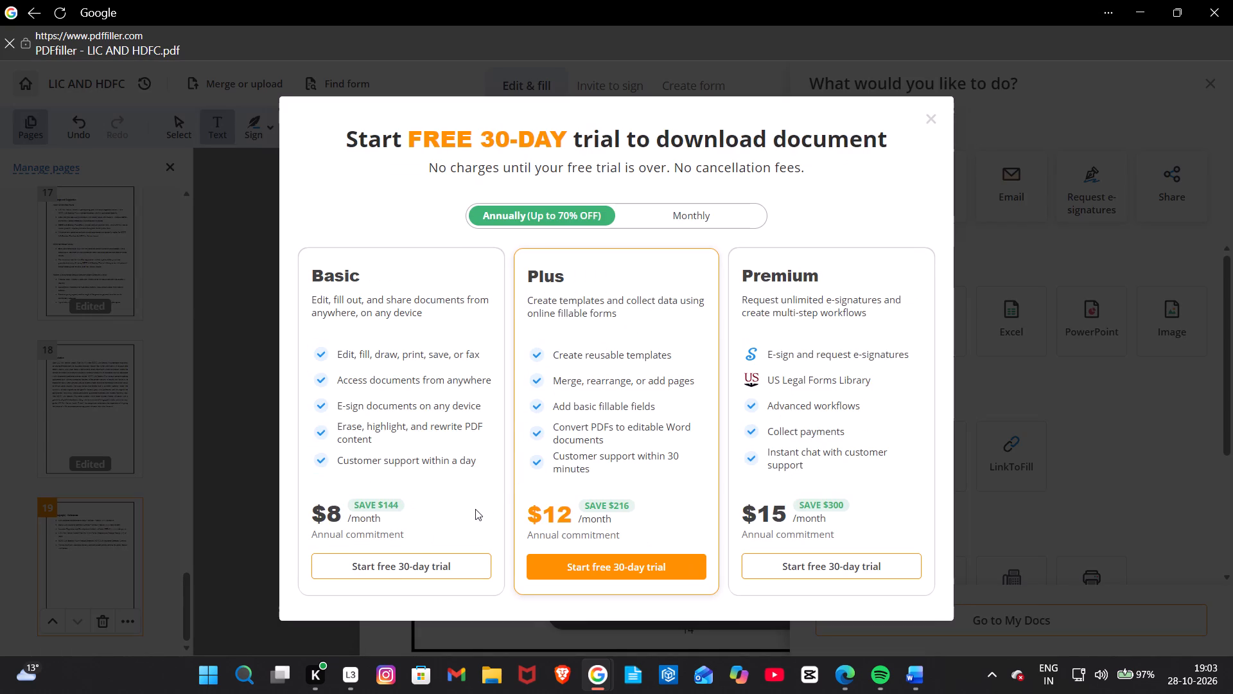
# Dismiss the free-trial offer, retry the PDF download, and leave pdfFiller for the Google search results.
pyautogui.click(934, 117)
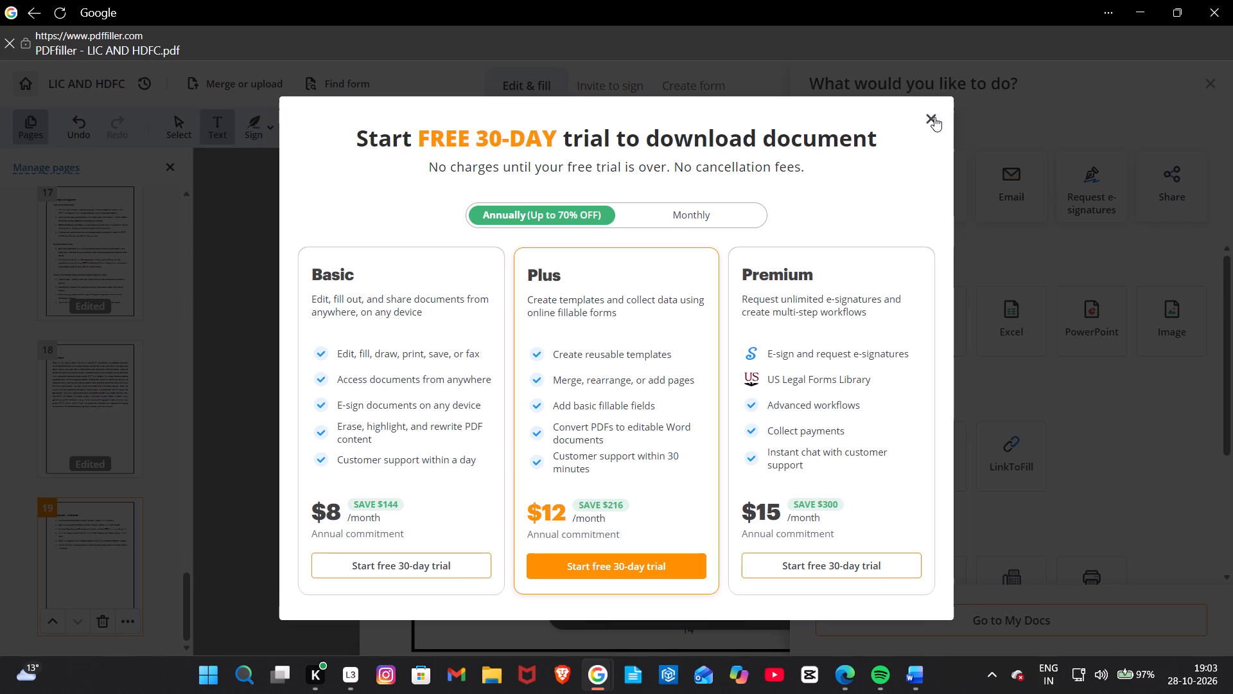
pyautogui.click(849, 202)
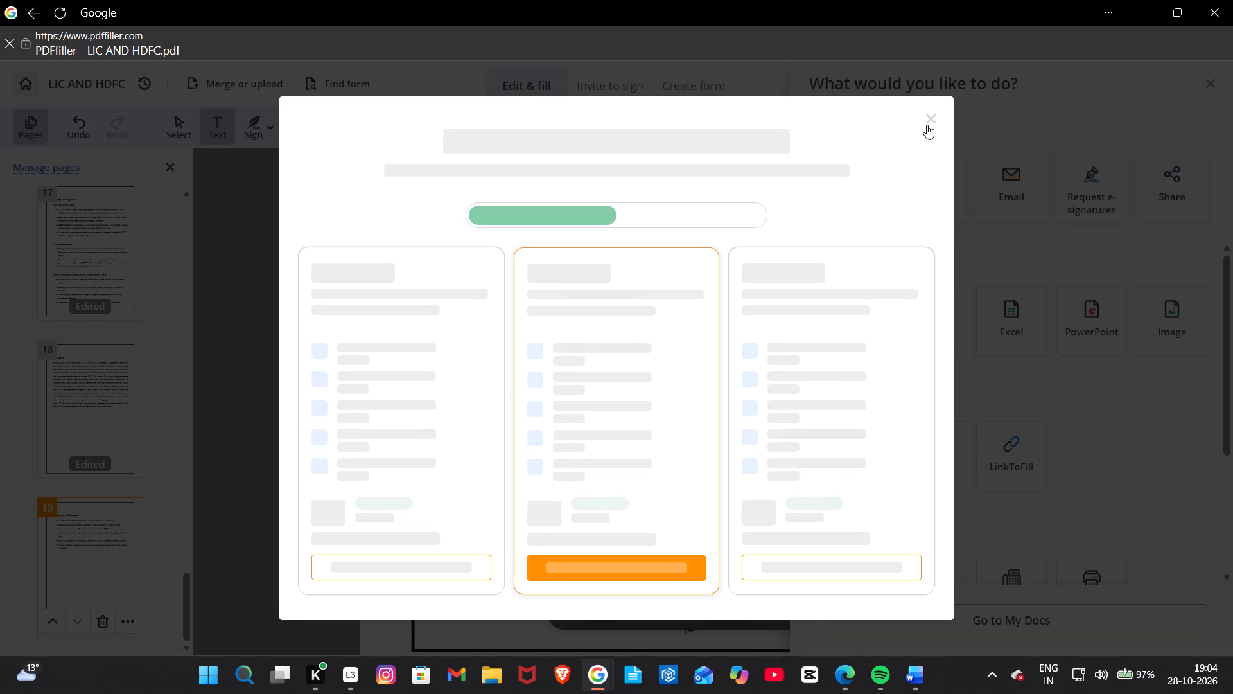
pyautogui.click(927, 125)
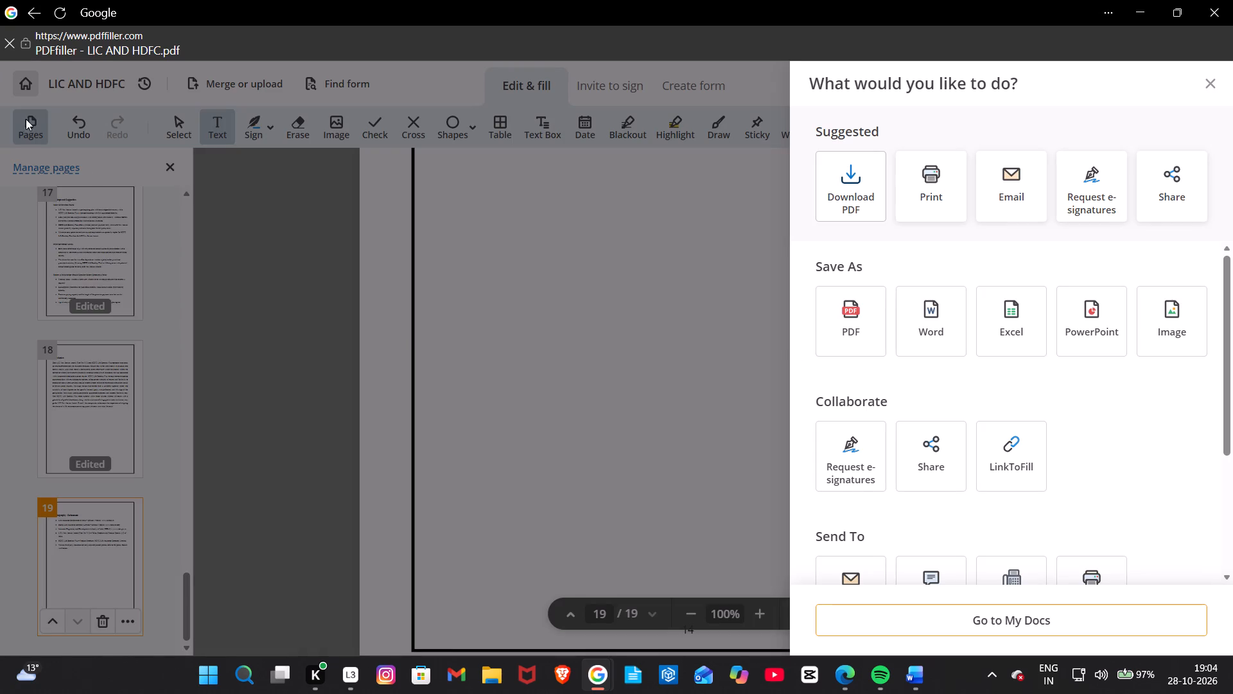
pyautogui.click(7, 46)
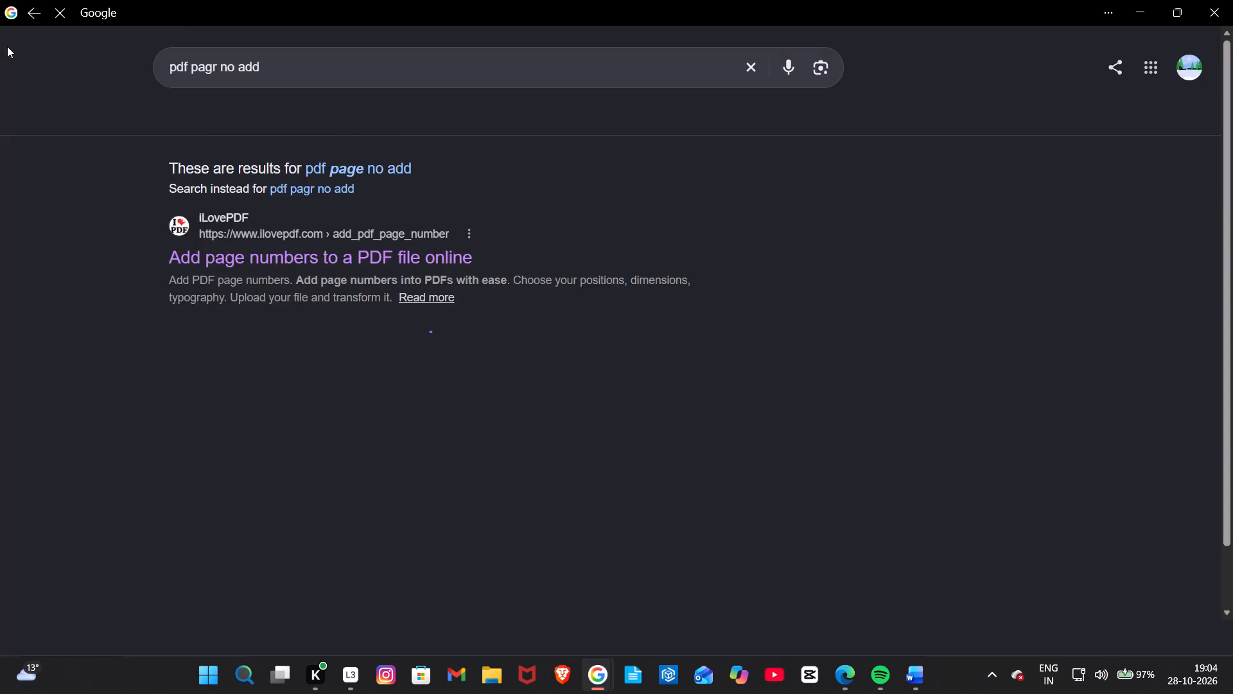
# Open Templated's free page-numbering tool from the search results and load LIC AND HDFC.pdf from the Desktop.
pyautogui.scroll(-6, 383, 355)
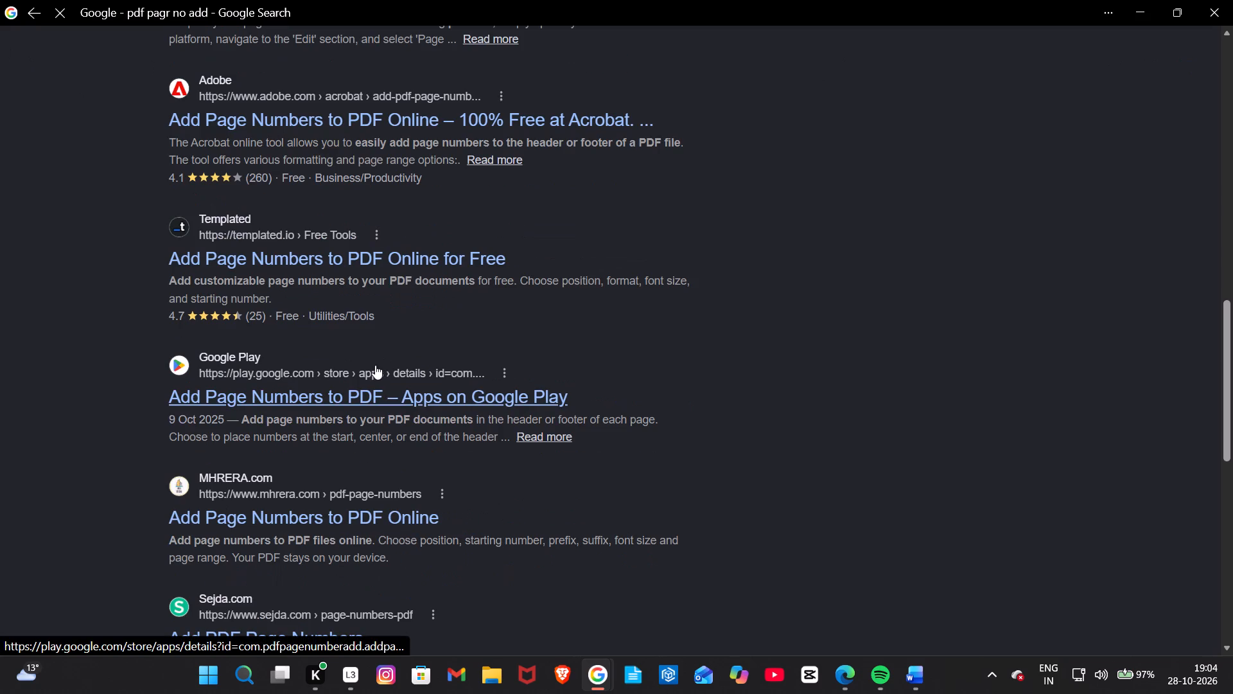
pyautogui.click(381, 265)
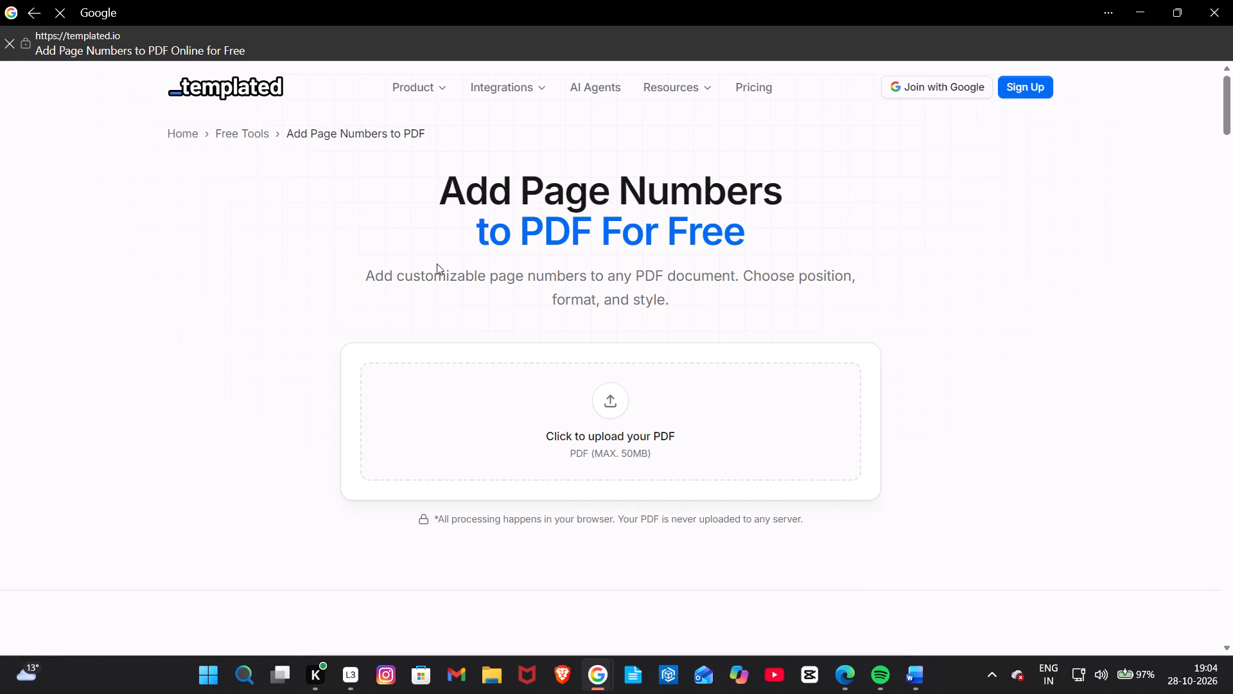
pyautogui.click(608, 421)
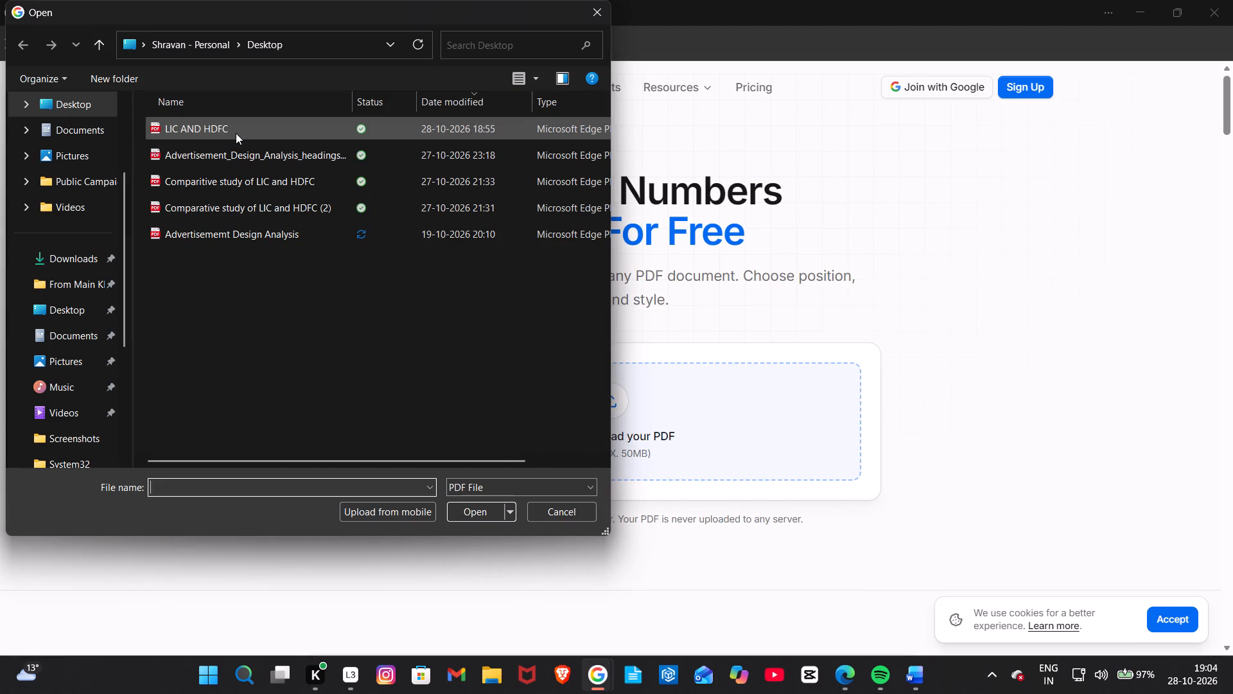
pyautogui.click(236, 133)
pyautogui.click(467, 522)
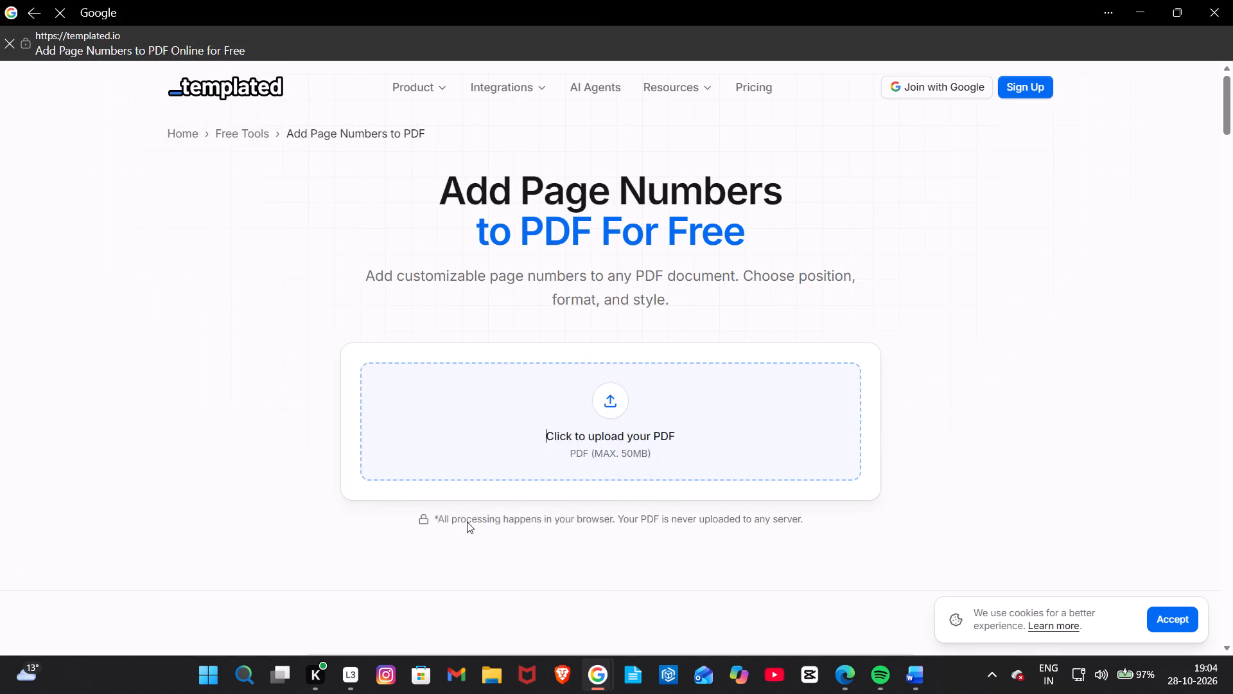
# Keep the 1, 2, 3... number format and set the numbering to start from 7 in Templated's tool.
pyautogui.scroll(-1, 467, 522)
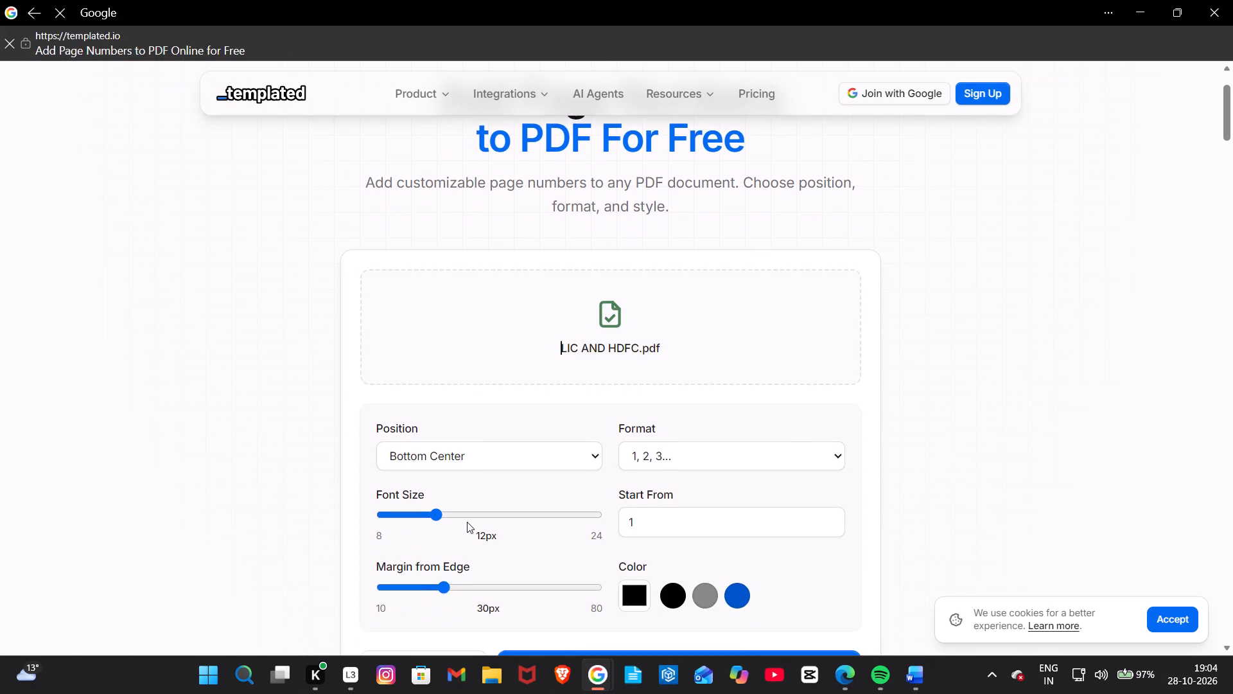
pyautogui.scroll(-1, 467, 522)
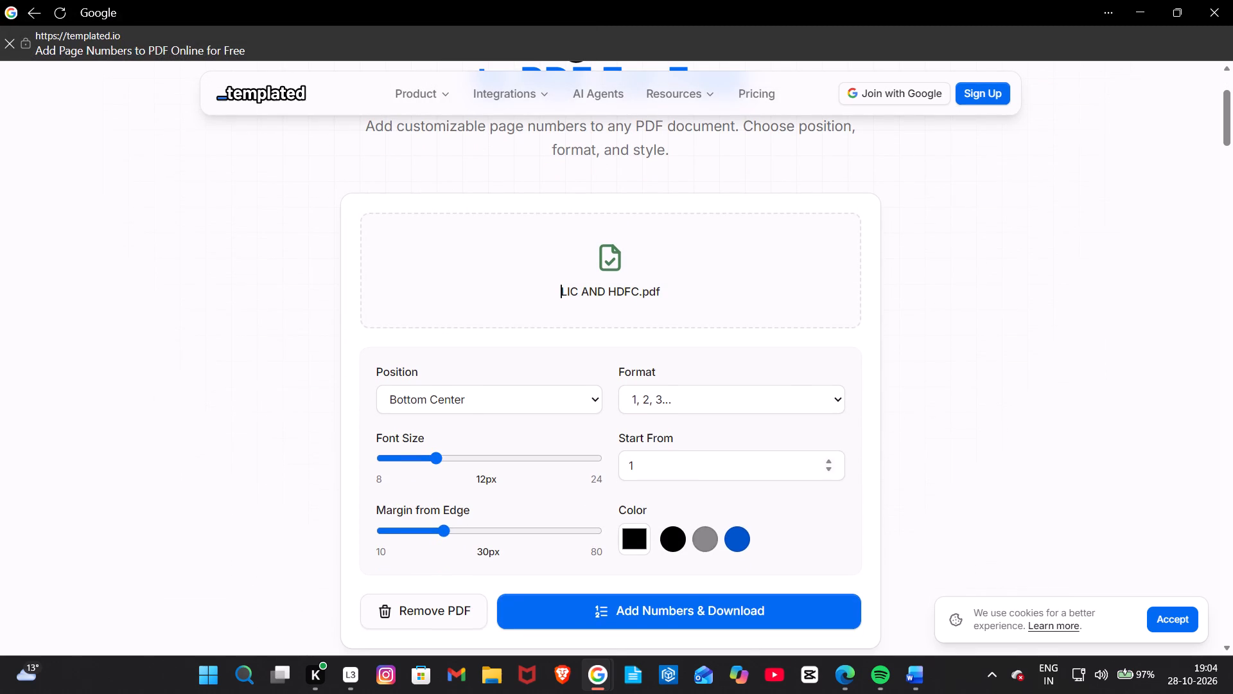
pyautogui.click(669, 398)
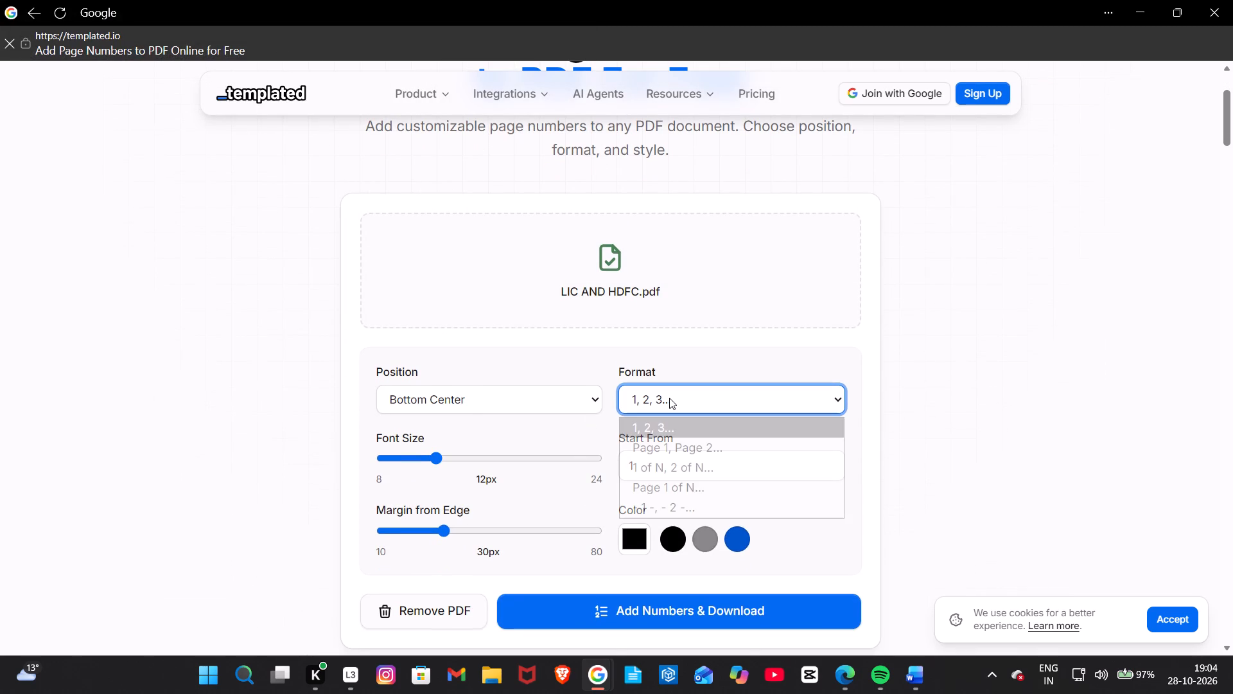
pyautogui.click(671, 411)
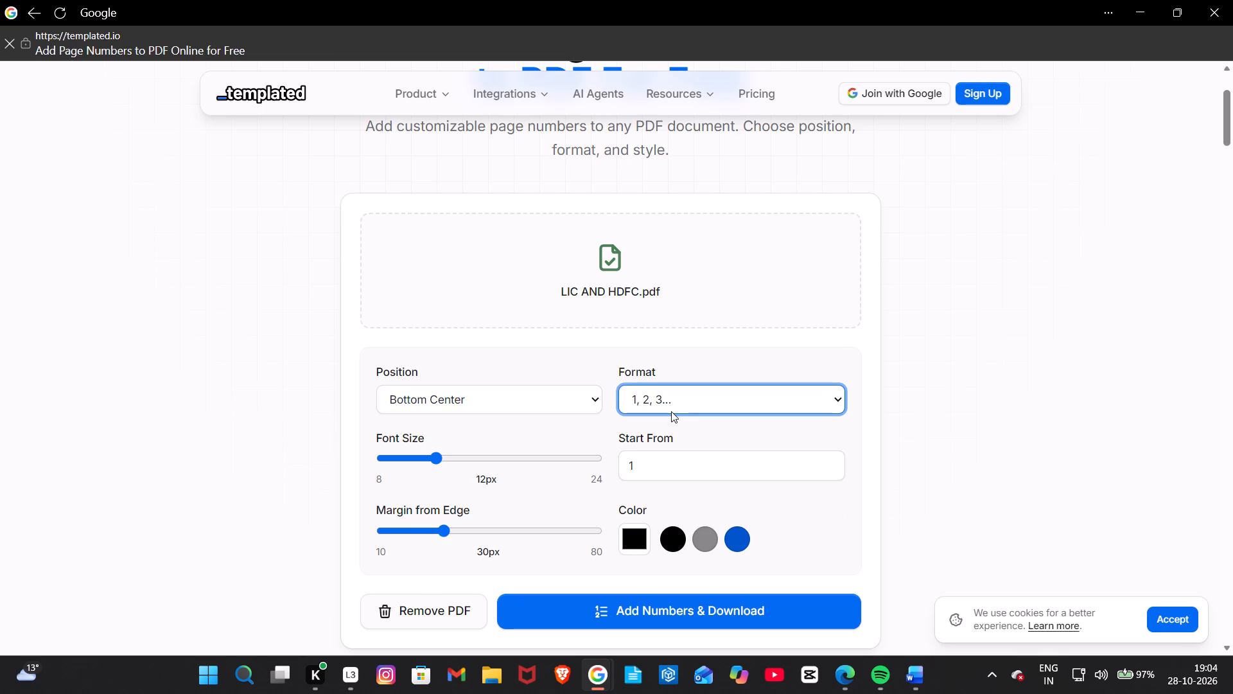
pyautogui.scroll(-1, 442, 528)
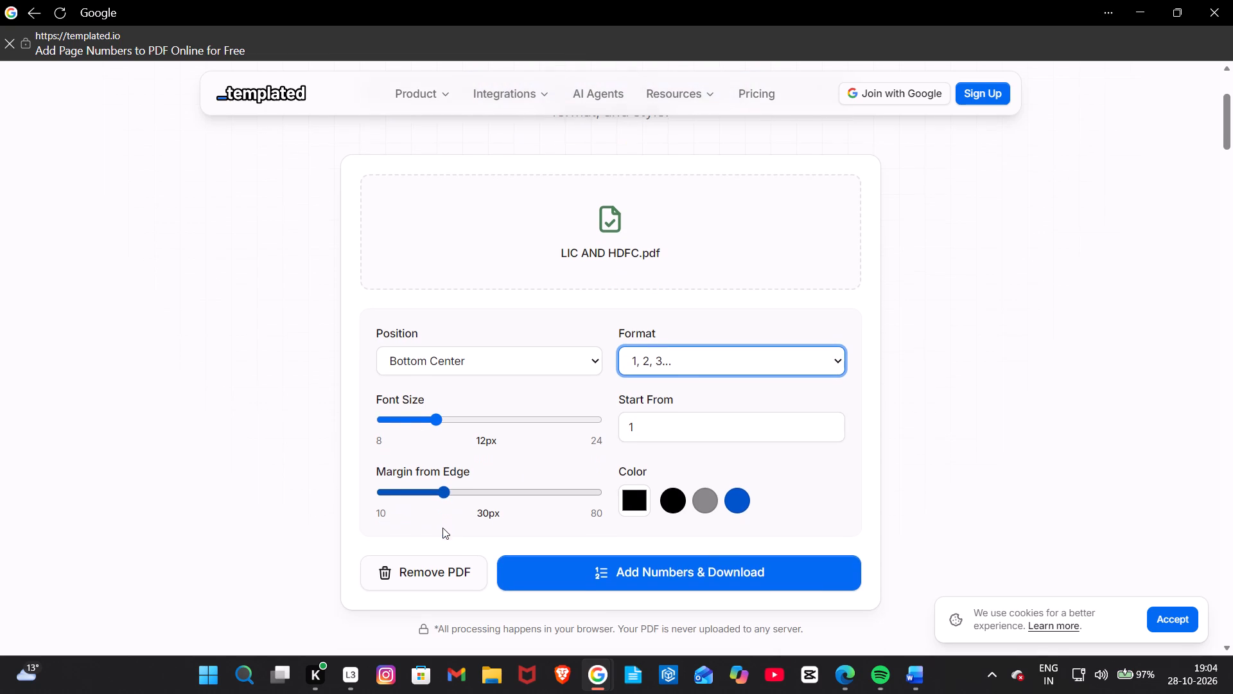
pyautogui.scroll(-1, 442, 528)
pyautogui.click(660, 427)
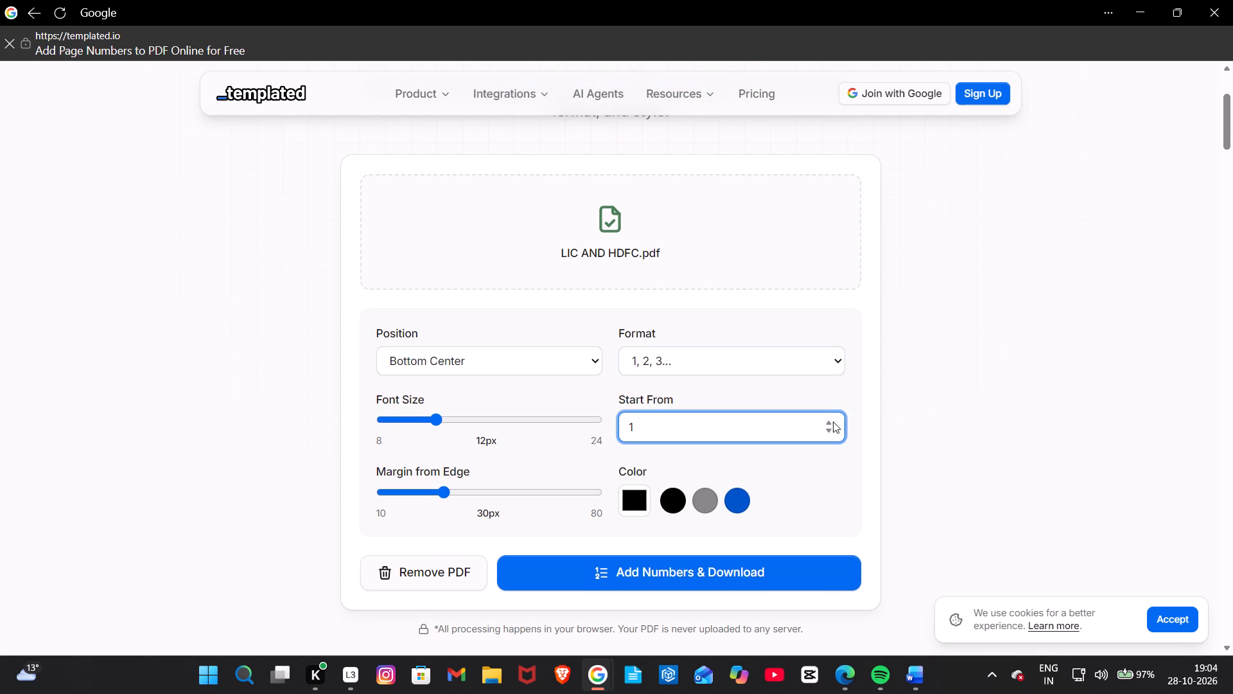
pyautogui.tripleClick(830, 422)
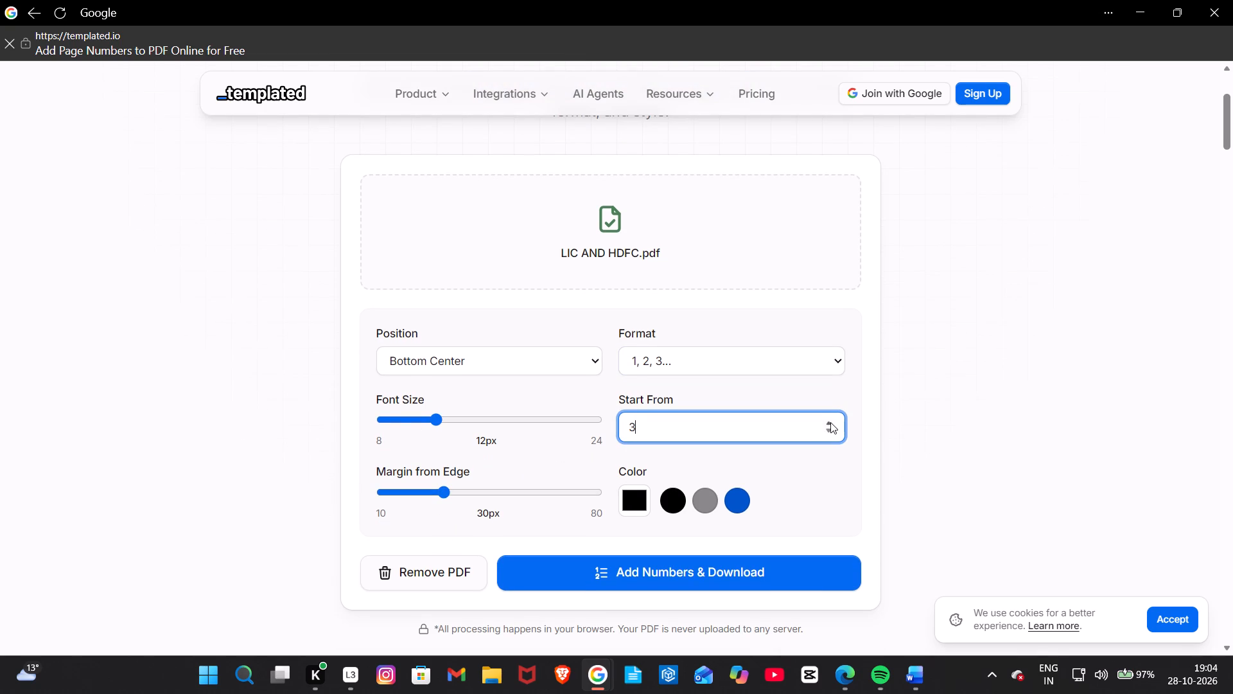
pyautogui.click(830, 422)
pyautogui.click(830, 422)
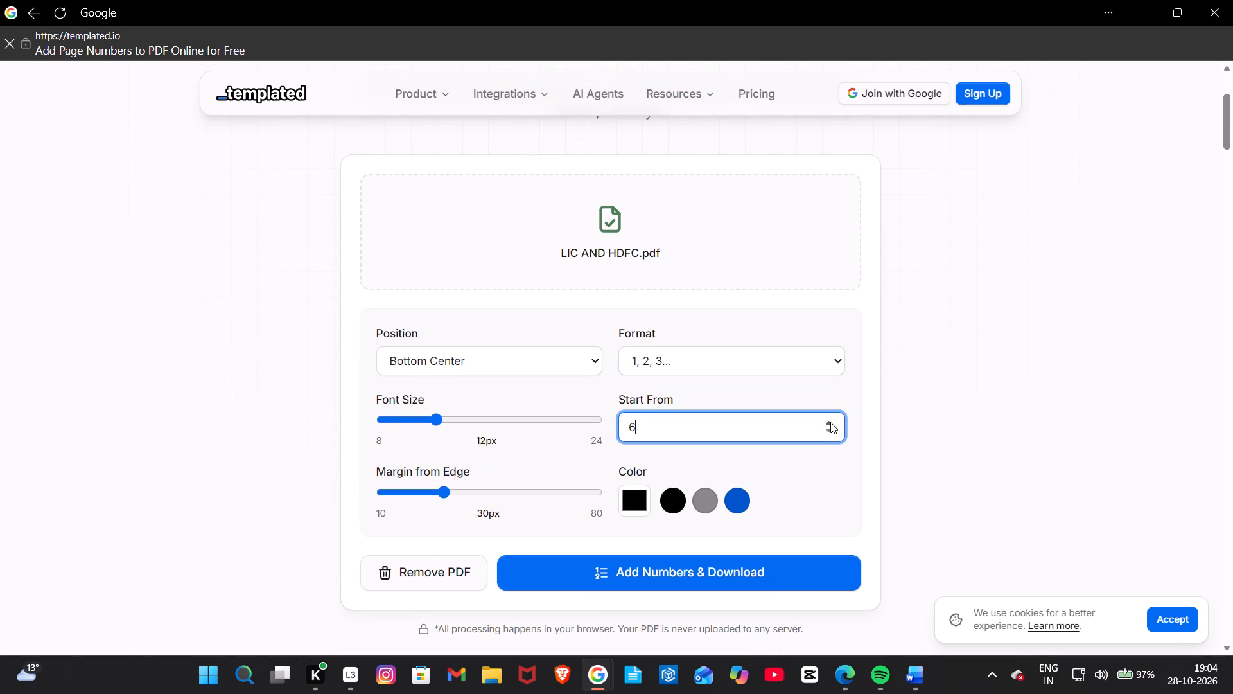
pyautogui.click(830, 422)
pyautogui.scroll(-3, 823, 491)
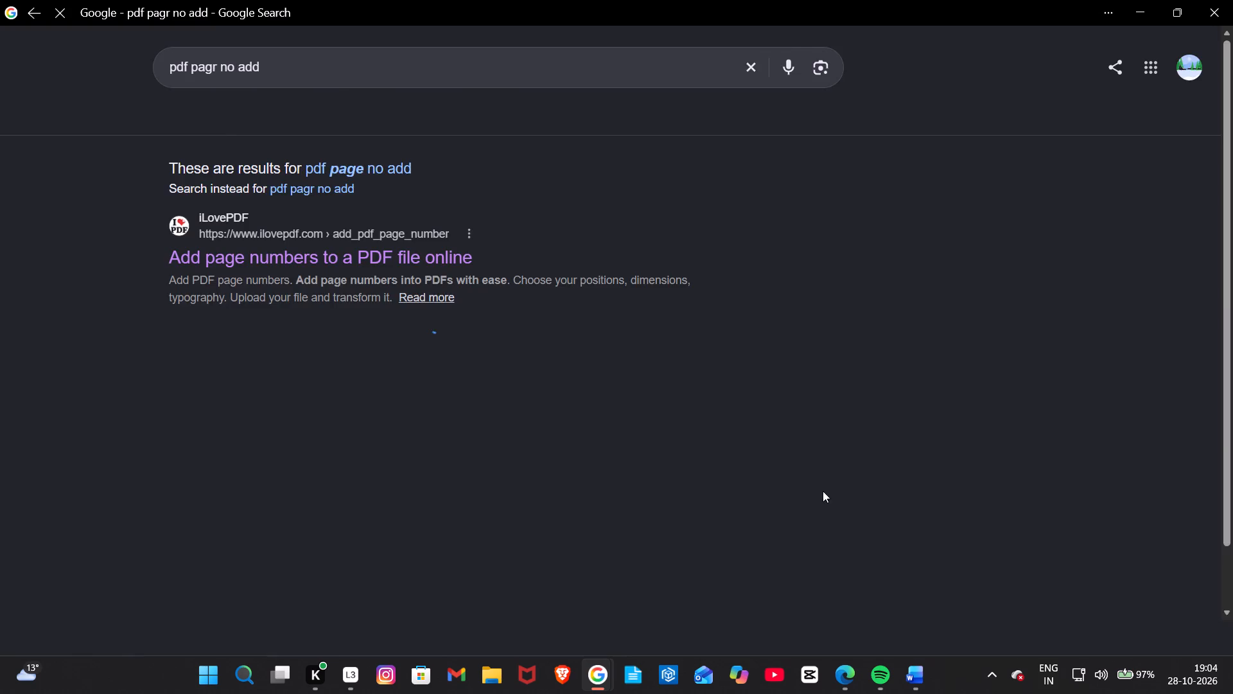
# Open MHRERA's page-numbering tool from the Google search results and load LIC AND HDFC.pdf from the Desktop.
pyautogui.click(823, 491)
pyautogui.scroll(-1, 416, 485)
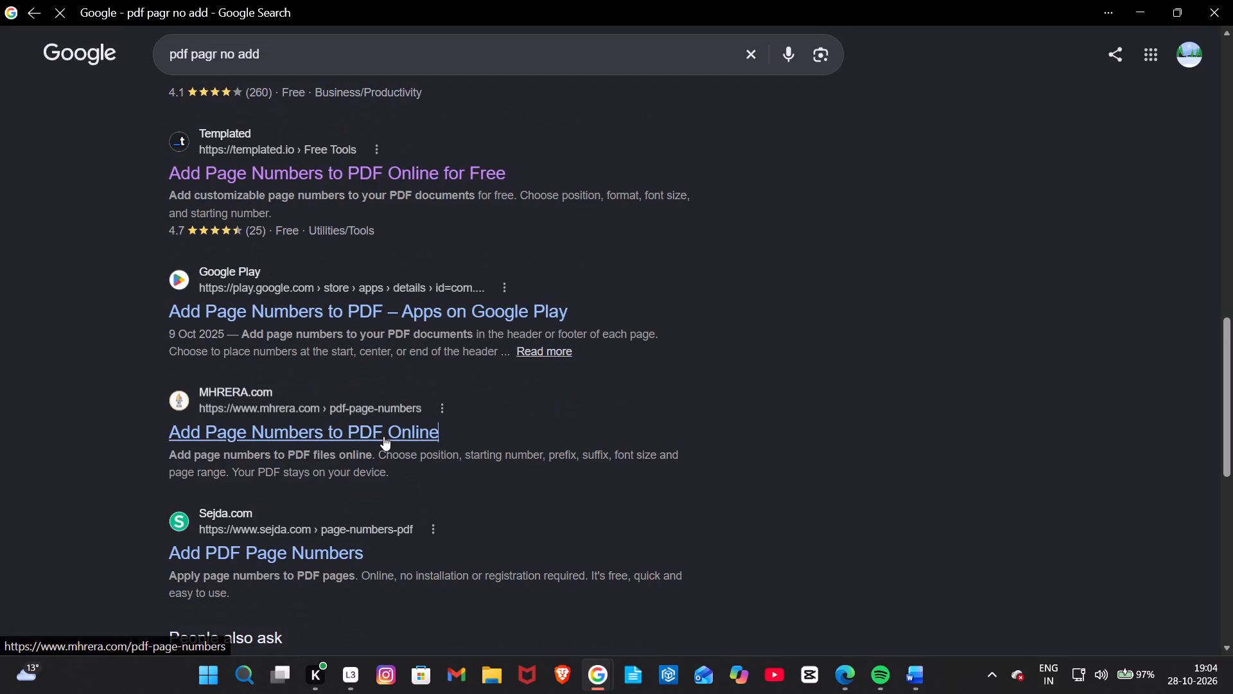
pyautogui.click(383, 436)
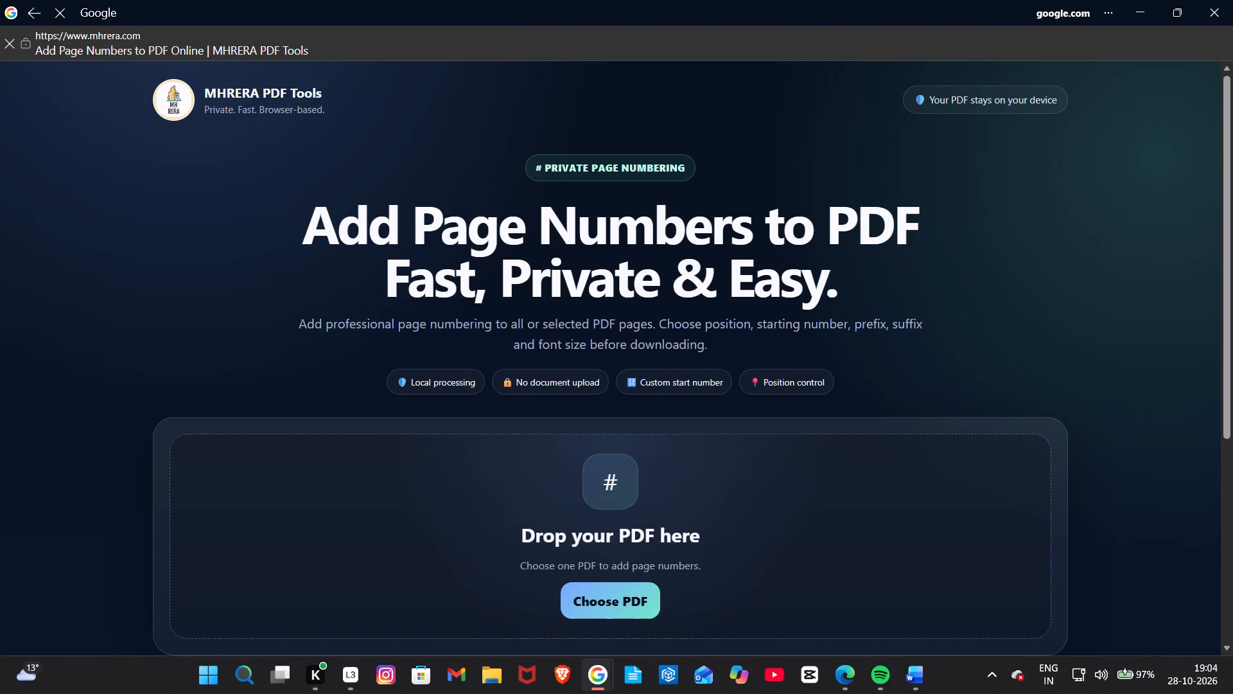
pyautogui.click(640, 609)
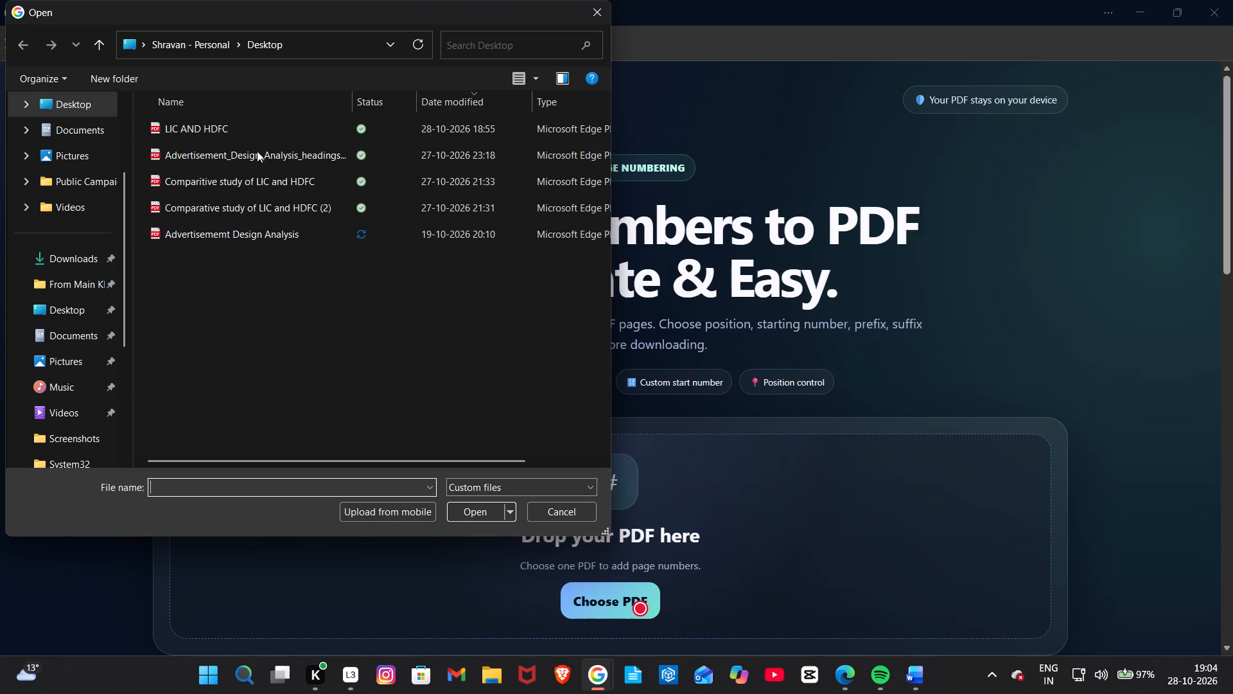
pyautogui.click(259, 131)
pyautogui.click(475, 508)
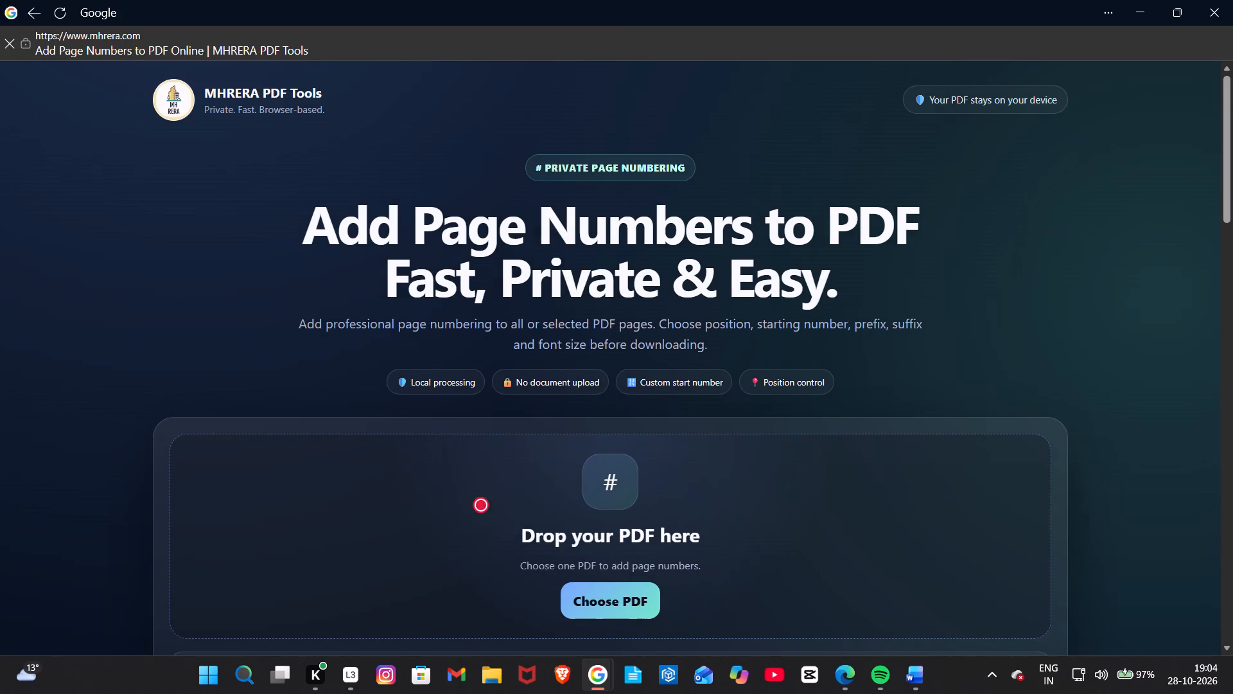
# Examine MHRERA's page range, suffix, position and start number options and the numbering preview, and return to the Google search results.
pyautogui.scroll(-4, 630, 503)
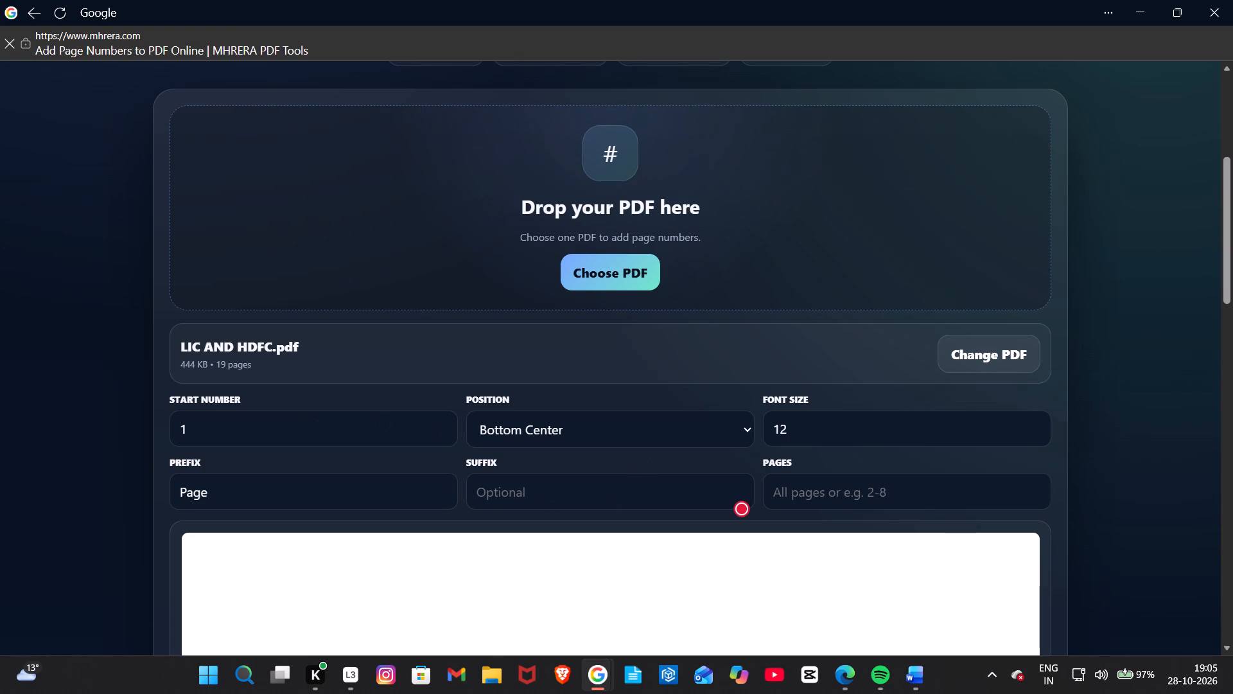
pyautogui.click(839, 500)
pyautogui.write('19')
pyautogui.press('BackSpace')
pyautogui.press('BackSpace')
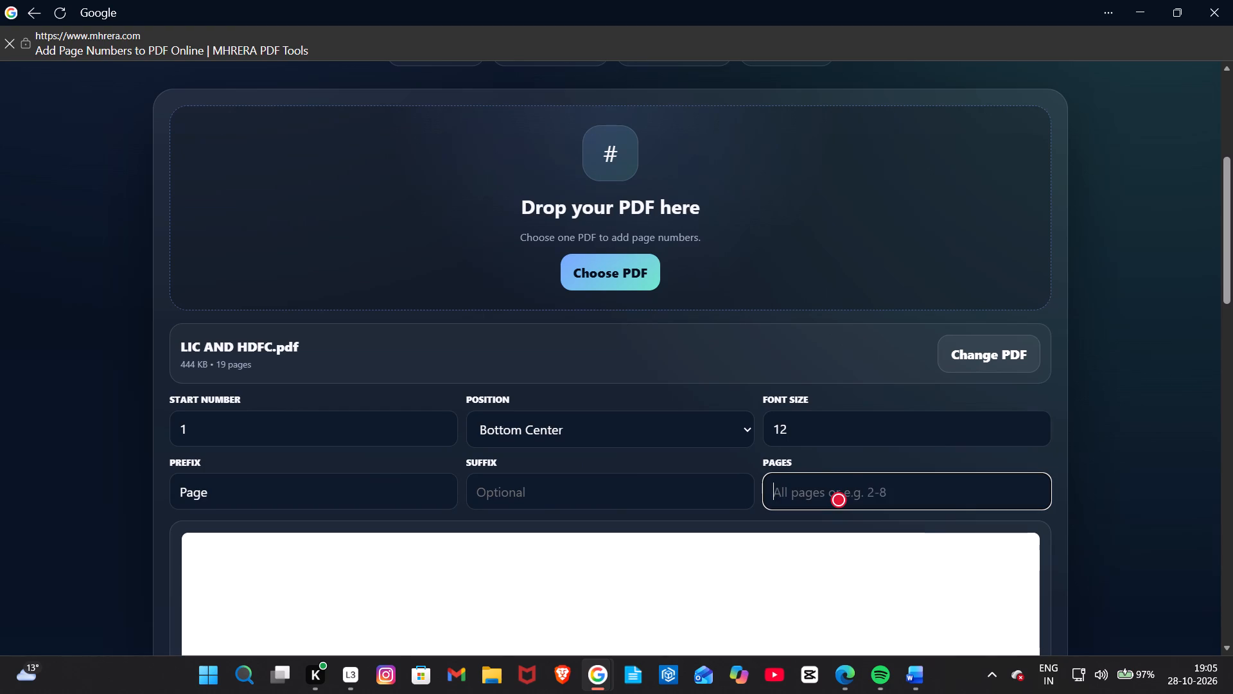
pyautogui.click(667, 496)
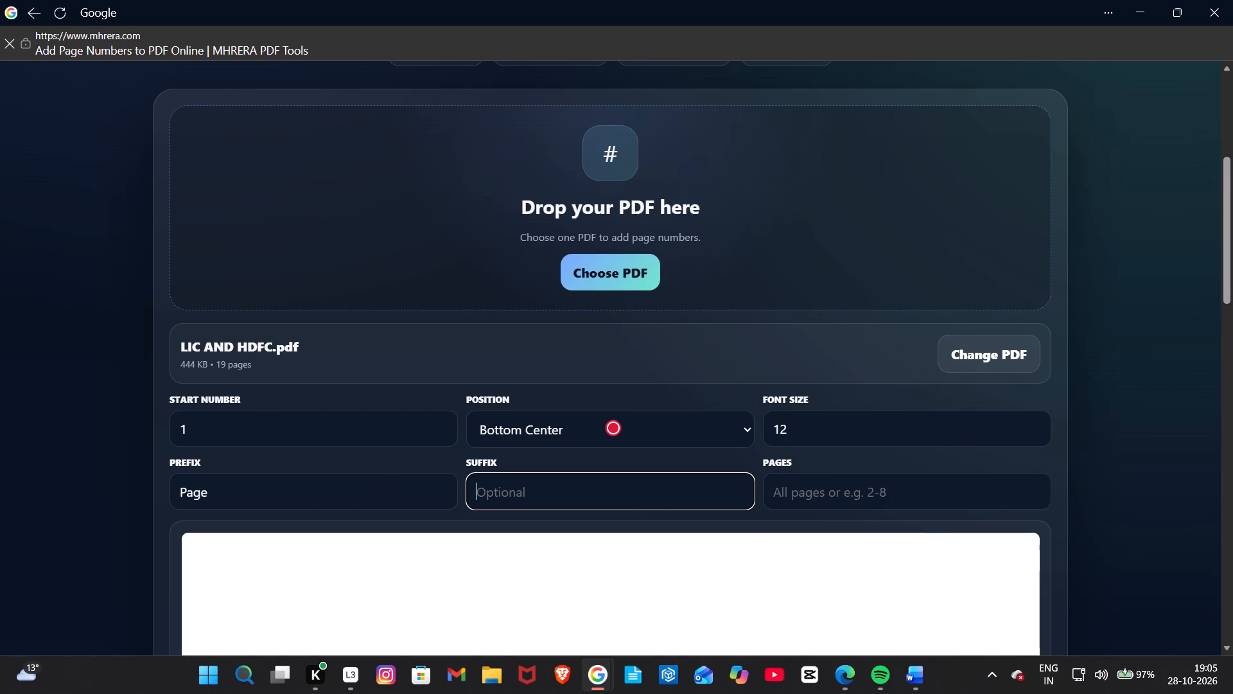
pyautogui.click(613, 427)
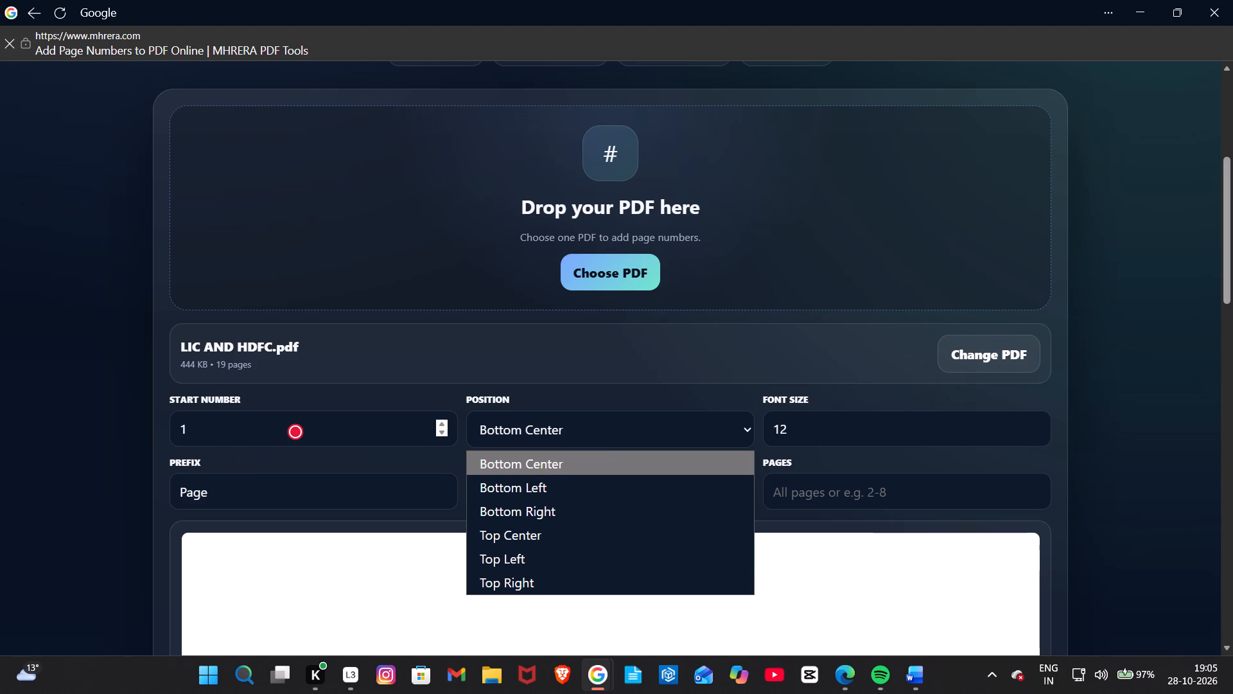
pyautogui.scroll(-4, 303, 429)
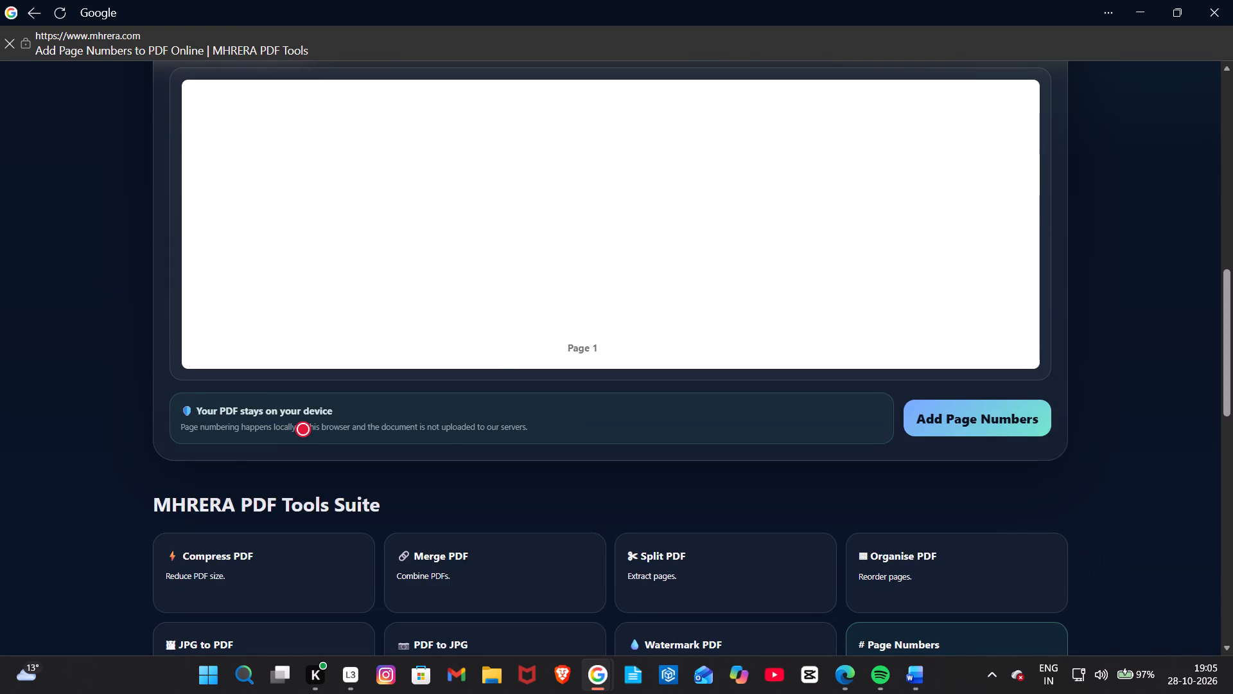
pyautogui.scroll(2, 624, 349)
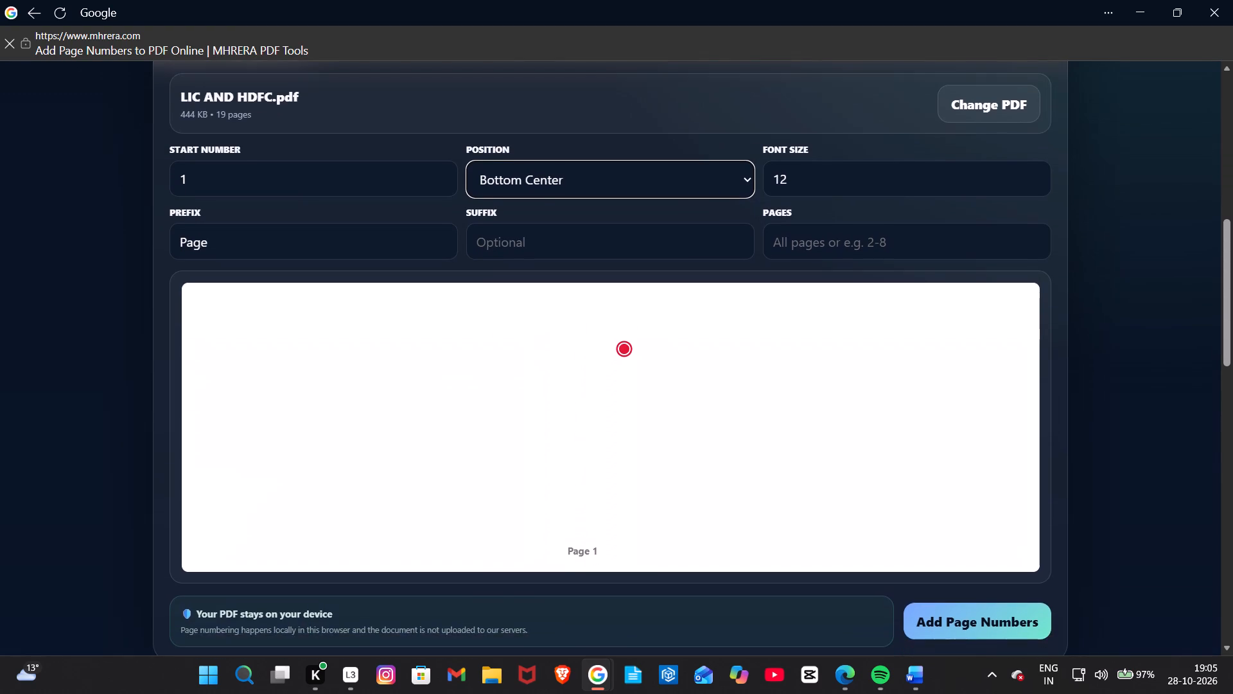
pyautogui.scroll(1, 624, 349)
pyautogui.scroll(-3, 624, 349)
pyautogui.scroll(1, 624, 349)
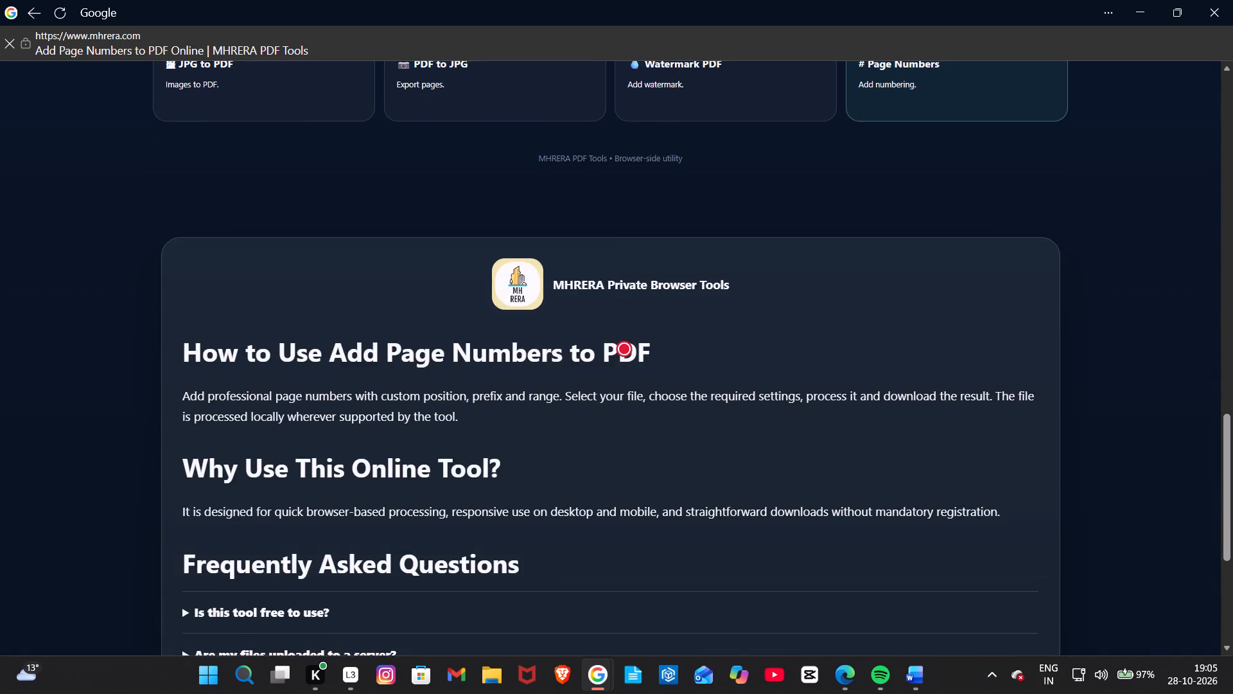
pyautogui.scroll(2, 624, 349)
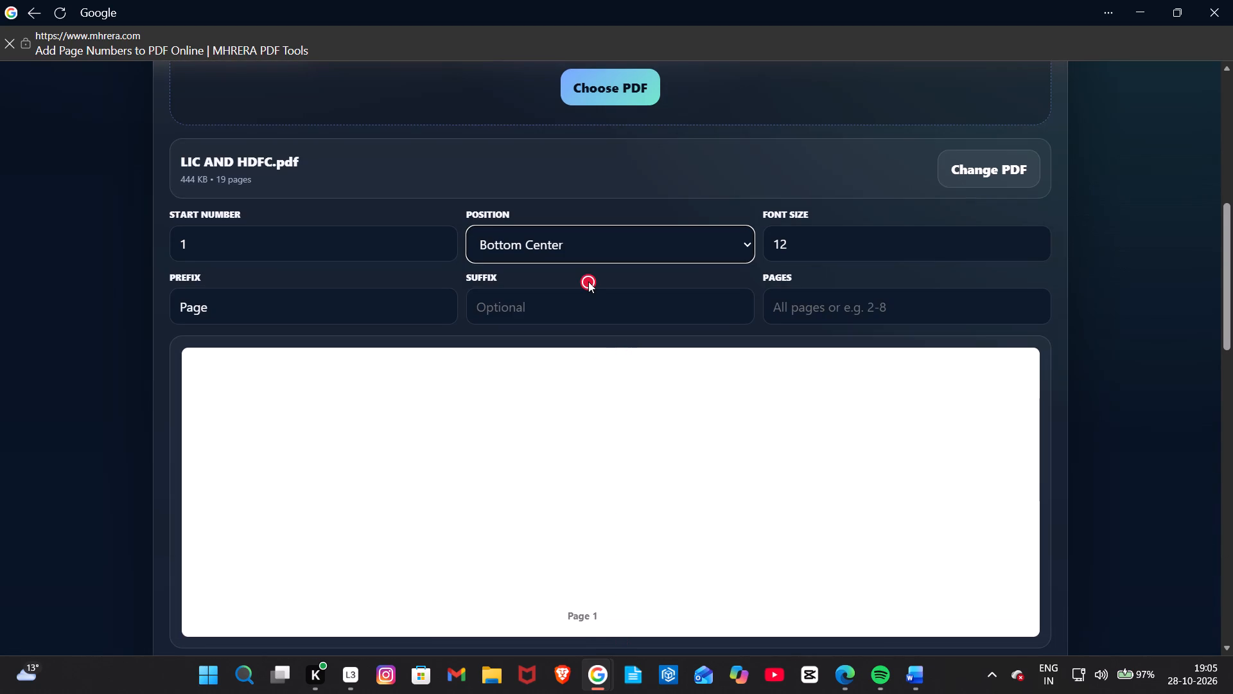
pyautogui.click(519, 307)
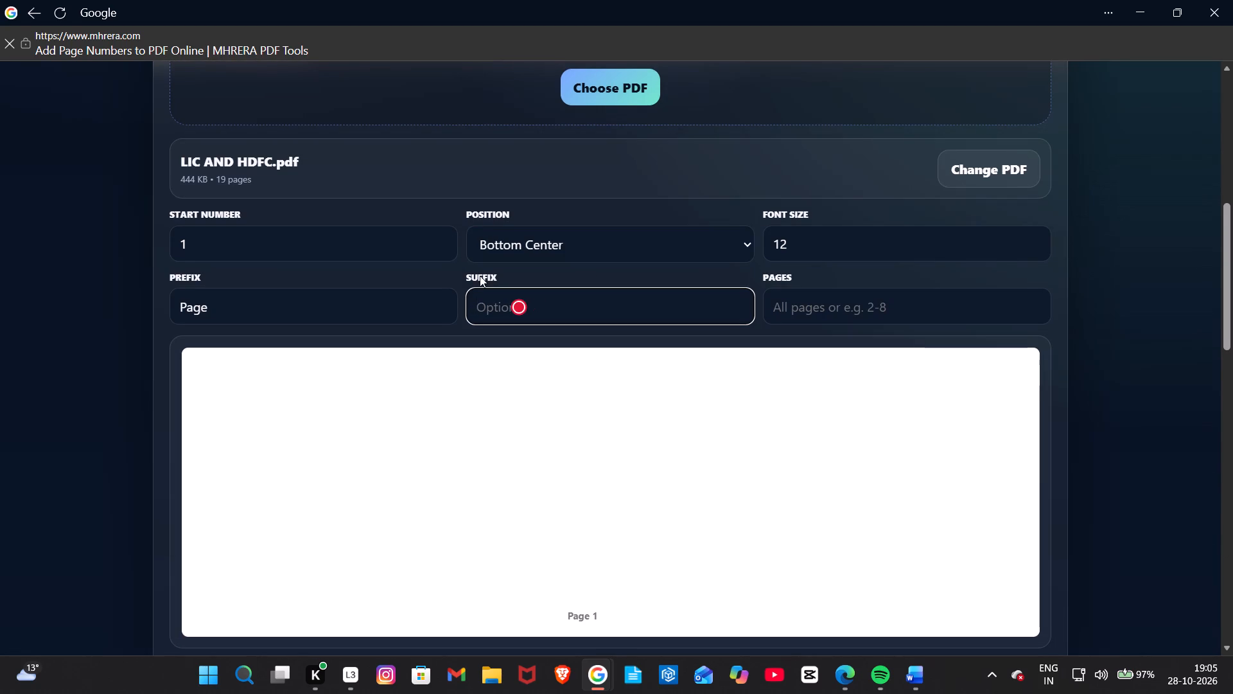
pyautogui.click(9, 46)
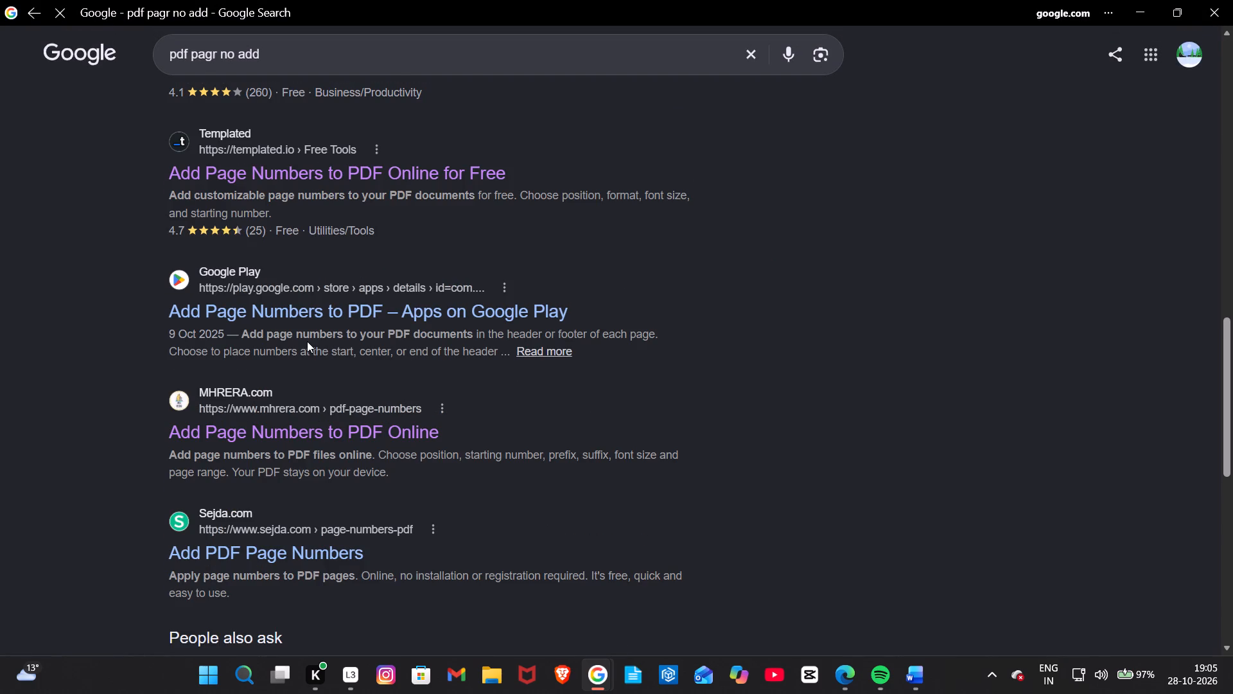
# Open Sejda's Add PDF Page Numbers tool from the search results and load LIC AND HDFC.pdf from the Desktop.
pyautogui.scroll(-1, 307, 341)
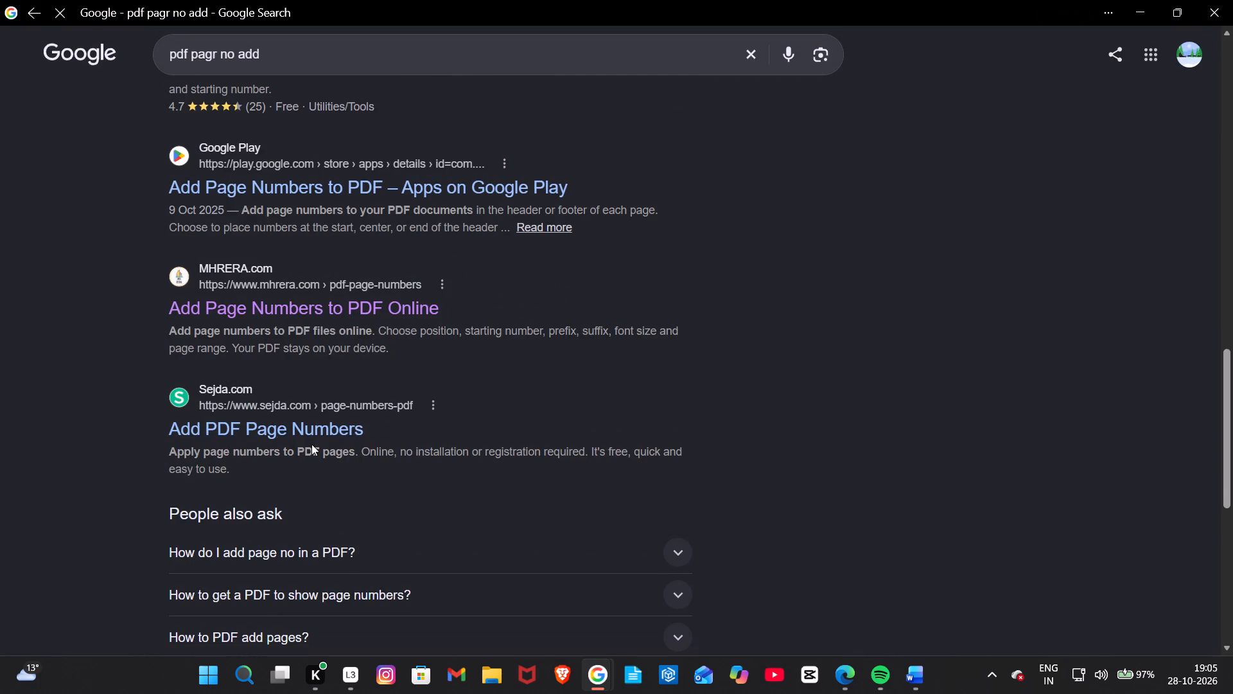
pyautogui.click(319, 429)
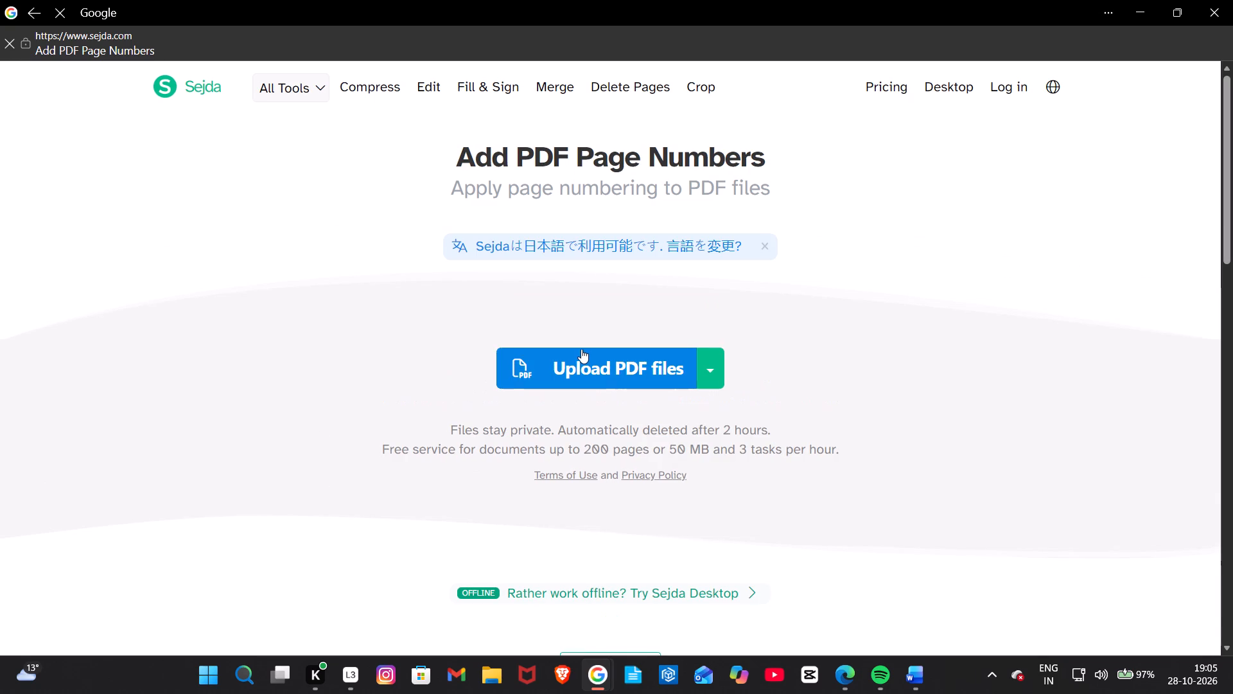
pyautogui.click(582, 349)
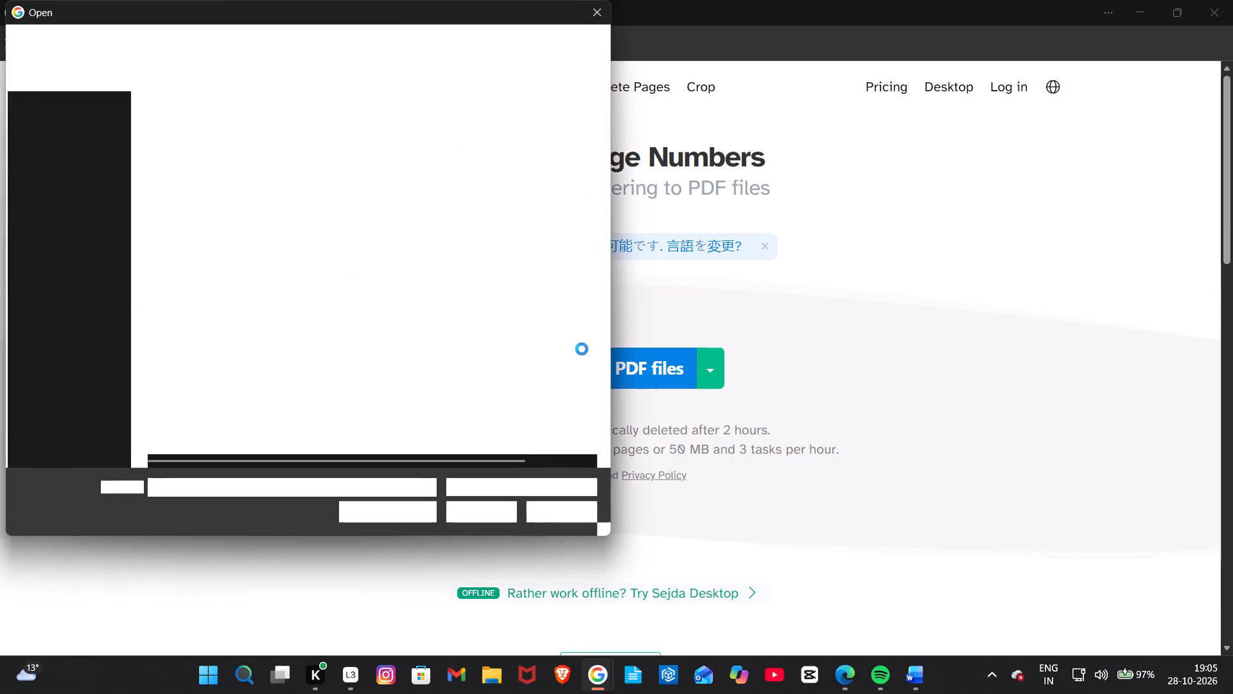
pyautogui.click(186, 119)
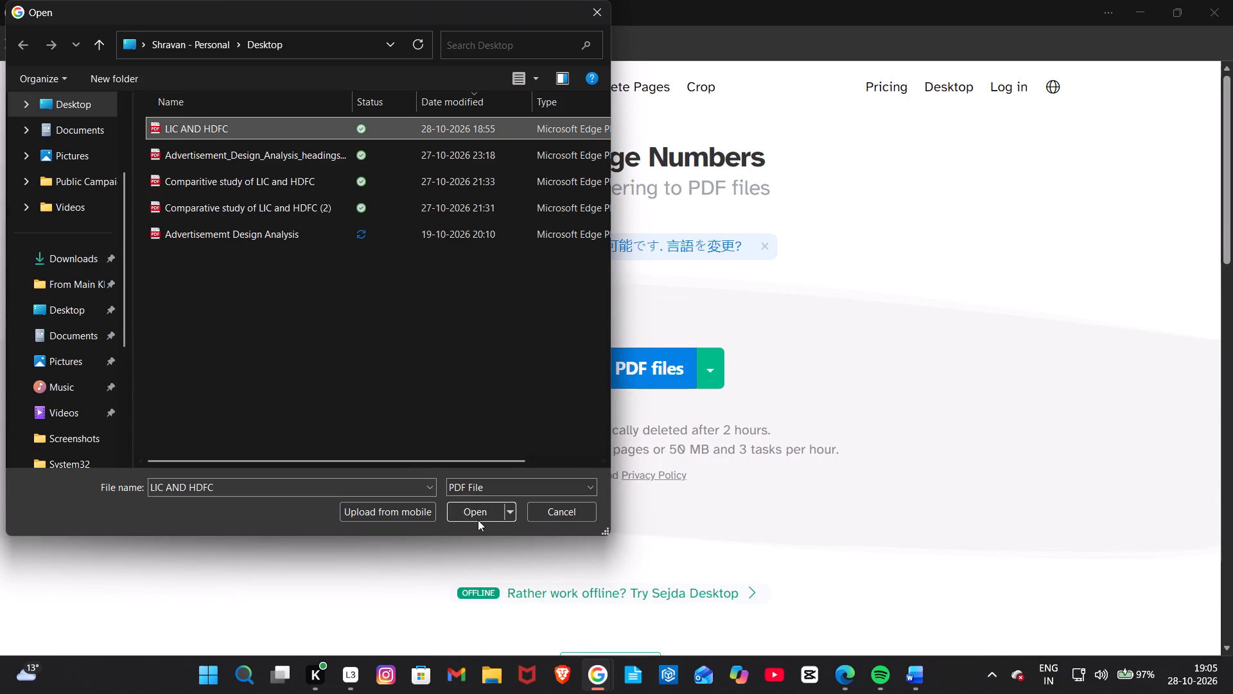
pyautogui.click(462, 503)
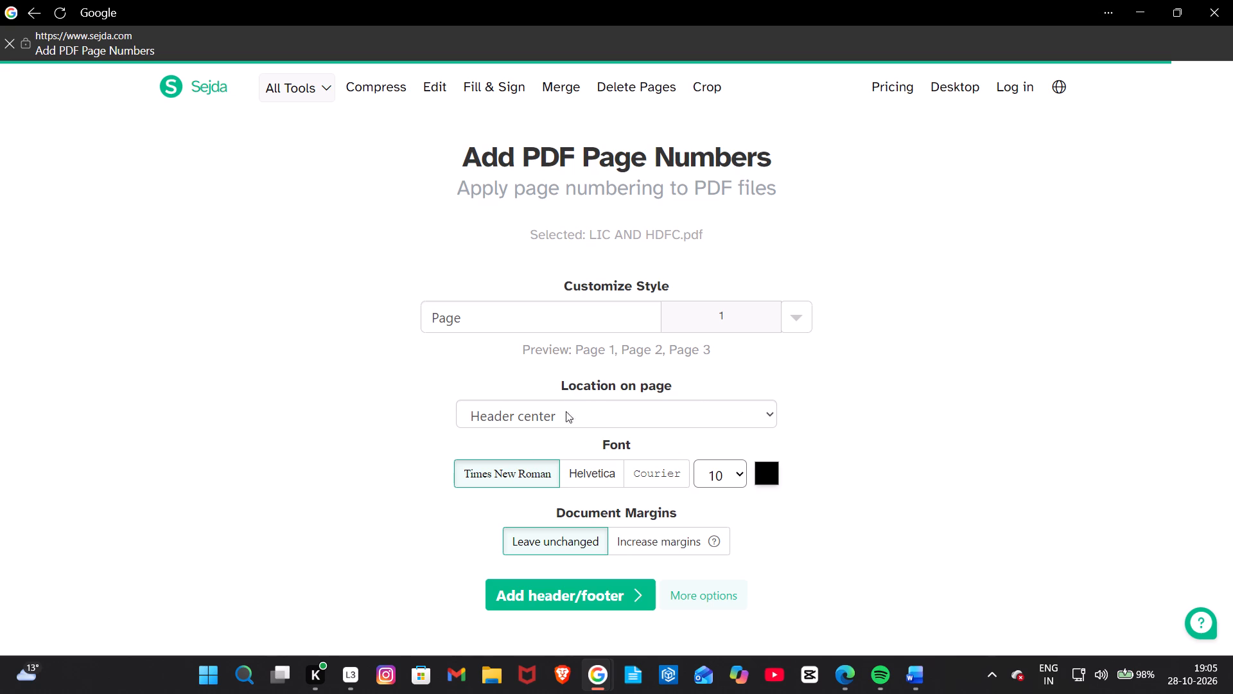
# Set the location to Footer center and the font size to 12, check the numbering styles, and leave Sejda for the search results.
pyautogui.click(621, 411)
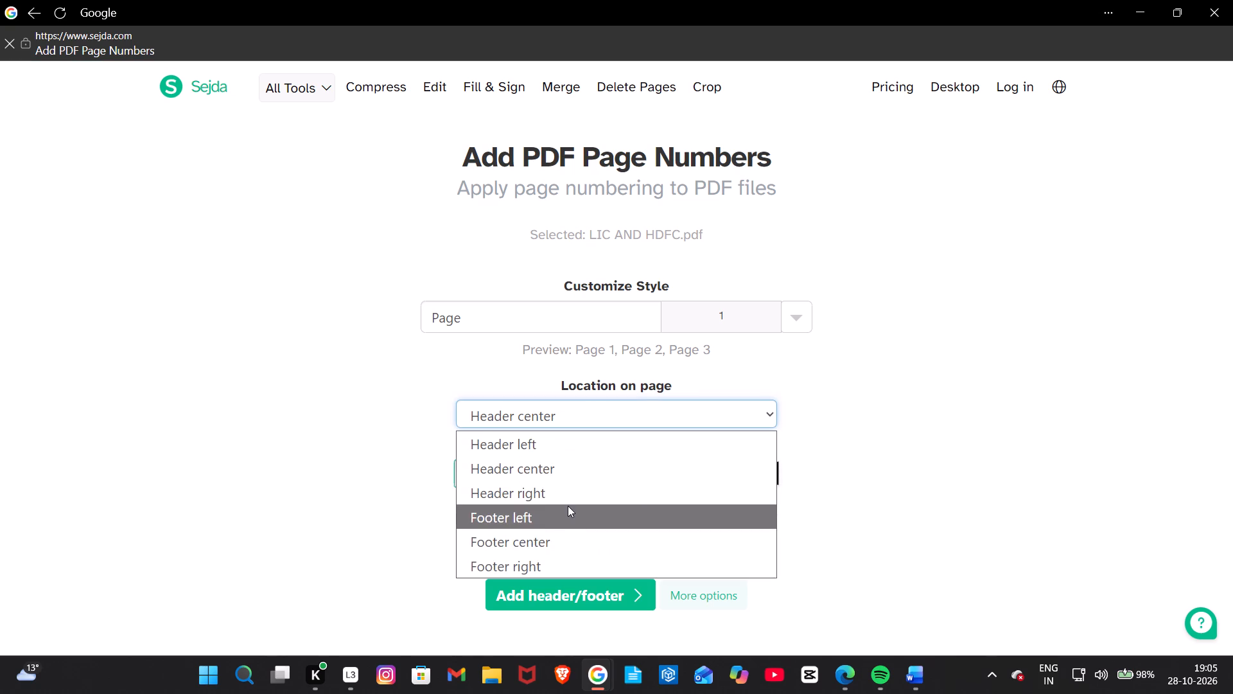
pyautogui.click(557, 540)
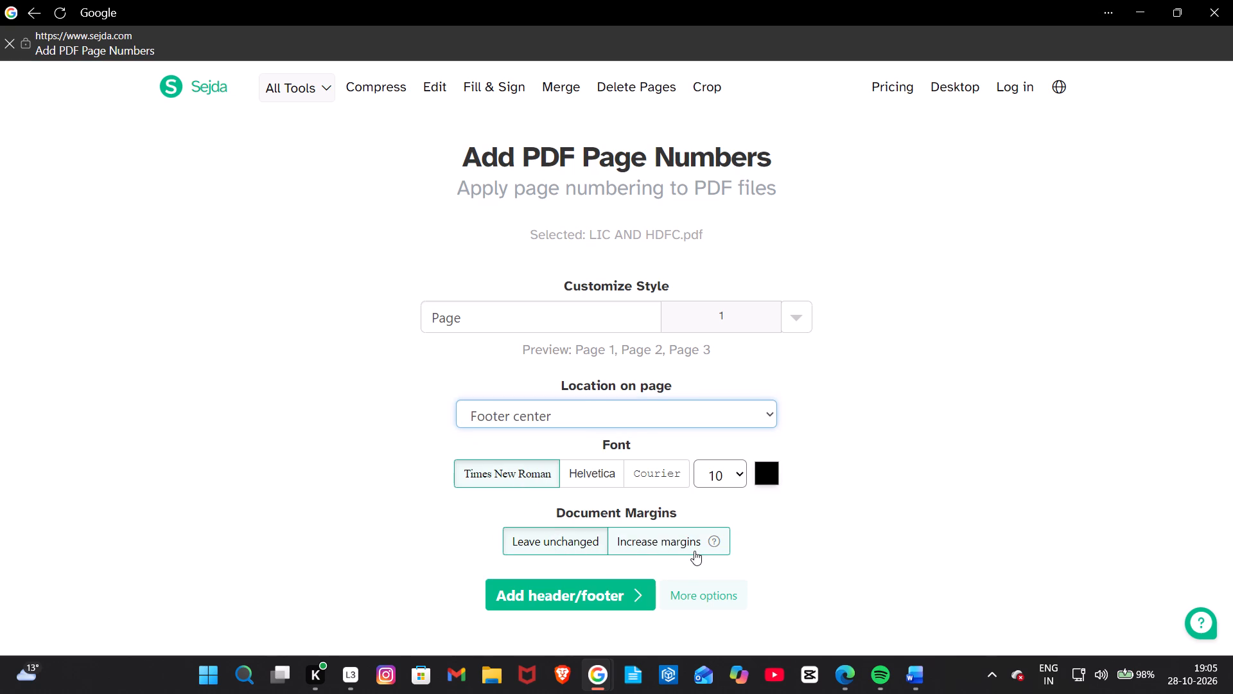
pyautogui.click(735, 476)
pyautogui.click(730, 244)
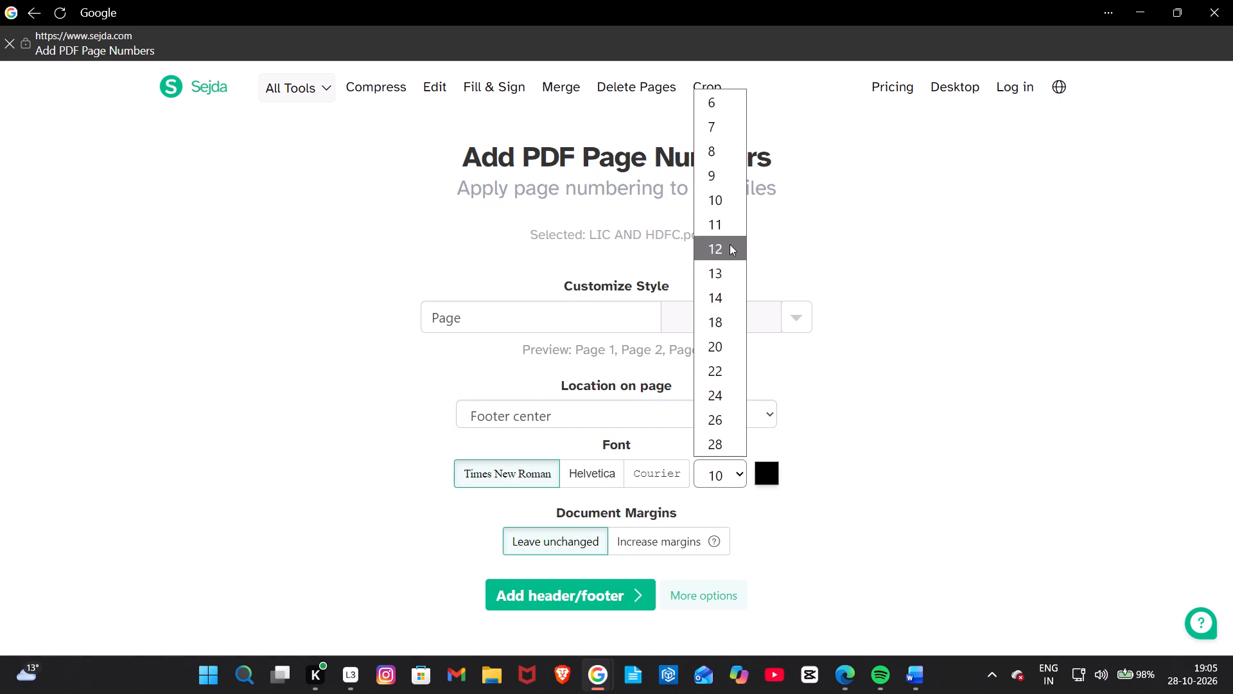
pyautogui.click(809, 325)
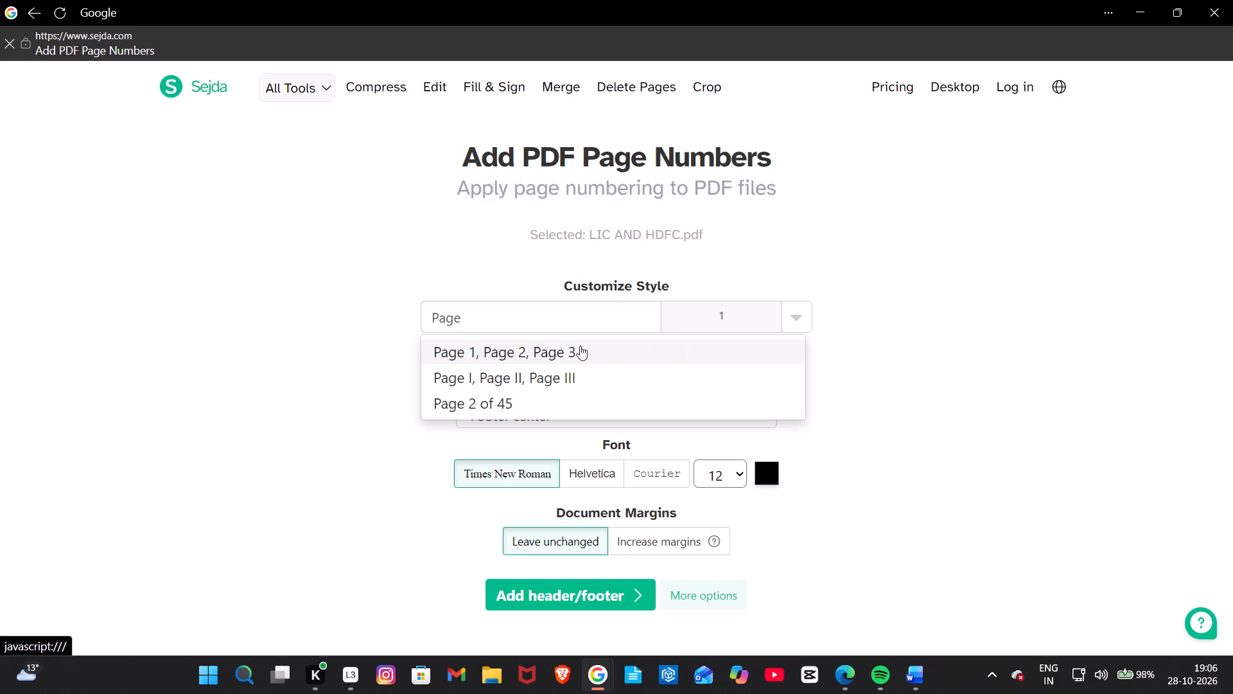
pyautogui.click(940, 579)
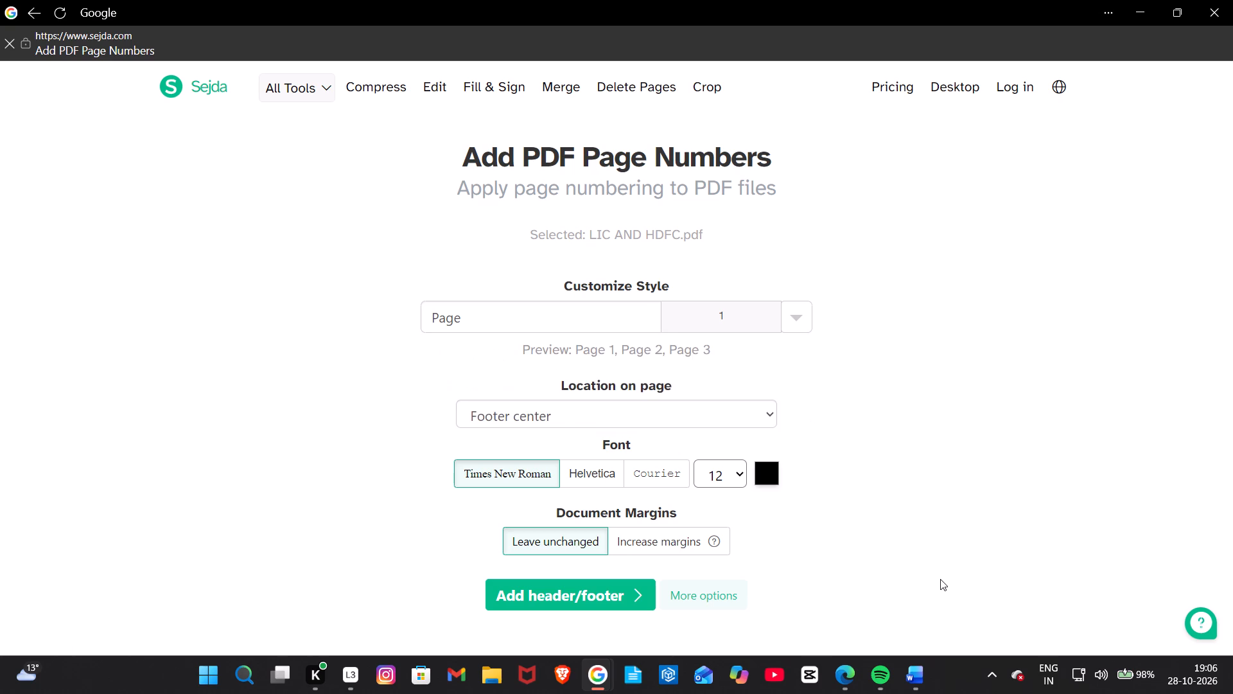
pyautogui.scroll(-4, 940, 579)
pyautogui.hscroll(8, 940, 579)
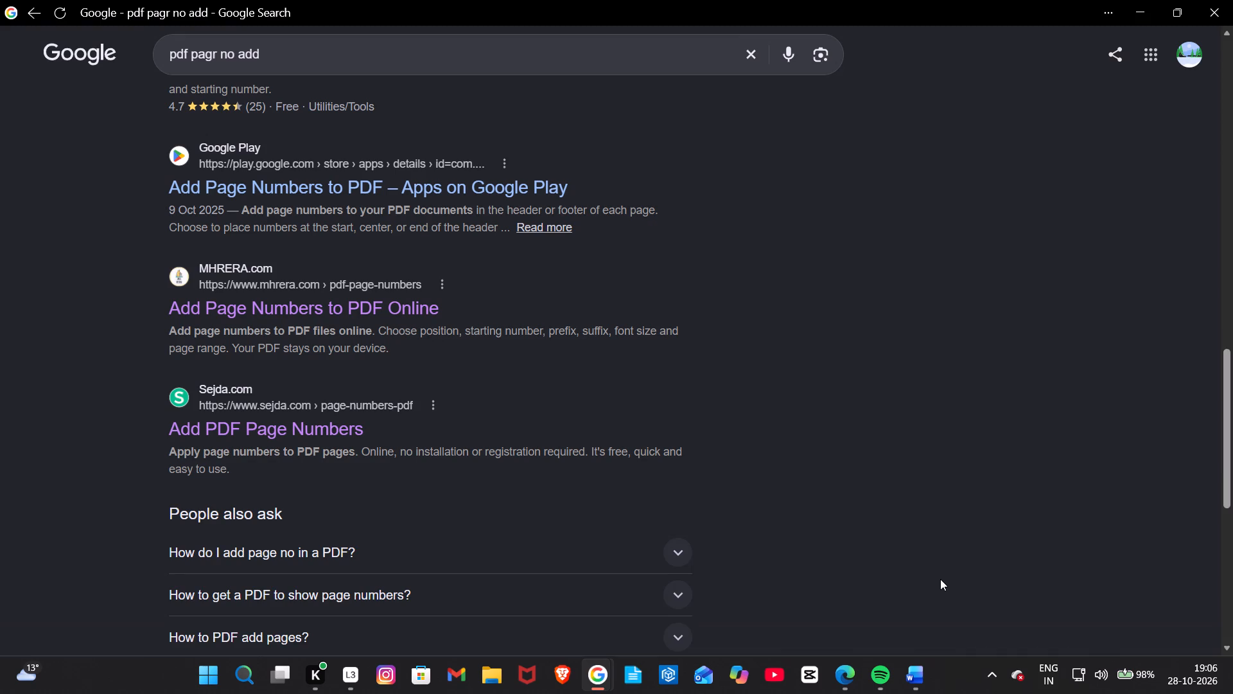
# Open Smallpdf's Number Pages tool from the Google search results and load LIC AND HDFC.pdf from the Desktop.
pyautogui.scroll(-7, 276, 497)
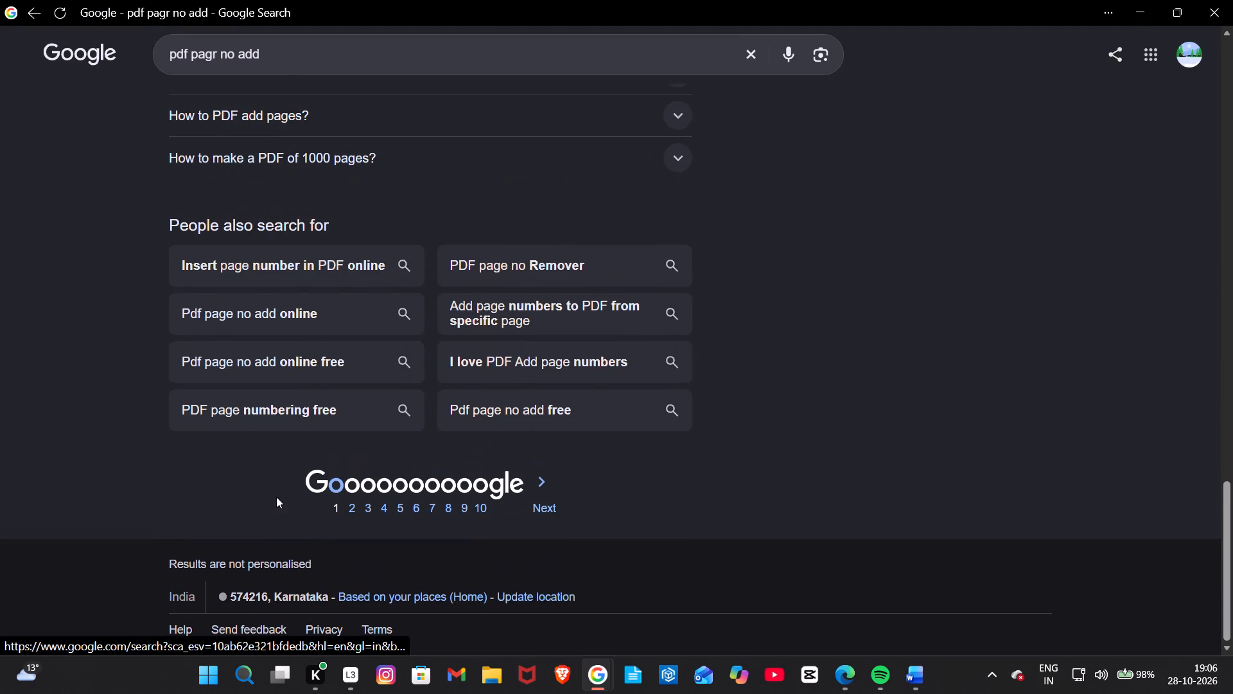
pyautogui.scroll(2, 276, 497)
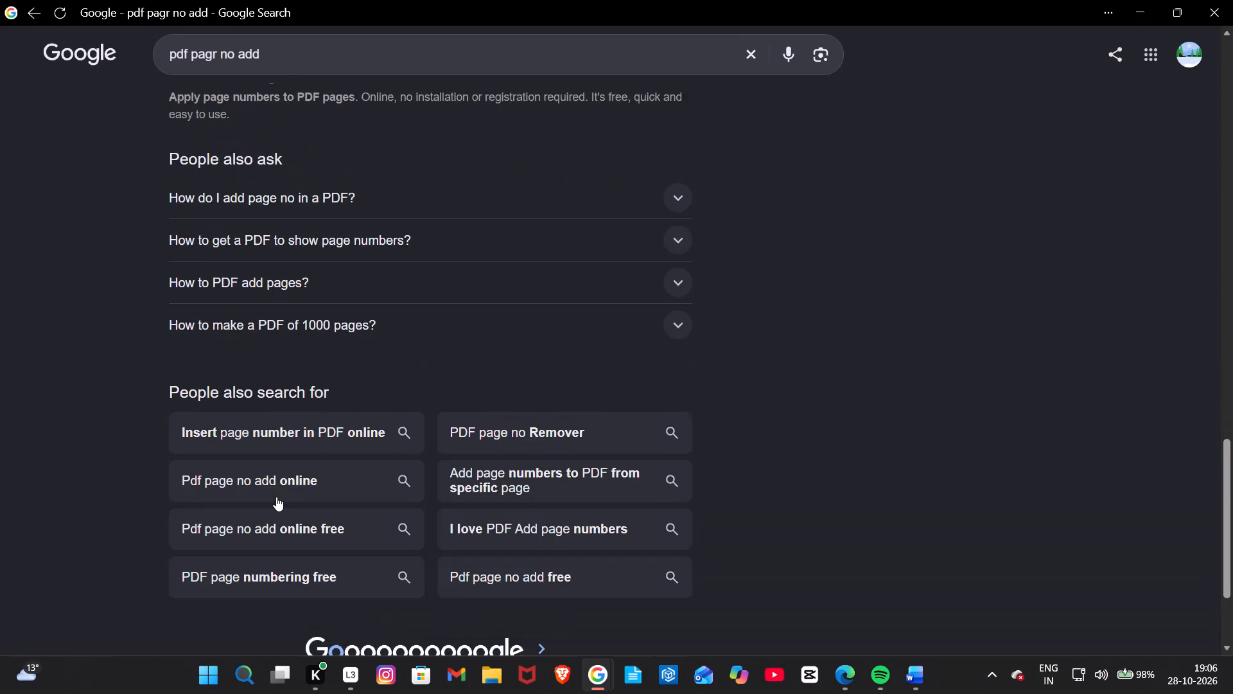
pyautogui.scroll(8, 276, 497)
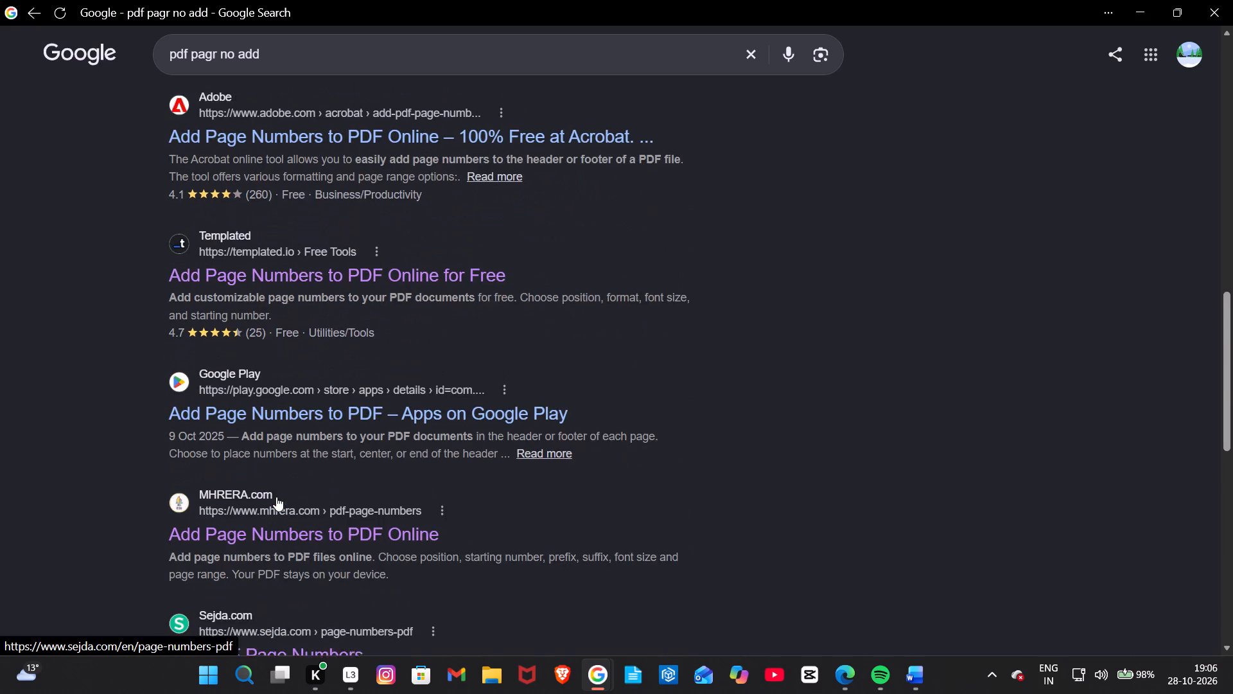
pyautogui.scroll(3, 276, 497)
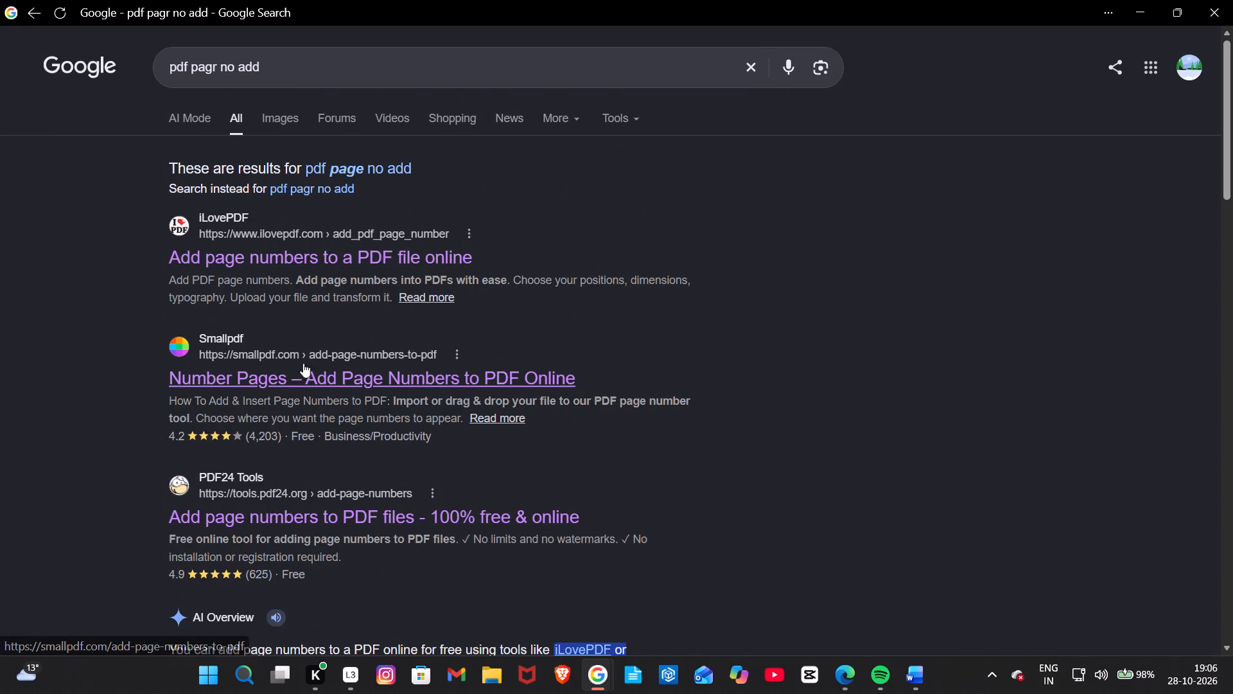
pyautogui.click(333, 382)
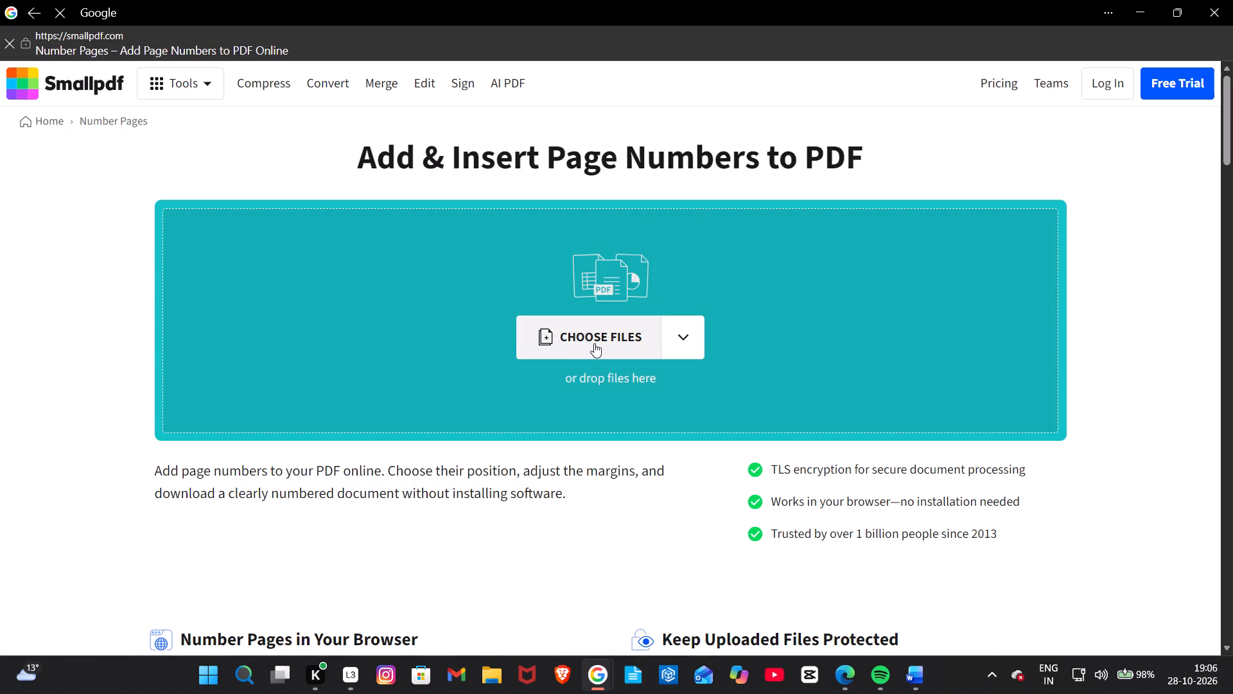
pyautogui.click(594, 343)
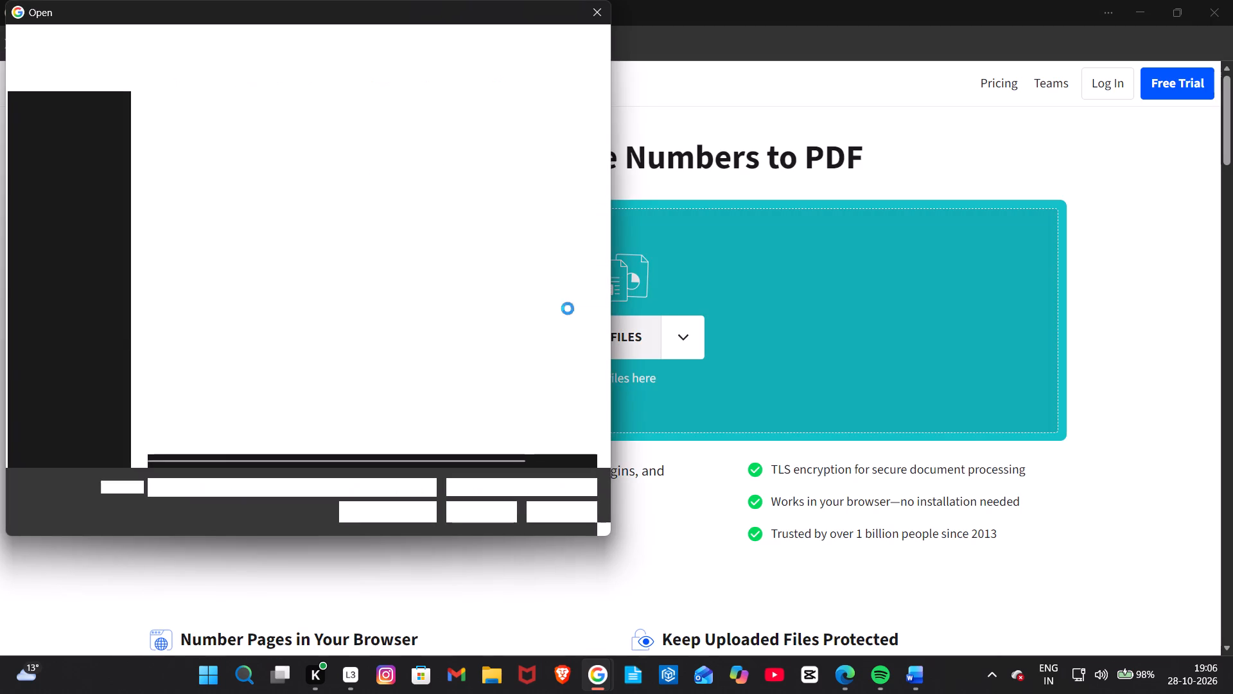
pyautogui.click(258, 139)
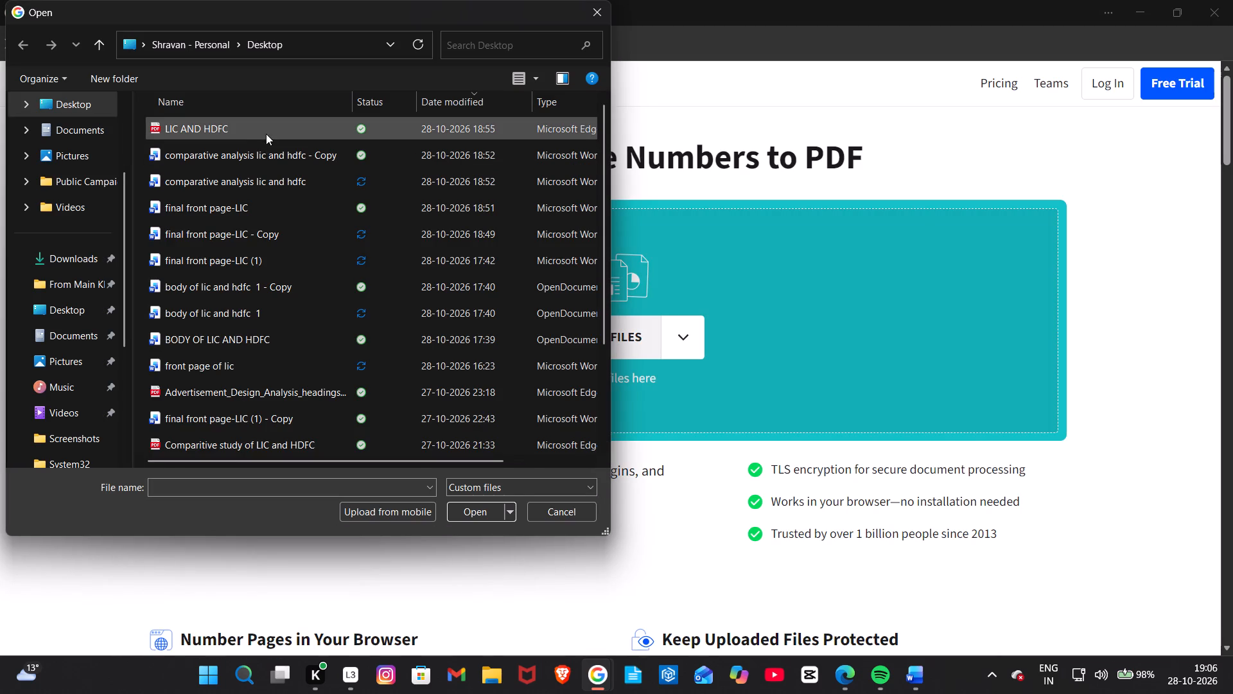
pyautogui.click(266, 134)
pyautogui.click(478, 511)
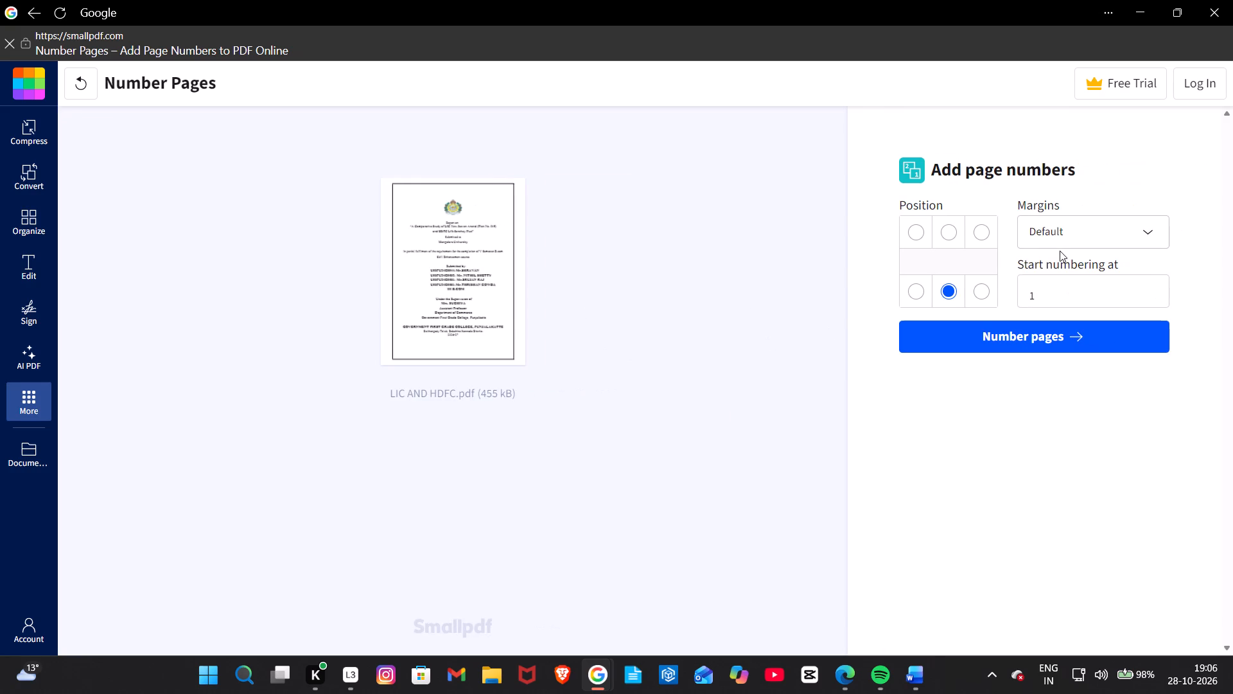
# Check Smallpdf's margin options, keeping Default, inspect the loaded PDF's preview, and minimise the window.
pyautogui.click(1063, 242)
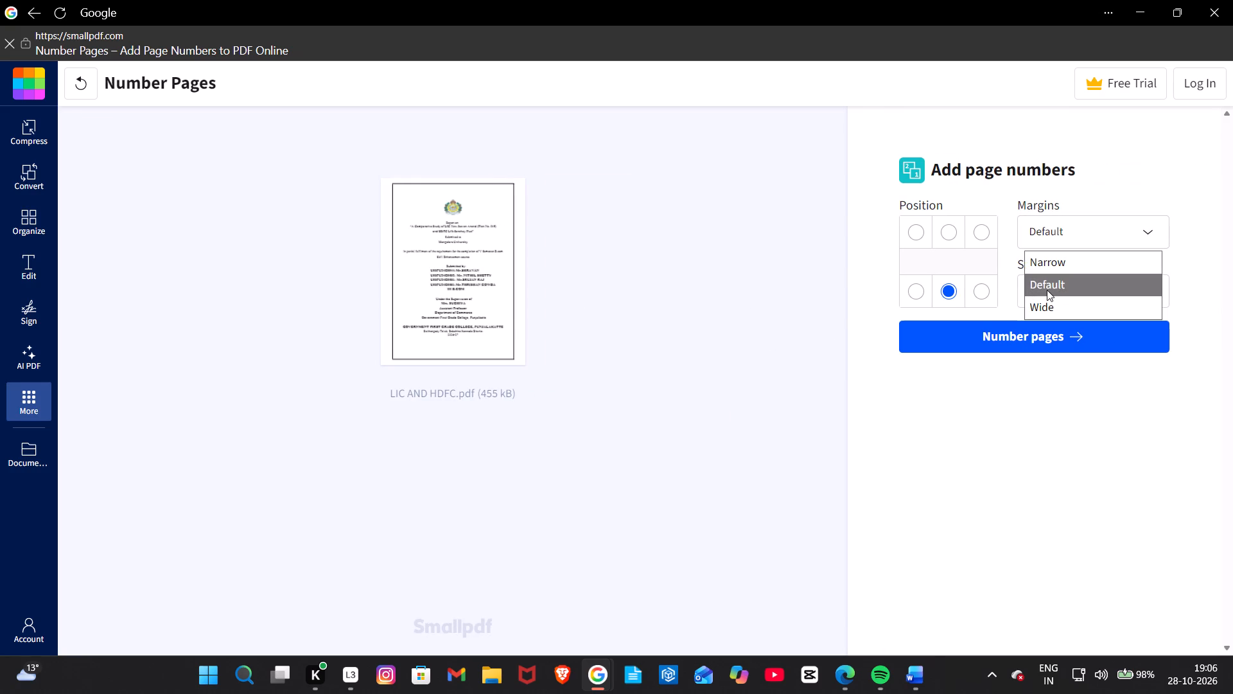
pyautogui.click(1047, 290)
pyautogui.click(1050, 298)
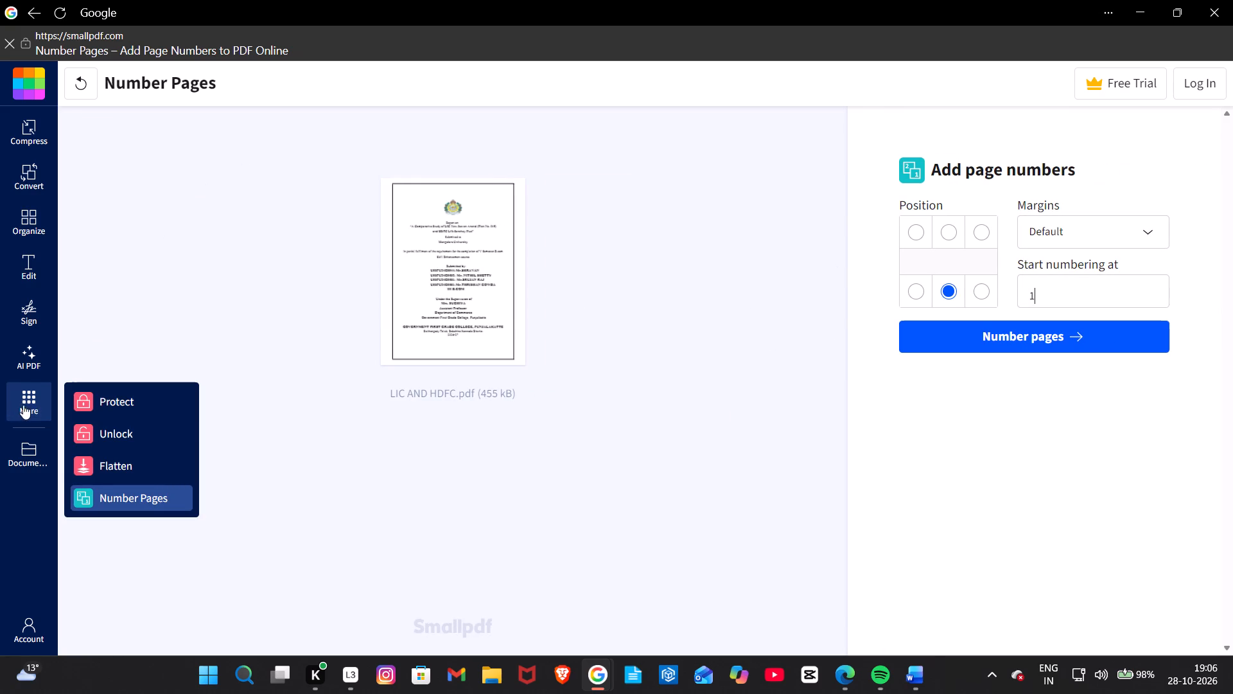
pyautogui.doubleClick(500, 279)
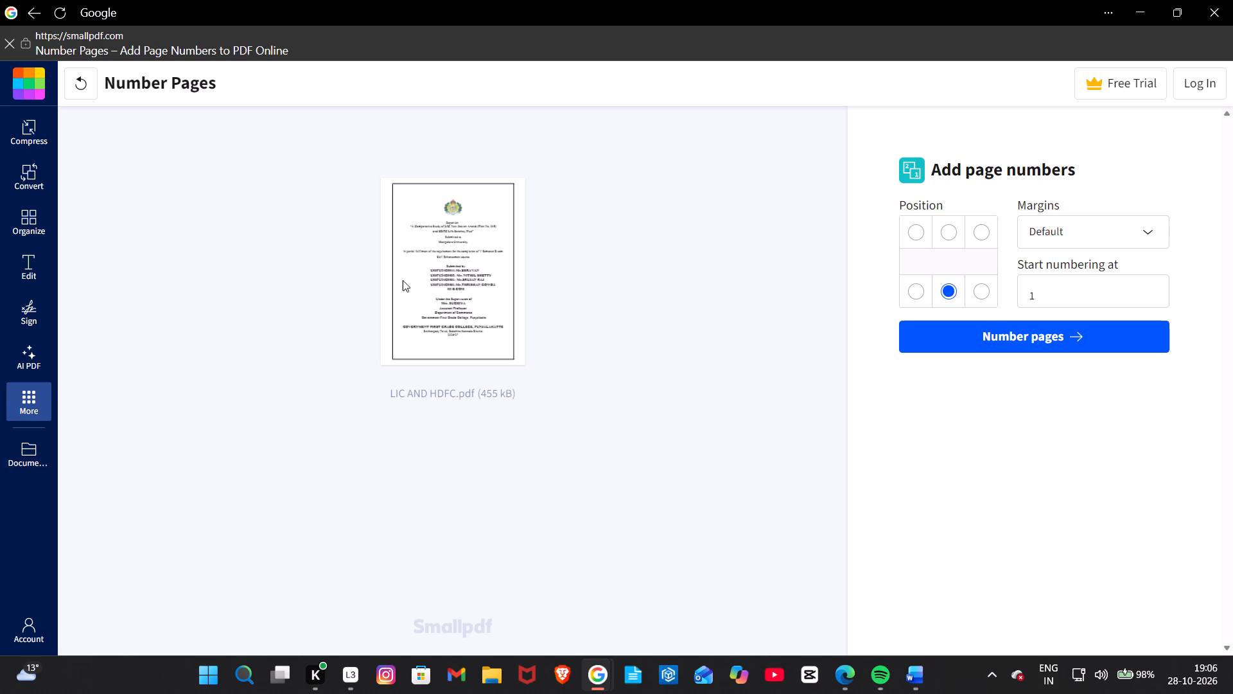
pyautogui.scroll(-3, 349, 283)
pyautogui.rightClick(349, 283)
pyautogui.keyDown('ctrl'); pyautogui.scroll(1, 349, 283); pyautogui.keyUp('ctrl')
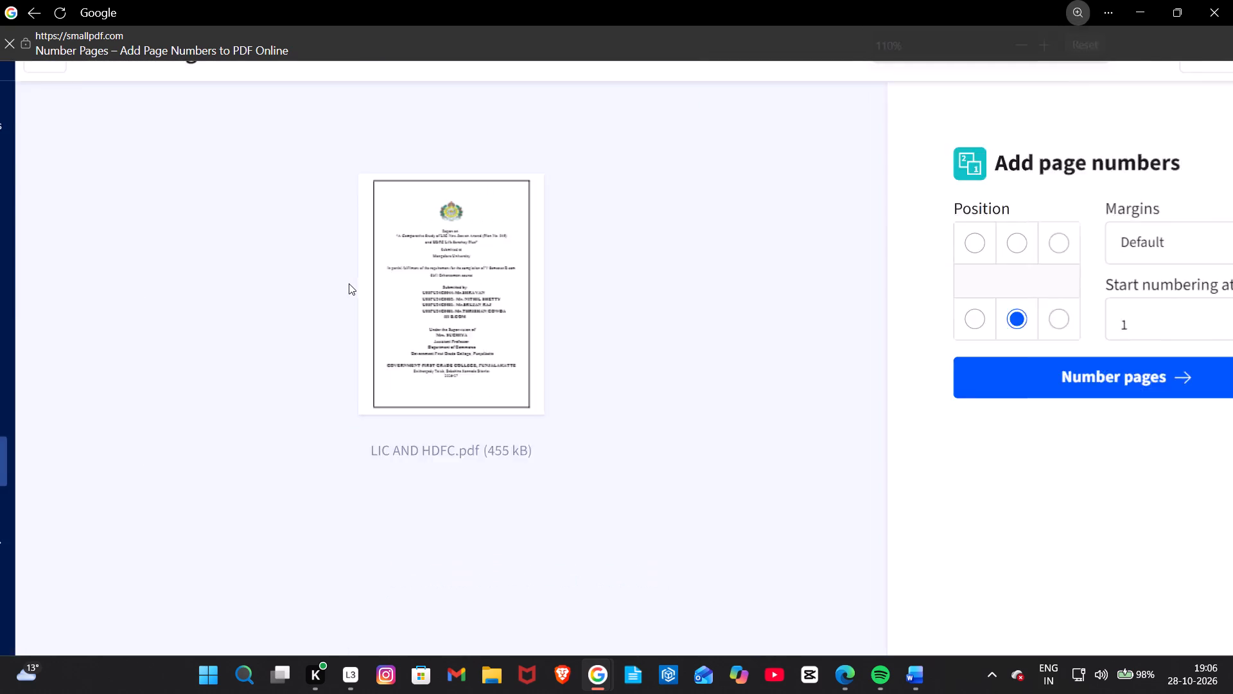
pyautogui.click(902, 202)
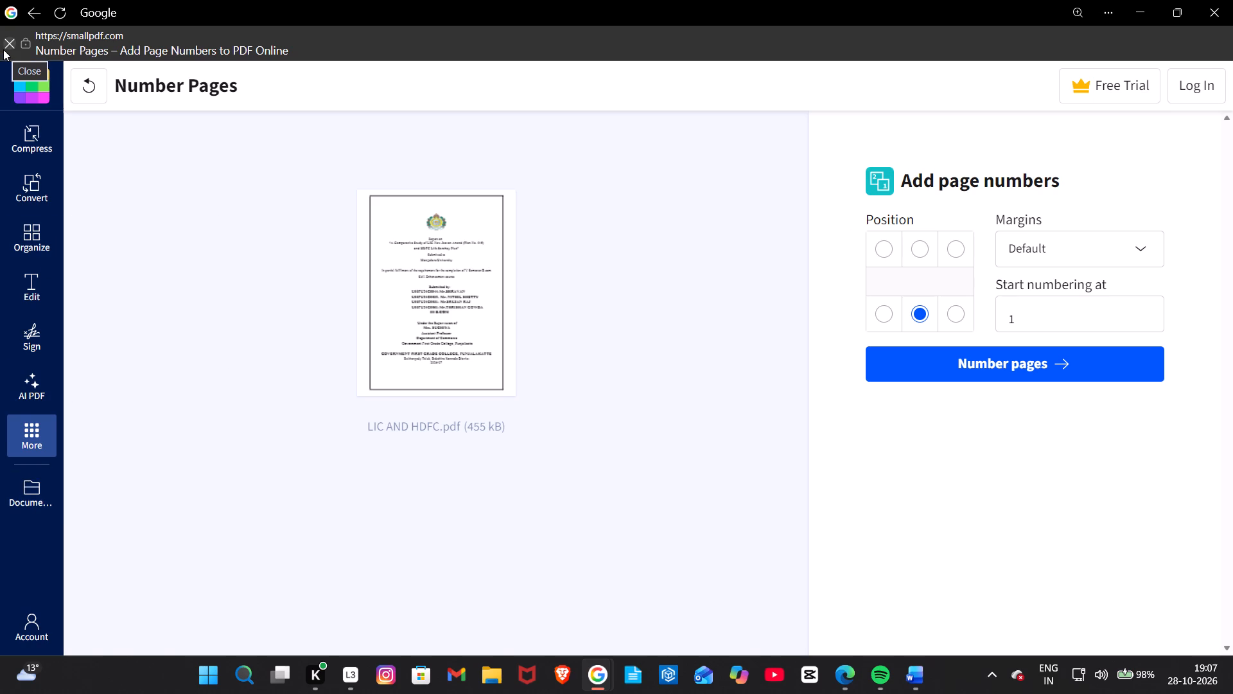
pyautogui.click(1152, 13)
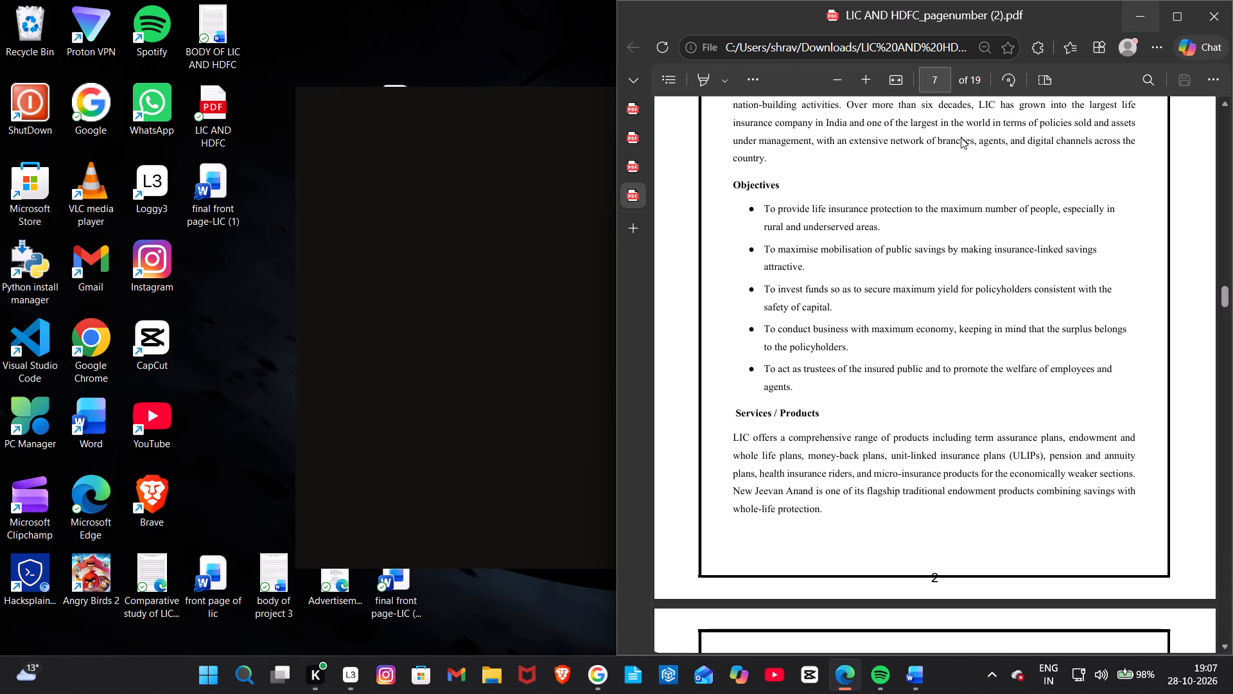
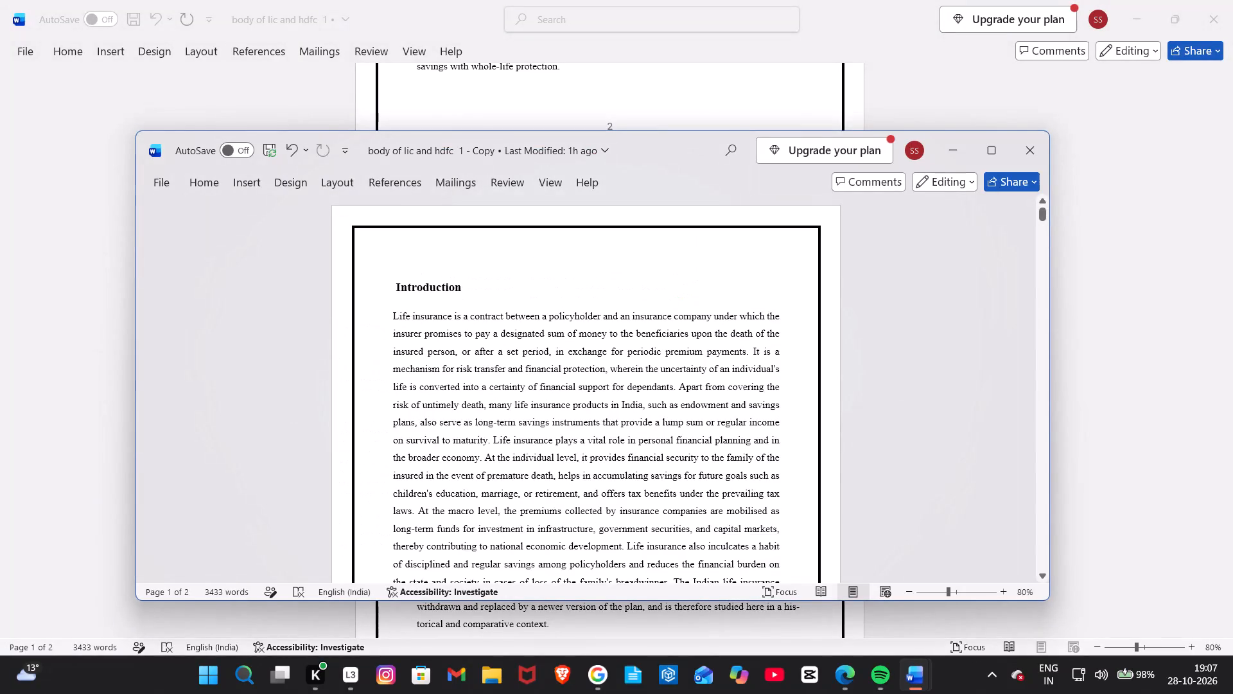
# Review the page numbering and section layout of body of lic and hdfc 1 - Copy through to the Bibliography.
pyautogui.scroll(-4, 673, 294)
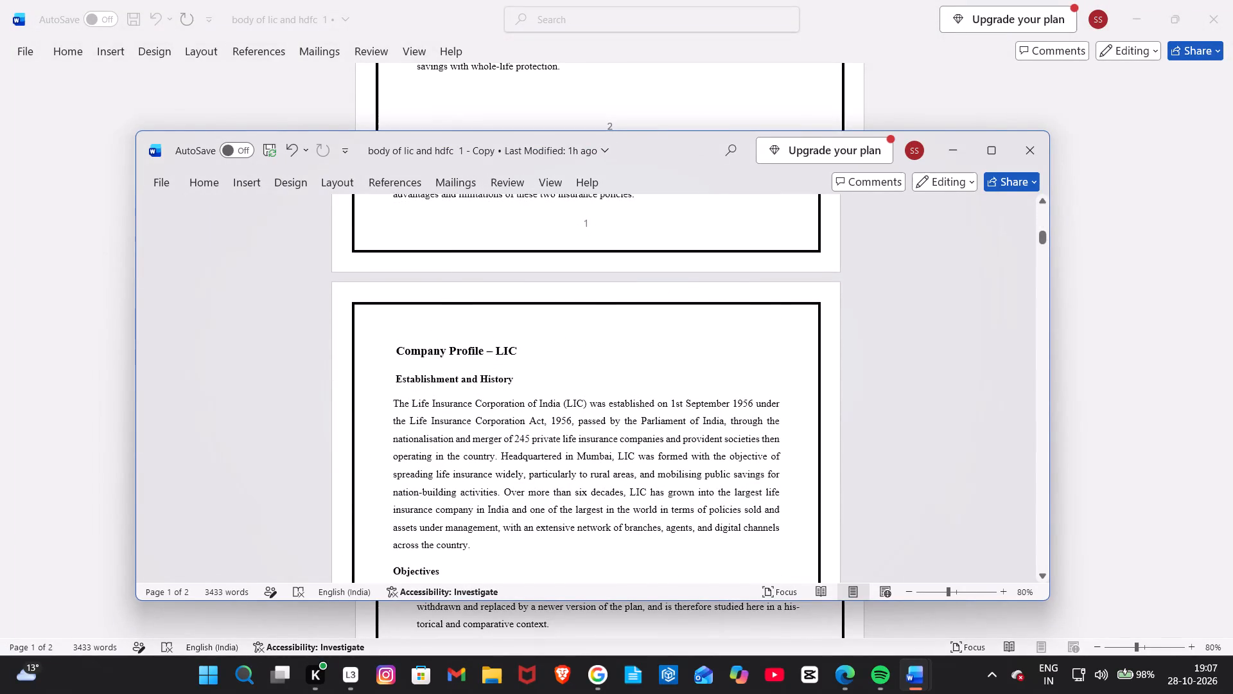
pyautogui.scroll(-7, 673, 294)
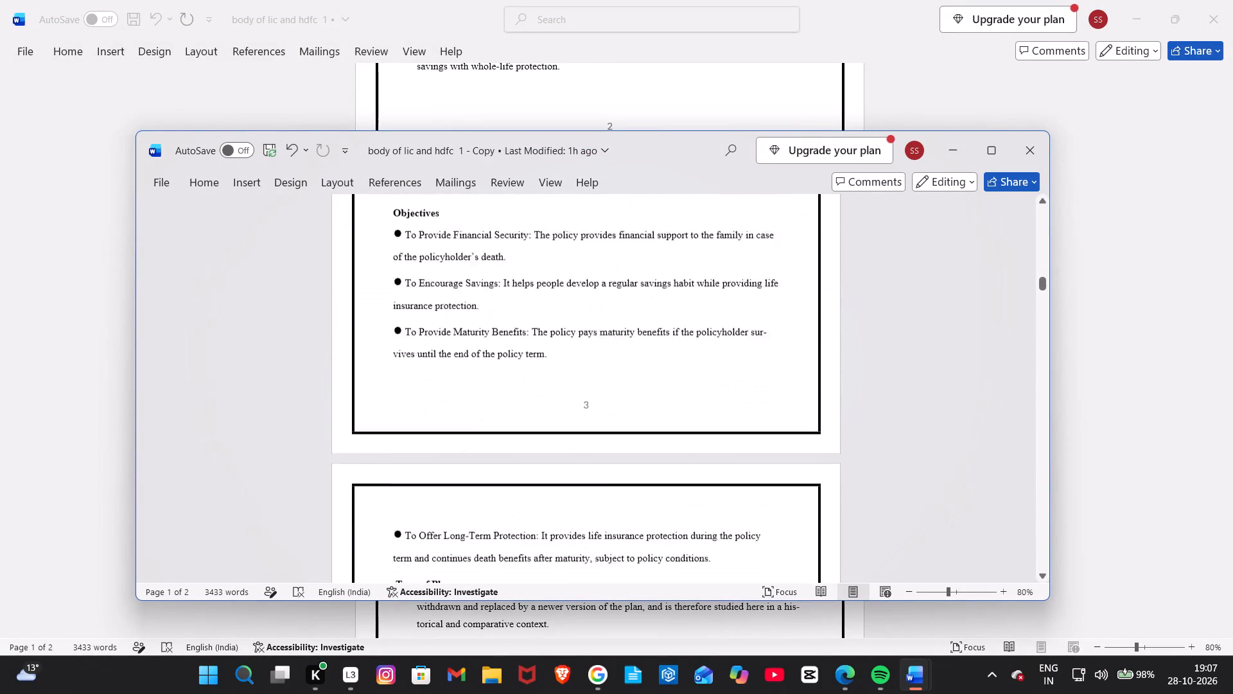
pyautogui.scroll(-5, 673, 294)
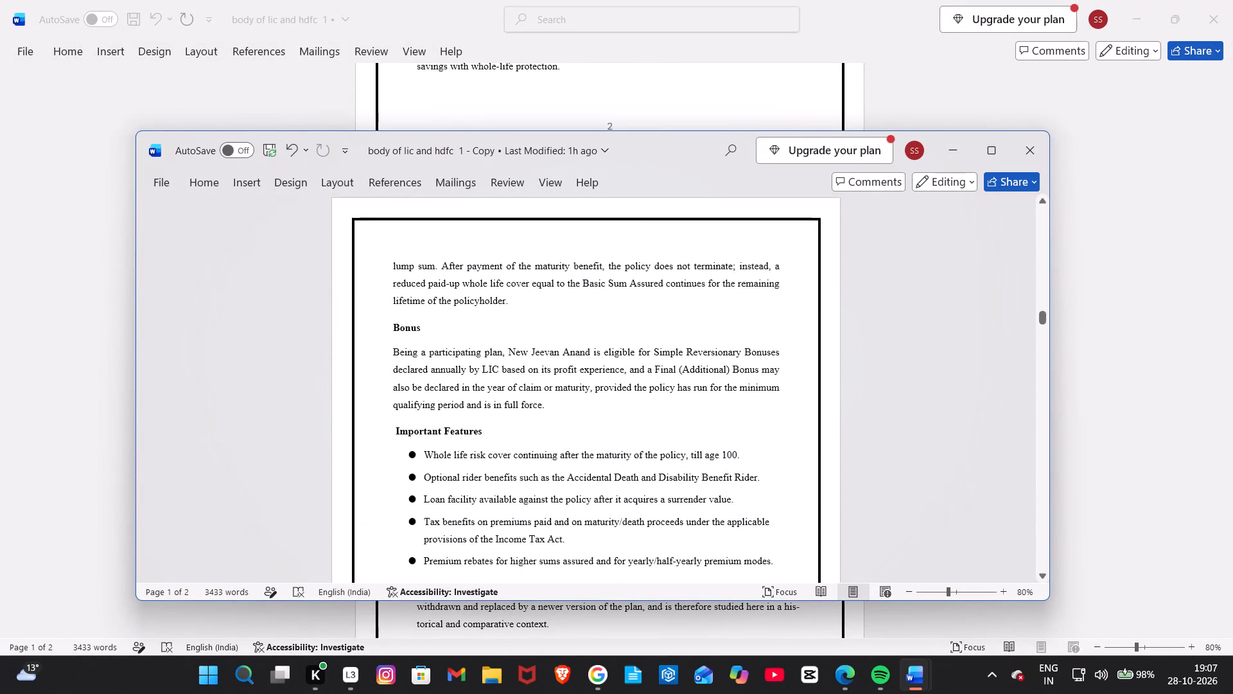
pyautogui.scroll(-6, 673, 294)
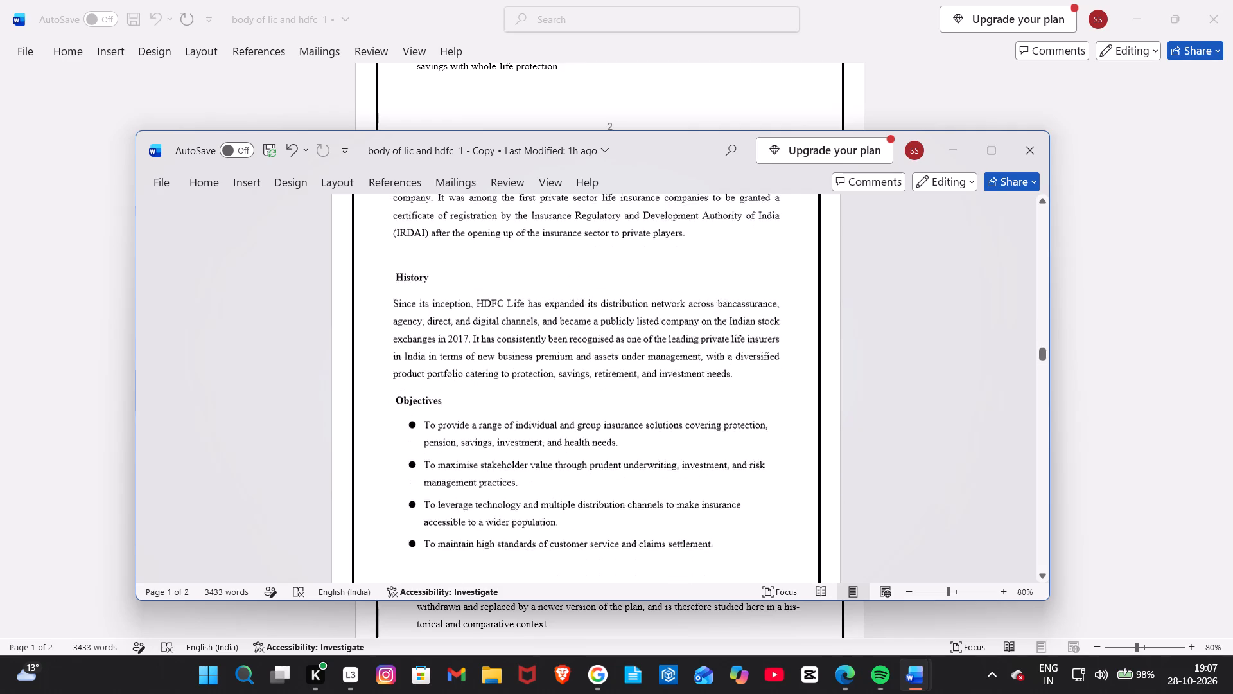
pyautogui.scroll(-6, 673, 294)
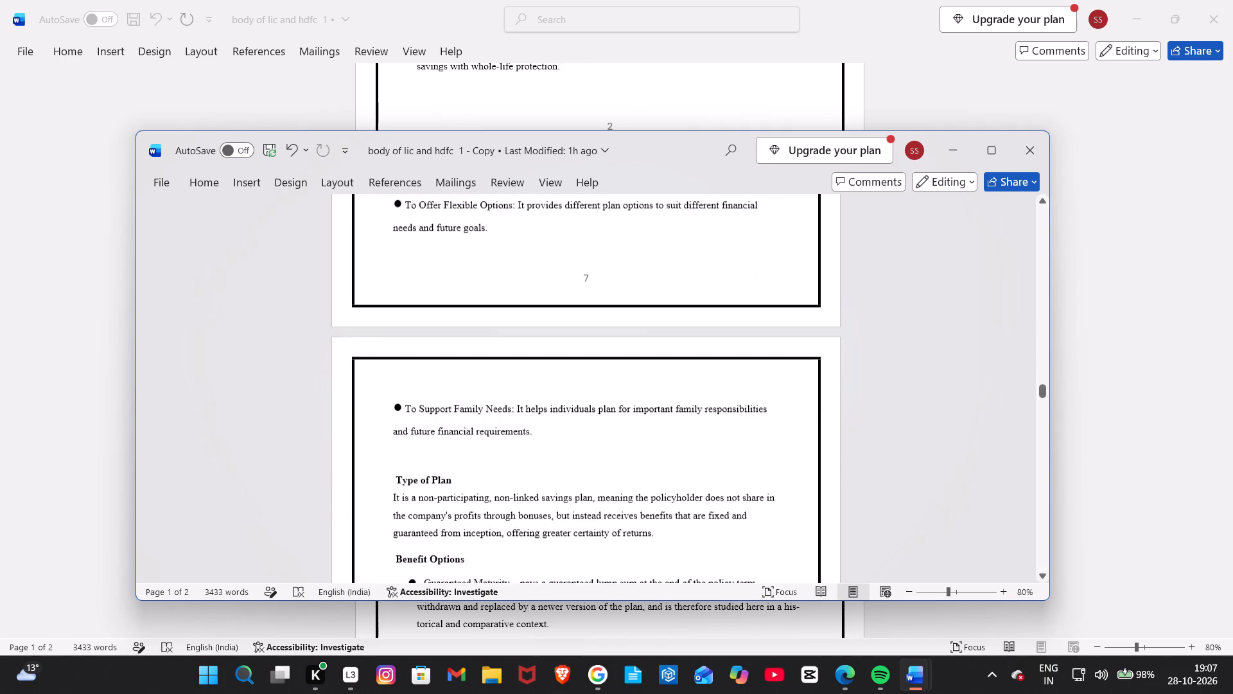
pyautogui.scroll(-6, 673, 294)
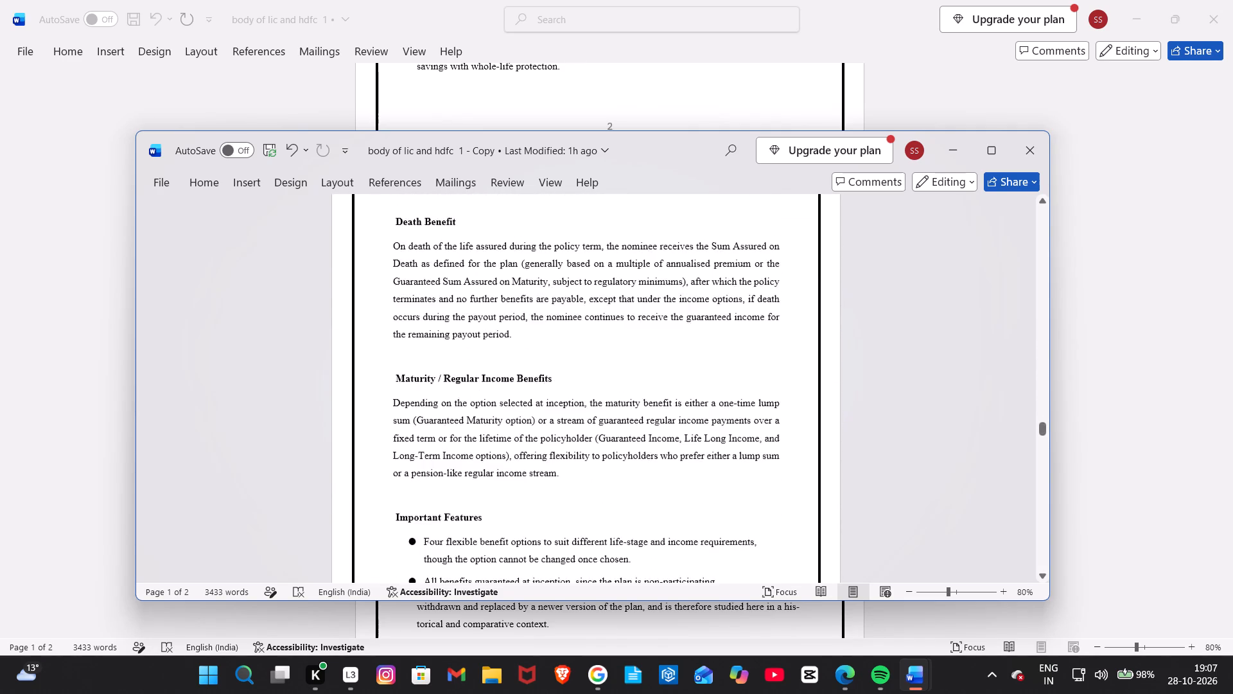
pyautogui.scroll(-5, 673, 294)
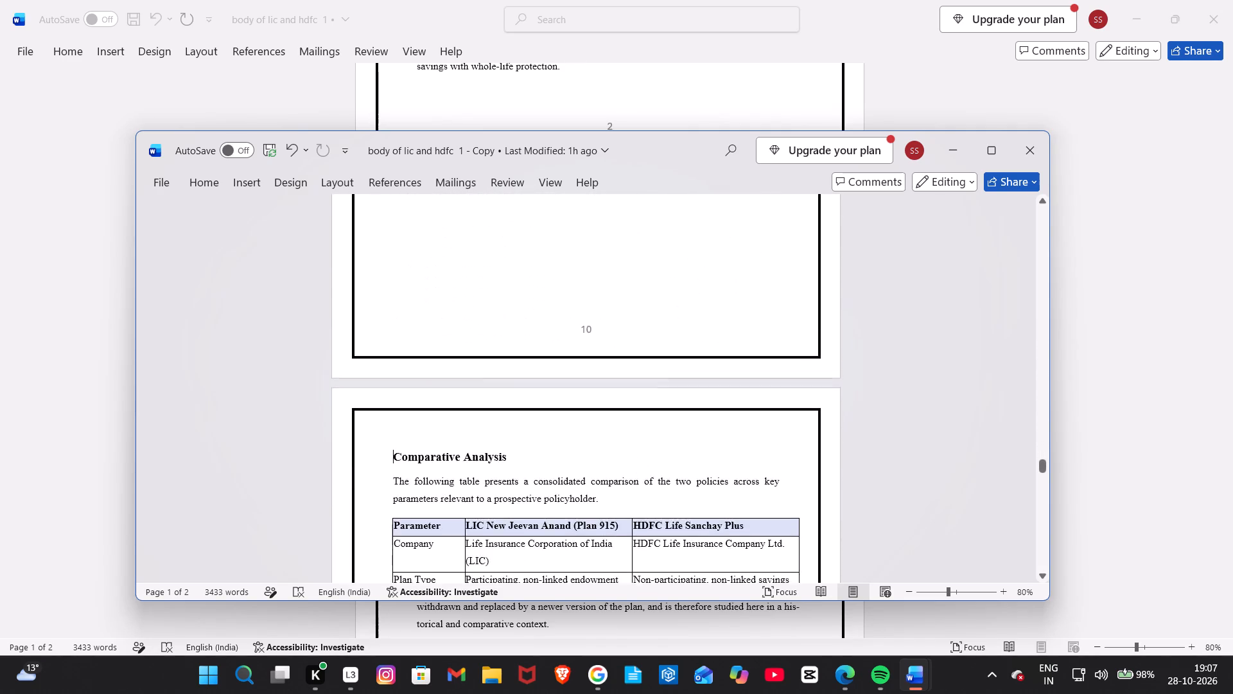
pyautogui.scroll(-7, 673, 294)
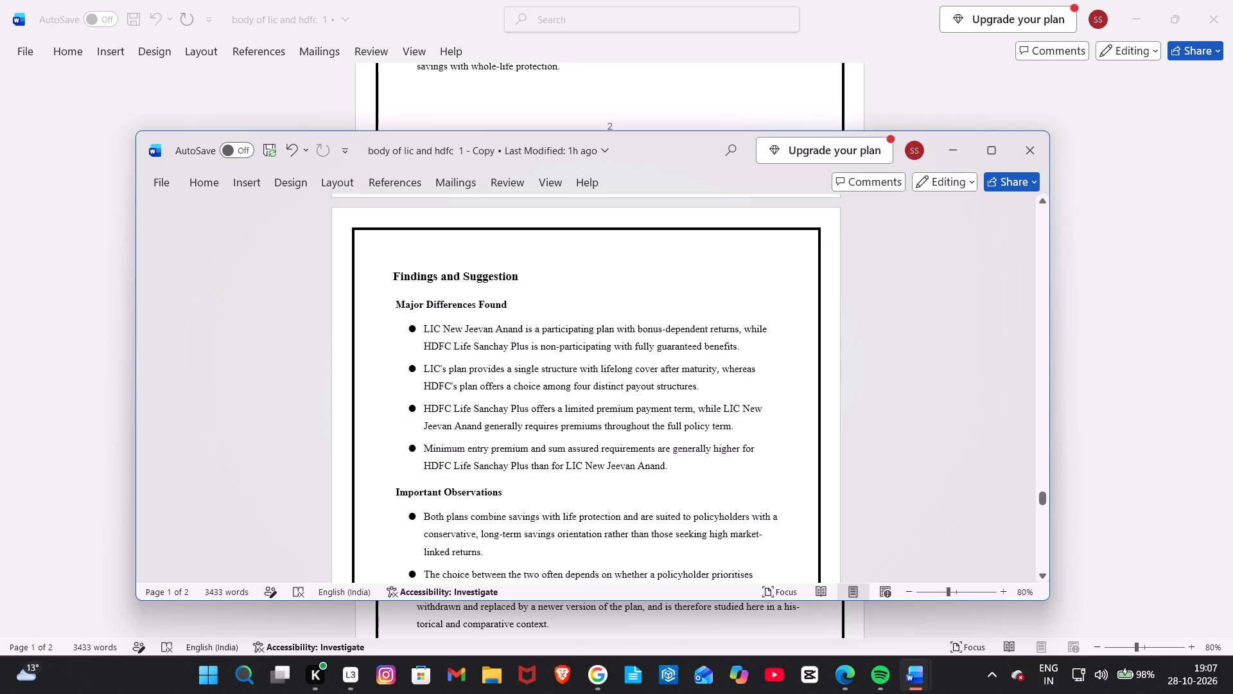
pyautogui.scroll(-6, 673, 294)
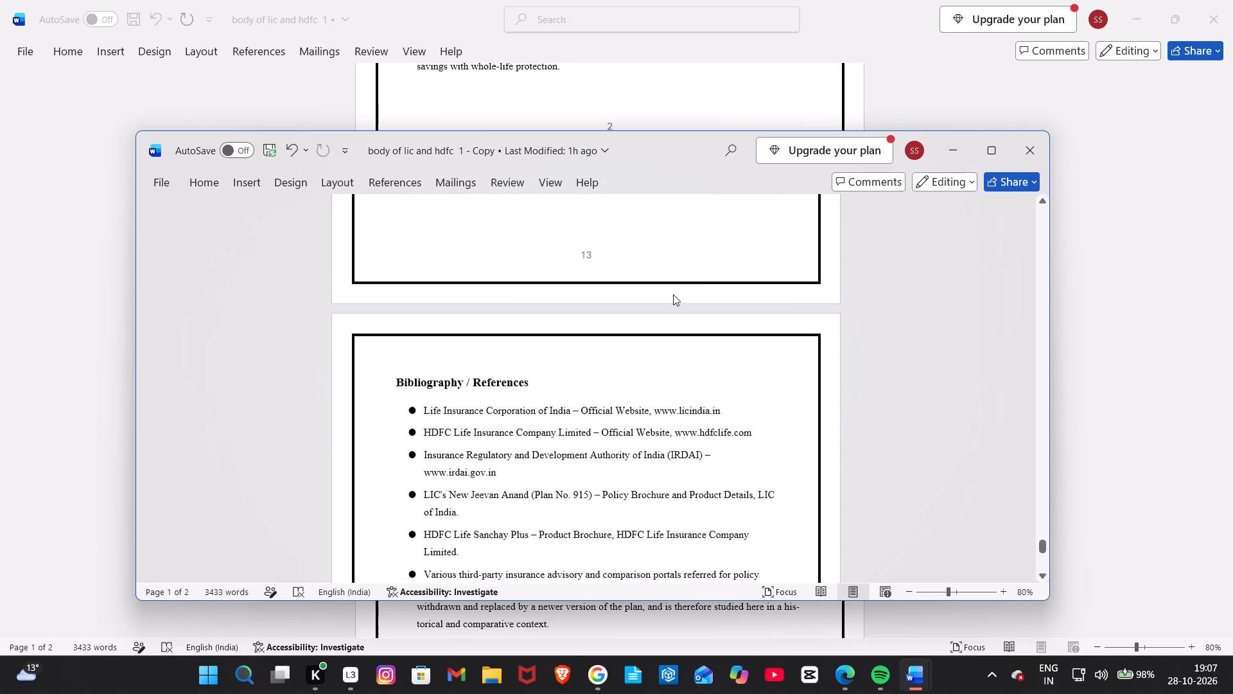
pyautogui.scroll(-3, 673, 294)
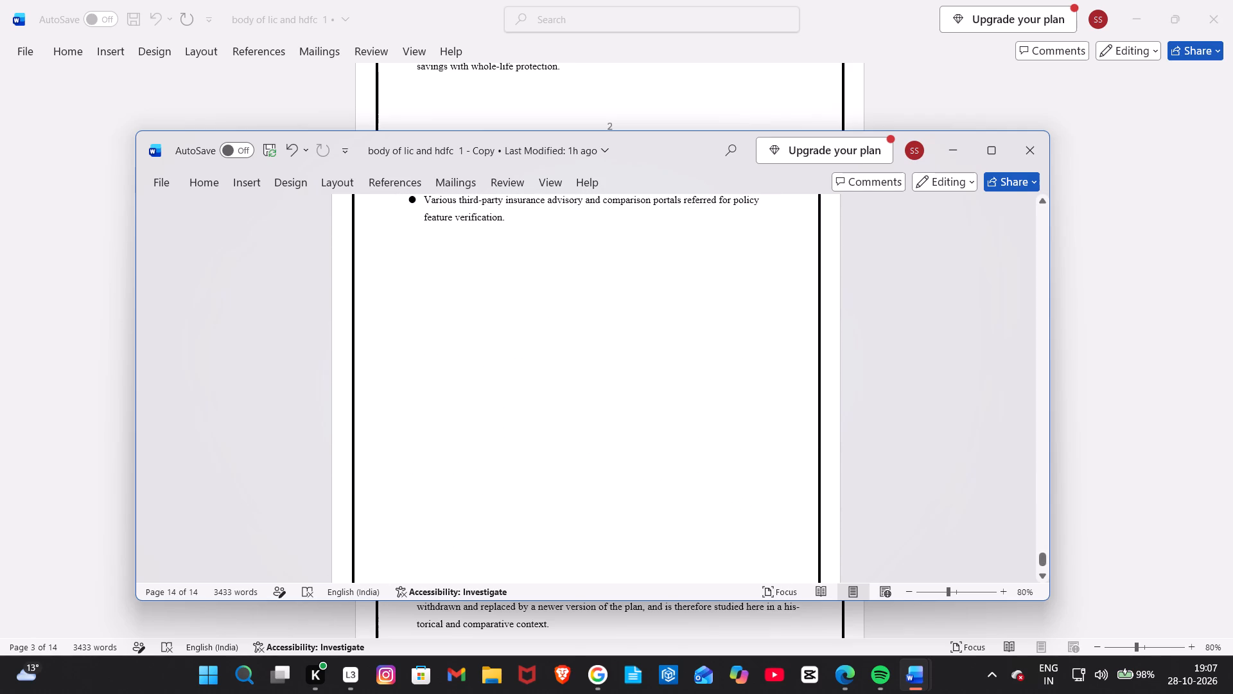
pyautogui.click(981, 154)
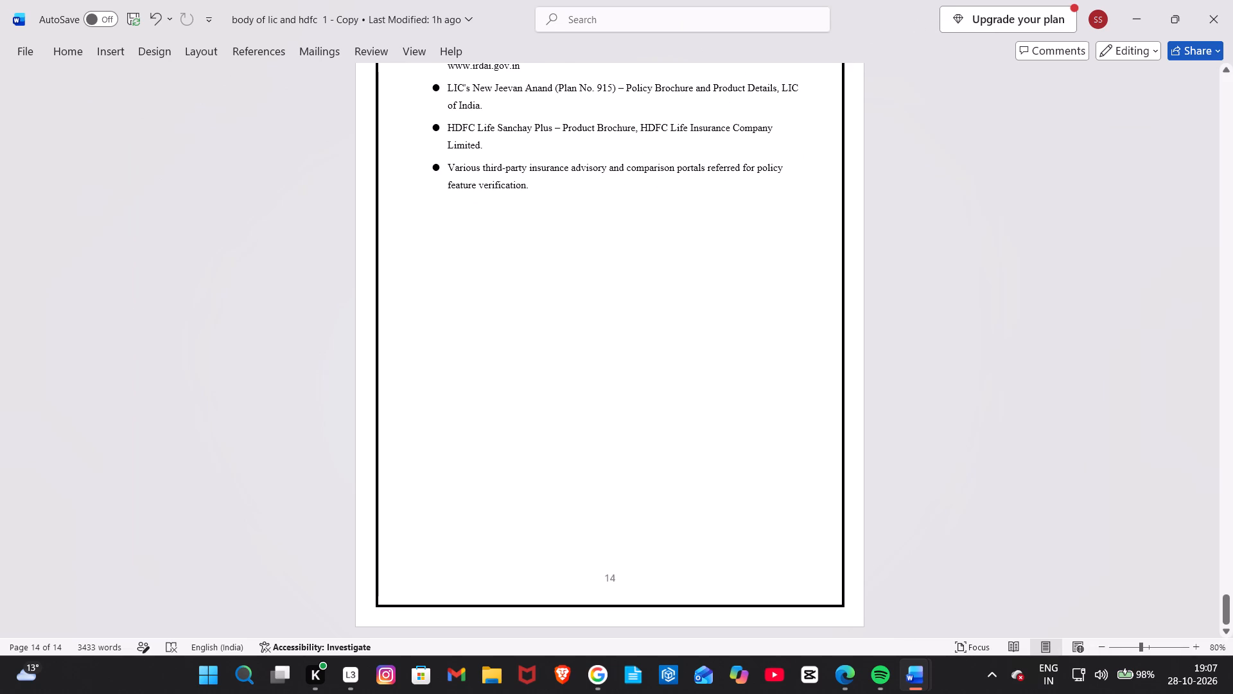
pyautogui.scroll(7, 680, 291)
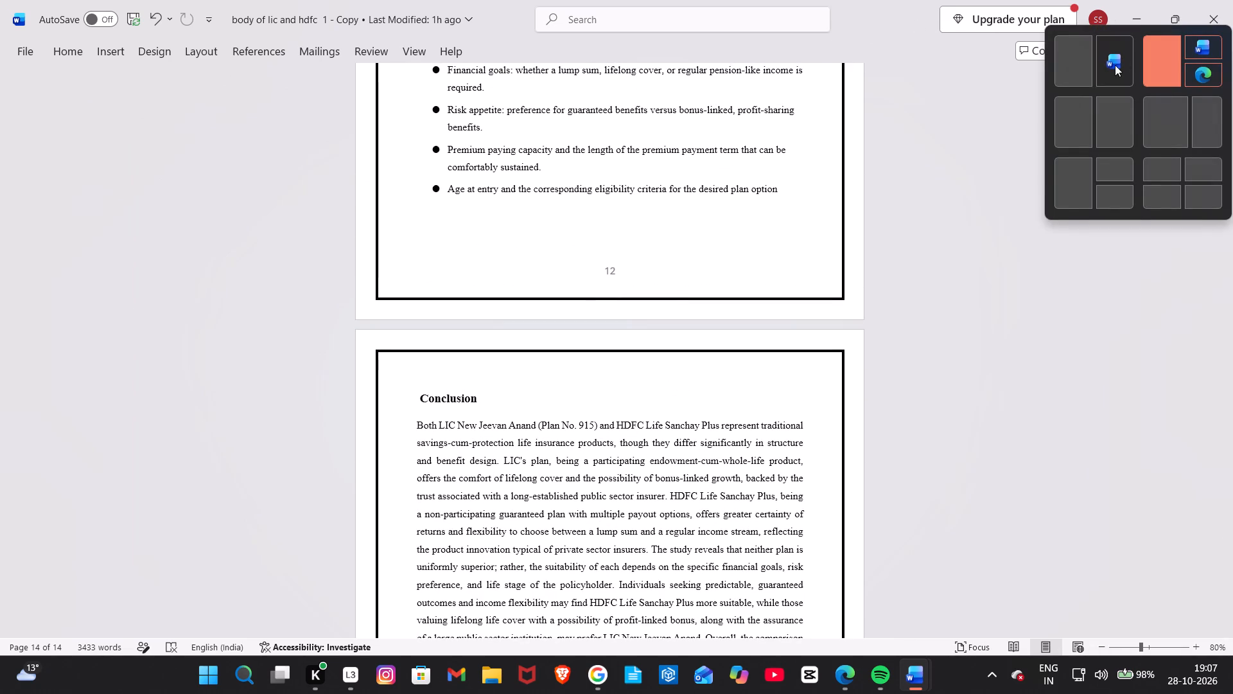
# Place body of lic and hdfc 1 beside its copy, review its pages through to the Bibliography, and minimise the original.
pyautogui.click(1080, 71)
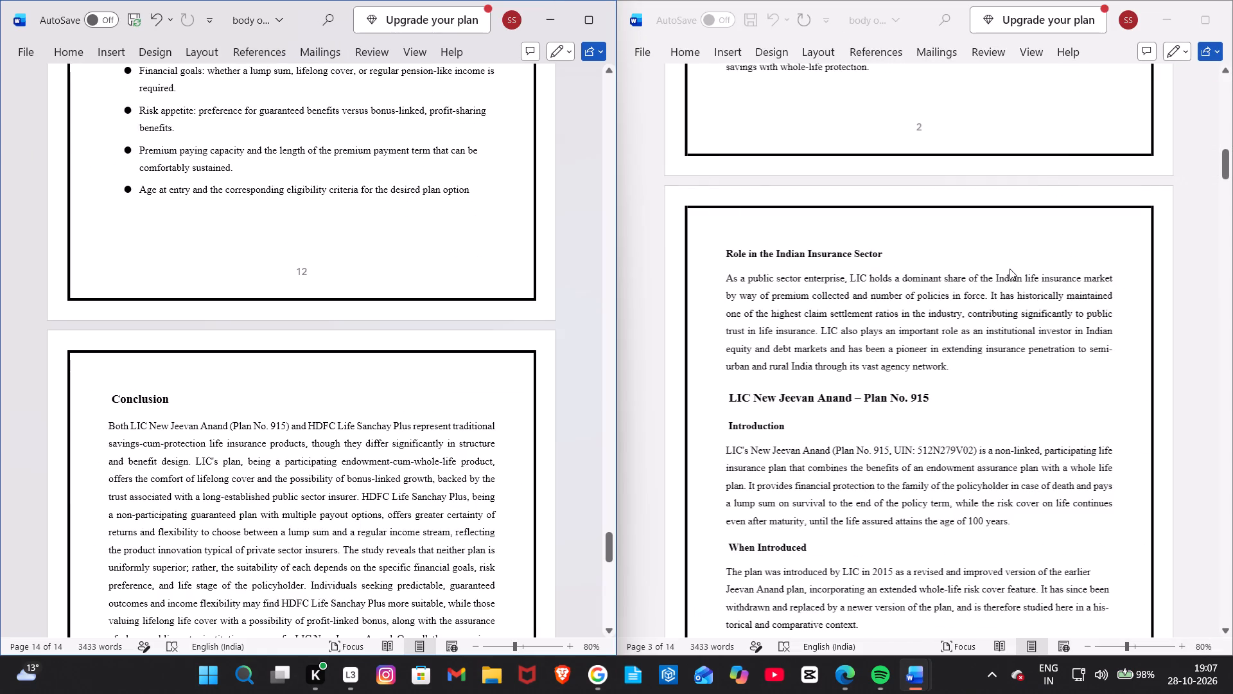
pyautogui.scroll(1, 1010, 269)
pyautogui.scroll(-13, 850, 329)
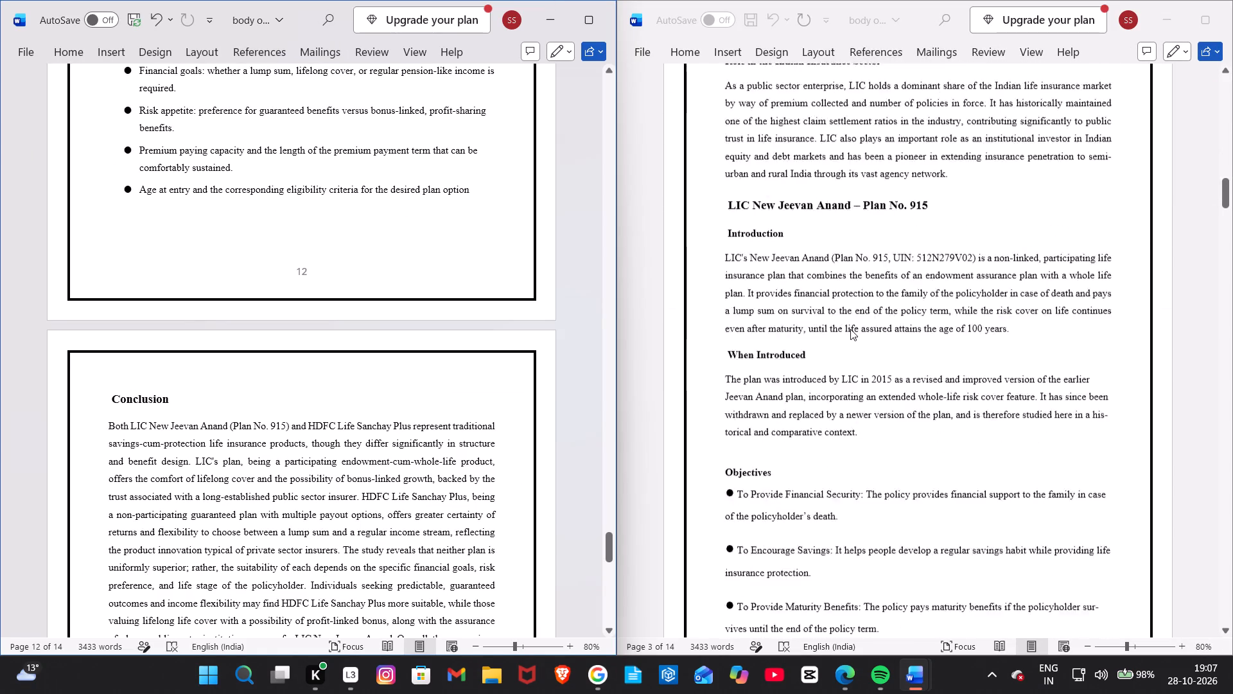
pyautogui.scroll(-13, 850, 329)
pyautogui.scroll(-15, 850, 329)
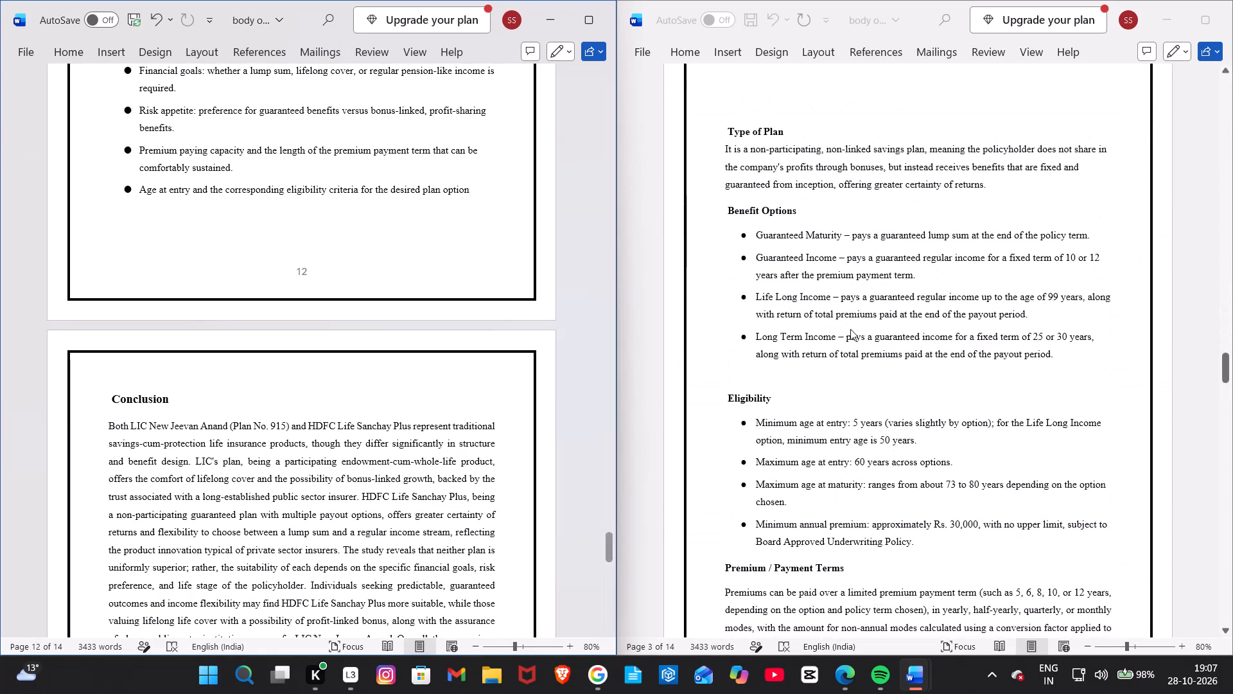
pyautogui.scroll(-20, 850, 329)
pyautogui.scroll(-20, 850, 329)
pyautogui.scroll(-20, 850, 329)
pyautogui.scroll(-5, 850, 329)
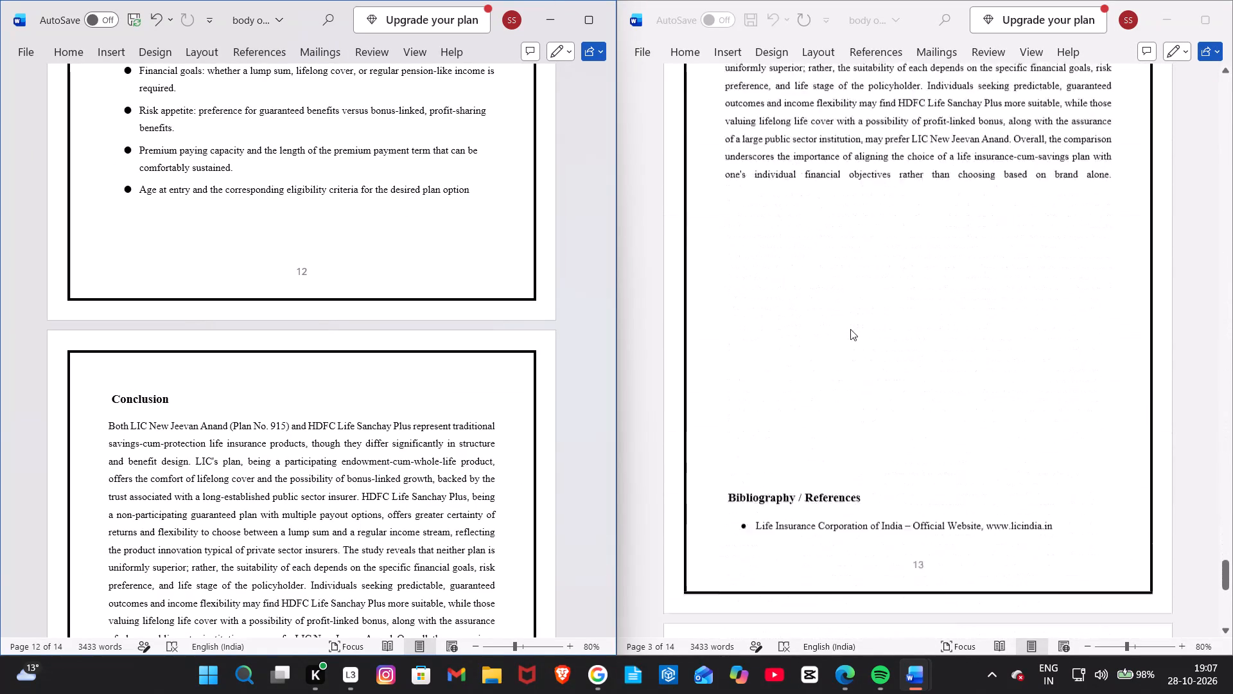
pyautogui.click(712, 323)
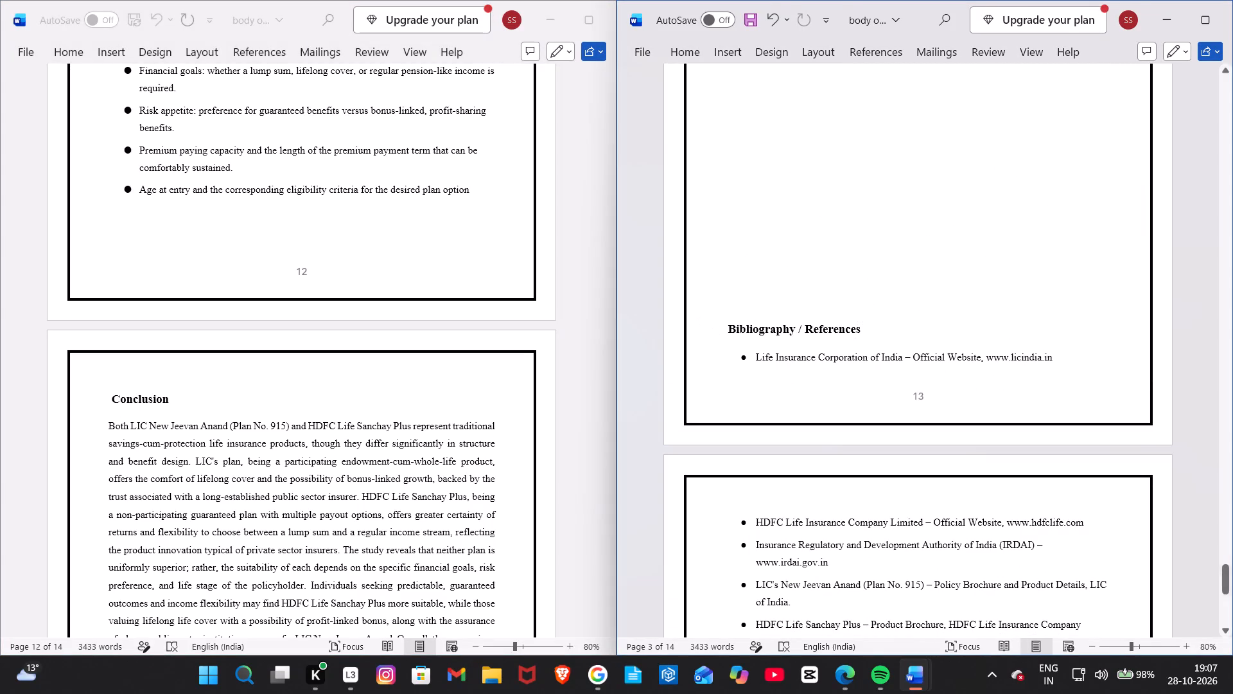
pyautogui.click(1144, 9)
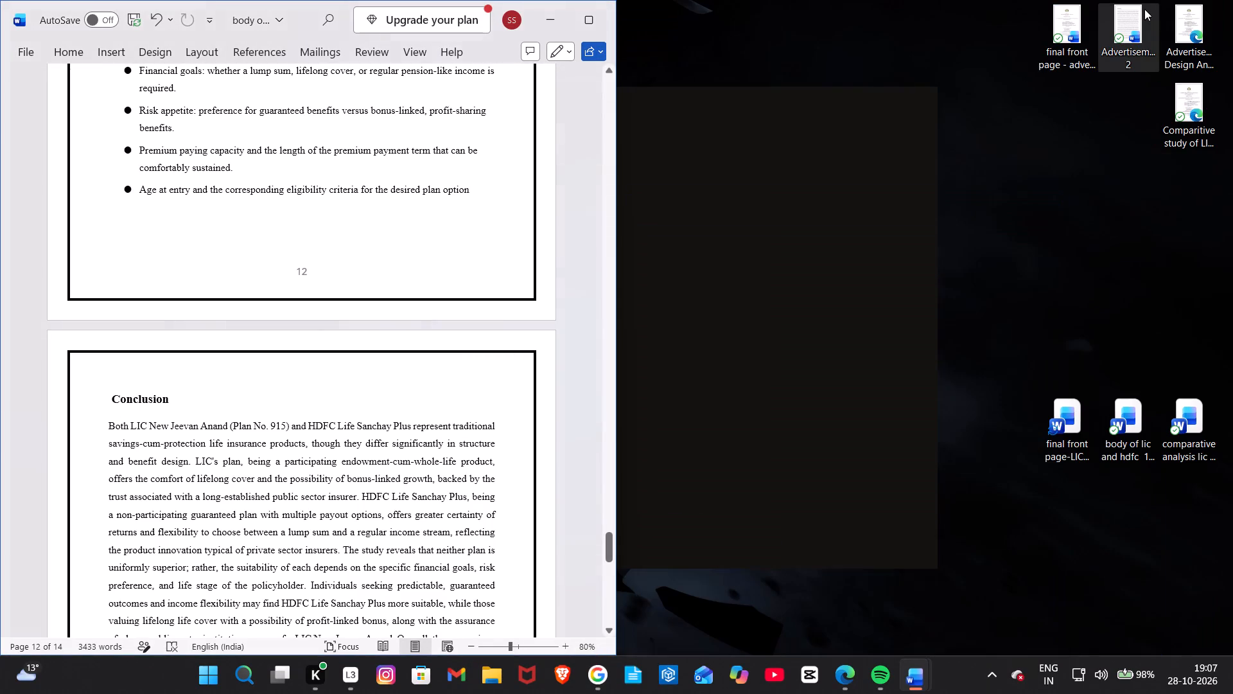
# Open comparative analysis lic and hdfc - Copy from the desktop and place it beside the numbered body document.
pyautogui.doubleClick(1203, 433)
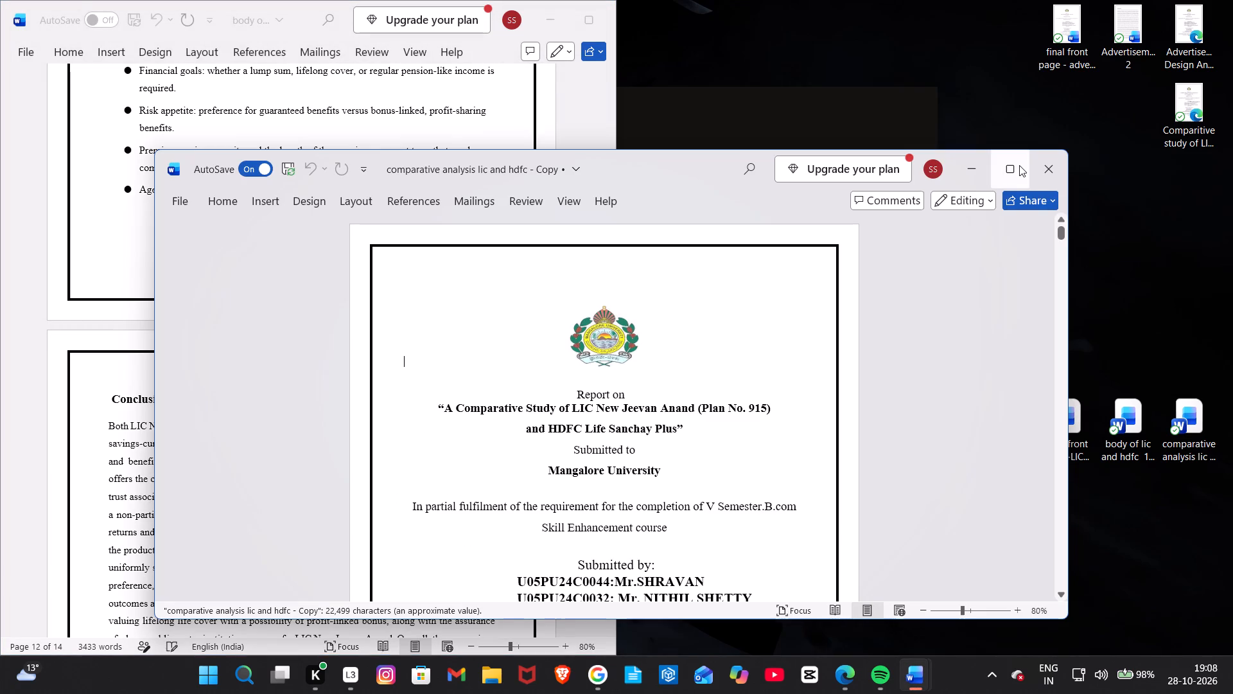
pyautogui.click(1001, 289)
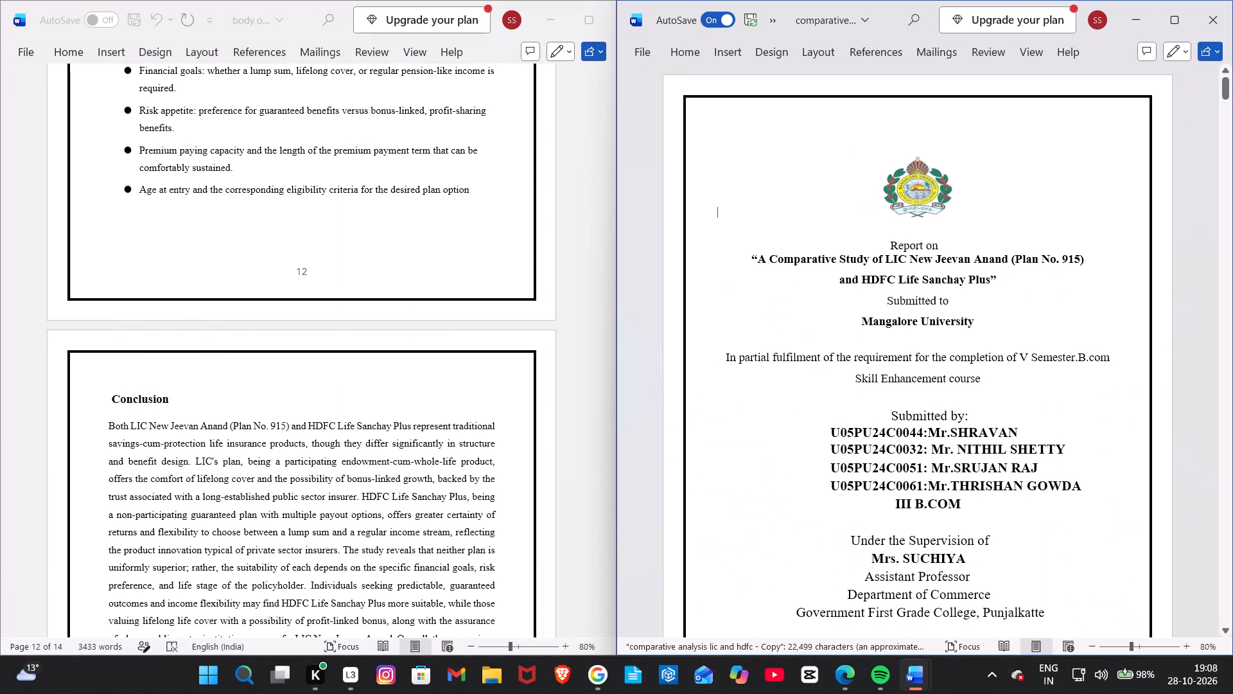
# Look through the full report and compare its Bibliography / References page with the one in the numbered body document.
pyautogui.scroll(-3, 886, 331)
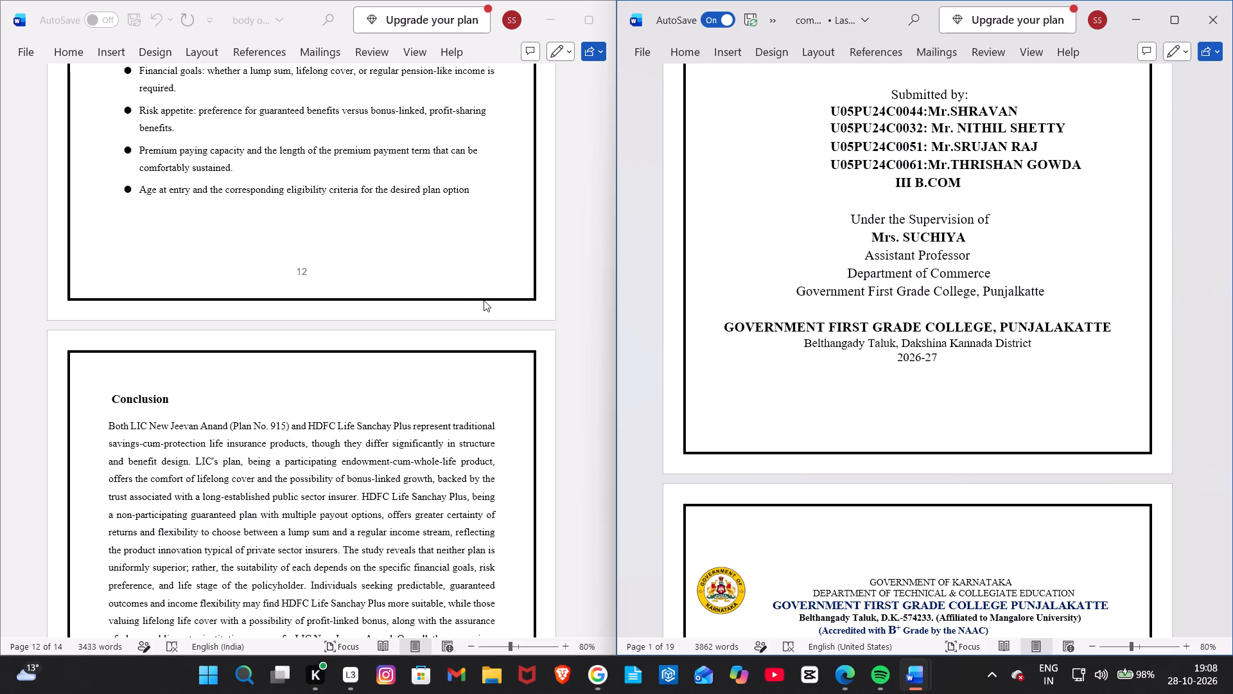
pyautogui.scroll(-20, 931, 403)
pyautogui.scroll(-20, 931, 403)
pyautogui.scroll(-20, 931, 403)
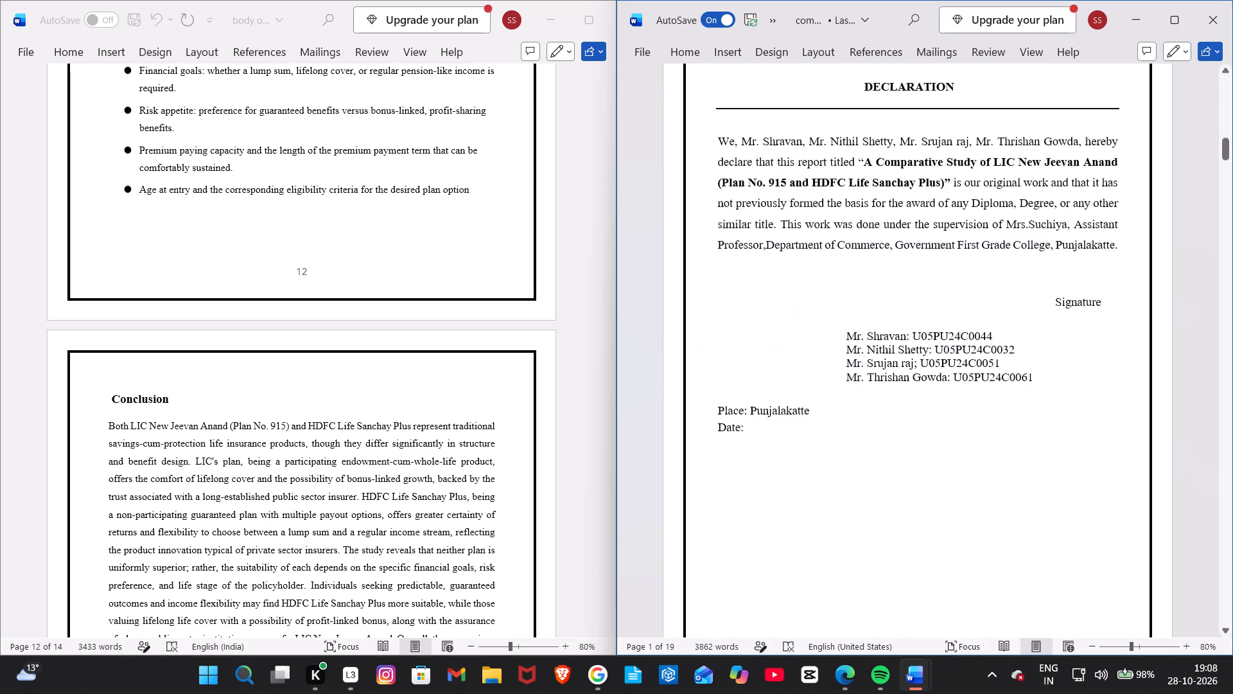
pyautogui.scroll(-20, 931, 403)
pyautogui.scroll(-20, 931, 403)
pyautogui.scroll(-20, 931, 403)
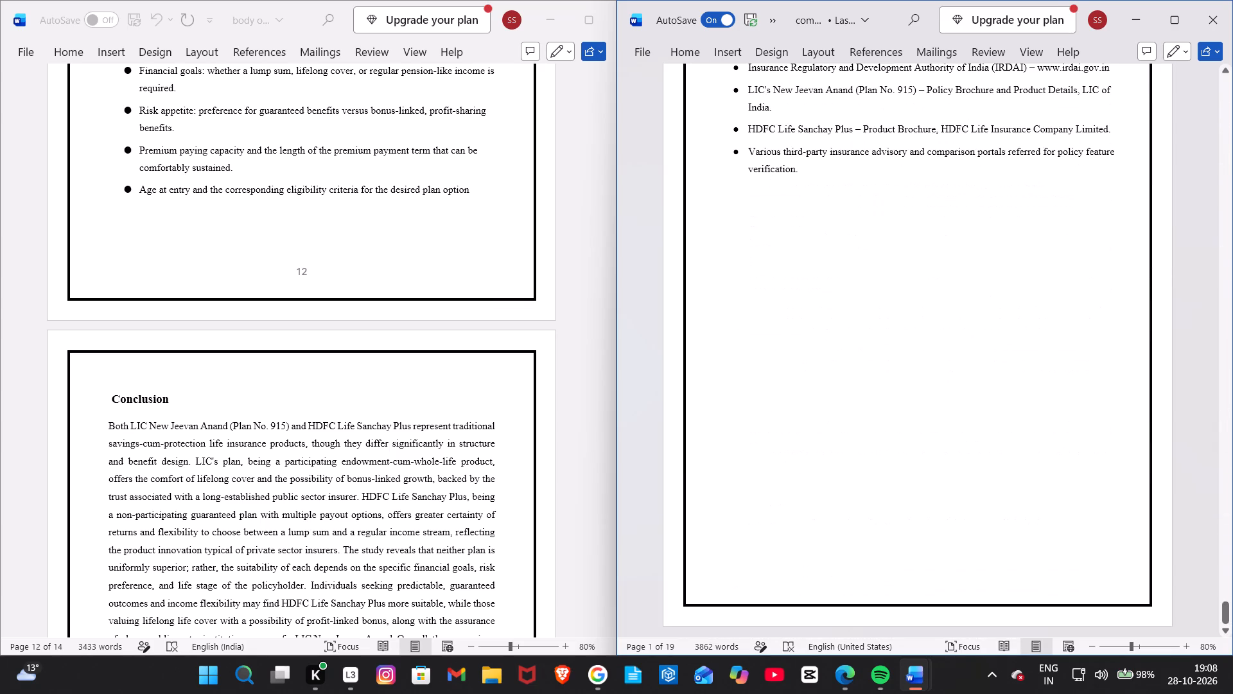
pyautogui.scroll(1, 877, 402)
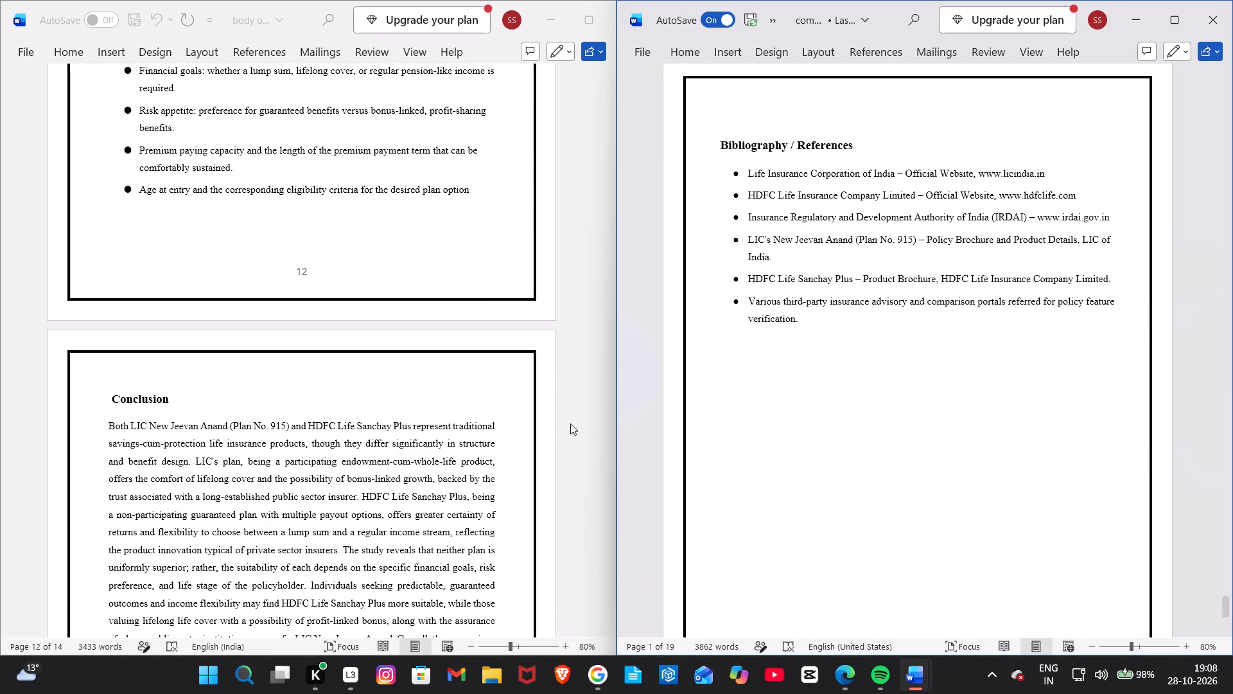
pyautogui.scroll(-4, 382, 481)
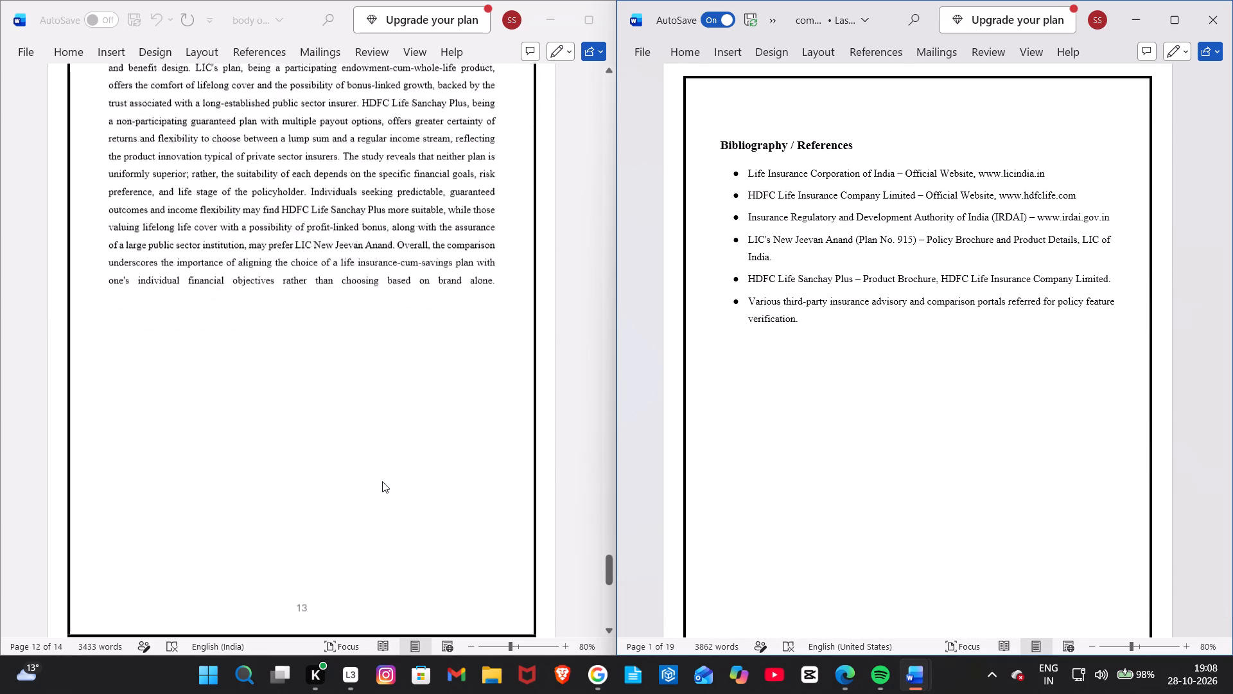
pyautogui.scroll(-1, 382, 481)
pyautogui.click(382, 481)
pyautogui.scroll(-3, 382, 481)
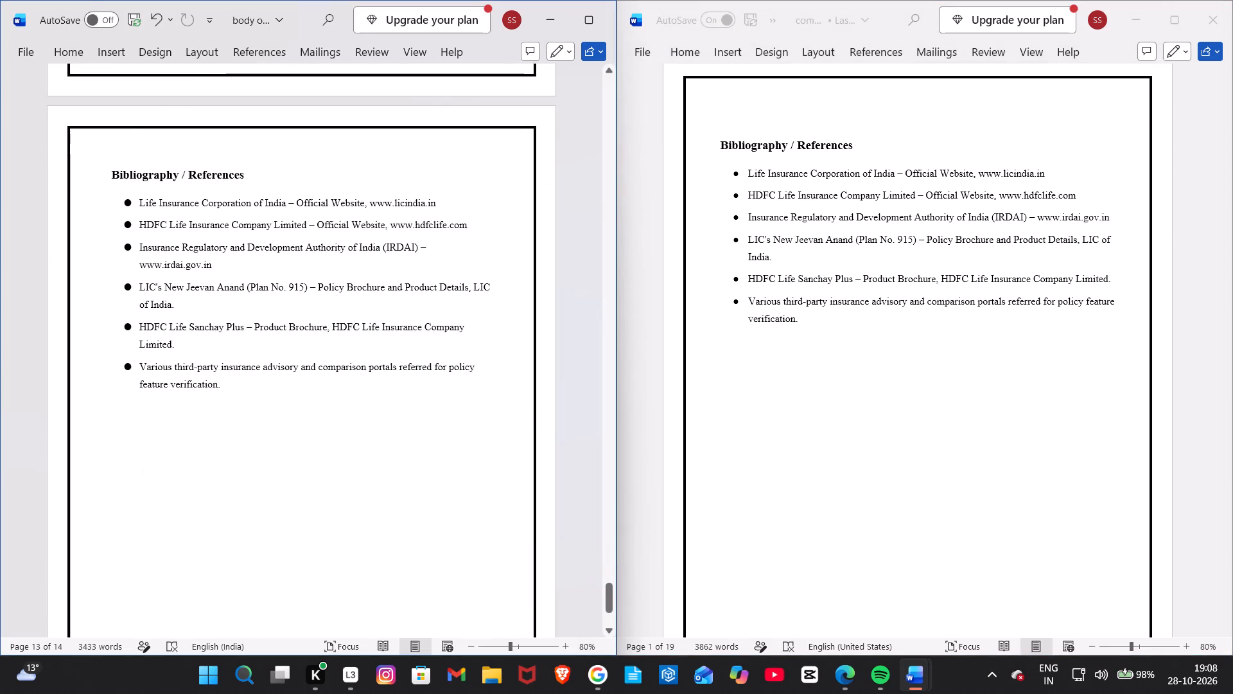
pyautogui.scroll(-1, 382, 481)
pyautogui.scroll(3, 382, 481)
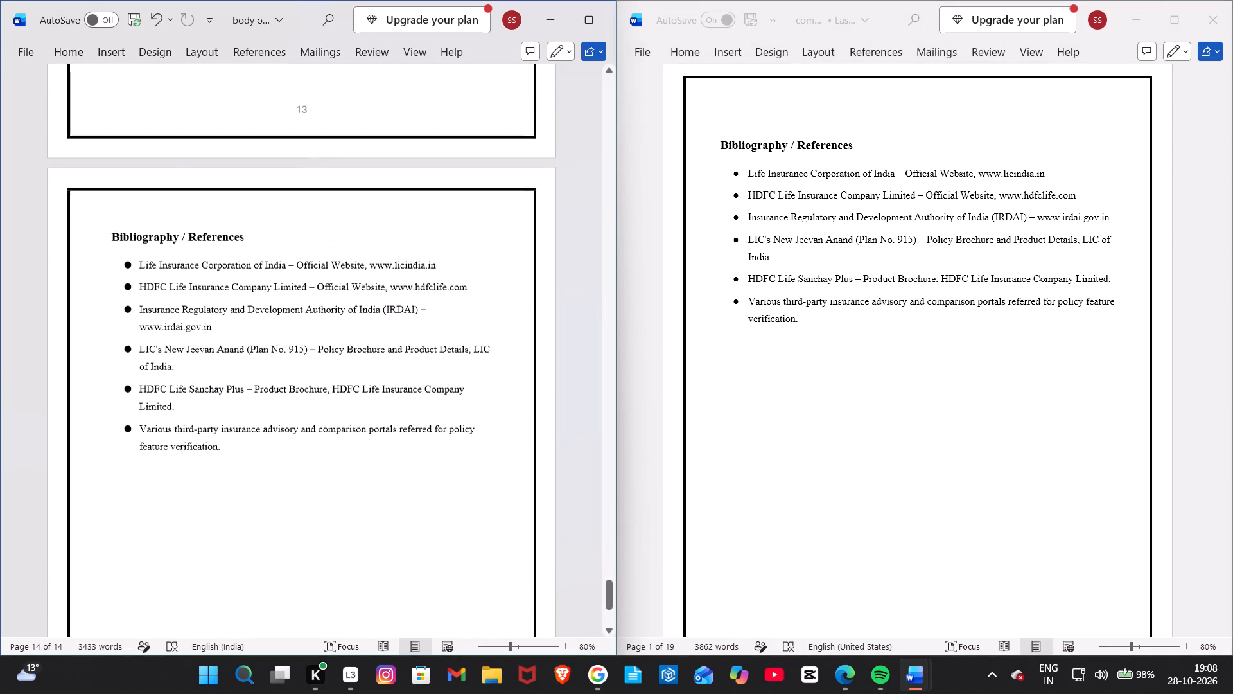
pyautogui.scroll(1, 798, 357)
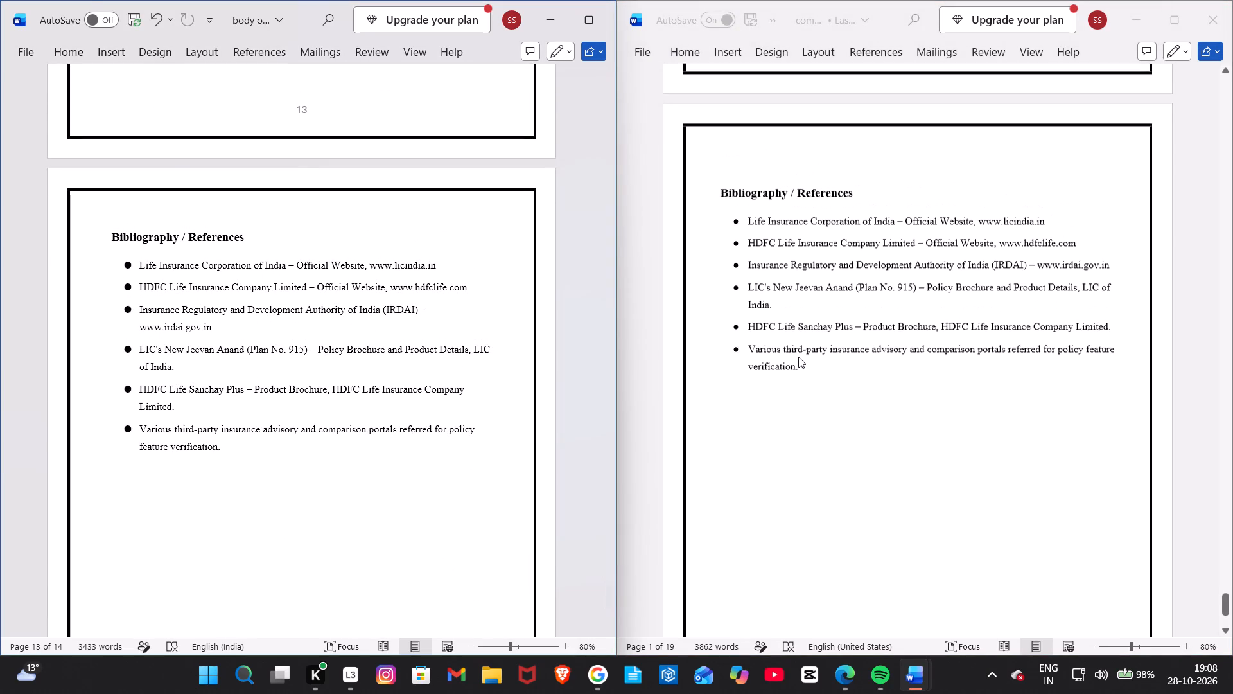
pyautogui.scroll(1, 798, 357)
pyautogui.scroll(4, 400, 409)
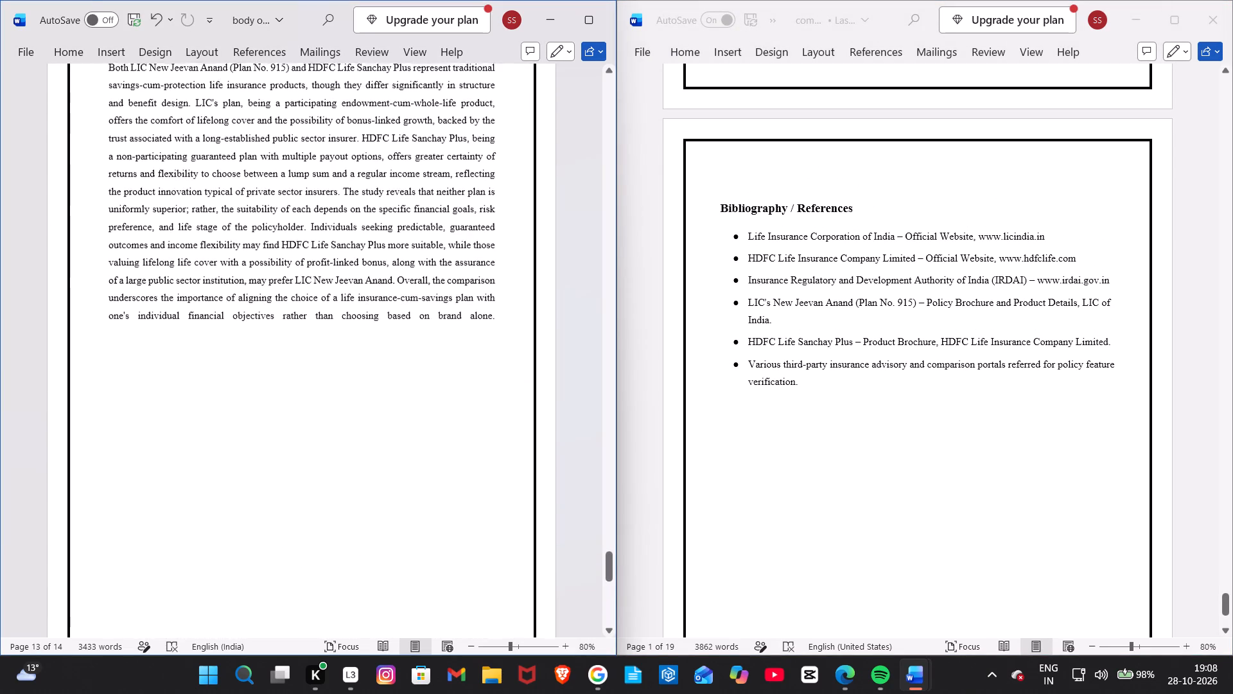
# Compare the Conclusion page of the full report with the Conclusion in the numbered body document.
pyautogui.scroll(2, 400, 409)
pyautogui.scroll(5, 780, 380)
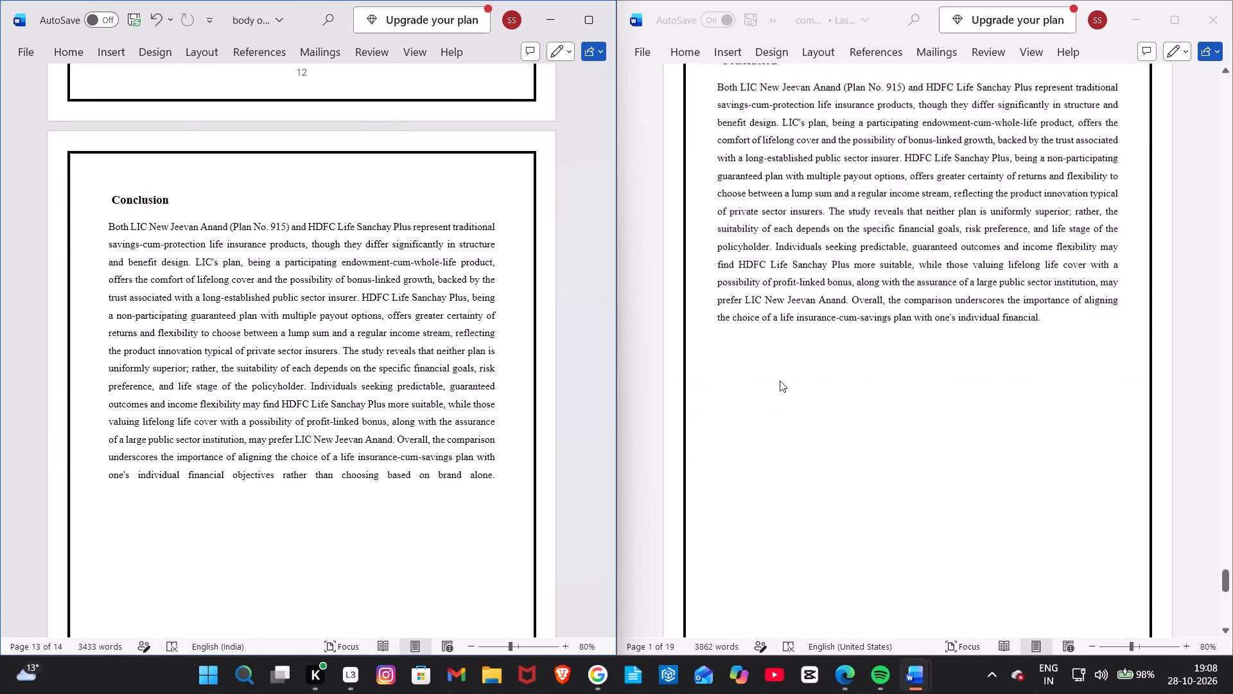
pyautogui.scroll(3, 780, 380)
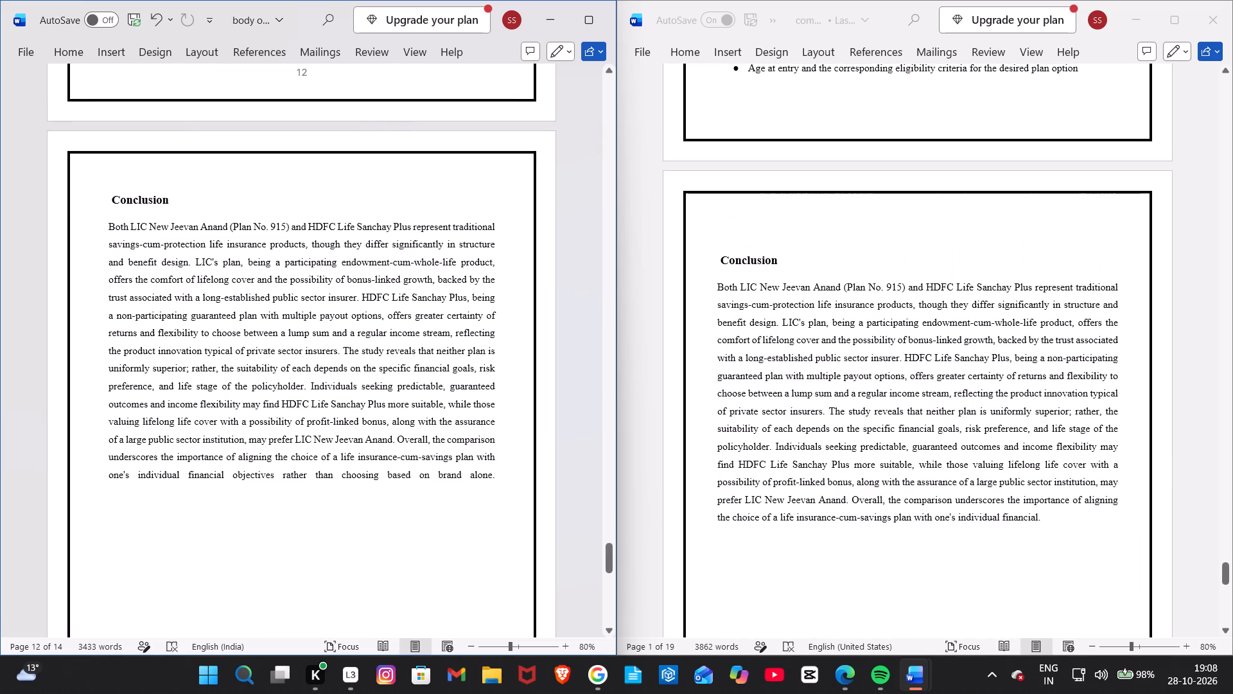
pyautogui.moveTo(362, 307); pyautogui.dragTo(424, 380)
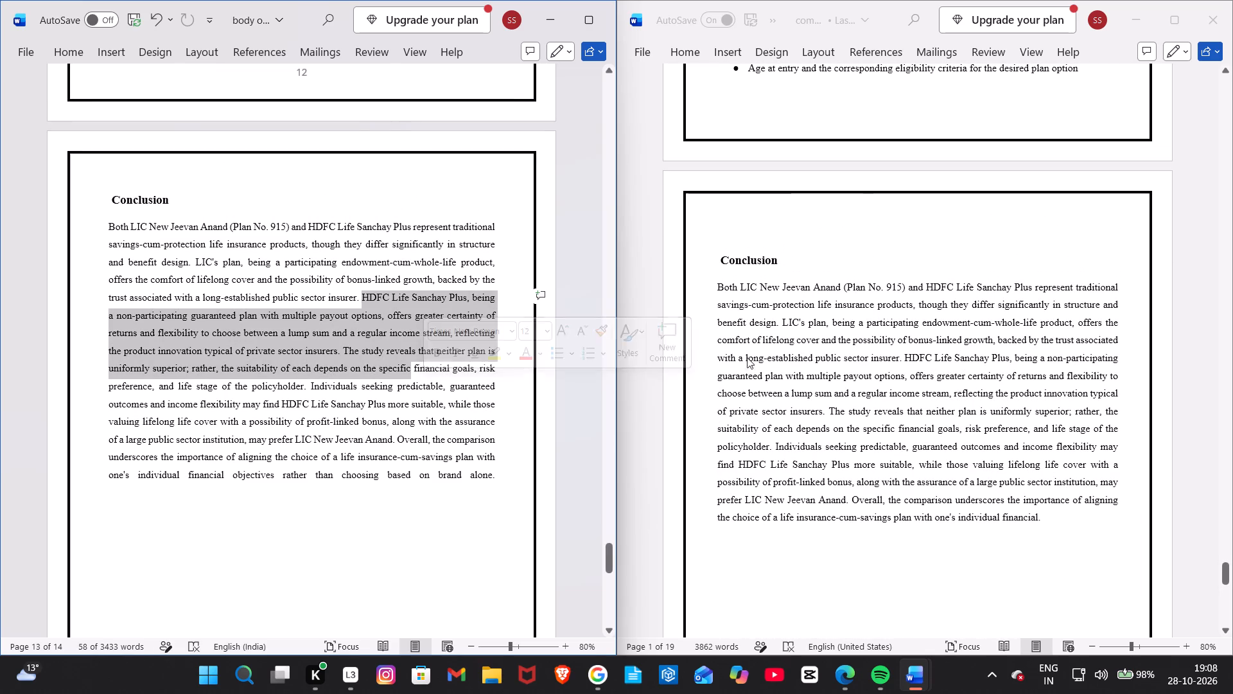
pyautogui.moveTo(750, 332); pyautogui.dragTo(822, 428)
pyautogui.moveTo(734, 282); pyautogui.dragTo(848, 400)
pyautogui.click(814, 226)
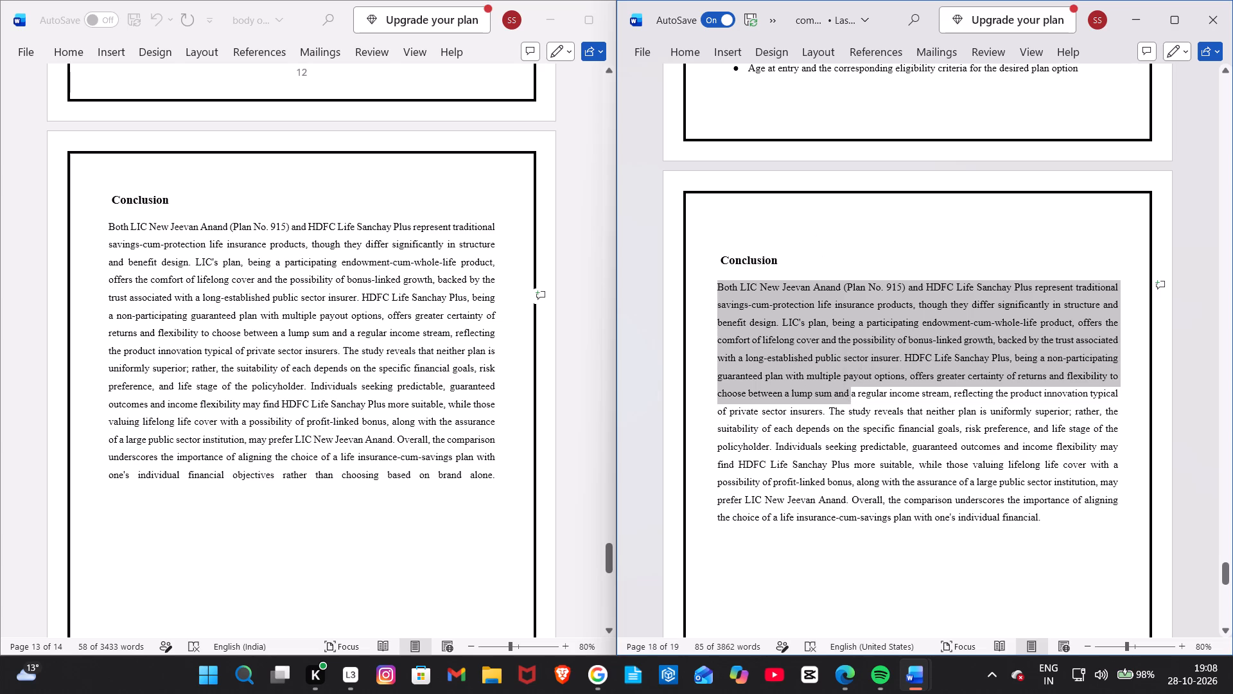
# Compare both documents backwards from Findings and Suggestion through Comparative Analysis to the Advantages and Limitations pages.
pyautogui.scroll(2, 814, 226)
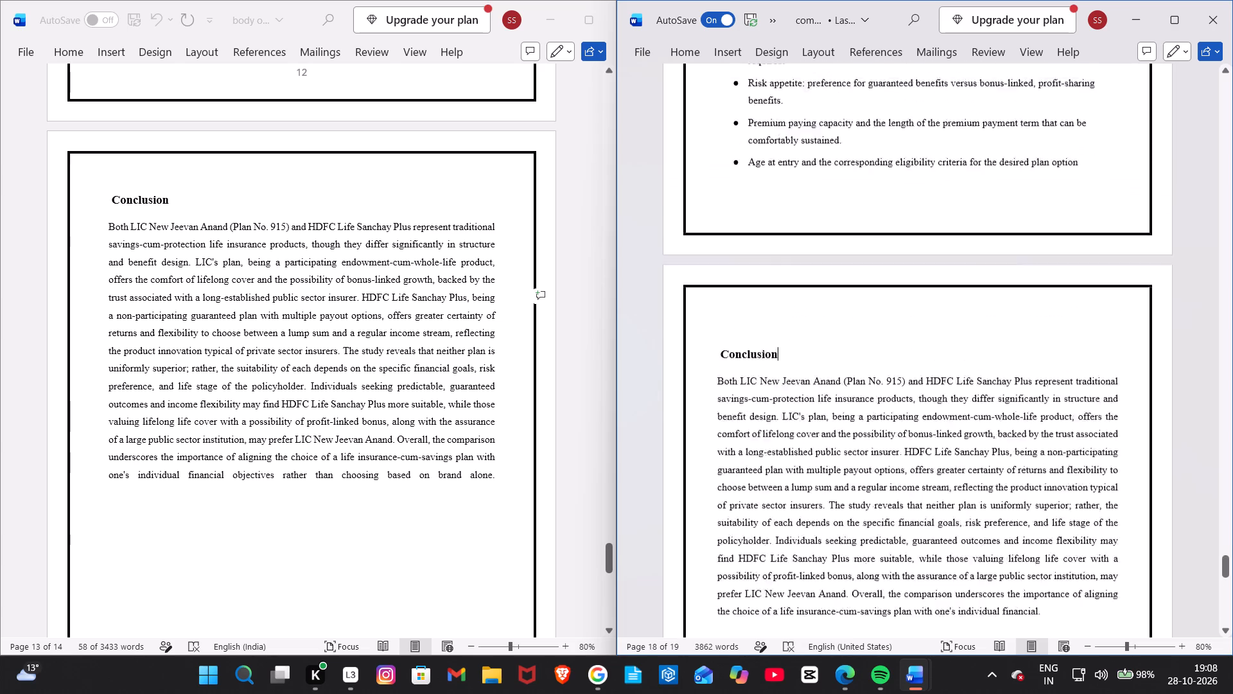
pyautogui.scroll(2, 814, 226)
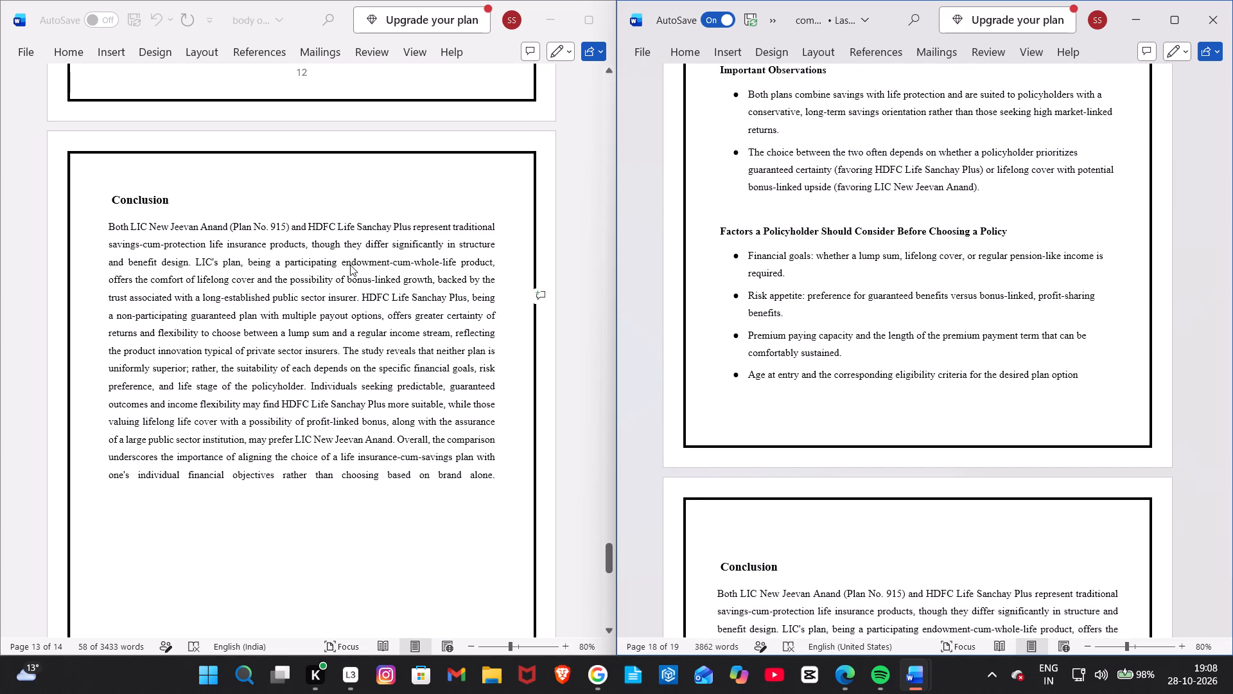
pyautogui.scroll(7, 350, 265)
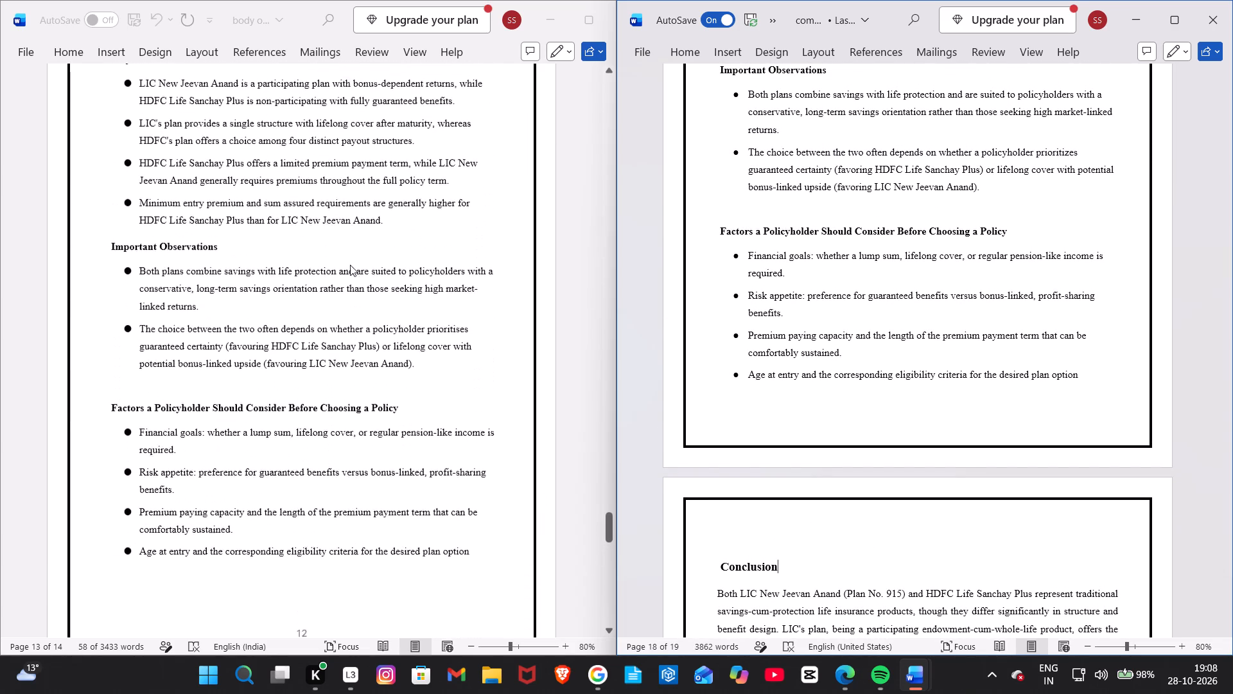
pyautogui.scroll(1, 350, 265)
pyautogui.scroll(2, 733, 249)
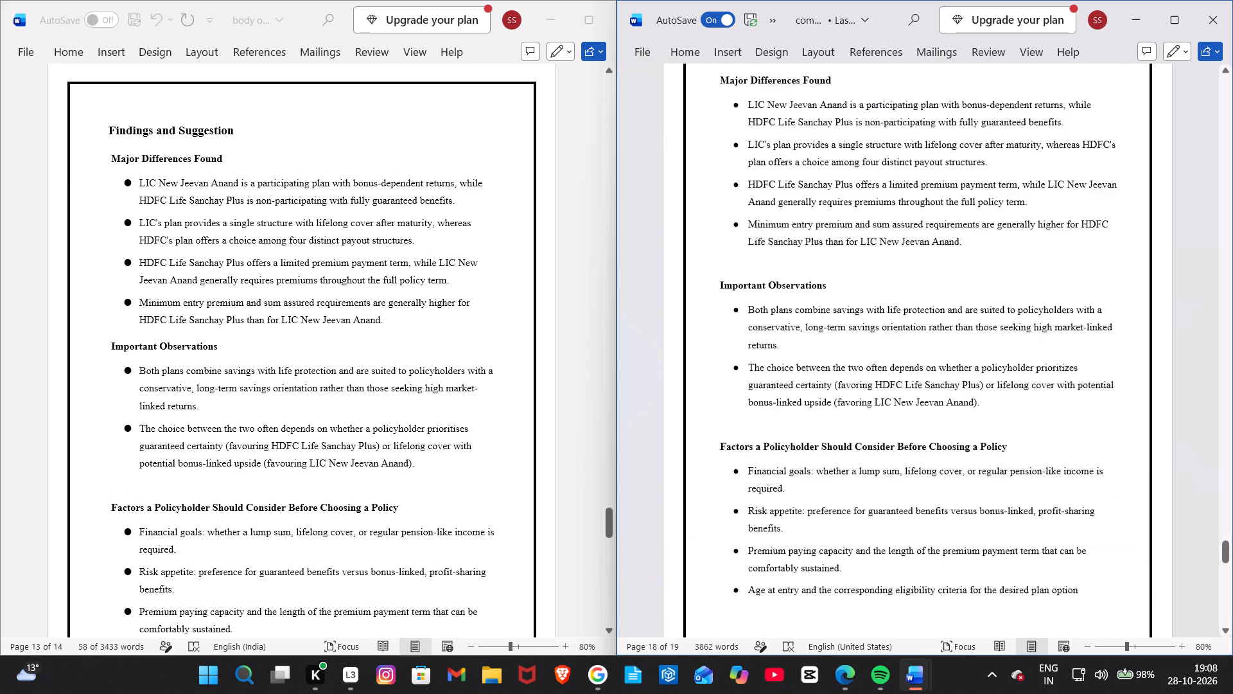
pyautogui.scroll(5, 733, 249)
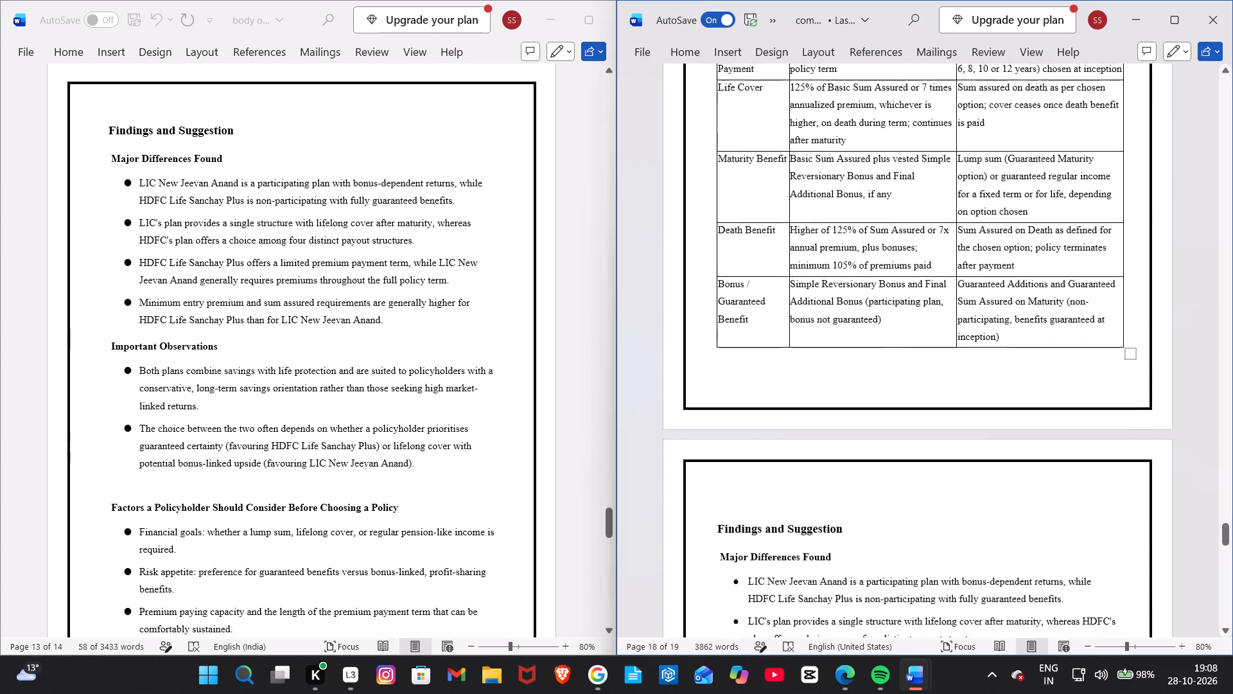
pyautogui.scroll(5, 733, 249)
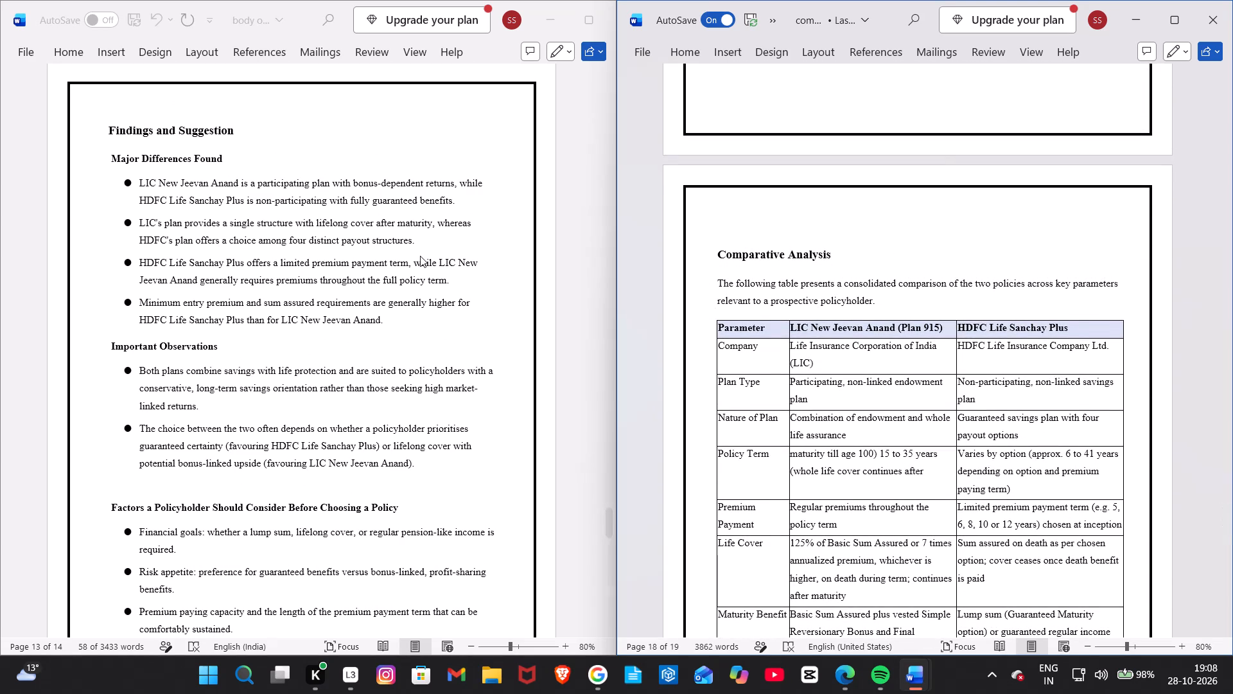
pyautogui.scroll(7, 420, 256)
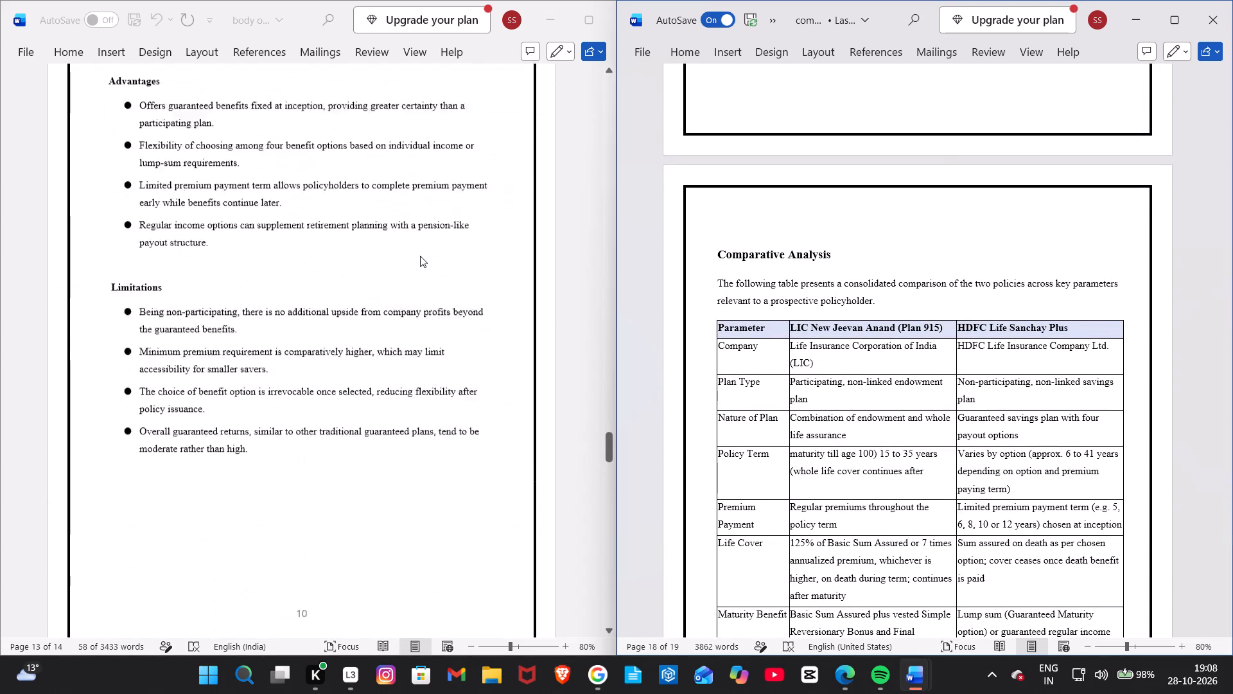
pyautogui.scroll(2, 420, 256)
pyautogui.scroll(4, 834, 296)
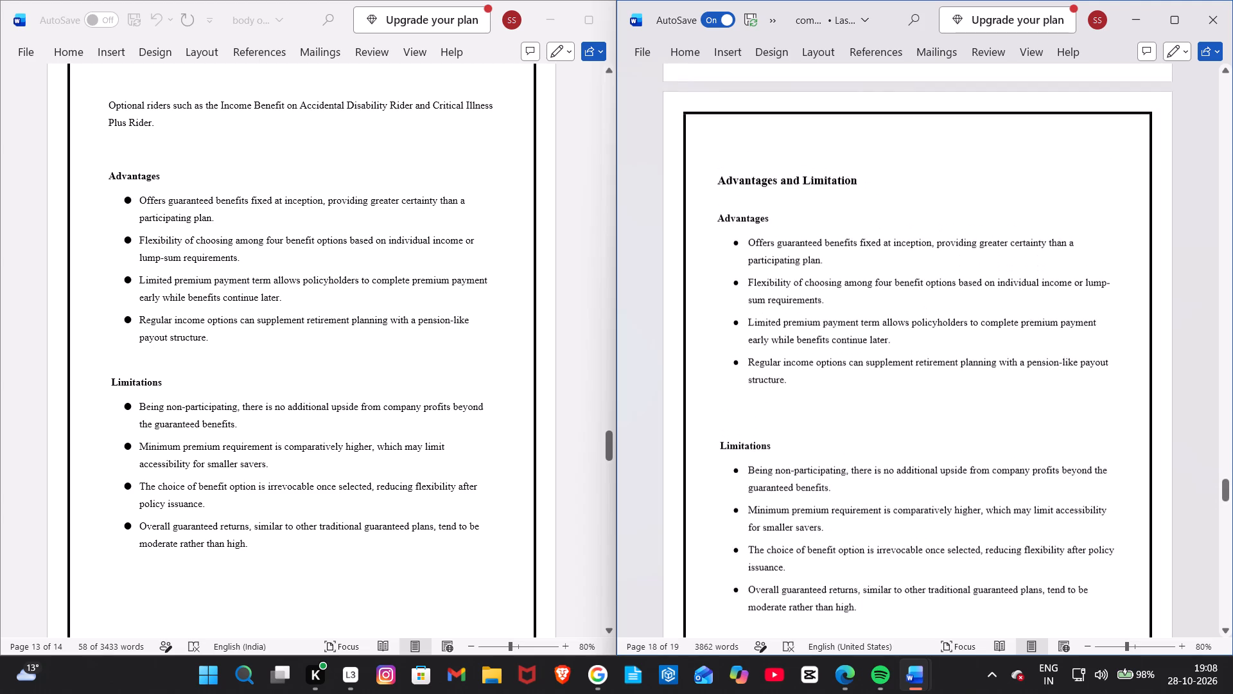
pyautogui.scroll(2, 834, 296)
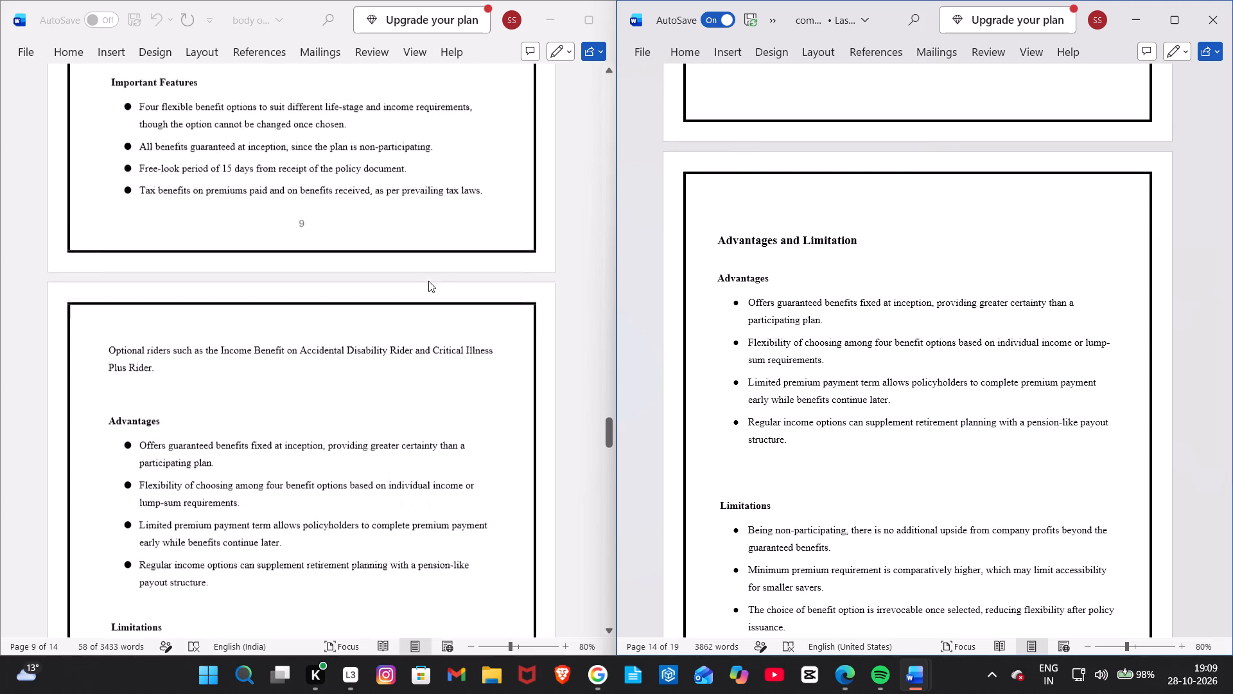
pyautogui.scroll(1, 428, 281)
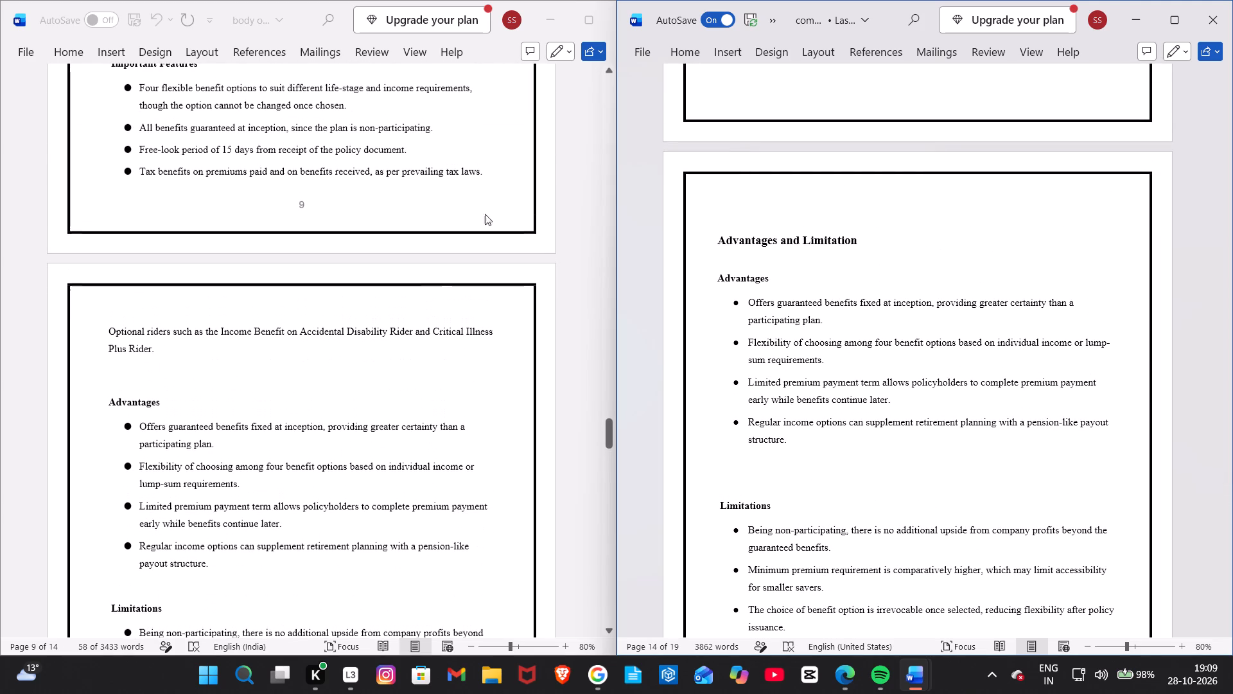
# Minimise the numbered body document and maximise comparative analysis lic and hdfc - Copy.
pyautogui.click(516, 19)
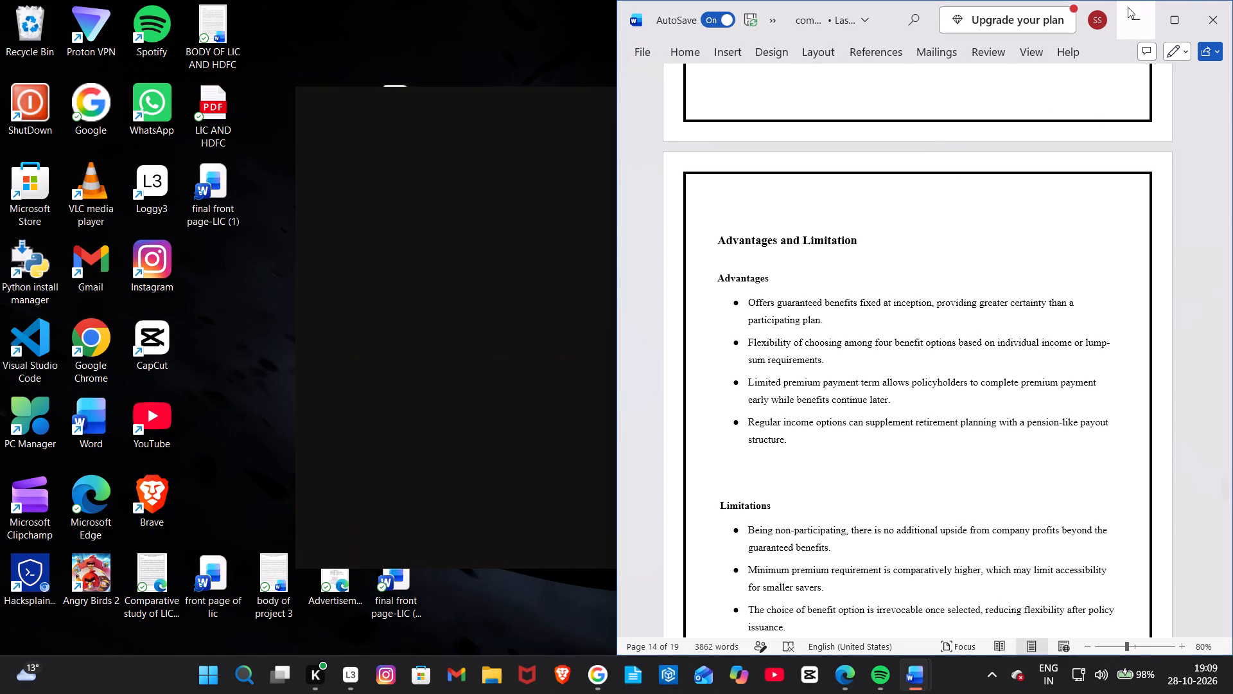
pyautogui.click(1178, 10)
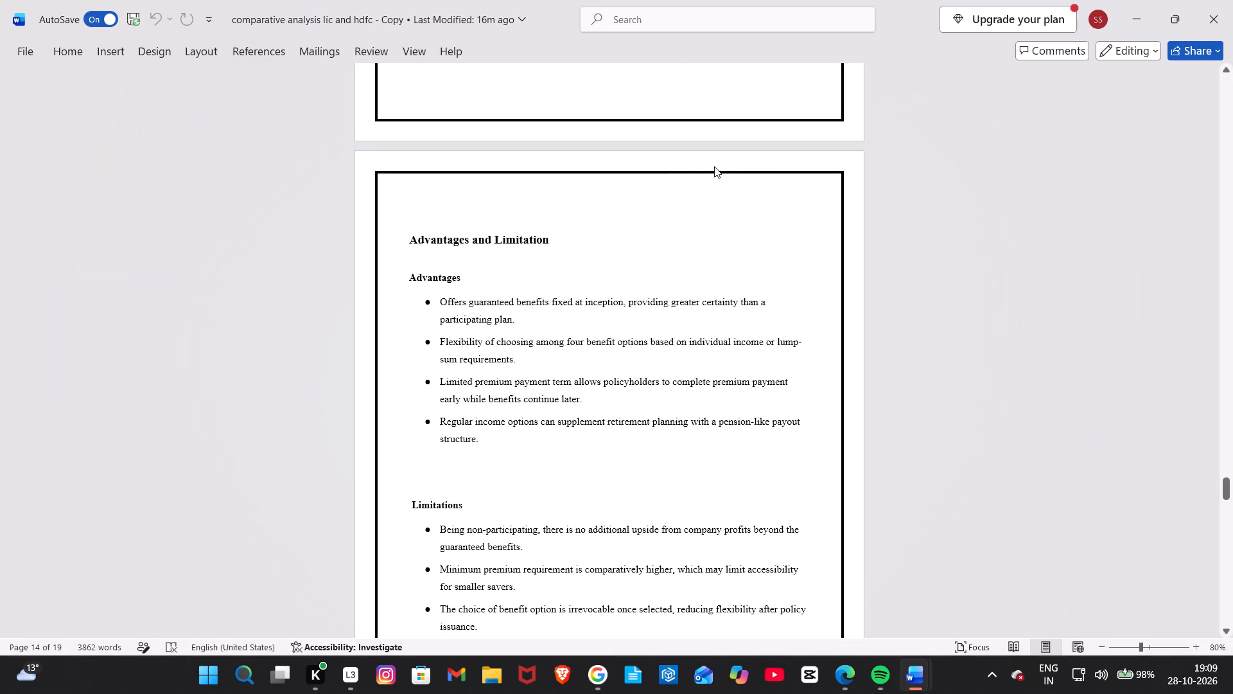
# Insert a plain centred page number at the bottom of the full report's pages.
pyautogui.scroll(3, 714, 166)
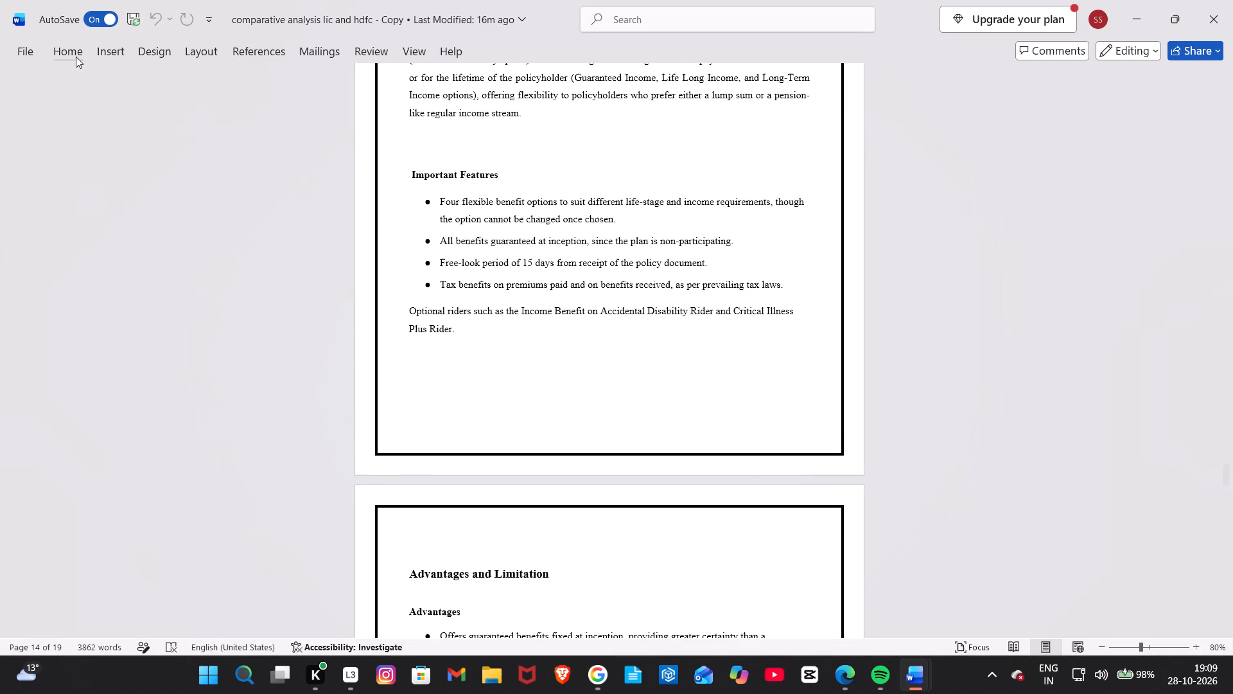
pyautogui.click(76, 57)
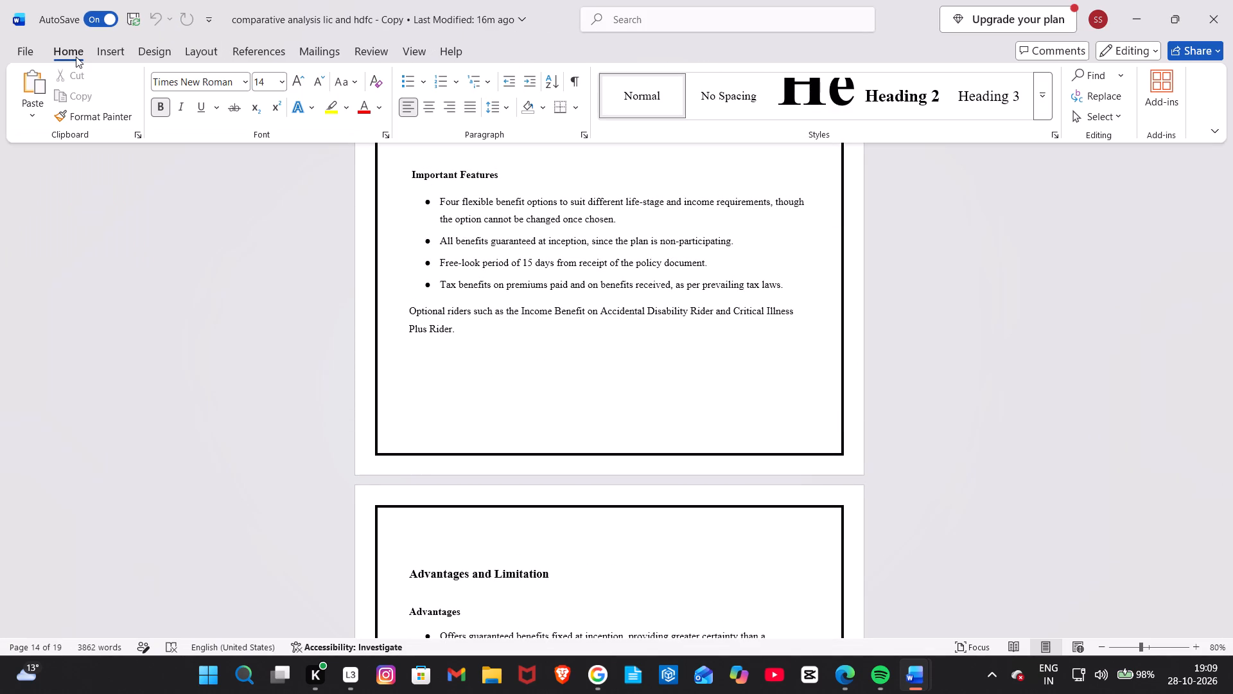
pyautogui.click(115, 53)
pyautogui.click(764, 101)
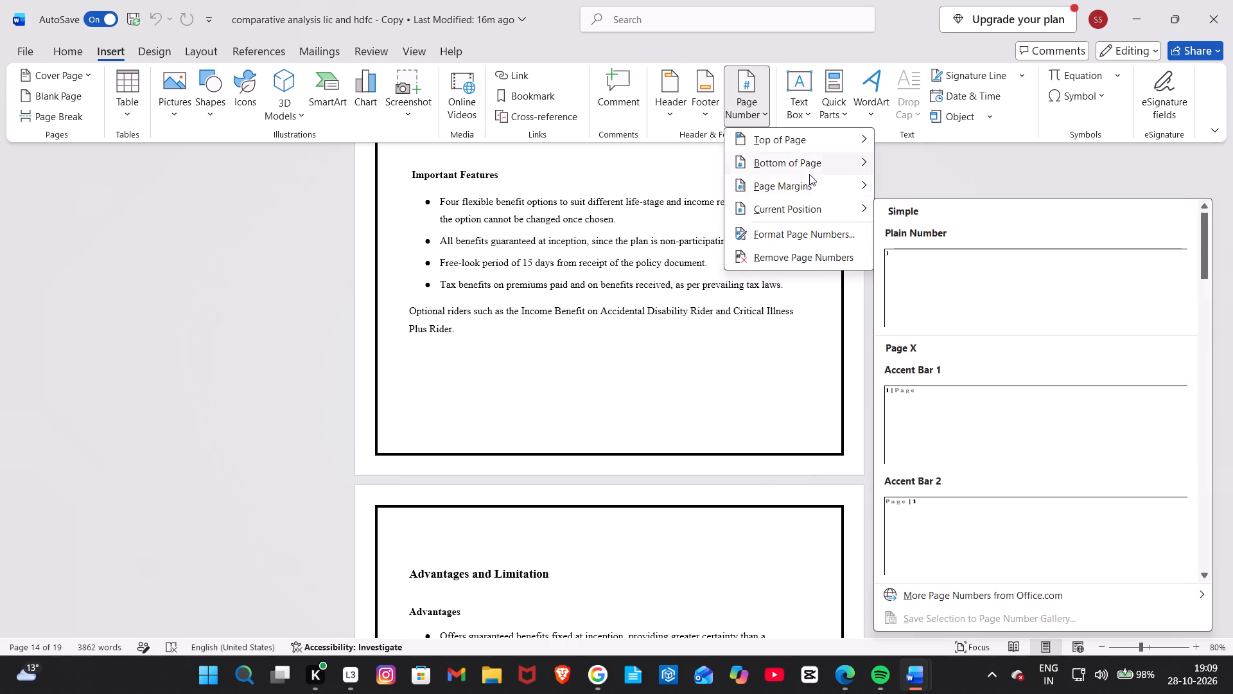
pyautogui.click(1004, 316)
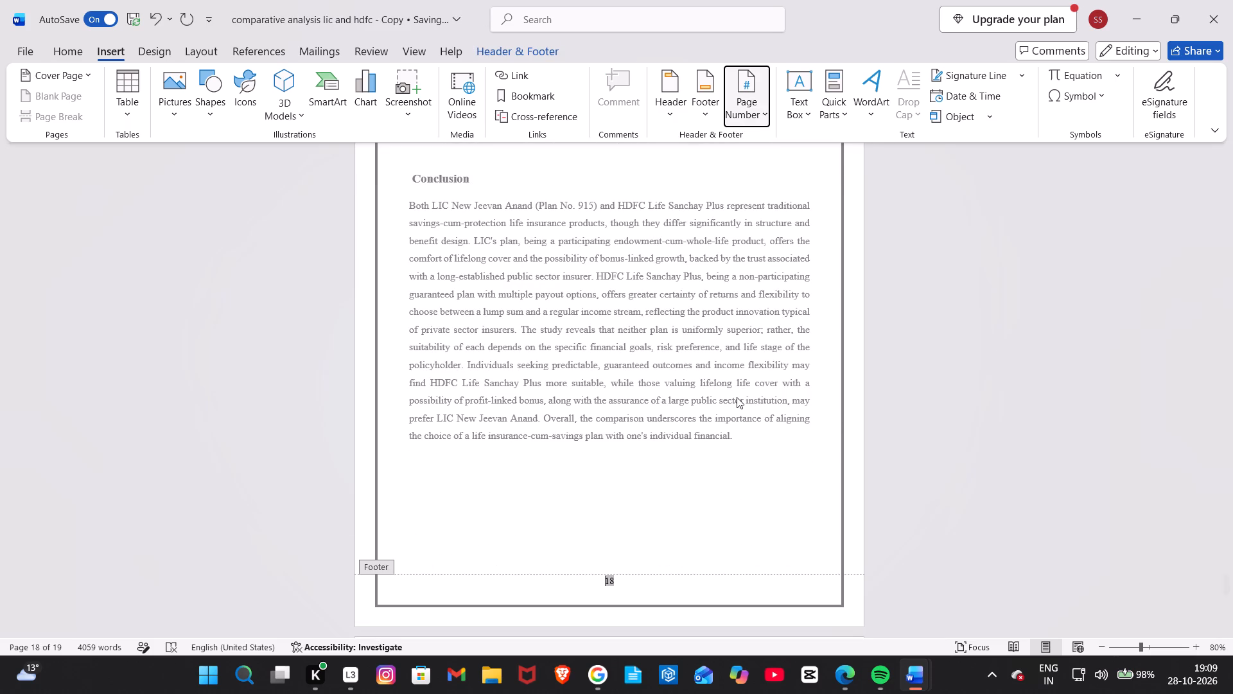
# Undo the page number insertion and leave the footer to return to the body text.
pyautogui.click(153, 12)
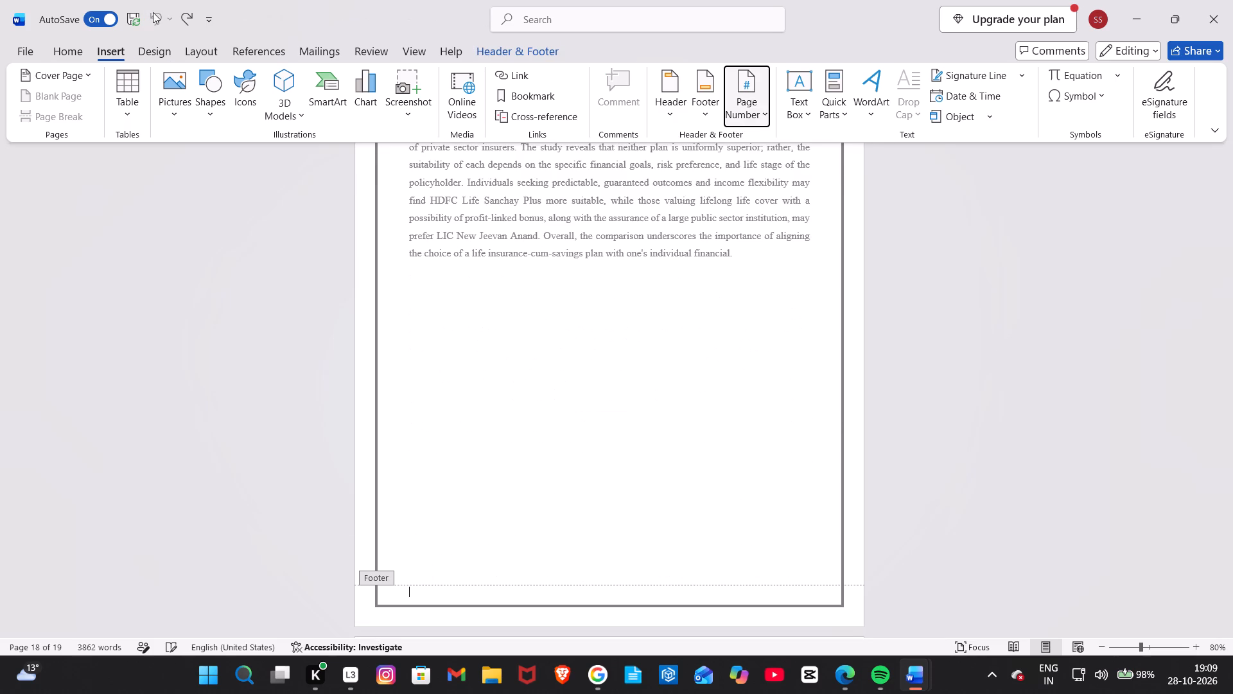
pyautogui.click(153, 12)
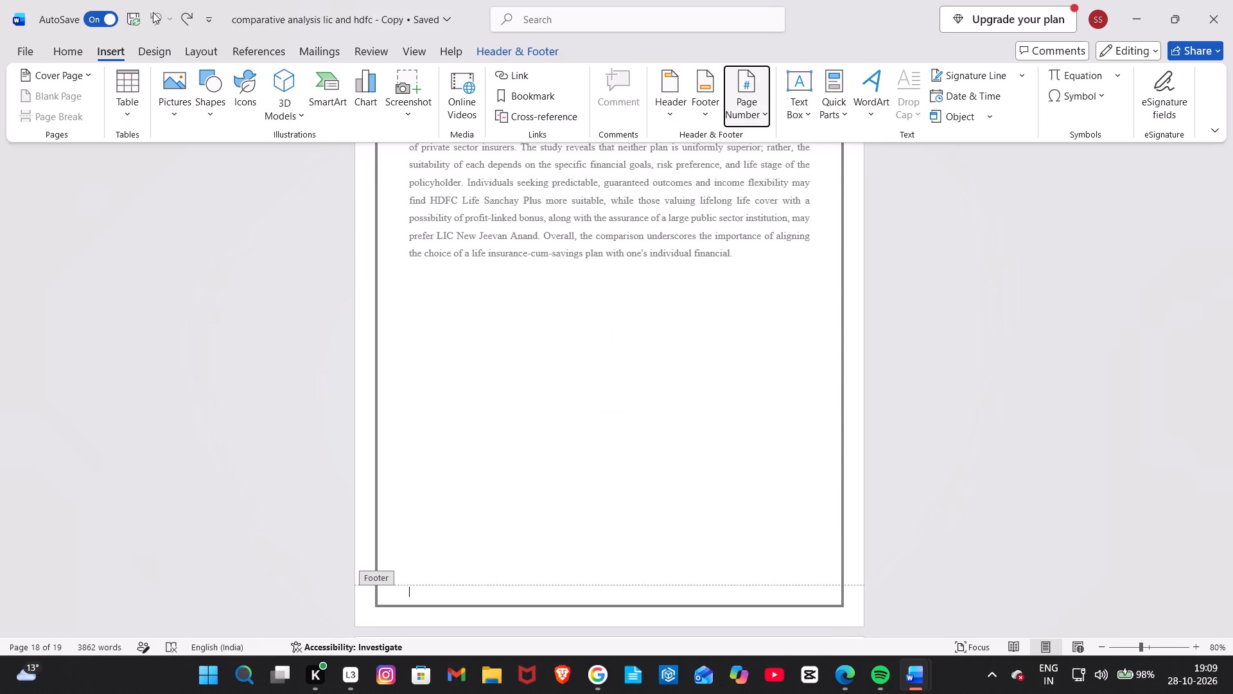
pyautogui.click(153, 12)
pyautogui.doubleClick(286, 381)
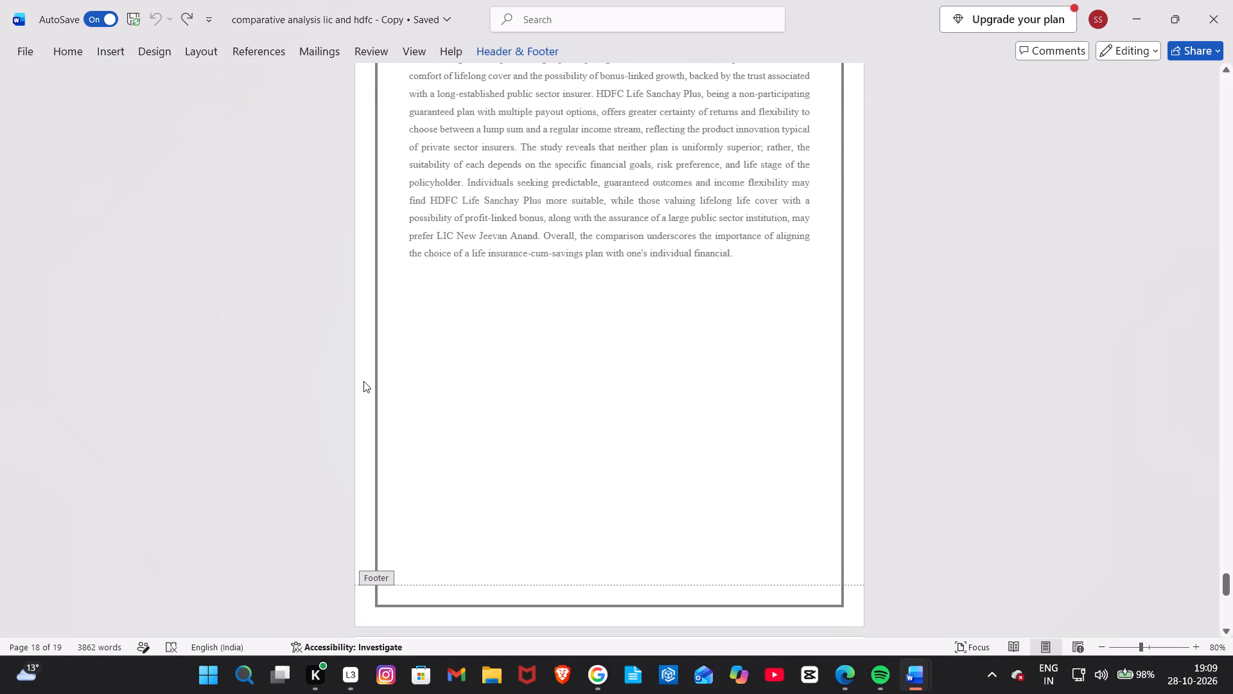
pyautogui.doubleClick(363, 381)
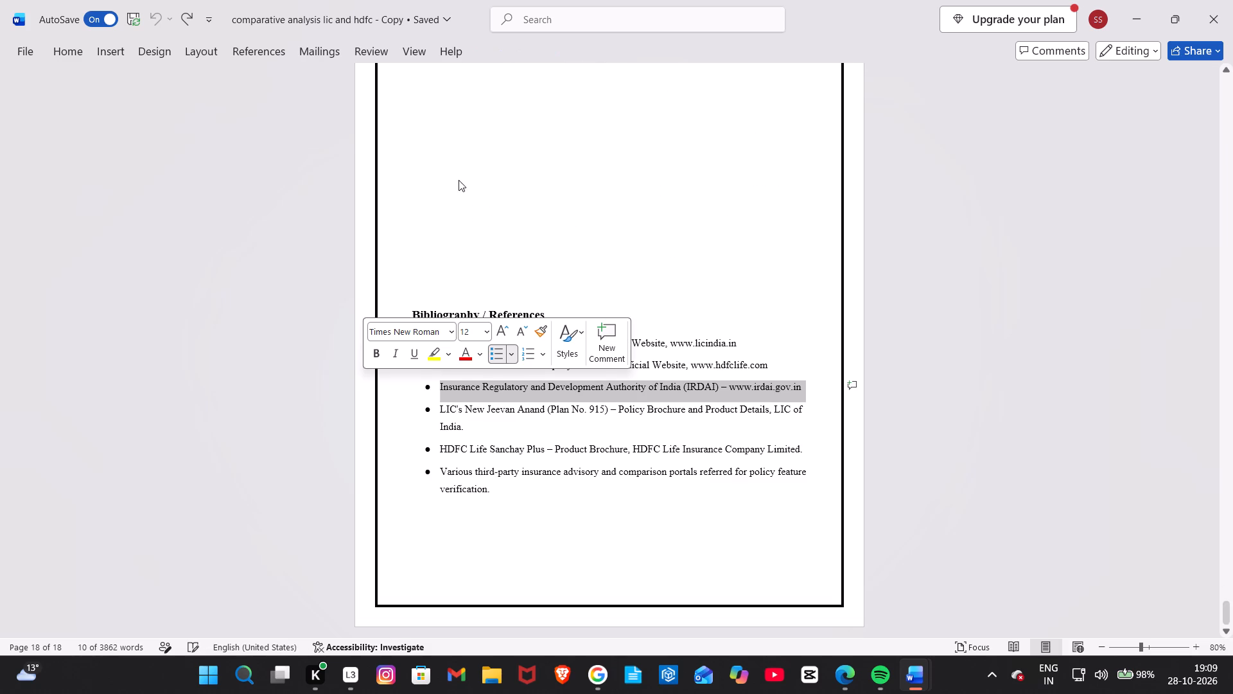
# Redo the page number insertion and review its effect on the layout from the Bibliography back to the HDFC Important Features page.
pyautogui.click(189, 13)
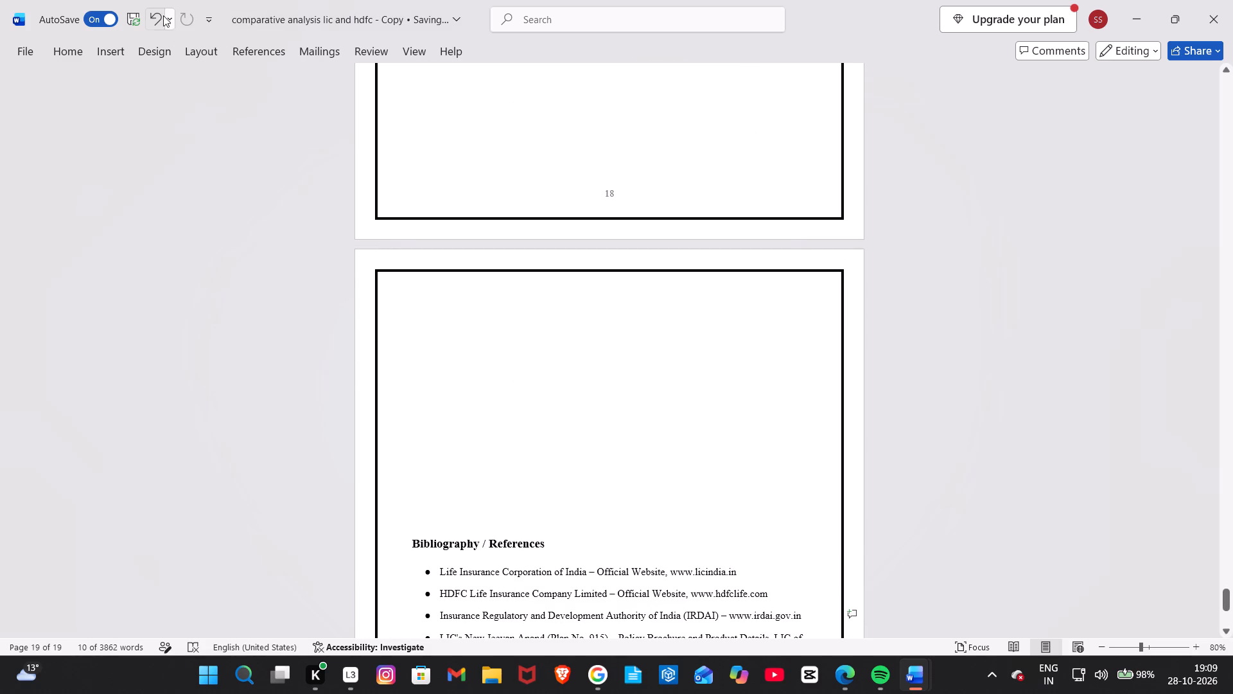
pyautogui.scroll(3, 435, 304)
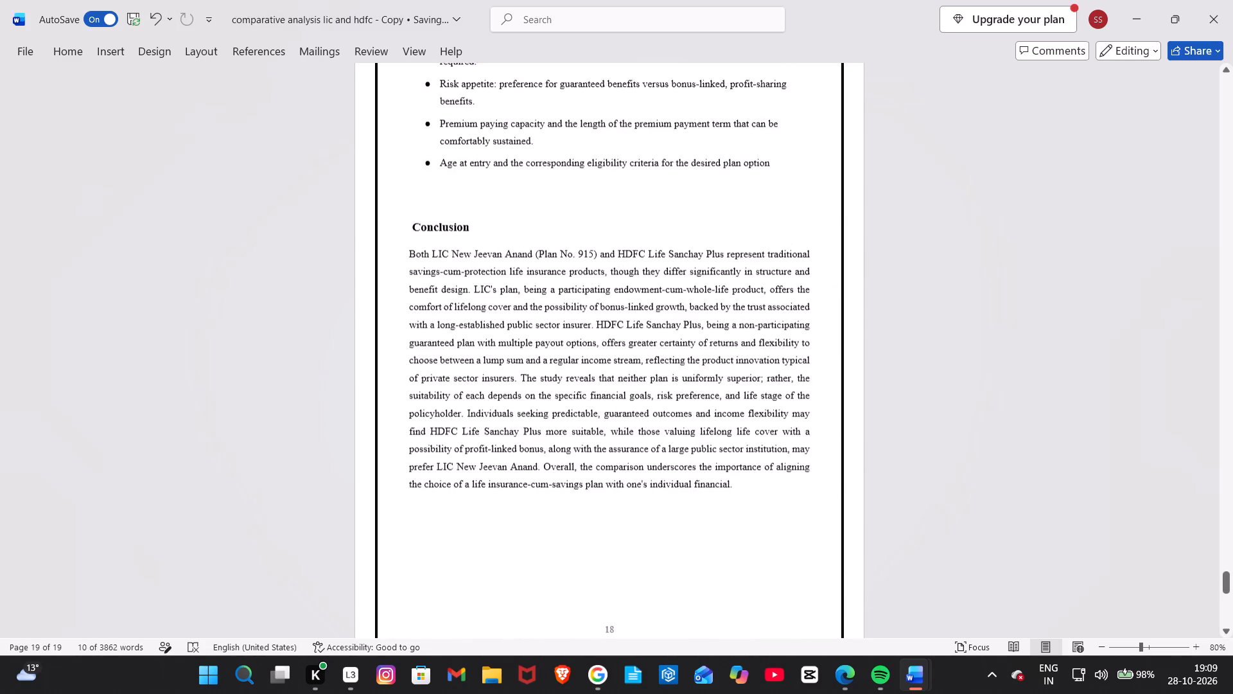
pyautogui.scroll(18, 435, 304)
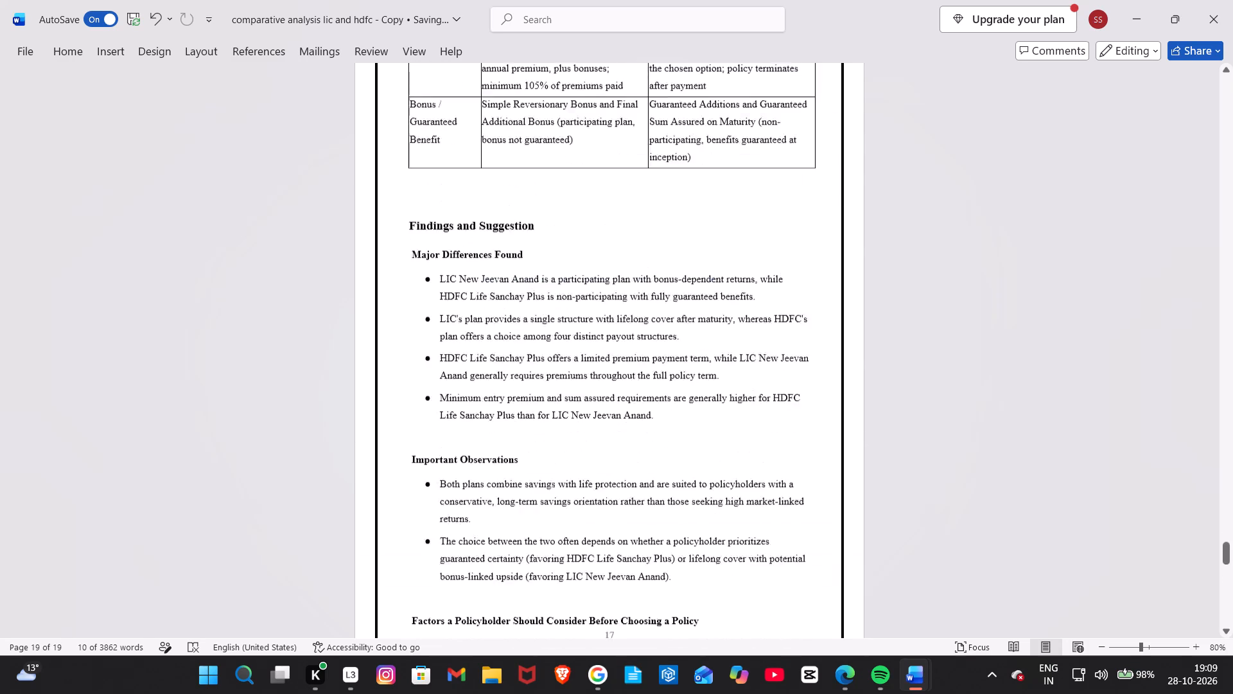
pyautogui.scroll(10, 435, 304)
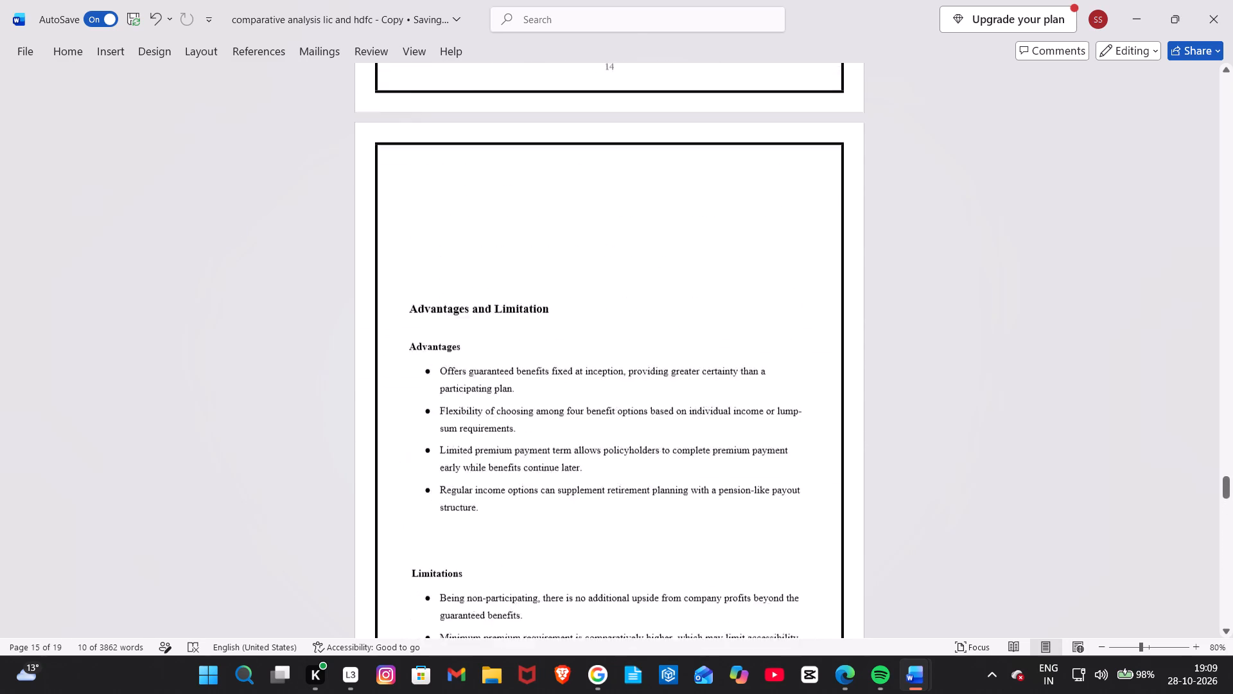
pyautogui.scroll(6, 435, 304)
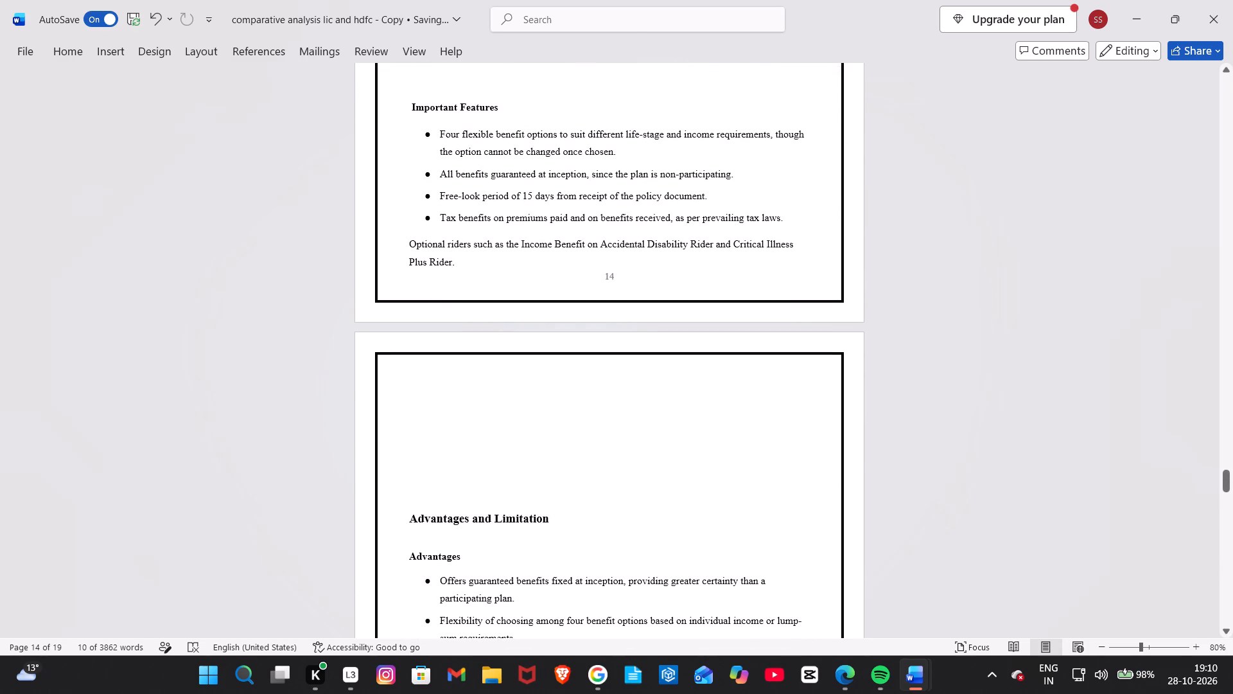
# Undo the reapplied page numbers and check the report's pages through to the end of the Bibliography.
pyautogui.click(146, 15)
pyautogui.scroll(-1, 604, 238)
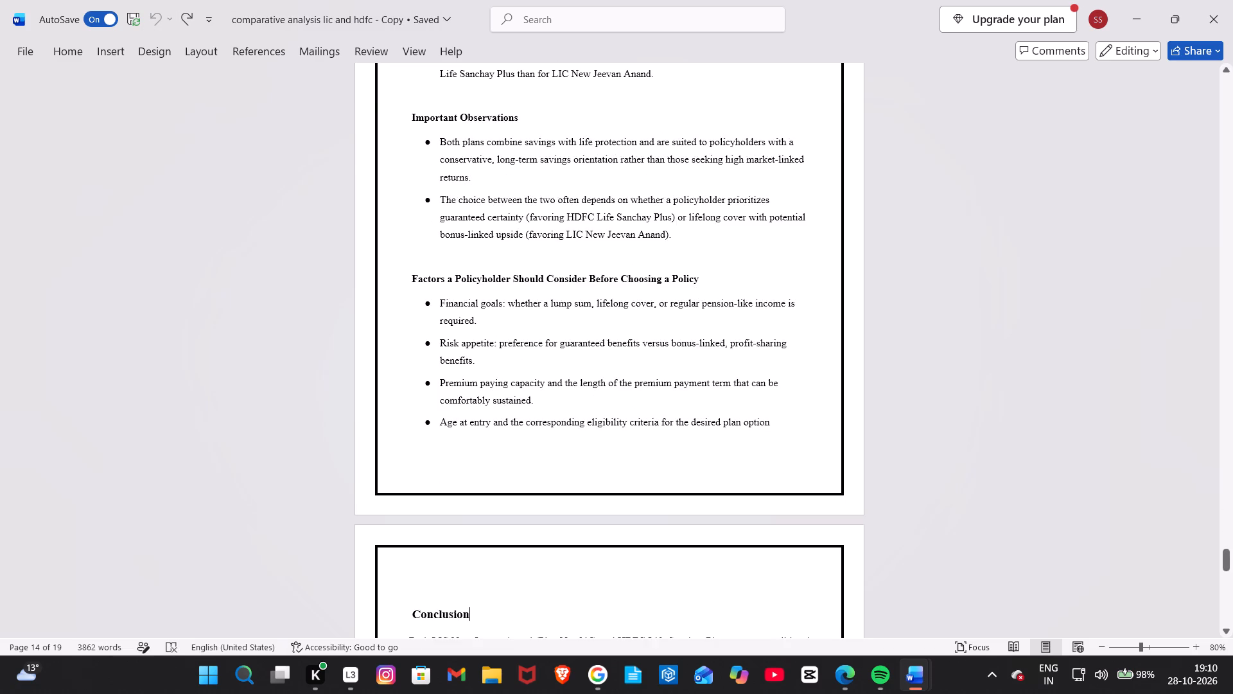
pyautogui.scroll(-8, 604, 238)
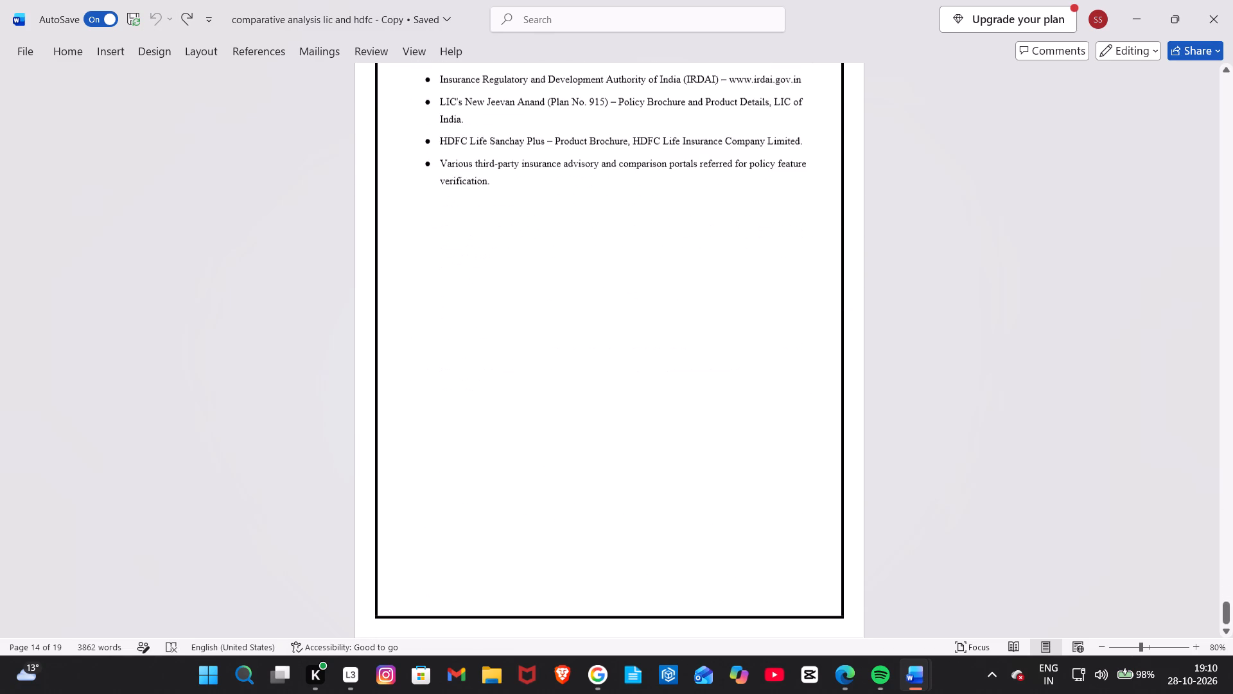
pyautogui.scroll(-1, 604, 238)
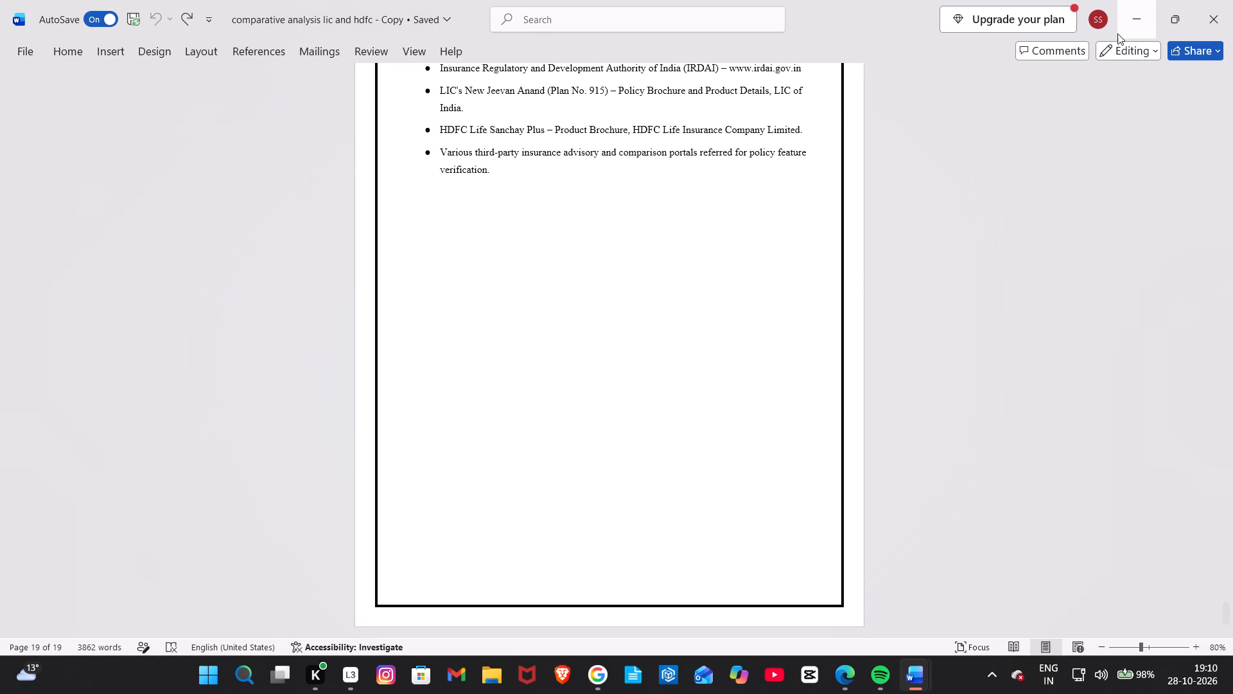
# Look back through the full report to its declaration page and locate the Introduction page where the body starts.
pyautogui.scroll(20, 699, 264)
pyautogui.scroll(9, 699, 264)
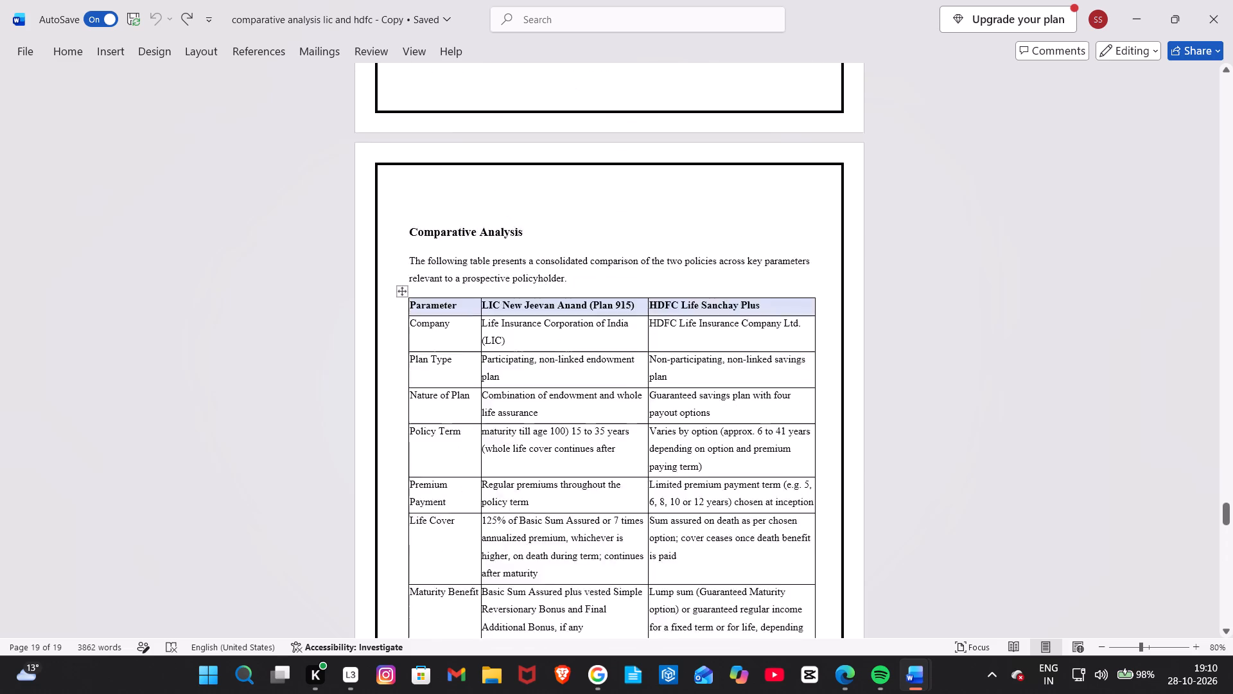
pyautogui.scroll(6, 699, 264)
pyautogui.scroll(19, 699, 264)
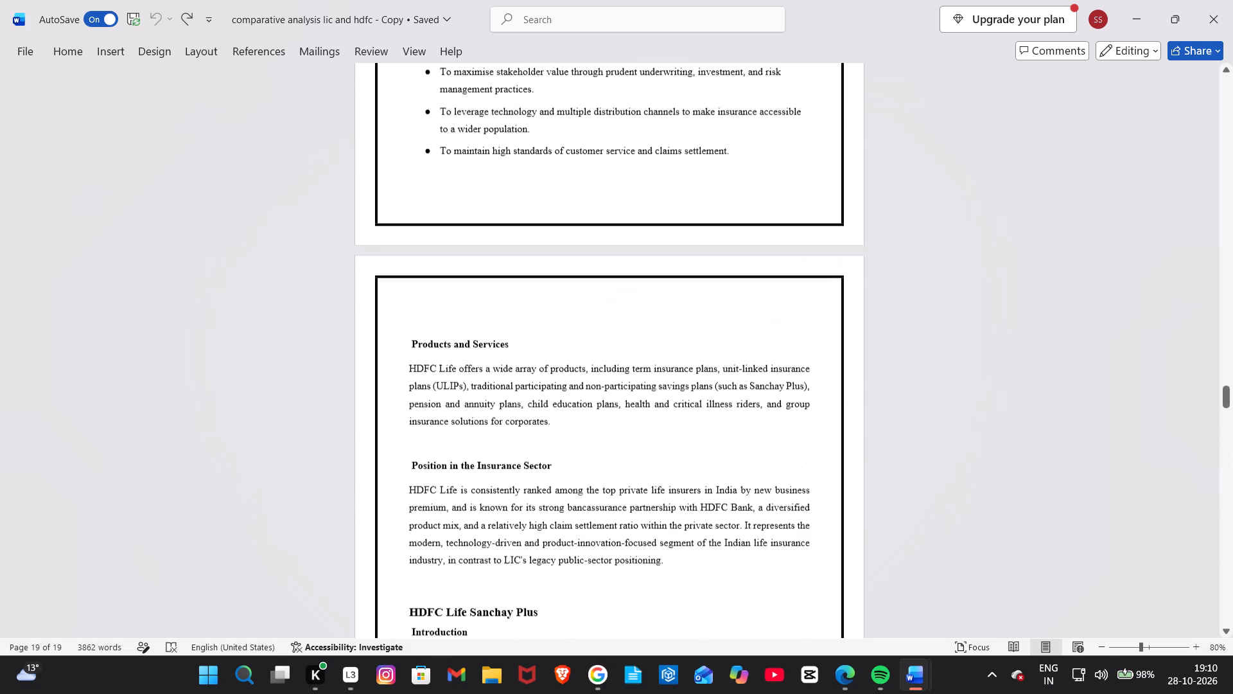
pyautogui.scroll(13, 699, 264)
pyautogui.scroll(20, 699, 264)
pyautogui.scroll(20, 699, 264)
pyautogui.scroll(1, 699, 264)
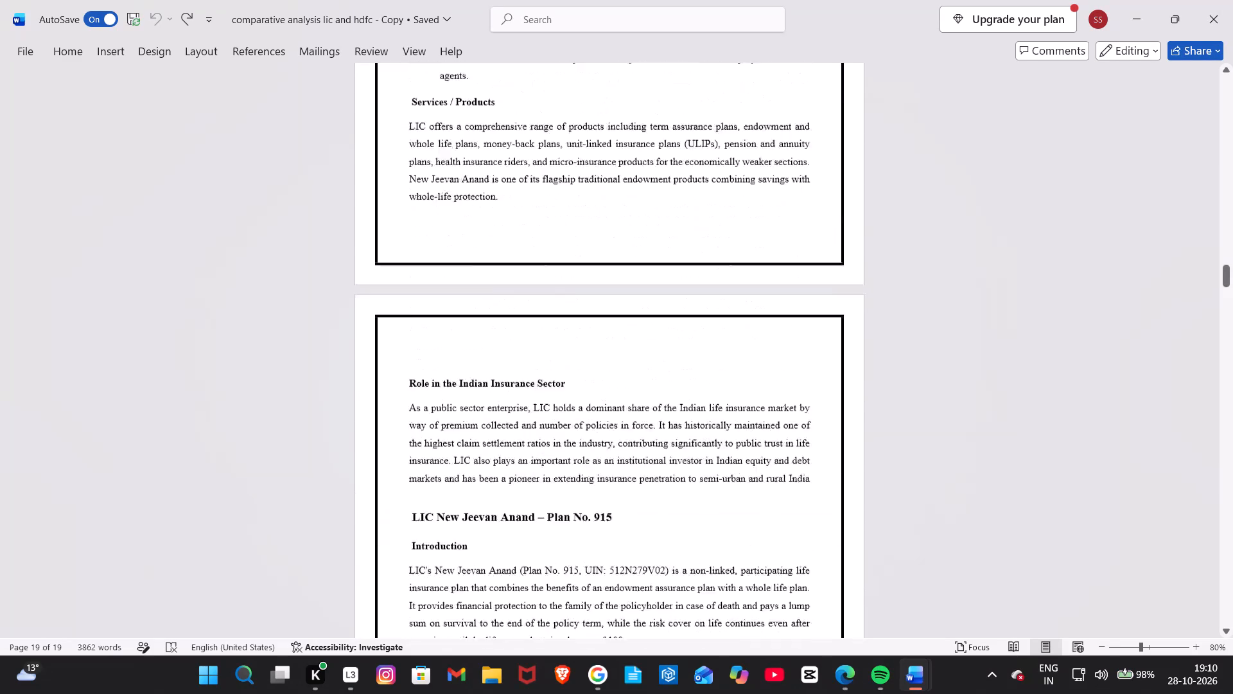
pyautogui.scroll(20, 699, 264)
pyautogui.scroll(19, 699, 264)
pyautogui.scroll(-6, 699, 264)
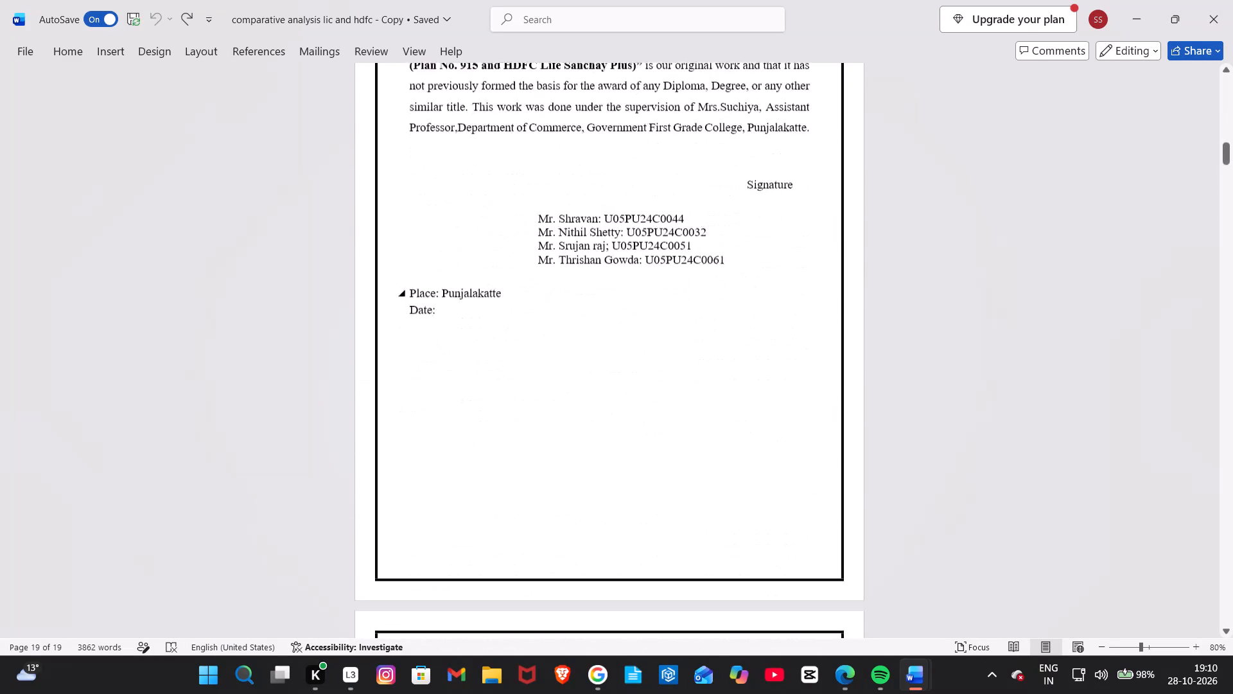
pyautogui.scroll(-8, 699, 264)
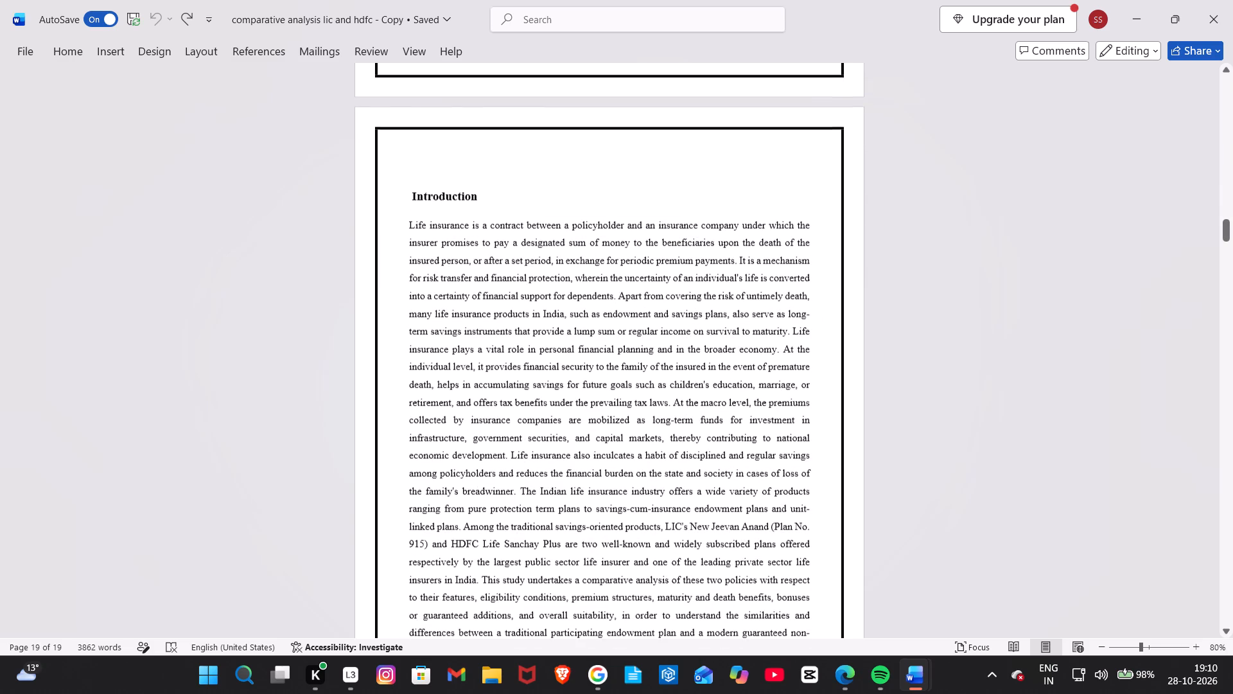
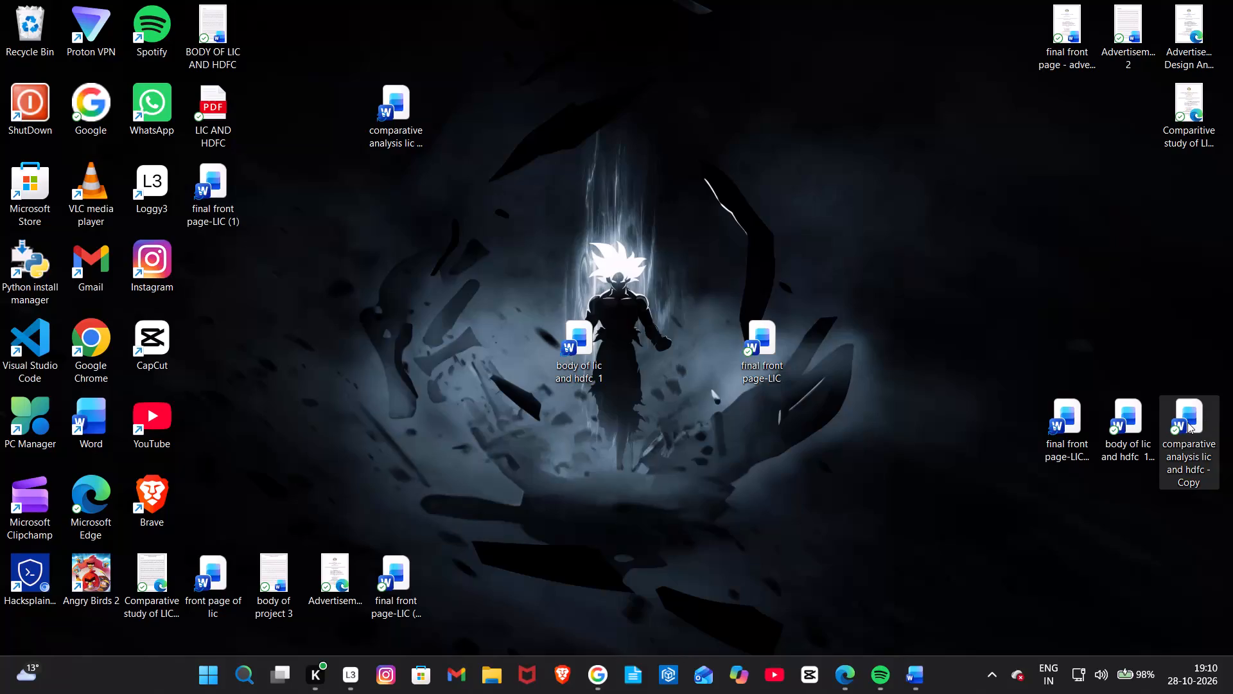
# Try to paste a duplicate of the "comparative analysis lic and hdfc - Copy" document onto the empty desktop area.
pyautogui.rightClick(1187, 422)
pyautogui.rightClick(741, 522)
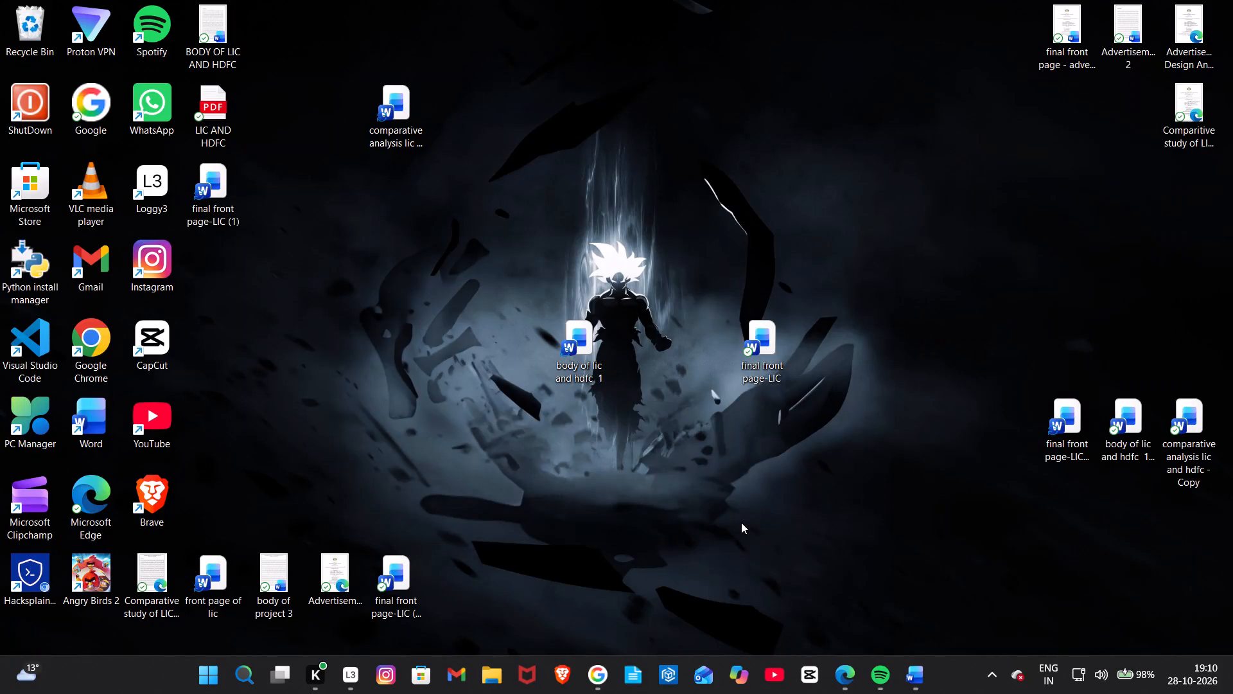
pyautogui.rightClick(779, 535)
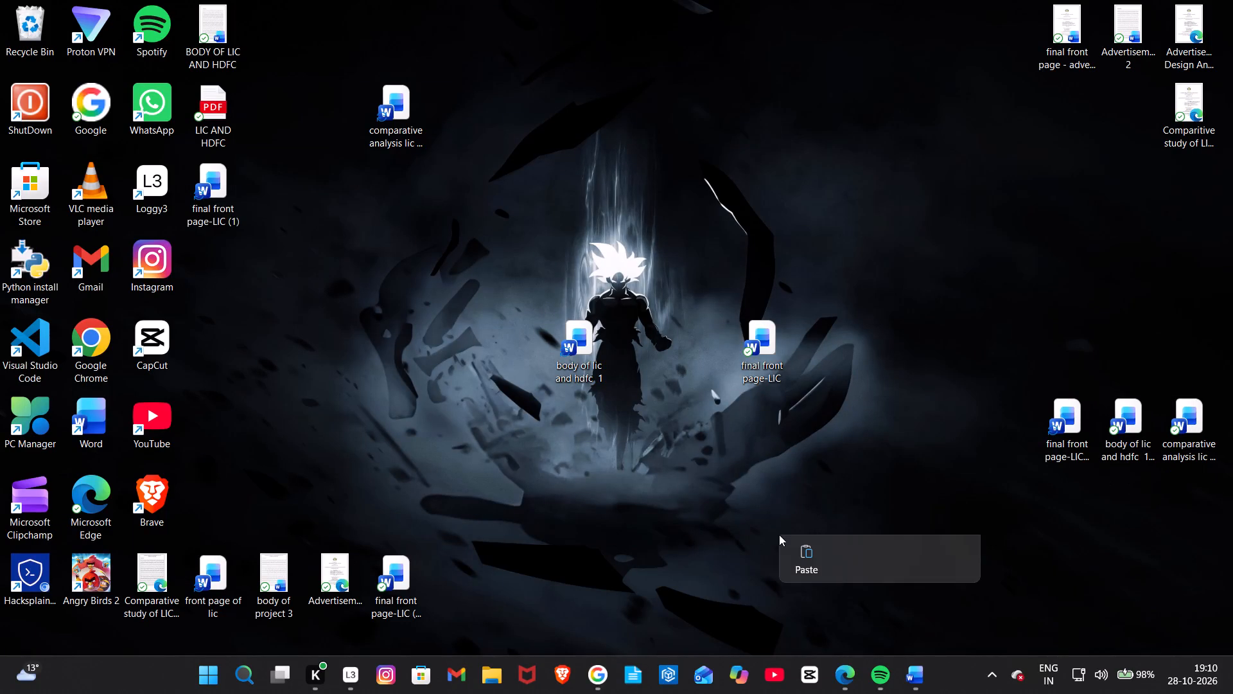
pyautogui.click(794, 553)
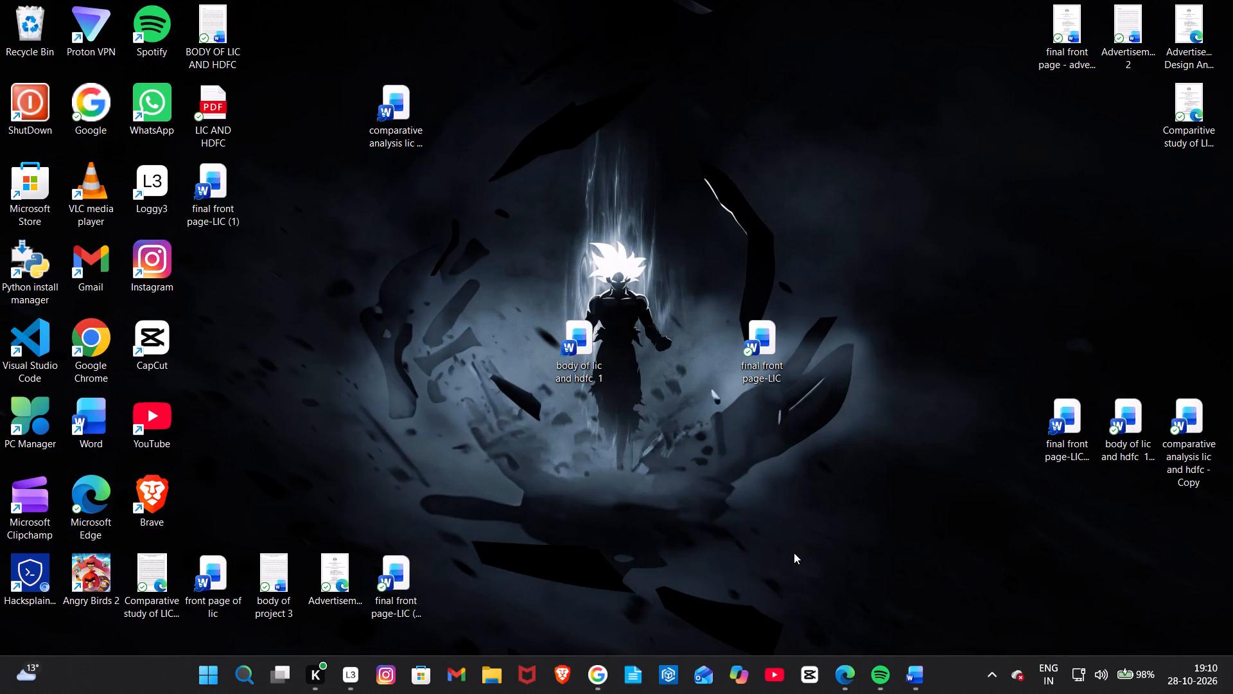
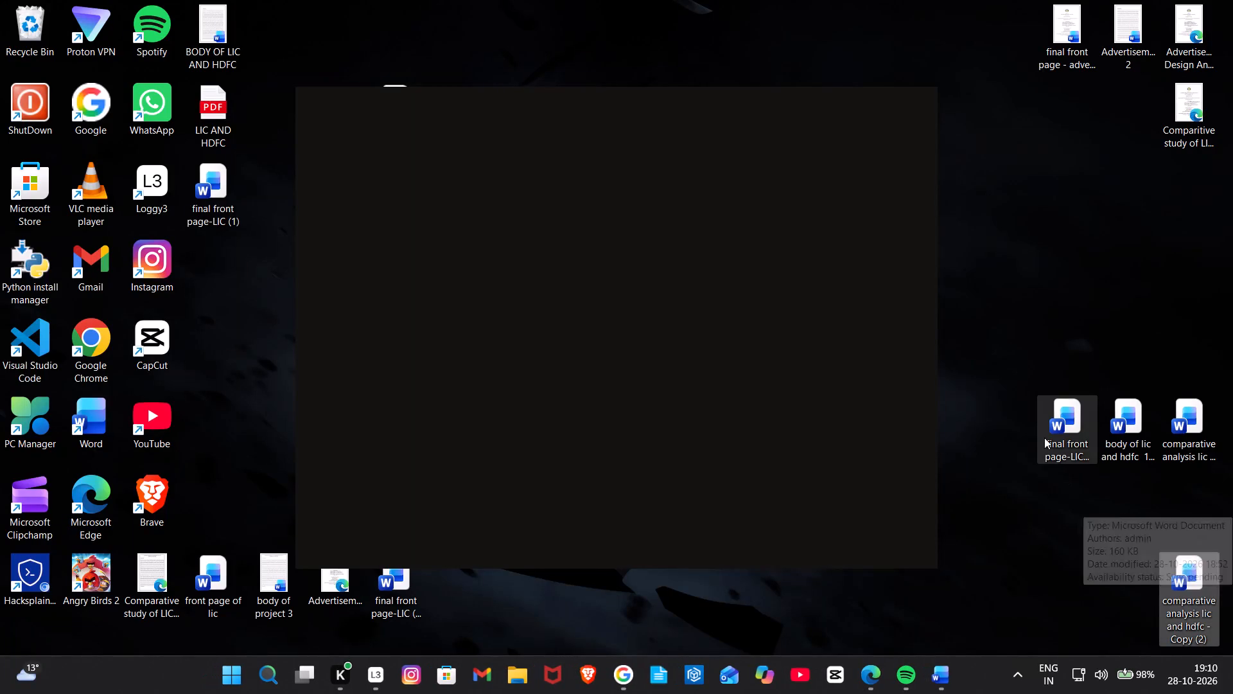
# Open the "comparative analysis lic and hdfc - Copy (2)" document from the desktop and maximize its window.
pyautogui.doubleClick(1163, 578)
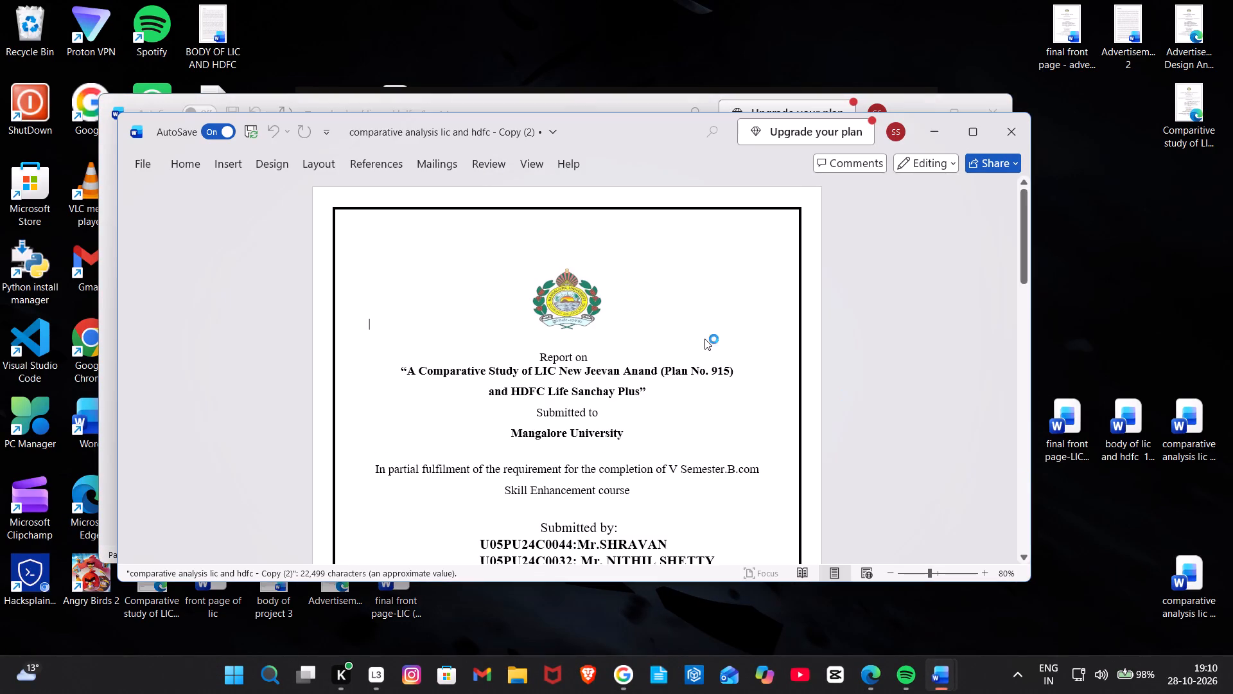
pyautogui.scroll(-7, 692, 337)
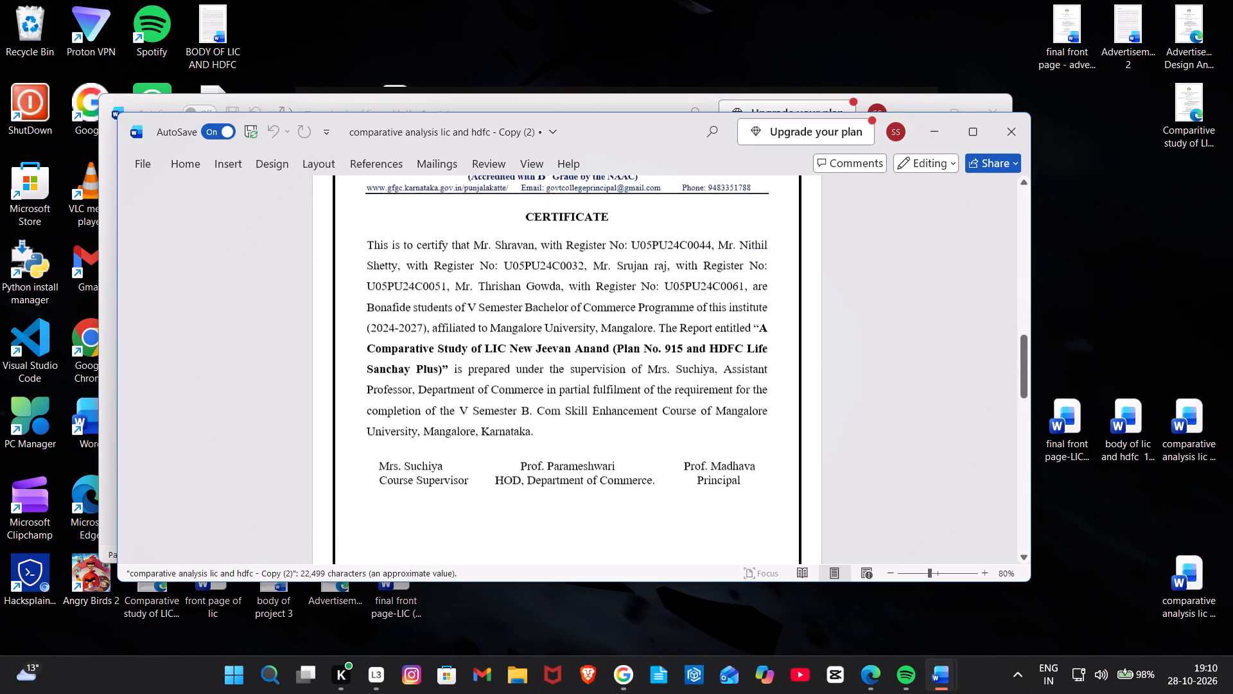
pyautogui.scroll(-1, 692, 337)
pyautogui.click(972, 129)
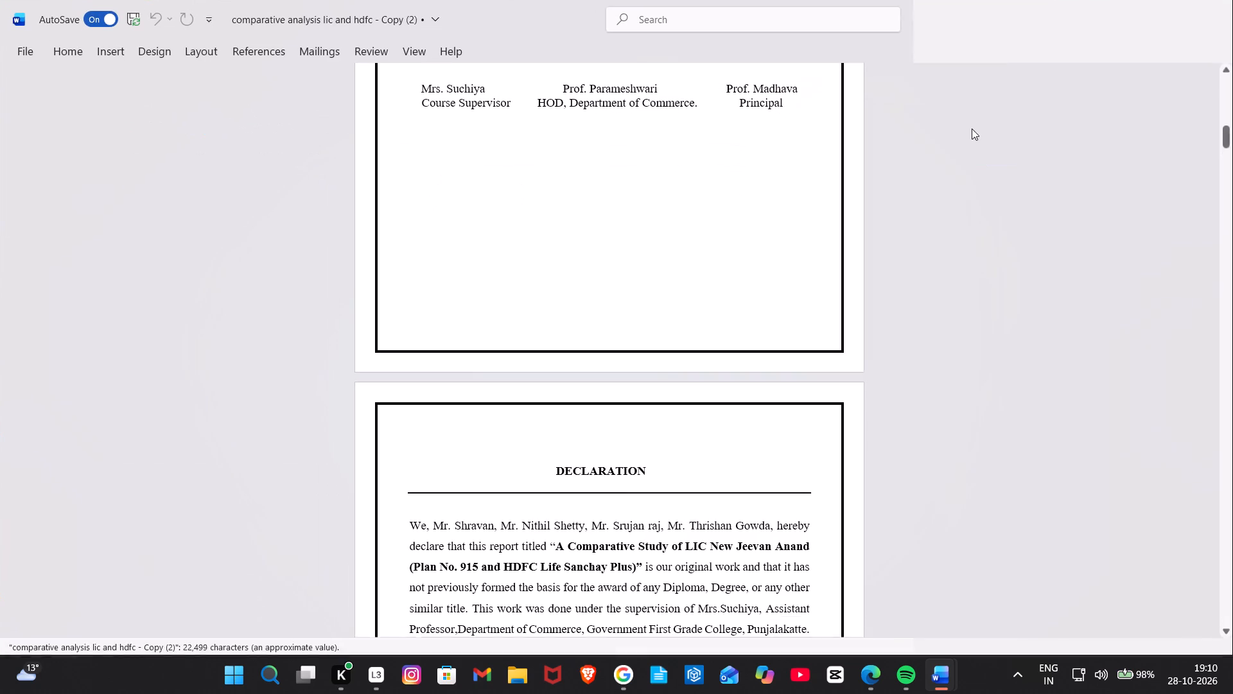
# Look through the whole duplicate report, from the certificate pages to the Conclusion and Bibliography / References pages.
pyautogui.scroll(-7, 717, 397)
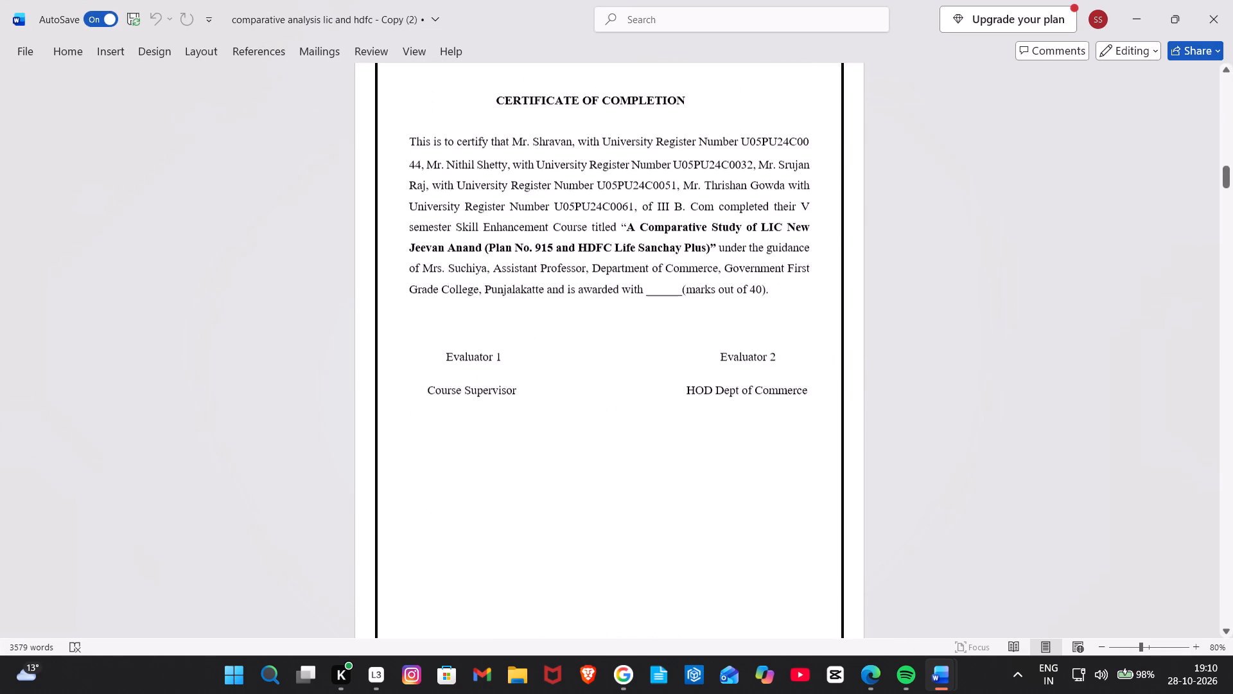
pyautogui.scroll(-12, 717, 397)
pyautogui.scroll(-20, 717, 397)
pyautogui.scroll(-20, 717, 397)
pyautogui.scroll(-20, 717, 397)
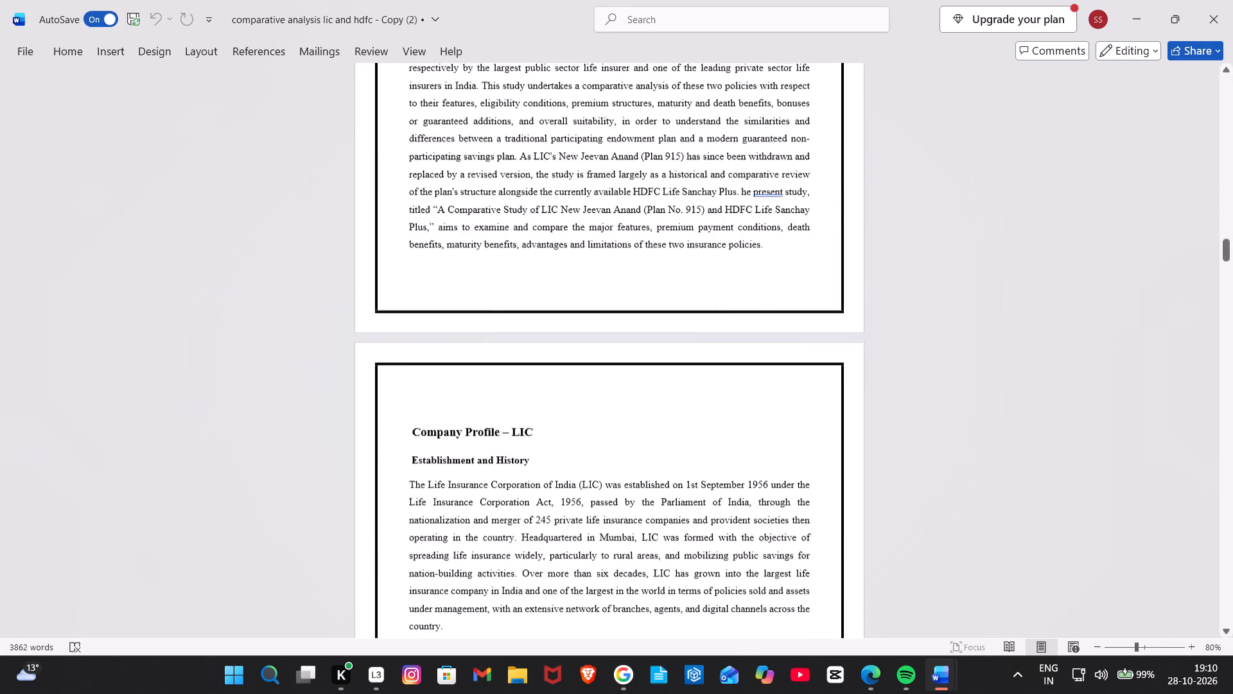
pyautogui.scroll(-20, 717, 397)
pyautogui.scroll(-20, 717, 397)
pyautogui.scroll(-20, 717, 397)
pyautogui.scroll(2, 717, 397)
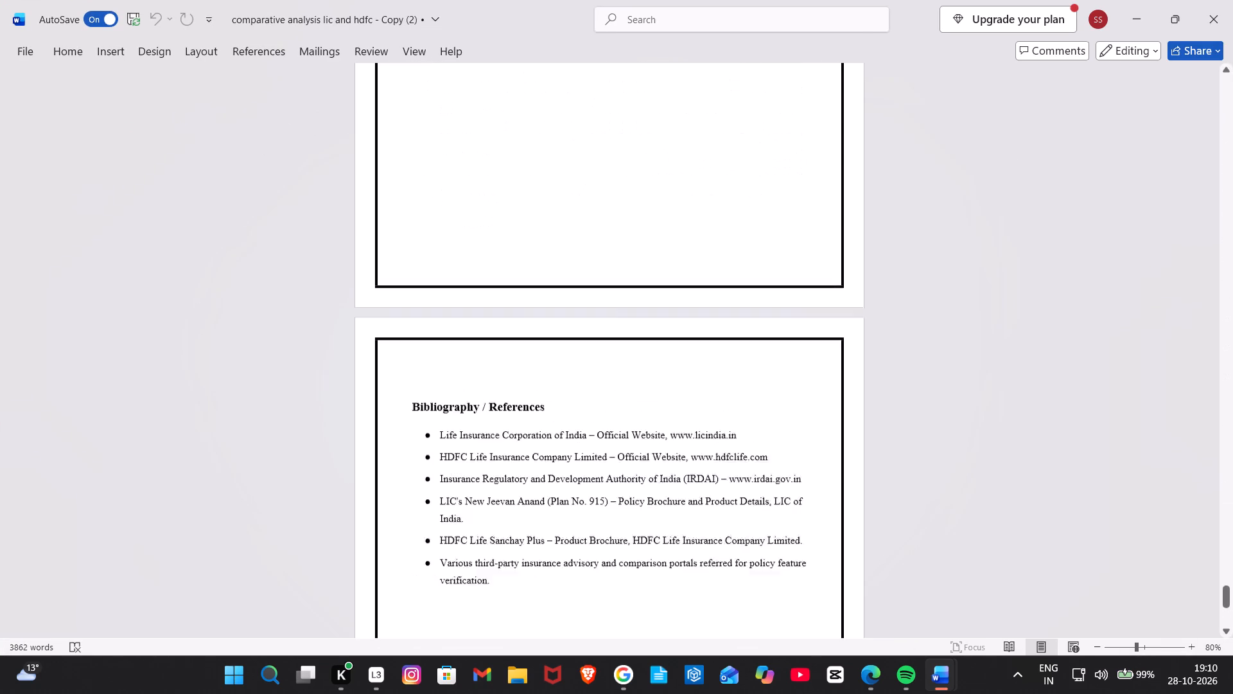
pyautogui.scroll(4, 717, 397)
pyautogui.moveTo(554, 410); pyautogui.dragTo(641, 538)
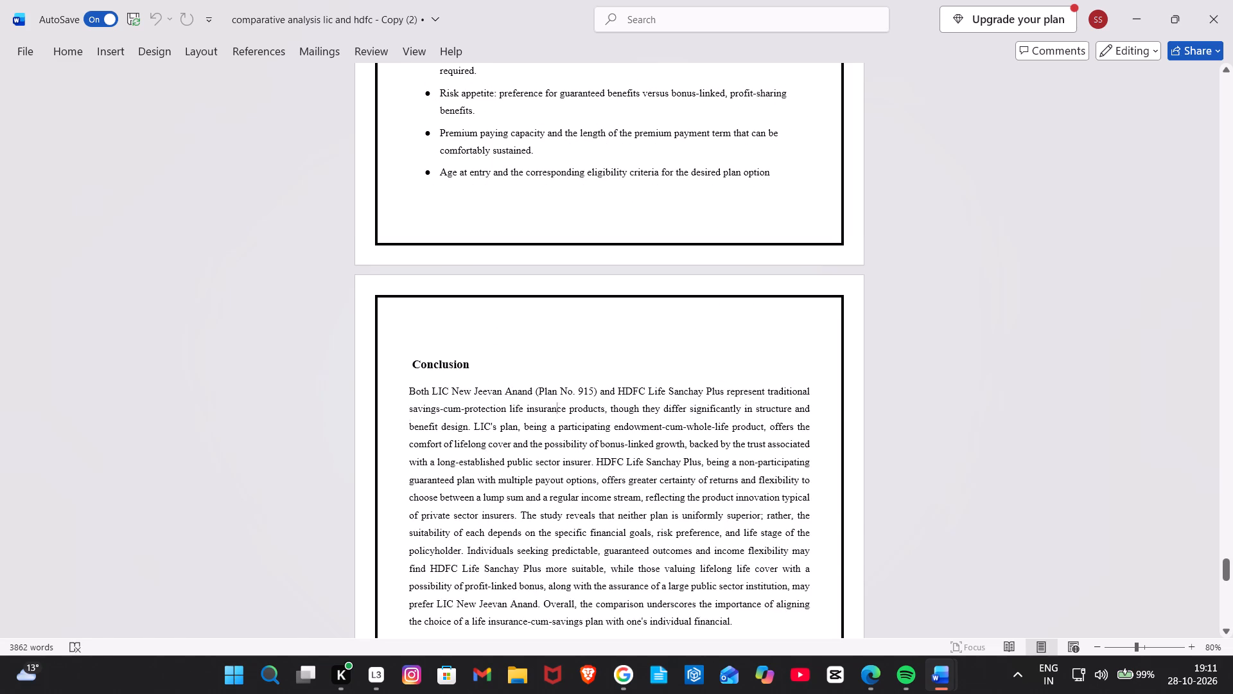
pyautogui.moveTo(641, 538); pyautogui.dragTo(650, 577)
pyautogui.click(598, 366)
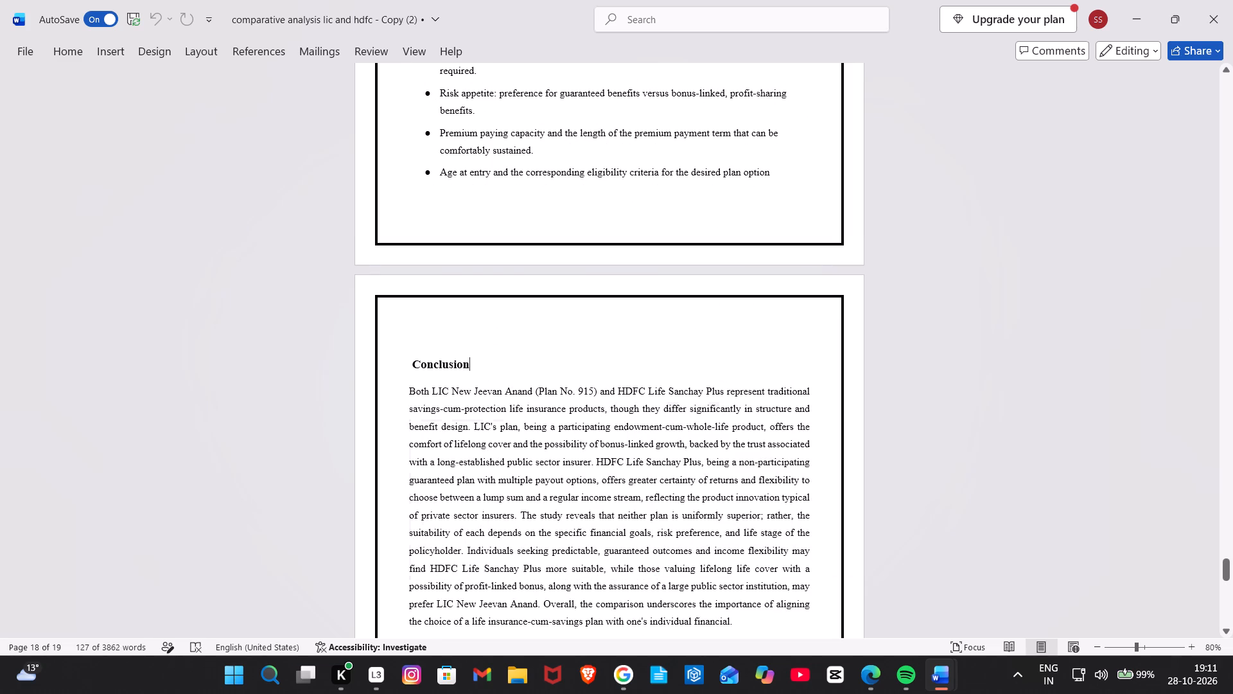
pyautogui.scroll(6, 598, 366)
pyautogui.scroll(20, 598, 366)
pyautogui.scroll(20, 598, 366)
pyautogui.scroll(20, 598, 366)
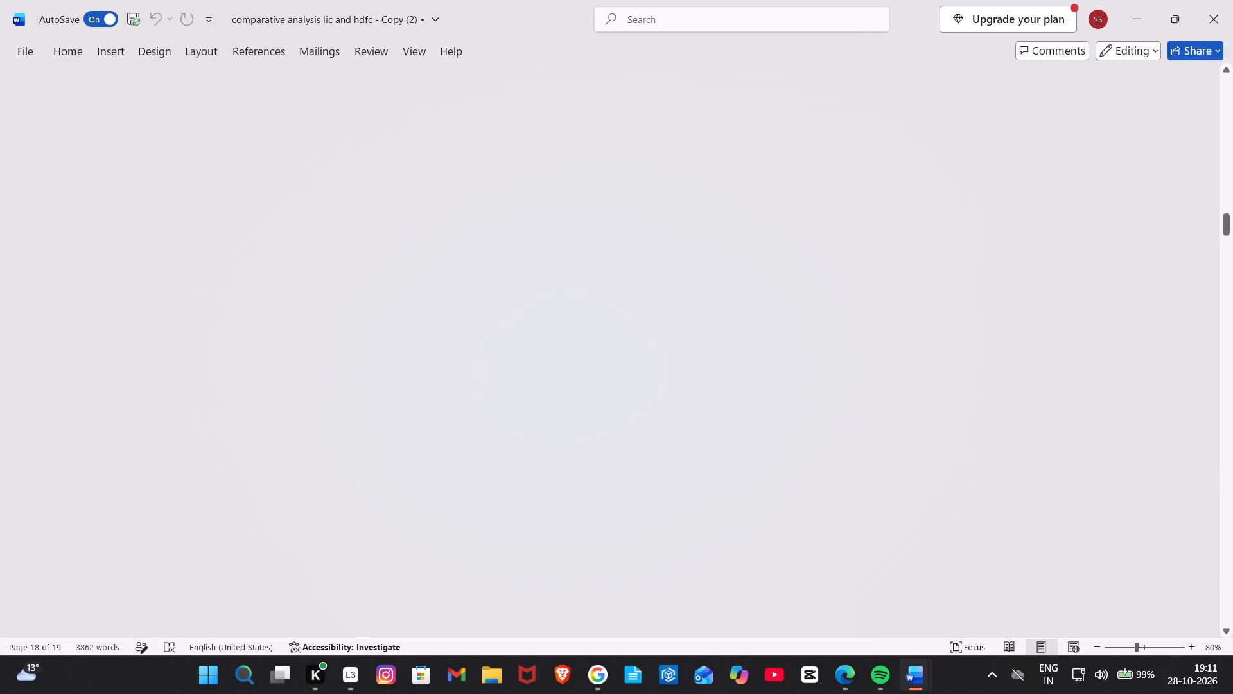
pyautogui.scroll(20, 598, 366)
pyautogui.scroll(11, 598, 366)
# Delete all front-matter content from the cover page through the pages that precede Introduction.
pyautogui.scroll(-1, 598, 366)
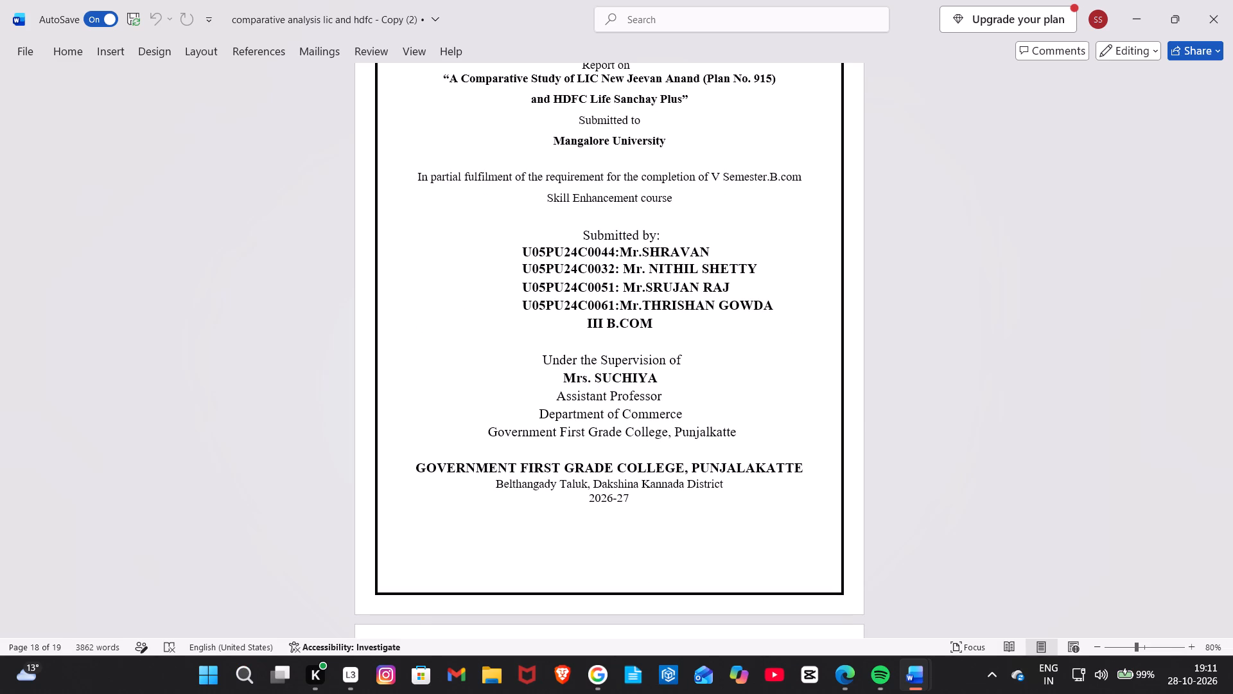
pyautogui.scroll(-3, 598, 366)
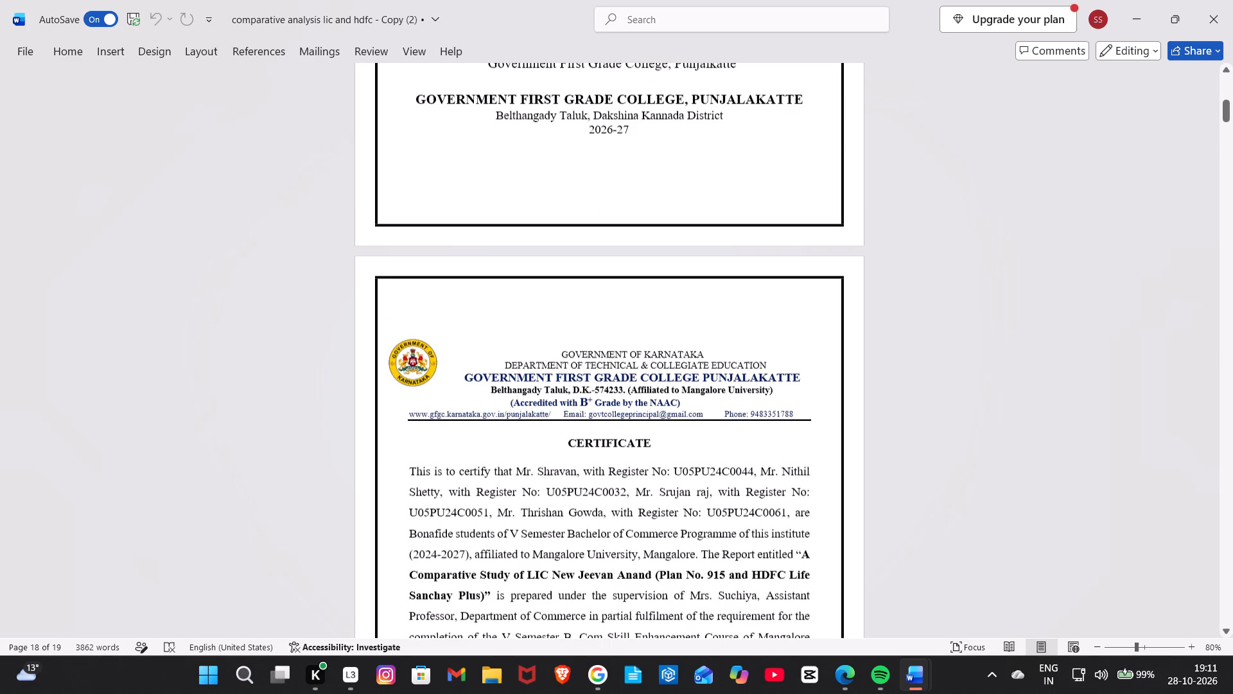
pyautogui.scroll(-11, 598, 366)
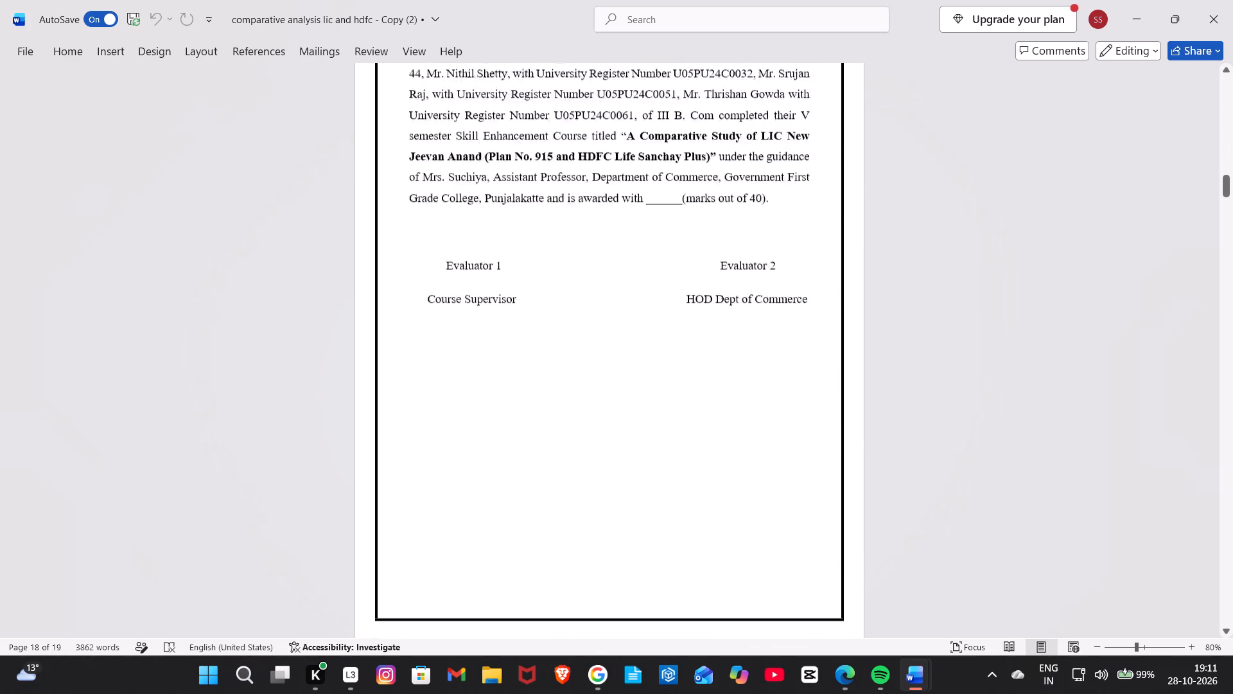
pyautogui.scroll(-2, 598, 366)
pyautogui.moveTo(812, 540); pyautogui.dragTo(538, 0)
pyautogui.press('Delete')
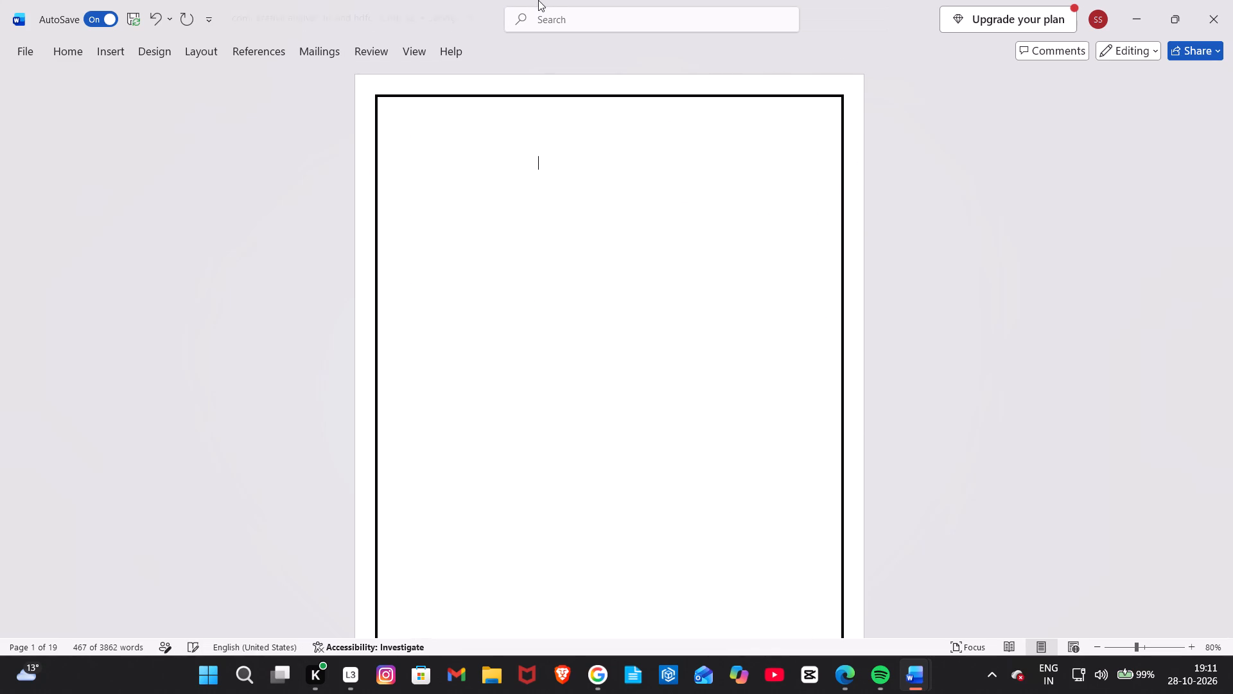
# Clear the leftover blank paragraphs and extra empty pages that the removed front matter left before Introduction.
pyautogui.press('Delete')
pyautogui.press('Delete')
pyautogui.press('Delete')
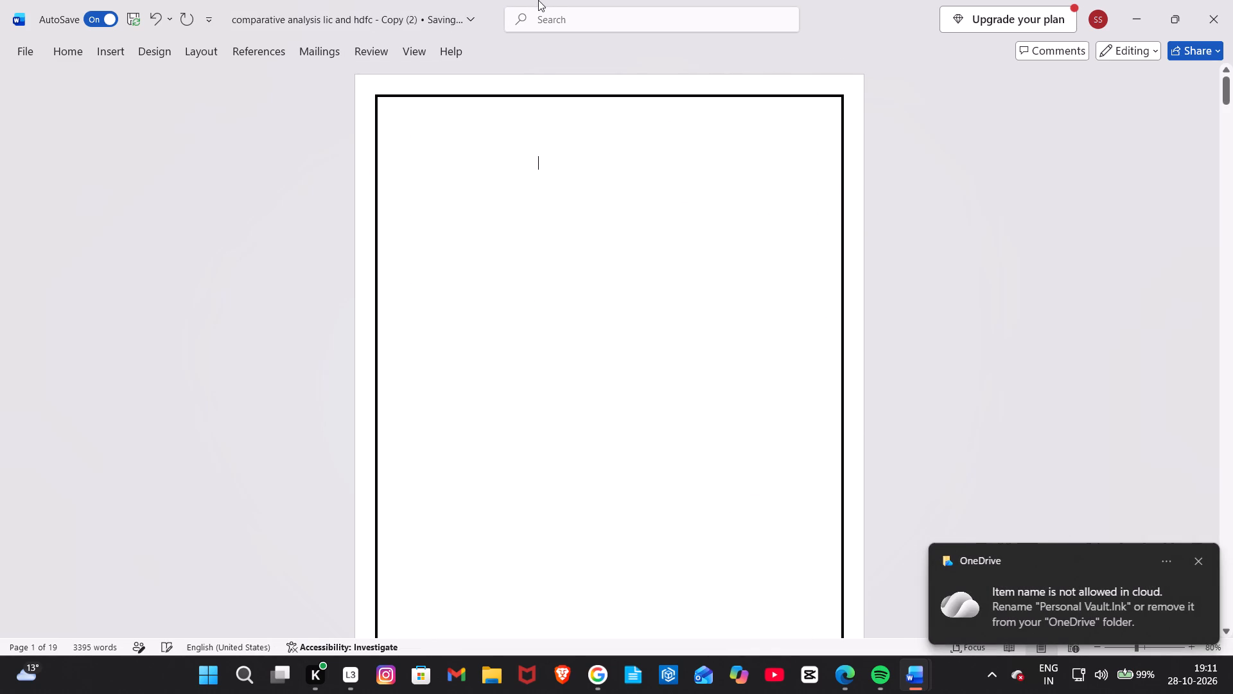
pyautogui.press('Delete')
pyautogui.press('Delete')
pyautogui.press('Delete')
pyautogui.press('Delete')
pyautogui.press('Delete')
pyautogui.press('Delete')
pyautogui.press('Delete')
pyautogui.press('Delete')
pyautogui.press('Delete')
pyautogui.press('Delete')
pyautogui.press('Delete')
pyautogui.press('Delete')
pyautogui.press('Delete')
pyautogui.press('Delete')
pyautogui.press('Delete')
pyautogui.press('BackSpace')
pyautogui.press('BackSpace')
pyautogui.press('BackSpace')
pyautogui.press('BackSpace')
pyautogui.press('BackSpace')
pyautogui.press('BackSpace')
pyautogui.press('BackSpace')
pyautogui.press('BackSpace')
pyautogui.press('BackSpace')
pyautogui.press('BackSpace')
pyautogui.press('BackSpace')
pyautogui.press('BackSpace')
pyautogui.press('BackSpace')
pyautogui.press('BackSpace')
pyautogui.press('BackSpace')
pyautogui.press('BackSpace')
pyautogui.press('BackSpace')
pyautogui.press('BackSpace')
pyautogui.press('BackSpace')
pyautogui.press('BackSpace')
pyautogui.press('BackSpace')
pyautogui.press('BackSpace')
pyautogui.press('BackSpace')
pyautogui.press('BackSpace')
pyautogui.press('BackSpace')
pyautogui.press('Delete')
pyautogui.press('Delete')
pyautogui.press('Delete')
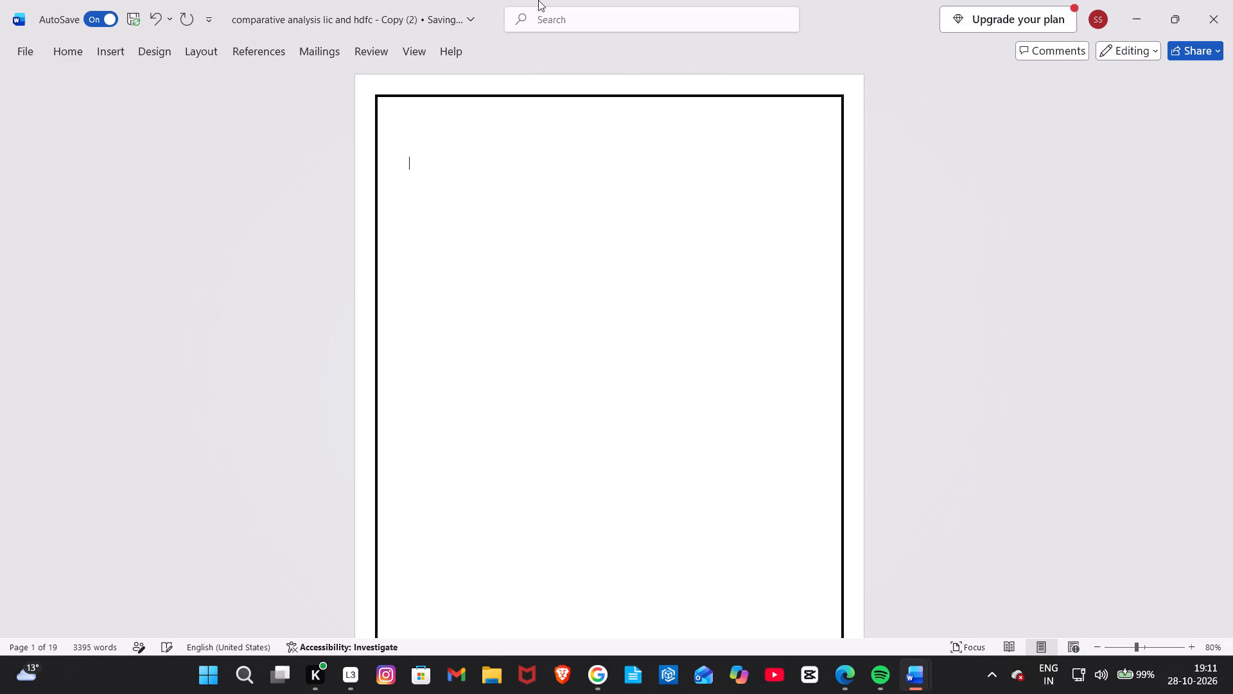
pyautogui.press('Delete')
pyautogui.press('Delete')
pyautogui.press('Delete')
pyautogui.press('Delete')
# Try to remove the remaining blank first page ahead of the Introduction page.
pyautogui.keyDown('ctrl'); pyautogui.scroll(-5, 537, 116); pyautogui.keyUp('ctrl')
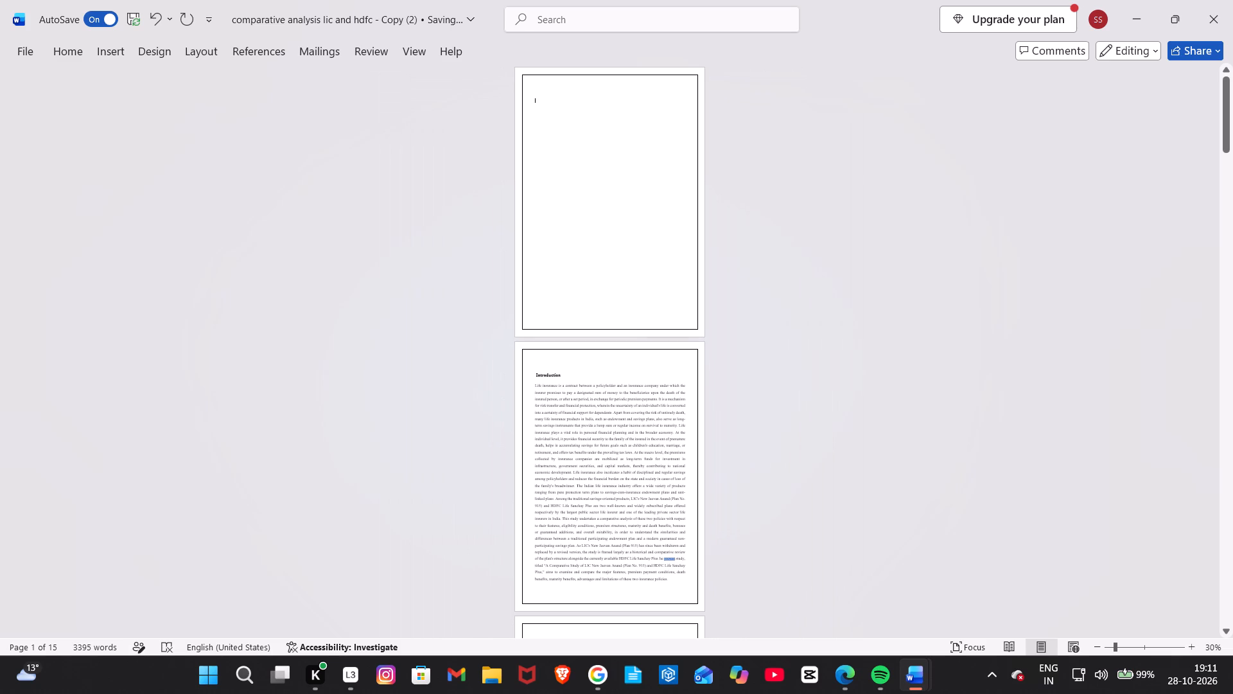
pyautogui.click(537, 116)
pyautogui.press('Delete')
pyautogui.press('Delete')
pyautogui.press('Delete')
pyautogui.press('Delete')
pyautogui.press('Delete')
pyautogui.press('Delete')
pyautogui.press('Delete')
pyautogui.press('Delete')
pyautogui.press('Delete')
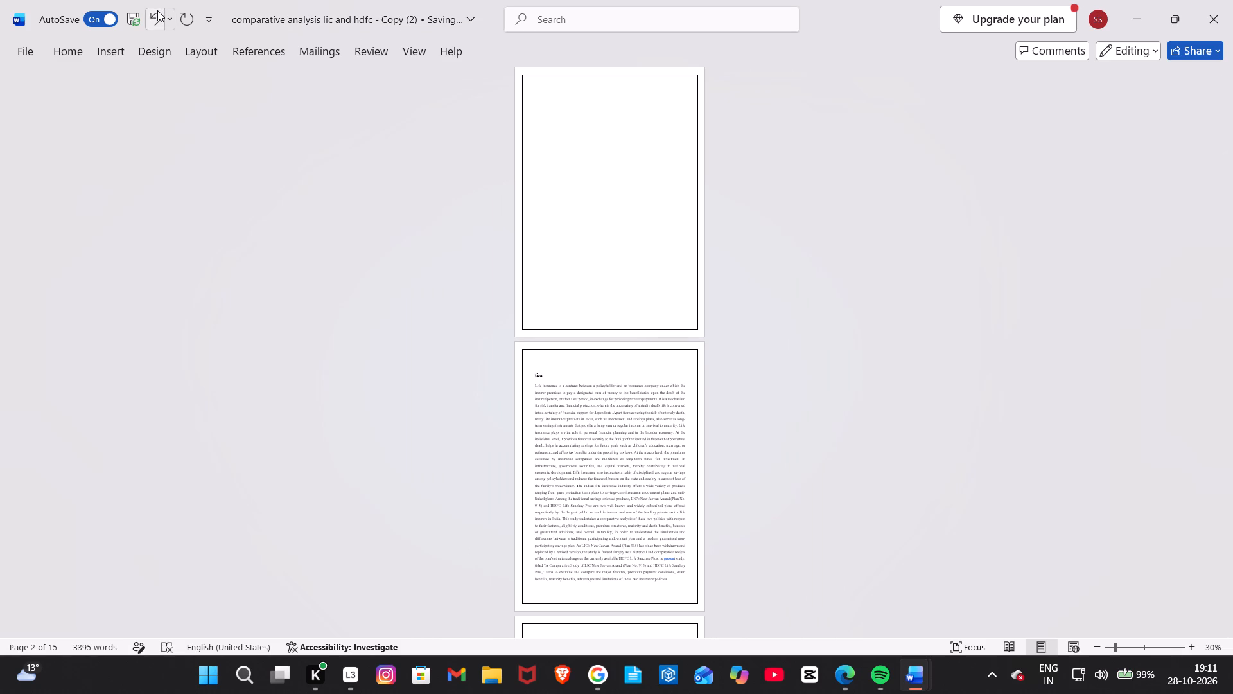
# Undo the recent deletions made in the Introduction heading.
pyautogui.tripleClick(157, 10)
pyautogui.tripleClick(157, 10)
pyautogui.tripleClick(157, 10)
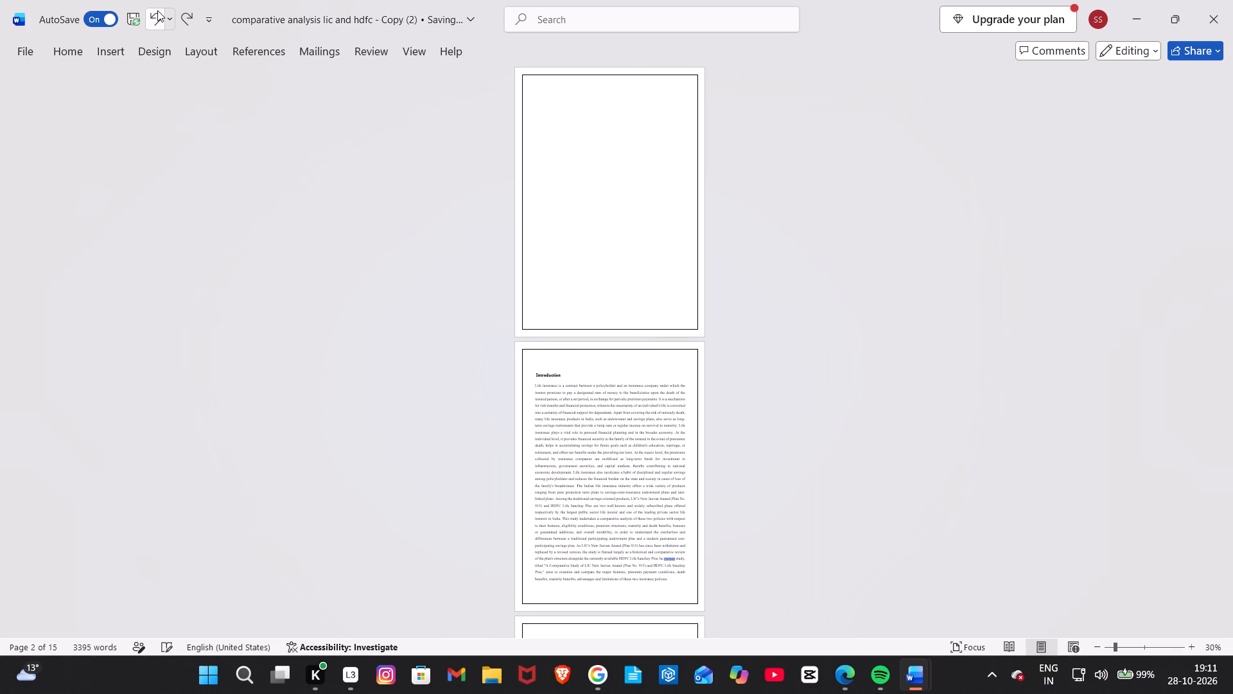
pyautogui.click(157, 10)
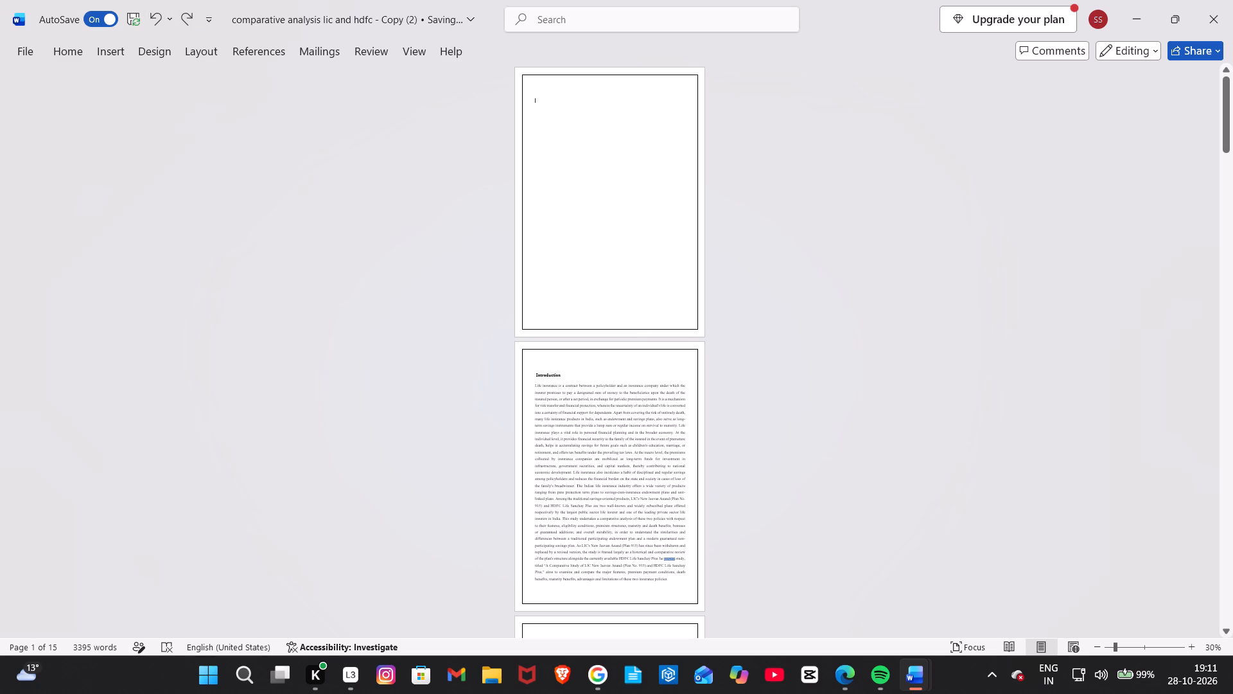
# Select the empty content on the blank first page and delete it so the document starts with Introduction.
pyautogui.rightClick(581, 199)
pyautogui.moveTo(553, 157); pyautogui.dragTo(578, 189)
pyautogui.moveTo(578, 189); pyautogui.dragTo(583, 193)
pyautogui.moveTo(525, 86); pyautogui.dragTo(539, 101)
pyautogui.moveTo(539, 101); pyautogui.dragTo(565, 121)
pyautogui.press('Delete')
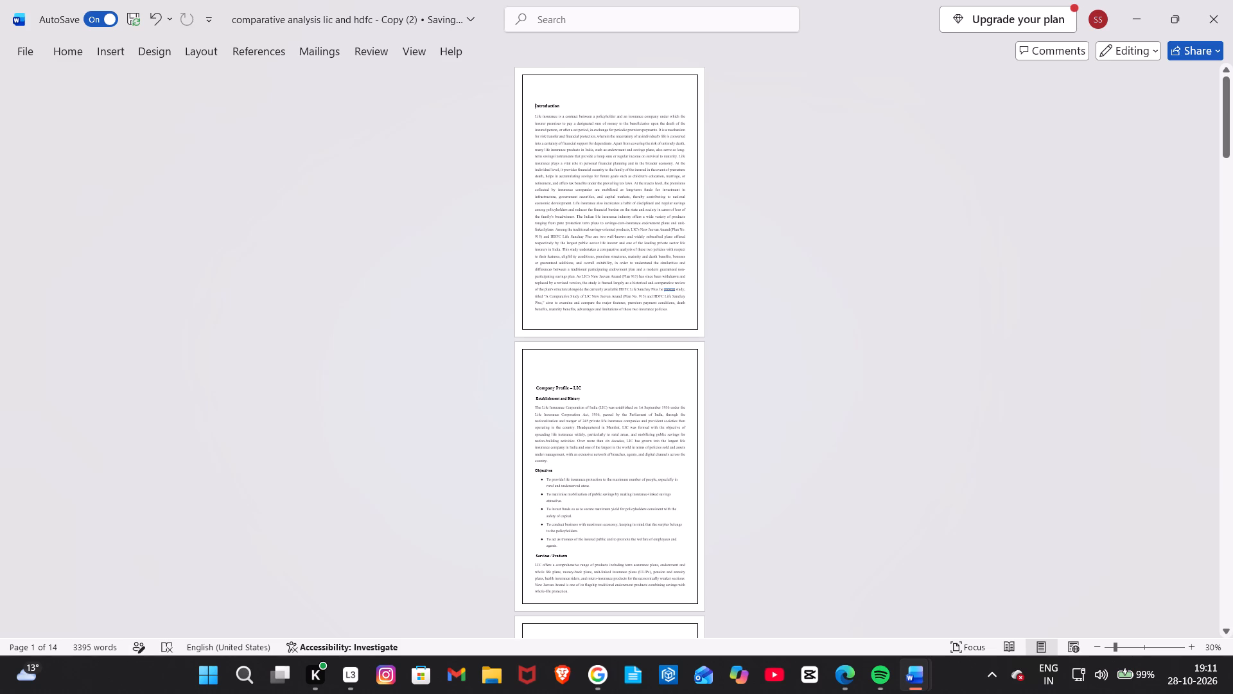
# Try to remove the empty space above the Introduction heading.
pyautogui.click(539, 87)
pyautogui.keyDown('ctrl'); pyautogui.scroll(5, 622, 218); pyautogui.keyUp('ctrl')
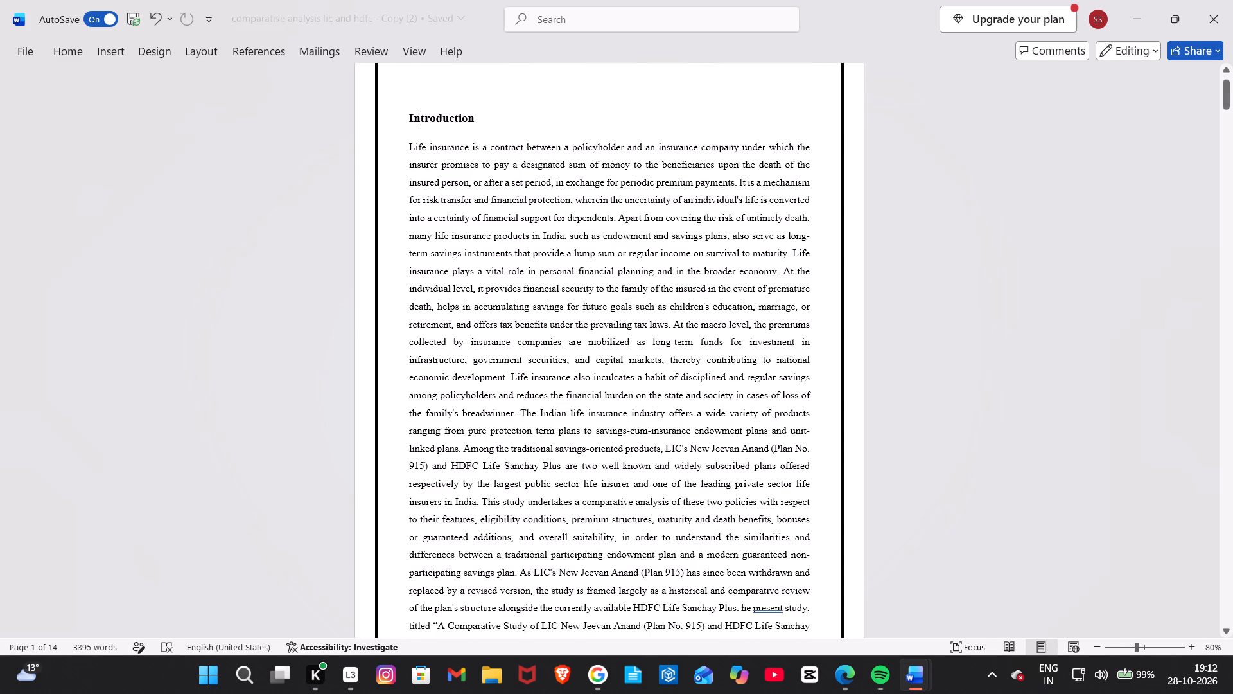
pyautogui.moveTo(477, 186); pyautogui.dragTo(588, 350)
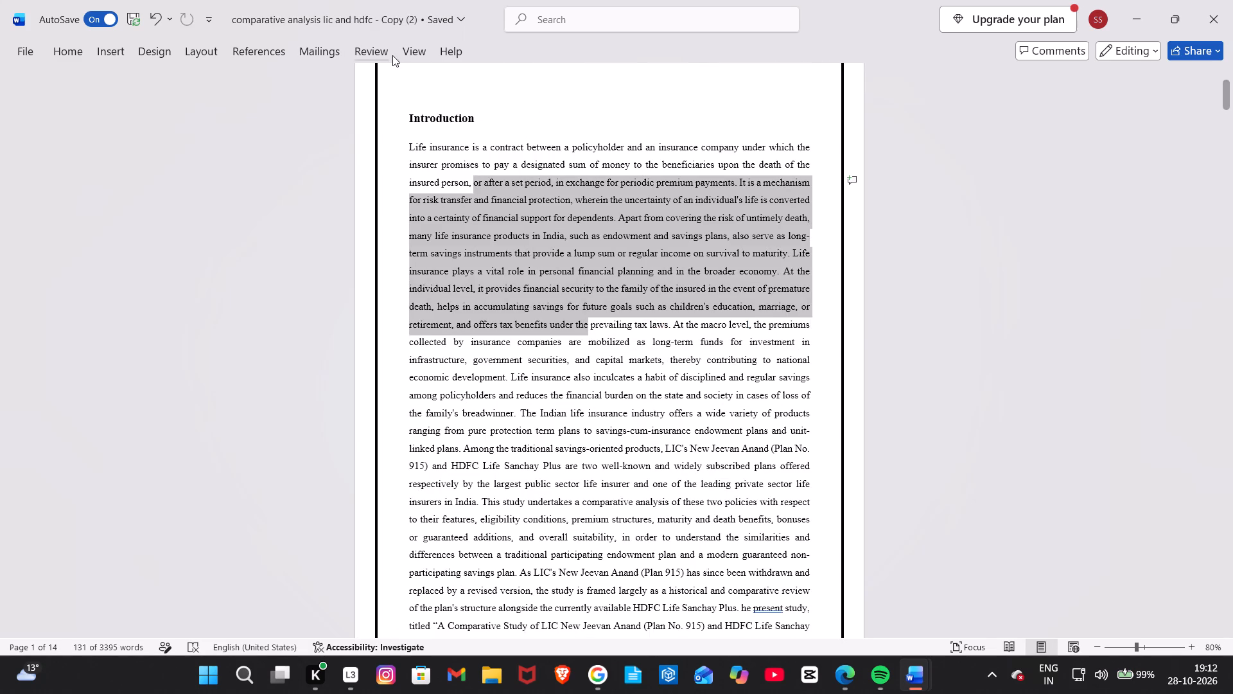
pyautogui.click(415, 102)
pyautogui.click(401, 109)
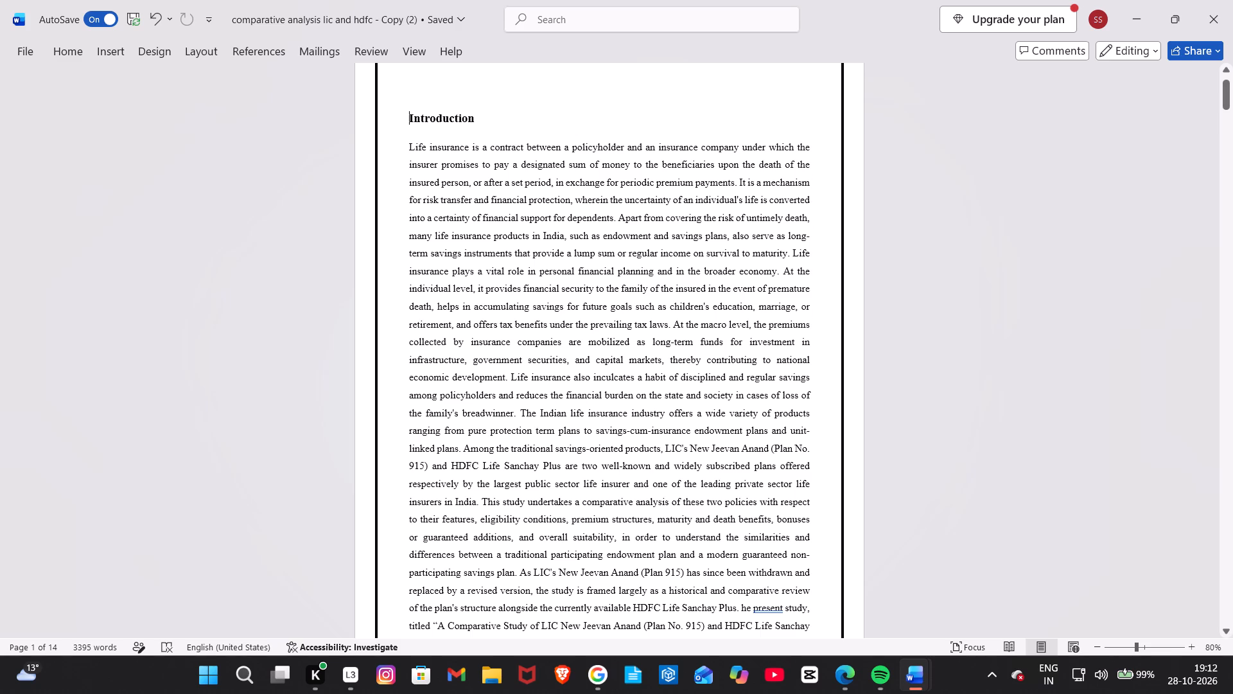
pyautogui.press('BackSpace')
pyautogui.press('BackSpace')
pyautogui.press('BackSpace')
# Remove the empty line above the "Company Profile – LIC" heading on the second page.
pyautogui.scroll(-4, 401, 109)
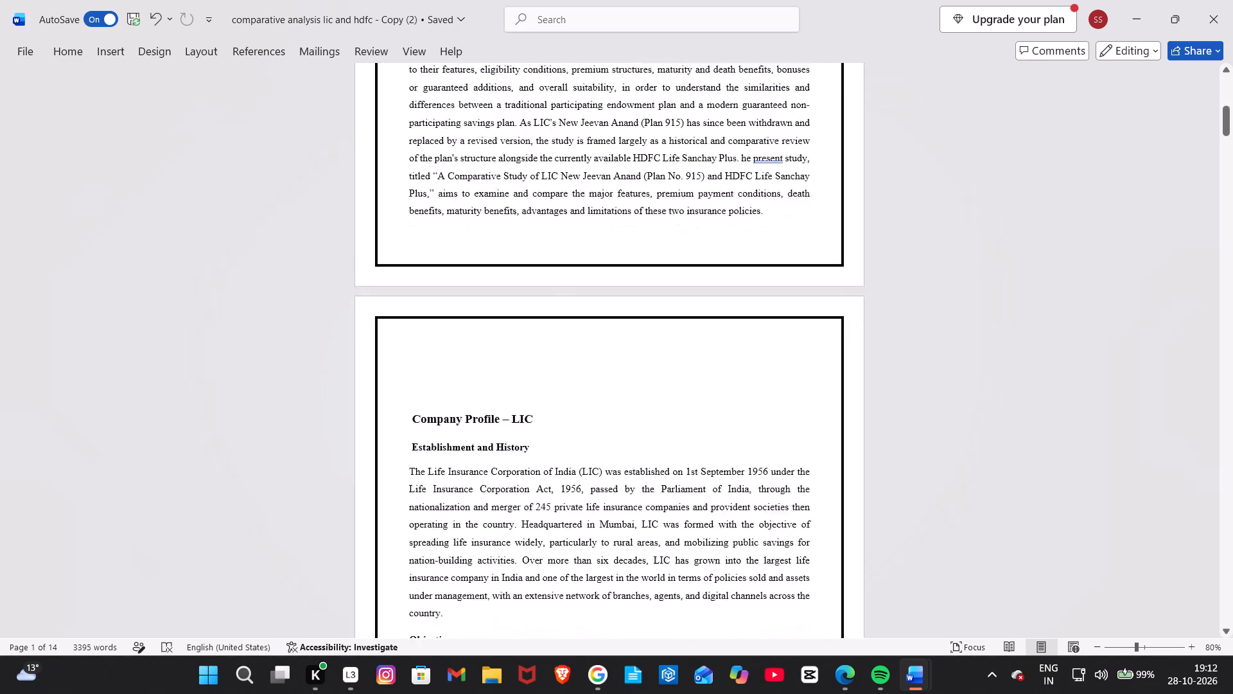
pyautogui.scroll(-1, 401, 109)
pyautogui.click(427, 298)
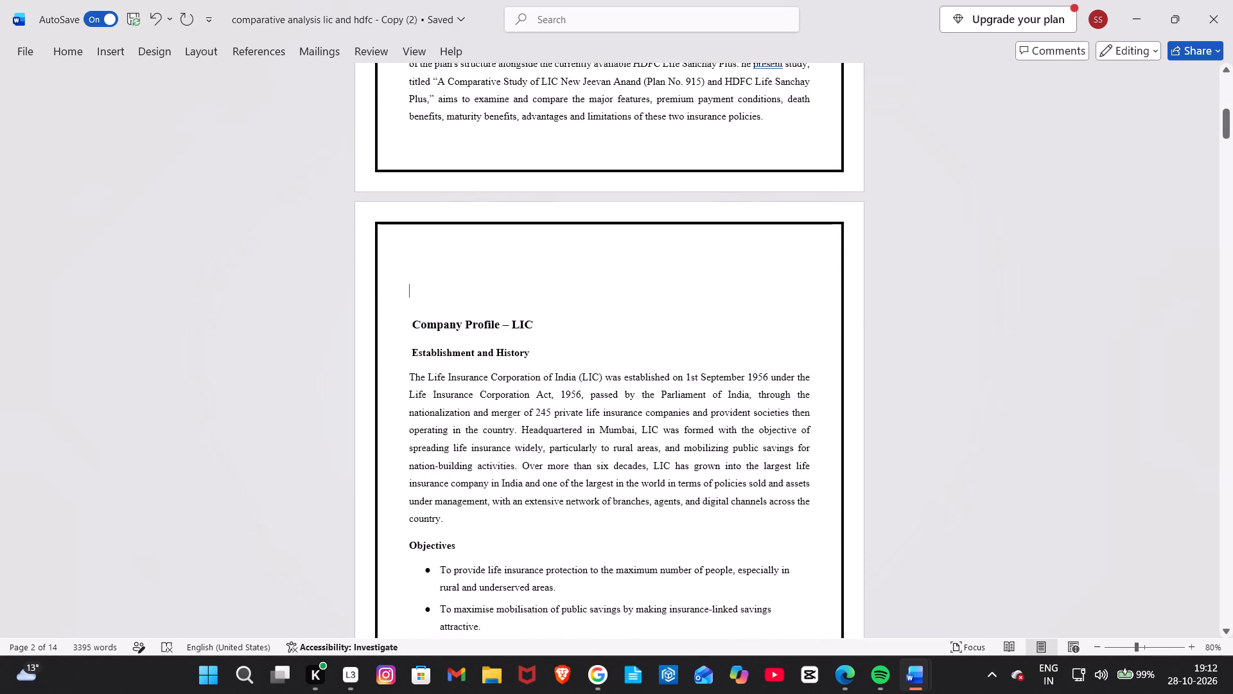
pyautogui.press('BackSpace')
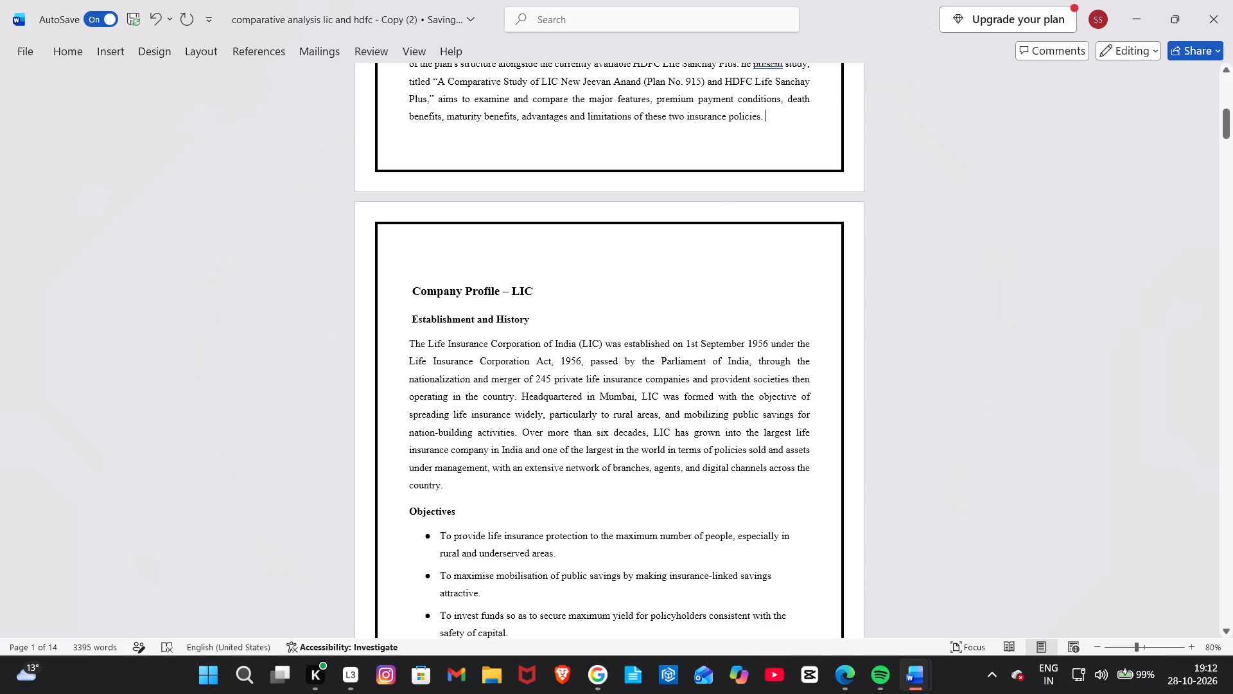
# Review the remaining pages from the LIC company profile through to Bibliography / References for layout and spacing.
pyautogui.click(437, 264)
pyautogui.scroll(-2, 437, 264)
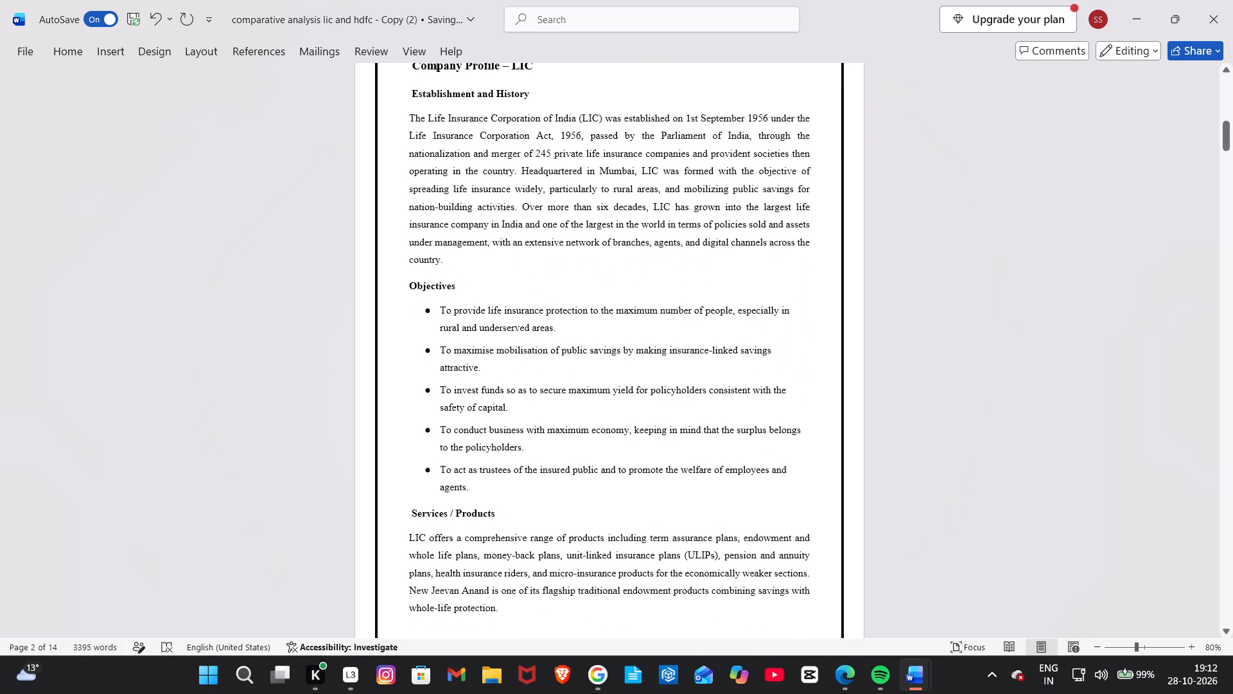
pyautogui.scroll(-5, 437, 264)
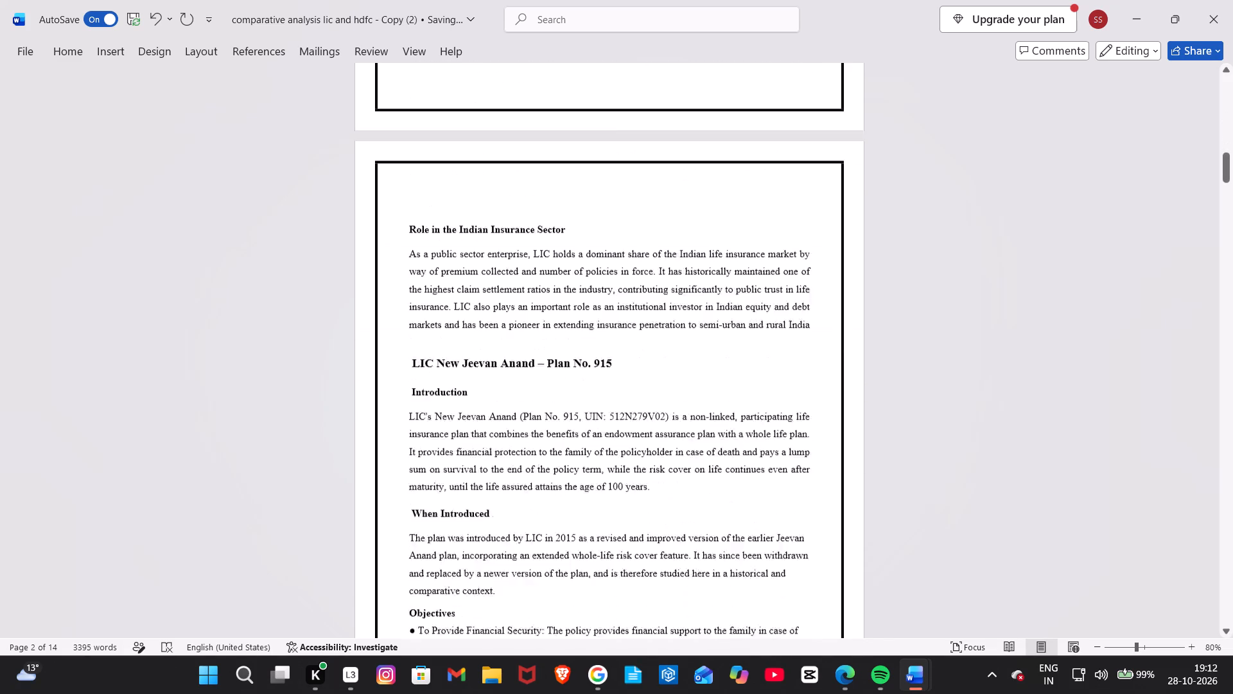
pyautogui.scroll(-20, 437, 264)
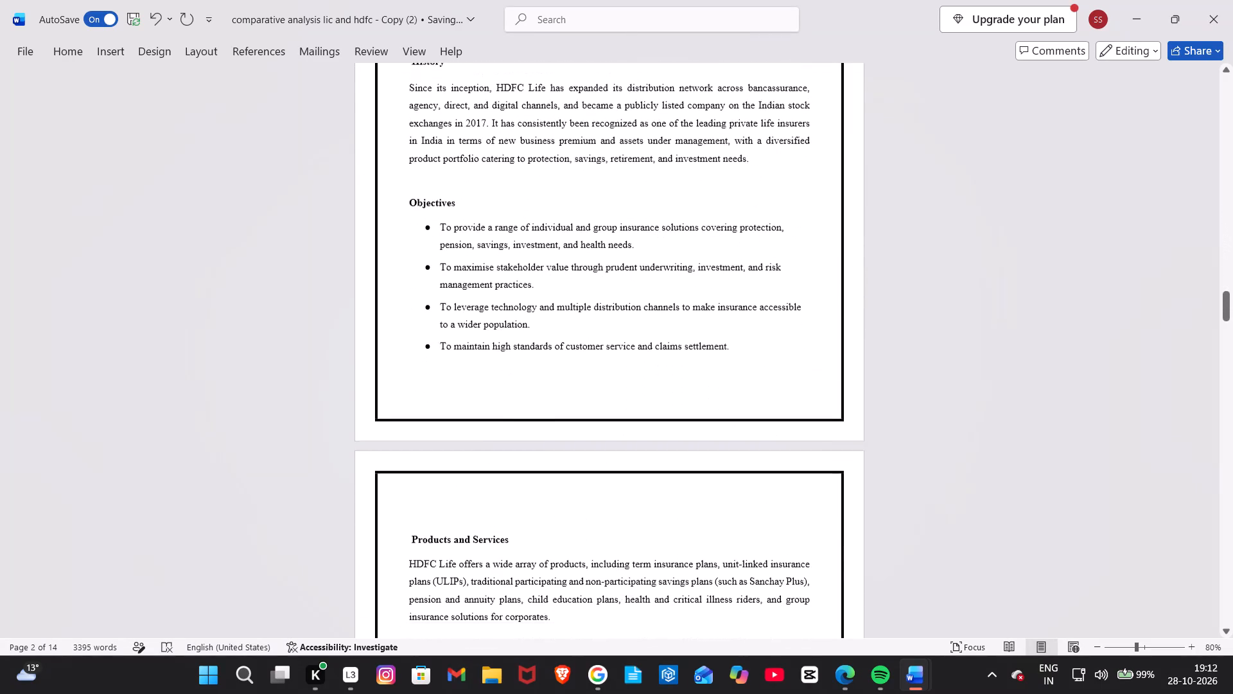
pyautogui.scroll(-8, 437, 264)
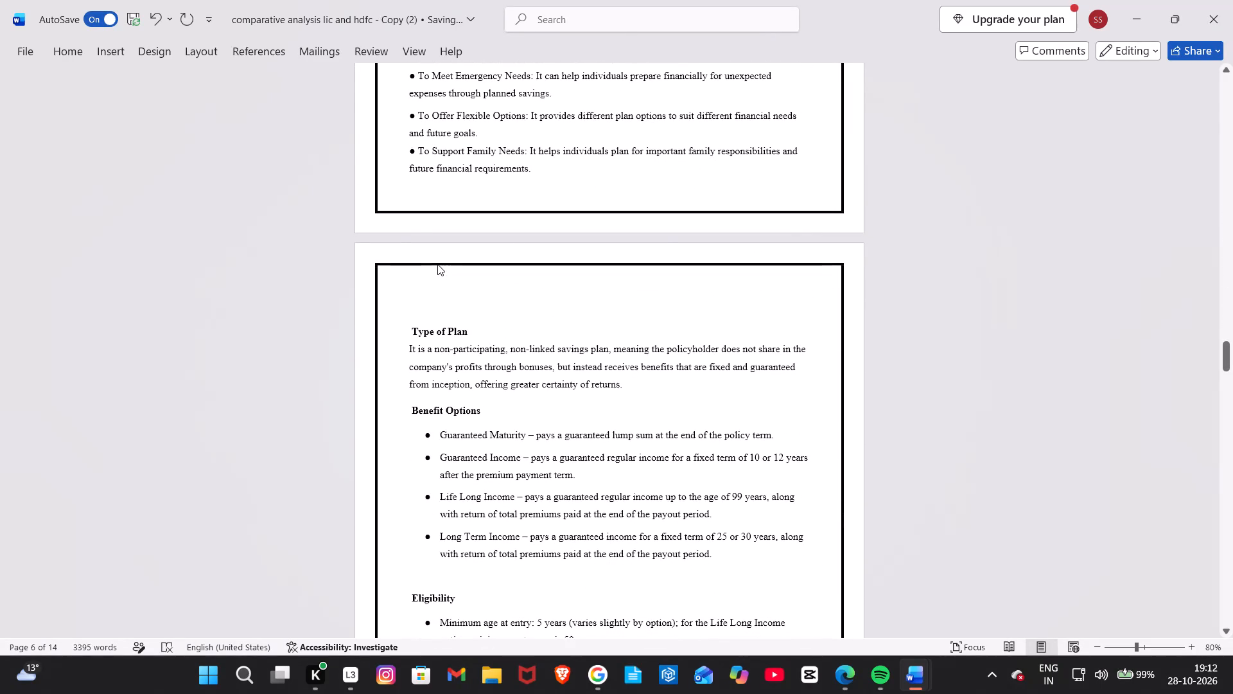
pyautogui.scroll(-8, 437, 264)
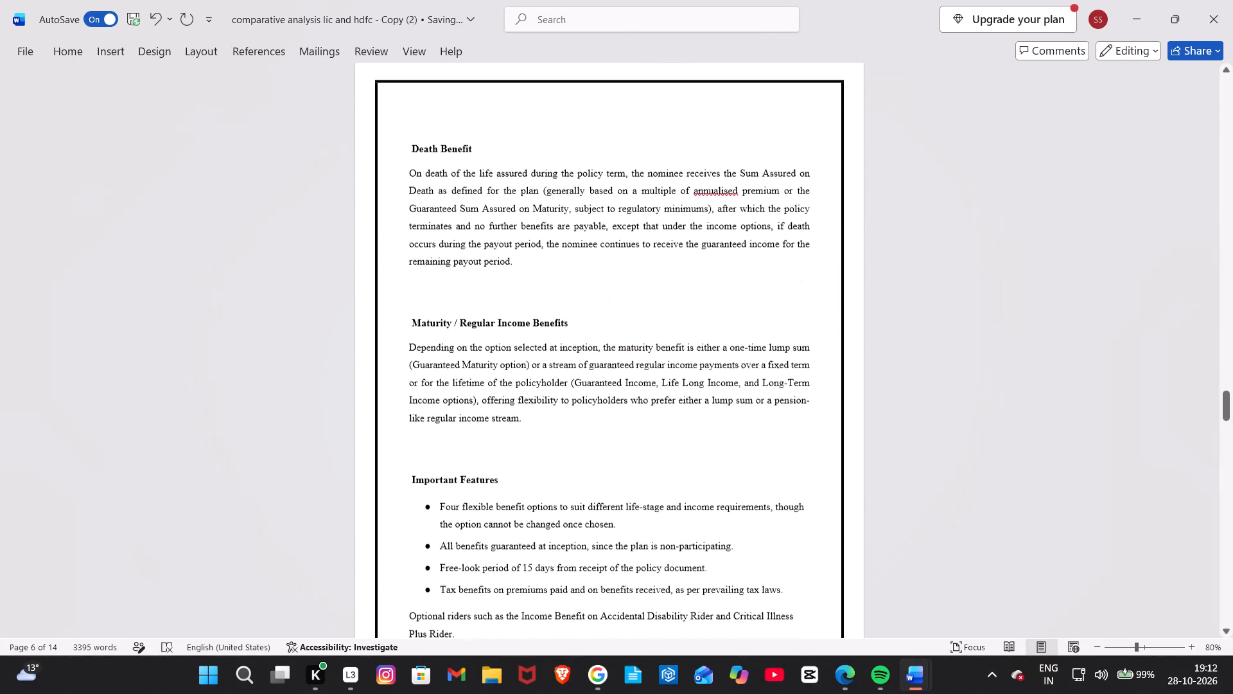
pyautogui.scroll(-9, 437, 264)
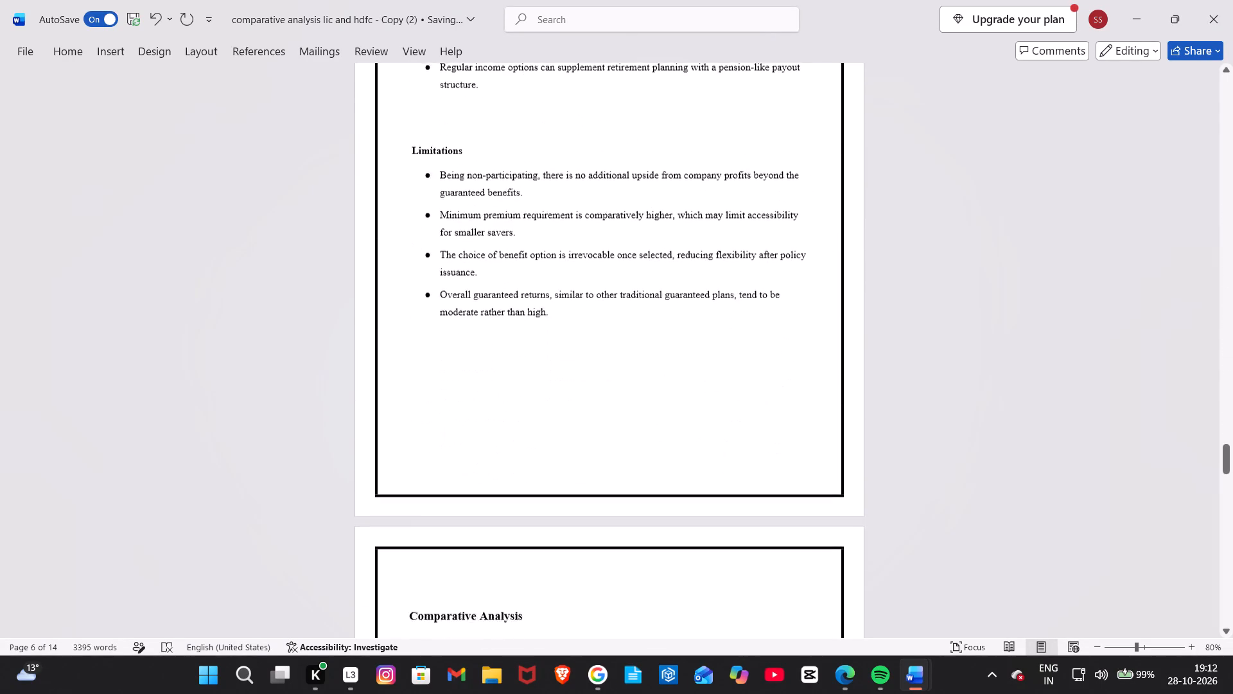
pyautogui.scroll(-7, 437, 264)
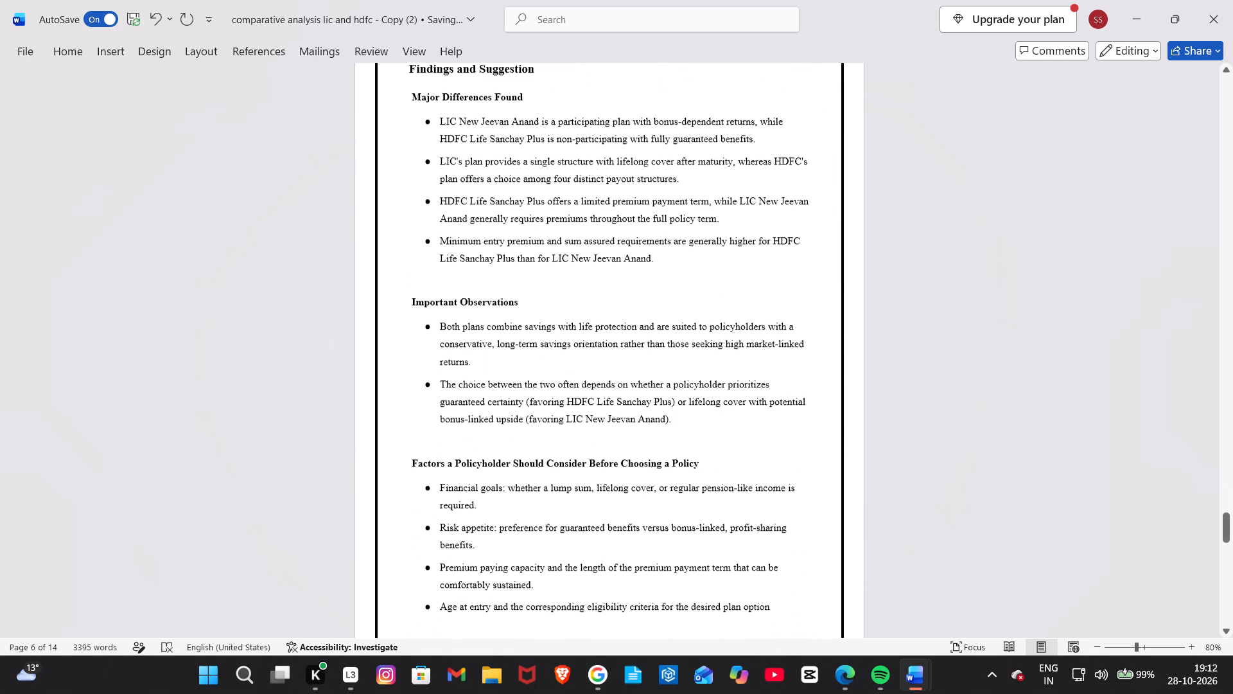
pyautogui.scroll(-2, 437, 264)
pyautogui.scroll(1, 437, 264)
pyautogui.scroll(-7, 437, 264)
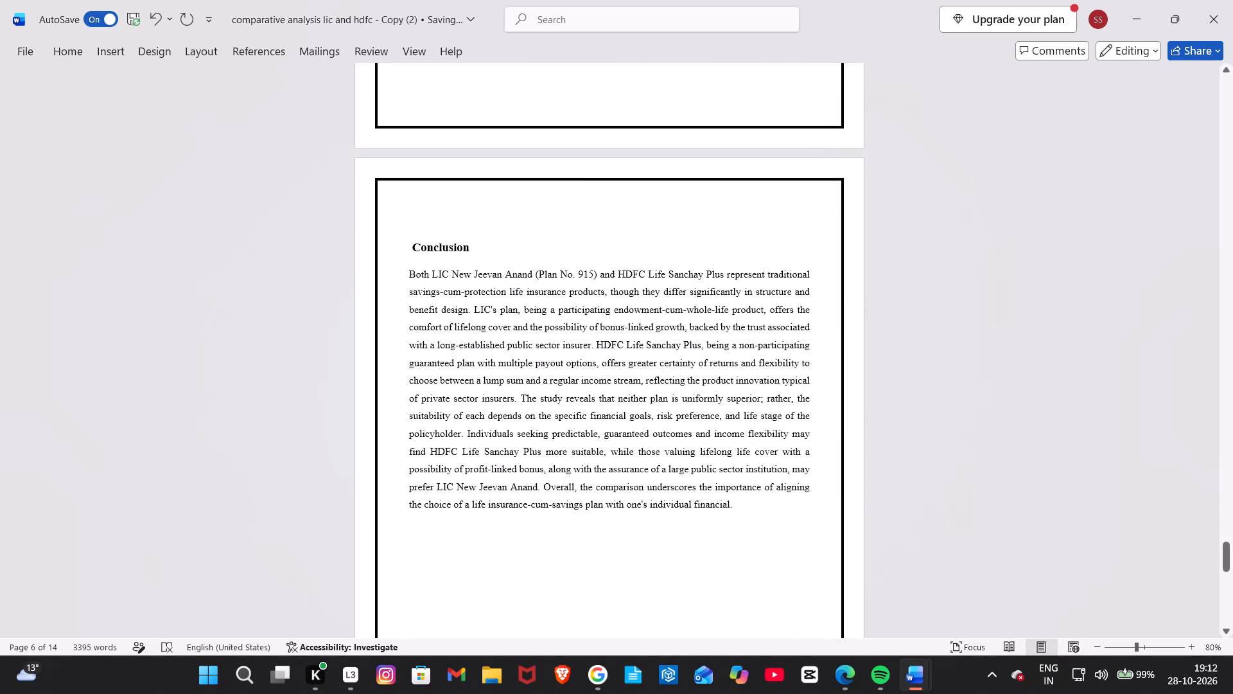
pyautogui.scroll(-5, 437, 264)
pyautogui.scroll(2, 437, 264)
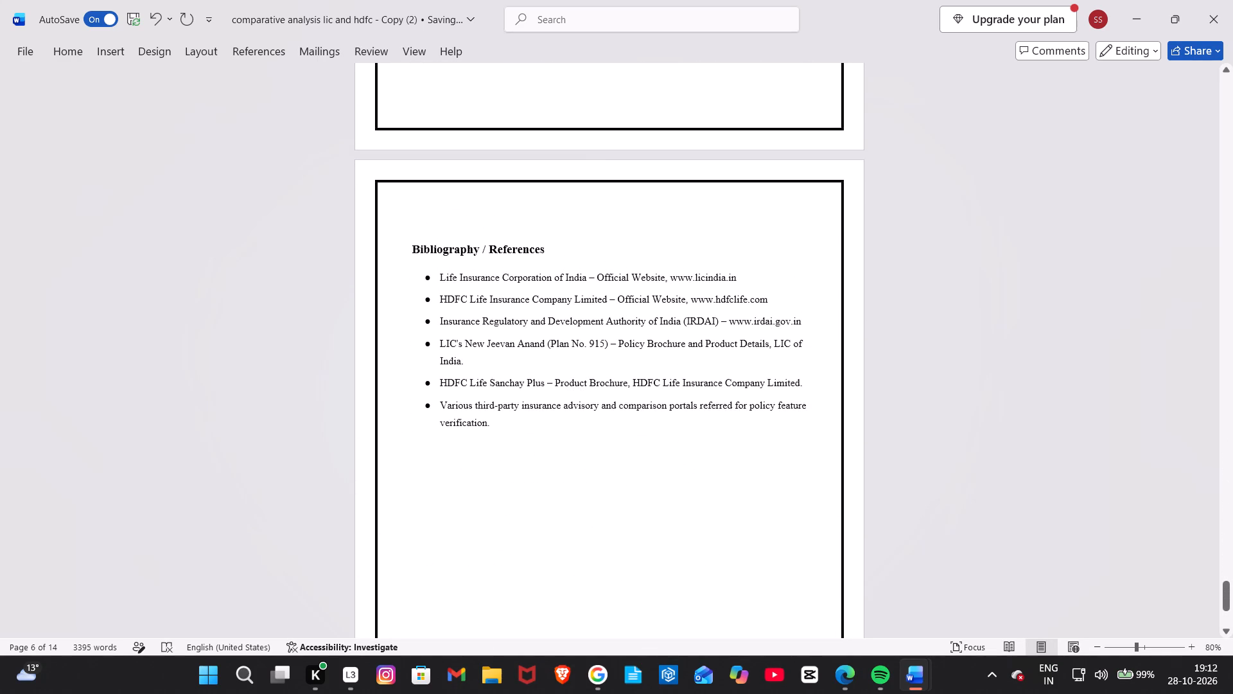
# Save a copy of the document as a Word Document in the OneDrive Desktop folder, using the student's name as the file name.
pyautogui.click(26, 49)
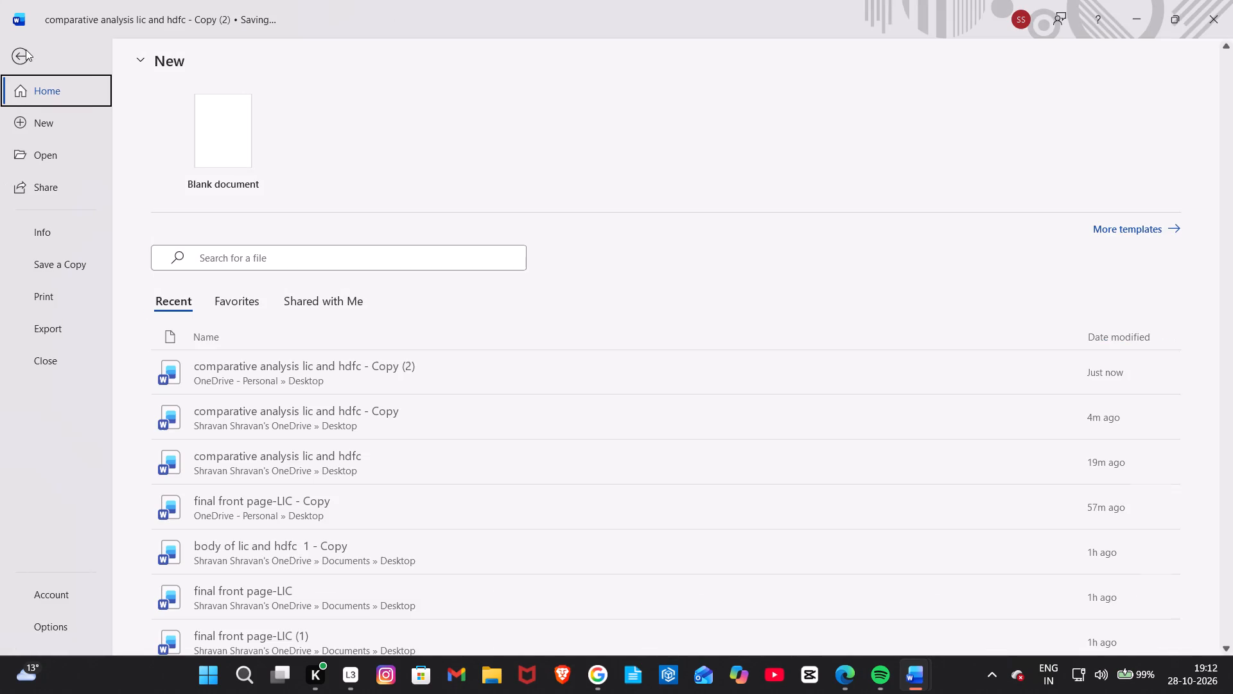
pyautogui.click(73, 260)
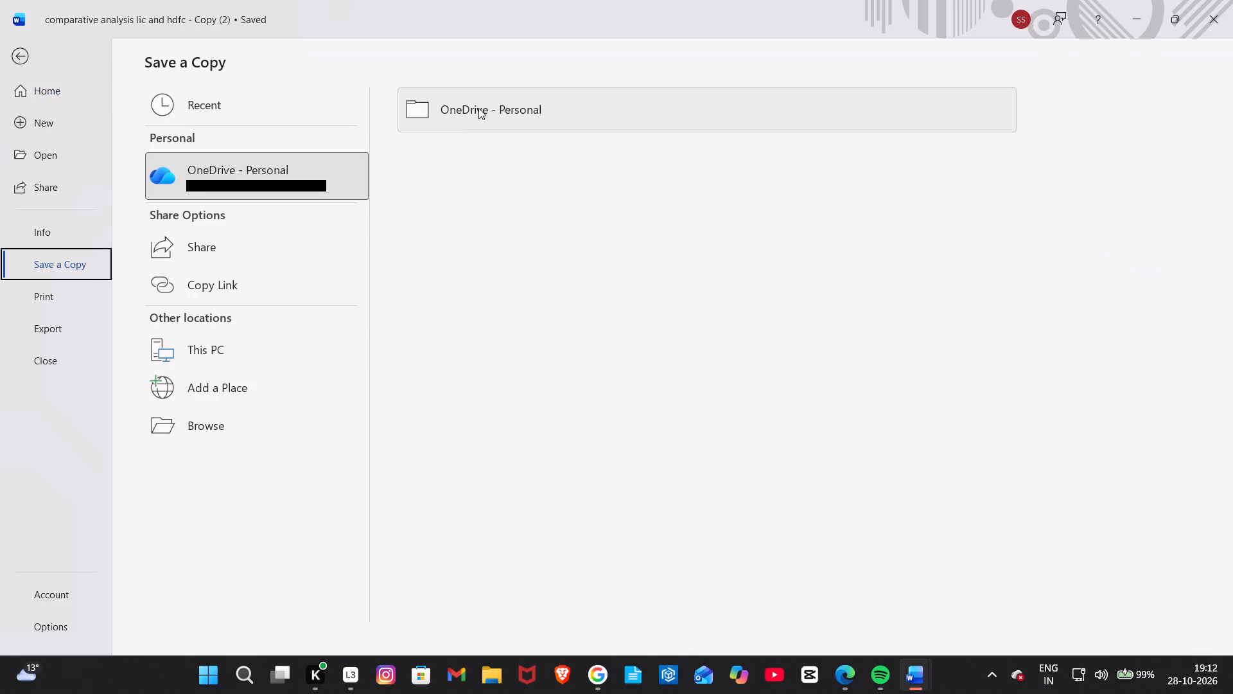
pyautogui.click(478, 108)
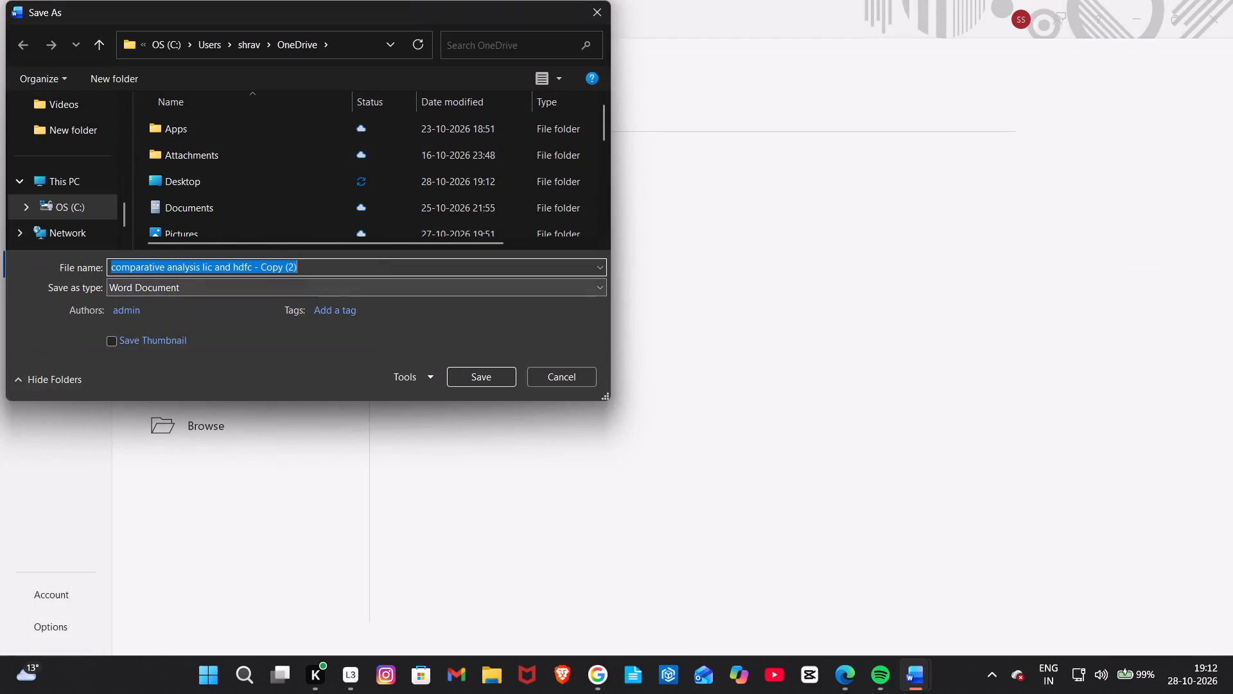
pyautogui.press('BackSpace')
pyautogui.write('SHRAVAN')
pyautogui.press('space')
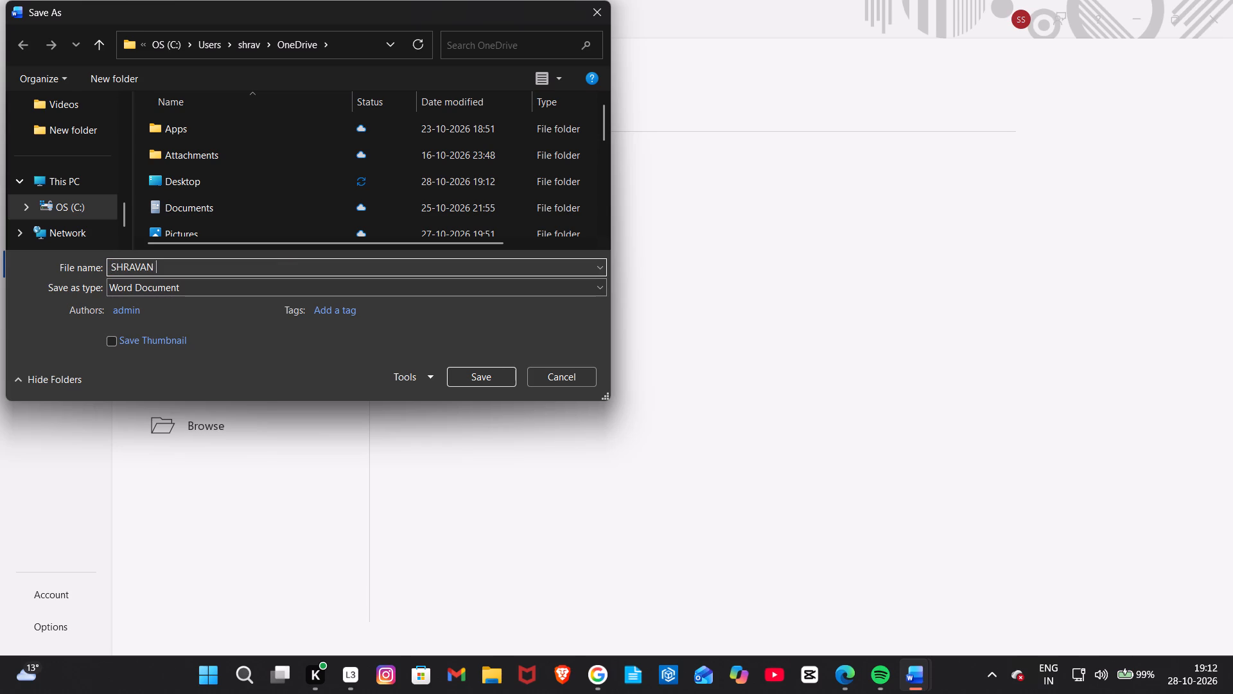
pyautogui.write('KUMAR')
pyautogui.scroll(1, 100, 134)
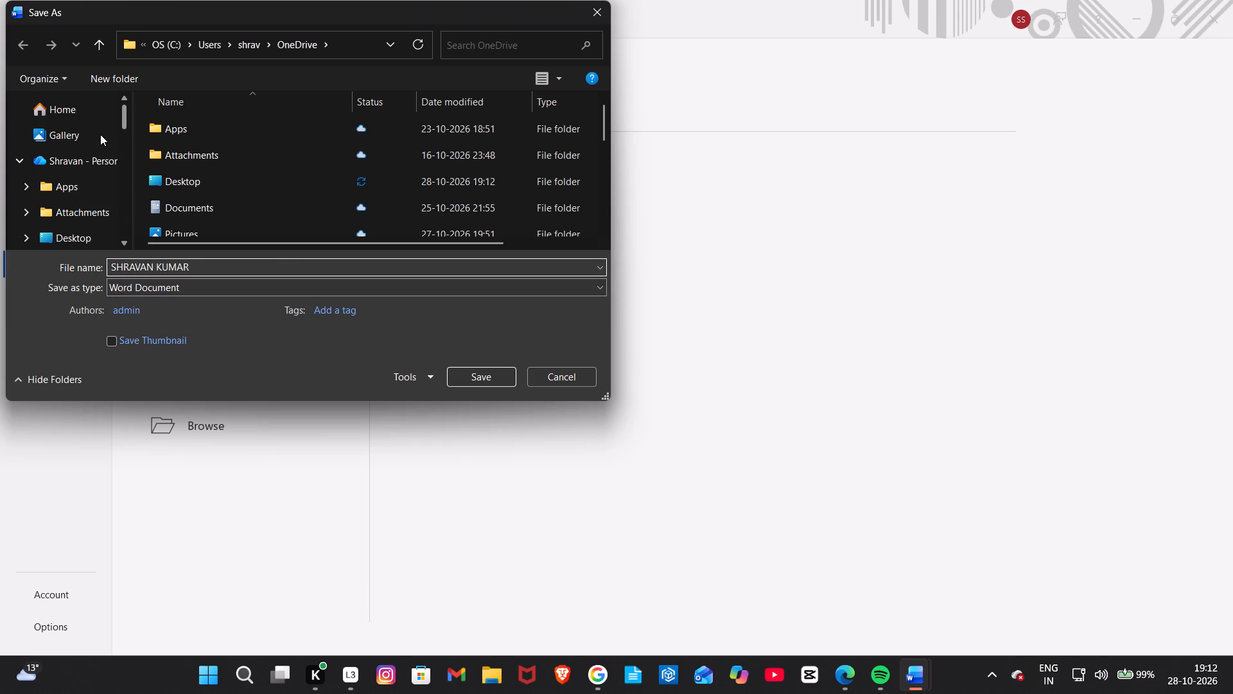
pyautogui.scroll(1, 100, 134)
pyautogui.click(74, 226)
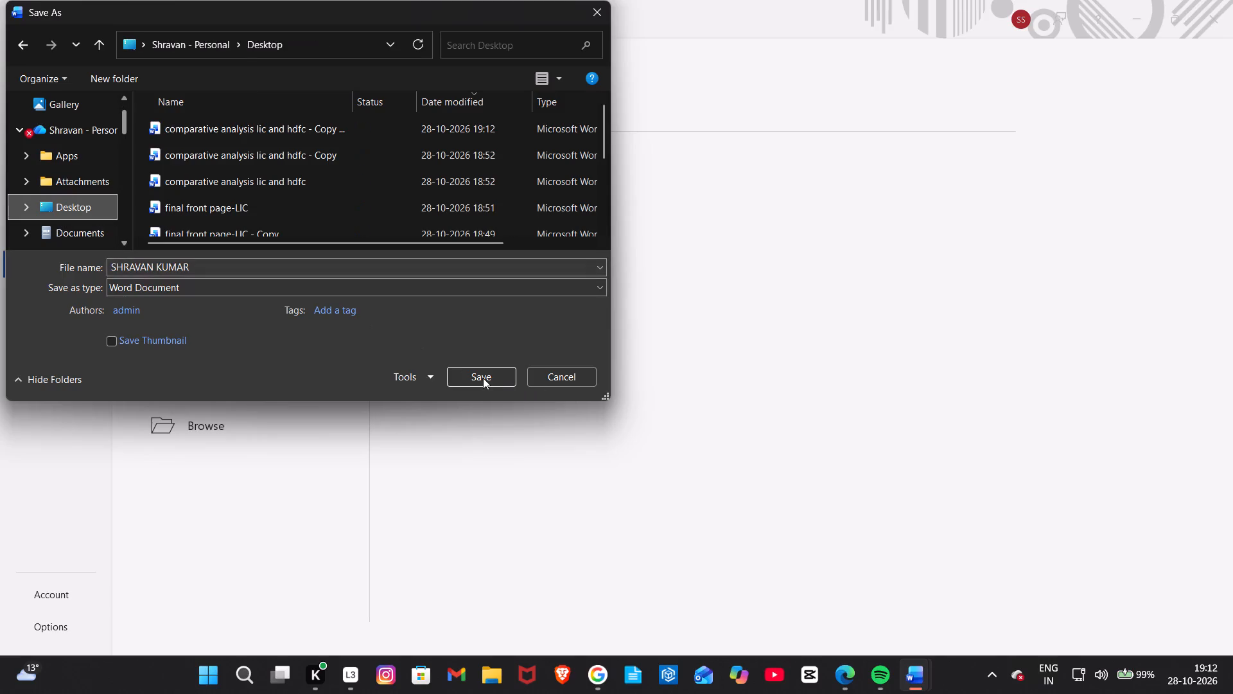
pyautogui.click(482, 378)
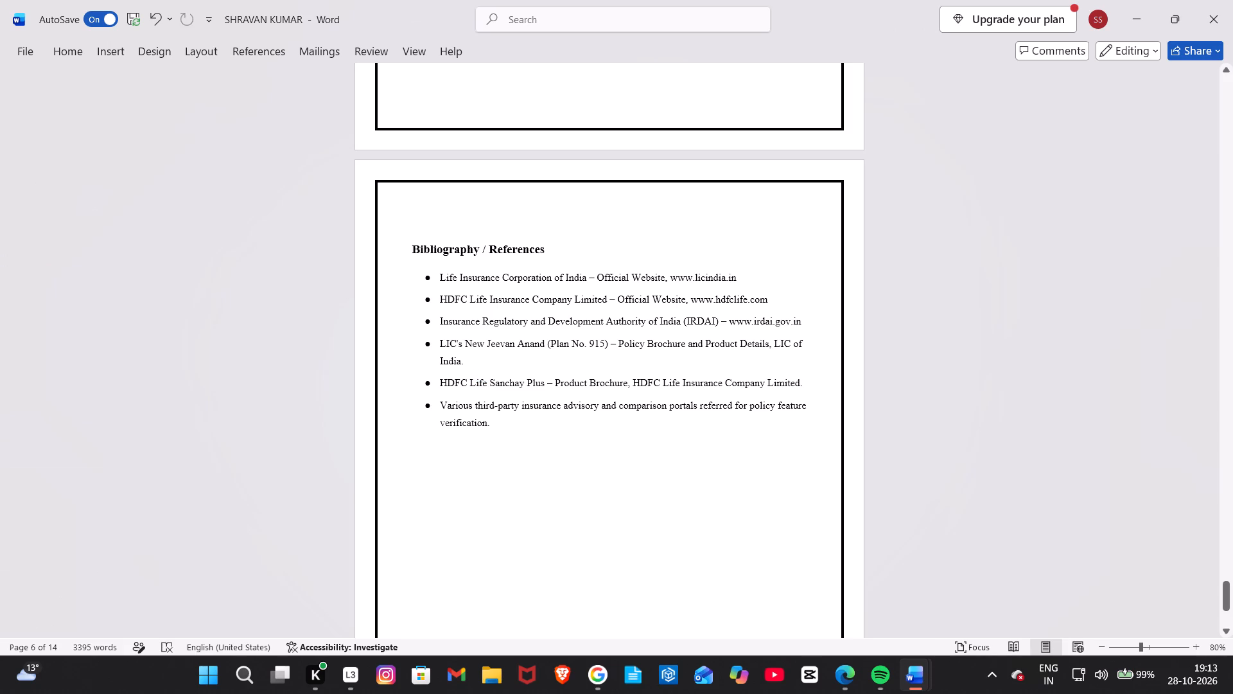
# Insert centred page numbers at the bottom of every page, check them through the last page and return to the body text.
pyautogui.scroll(3, 482, 378)
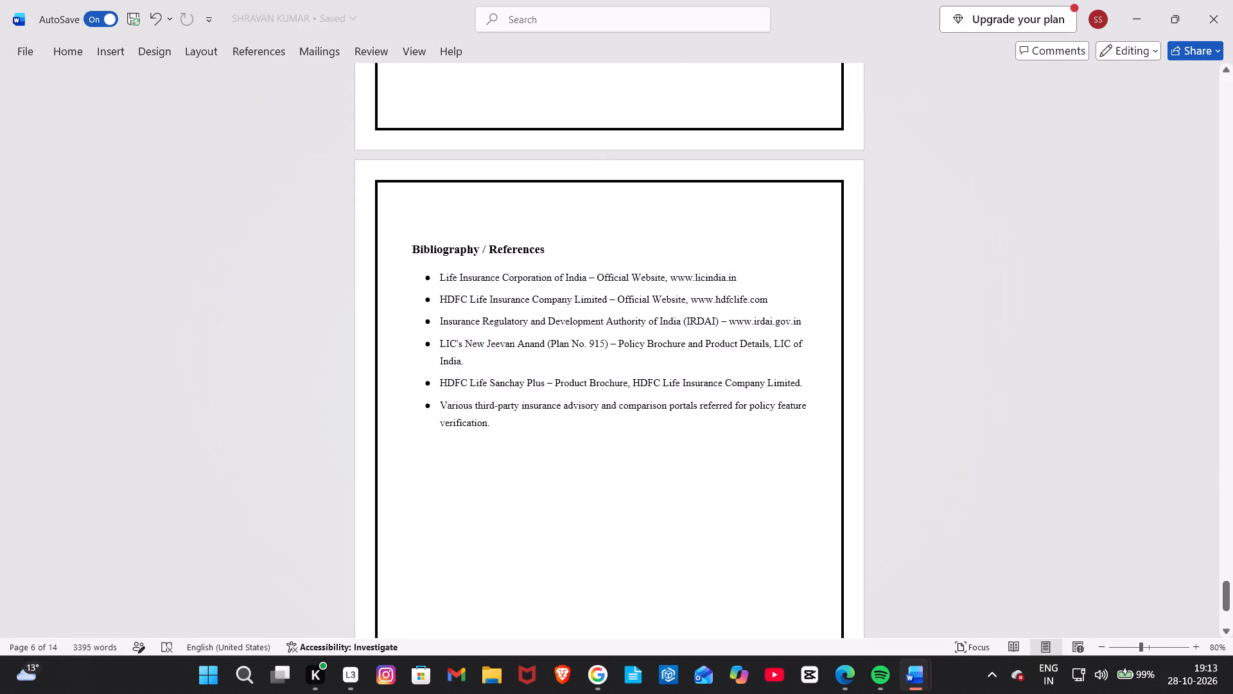
pyautogui.scroll(20, 482, 378)
pyautogui.scroll(20, 482, 378)
pyautogui.scroll(20, 482, 378)
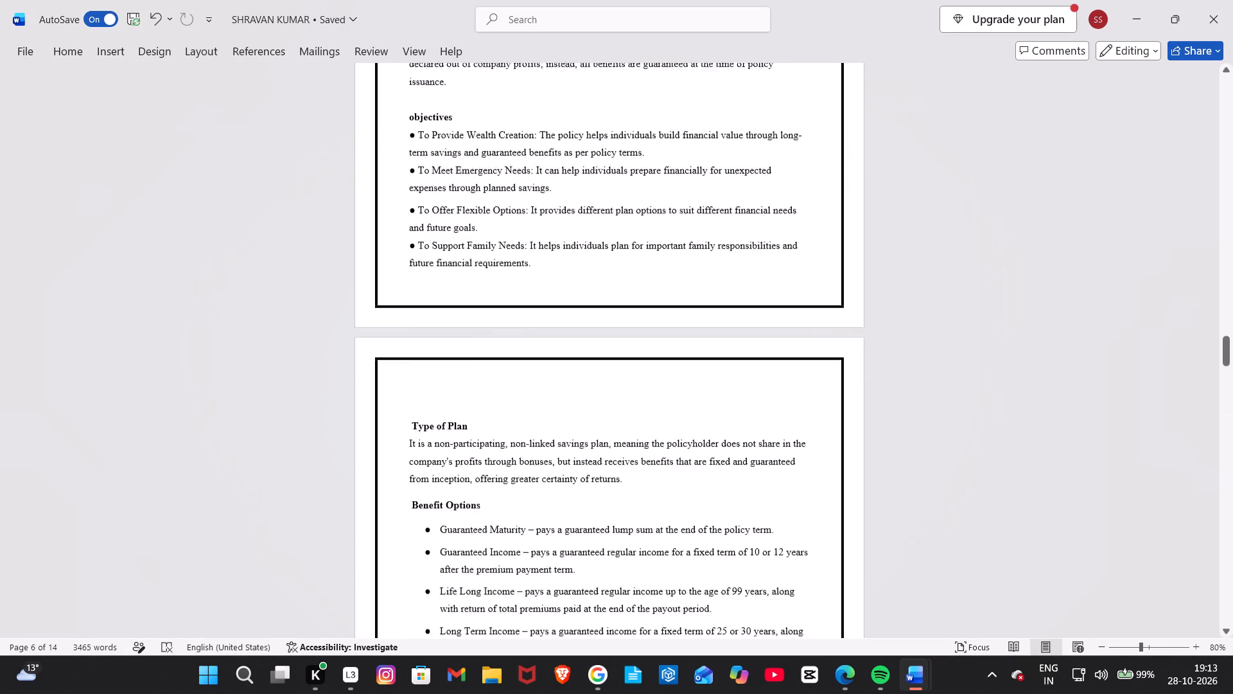
pyautogui.scroll(20, 482, 378)
pyautogui.scroll(20, 482, 378)
pyautogui.scroll(20, 482, 378)
pyautogui.click(72, 48)
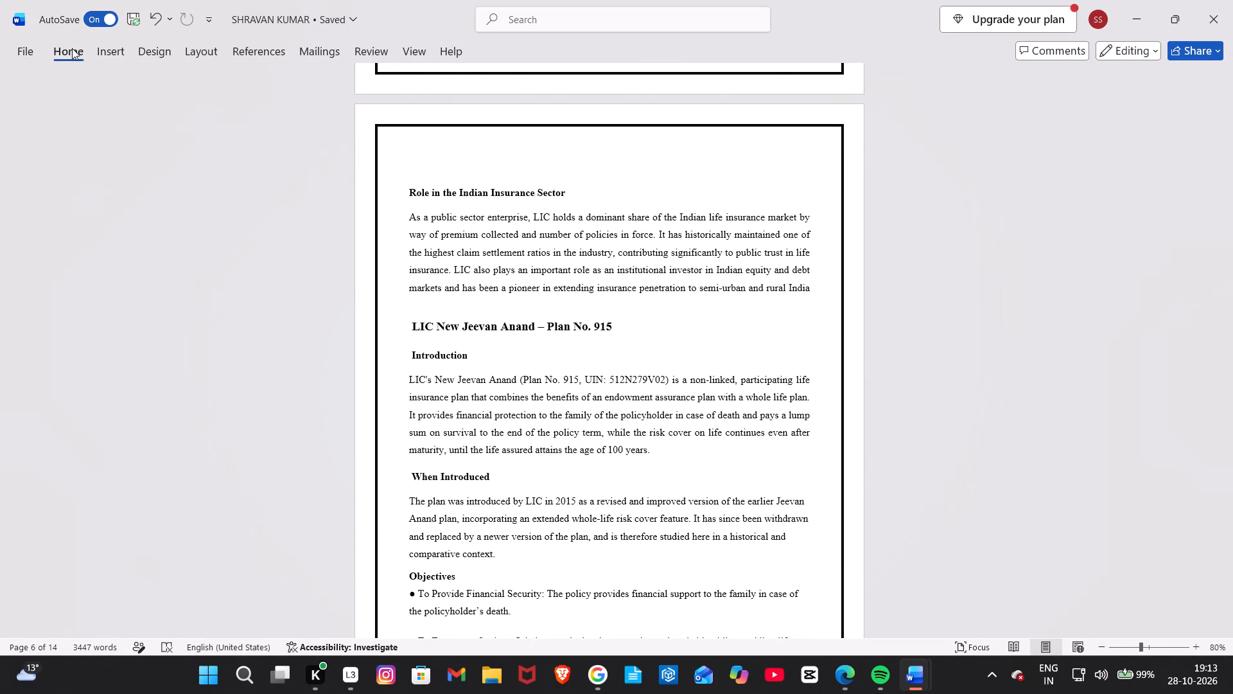
pyautogui.click(110, 47)
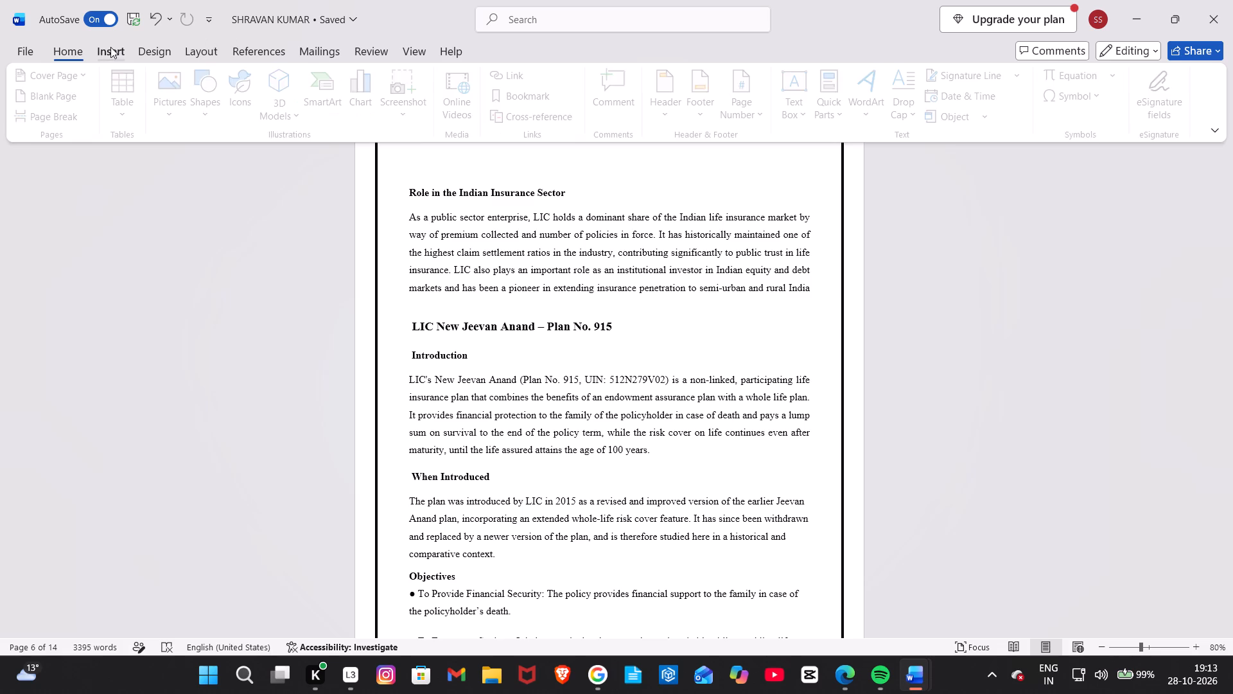
pyautogui.click(738, 102)
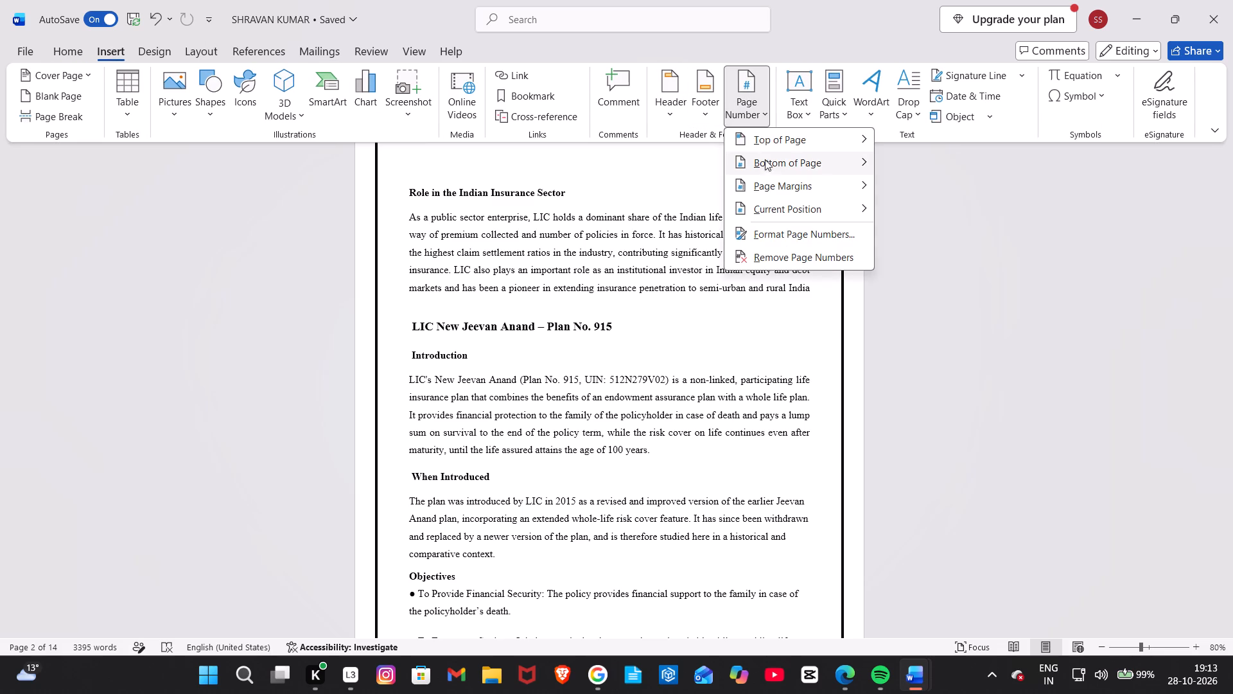
pyautogui.click(995, 321)
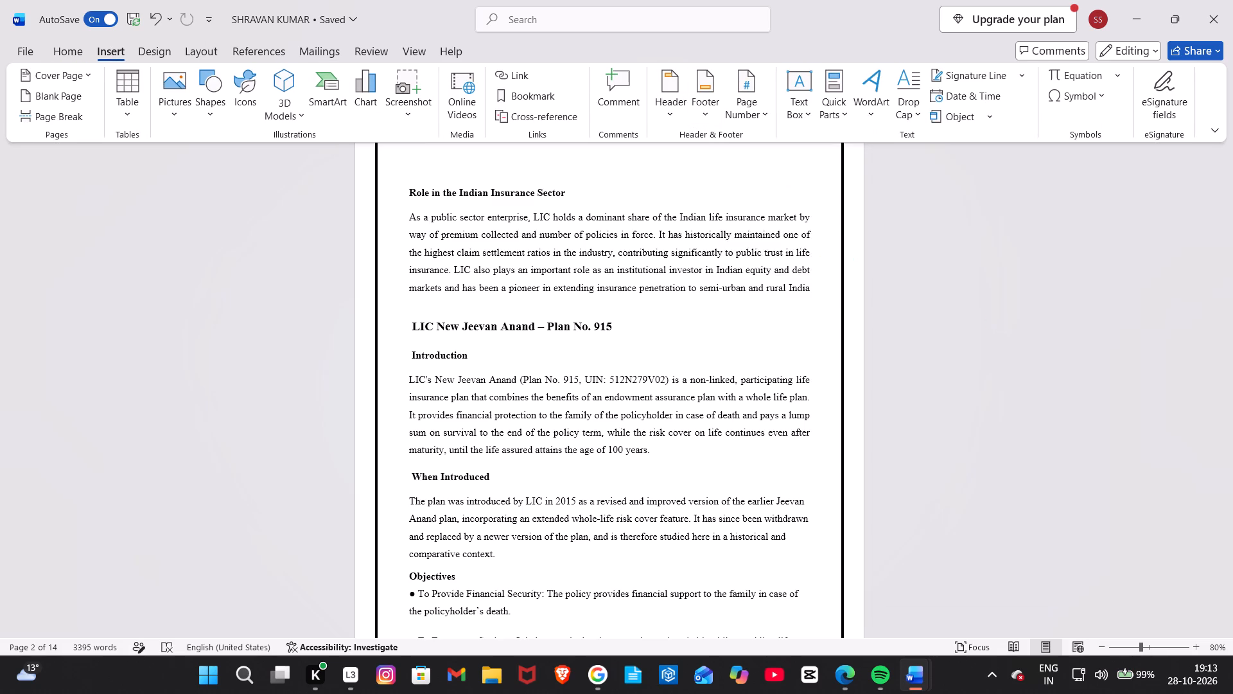
pyautogui.scroll(-6, 629, 321)
pyautogui.scroll(-20, 629, 321)
pyautogui.scroll(-20, 629, 321)
pyautogui.scroll(-20, 629, 321)
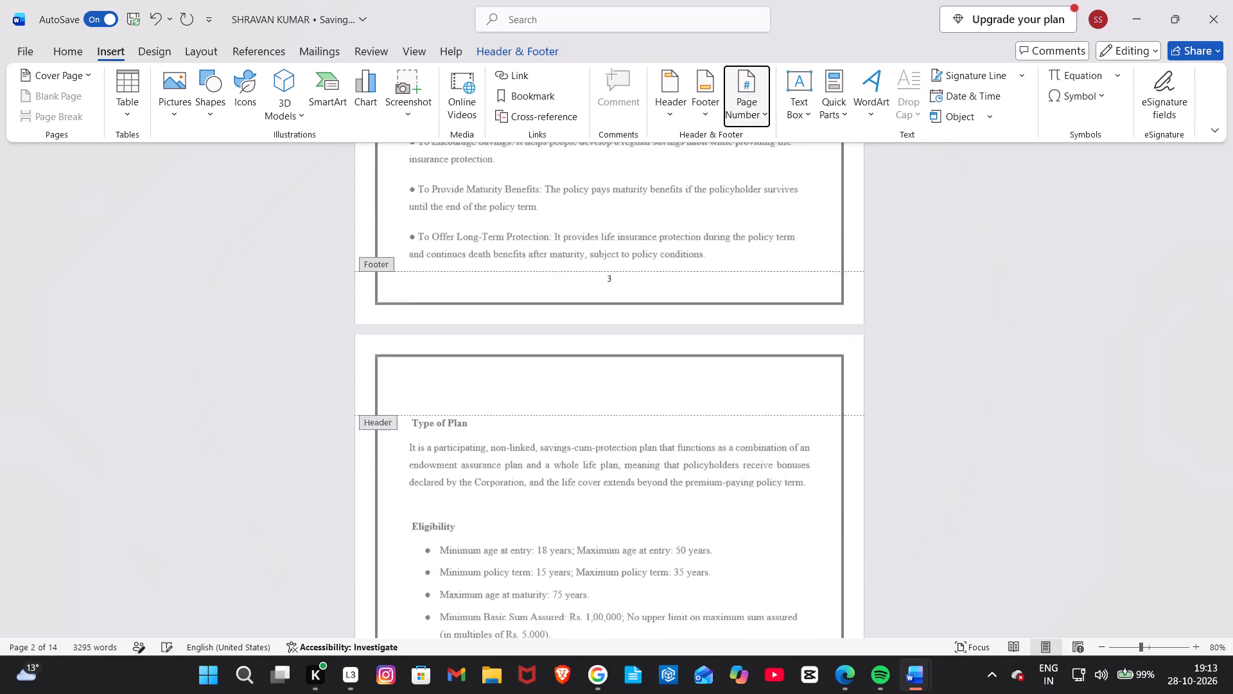
pyautogui.scroll(-20, 629, 321)
pyautogui.scroll(-20, 629, 321)
pyautogui.scroll(-20, 629, 321)
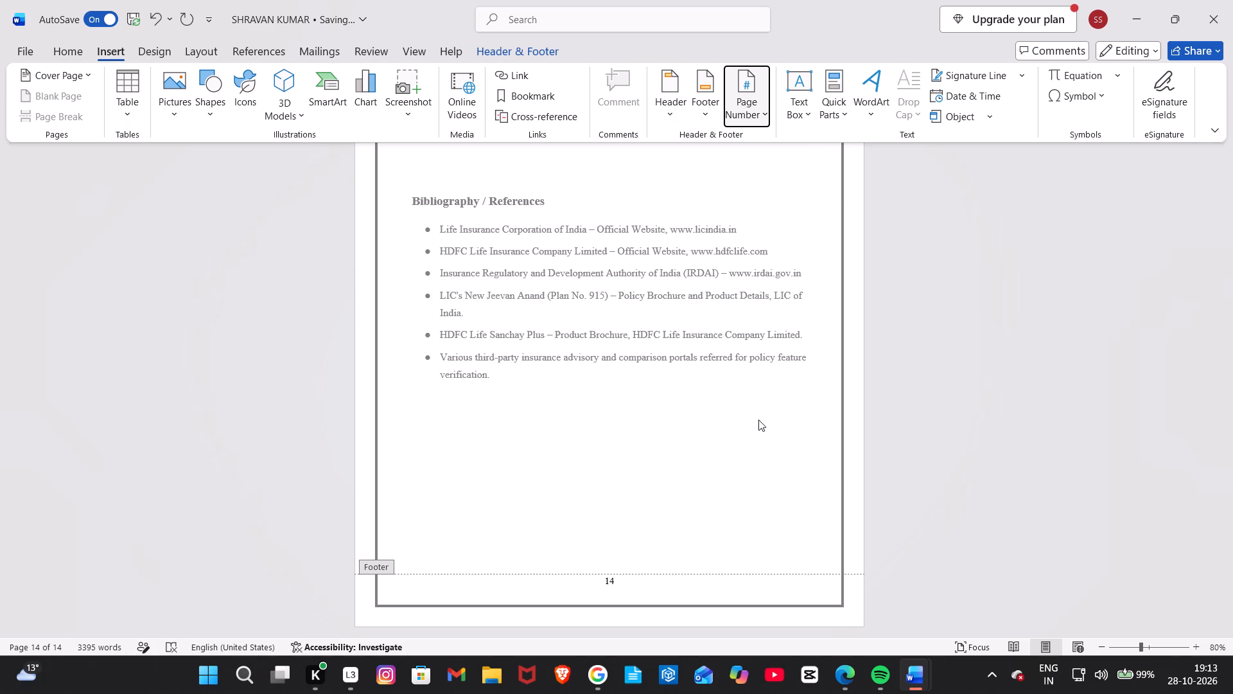
pyautogui.scroll(3, 758, 420)
pyautogui.click(758, 420)
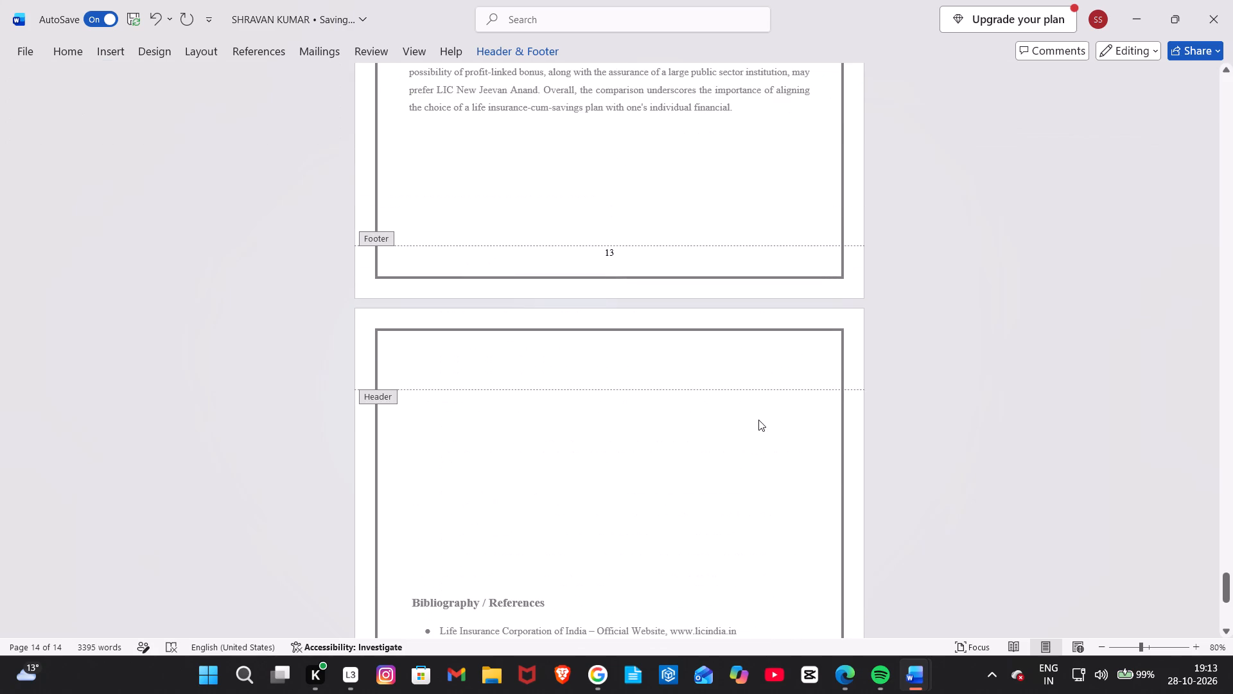
pyautogui.doubleClick(758, 420)
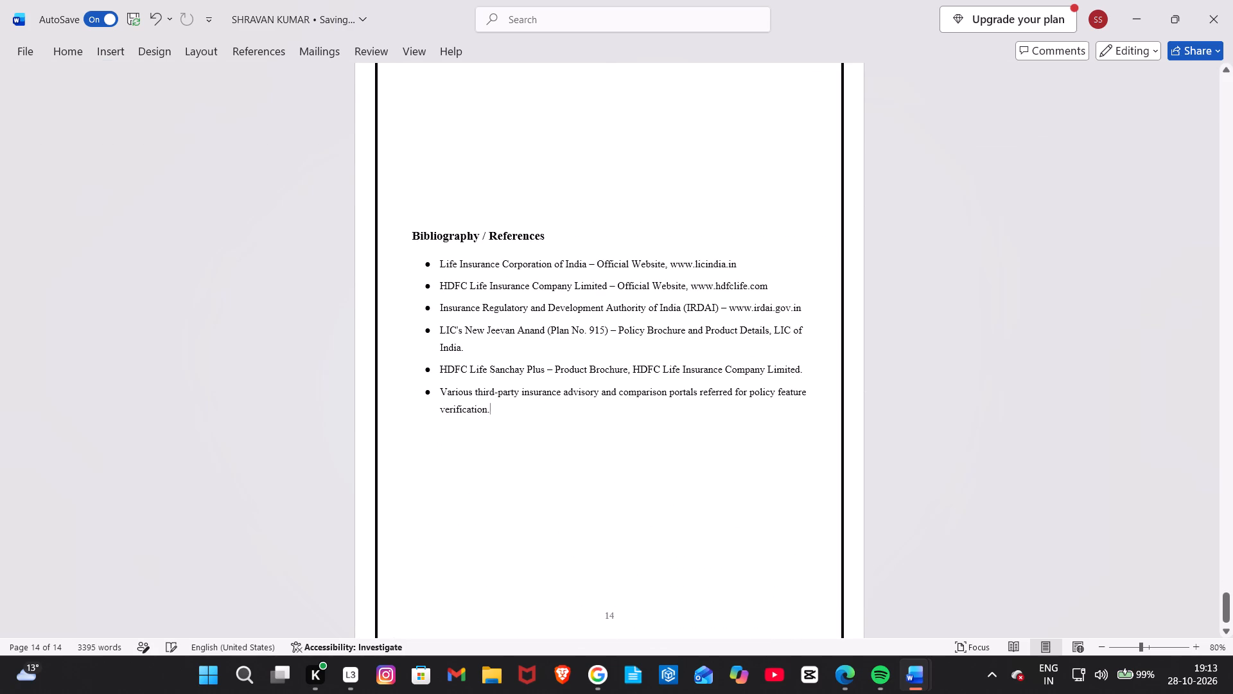
# Remove the empty lines above the "Bibliography / References" heading and add a line break that keeps it on the last page.
pyautogui.click(410, 236)
pyautogui.press('BackSpace')
pyautogui.press('BackSpace')
pyautogui.press('BackSpace')
pyautogui.press('BackSpace')
pyautogui.press('BackSpace')
pyautogui.press('BackSpace')
pyautogui.scroll(2, 410, 236)
pyautogui.press('BackSpace')
pyautogui.press('BackSpace')
pyautogui.press('BackSpace')
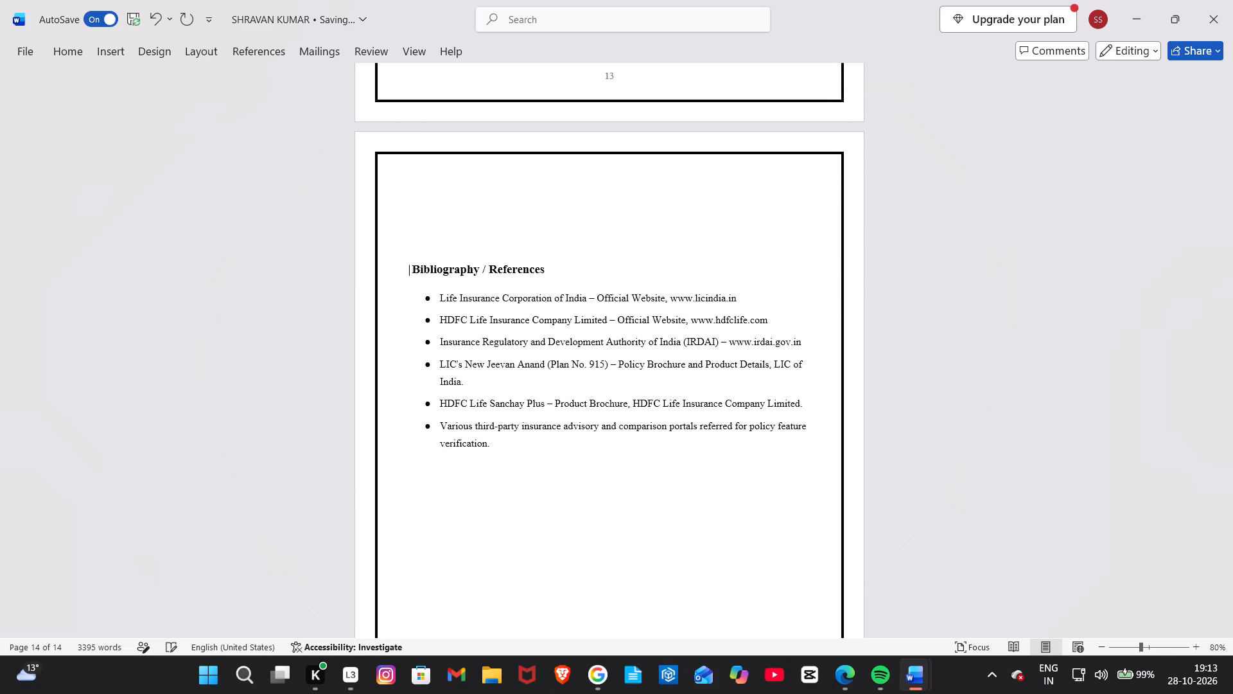
pyautogui.press('BackSpace')
pyautogui.press('BackSpace')
pyautogui.press('BackSpace')
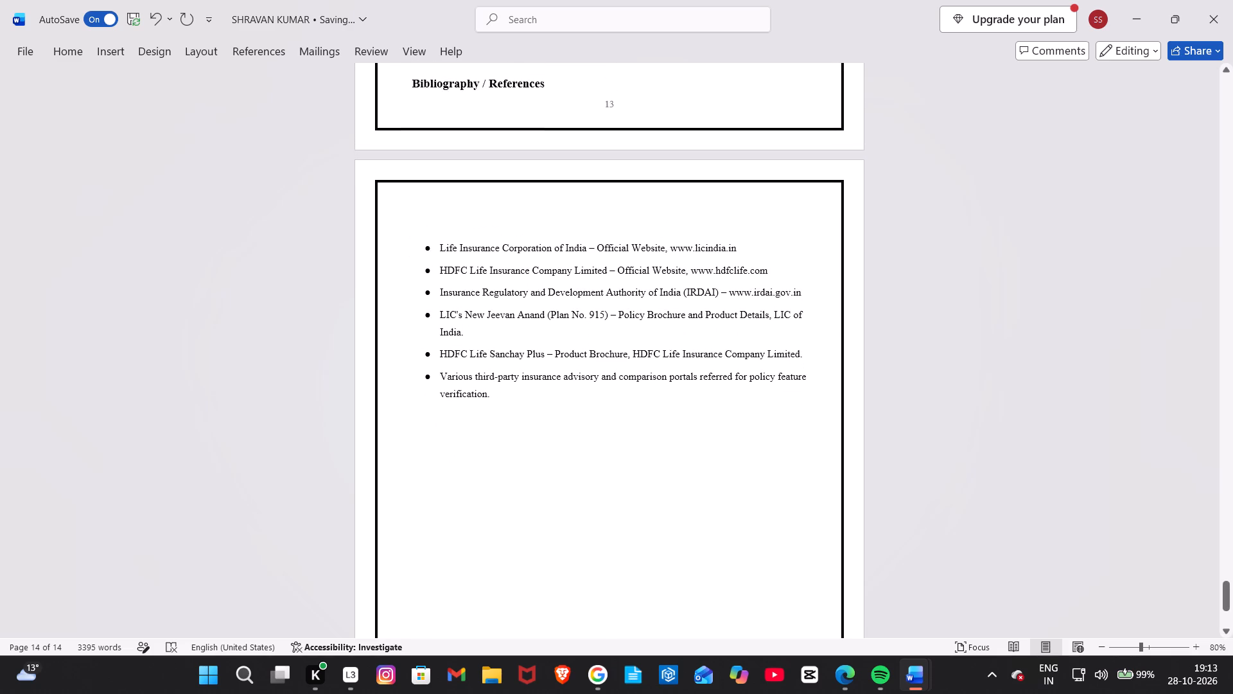
pyautogui.hotkey('shift', 'Return')
# Delete the empty lines above the "Comparative Analysis" heading so it starts at the top of page 11.
pyautogui.scroll(4, 410, 236)
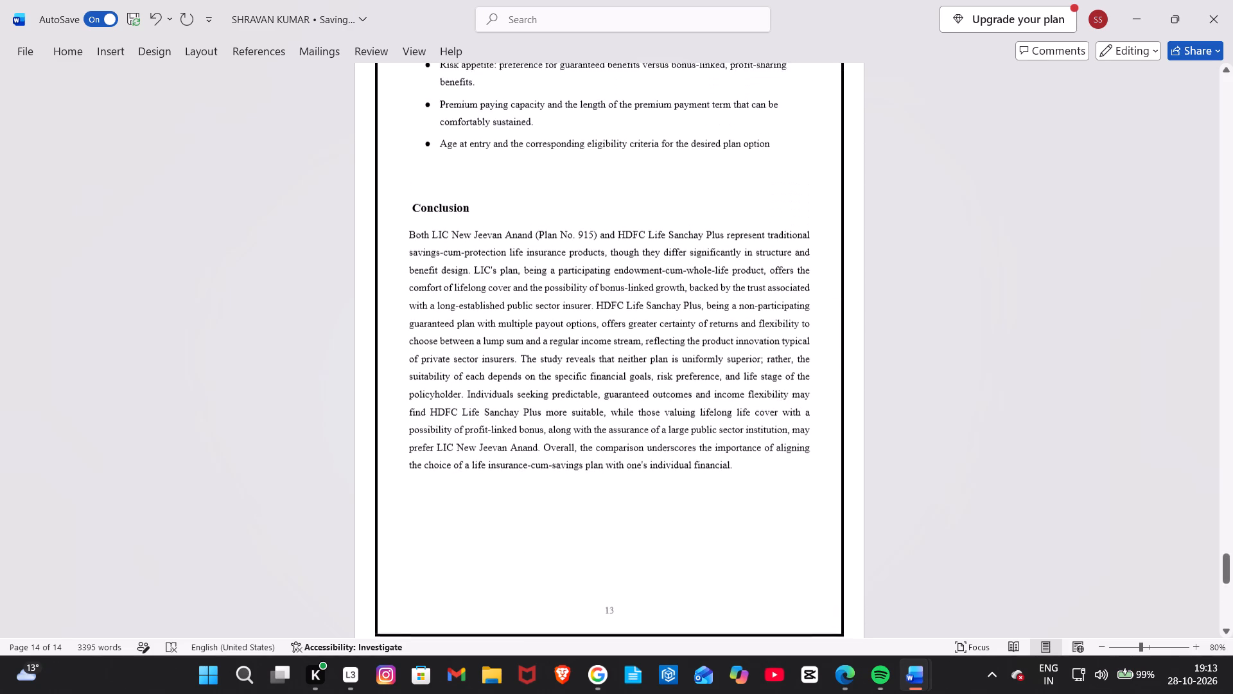
pyautogui.scroll(3, 410, 236)
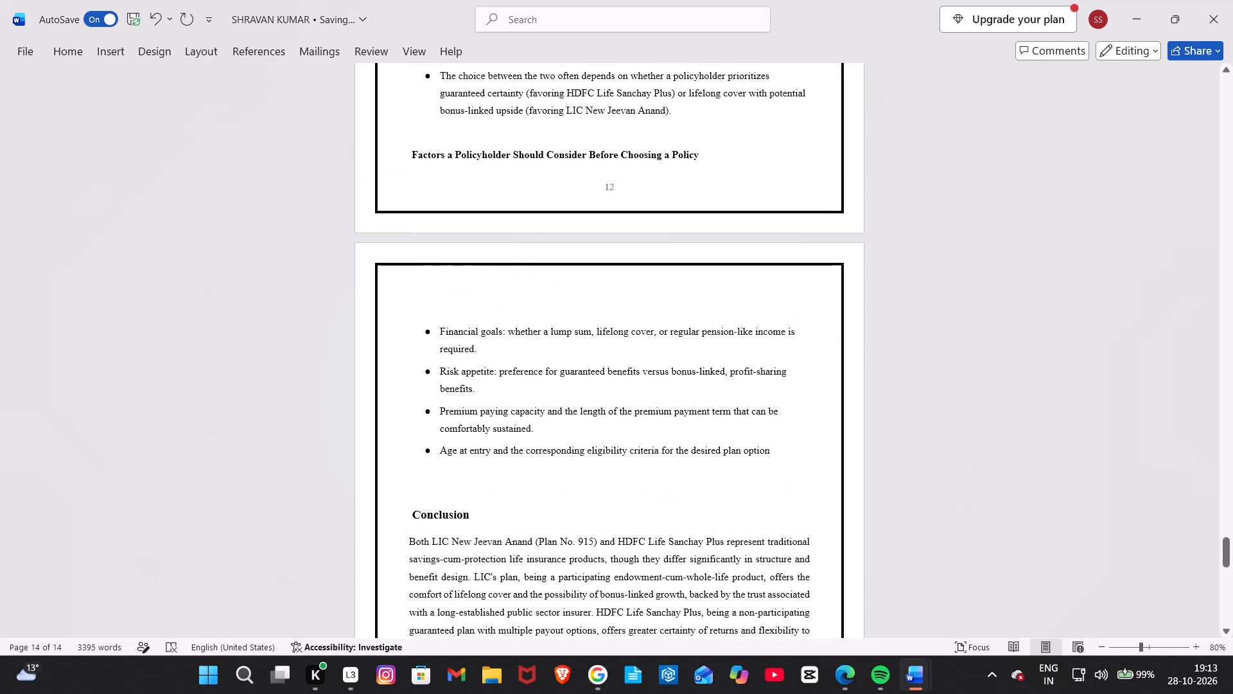
pyautogui.scroll(5, 410, 236)
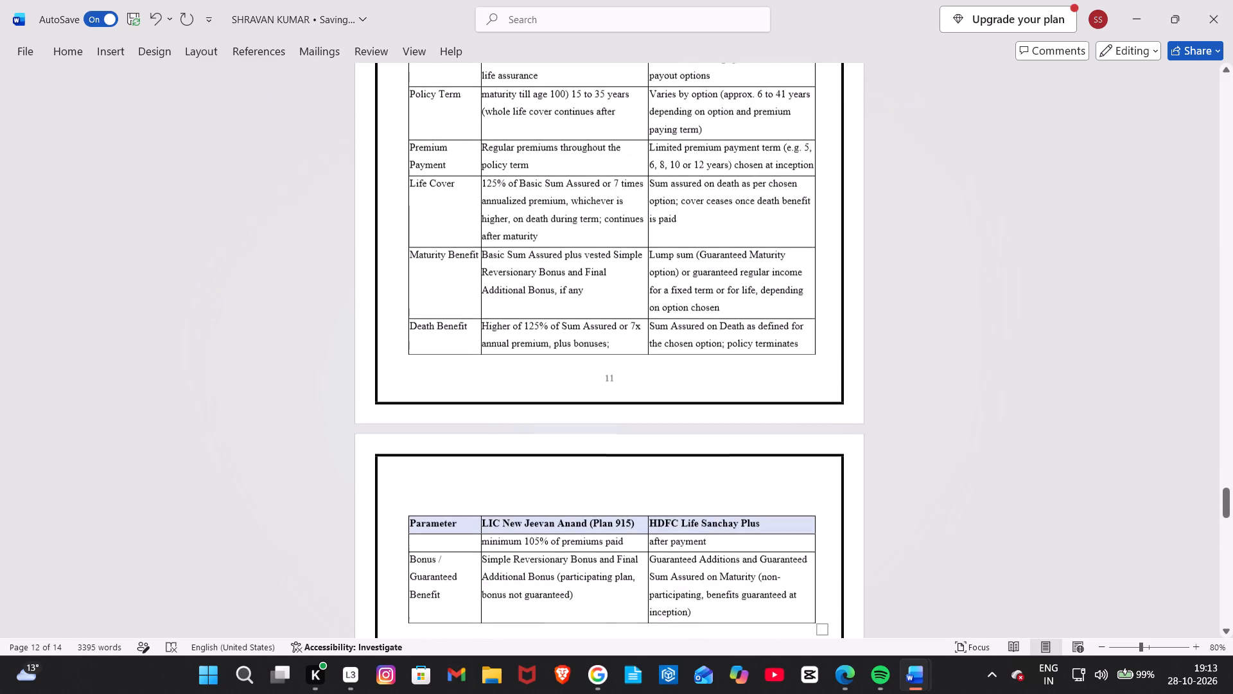
pyautogui.scroll(6, 410, 236)
pyautogui.click(411, 292)
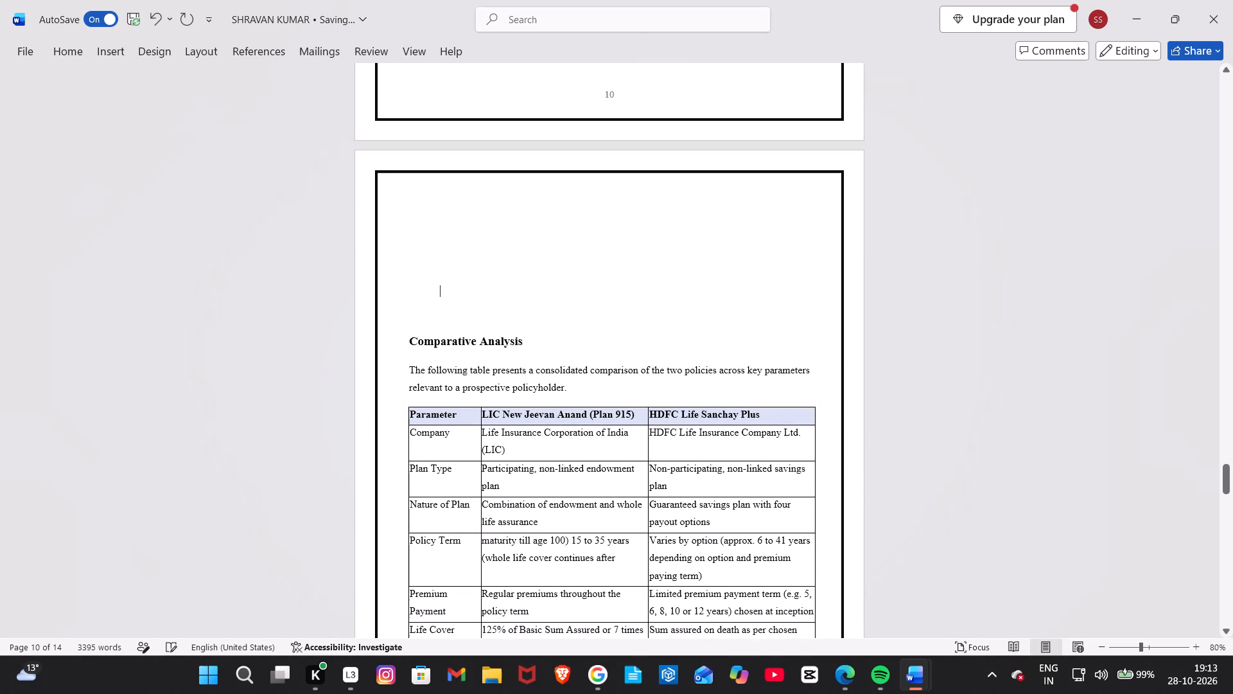
pyautogui.press('BackSpace')
pyautogui.press('BackSpace')
pyautogui.press('BackSpace')
pyautogui.press('BackSpace')
pyautogui.press('BackSpace')
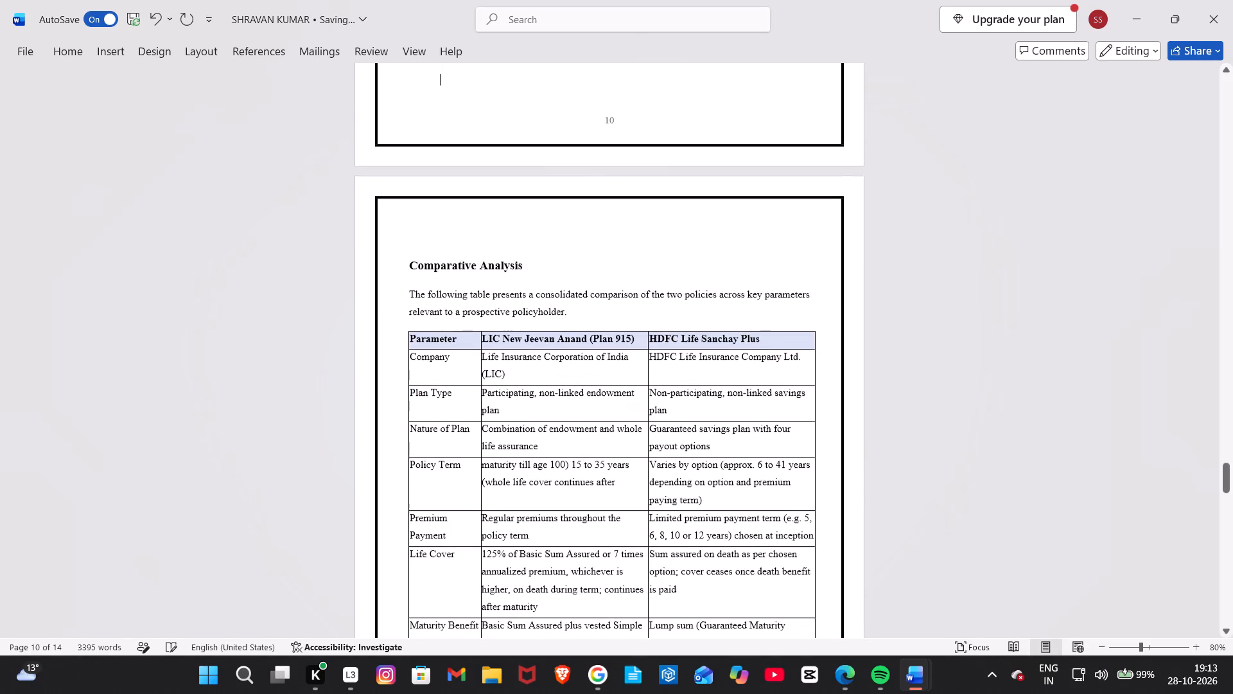
# Delete the empty lines above the "Advantages and Limitation" heading so it starts at the top of page 10.
pyautogui.scroll(4, 411, 292)
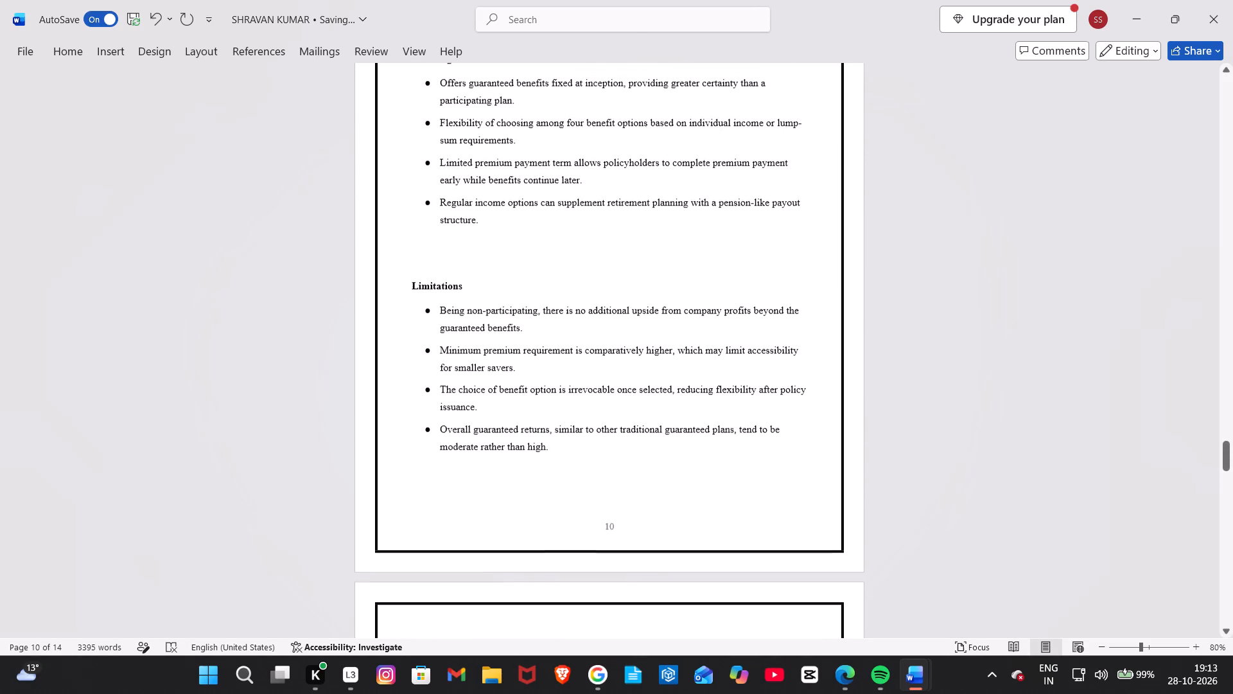
pyautogui.rightClick(411, 292)
pyautogui.scroll(2, 411, 292)
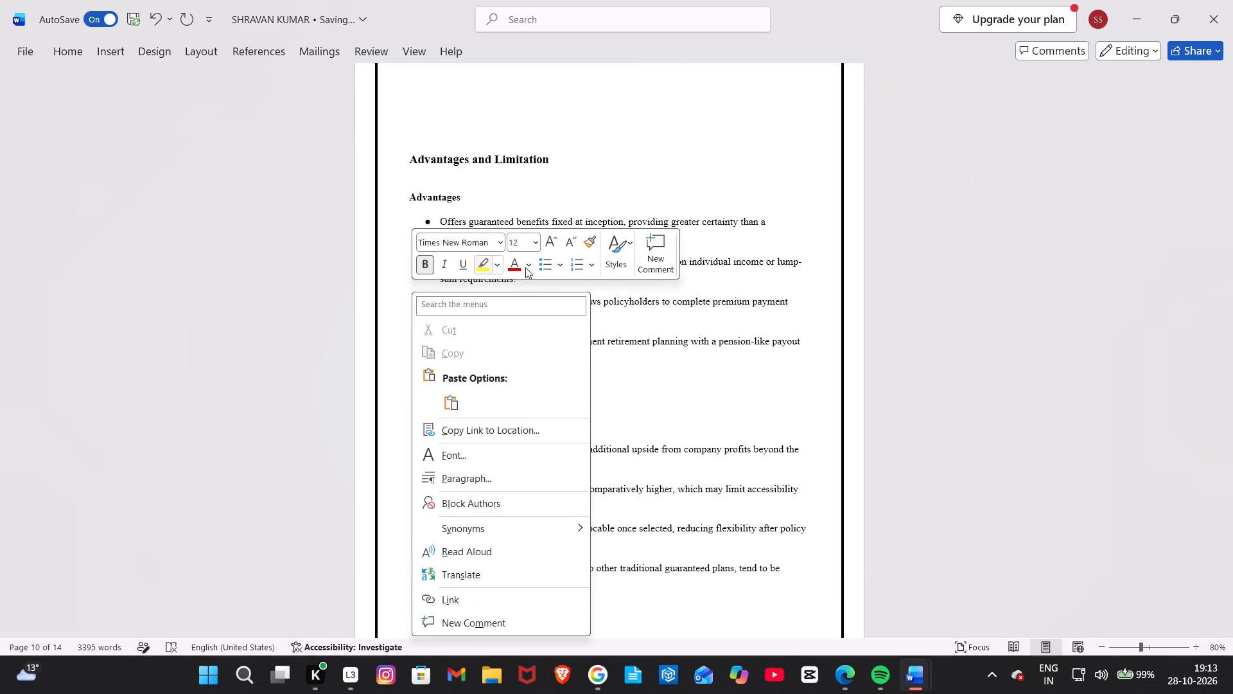
pyautogui.click(620, 326)
pyautogui.scroll(1, 635, 372)
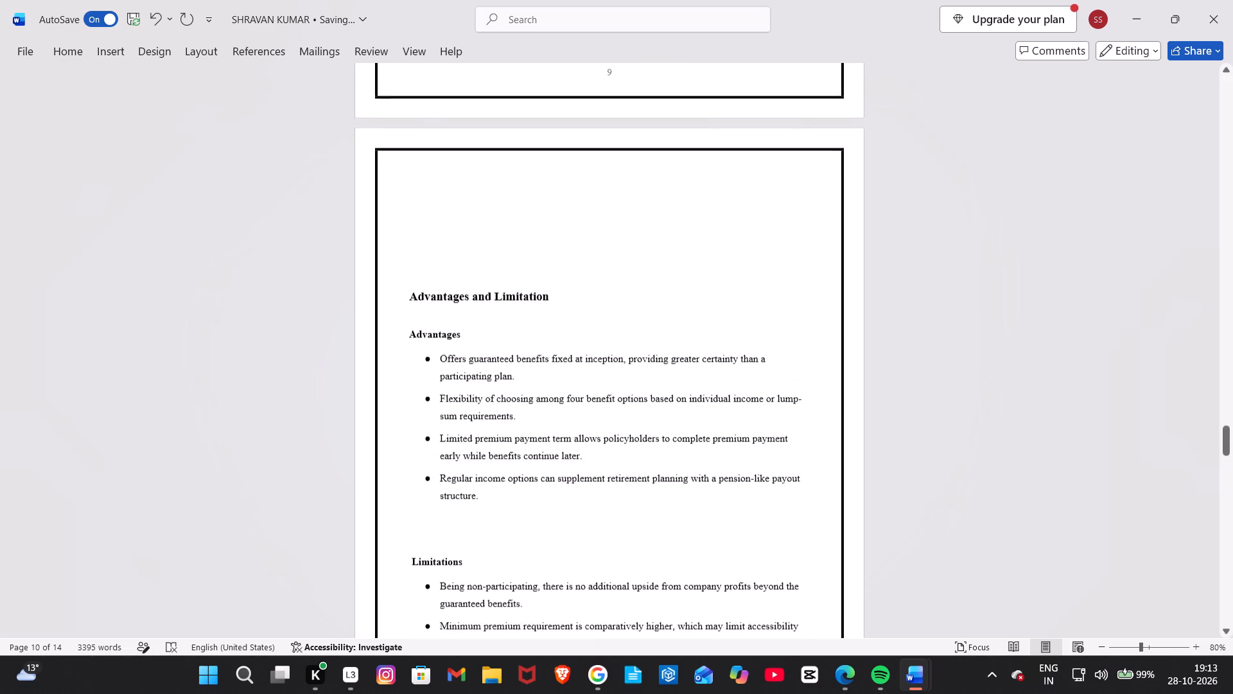
pyautogui.scroll(1, 635, 372)
pyautogui.click(430, 526)
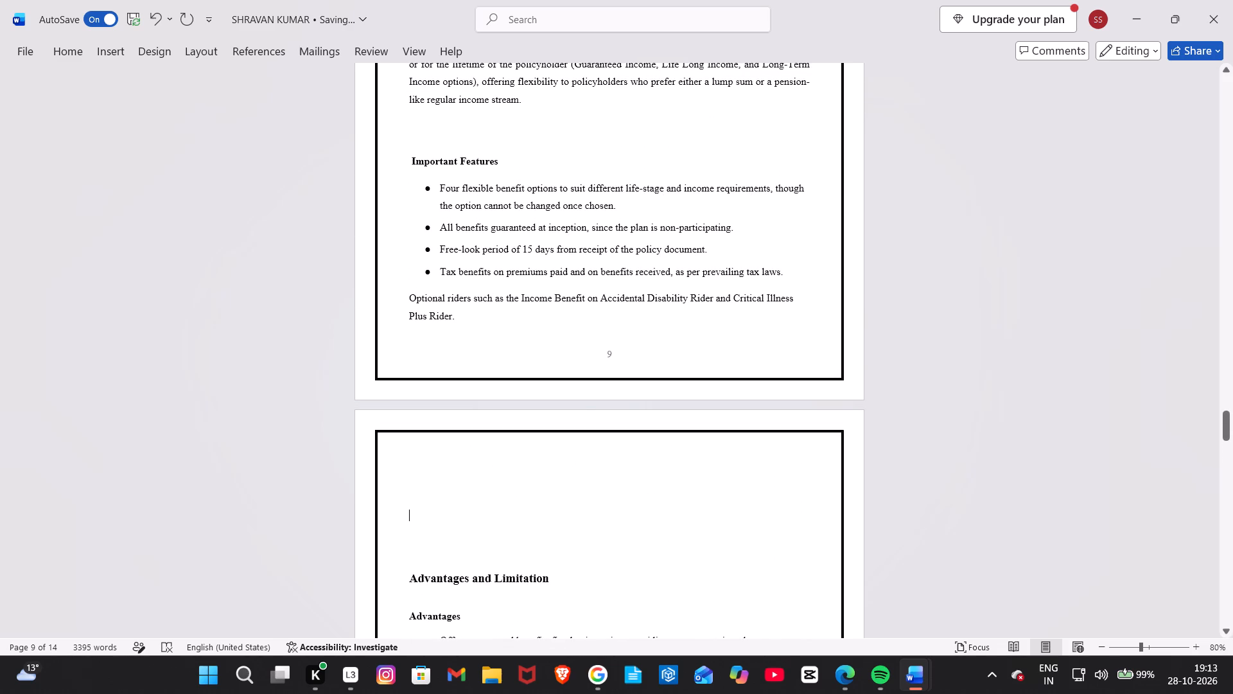
pyautogui.press('BackSpace')
pyautogui.press('BackSpace')
pyautogui.press('BackSpace')
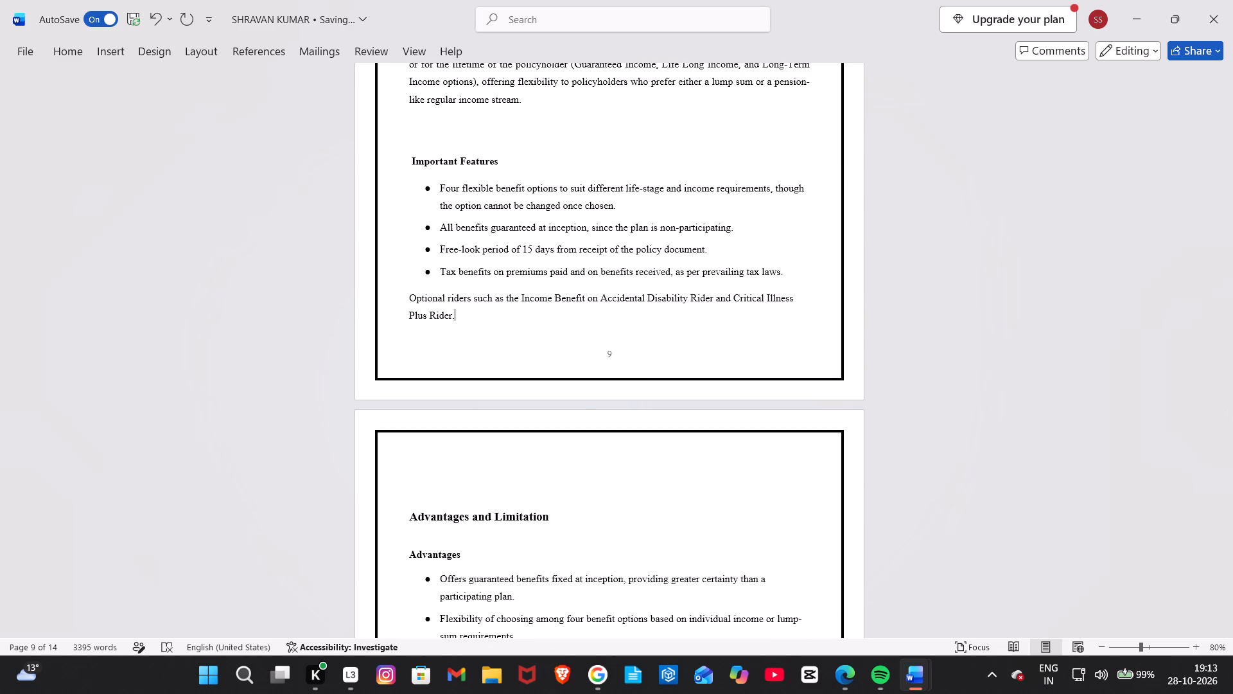
pyautogui.click(434, 508)
pyautogui.press('BackSpace')
# Insert a line break before the "Guaranteed Benefits" heading at the end of page 8 to push it onto page 9.
pyautogui.scroll(1, 435, 508)
pyautogui.scroll(-1, 435, 508)
pyautogui.scroll(4, 435, 508)
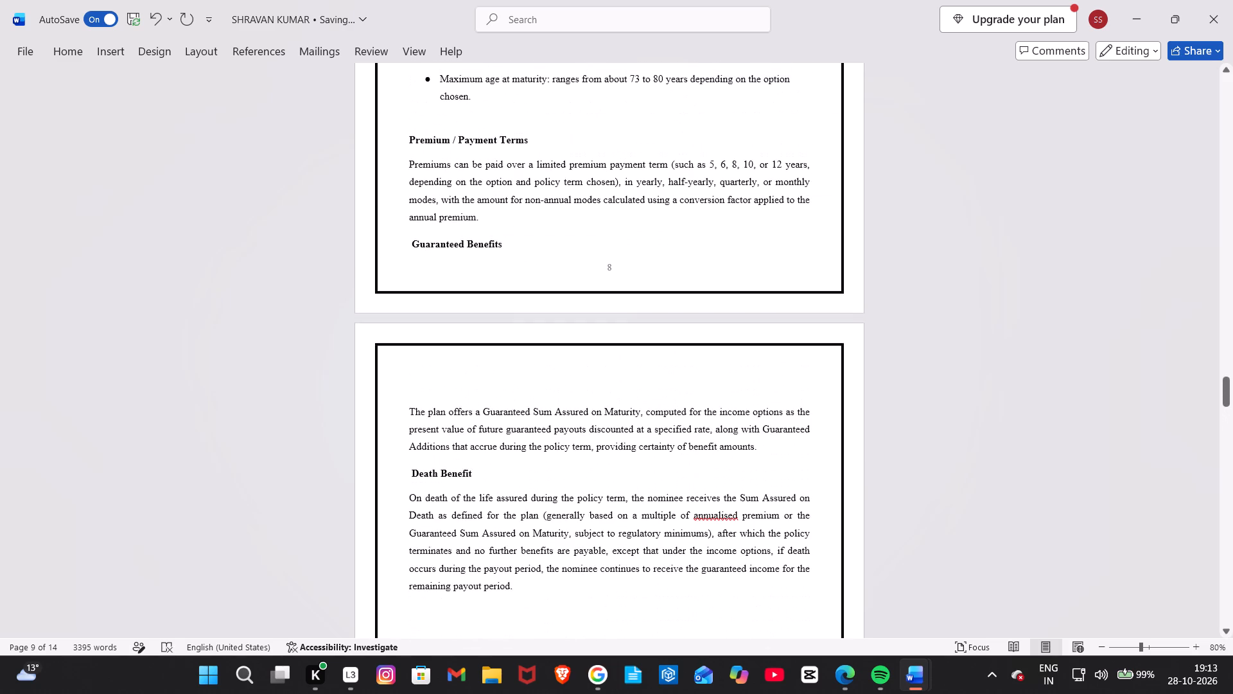
pyautogui.scroll(2, 435, 508)
pyautogui.click(404, 365)
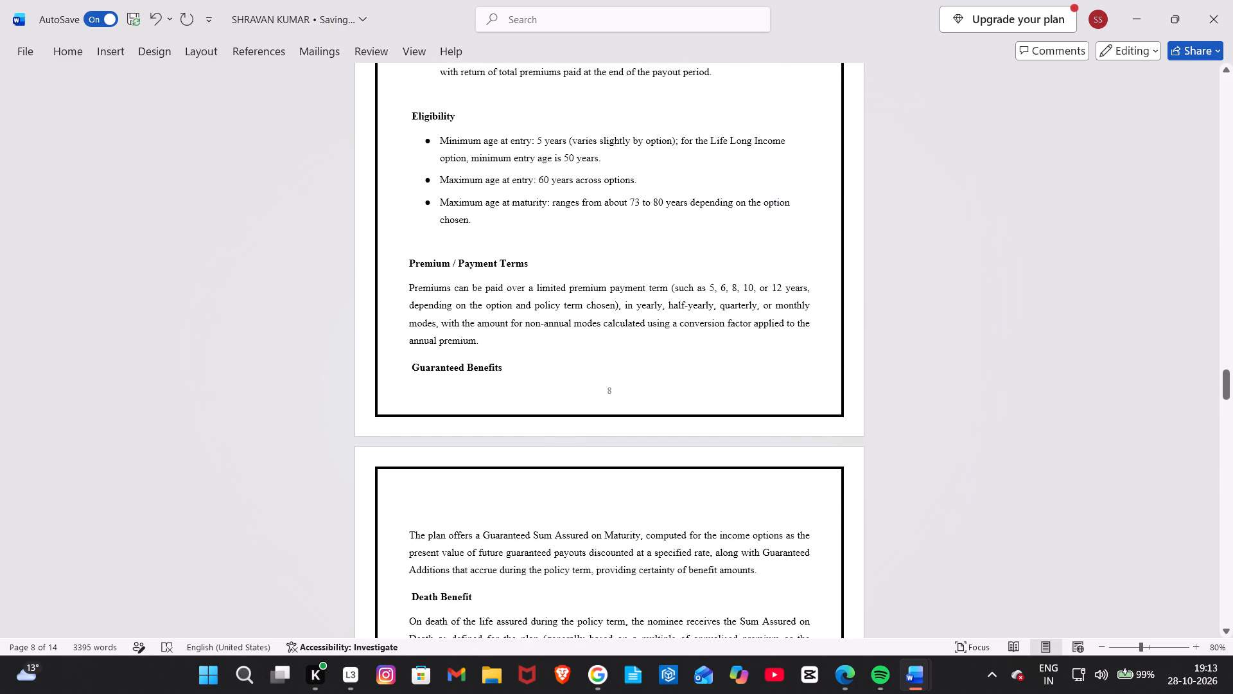
pyautogui.hotkey('shift', 'Return')
# Delete the empty line above the "Products and Services" heading so it starts at the top of page 7.
pyautogui.scroll(1, 404, 365)
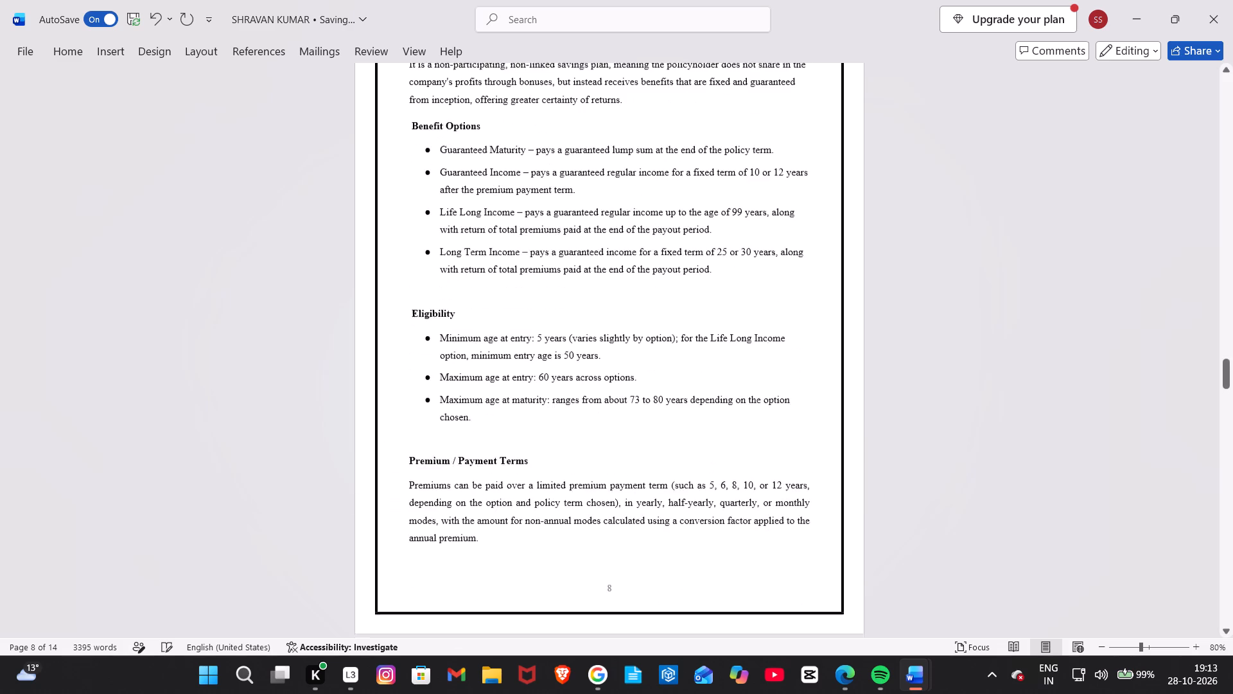
pyautogui.scroll(4, 404, 365)
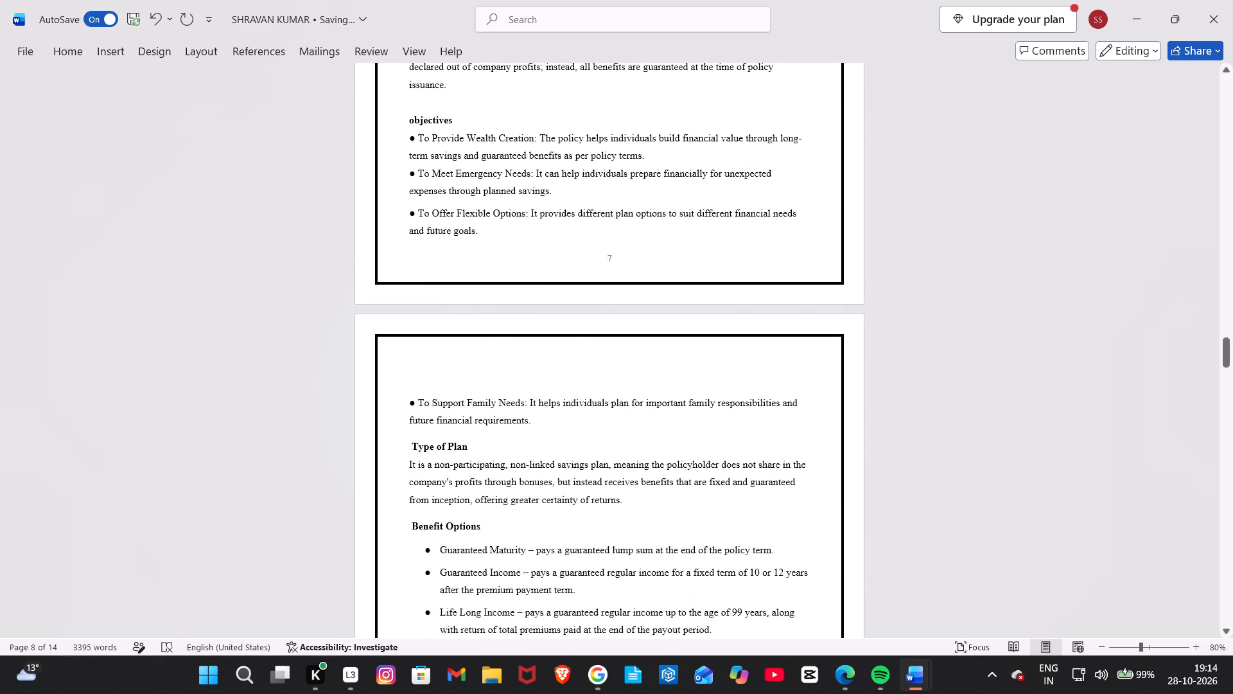
pyautogui.scroll(3, 404, 365)
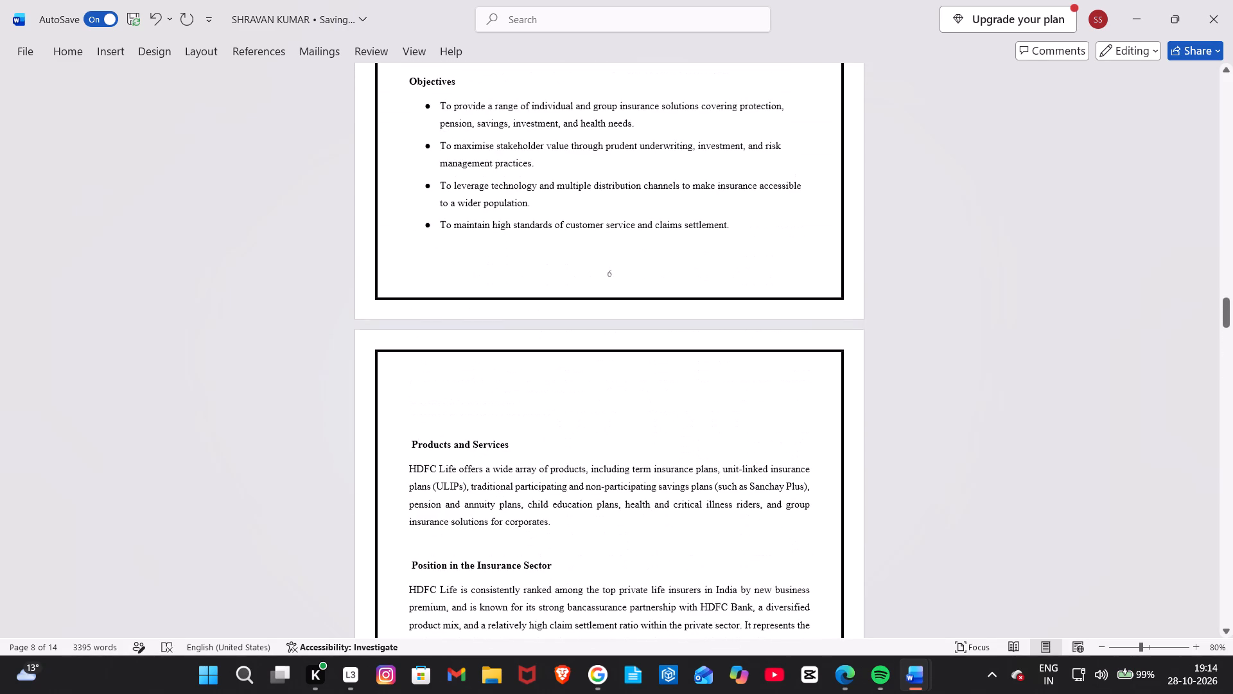
pyautogui.click(425, 422)
pyautogui.press('BackSpace')
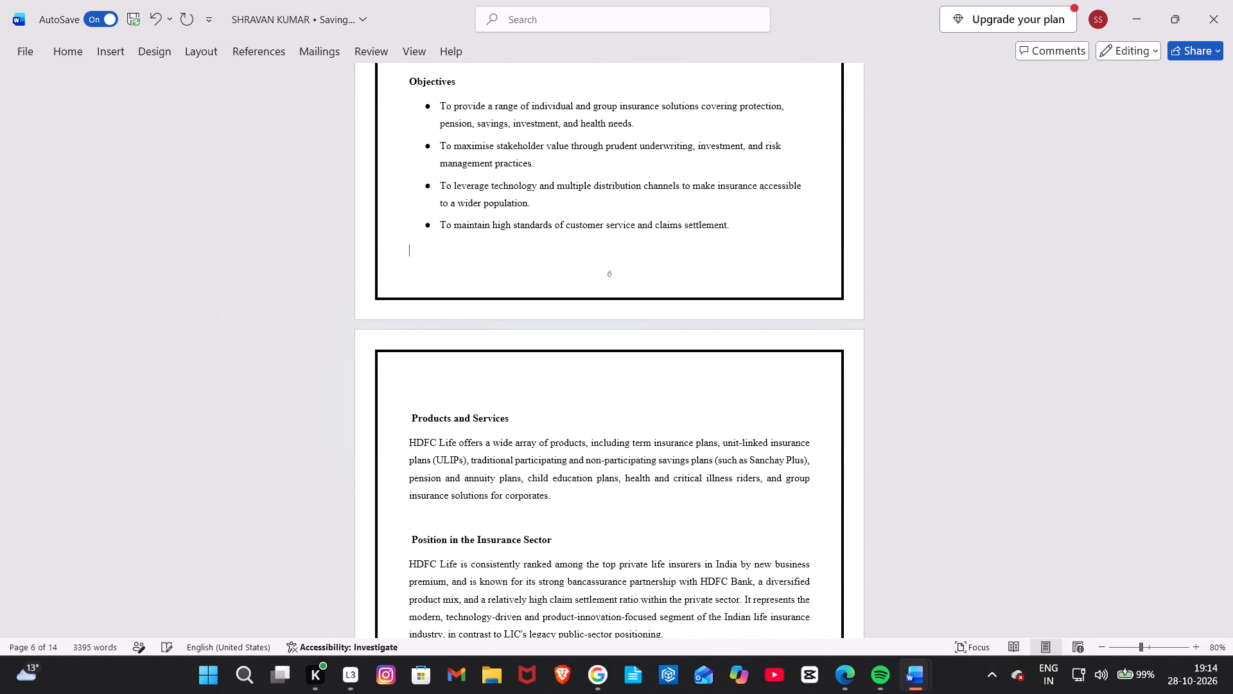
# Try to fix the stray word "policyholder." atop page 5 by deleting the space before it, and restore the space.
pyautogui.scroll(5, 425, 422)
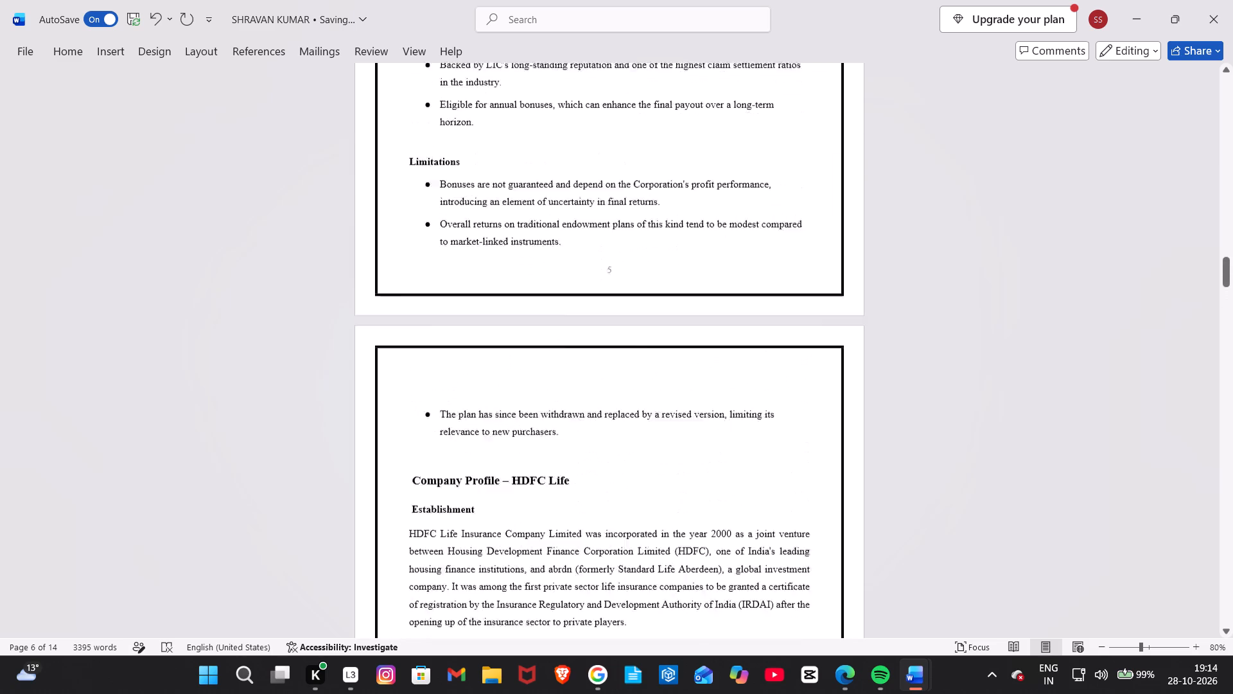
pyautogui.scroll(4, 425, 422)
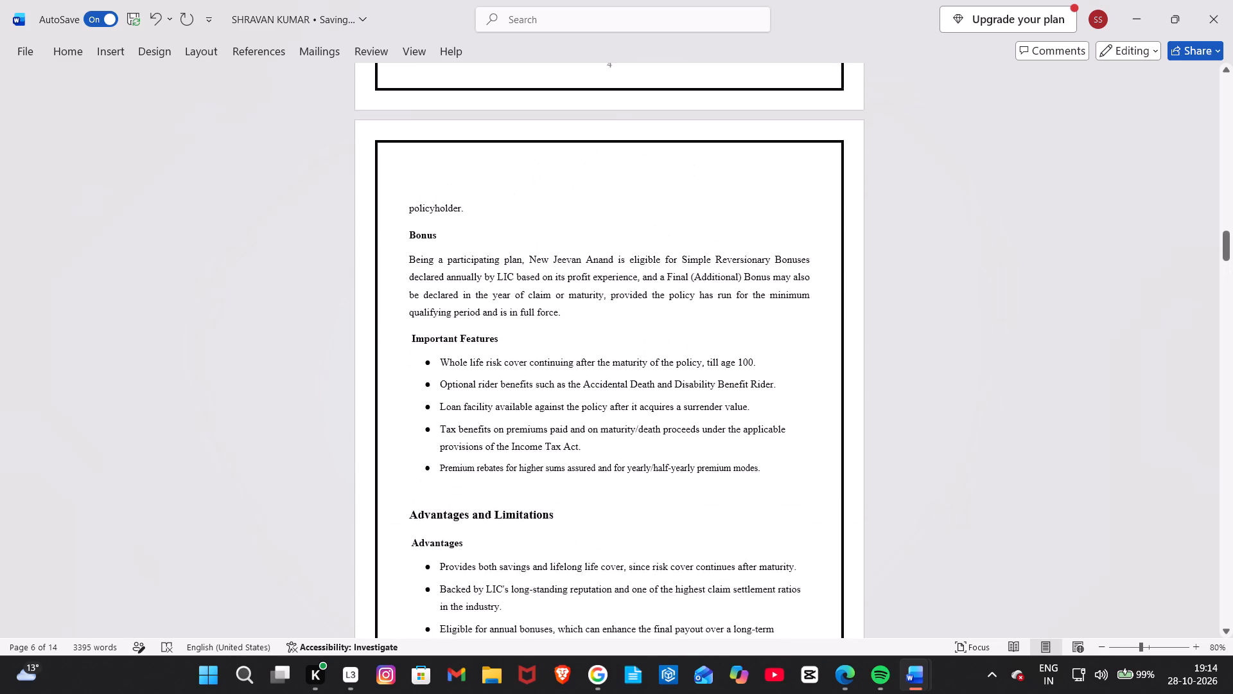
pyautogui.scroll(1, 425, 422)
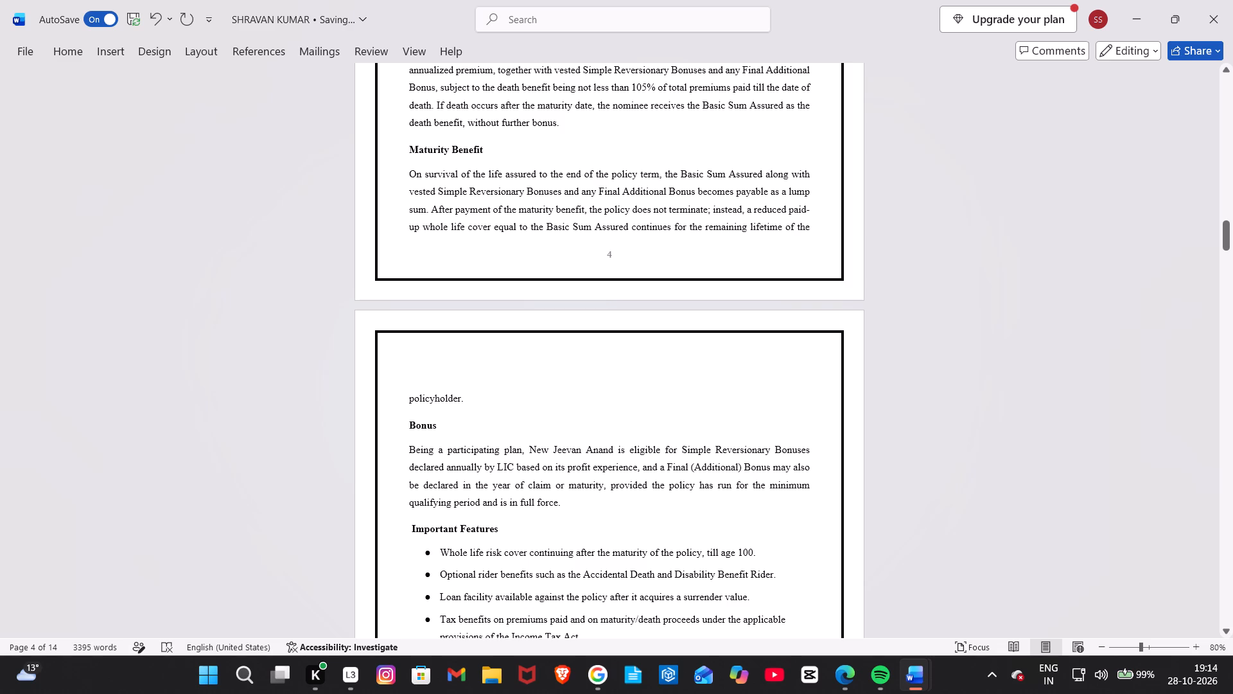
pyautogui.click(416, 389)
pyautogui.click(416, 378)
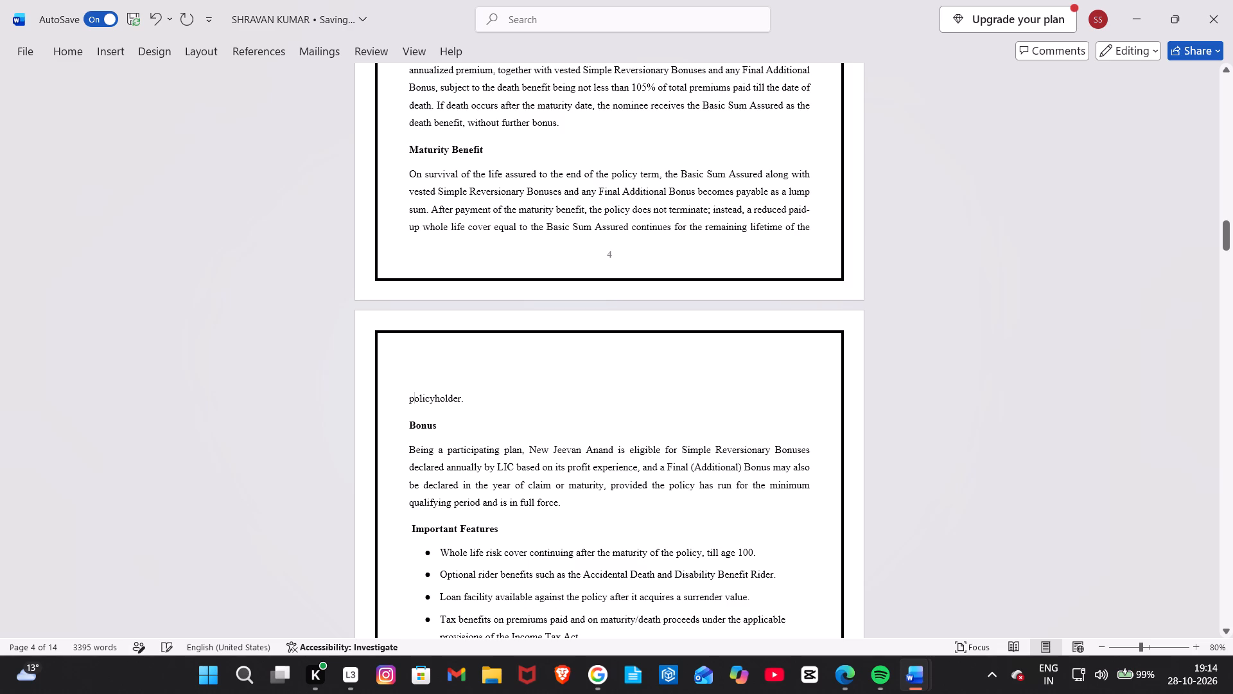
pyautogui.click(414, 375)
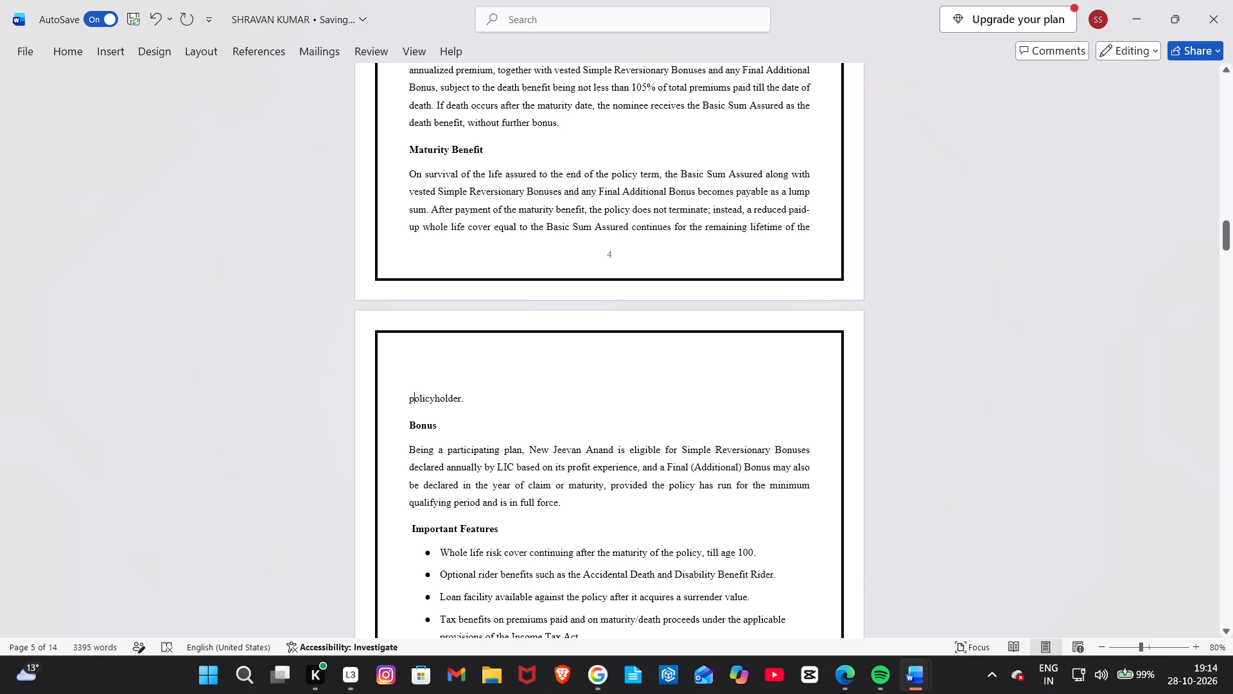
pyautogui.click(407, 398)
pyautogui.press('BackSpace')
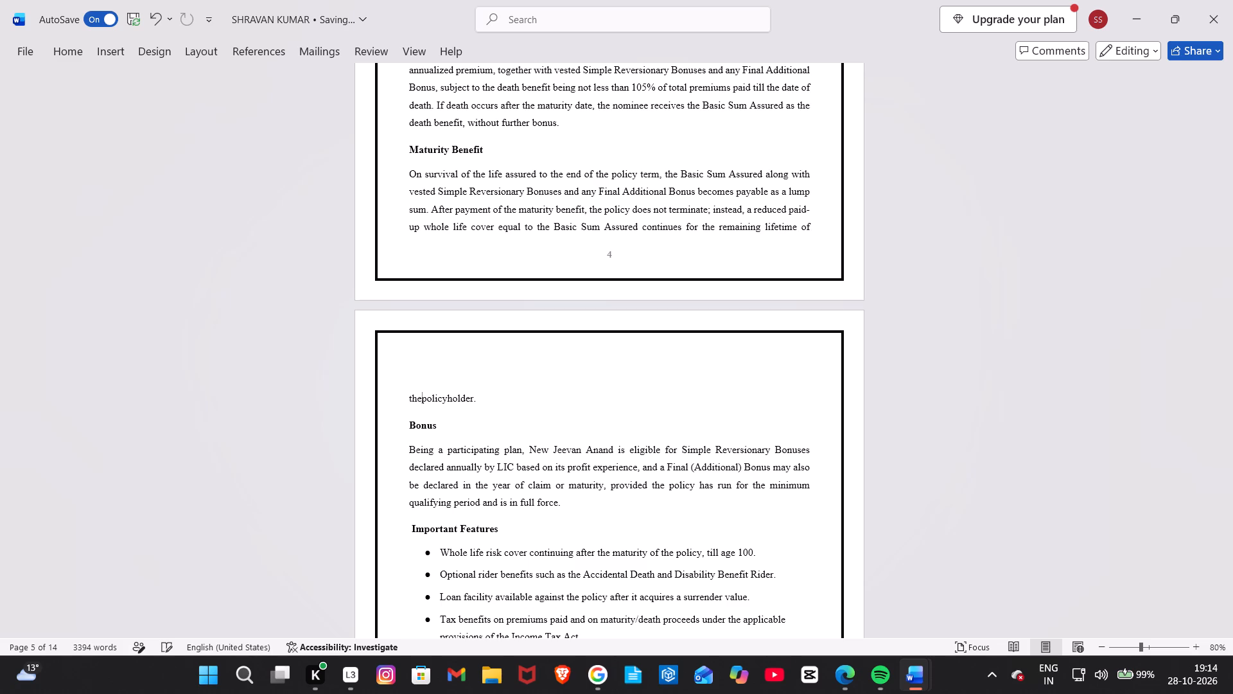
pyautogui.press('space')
# Shorten the last sentence of the Maturity Benefit paragraph to end with "remaining lifetime." so it fits on page 4.
pyautogui.scroll(1, 407, 398)
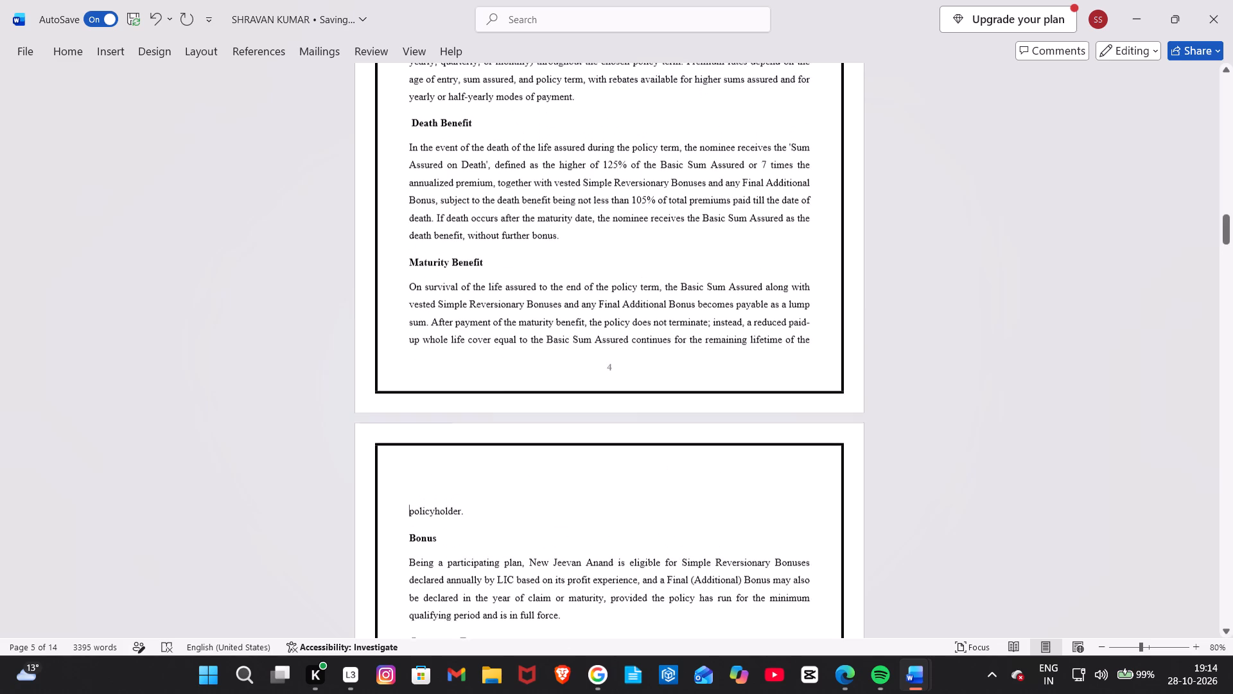
pyautogui.moveTo(460, 513); pyautogui.dragTo(426, 520)
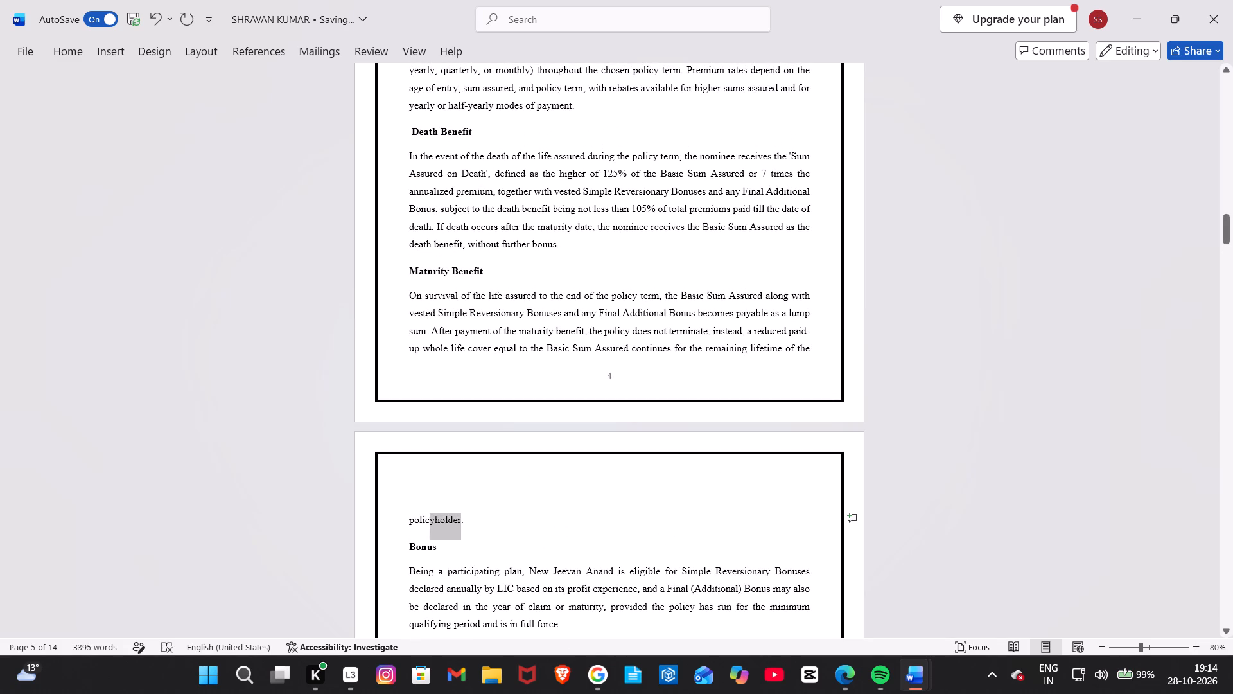
pyautogui.moveTo(426, 520); pyautogui.dragTo(414, 516)
pyautogui.press('BackSpace')
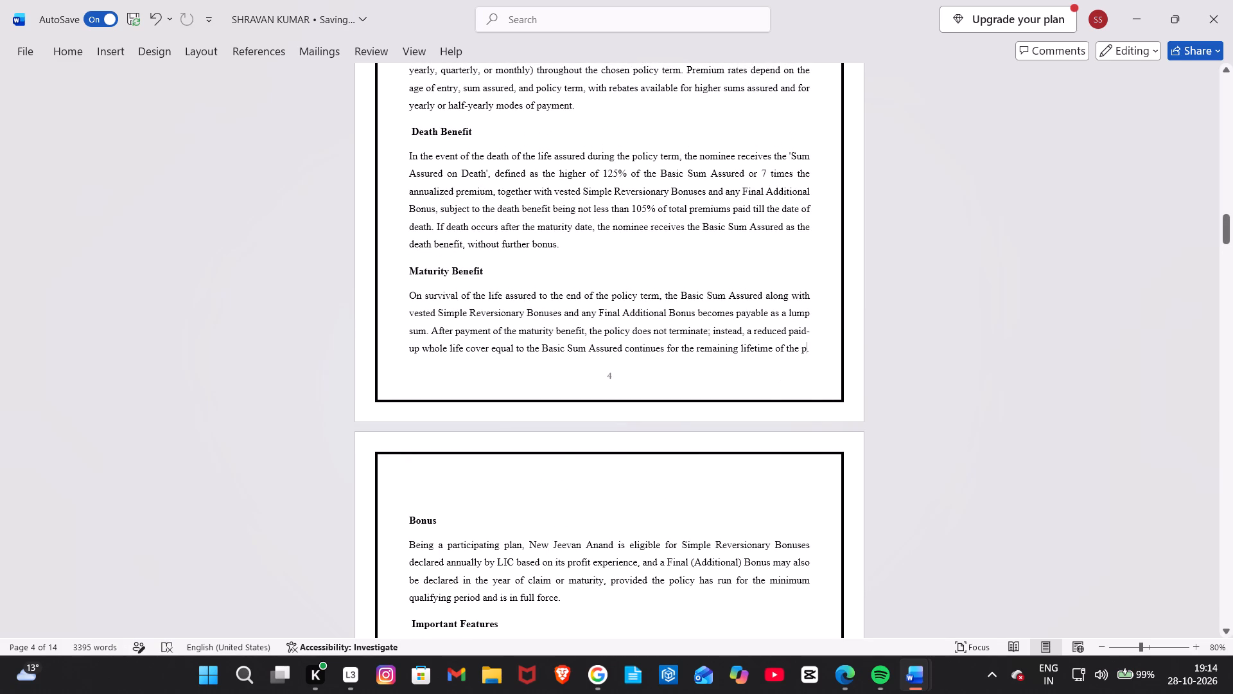
pyautogui.moveTo(773, 351); pyautogui.dragTo(813, 344)
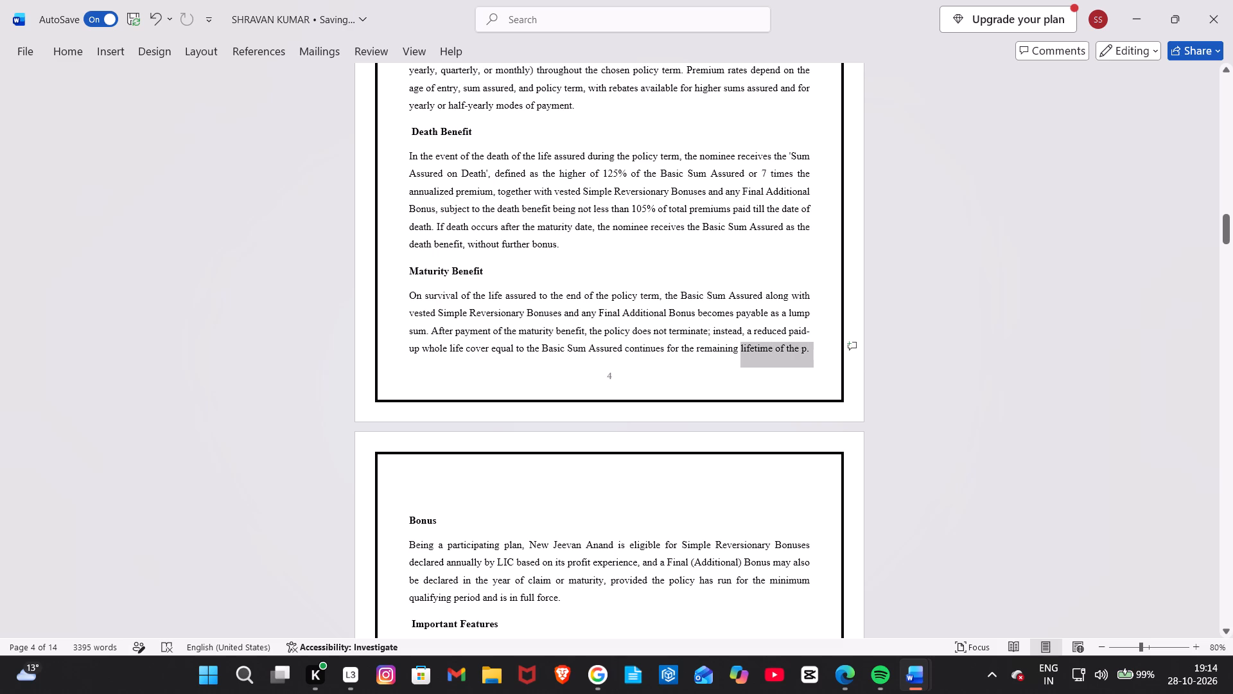
pyautogui.moveTo(813, 344); pyautogui.dragTo(802, 346)
pyautogui.click(805, 346)
pyautogui.moveTo(805, 346); pyautogui.dragTo(791, 349)
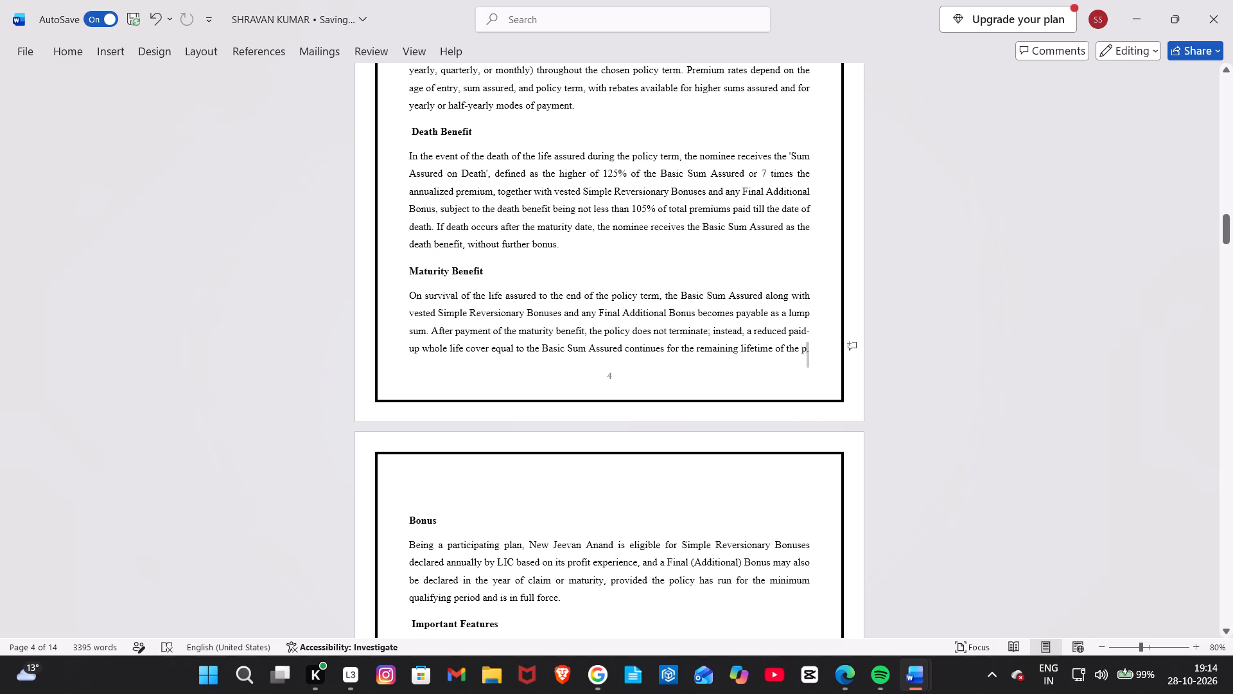
pyautogui.moveTo(791, 349); pyautogui.dragTo(783, 348)
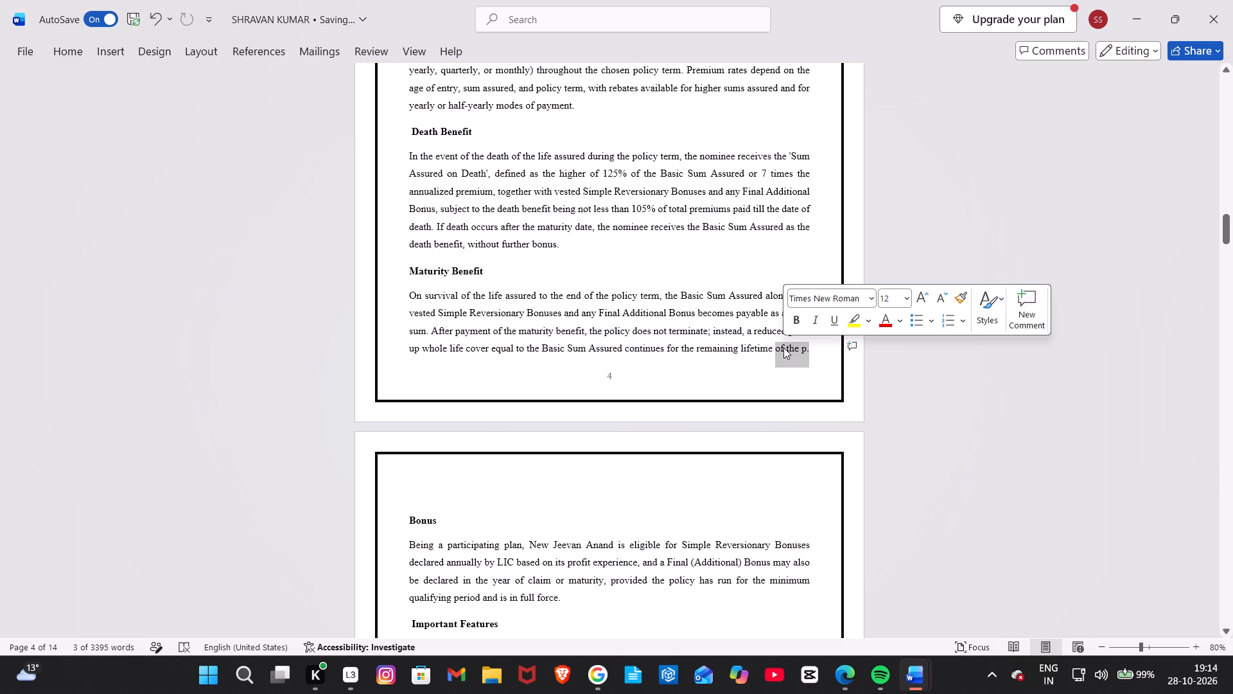
pyautogui.press('BackSpace')
pyautogui.press('BackSpace')
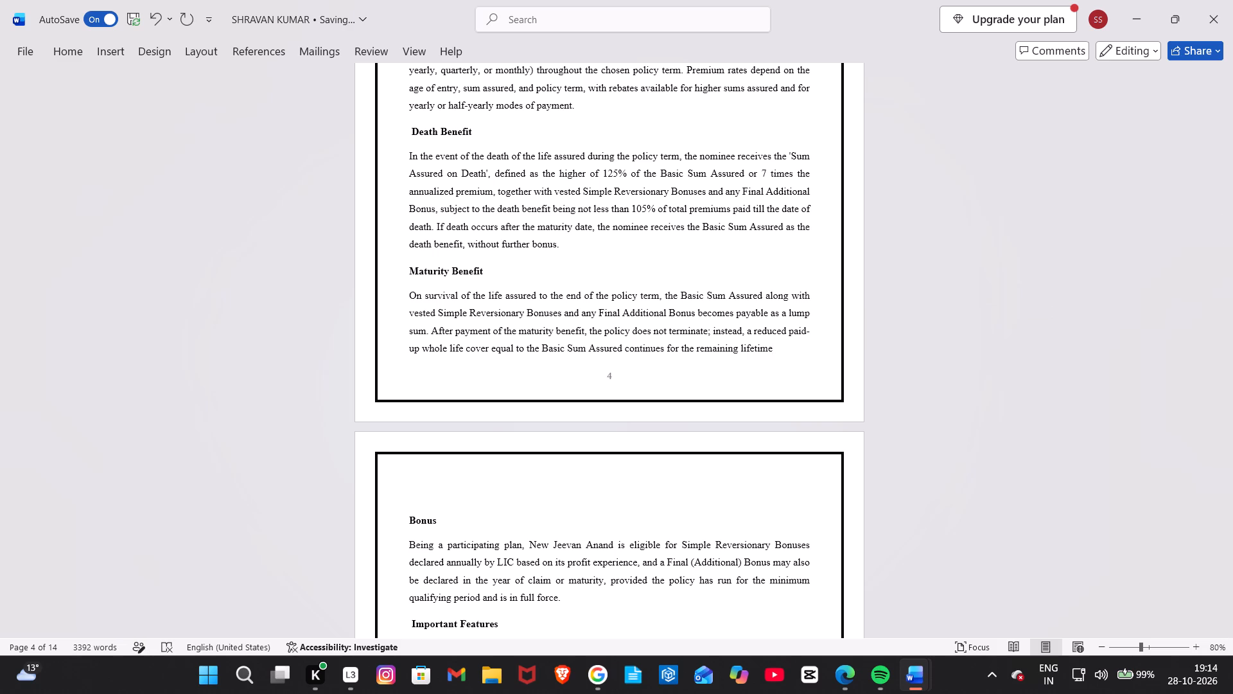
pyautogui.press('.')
# Review the layout from page 4 back to the Introduction, and check where the "Company Profile – LIC" heading starts on page 2.
pyautogui.scroll(3, 783, 348)
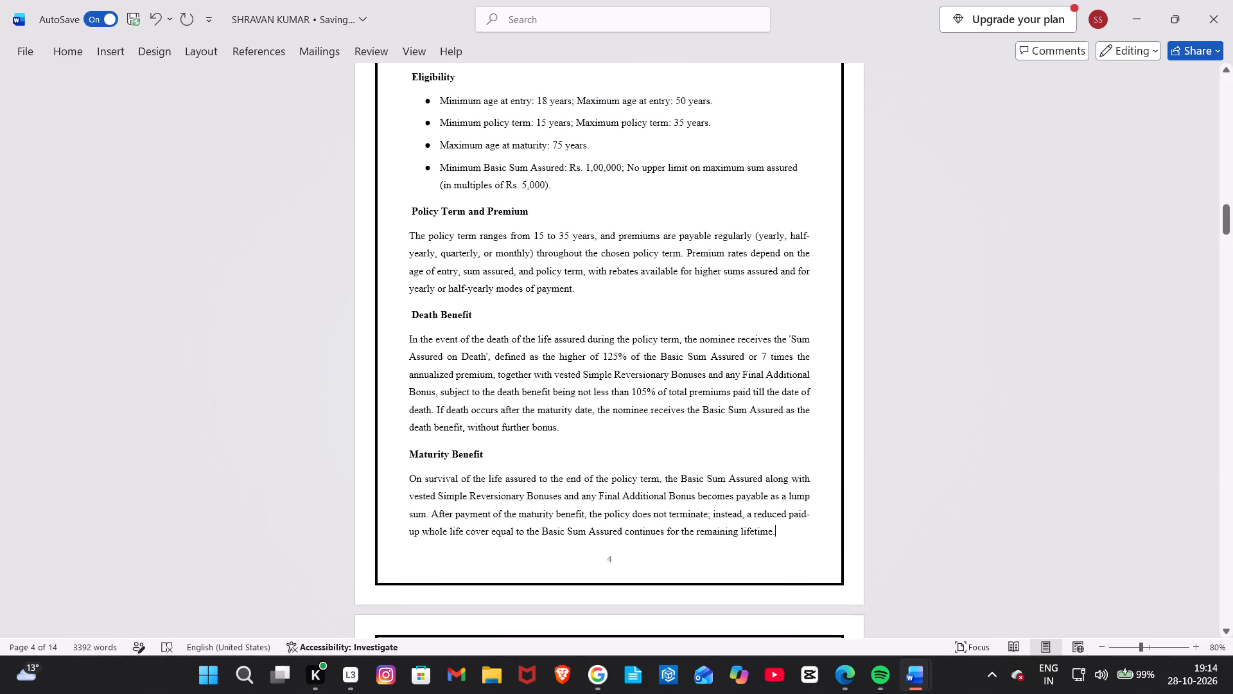
pyautogui.scroll(8, 783, 348)
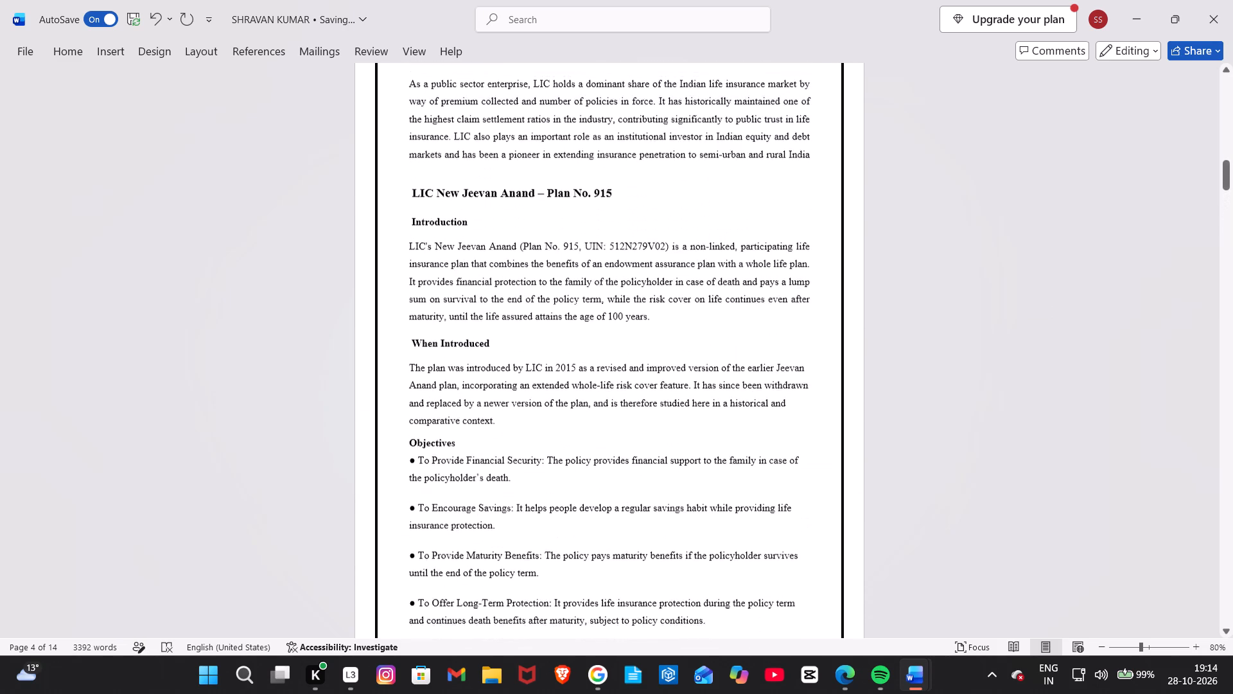
pyautogui.scroll(5, 783, 348)
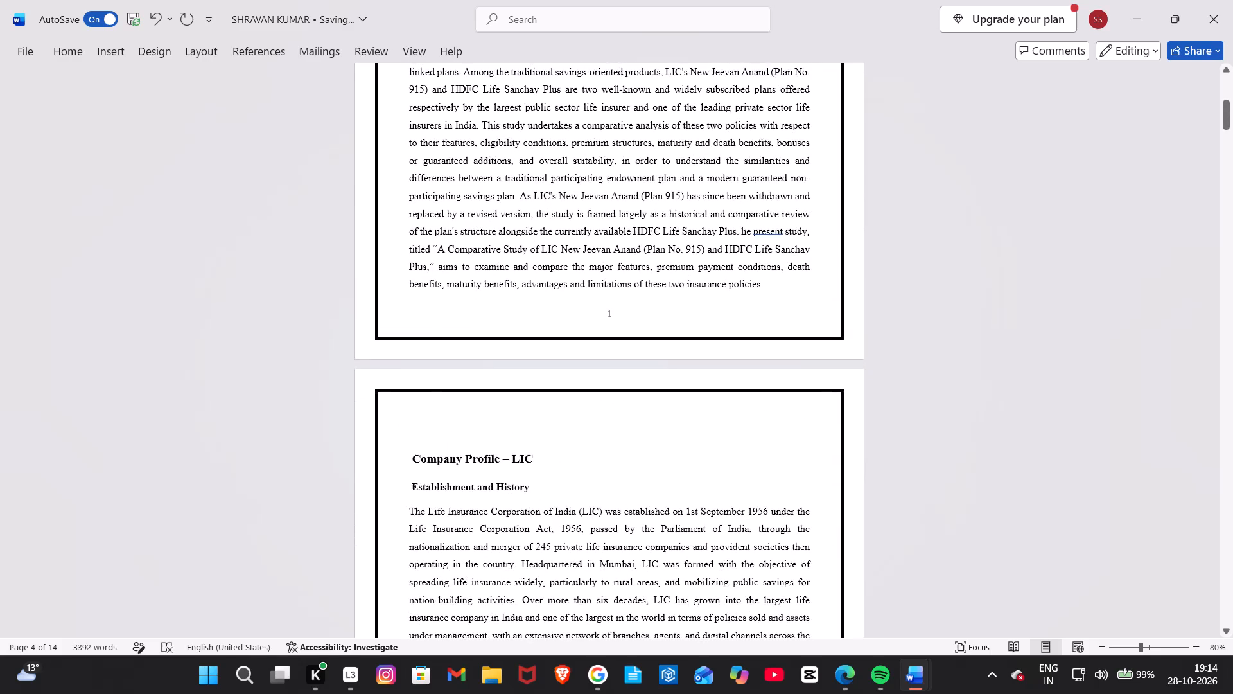
pyautogui.scroll(4, 783, 348)
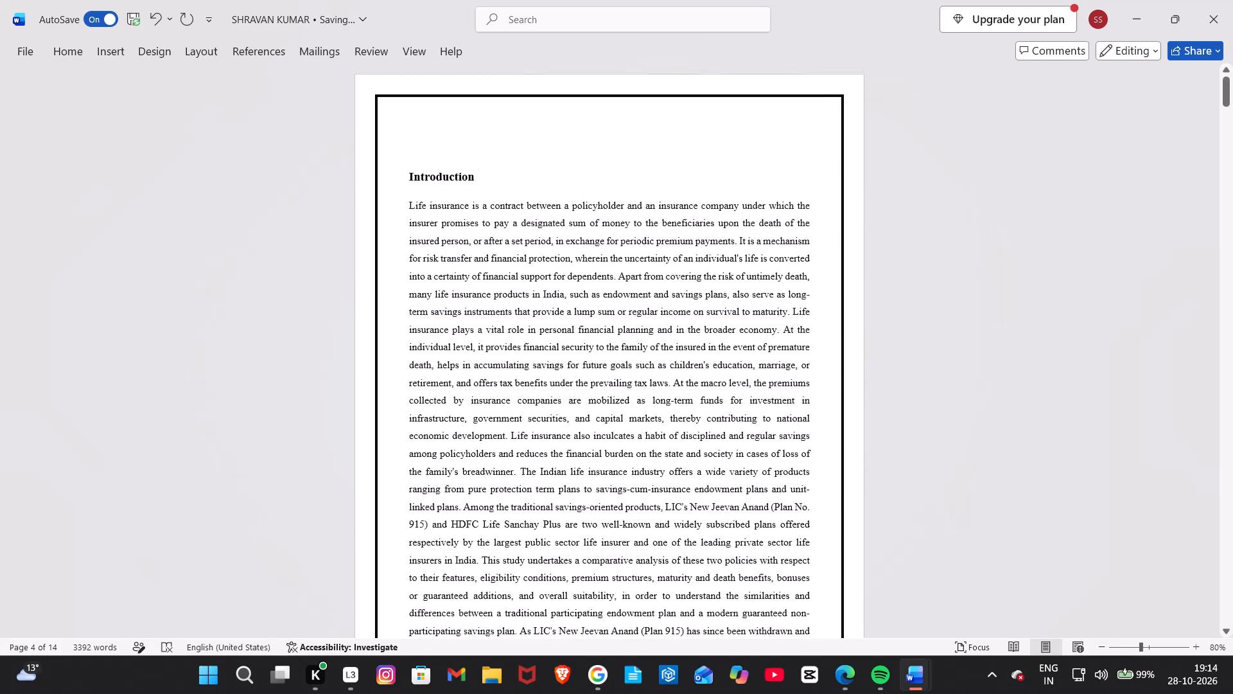
pyautogui.scroll(-4, 783, 348)
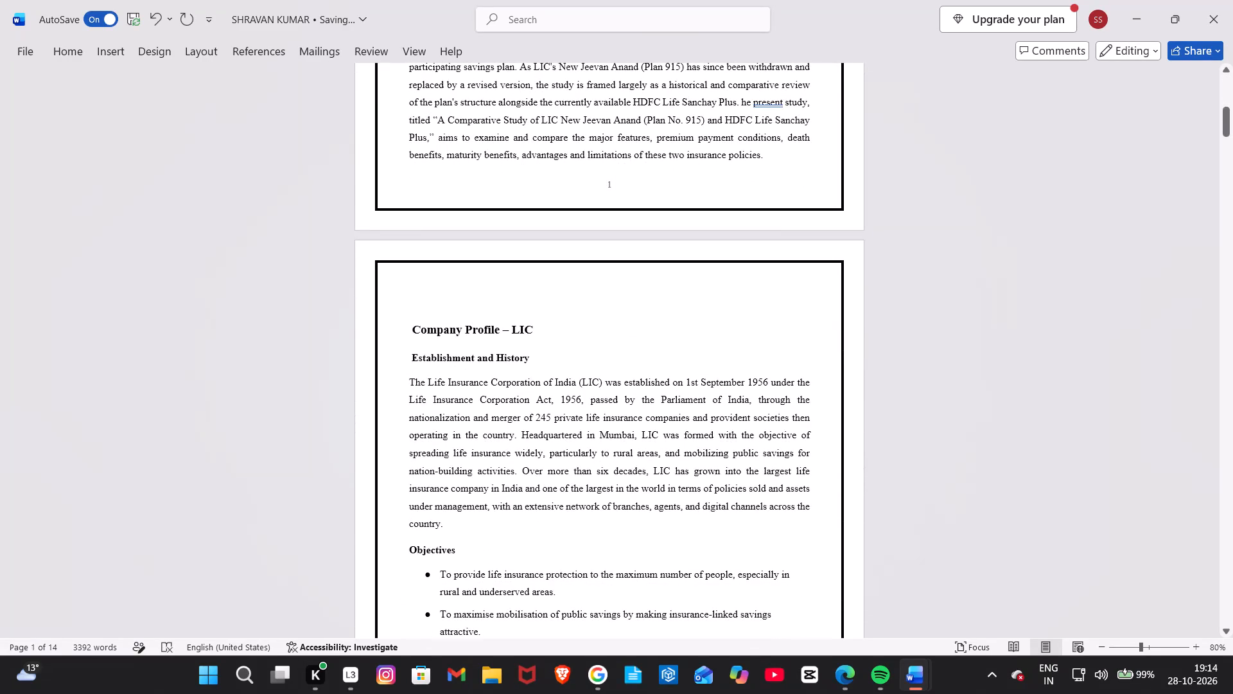
pyautogui.click(431, 309)
# Save a copy of the document in the personal OneDrive folder, adding " 1" to the end of the existing file name.
pyautogui.click(21, 53)
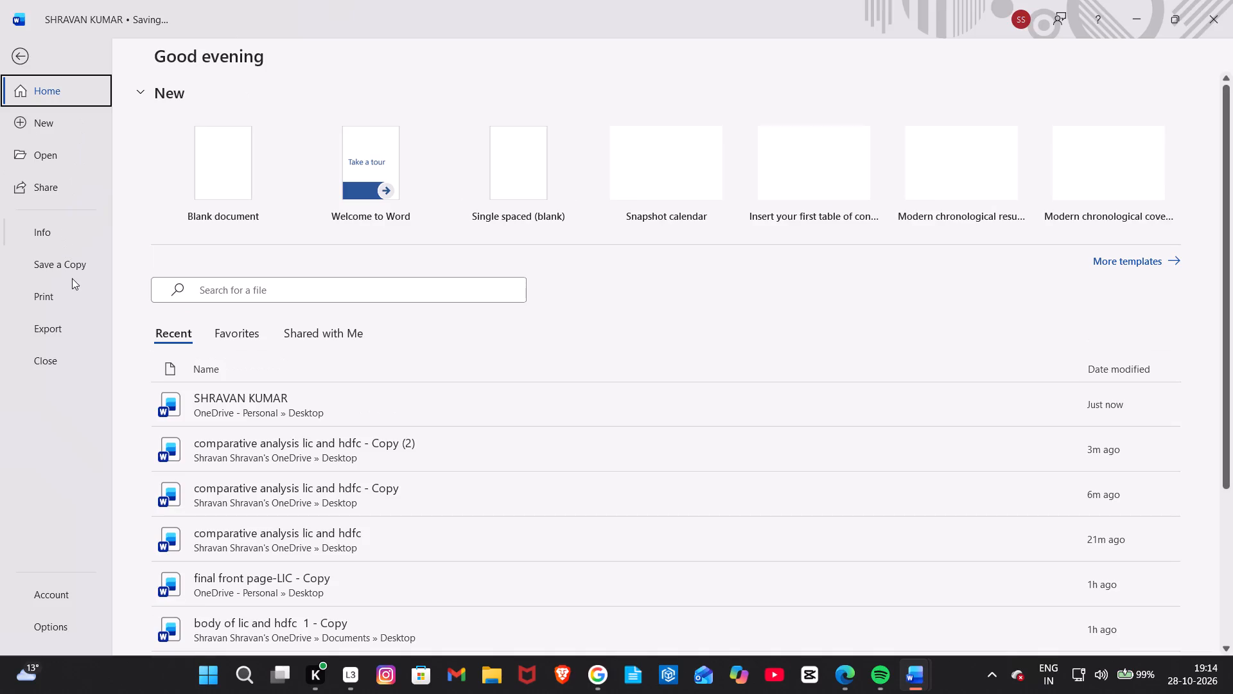
pyautogui.click(73, 268)
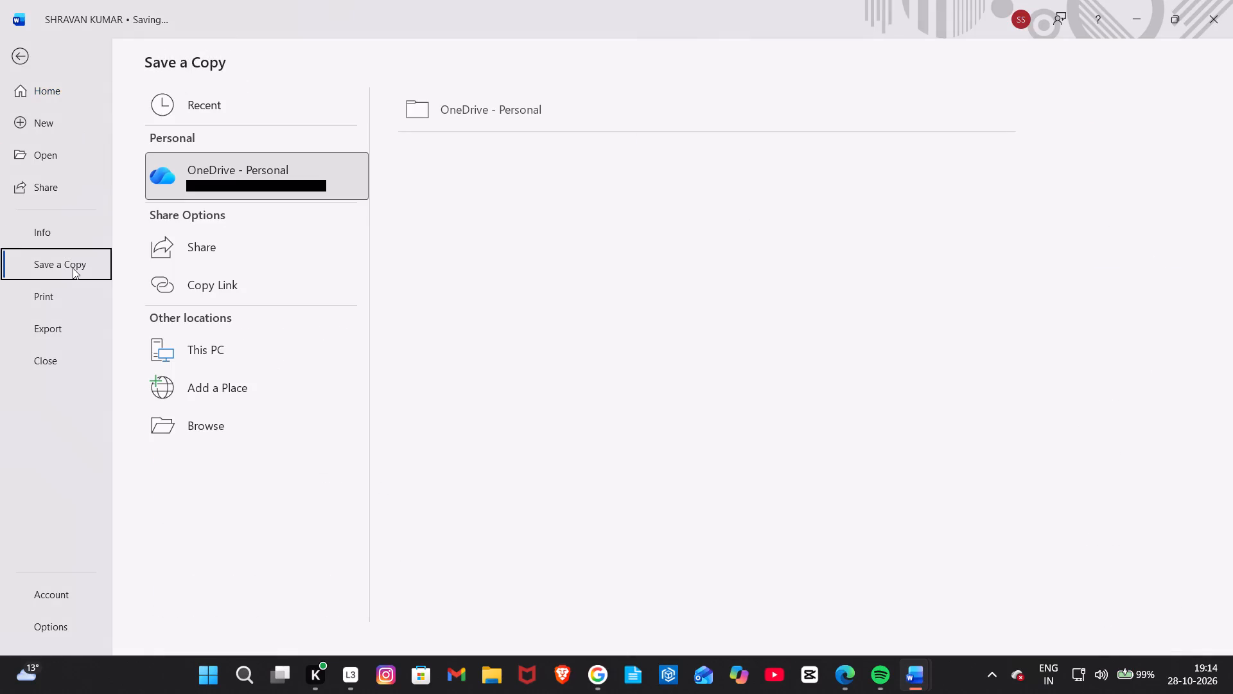
pyautogui.click(456, 103)
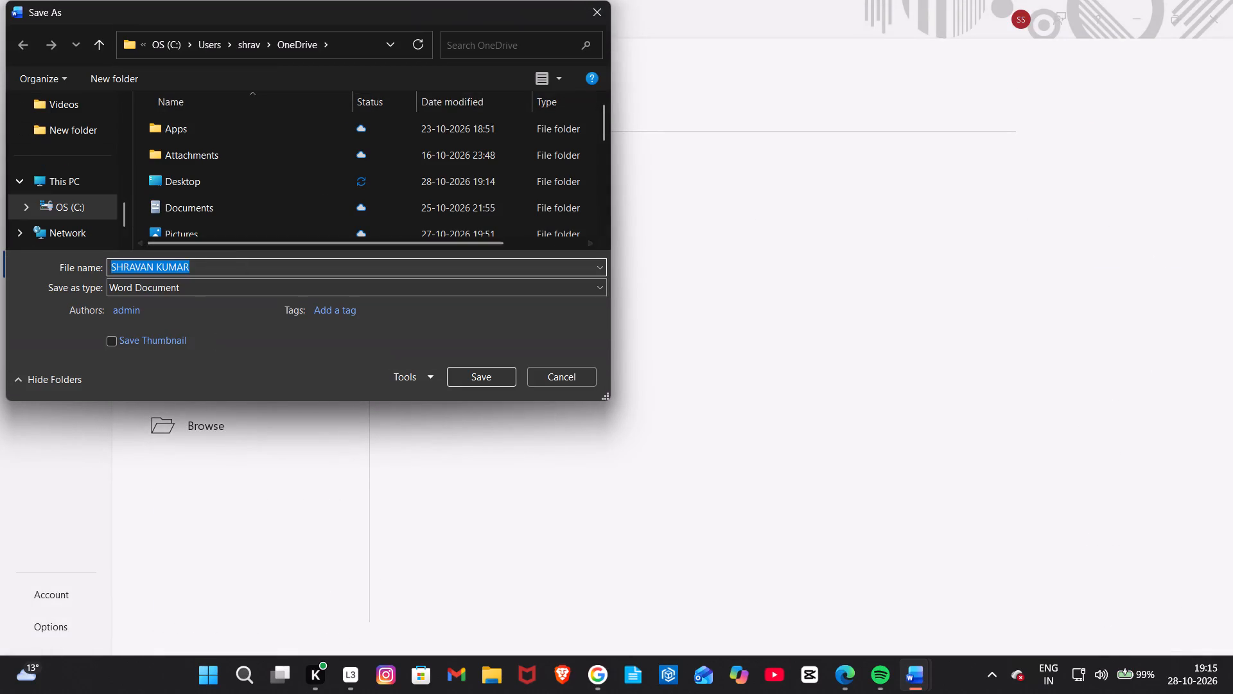
pyautogui.click(237, 262)
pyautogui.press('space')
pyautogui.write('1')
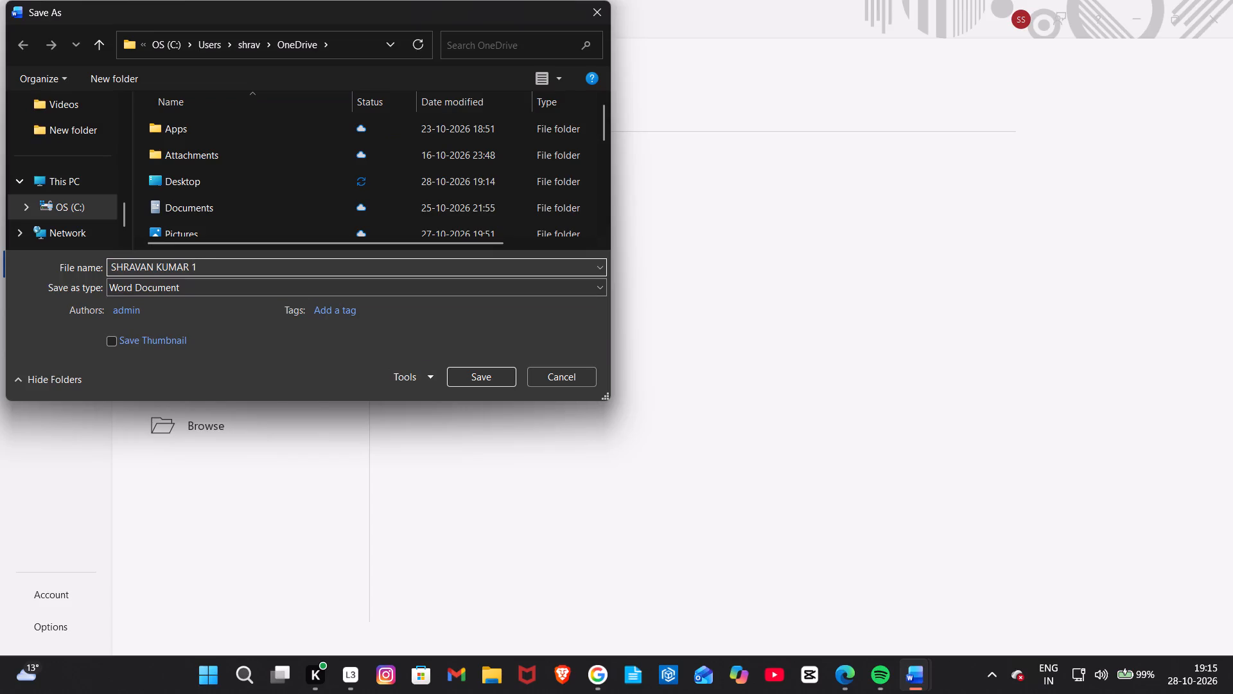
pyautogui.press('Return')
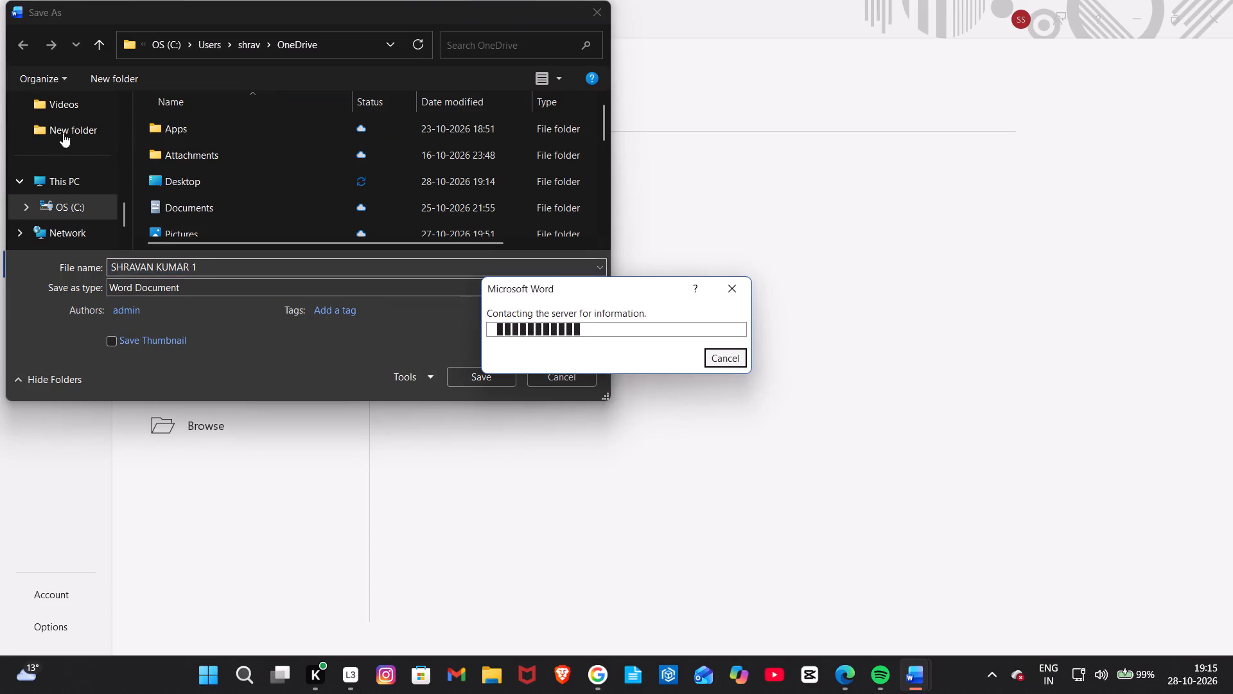
pyautogui.click(713, 358)
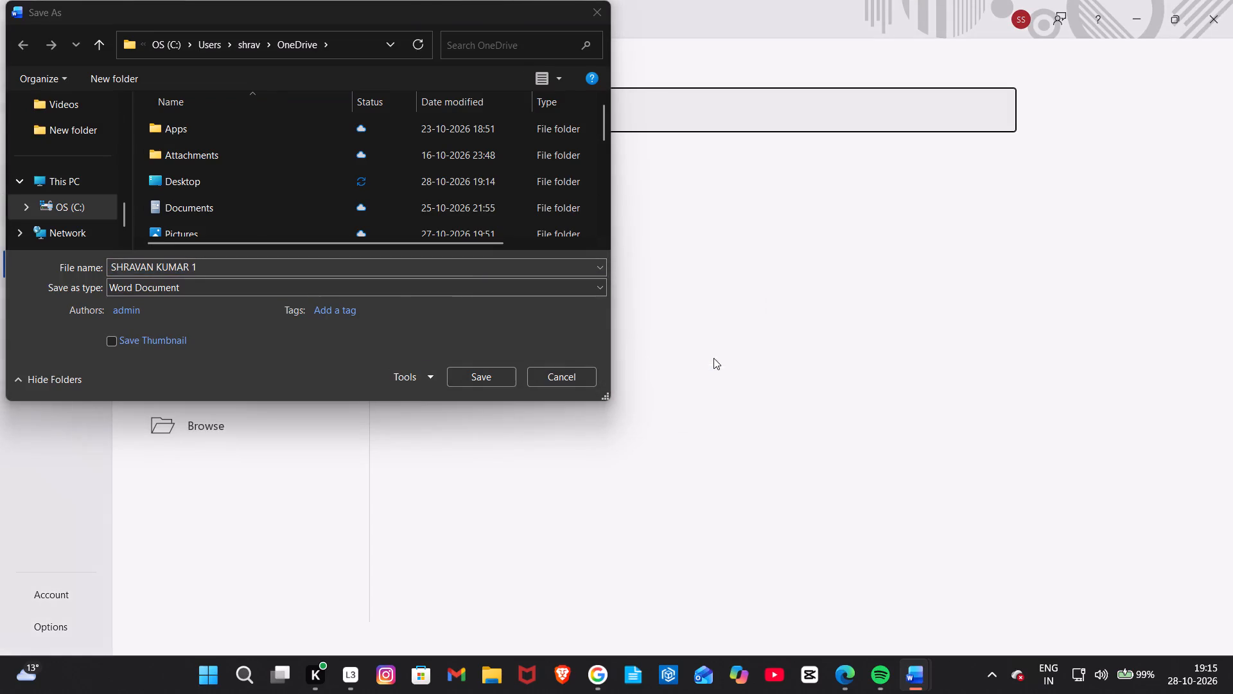
pyautogui.scroll(1, 66, 147)
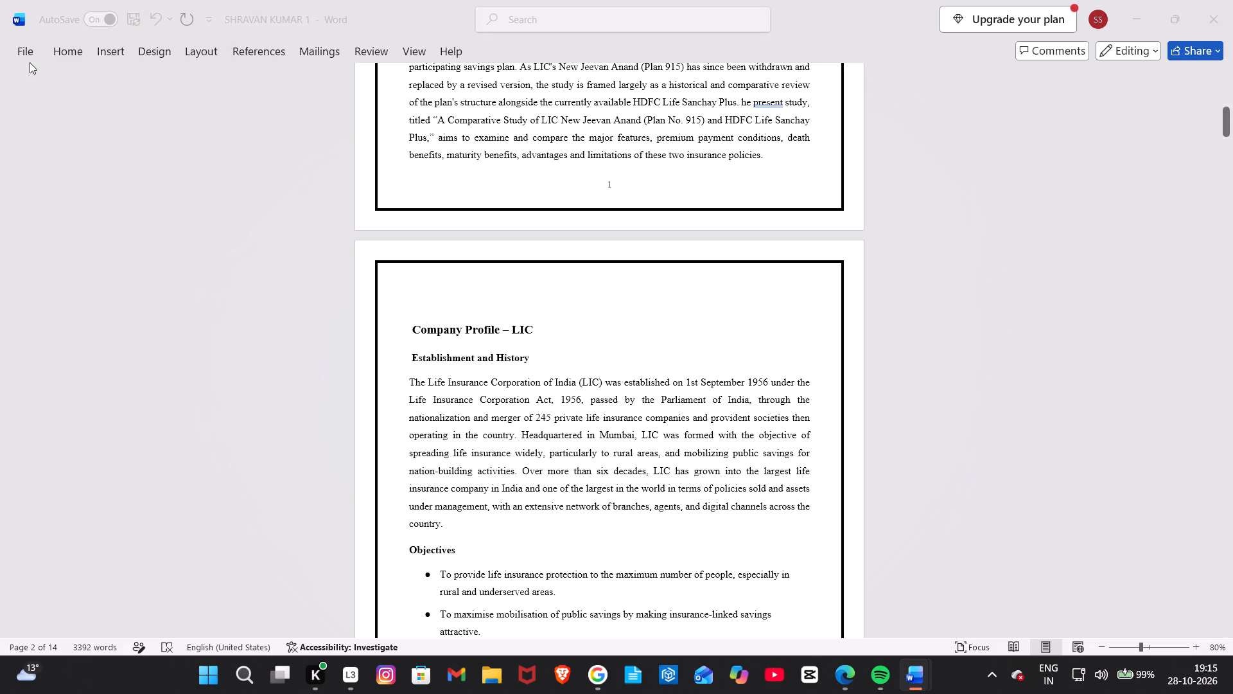
pyautogui.click(27, 62)
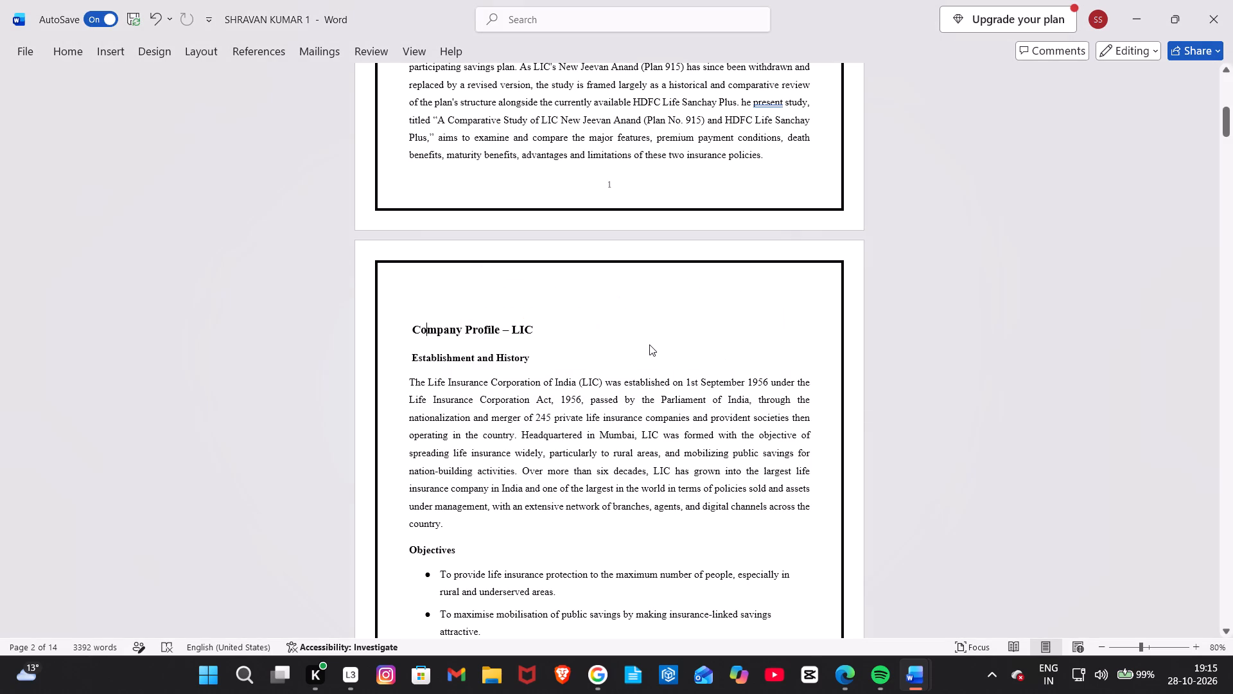
# Insert two line breaks before the "Conclusion" heading at the bottom of page 12 so it starts on page 13.
pyautogui.scroll(-2, 436, 457)
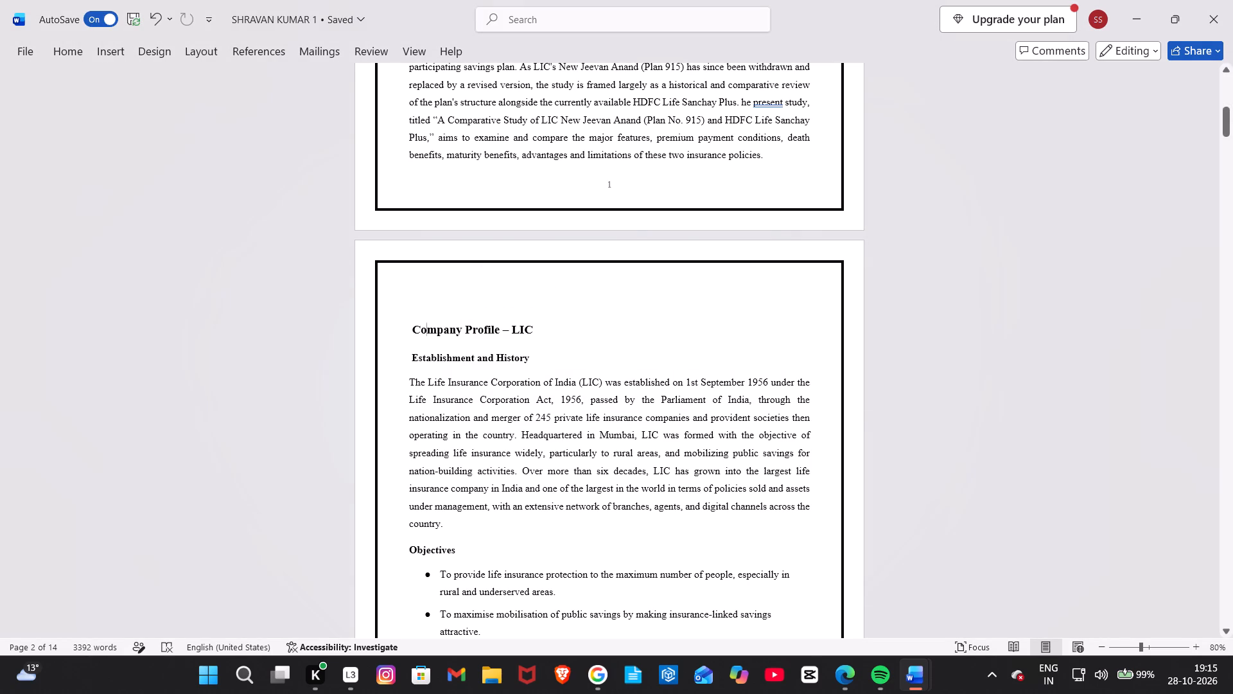
pyautogui.scroll(-3, 436, 457)
pyautogui.scroll(-20, 436, 457)
pyautogui.scroll(-20, 436, 457)
pyautogui.scroll(-20, 436, 457)
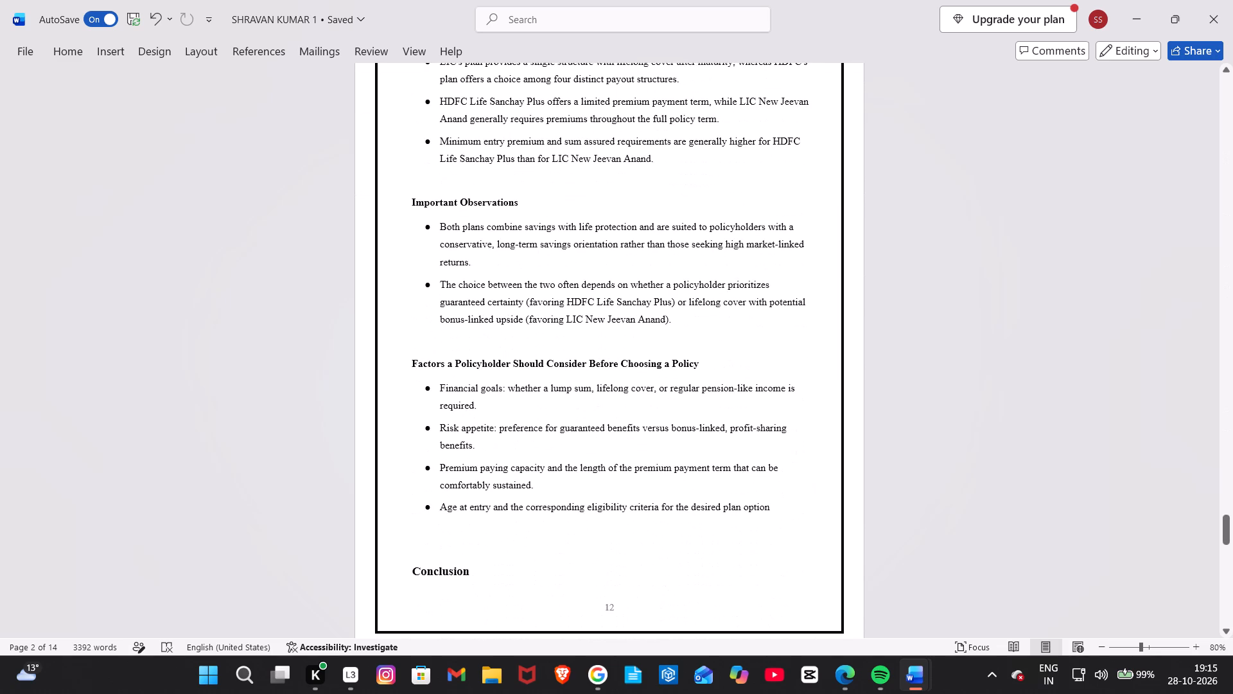
pyautogui.scroll(-1, 436, 457)
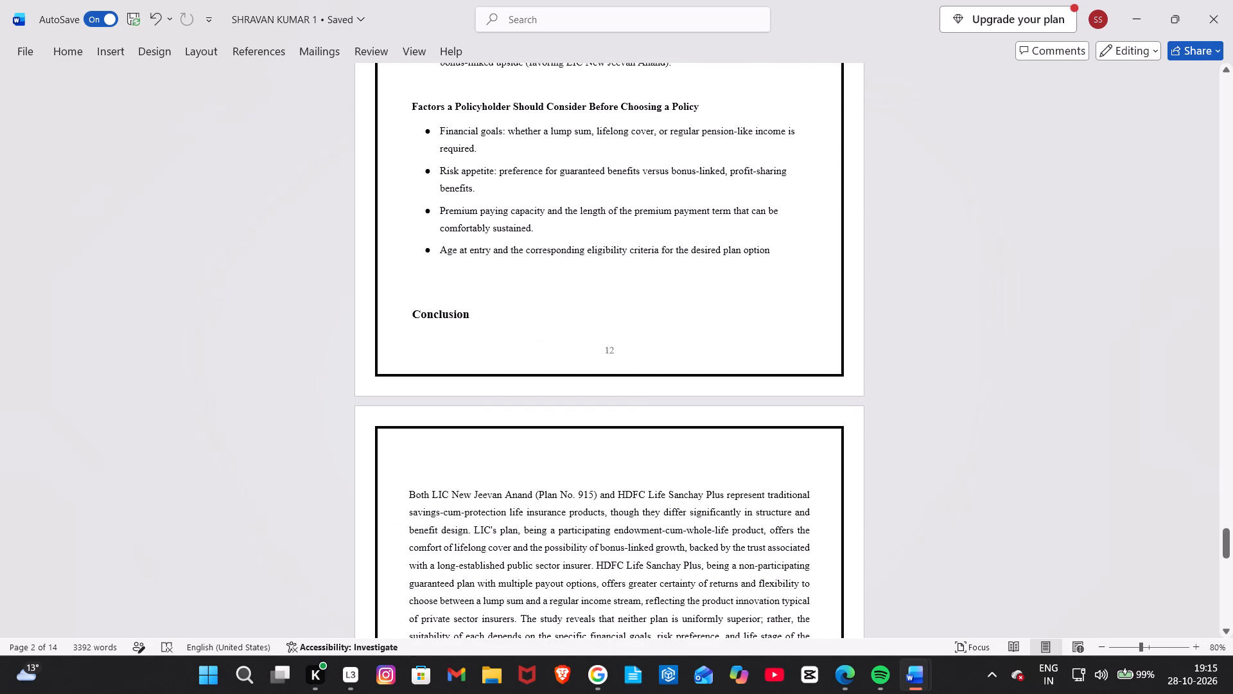
pyautogui.click(405, 314)
pyautogui.hotkey('shift', 'Return')
pyautogui.hotkey('shift', 'Return')
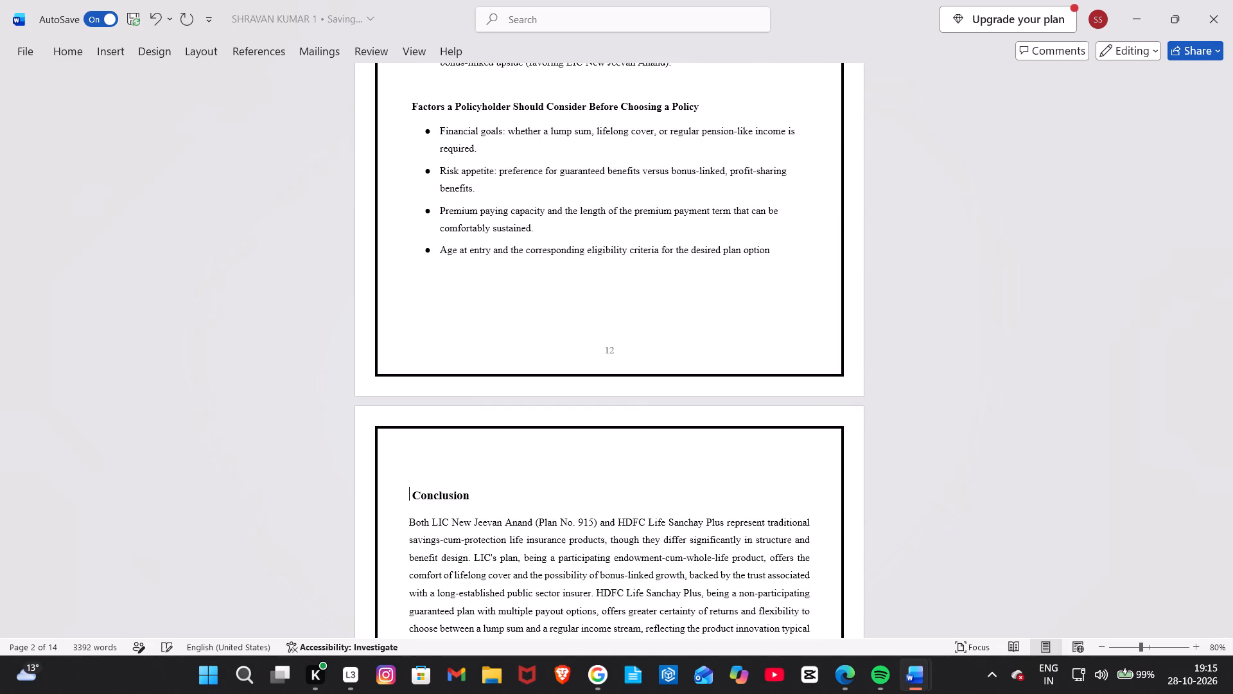
# Insert blank lines before the "Bibliography / References" heading on page 13 so it starts at the top of page 14.
pyautogui.scroll(-6, 405, 314)
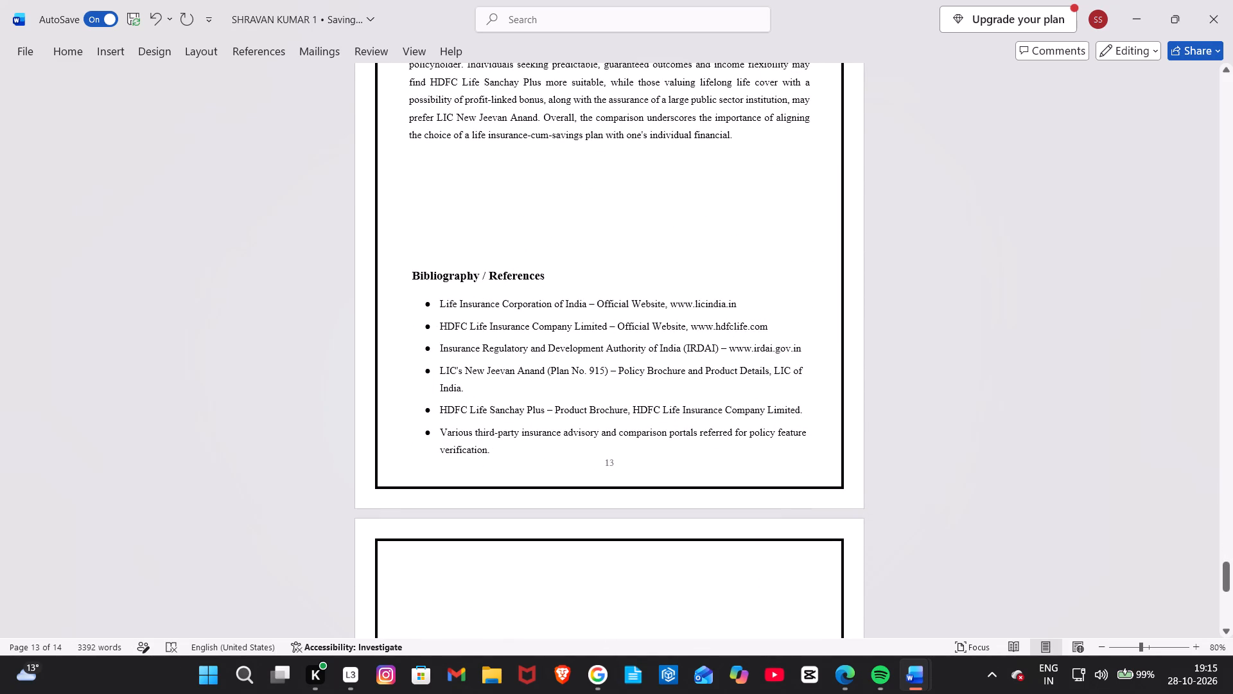
pyautogui.click(406, 283)
pyautogui.hotkey('shift', 'Return')
pyautogui.press('Return')
pyautogui.hotkey('shift', 'Return')
pyautogui.hotkey('shift', 'Return')
pyautogui.hotkey('shift', 'Return')
pyautogui.hotkey('shift', 'Return')
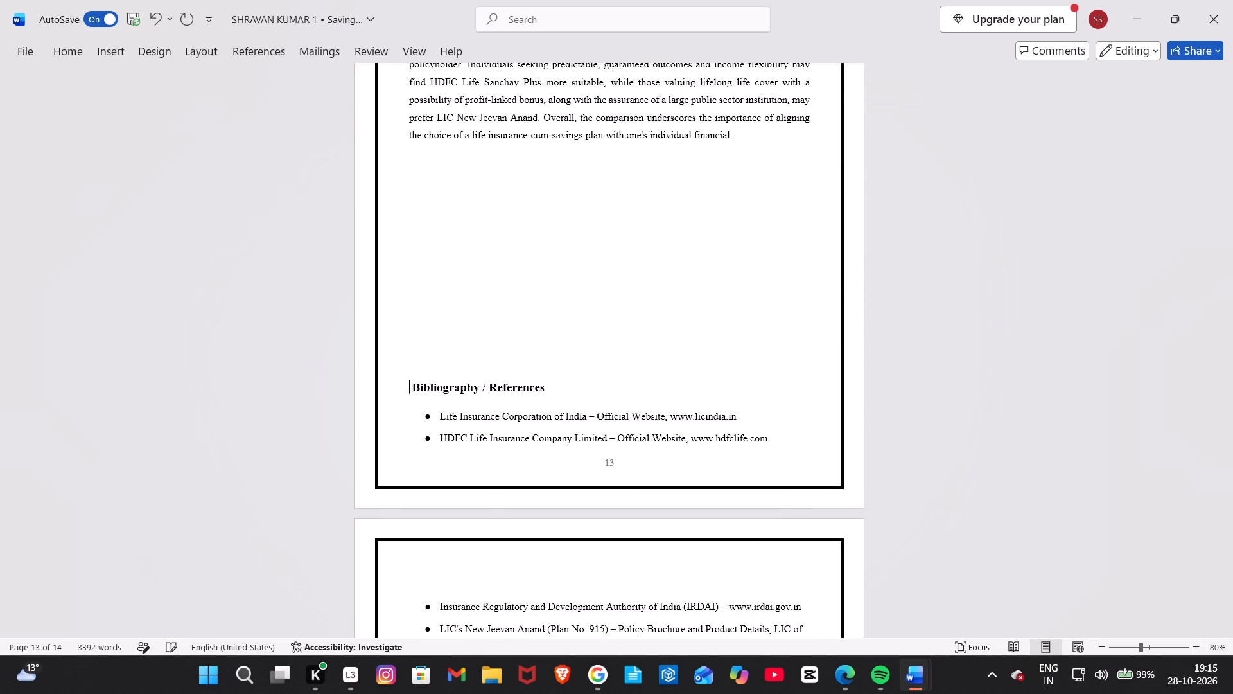
pyautogui.hotkey('shift', 'Return')
pyautogui.hotkey('shift', 'Return')
pyautogui.press('Return')
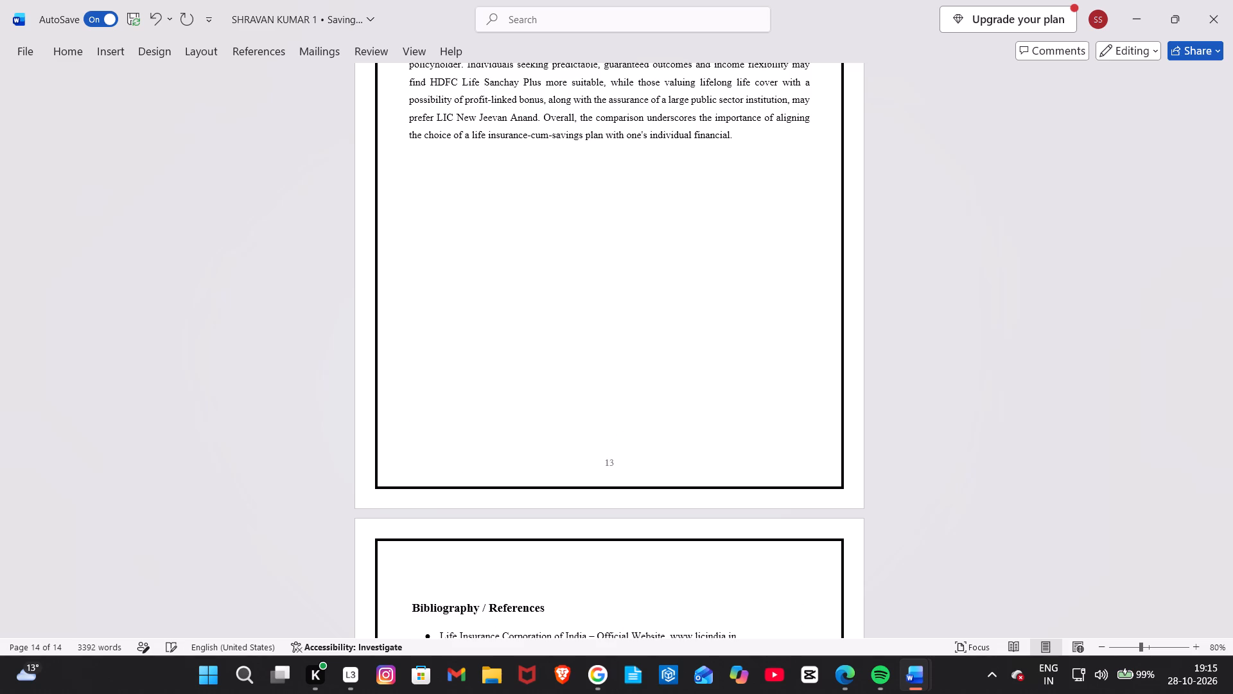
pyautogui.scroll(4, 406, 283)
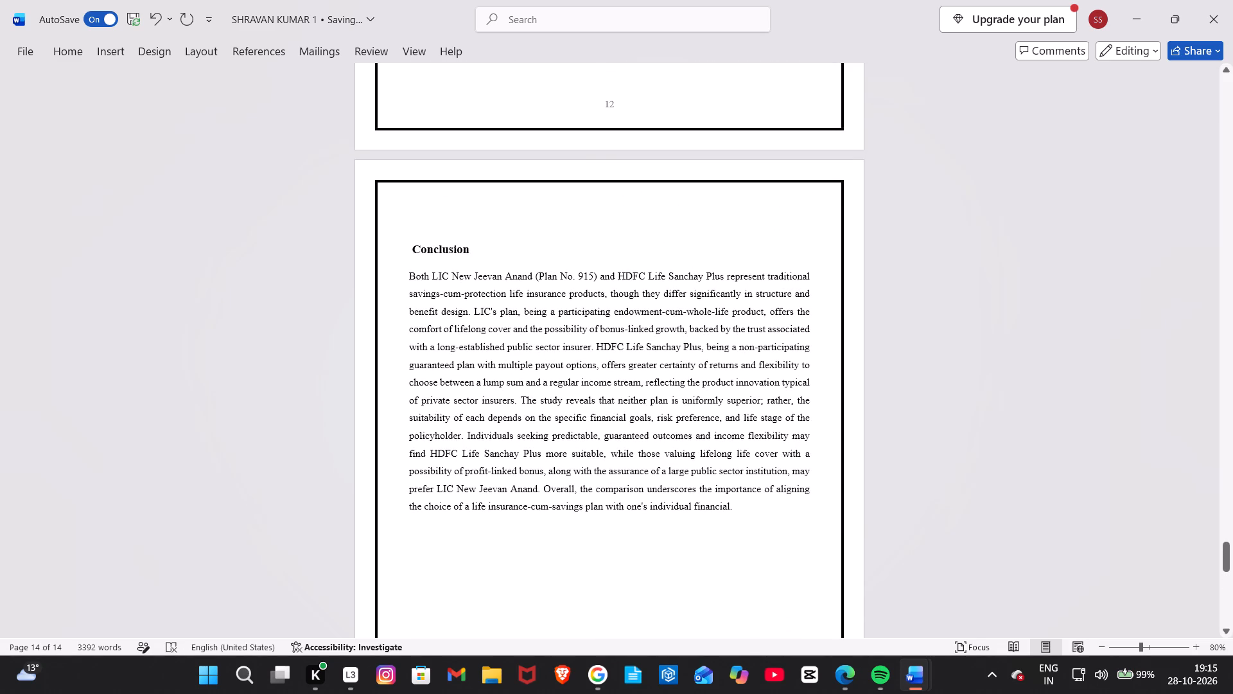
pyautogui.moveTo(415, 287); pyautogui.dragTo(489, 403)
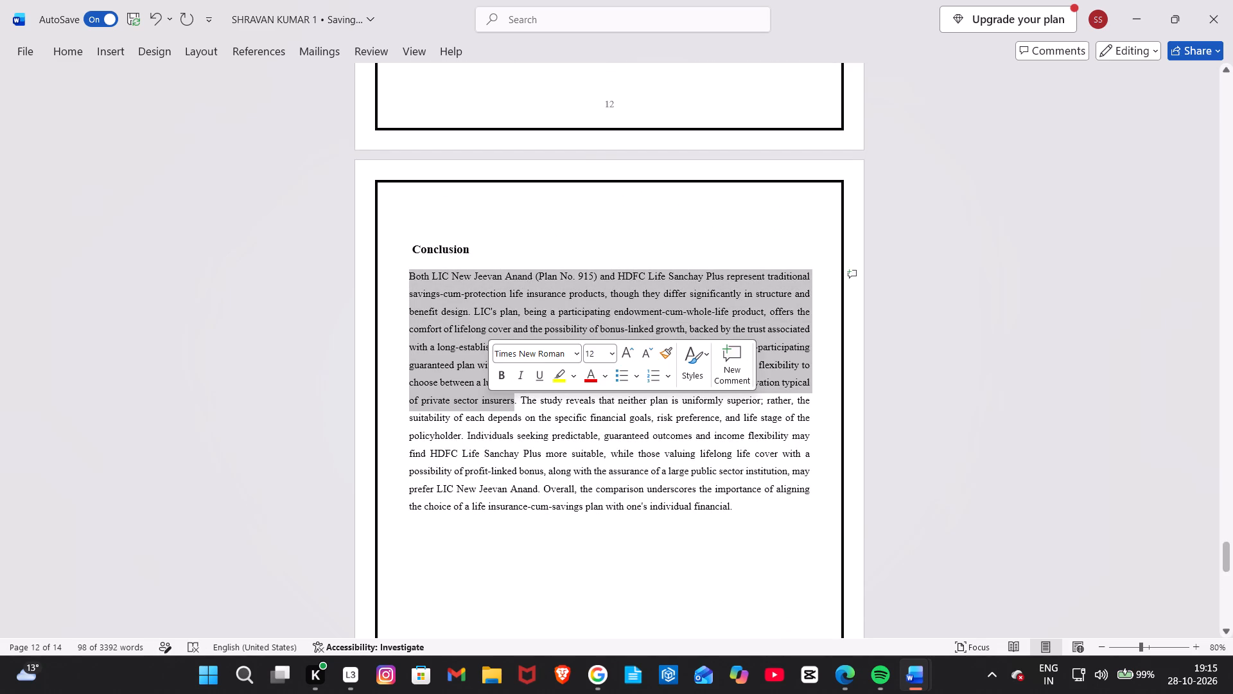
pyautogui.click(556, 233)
# Insert two blank lines before the "Findings and Suggestion" heading at the bottom of page 11 so it starts on page 12.
pyautogui.scroll(3, 556, 233)
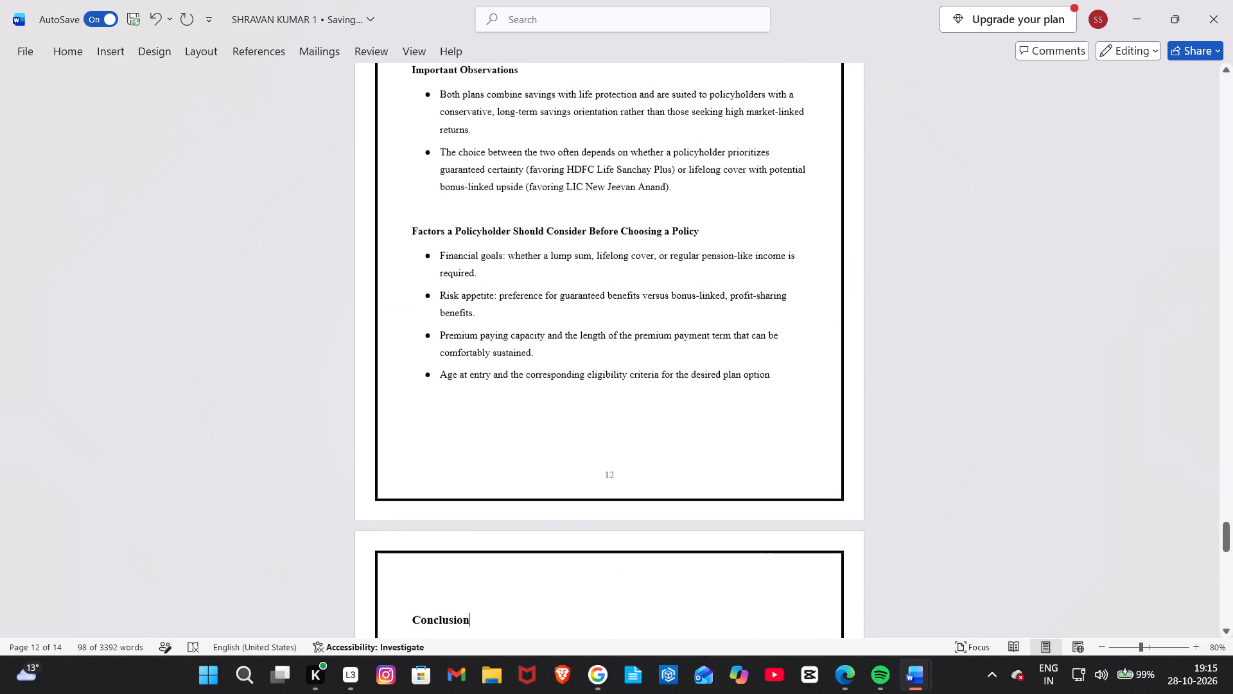
pyautogui.scroll(3, 556, 233)
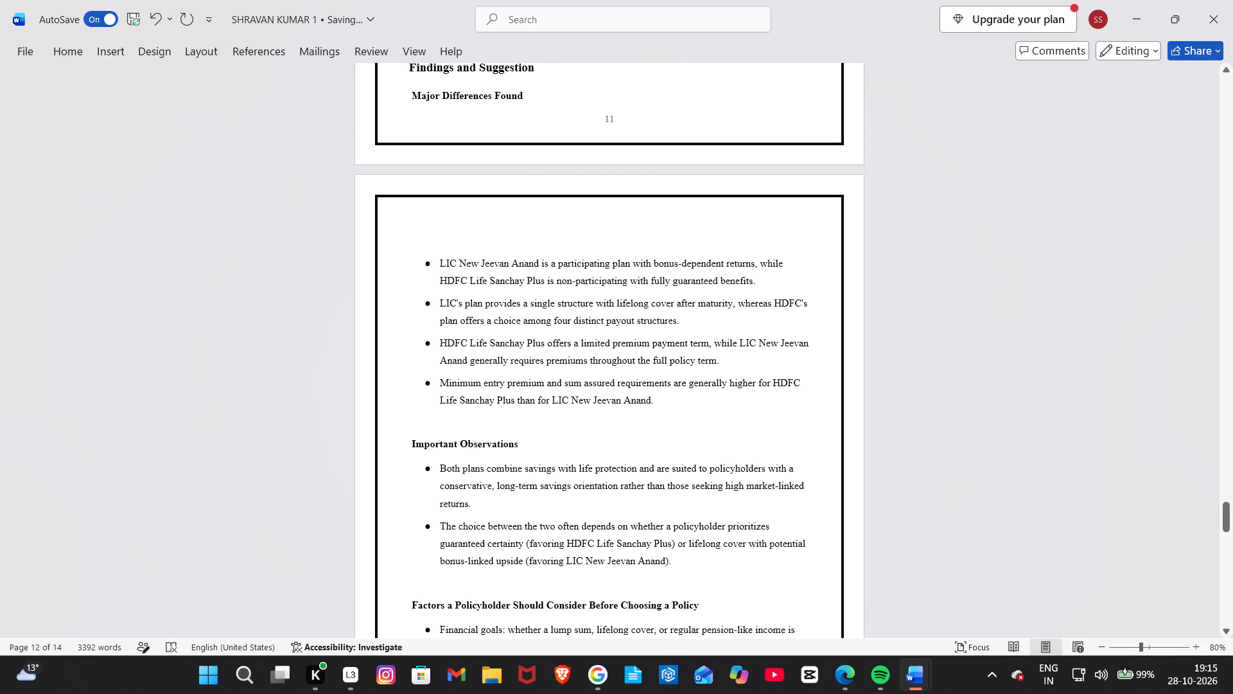
pyautogui.scroll(1, 556, 233)
pyautogui.click(404, 95)
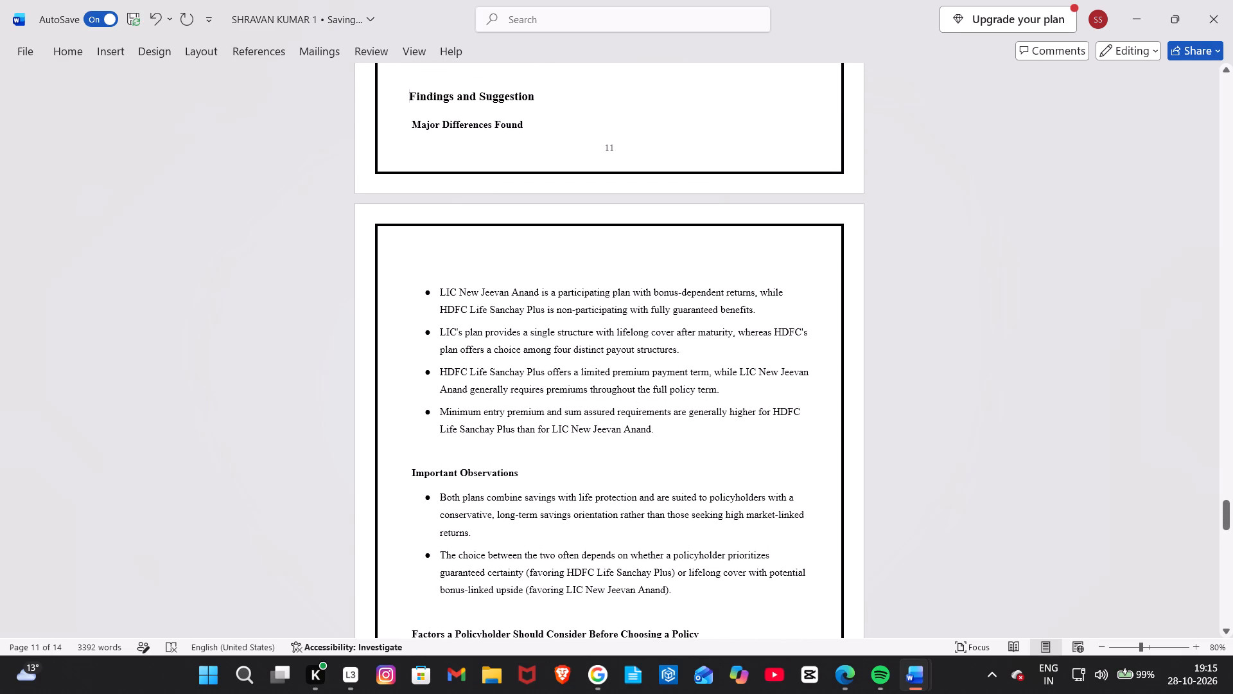
pyautogui.press('Return')
pyautogui.hotkey('shift', 'Return')
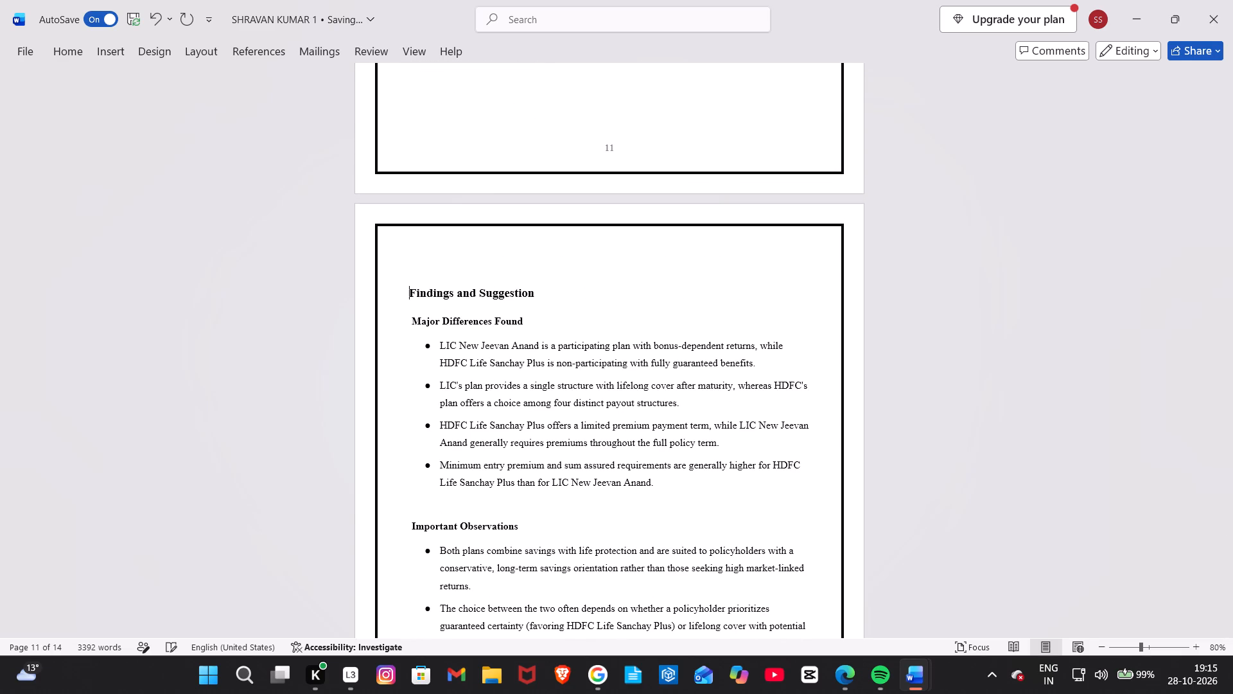
# Insert three line breaks before the "Comparative Analysis" heading on page 10 so it starts on page 11 above its table.
pyautogui.scroll(7, 404, 95)
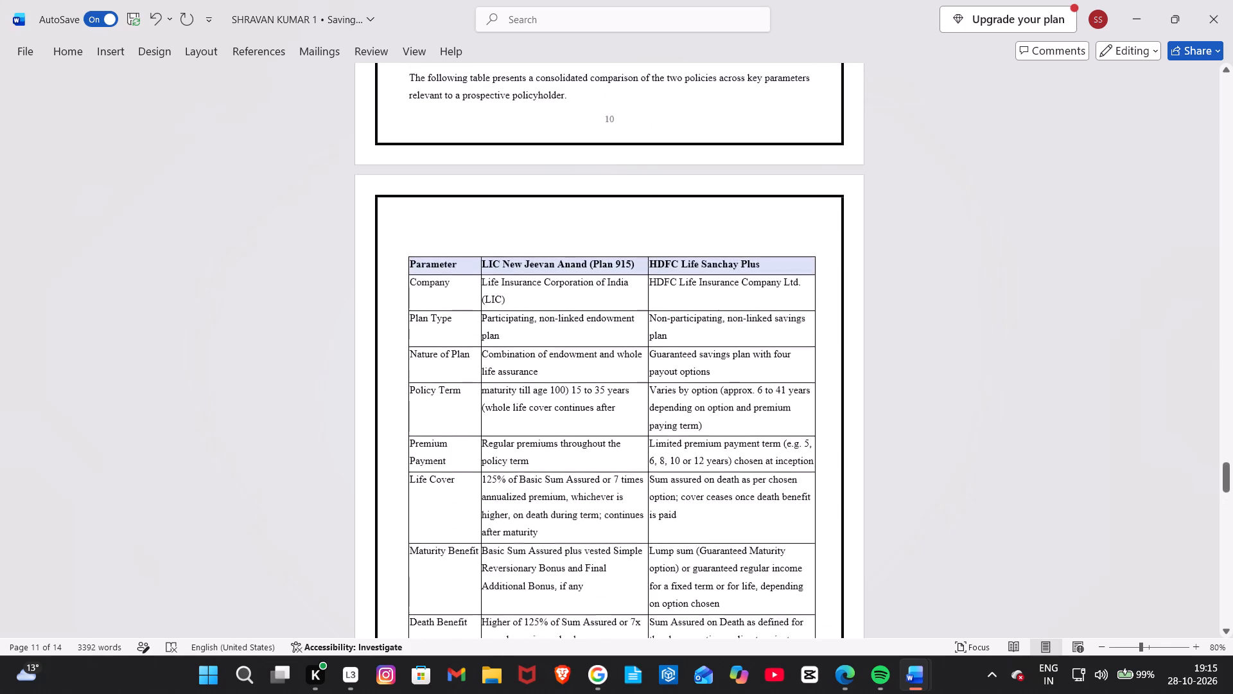
pyautogui.scroll(1, 404, 95)
pyautogui.click(401, 165)
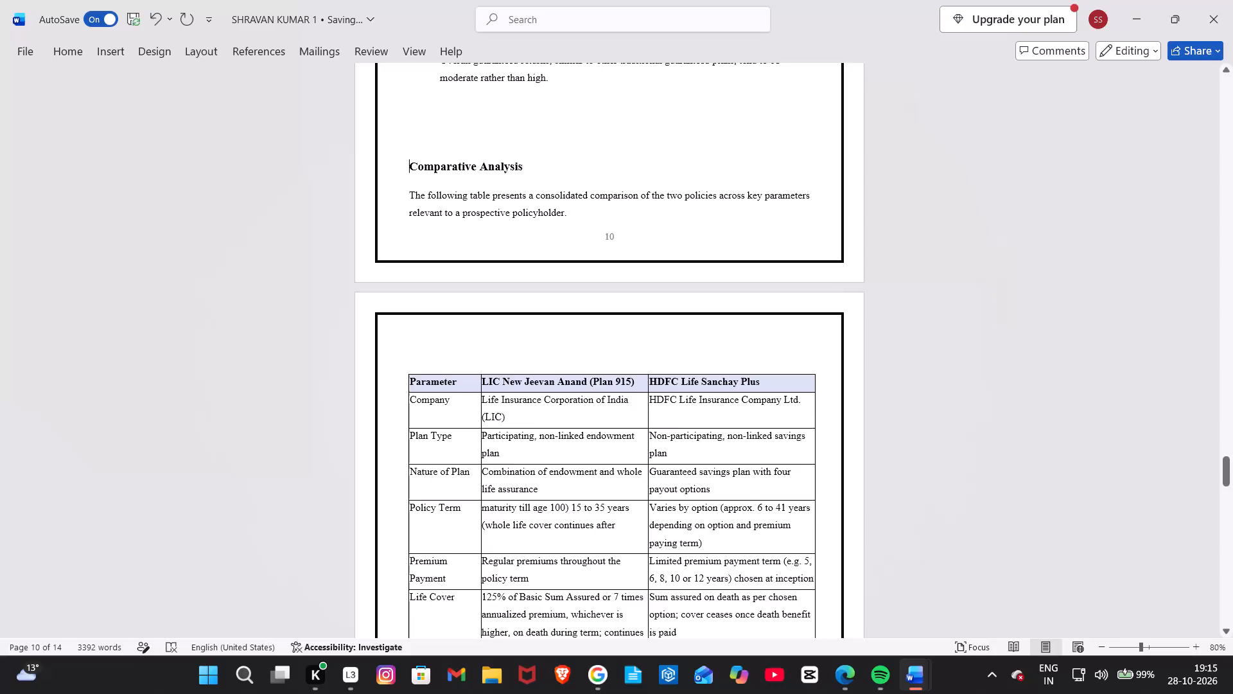
pyautogui.hotkey('shift', 'Return')
pyautogui.hotkey('shift', 'Return')
pyautogui.hotkey('shift', 'Return')
# Delete the empty lines above the "Findings and Suggestion" heading so it sits at the top of page 12.
pyautogui.scroll(-2, 401, 165)
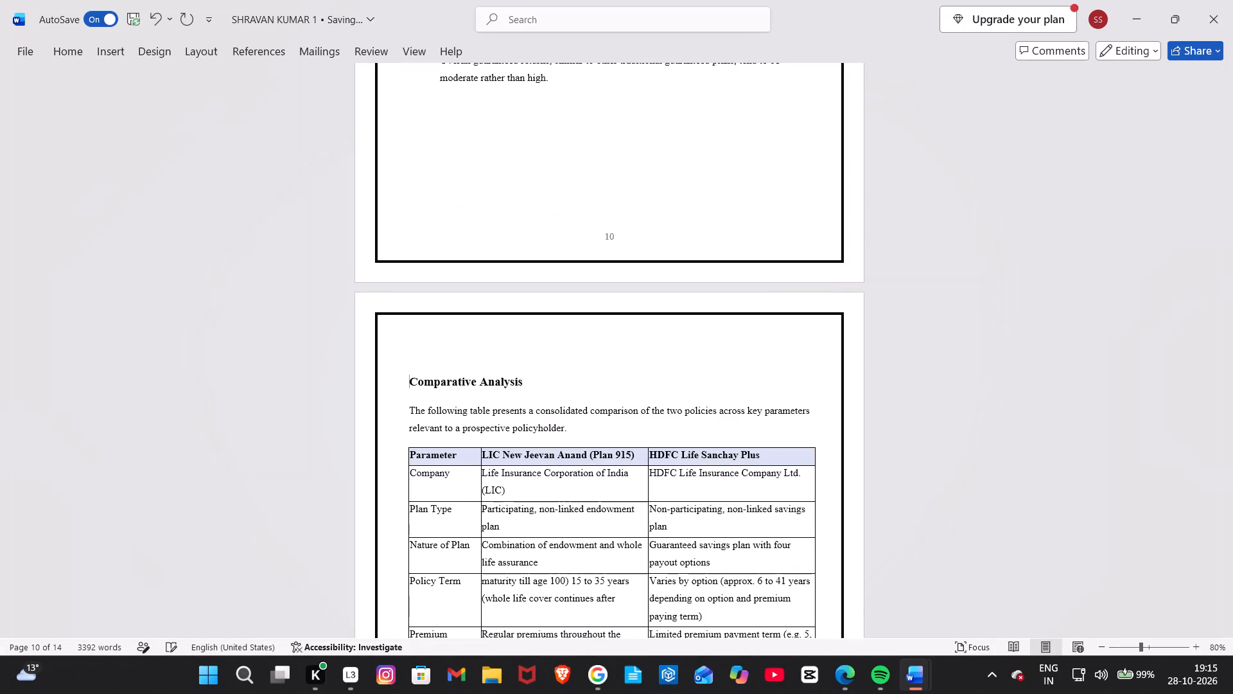
pyautogui.scroll(-6, 401, 165)
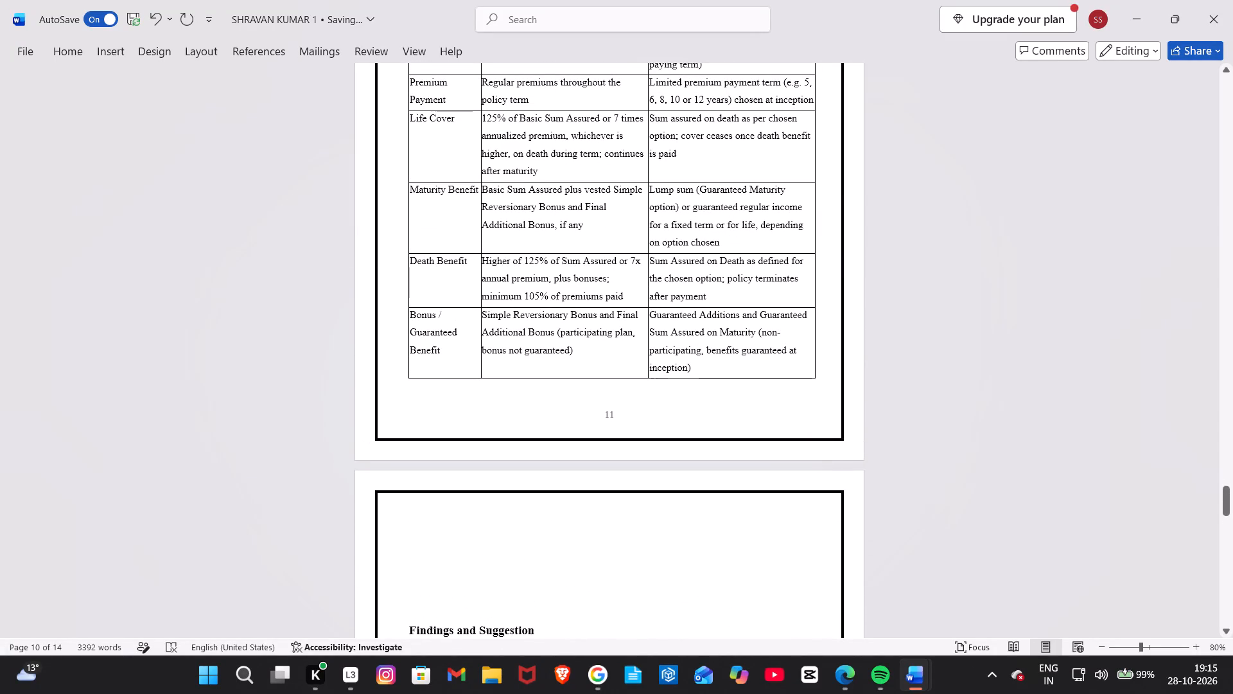
pyautogui.click(418, 584)
pyautogui.press('BackSpace')
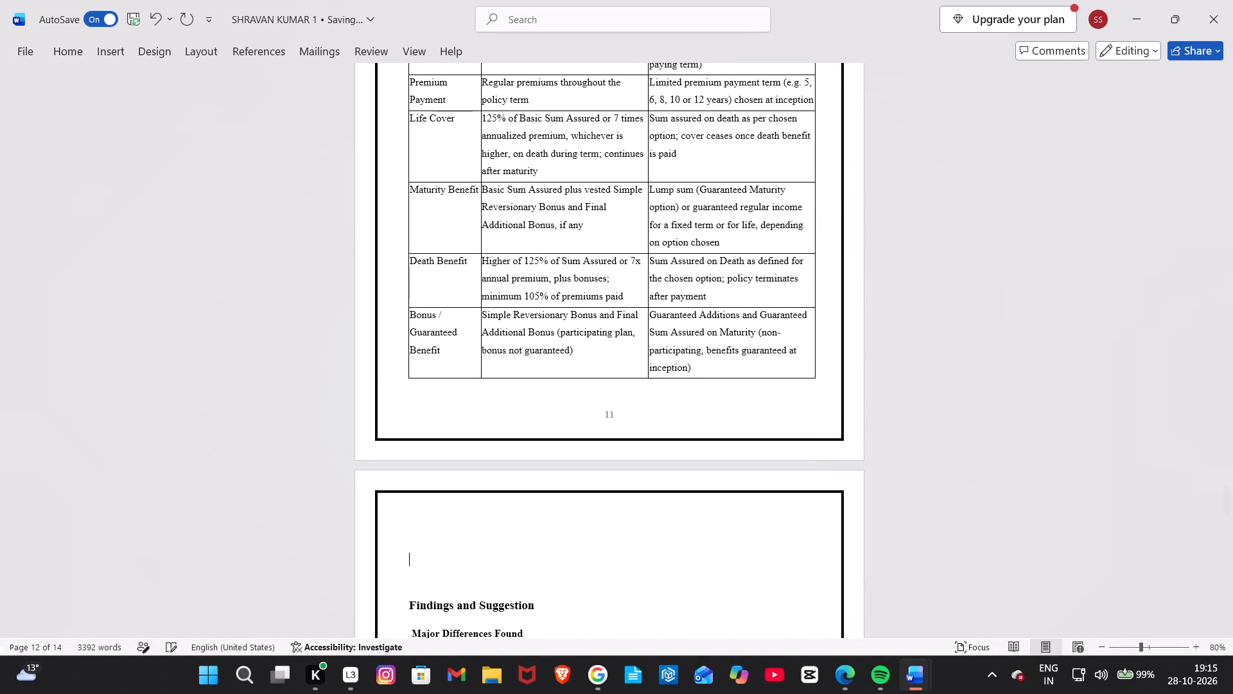
pyautogui.press('BackSpace')
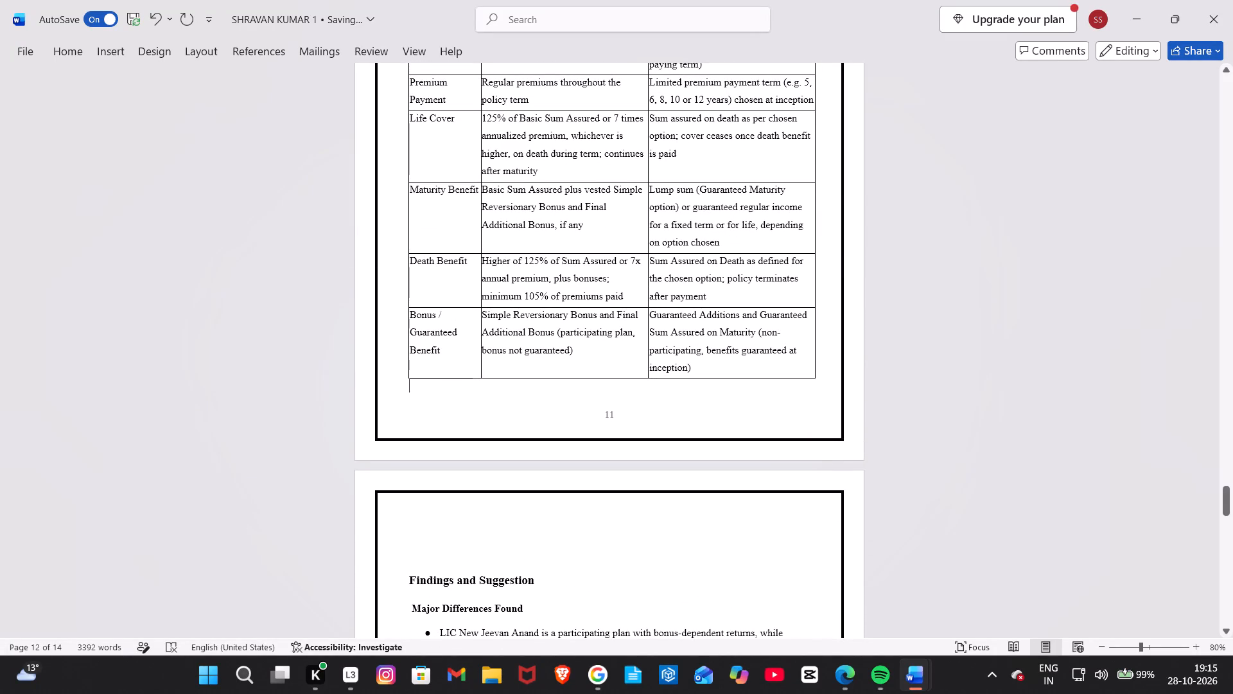
pyautogui.click(418, 567)
pyautogui.press('BackSpace')
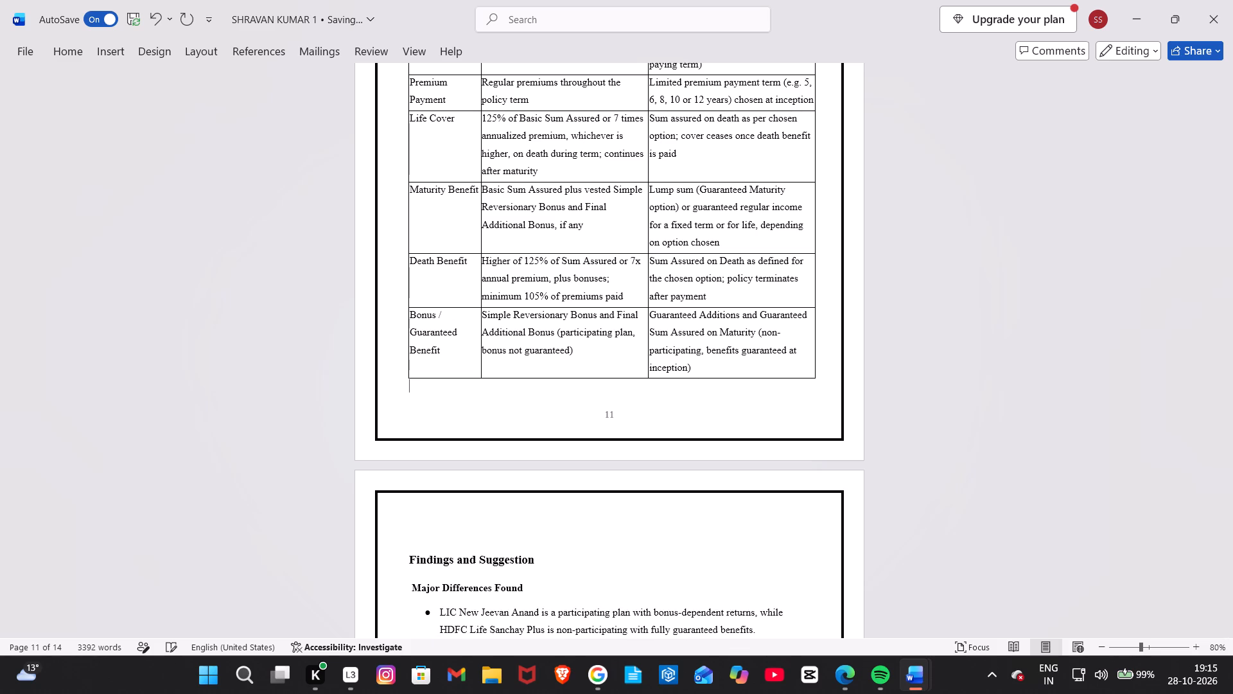
pyautogui.click(415, 546)
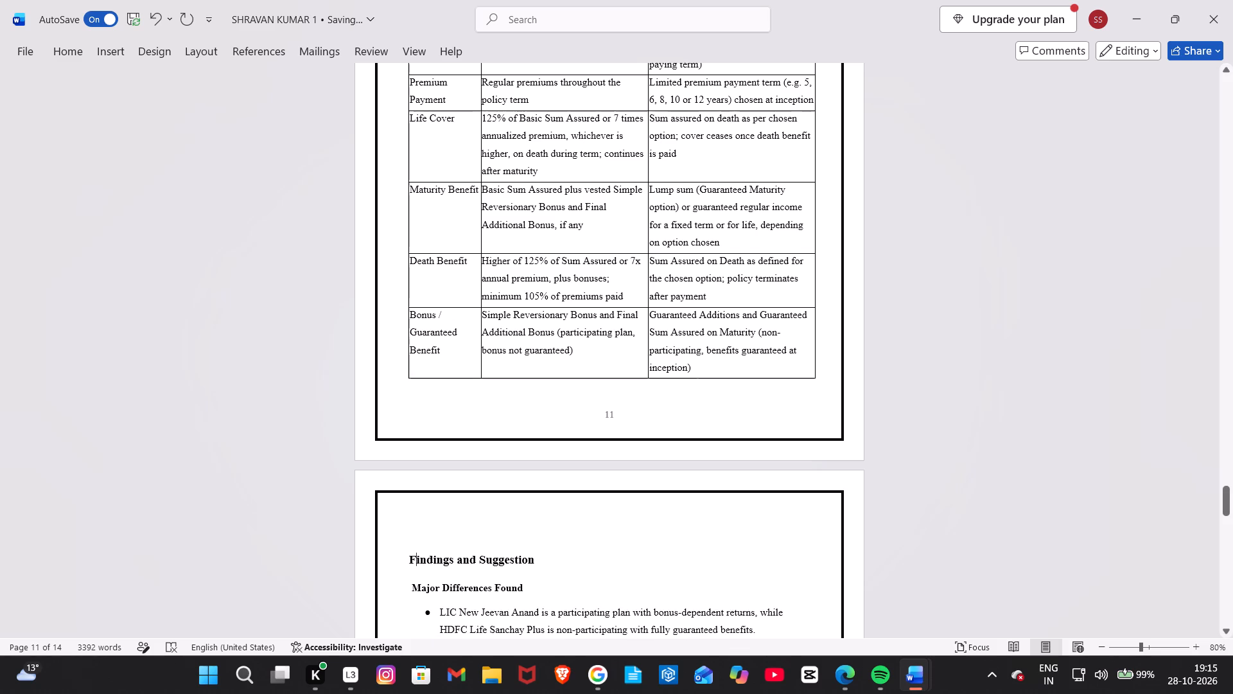
# Review the heading placement and page layout from "Comparative Analysis" on page 11 back to the HDFC "Products and Services" section.
pyautogui.scroll(4, 415, 546)
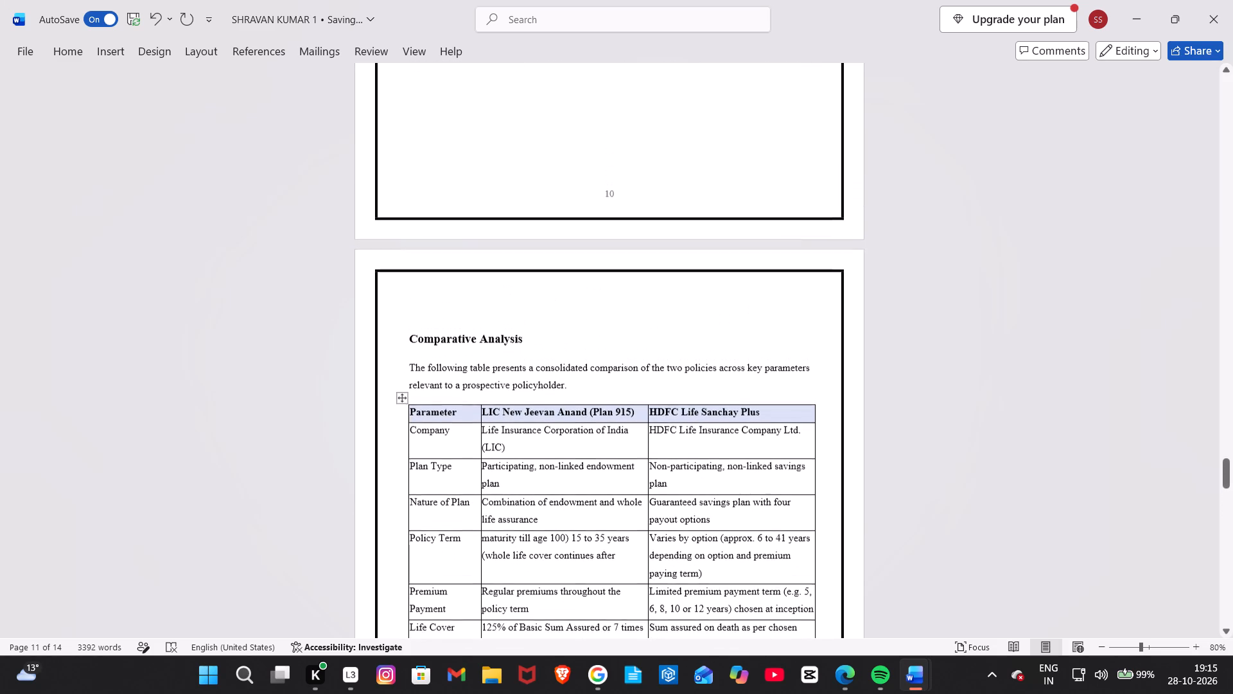
pyautogui.click(420, 320)
pyautogui.scroll(1, 420, 320)
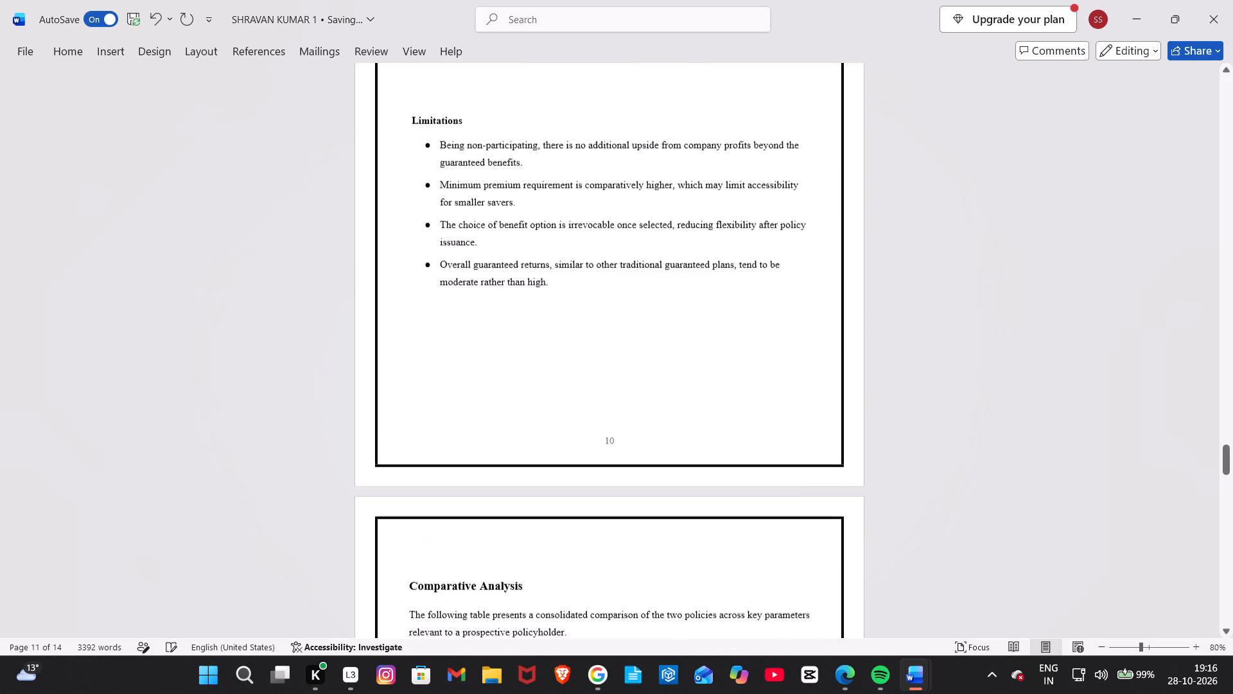
pyautogui.scroll(5, 420, 320)
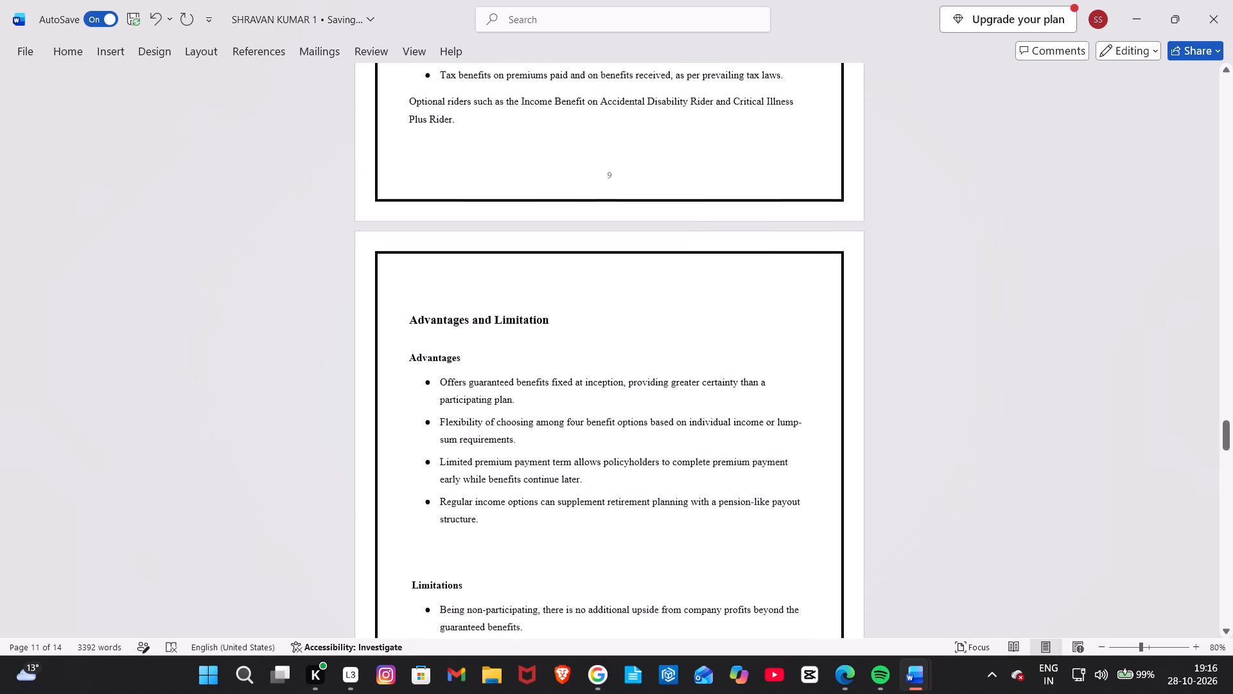
pyautogui.scroll(4, 420, 320)
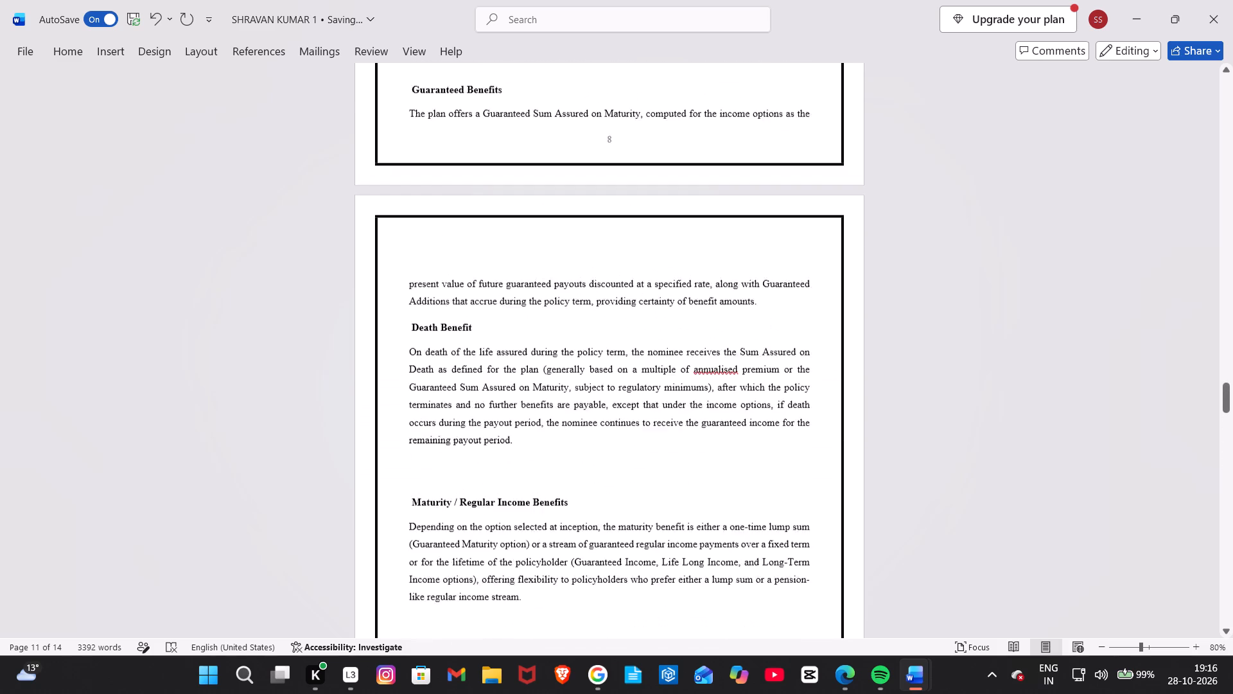
pyautogui.scroll(6, 420, 320)
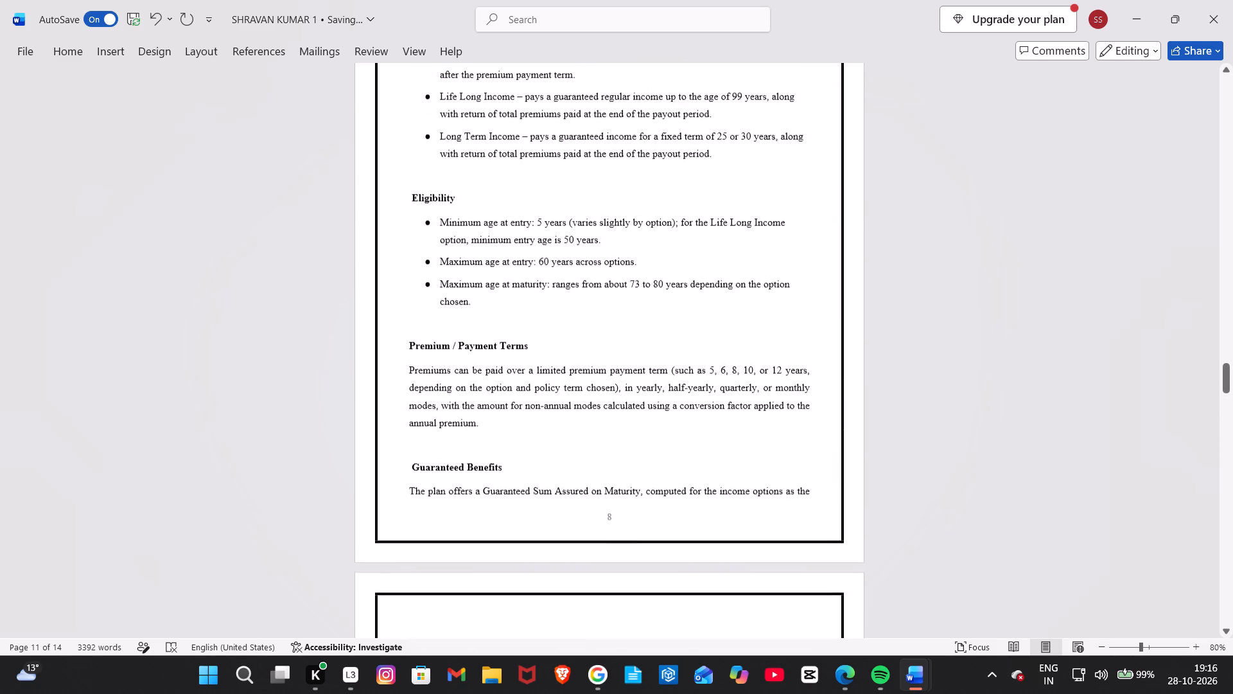
pyautogui.scroll(7, 420, 320)
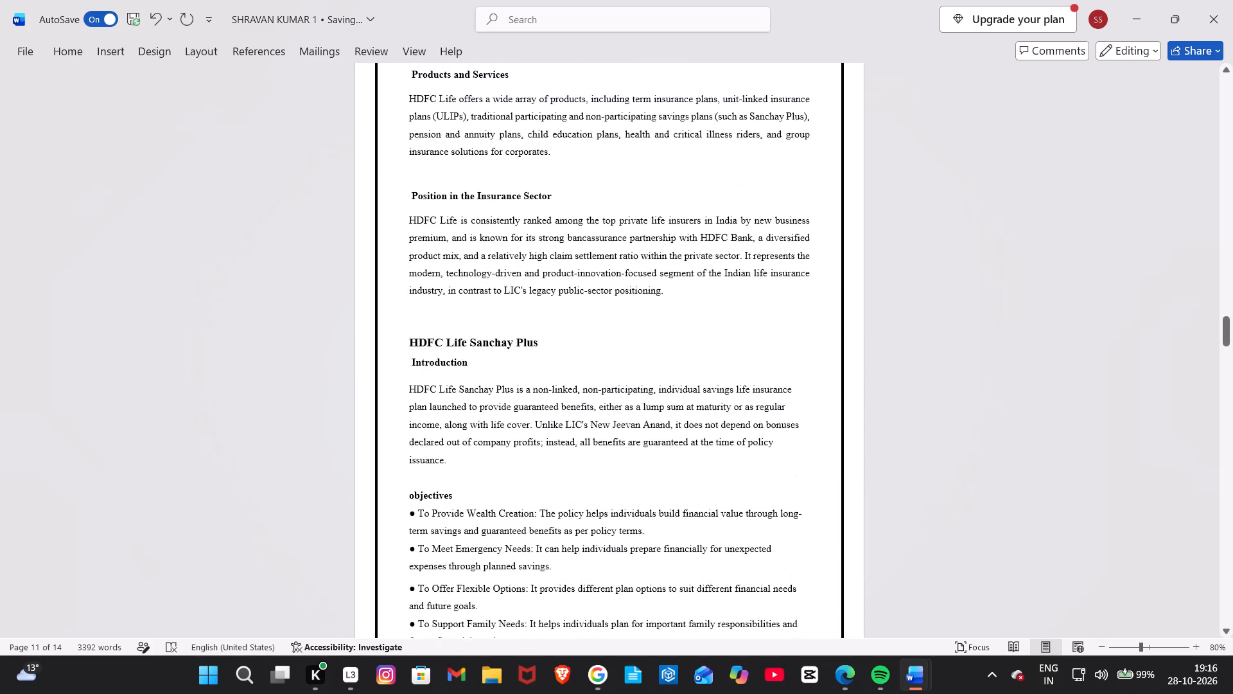
# Review the page layout from the HDFC "Products and Services" section back to the Introduction on page 1.
pyautogui.scroll(8, 420, 320)
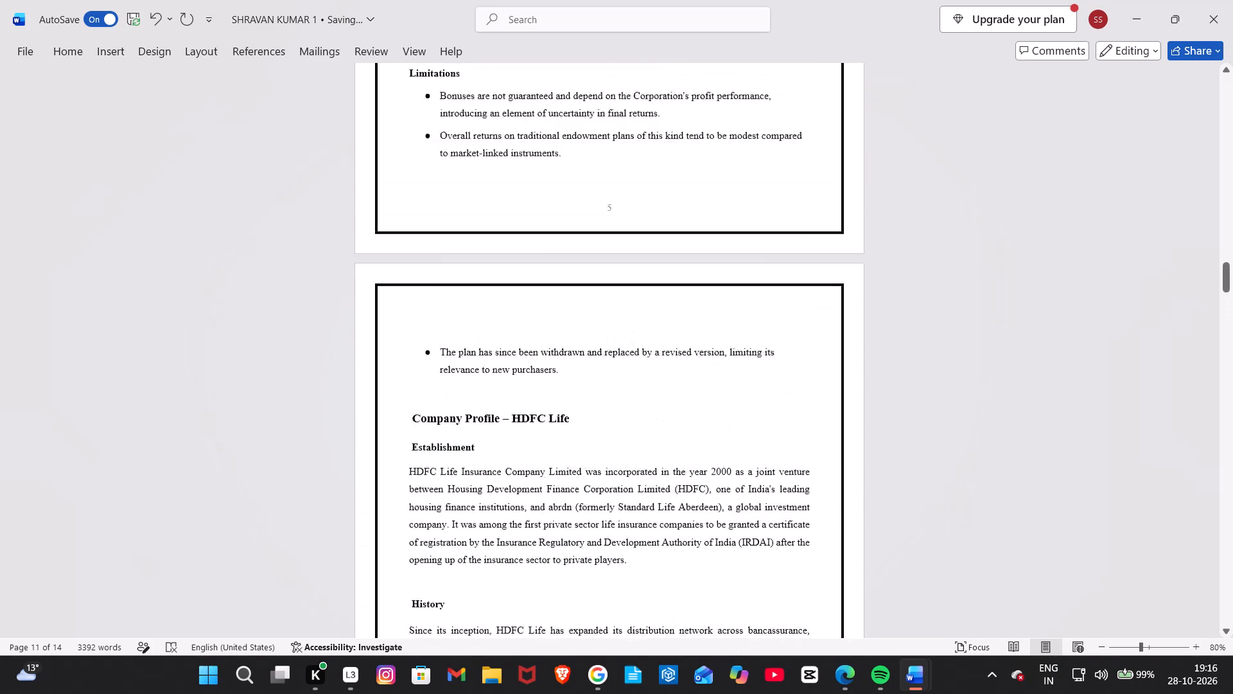
pyautogui.scroll(7, 420, 320)
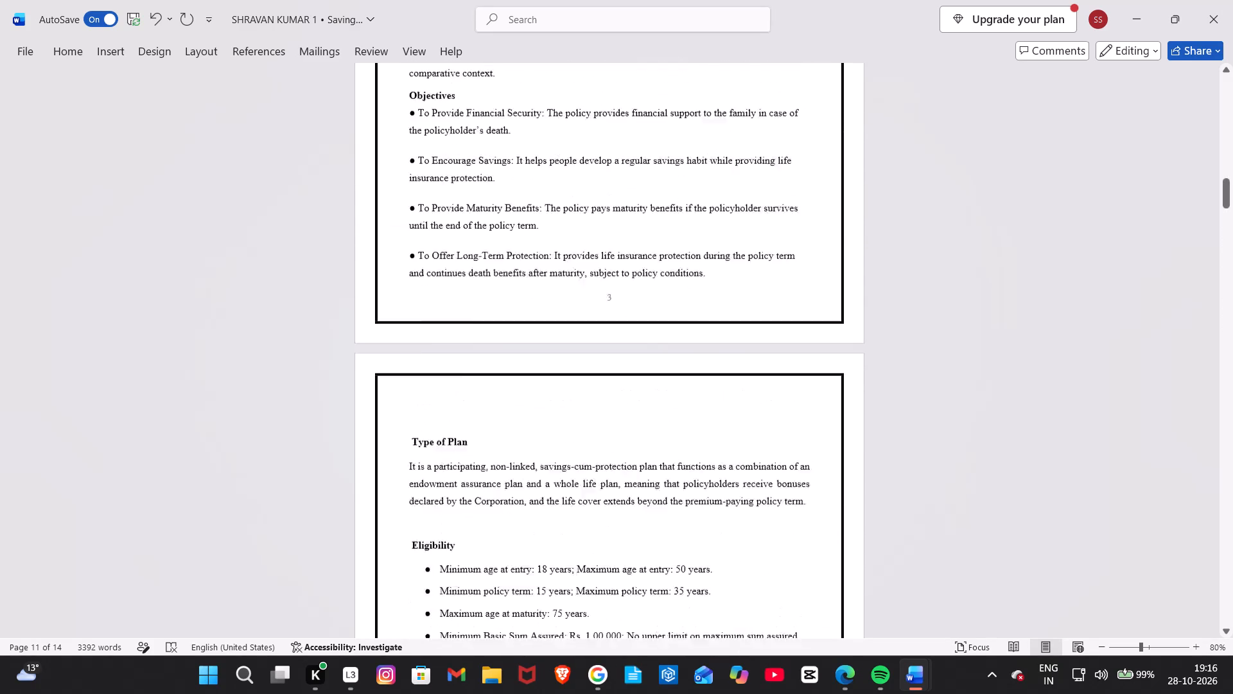
pyautogui.scroll(7, 420, 320)
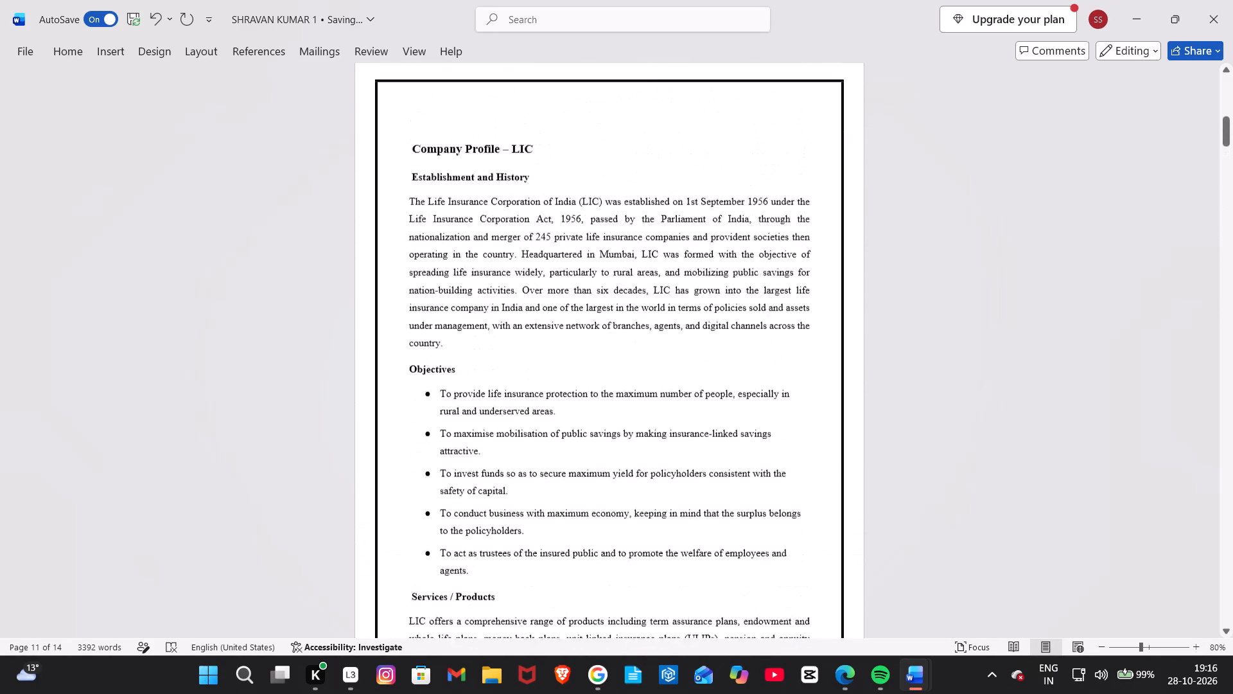
pyautogui.scroll(3, 420, 320)
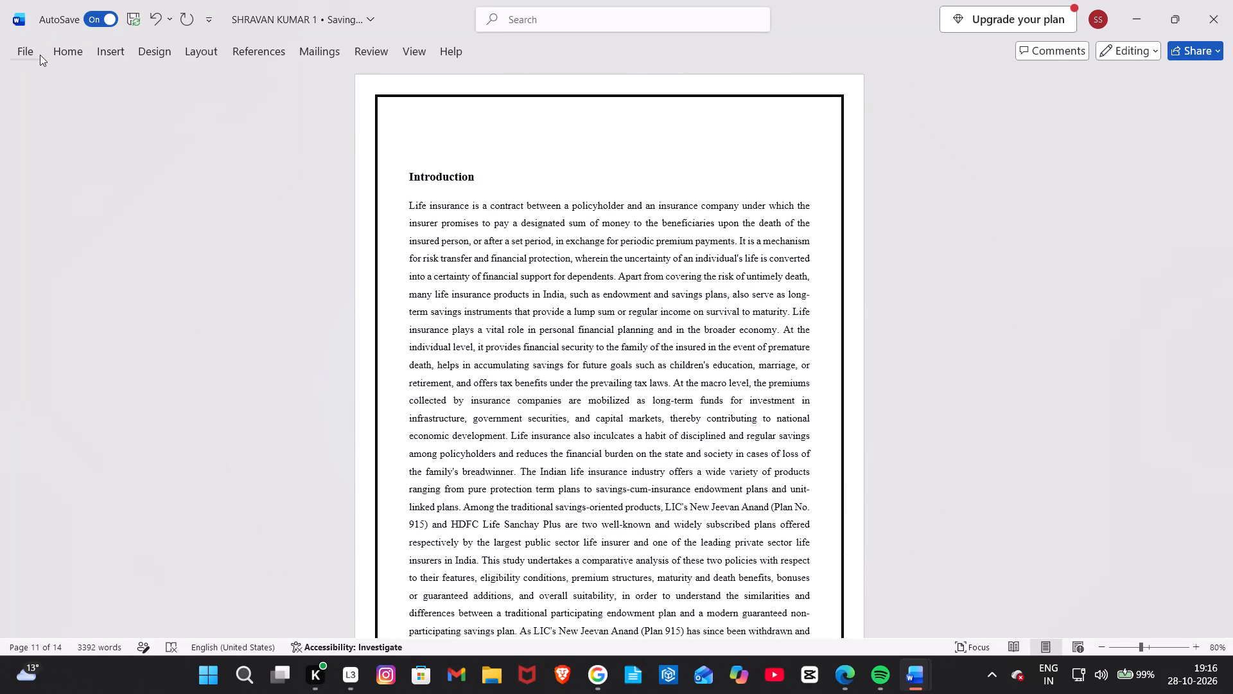
# Remove the currently open document's entry from the recent files list.
pyautogui.click(40, 55)
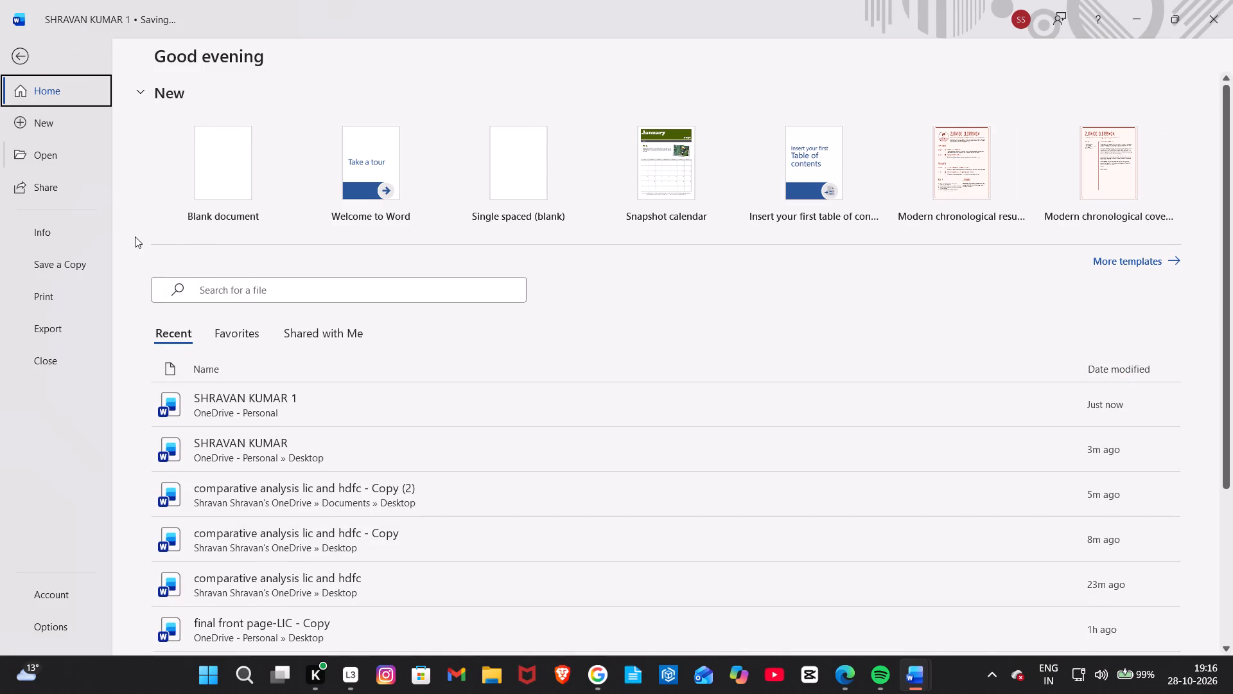
pyautogui.rightClick(229, 391)
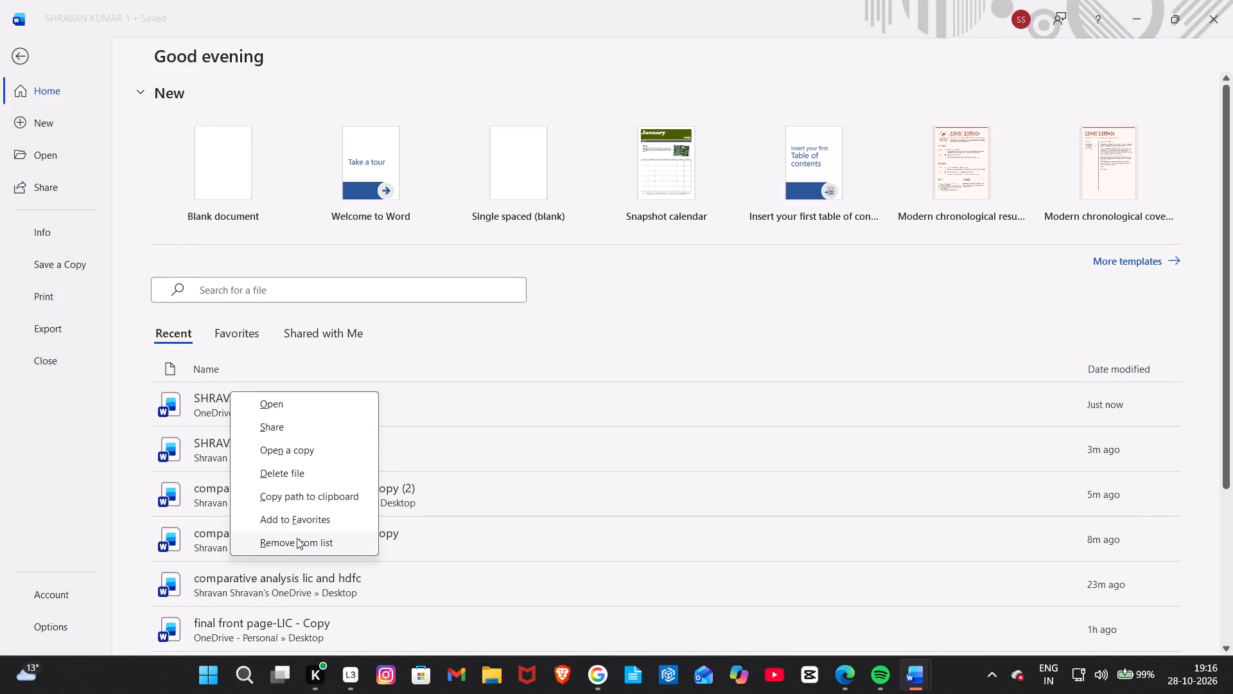
pyautogui.click(297, 538)
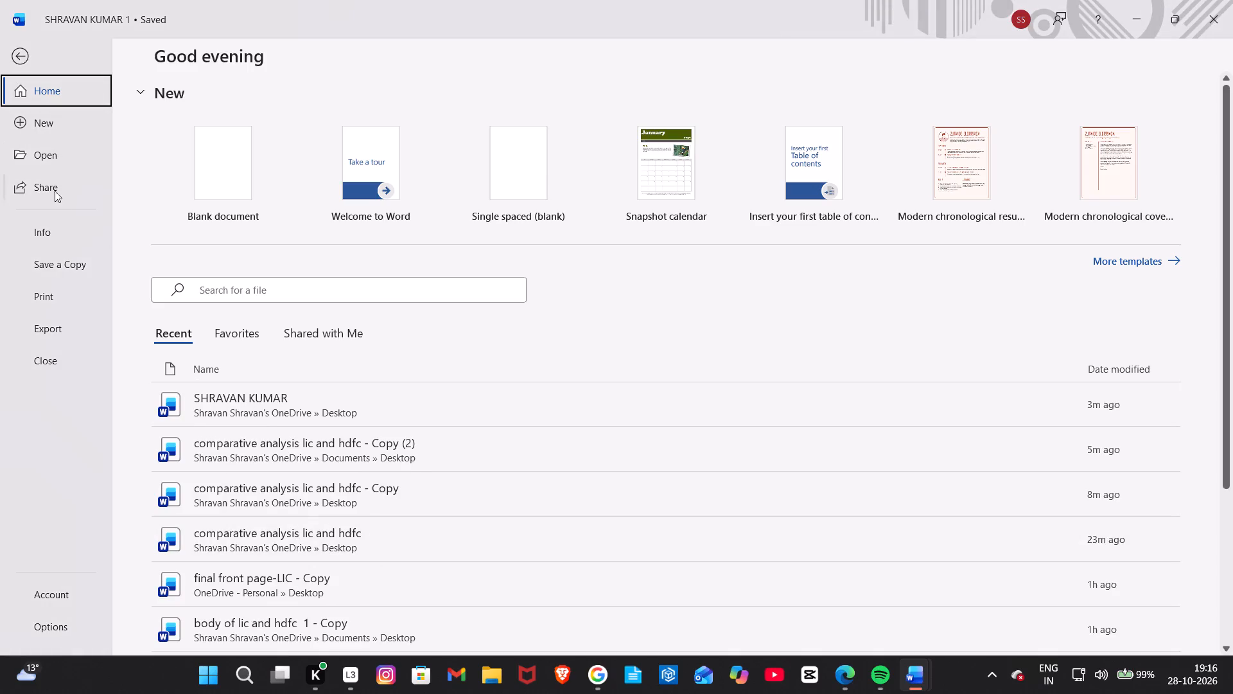
# Save a copy of the report as a Word document named PROJECT in the OneDrive Desktop folder.
pyautogui.click(58, 260)
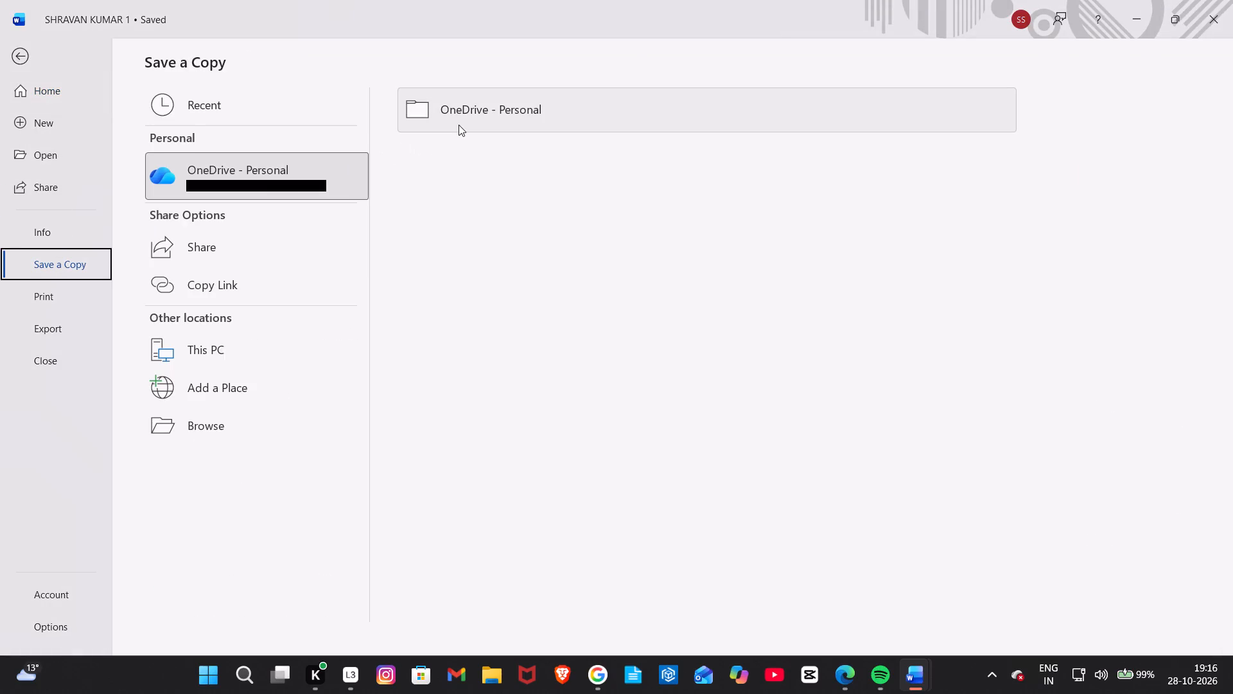
pyautogui.click(459, 124)
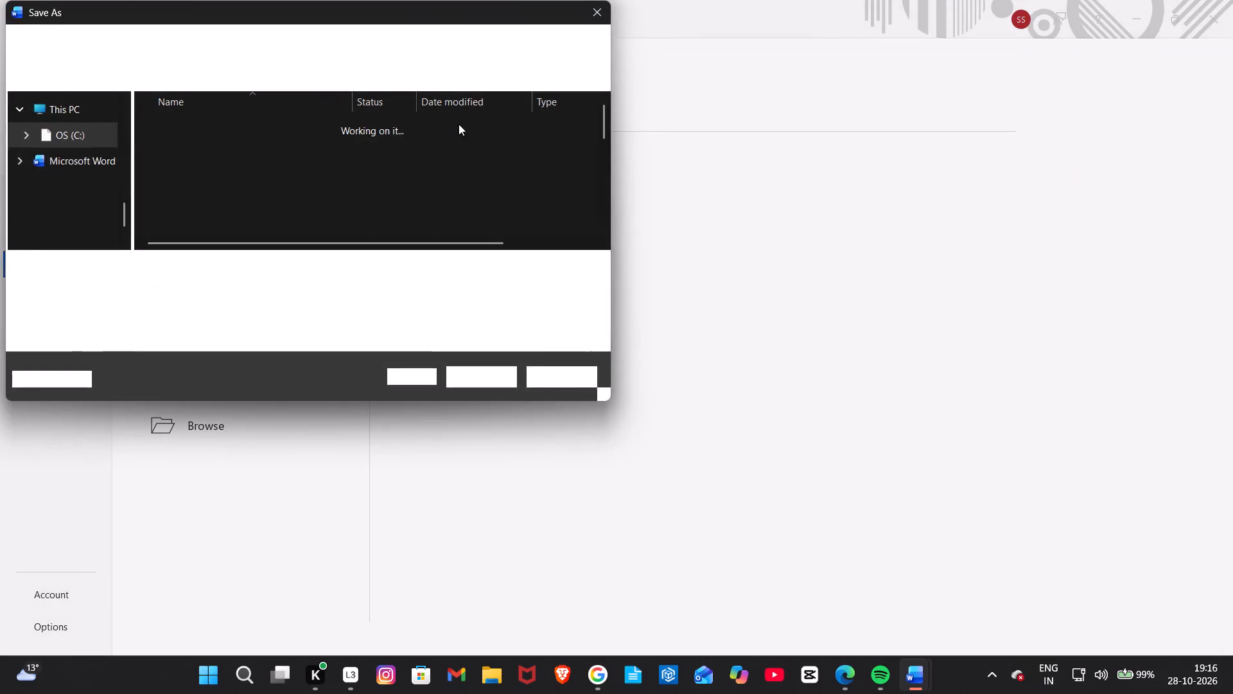
pyautogui.press('BackSpace')
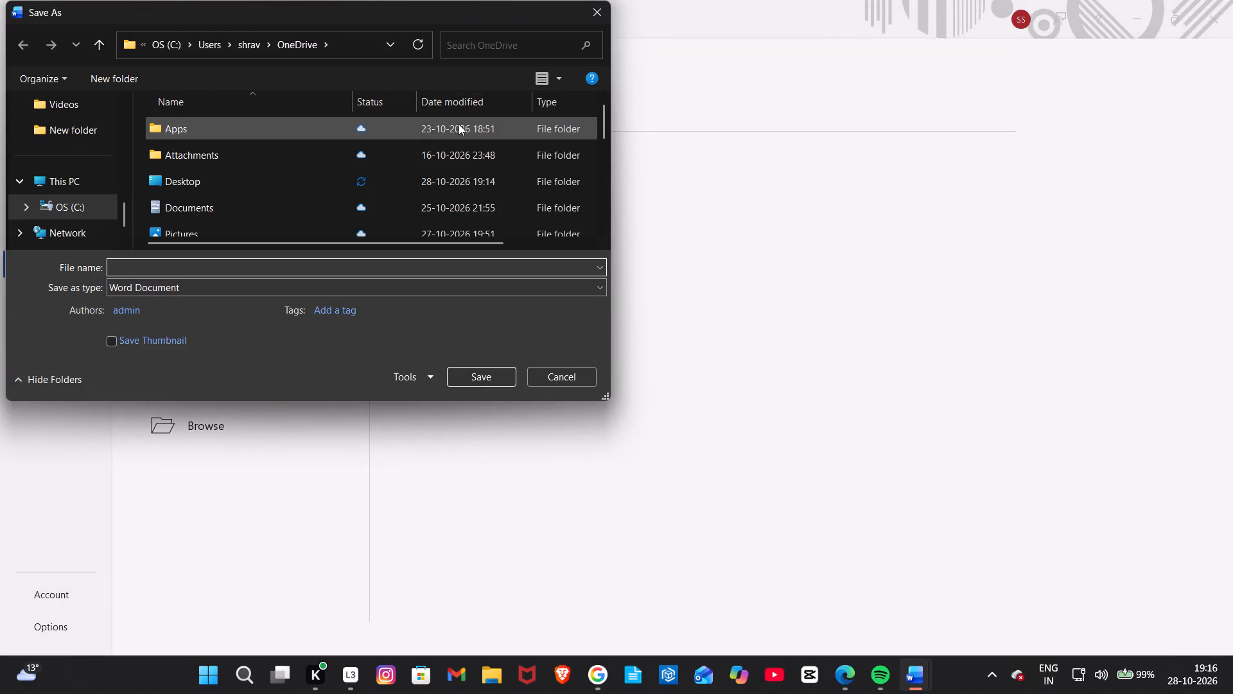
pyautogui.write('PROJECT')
pyautogui.scroll(3, 48, 134)
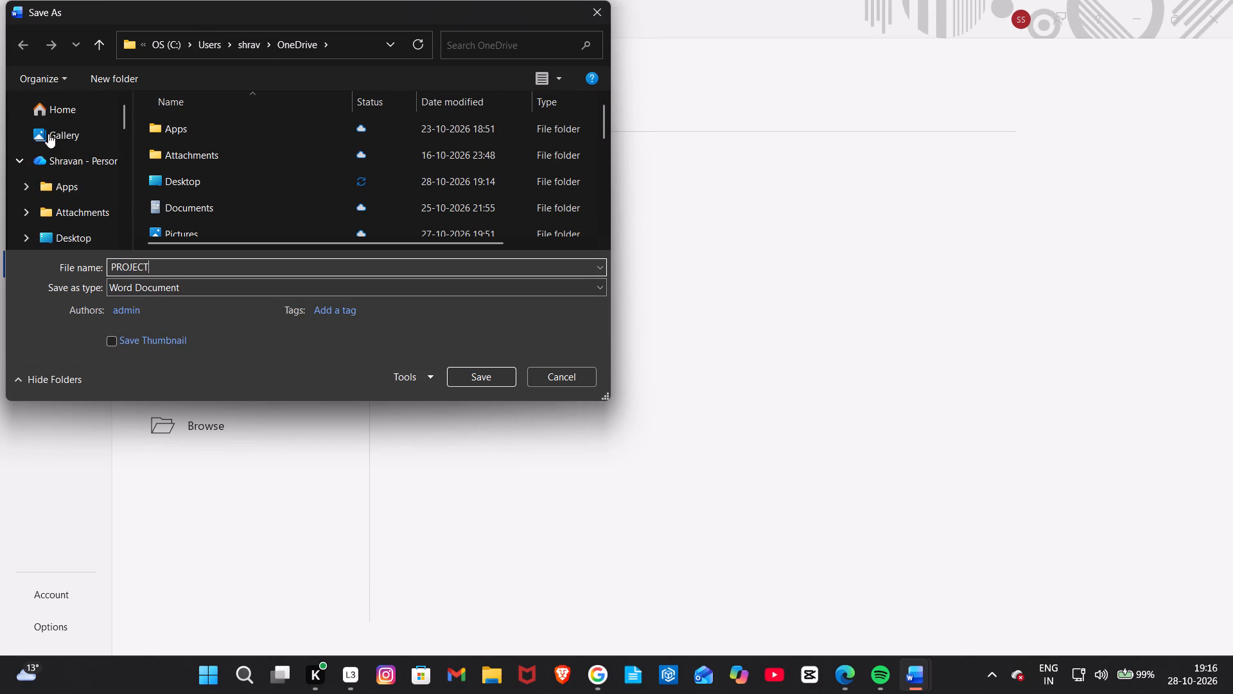
pyautogui.click(60, 239)
pyautogui.click(498, 374)
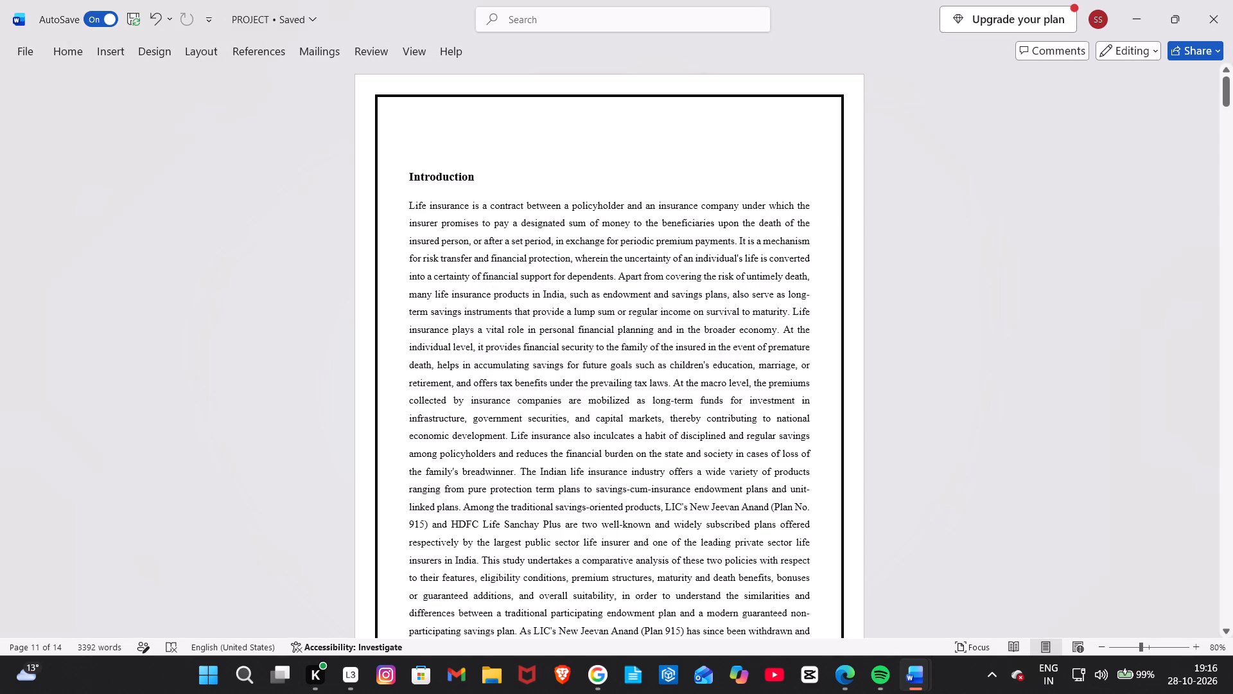
# Rearrange the desktop files, moving PROJECT down one slot and the earlier report copy, final front page-LIC (1) and comparative analysis documents to the bottom row.
pyautogui.click(1123, 18)
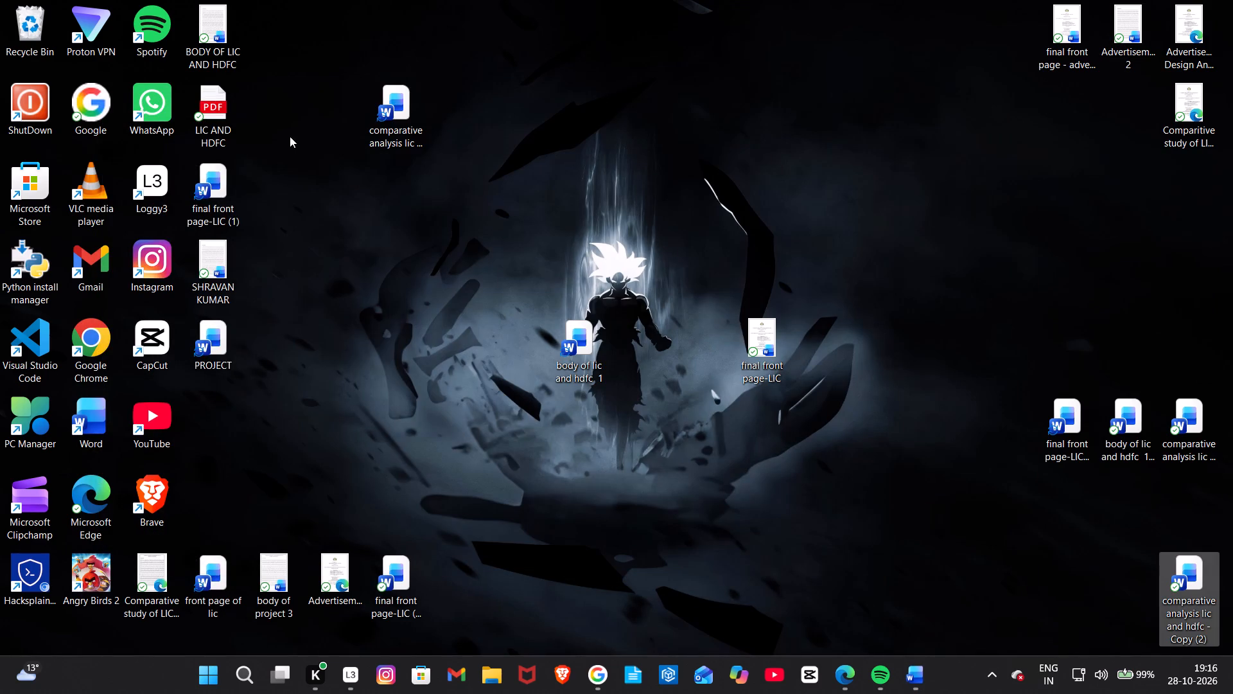
pyautogui.moveTo(207, 314); pyautogui.dragTo(494, 693)
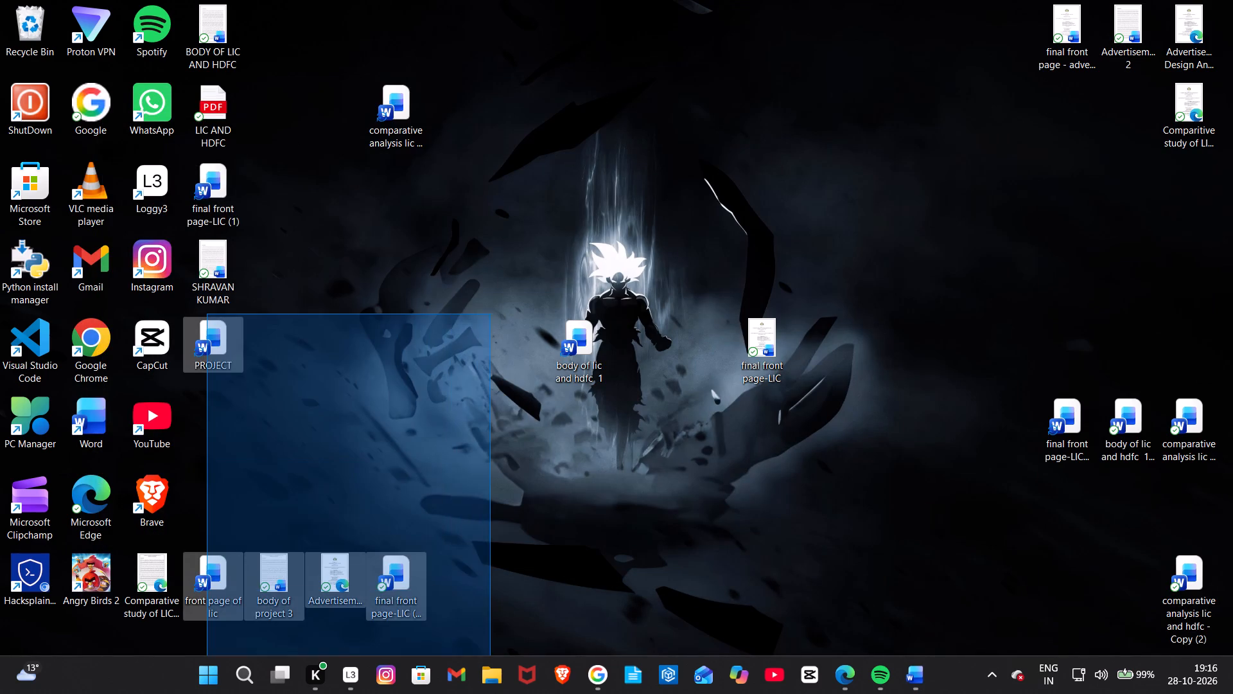
pyautogui.moveTo(494, 693); pyautogui.dragTo(421, 552)
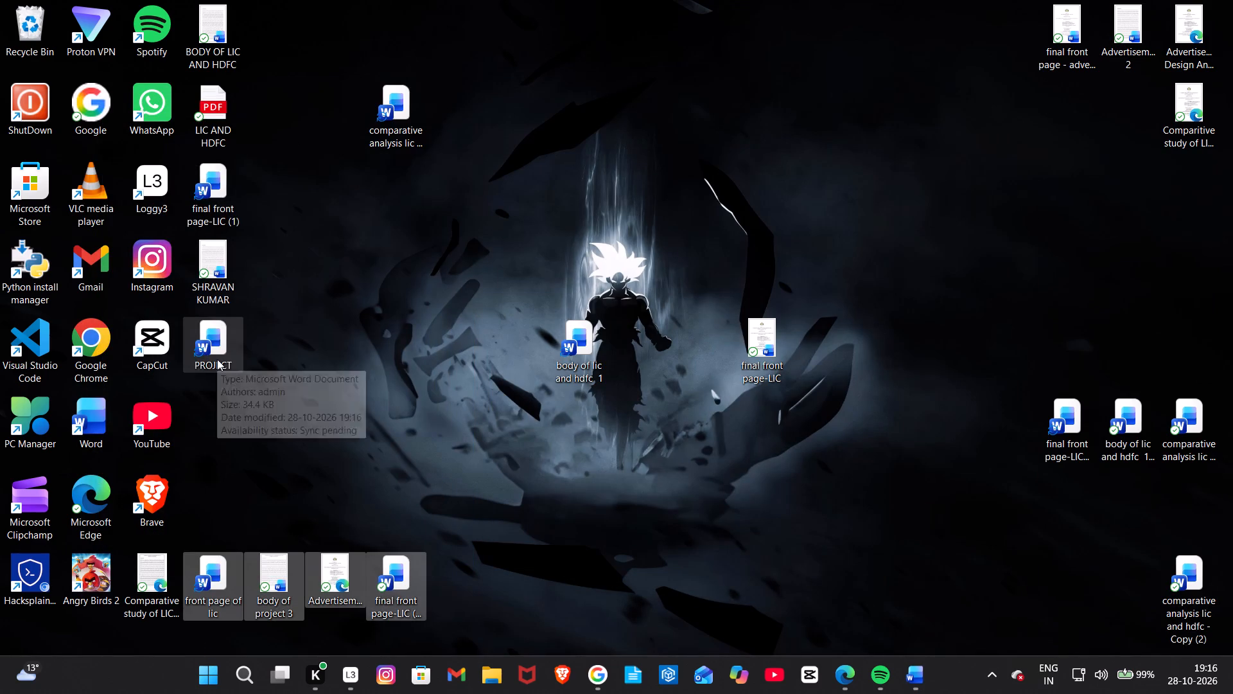
pyautogui.moveTo(213, 320); pyautogui.dragTo(224, 369)
pyautogui.moveTo(209, 265); pyautogui.dragTo(484, 579)
pyautogui.moveTo(216, 209); pyautogui.dragTo(602, 542)
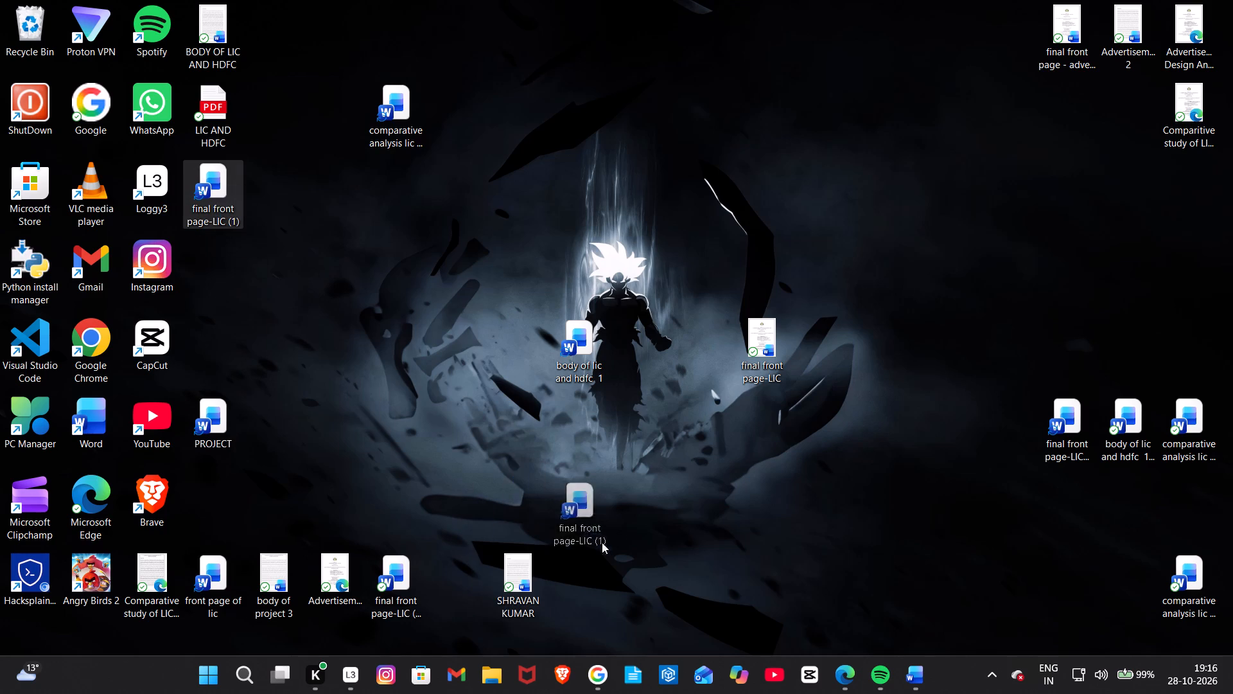
pyautogui.moveTo(602, 542); pyautogui.dragTo(620, 610)
pyautogui.moveTo(399, 138); pyautogui.dragTo(747, 605)
# Open final front page-LIC - Copy at its Table of Contents and arrange it side by side with the PROJECT document.
pyautogui.doubleClick(1072, 420)
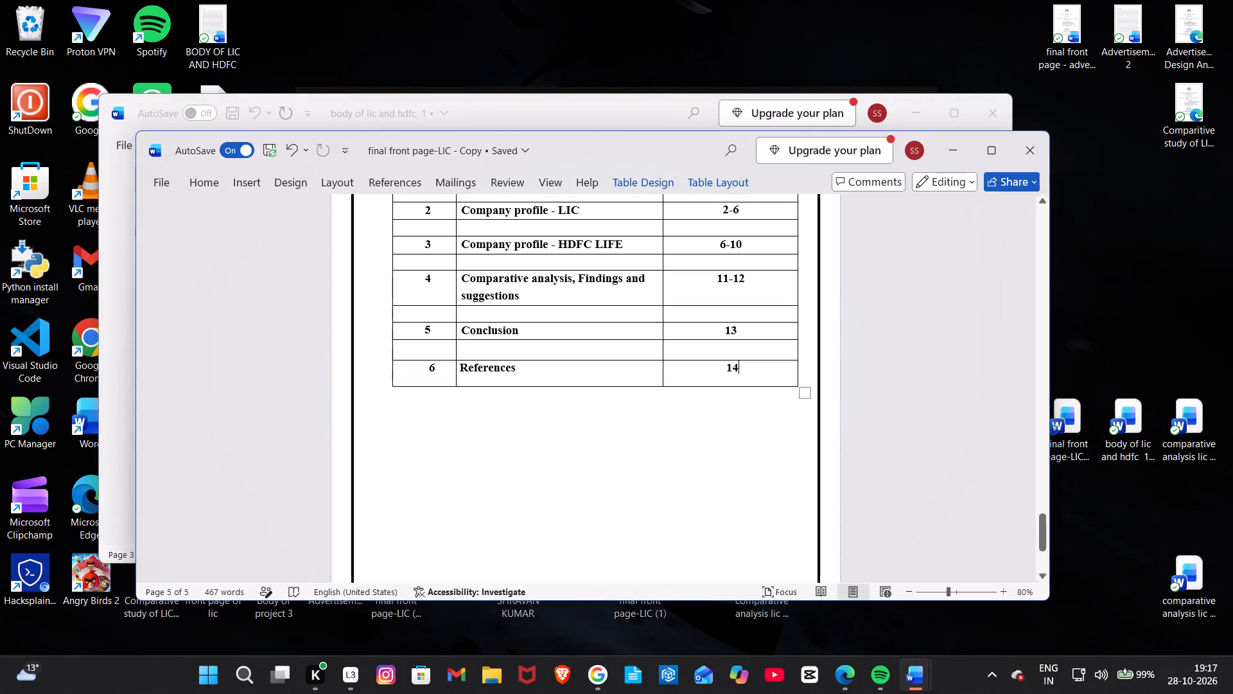
pyautogui.scroll(2, 654, 441)
pyautogui.scroll(-1, 654, 441)
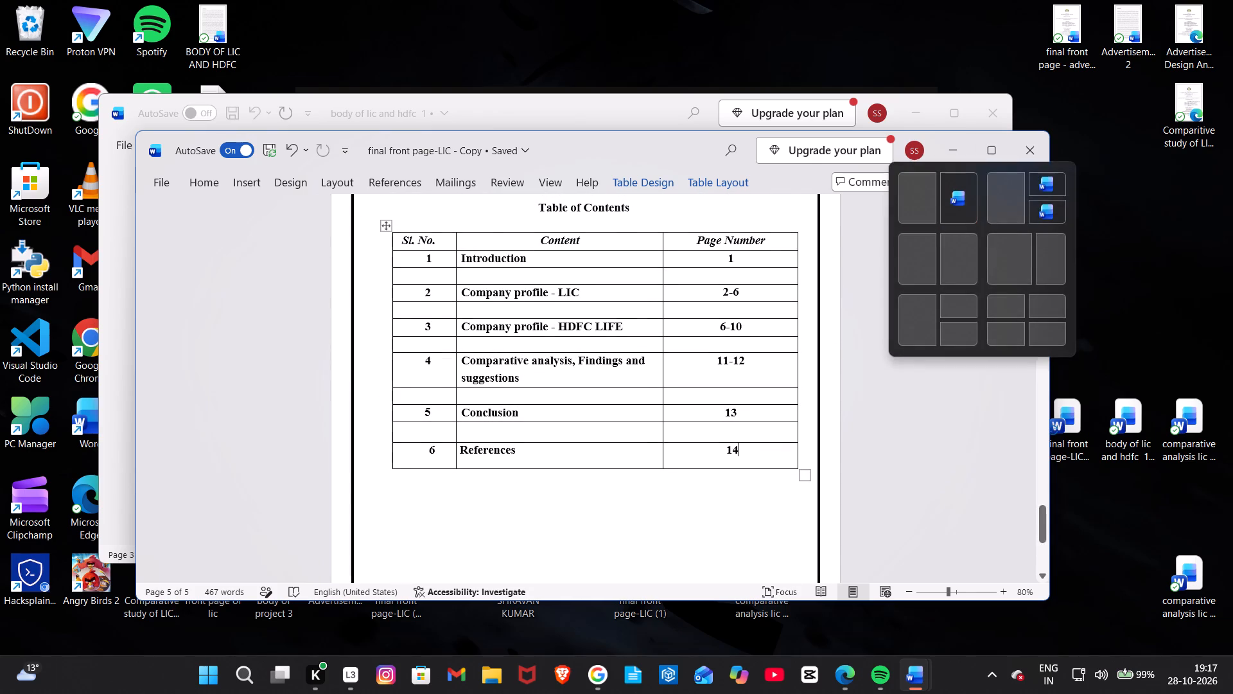
pyautogui.scroll(-2, 616, 468)
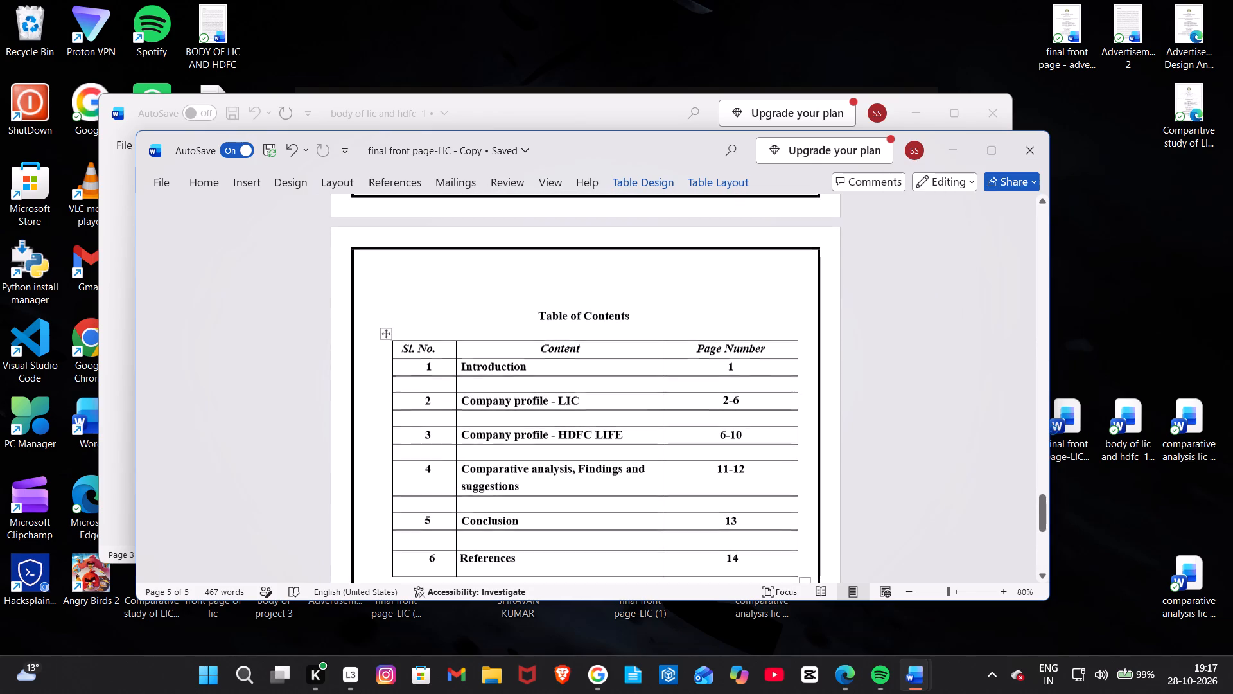
pyautogui.scroll(1, 570, 423)
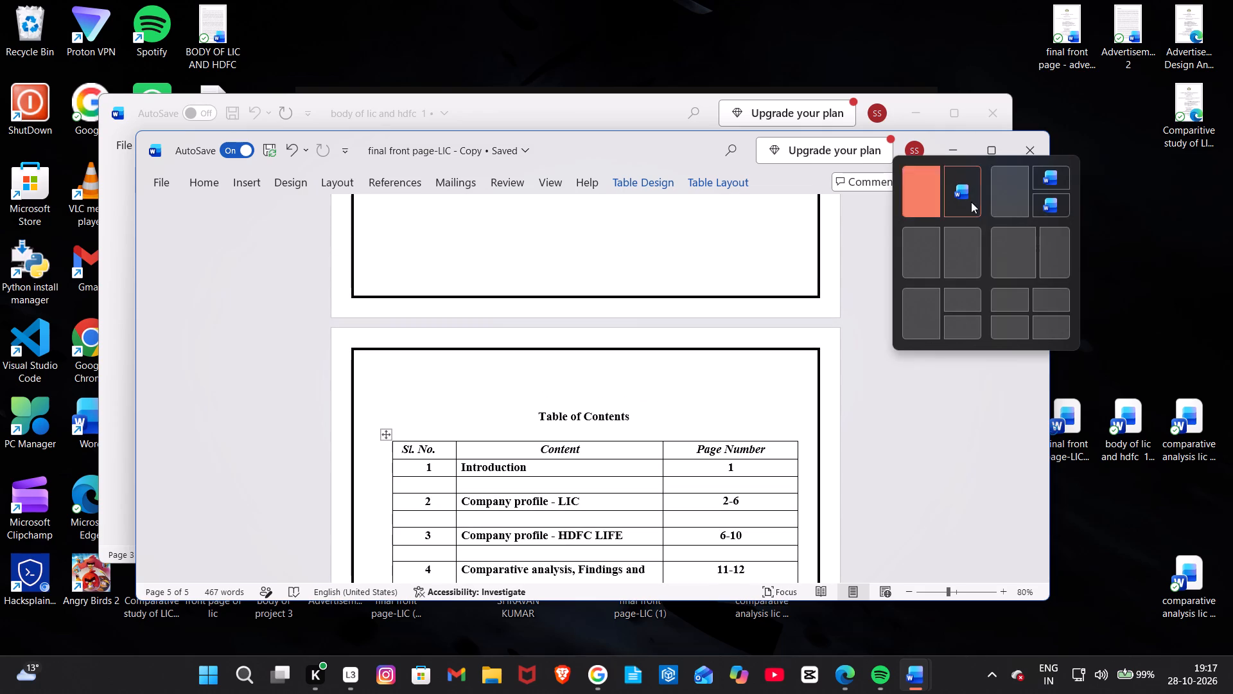
pyautogui.click(950, 249)
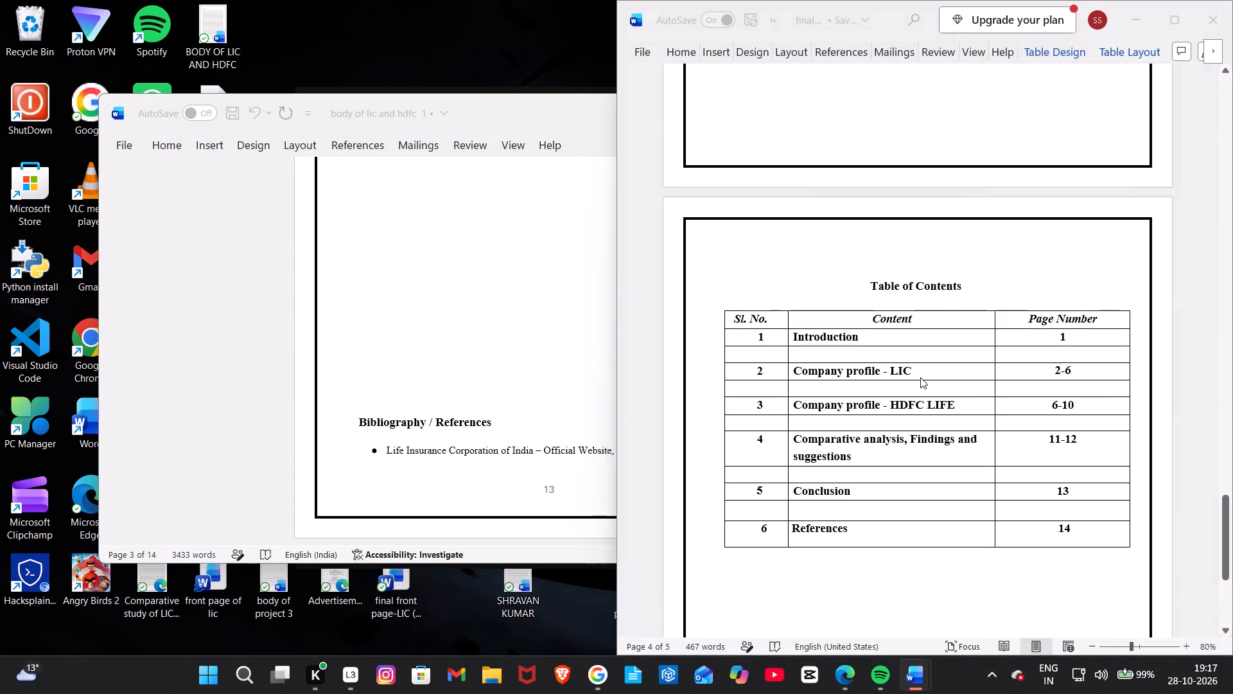
pyautogui.click(301, 134)
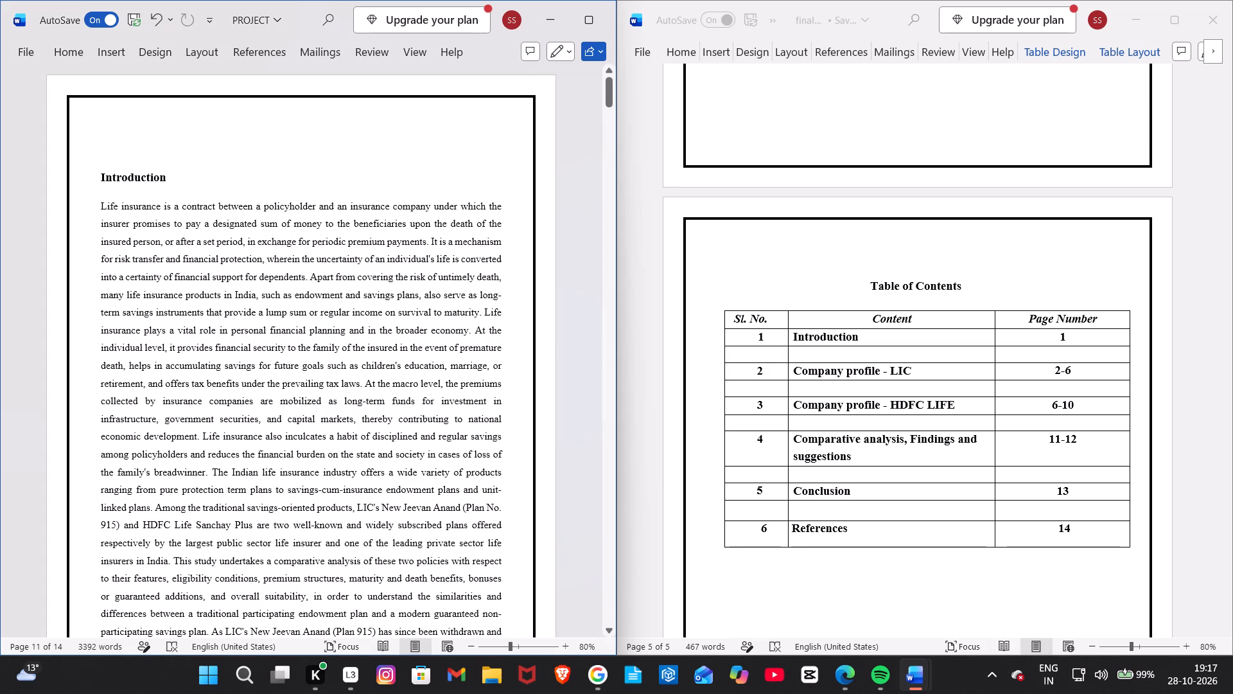
# Check the section headings and page numbers throughout the PROJECT document against the Table of Contents.
pyautogui.scroll(-8, 363, 352)
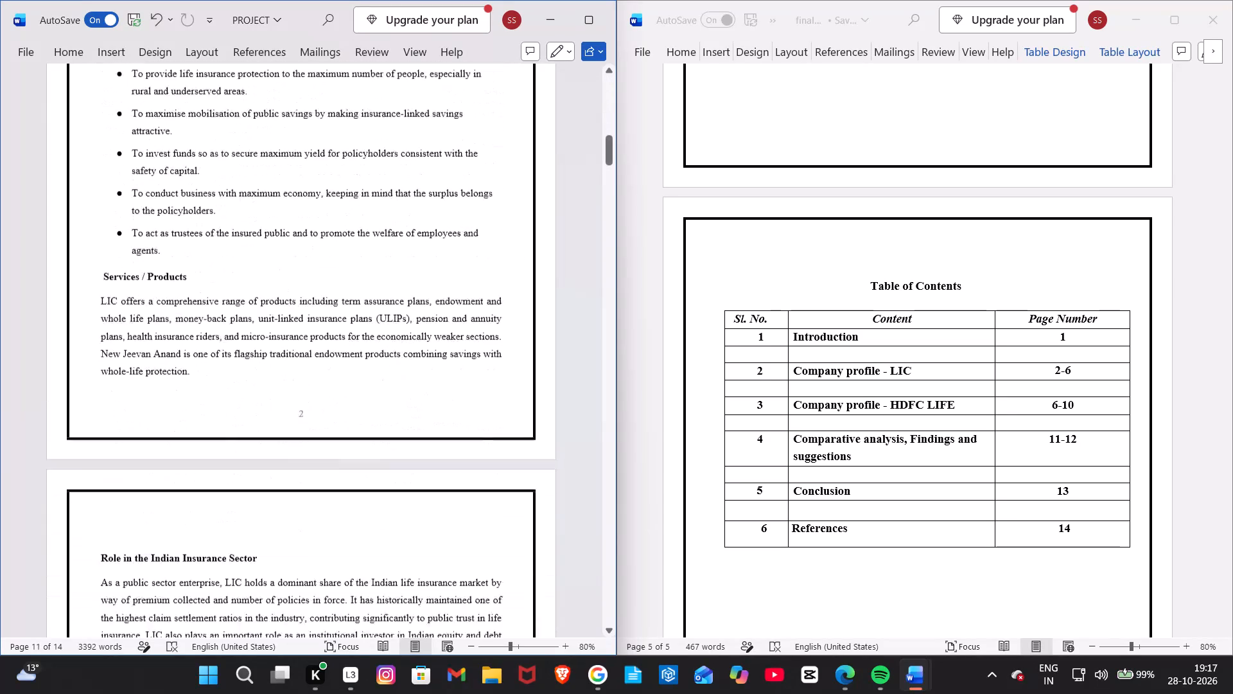
pyautogui.scroll(-9, 363, 352)
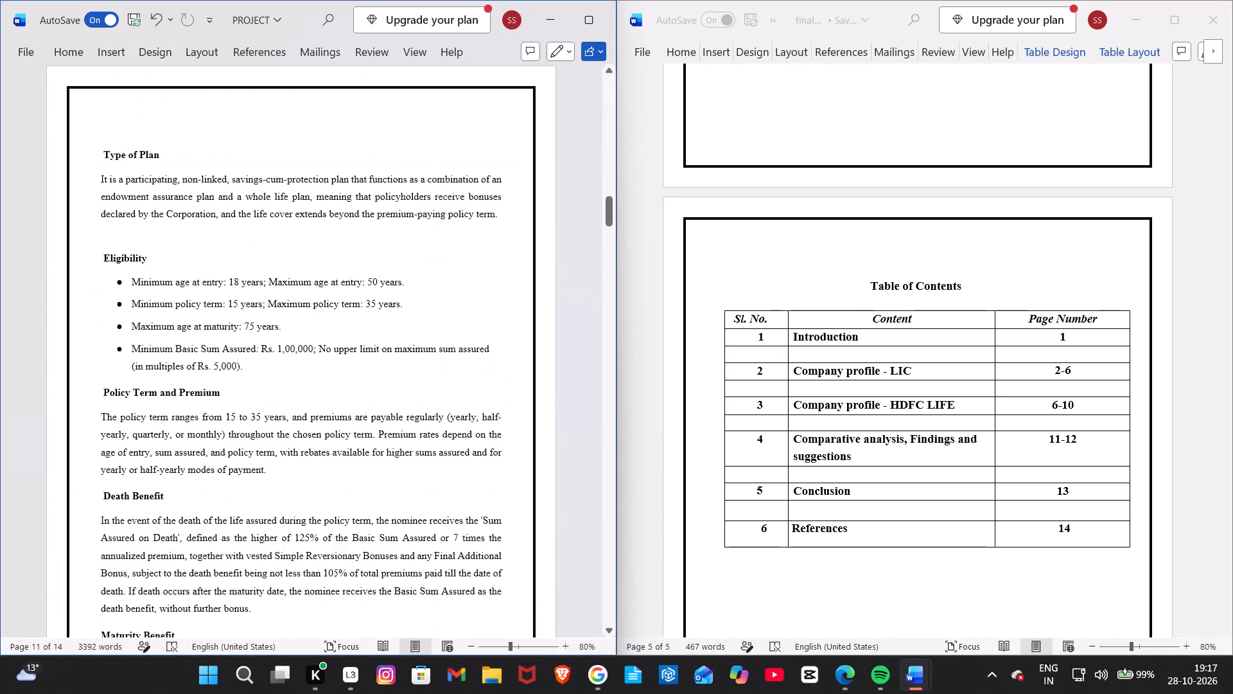
pyautogui.scroll(-8, 363, 352)
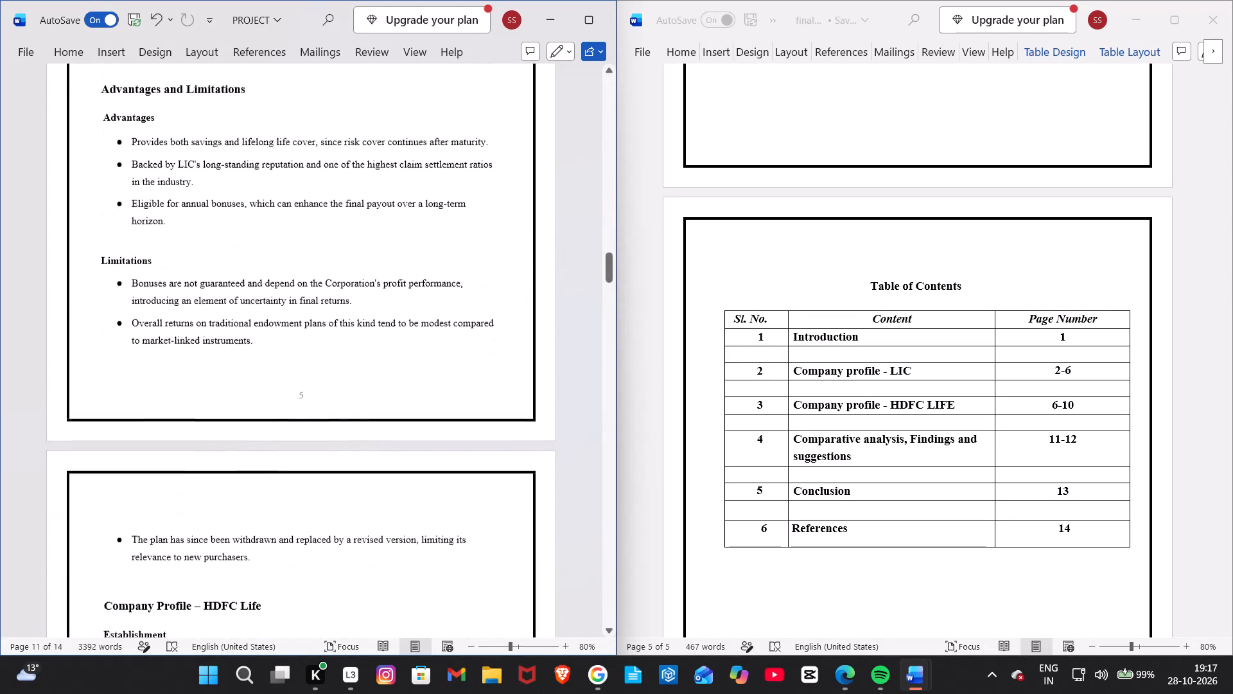
pyautogui.scroll(-2, 363, 352)
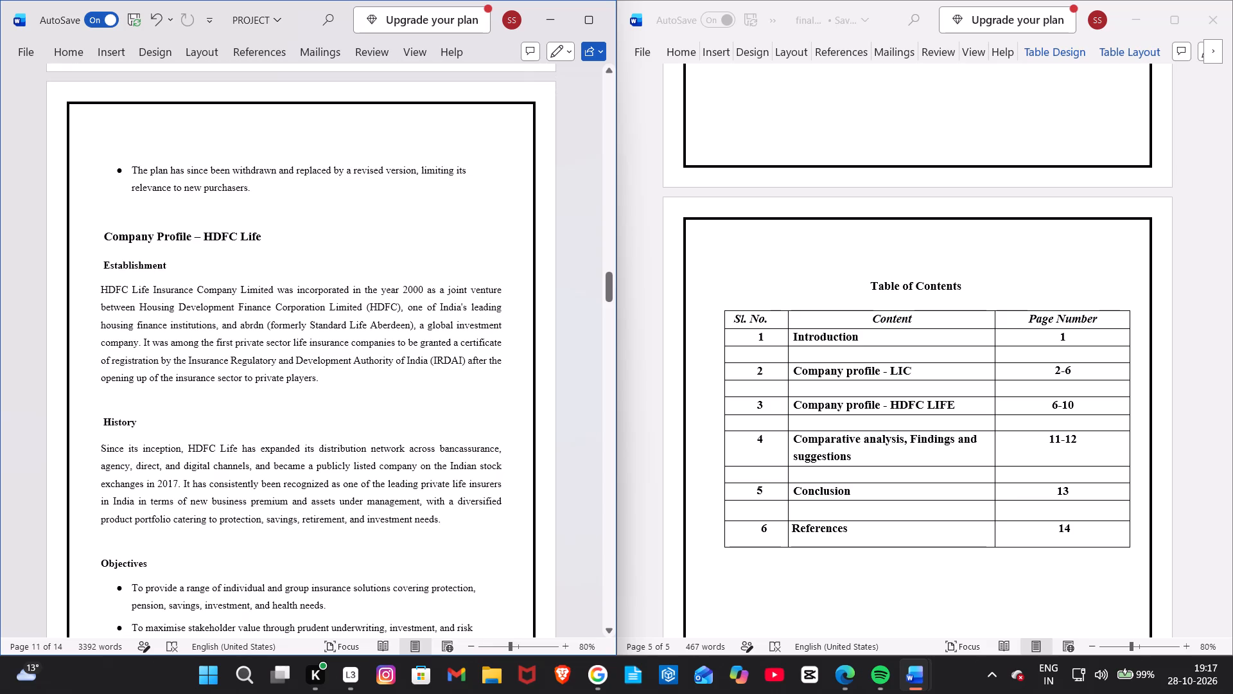
pyautogui.scroll(-2, 363, 352)
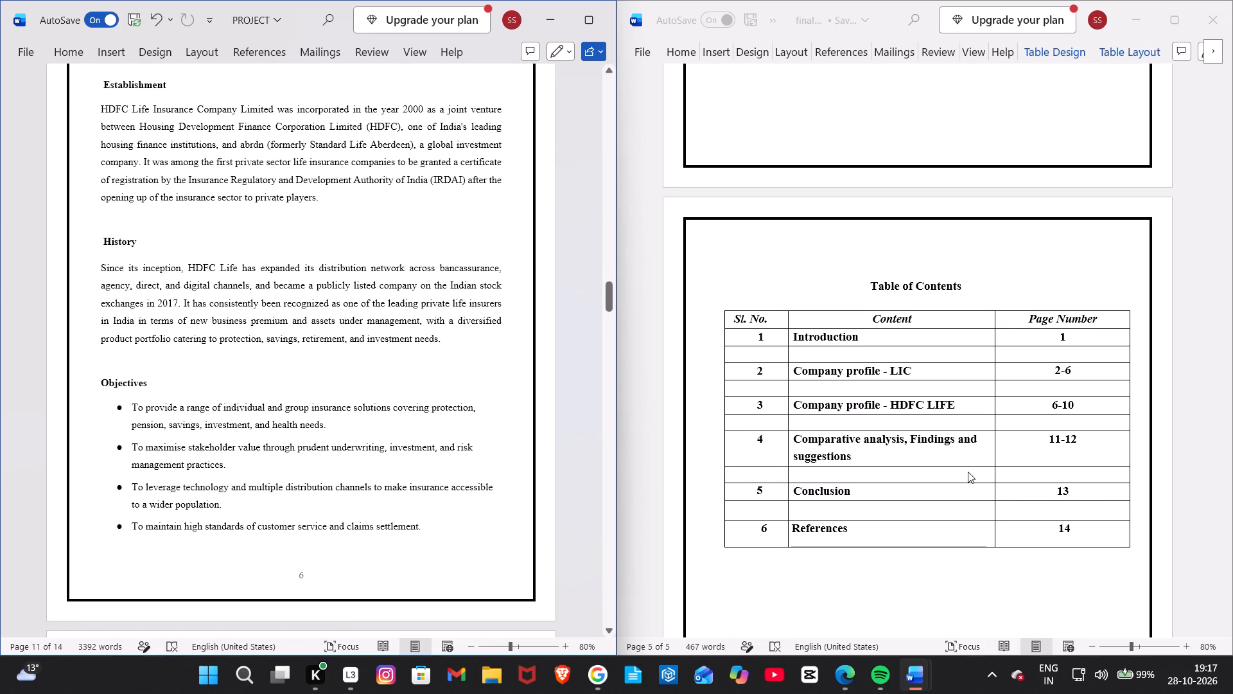
pyautogui.scroll(-1, 385, 449)
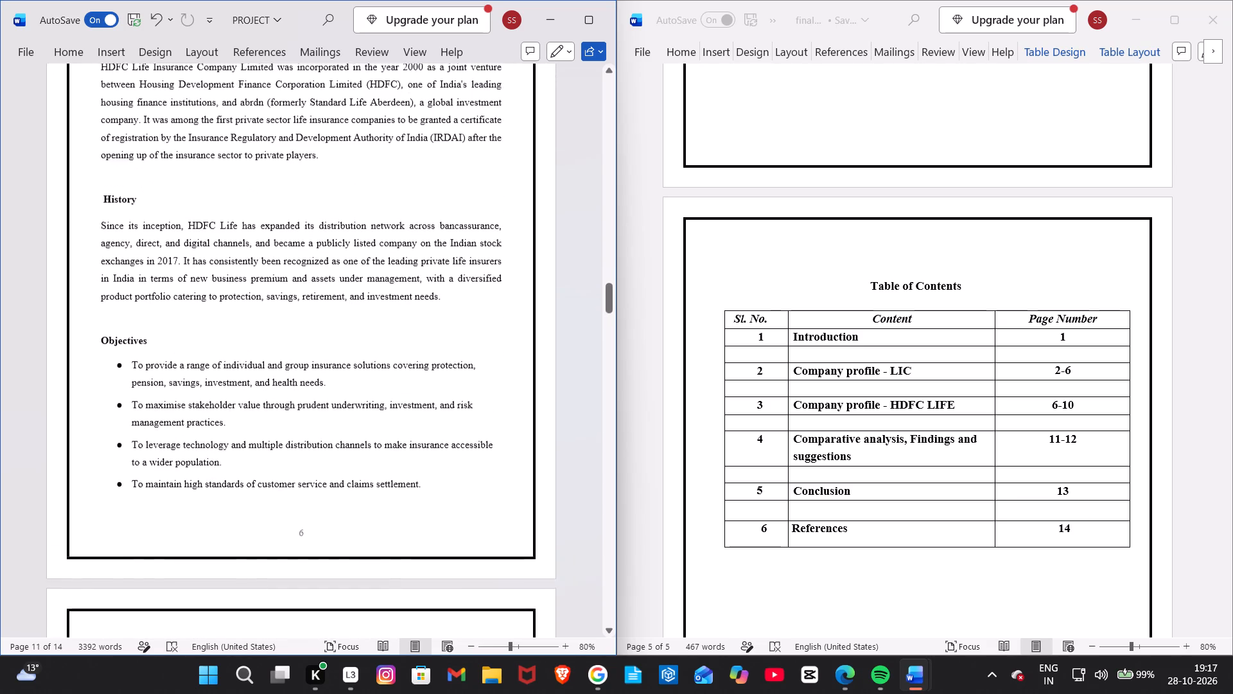
pyautogui.scroll(-2, 385, 449)
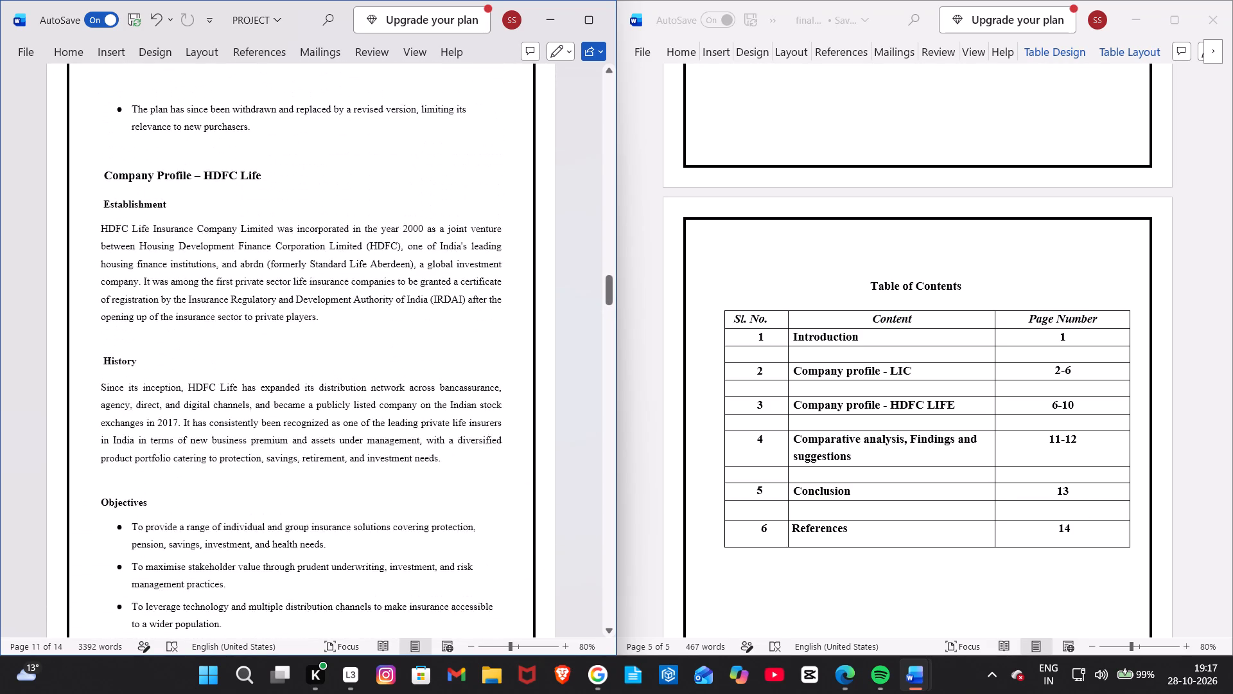
pyautogui.scroll(-6, 385, 449)
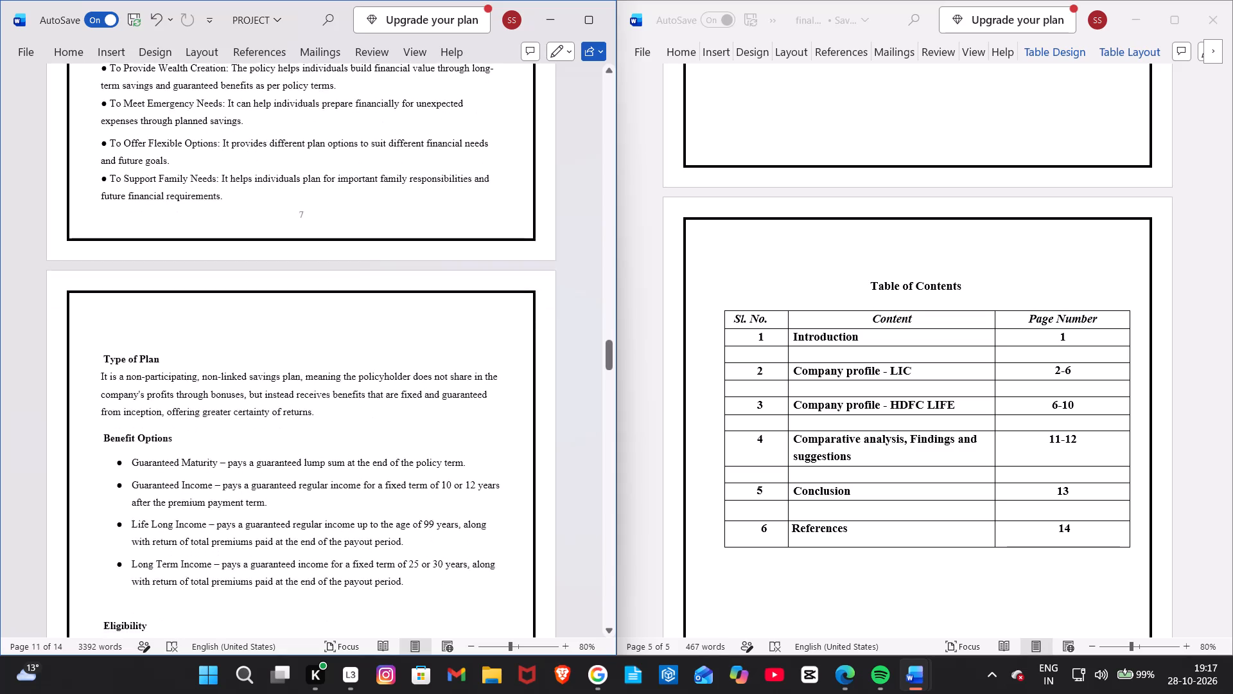
pyautogui.scroll(-8, 385, 449)
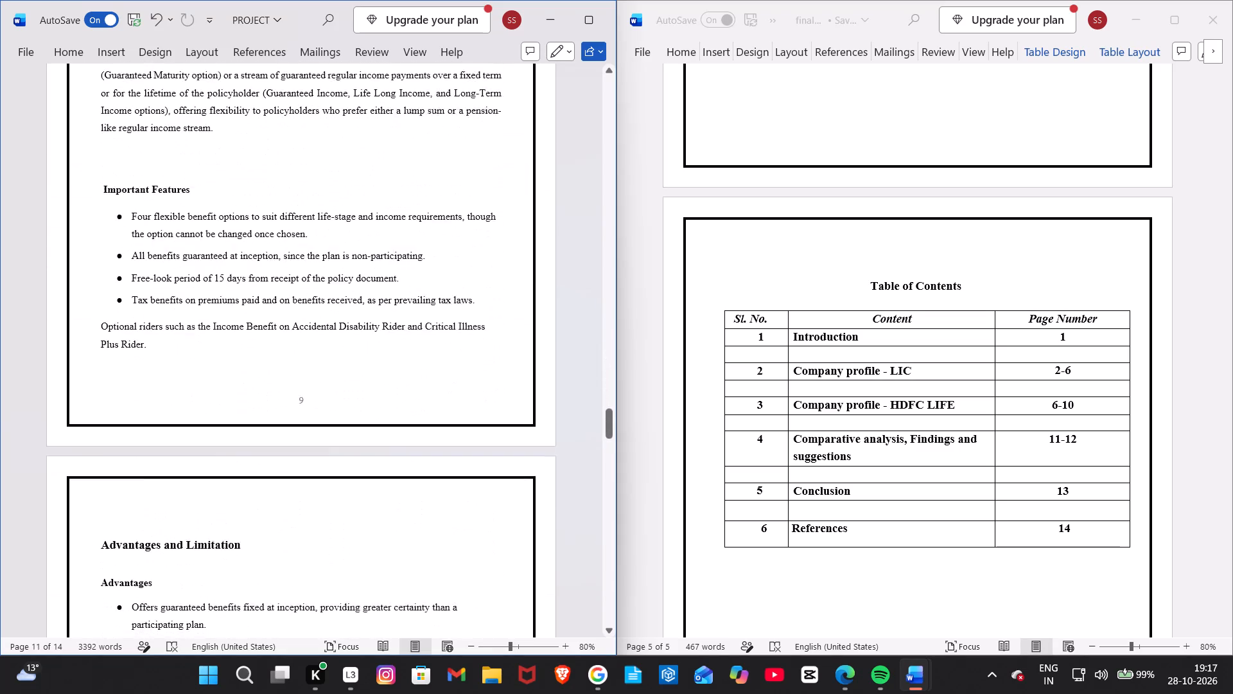
pyautogui.scroll(-5, 385, 449)
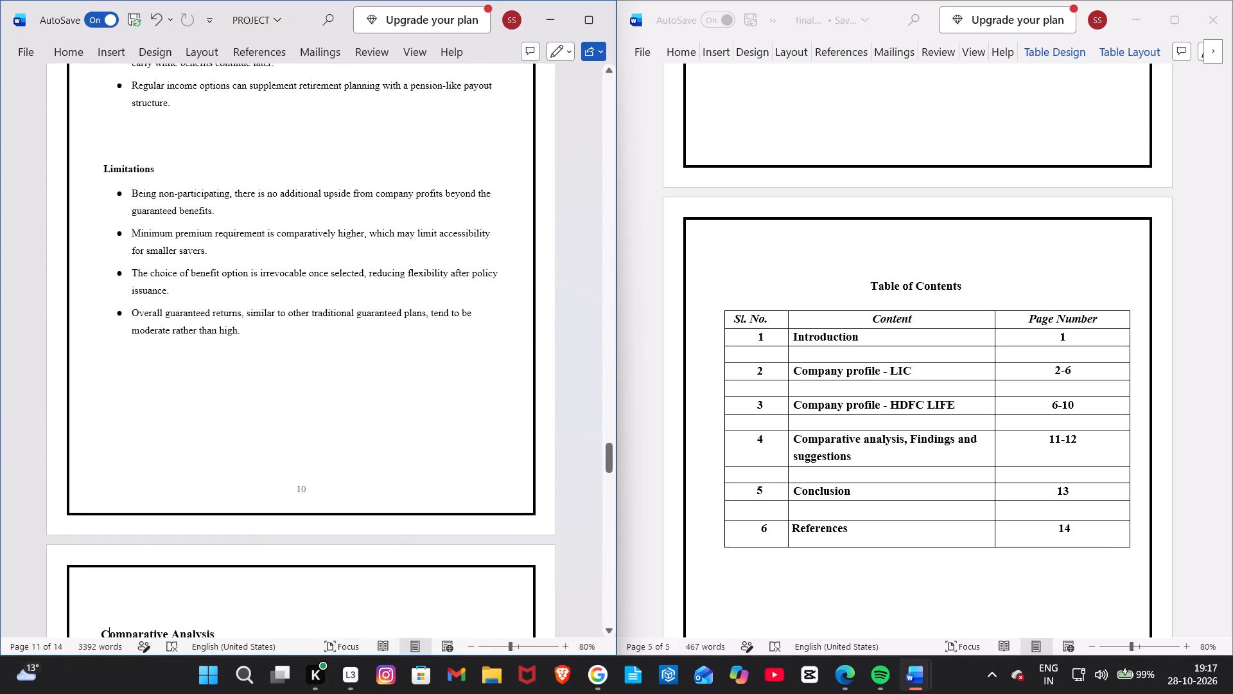
pyautogui.scroll(-4, 246, 401)
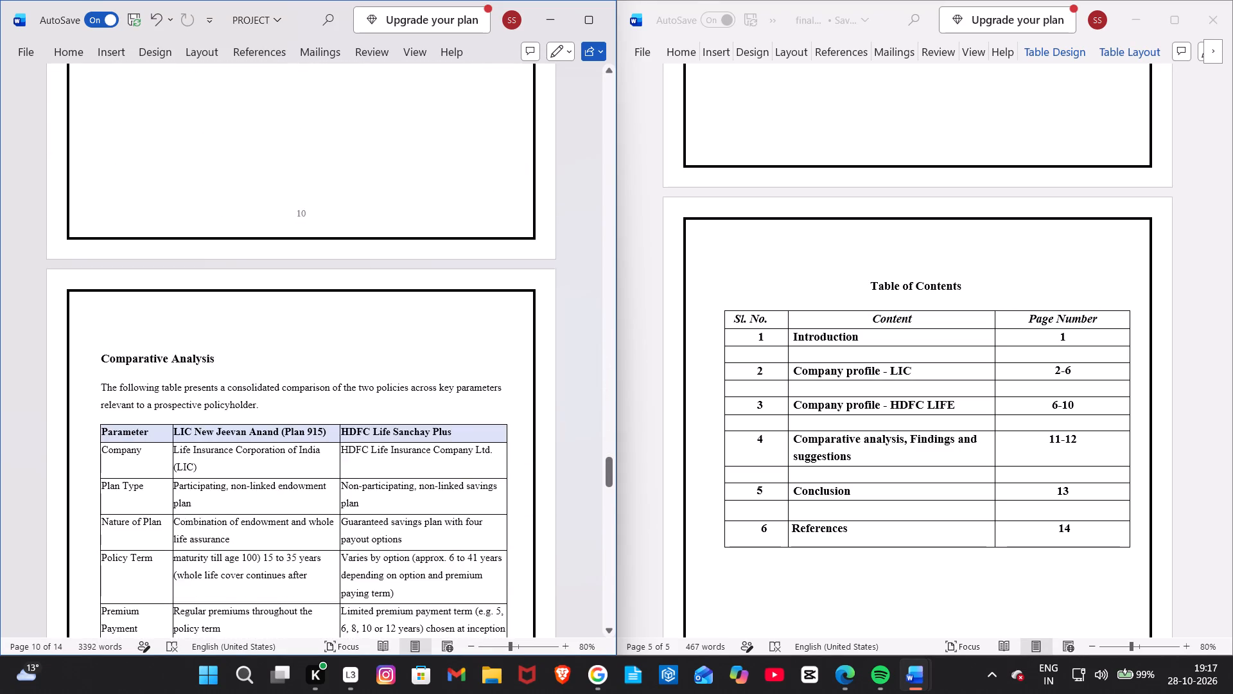
pyautogui.scroll(-8, 246, 401)
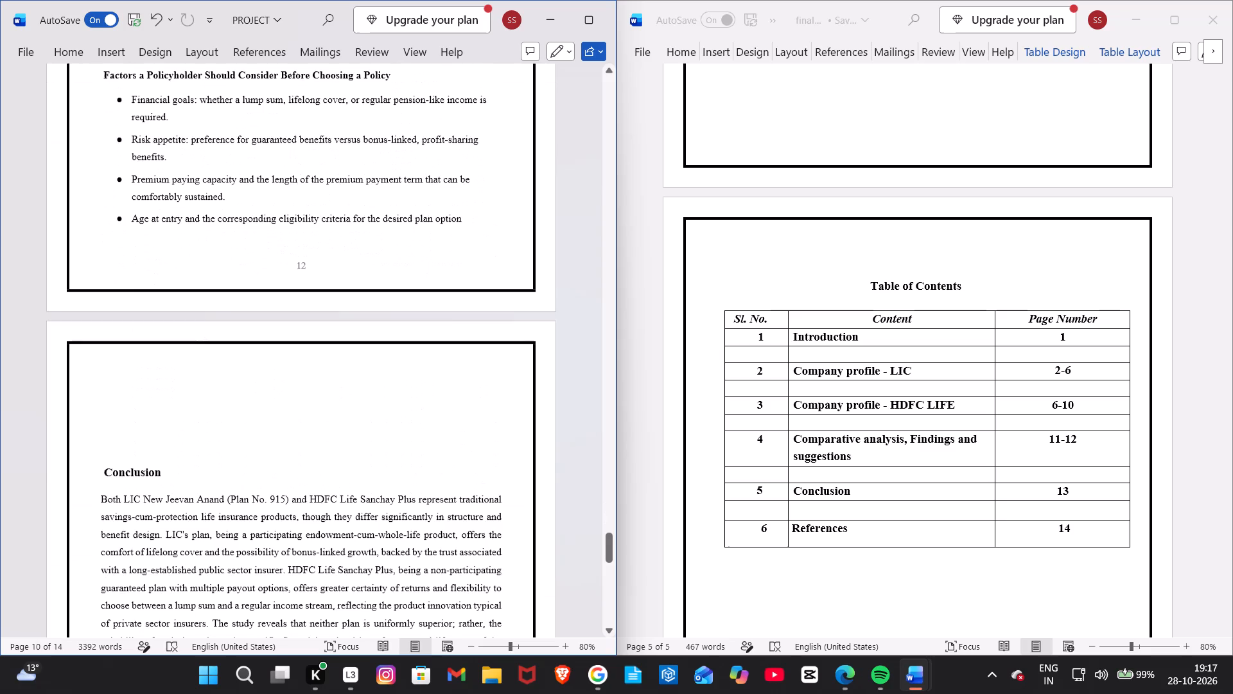
pyautogui.scroll(-1, 246, 401)
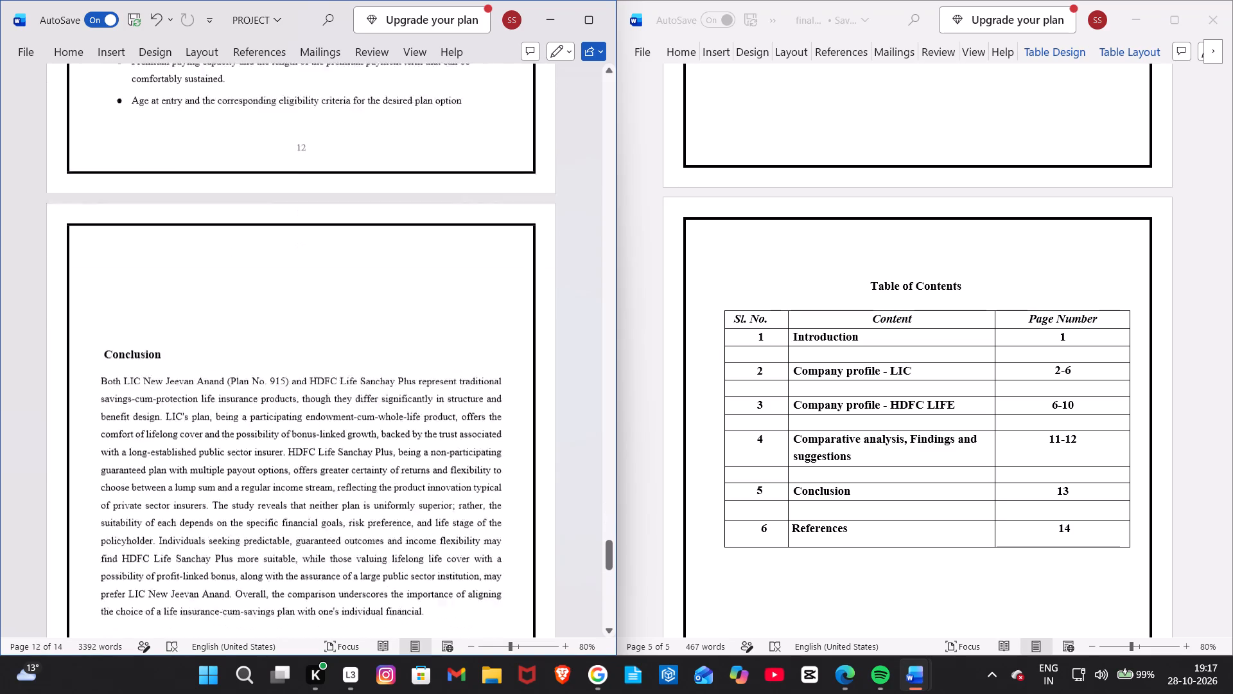
# Remove the empty paragraph above the Conclusion heading on page 13 and rework the line breaks before the heading.
pyautogui.scroll(-1, 246, 401)
pyautogui.click(118, 216)
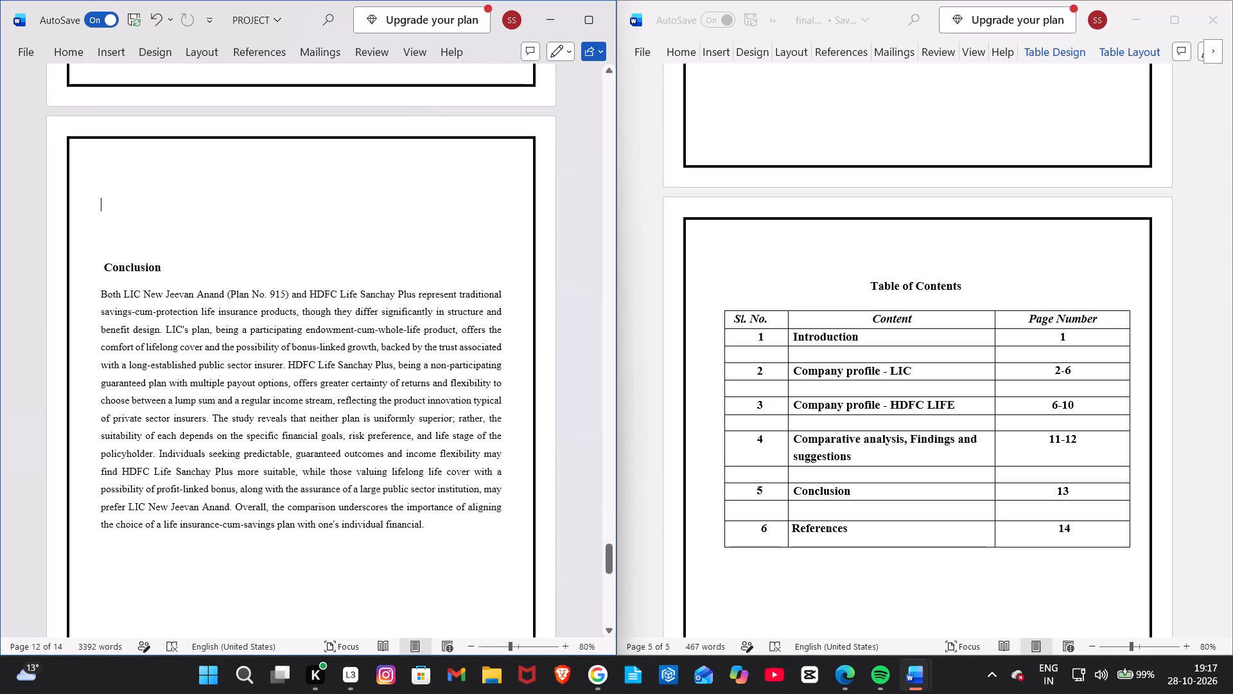
pyautogui.press('BackSpace')
pyautogui.press('BackSpace')
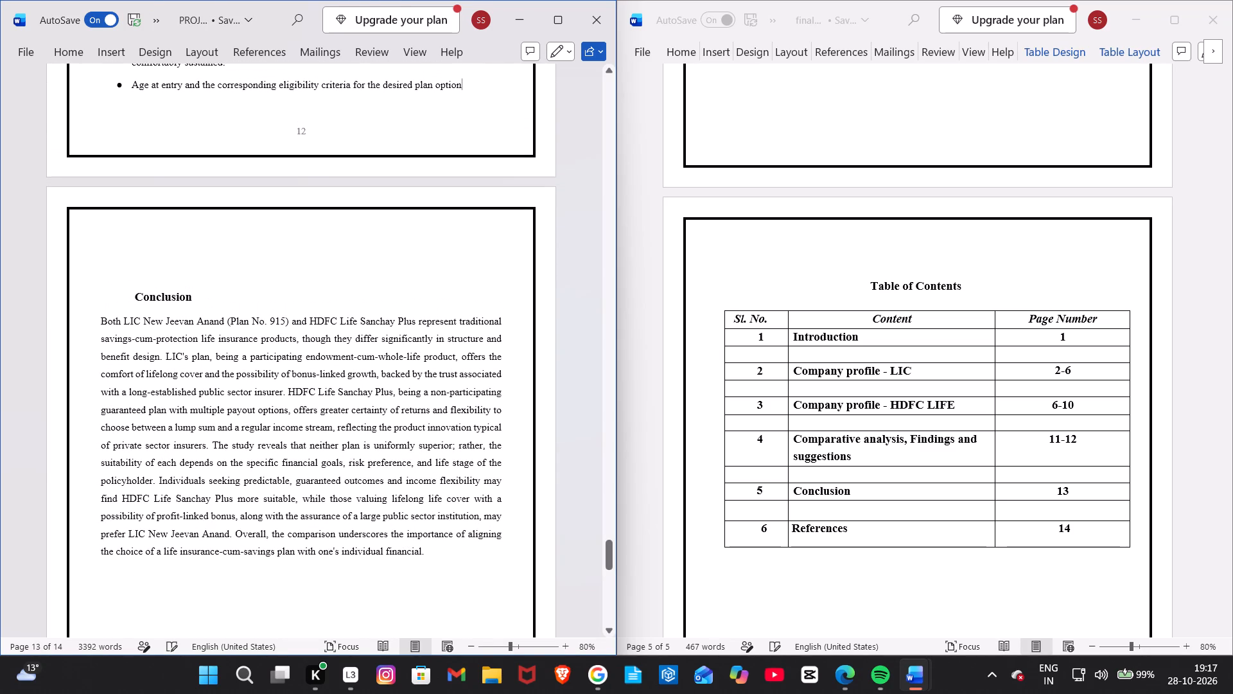
pyautogui.click(132, 278)
pyautogui.press('BackSpace')
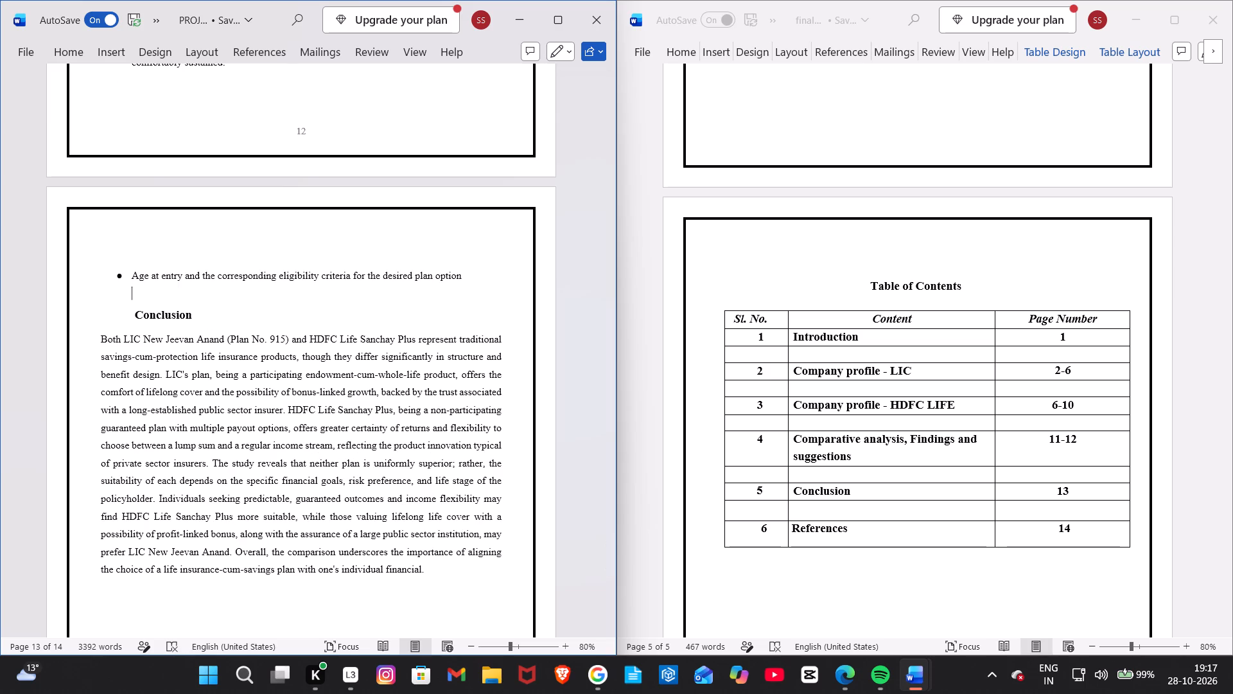
pyautogui.hotkey('shift', 'Return')
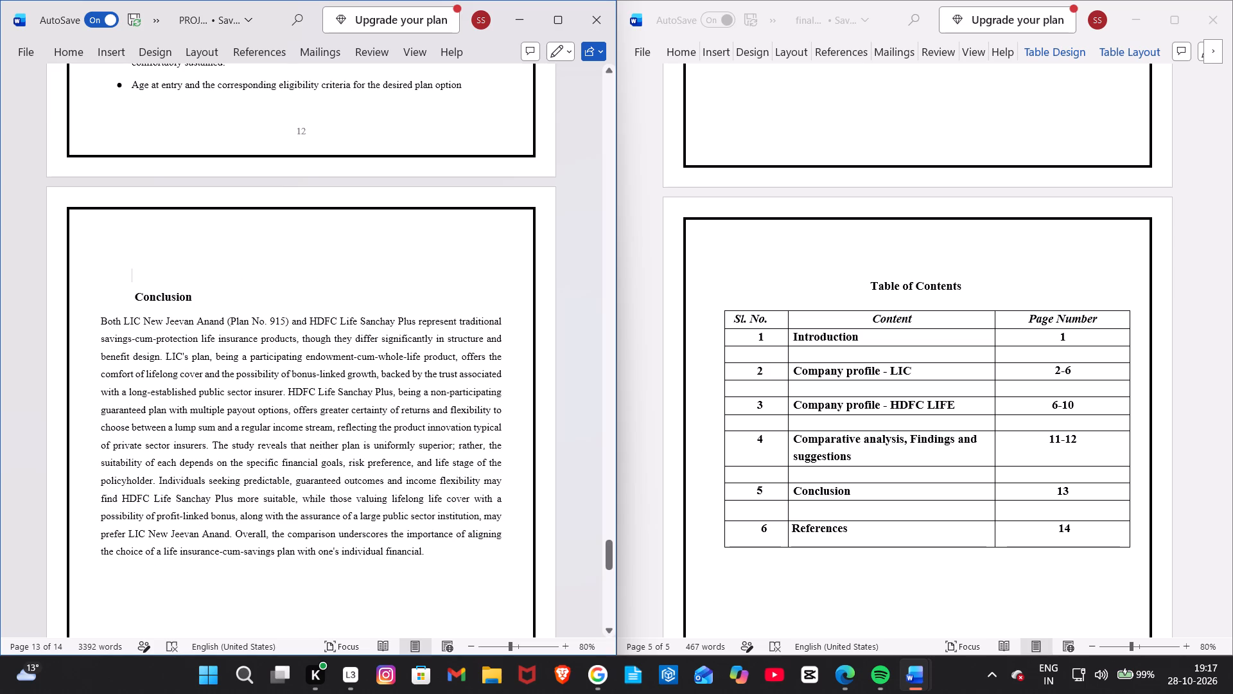
pyautogui.click(132, 295)
pyautogui.press('BackSpace')
pyautogui.press('BackSpace')
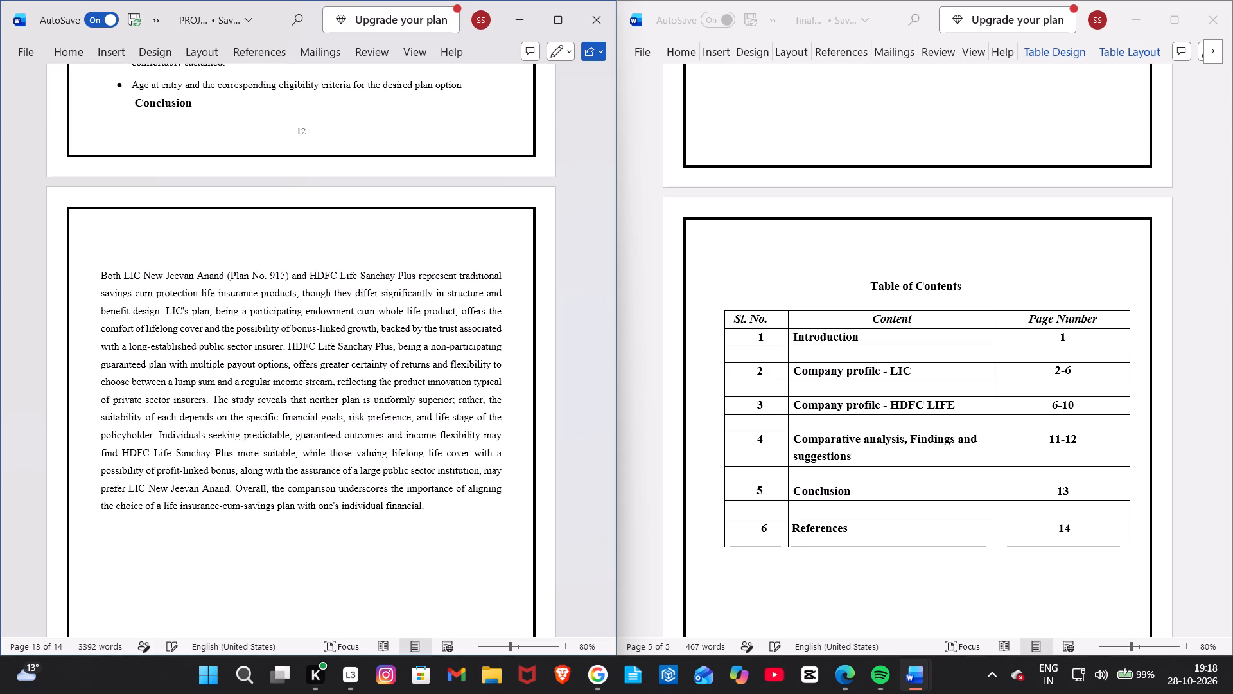
pyautogui.hotkey('shift', 'Return')
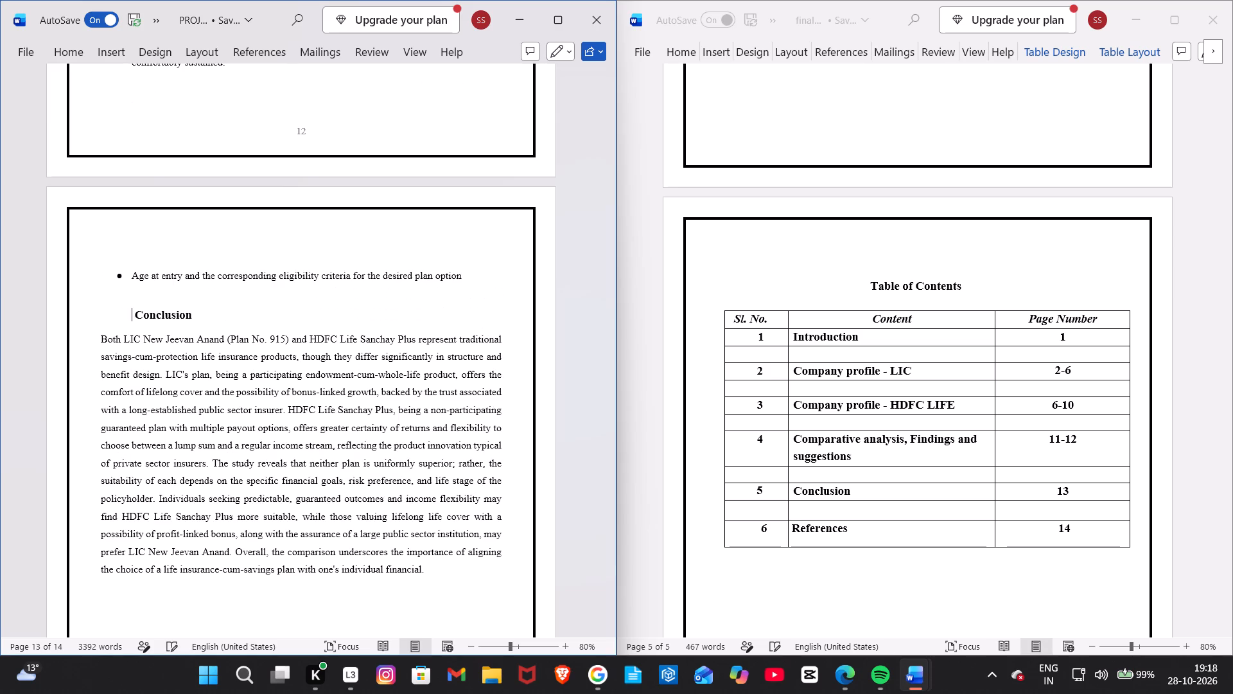
# Merge the "Age at entry" bullet into the preceding "Premium paying capacity" bullet, with a space between the two sentences.
pyautogui.scroll(2, 132, 295)
pyautogui.scroll(-1, 132, 295)
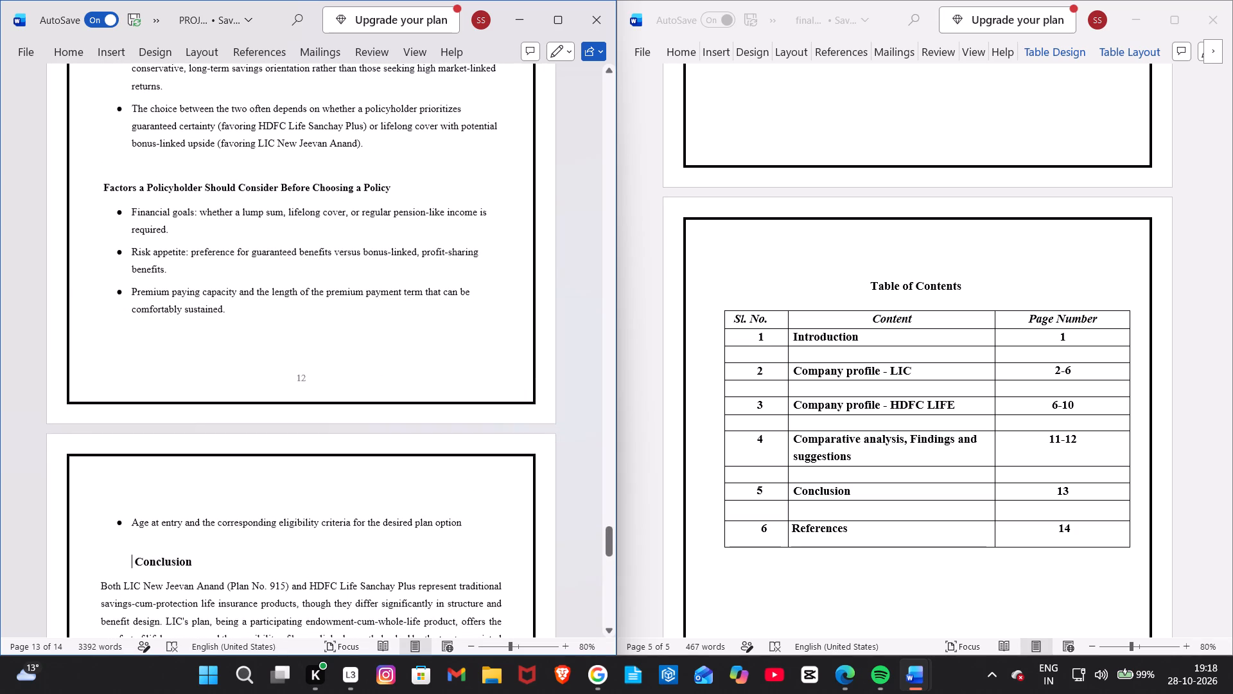
pyautogui.click(110, 517)
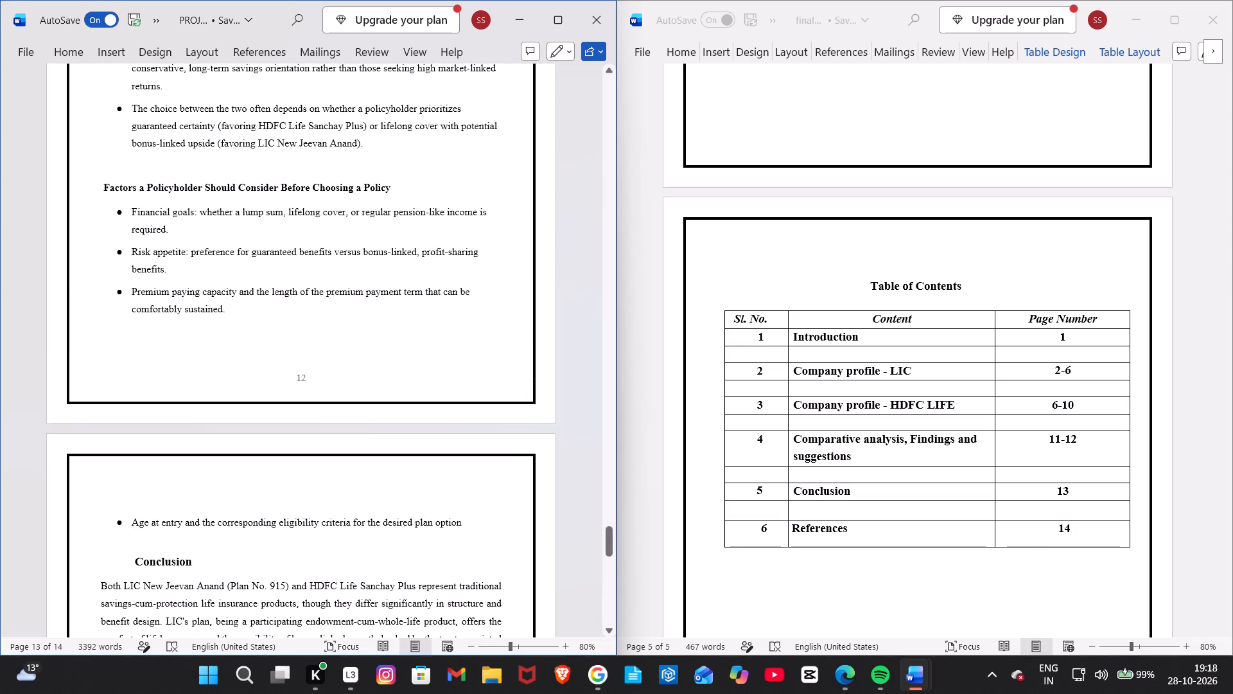
pyautogui.press('BackSpace')
pyautogui.press('BackSpace')
pyautogui.press('BackSpace')
pyautogui.press('BackSpace')
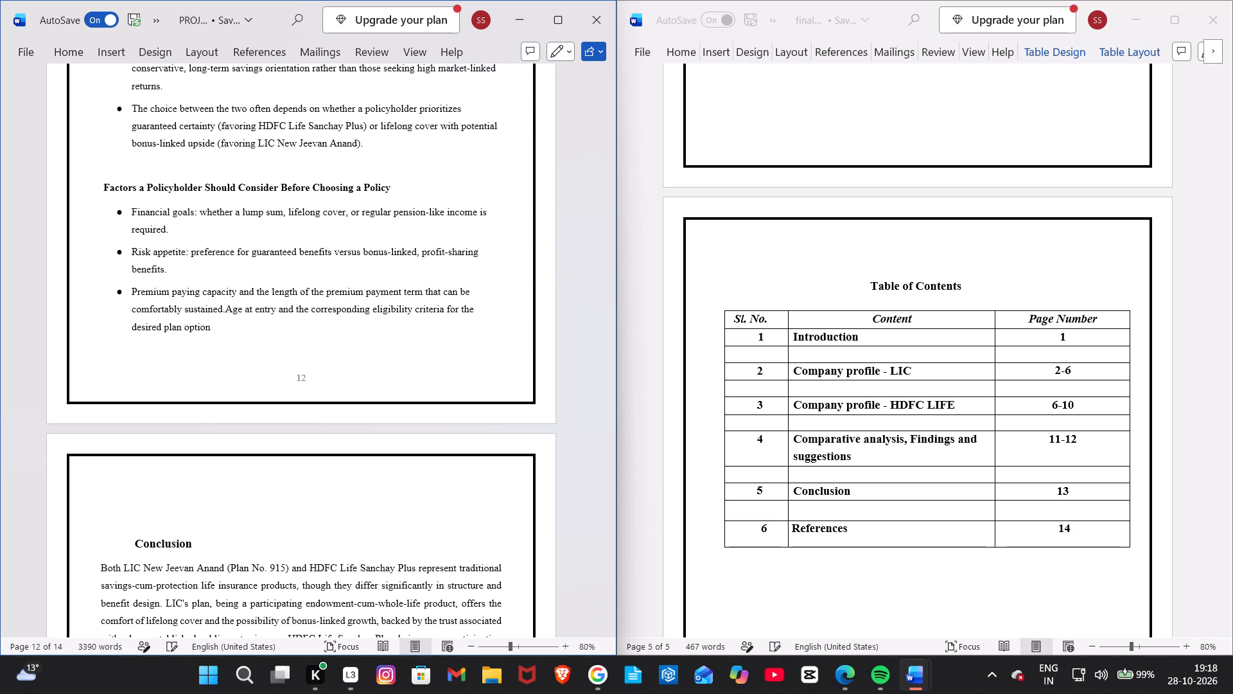
pyautogui.moveTo(224, 307); pyautogui.dragTo(218, 329)
pyautogui.click(218, 329)
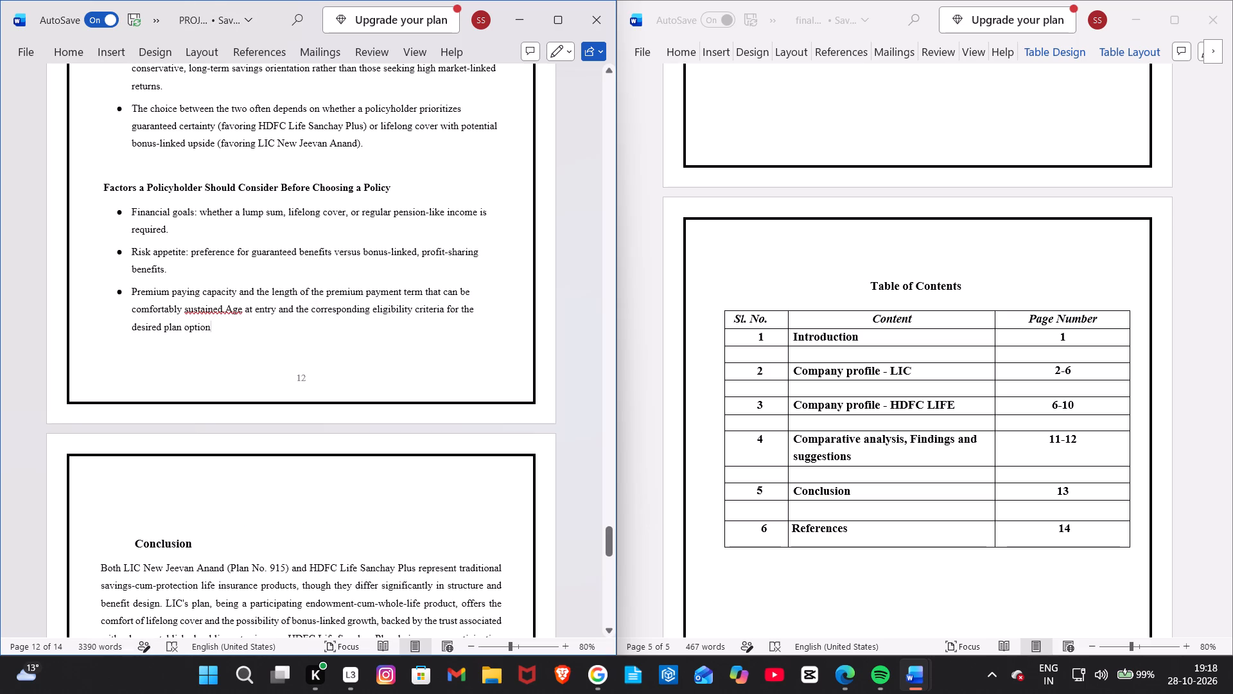
pyautogui.click(227, 309)
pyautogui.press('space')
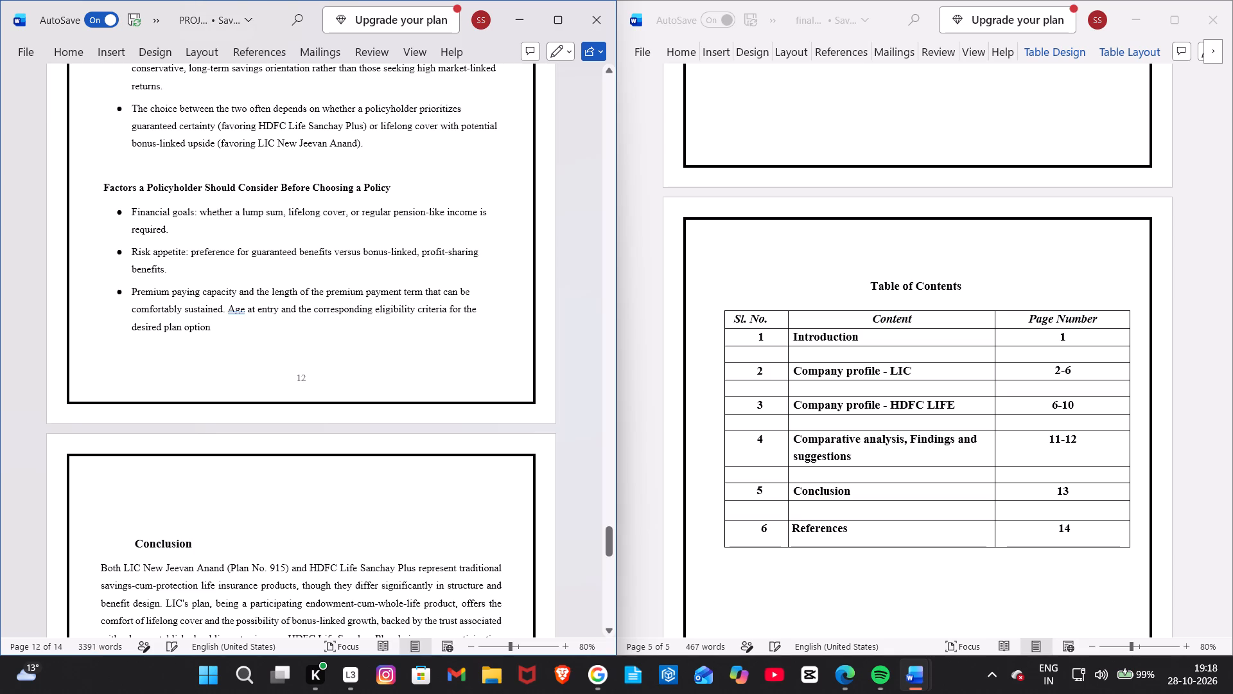
pyautogui.rightClick(241, 310)
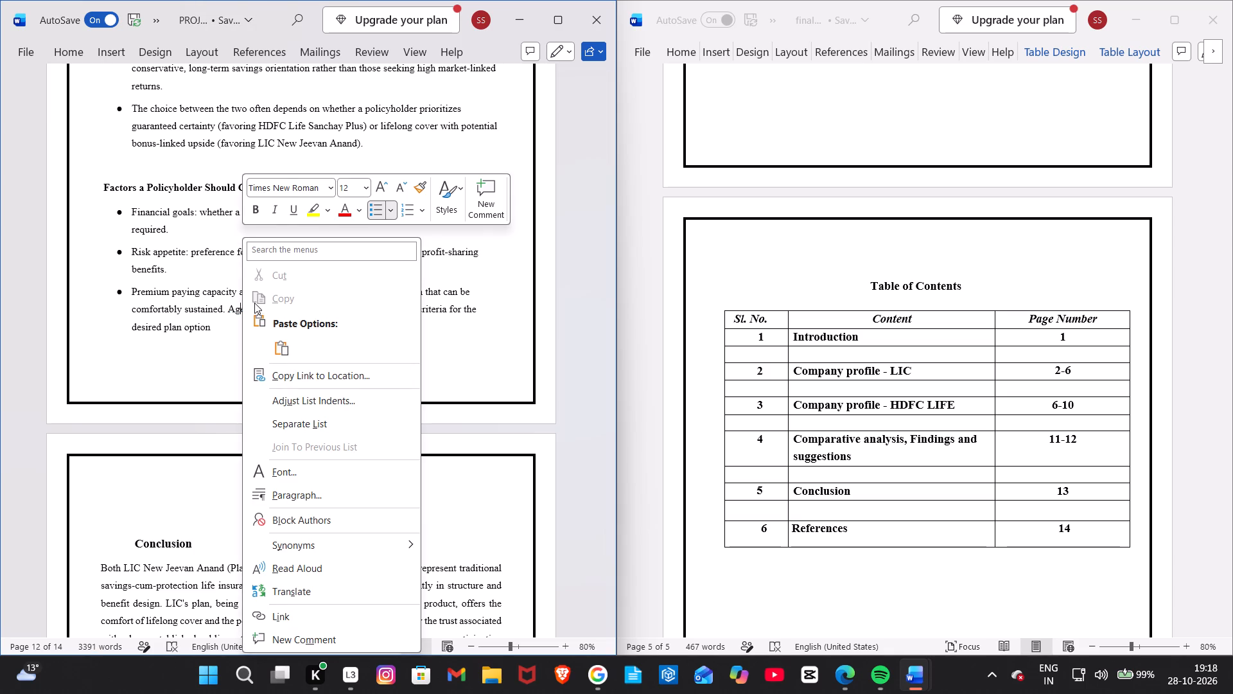
pyautogui.click(211, 369)
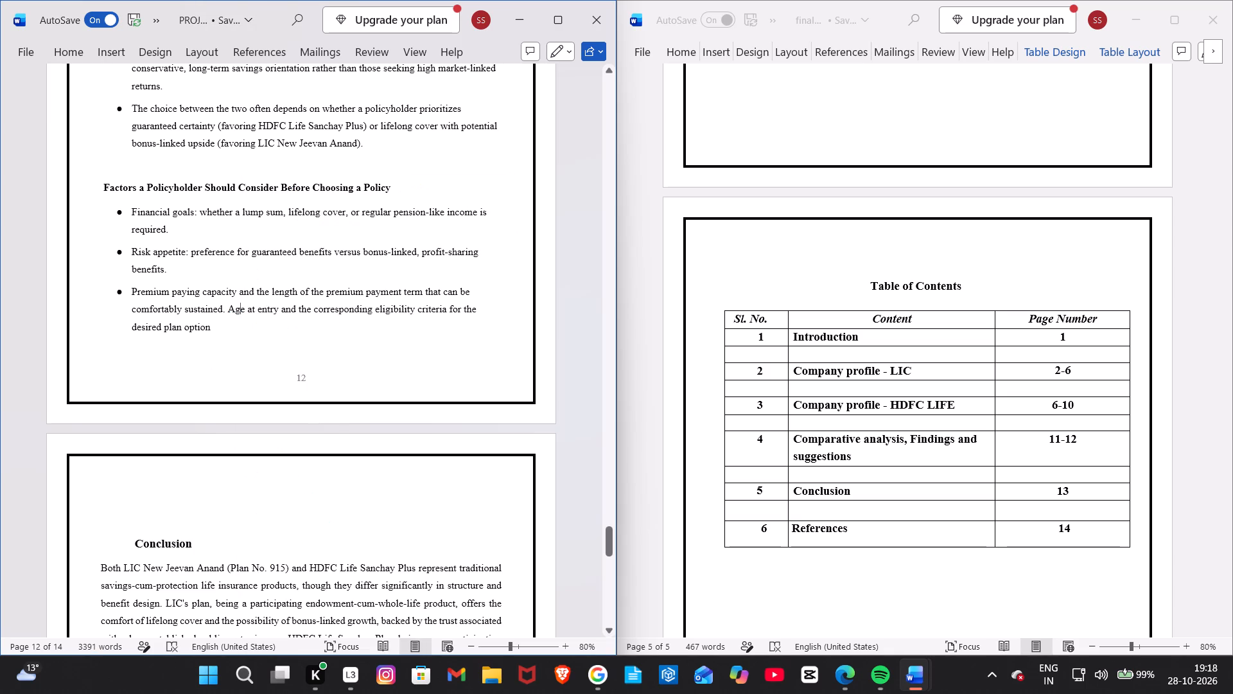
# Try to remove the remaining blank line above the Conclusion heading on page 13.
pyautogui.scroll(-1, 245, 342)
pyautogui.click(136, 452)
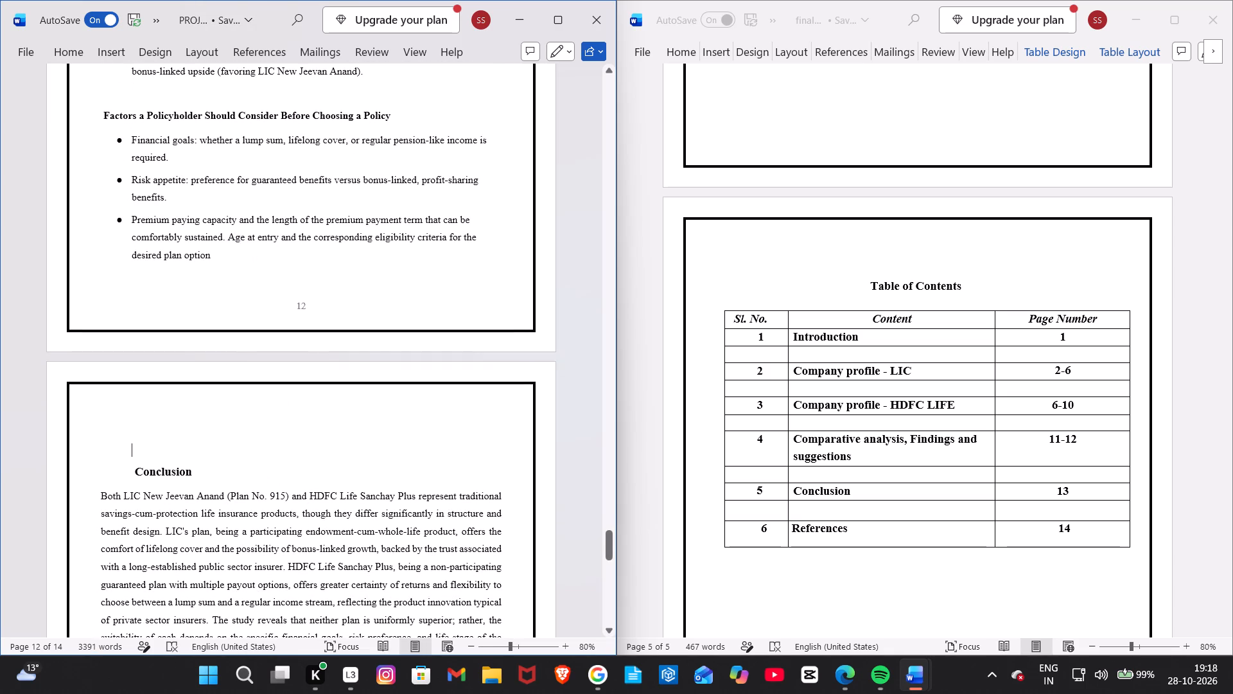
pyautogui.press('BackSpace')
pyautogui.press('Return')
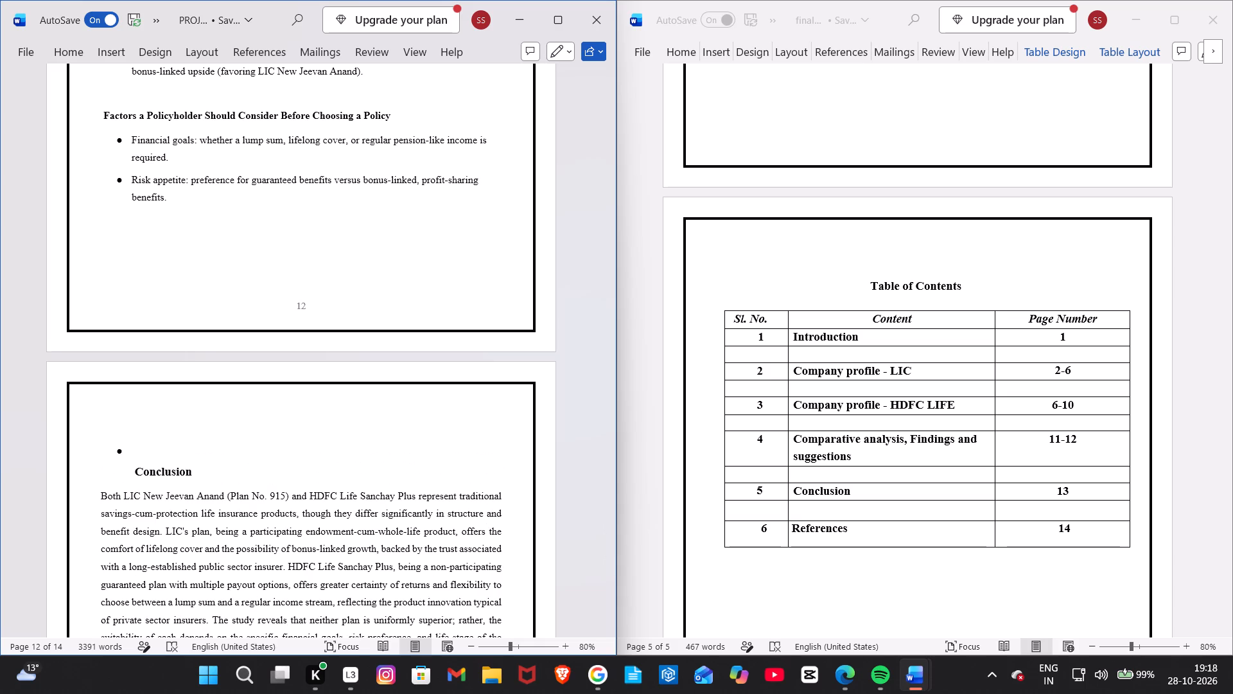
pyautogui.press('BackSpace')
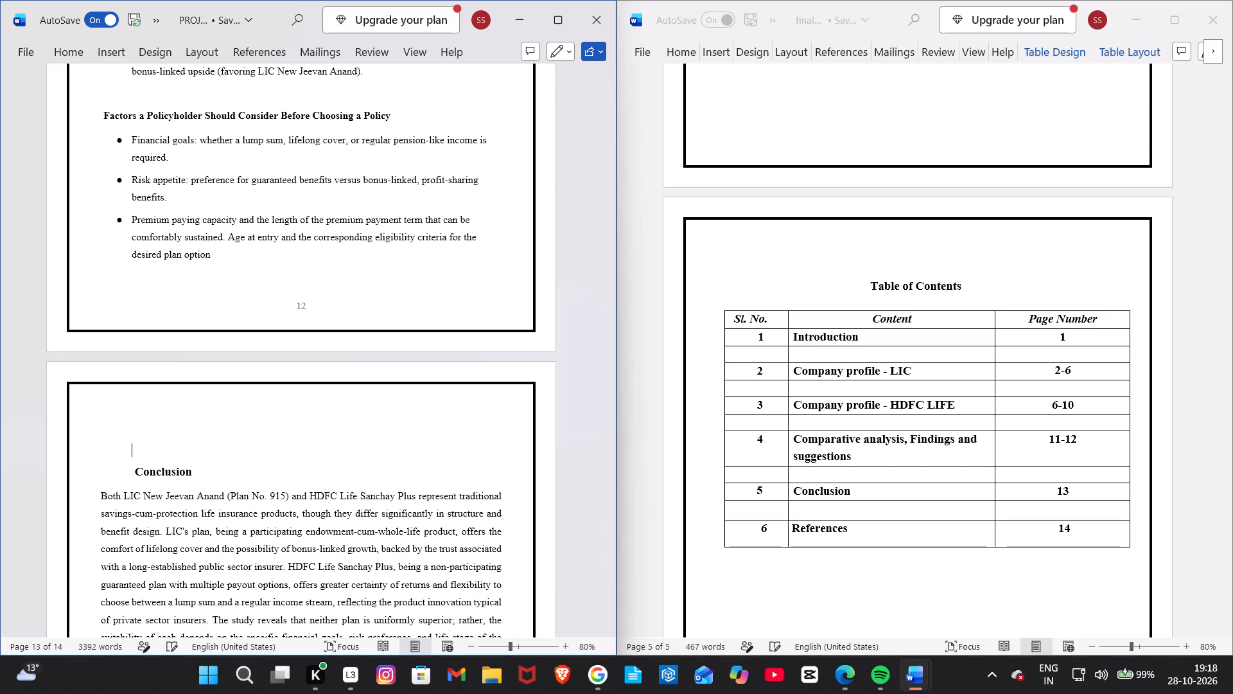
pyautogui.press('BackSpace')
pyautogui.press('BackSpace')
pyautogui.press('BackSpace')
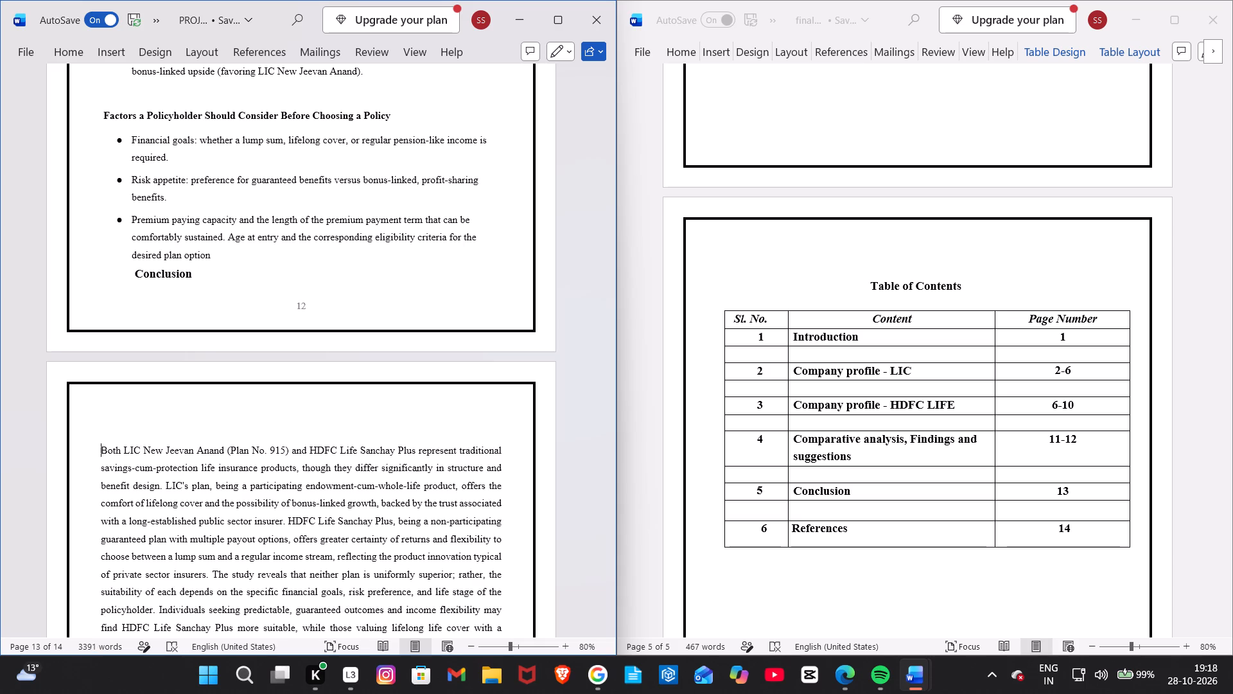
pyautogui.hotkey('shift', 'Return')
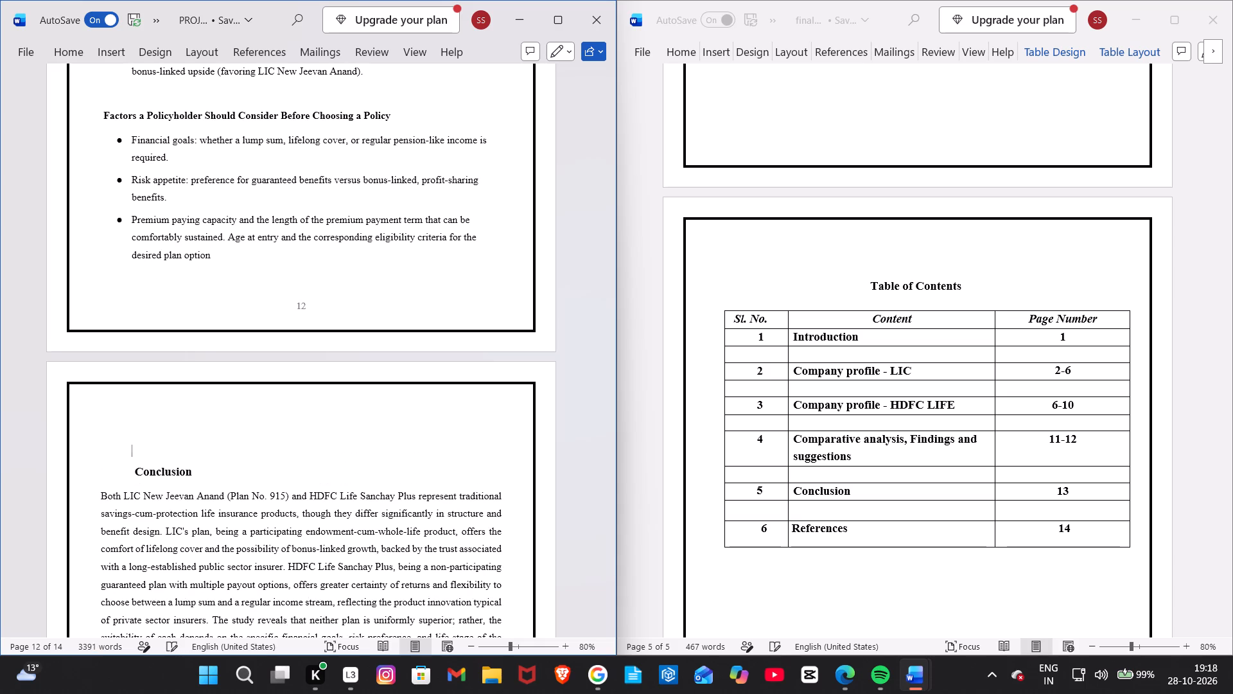
# Make Conclusion a separate unbulleted heading at the top of page 13, flush with the text margin and without a blank line above.
pyautogui.click(128, 470)
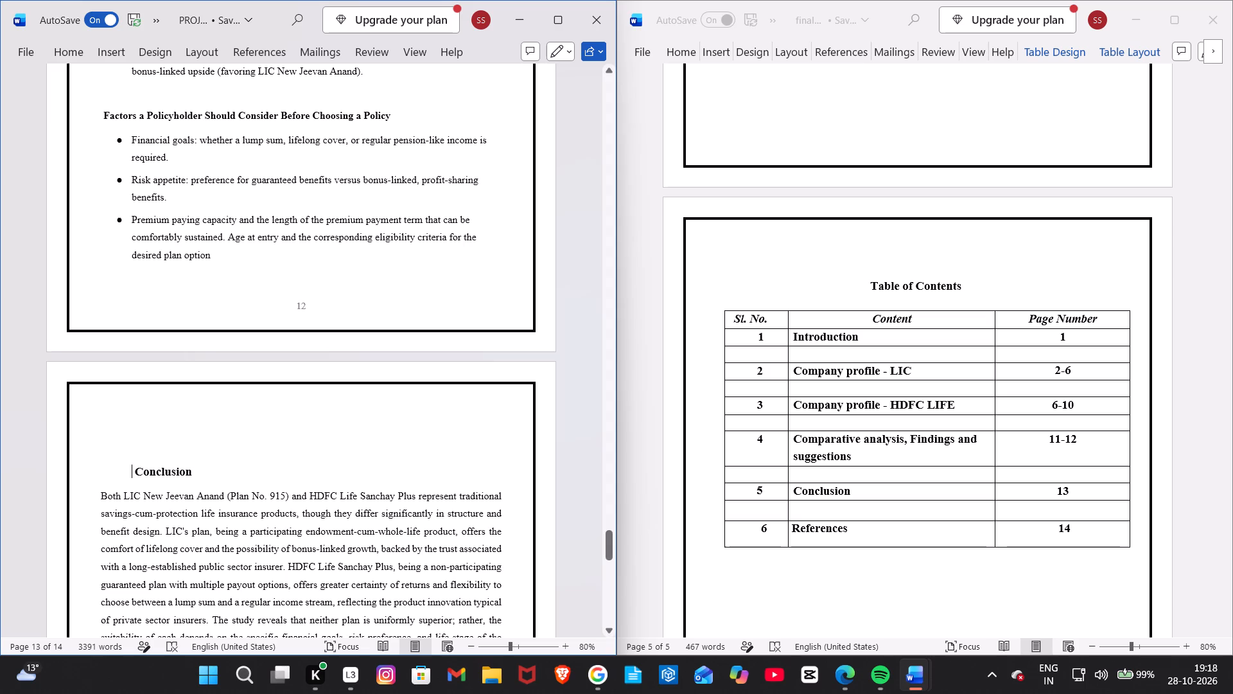
pyautogui.press('BackSpace')
pyautogui.press('Return')
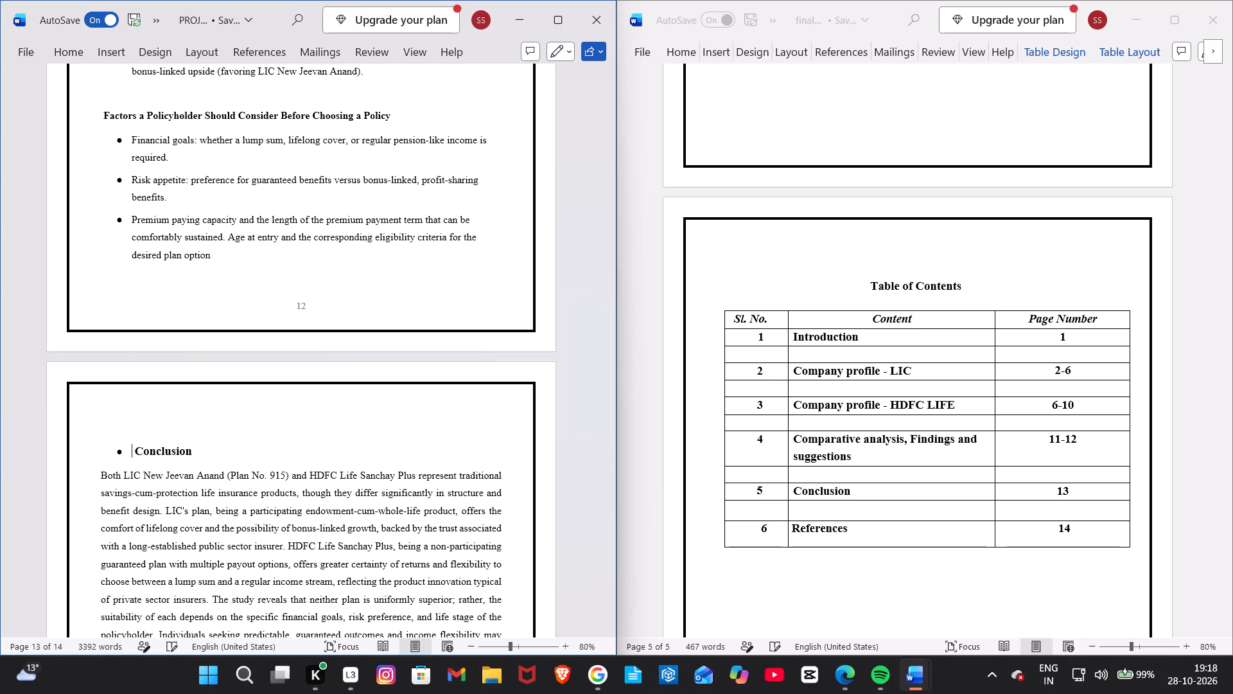
pyautogui.press('BackSpace')
pyautogui.press('BackSpace')
pyautogui.press('BackSpace')
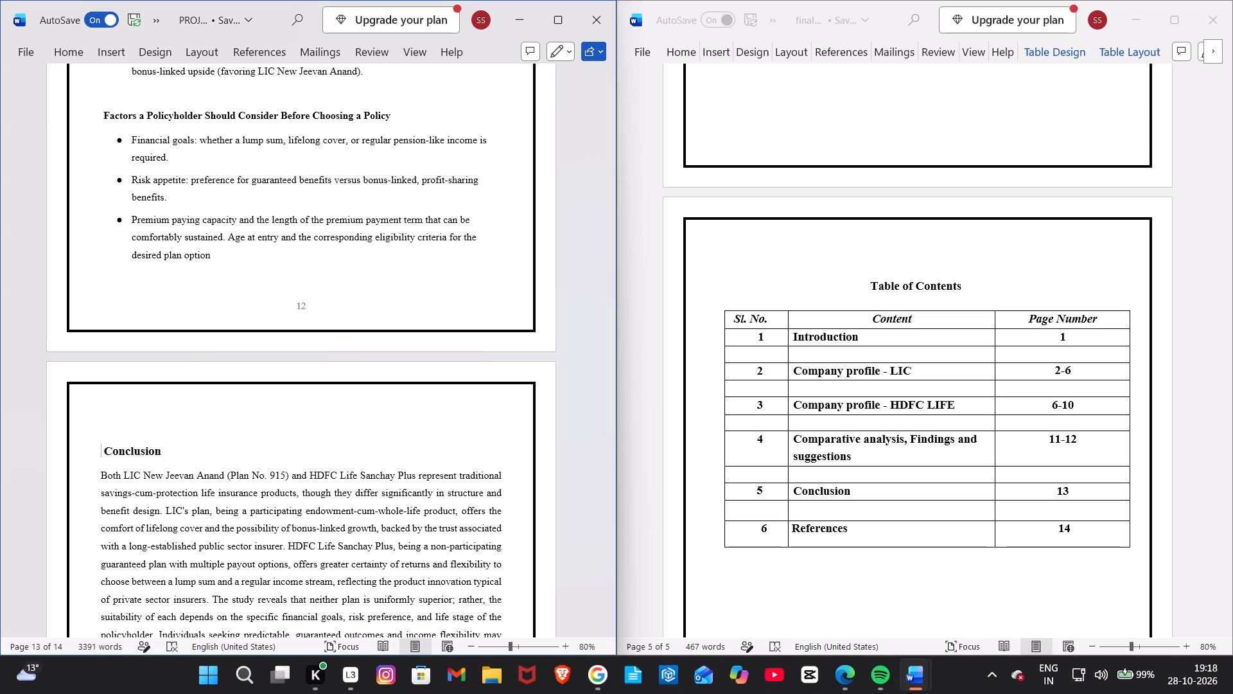
# Review the report from the Conclusion and Bibliography pages back to the Introduction, checking headings and page numbers against the Table of Contents.
pyautogui.click(132, 441)
pyautogui.click(141, 415)
pyautogui.scroll(-3, 204, 465)
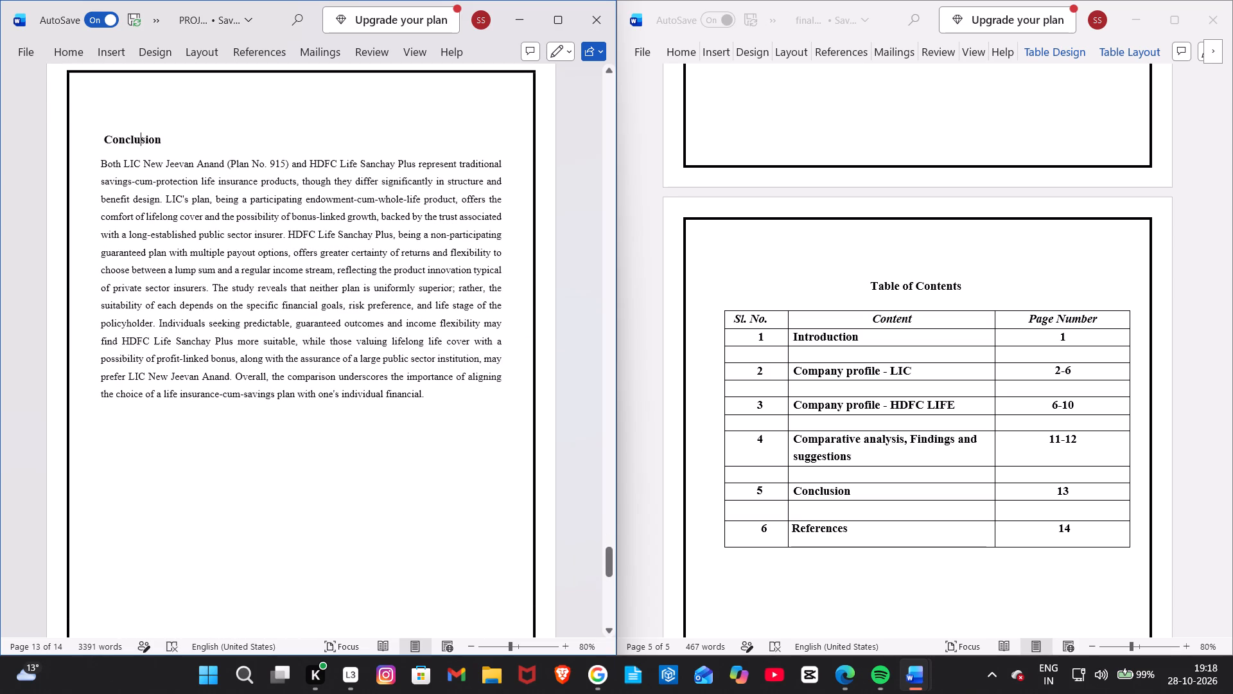
pyautogui.scroll(-5, 204, 465)
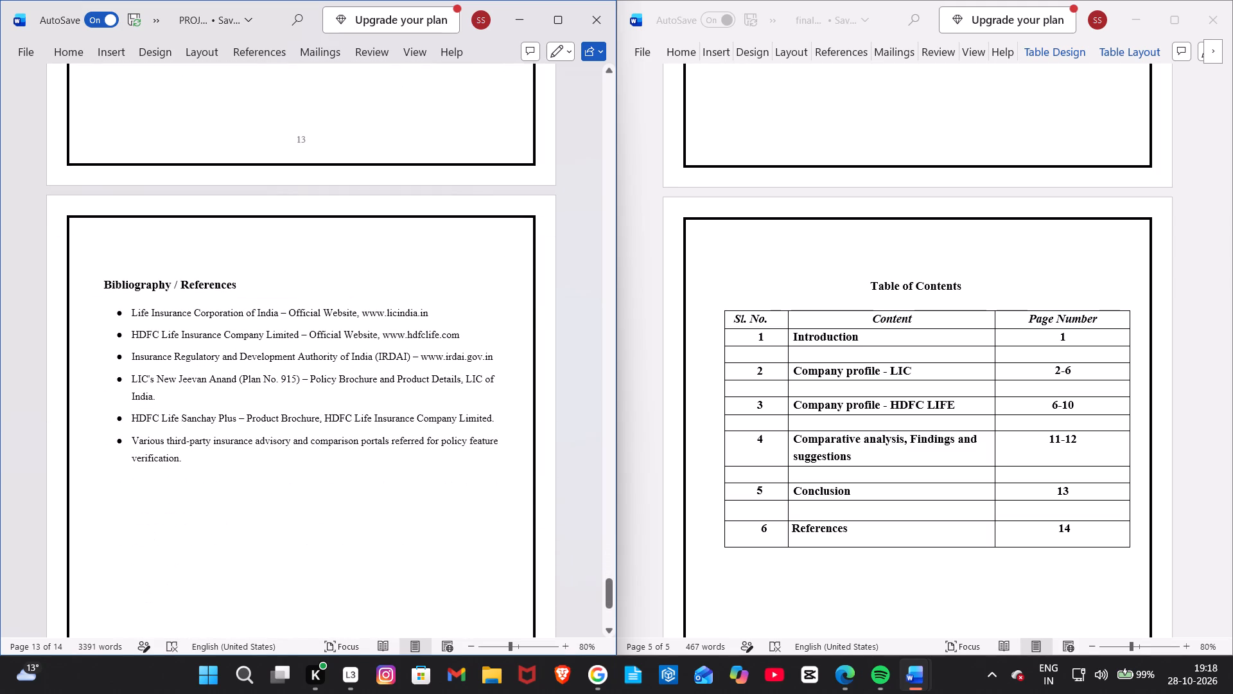
pyautogui.click(152, 268)
pyautogui.scroll(4, 152, 268)
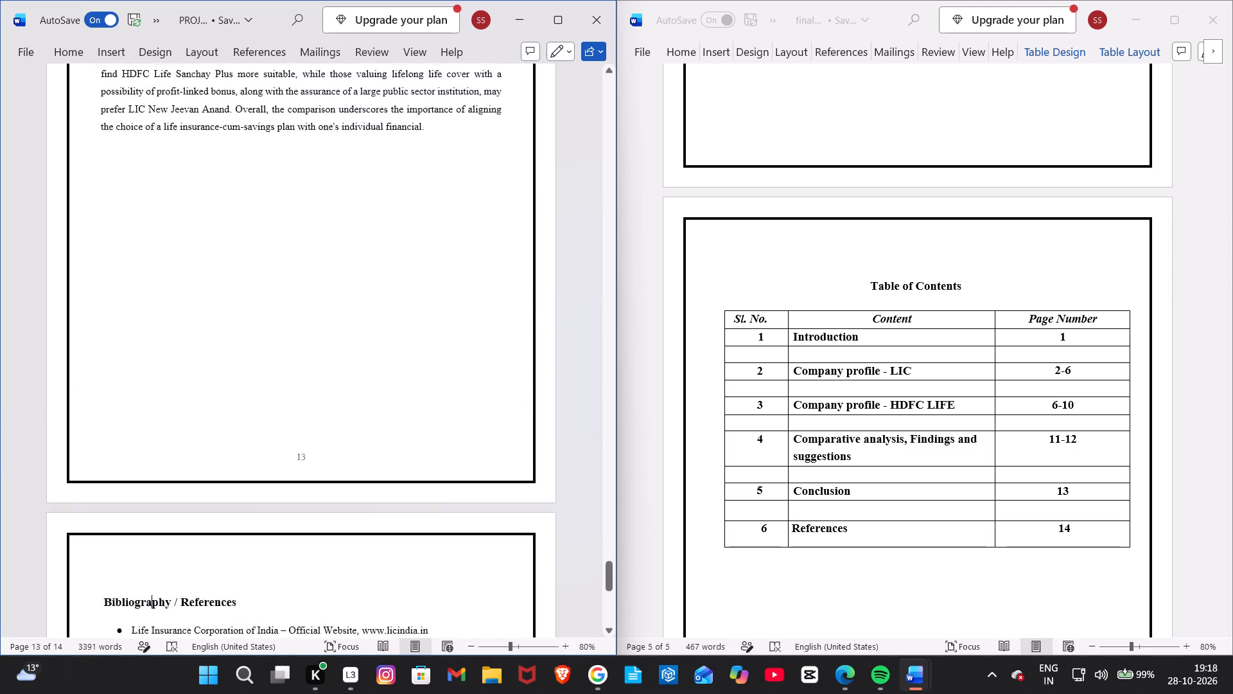
pyautogui.scroll(9, 152, 268)
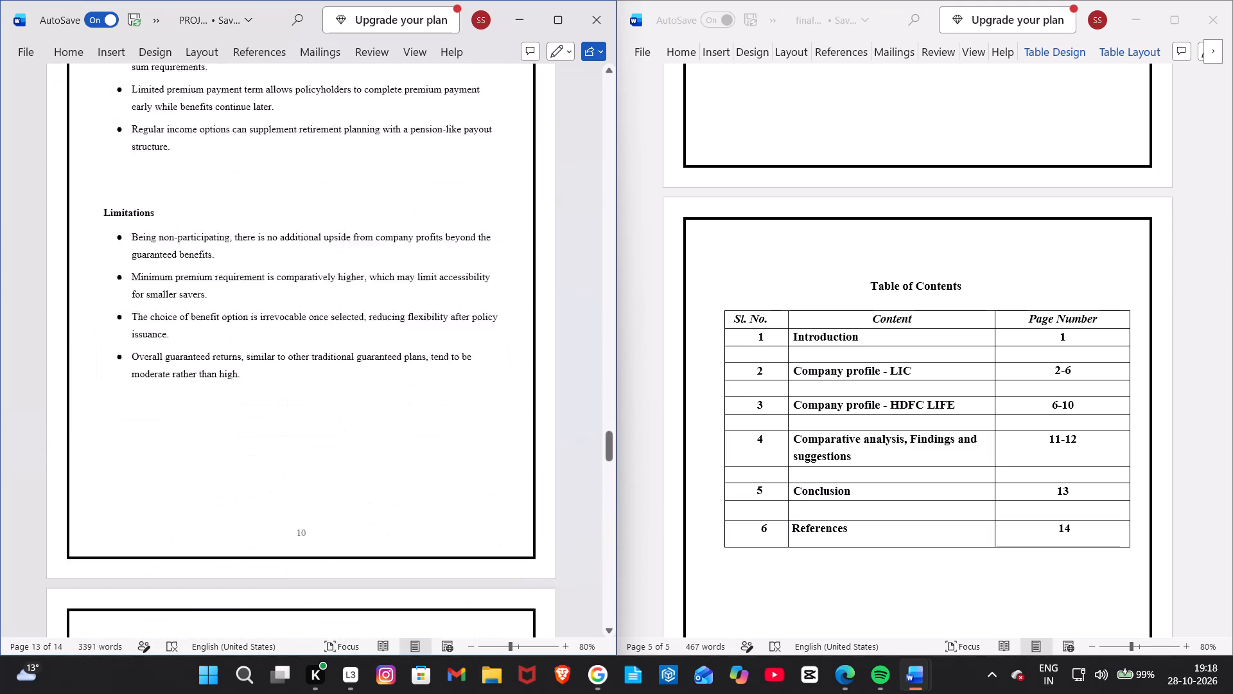
pyautogui.scroll(9, 152, 268)
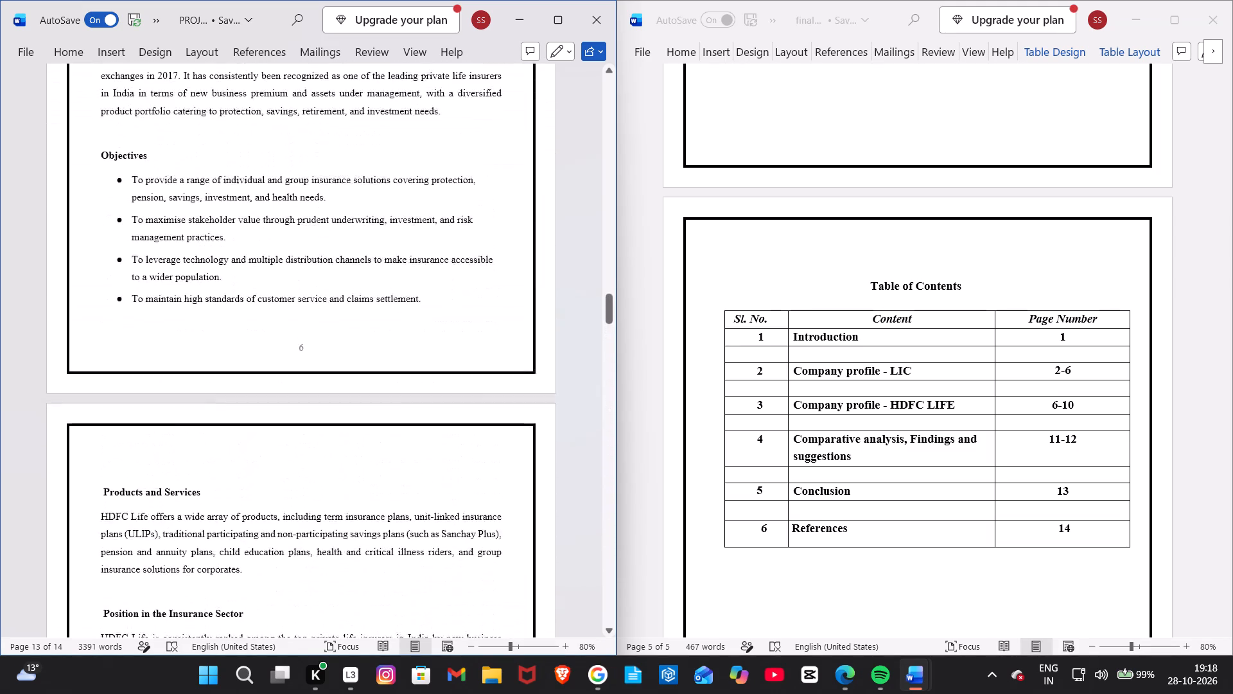
pyautogui.scroll(6, 152, 268)
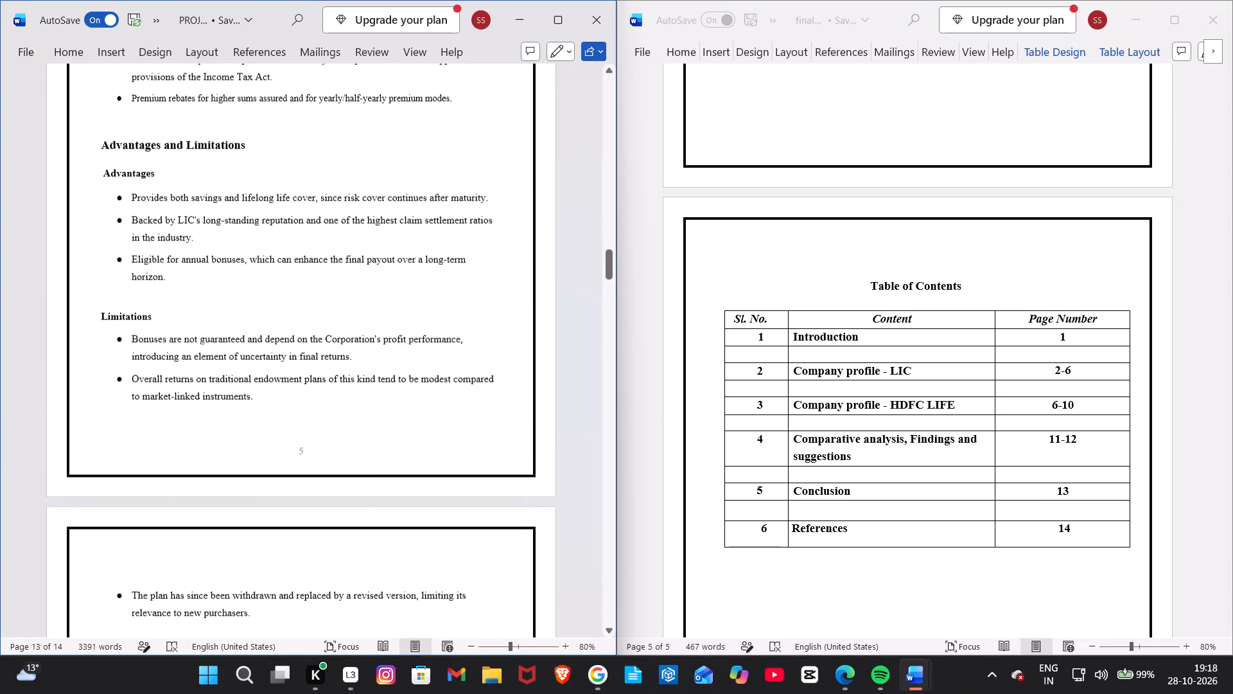
pyautogui.scroll(13, 152, 268)
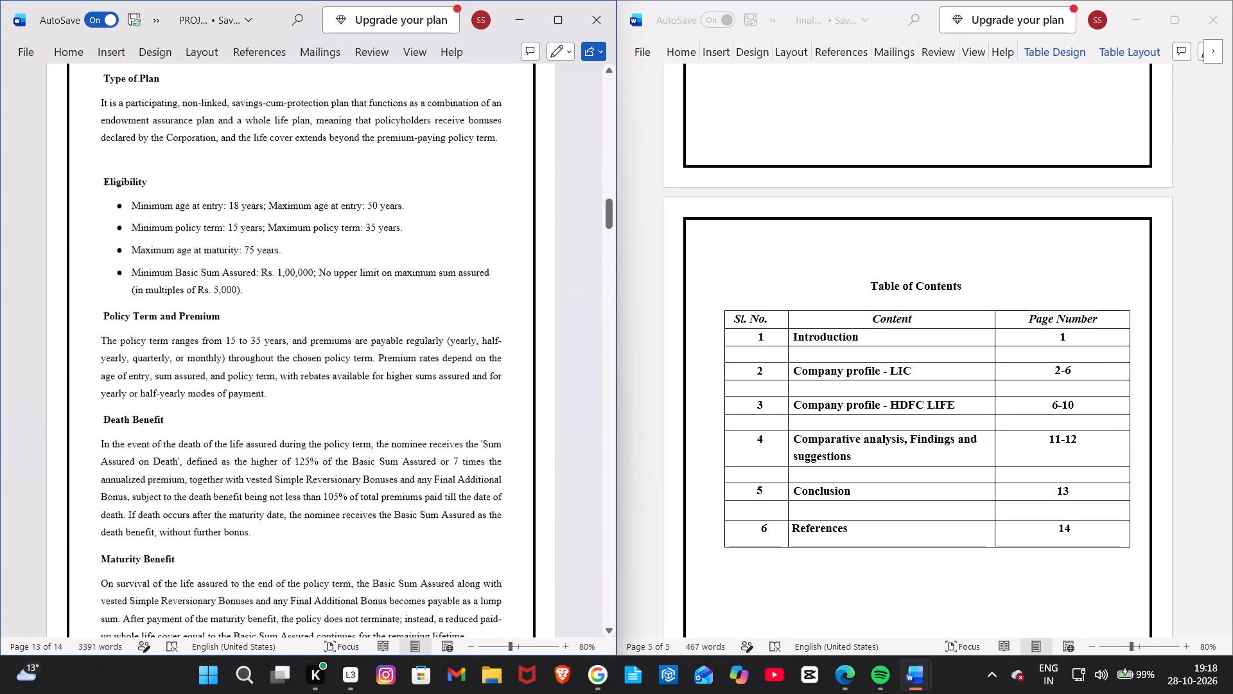
pyautogui.scroll(4, 152, 268)
pyautogui.scroll(20, 152, 268)
pyautogui.scroll(14, 152, 268)
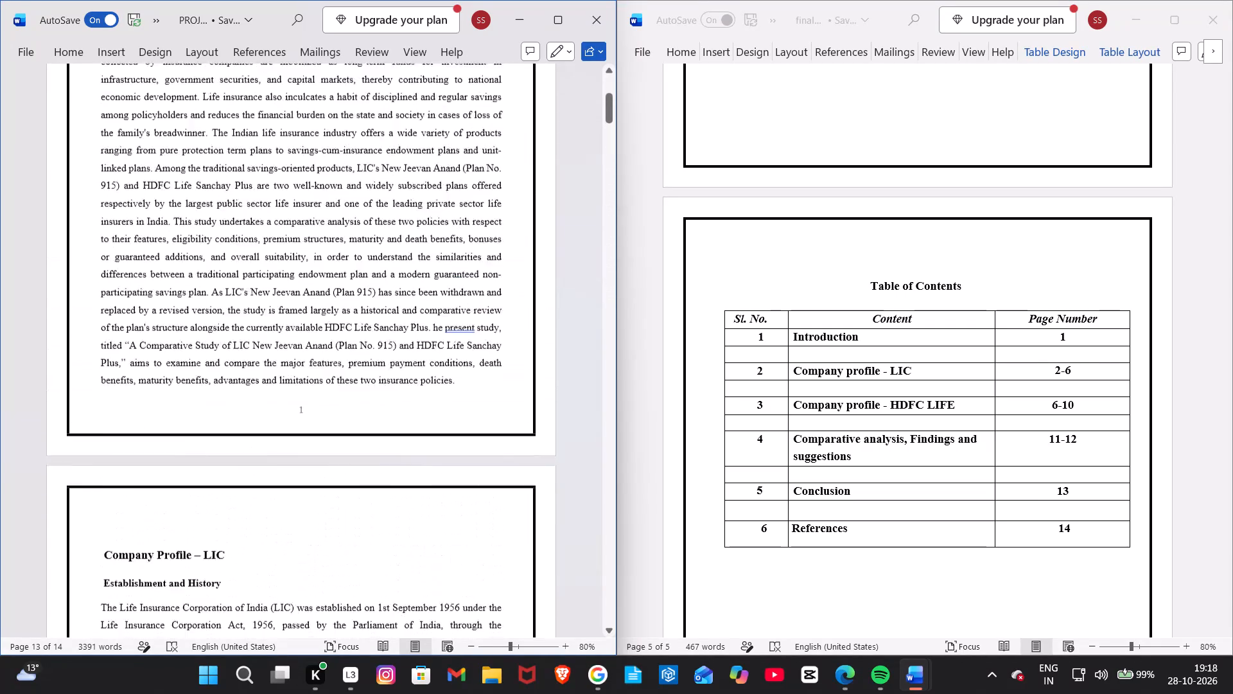
pyautogui.scroll(18, 152, 268)
pyautogui.click(114, 161)
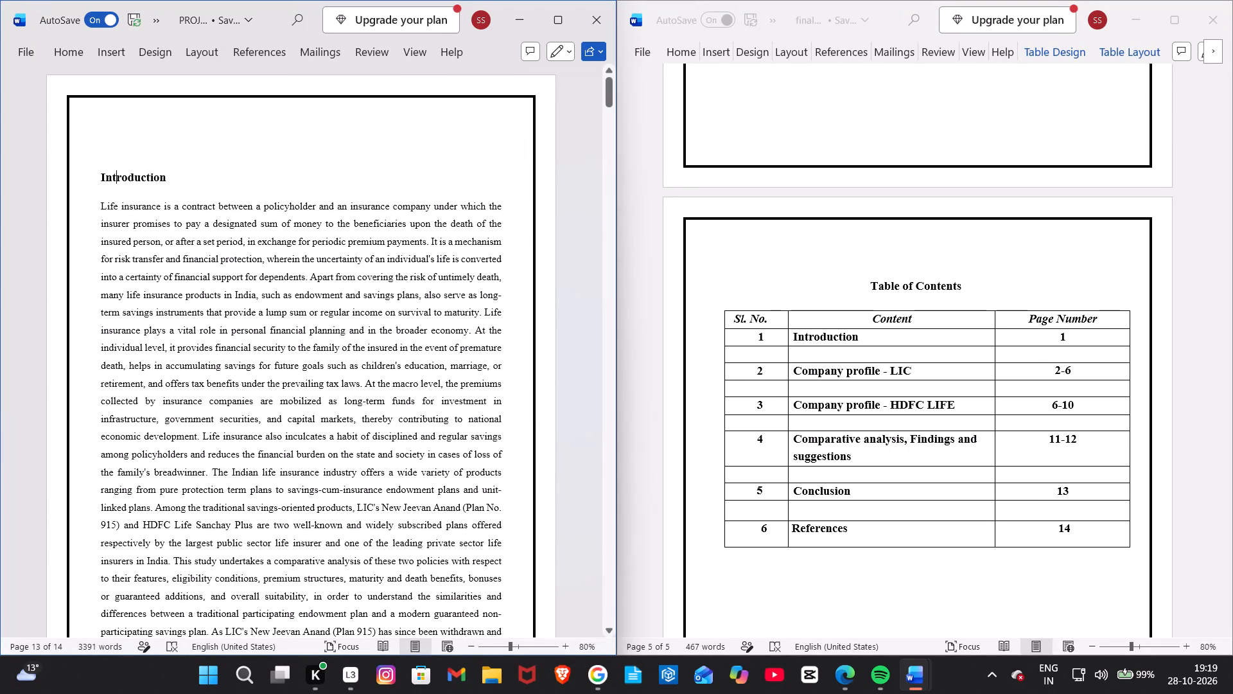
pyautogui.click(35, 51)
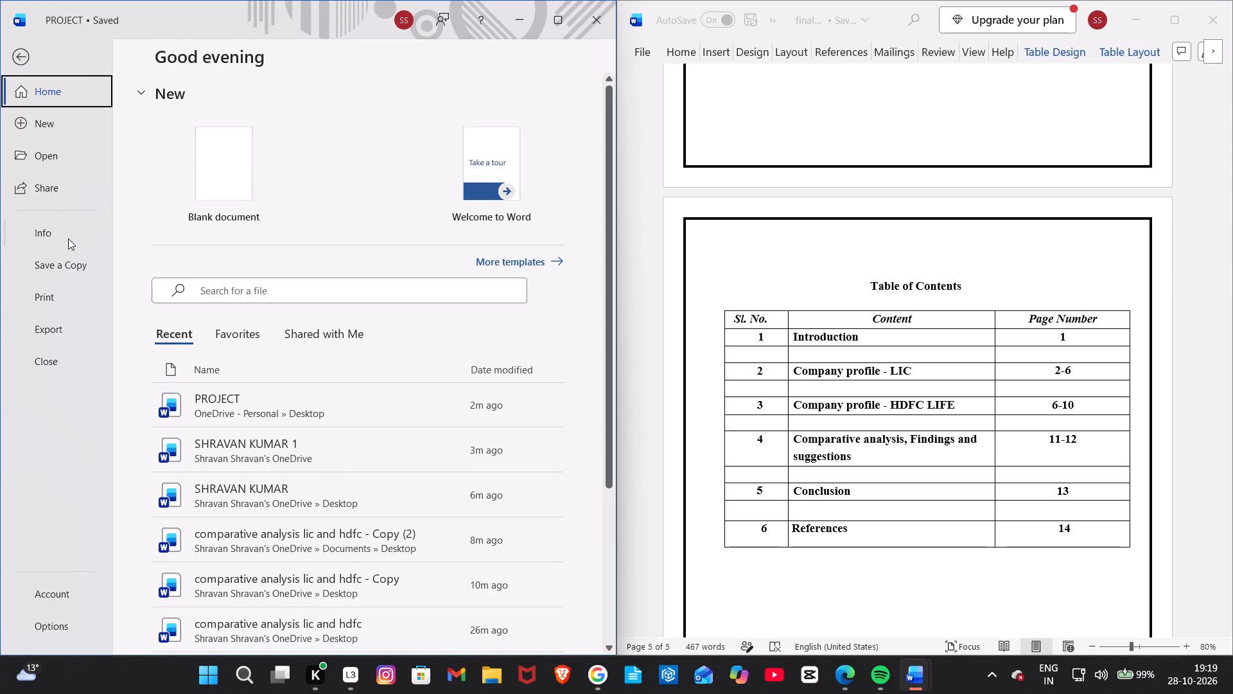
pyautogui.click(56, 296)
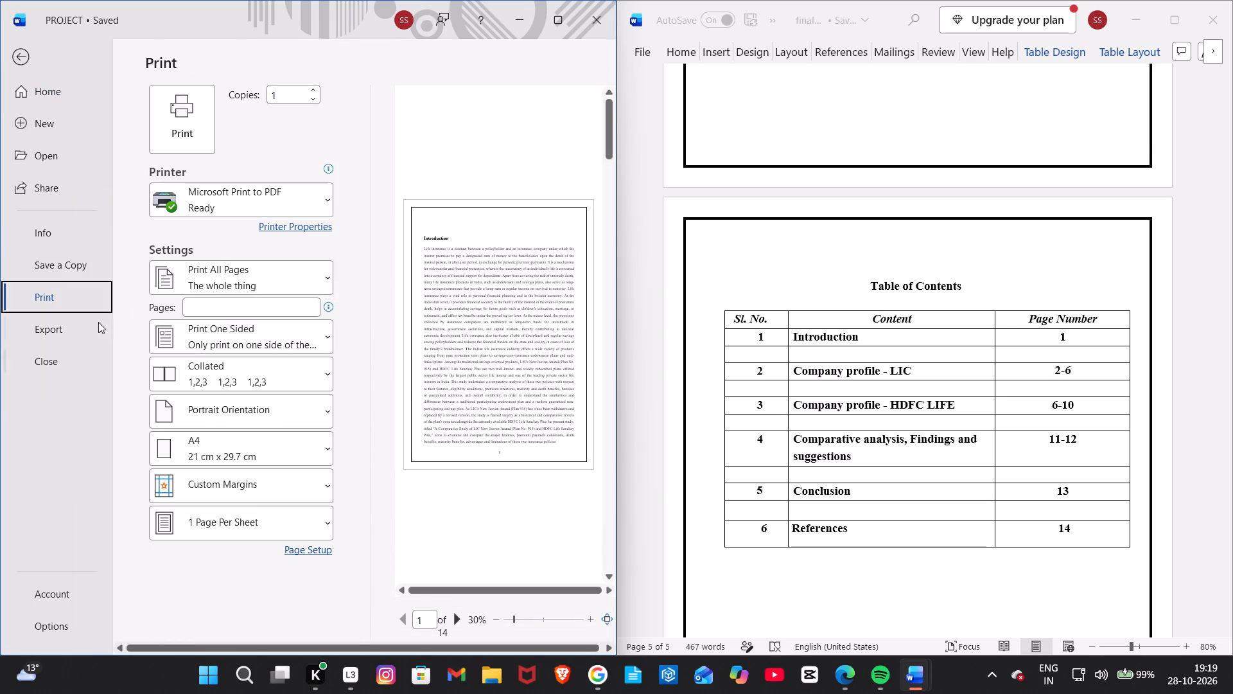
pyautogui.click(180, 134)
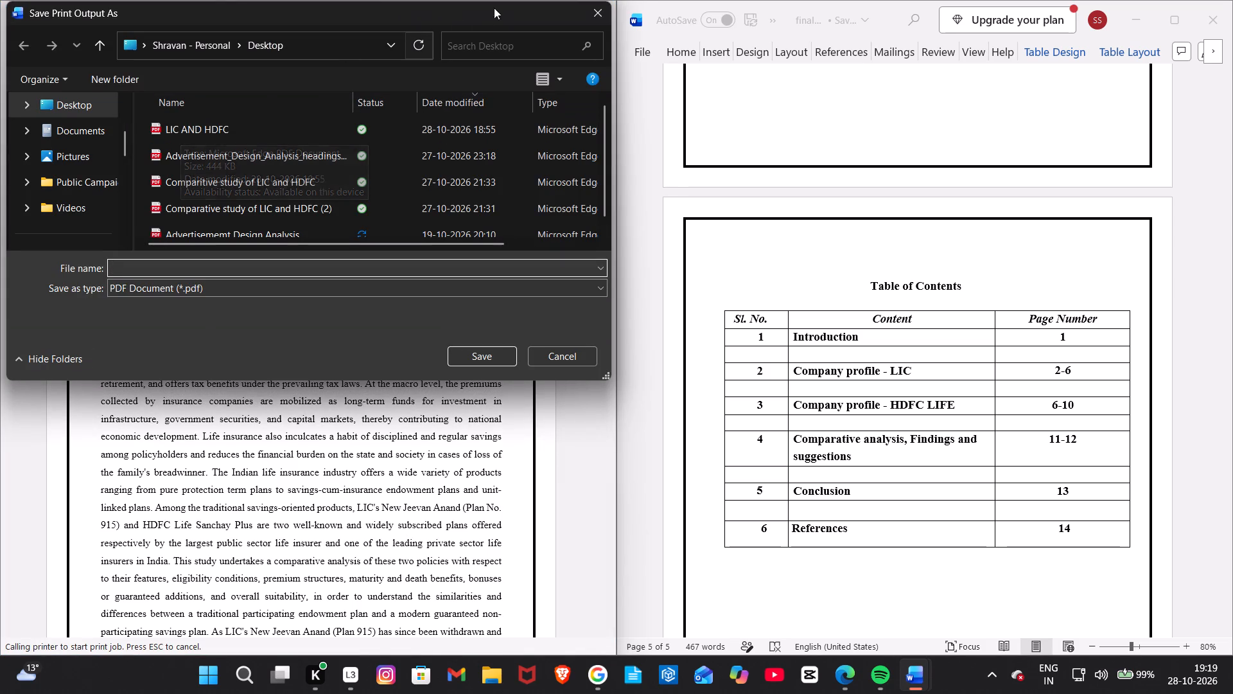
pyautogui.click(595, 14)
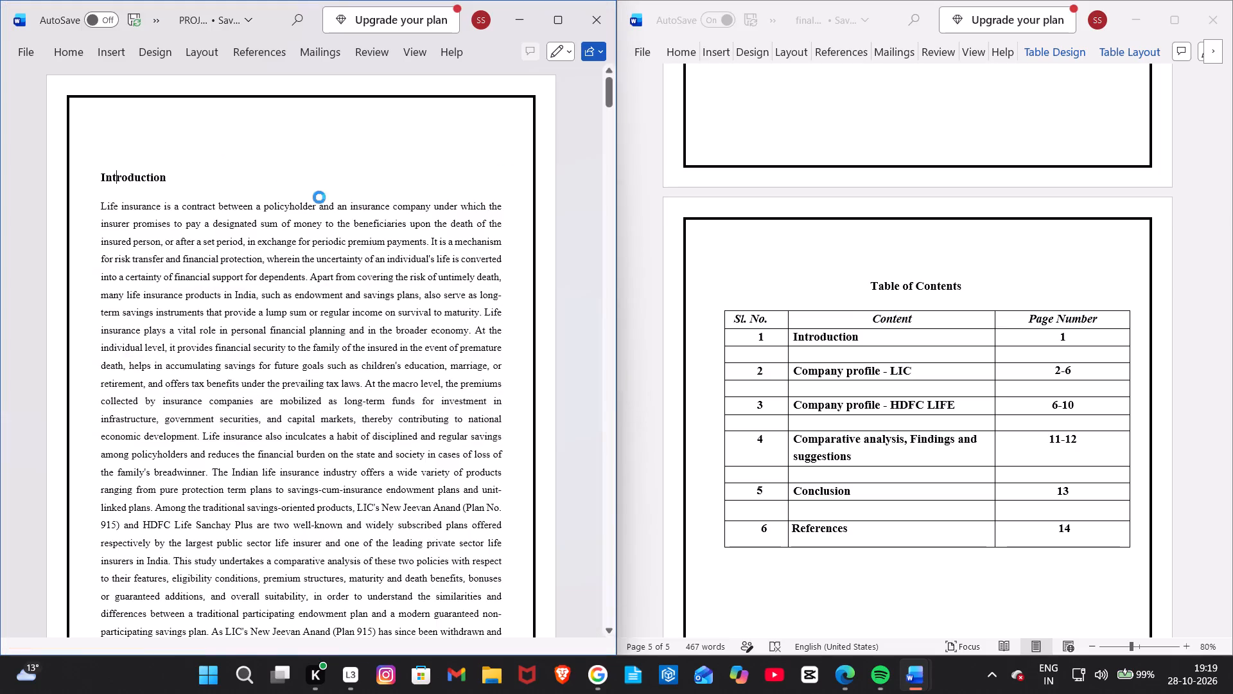
# Save a copy of the report as a Word document named PROJECT 2 in the OneDrive Desktop folder.
pyautogui.click(19, 48)
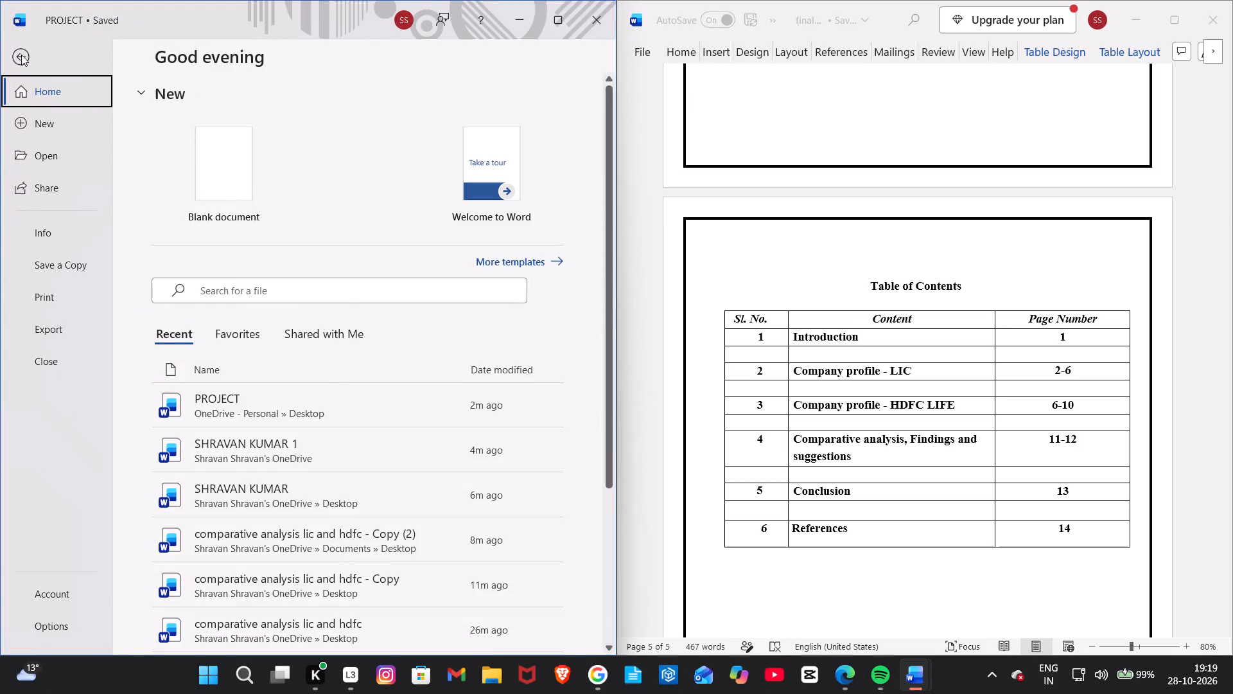
pyautogui.click(58, 270)
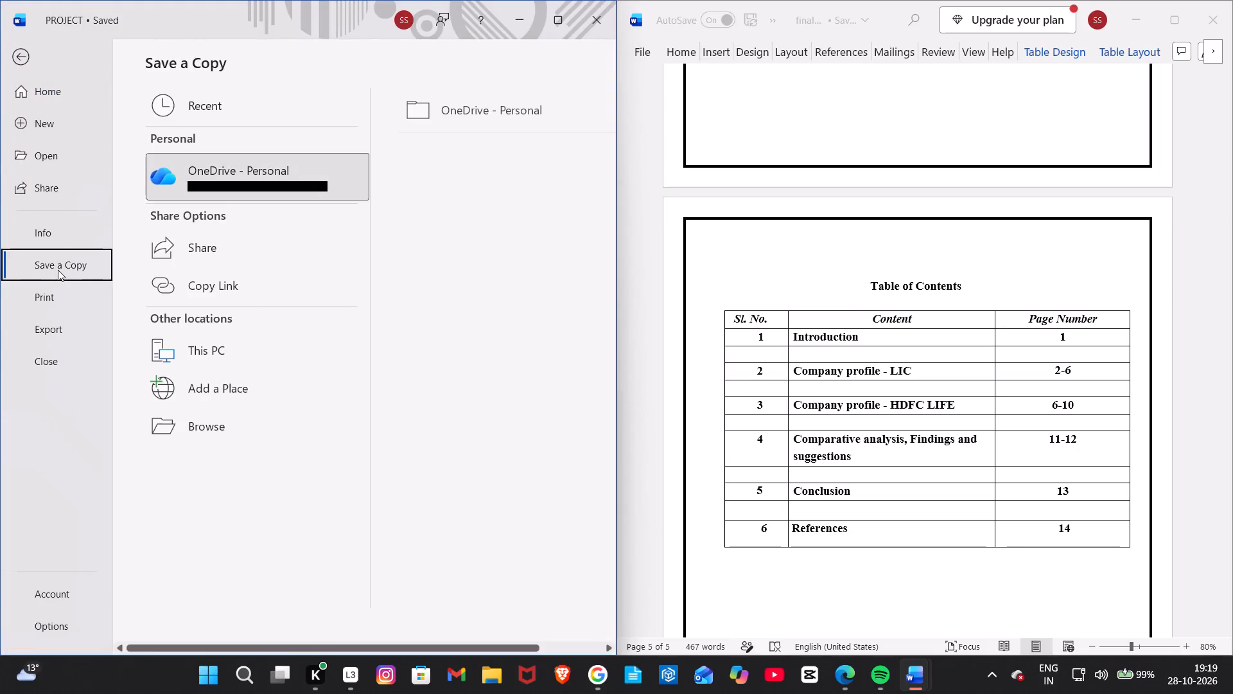
pyautogui.click(435, 117)
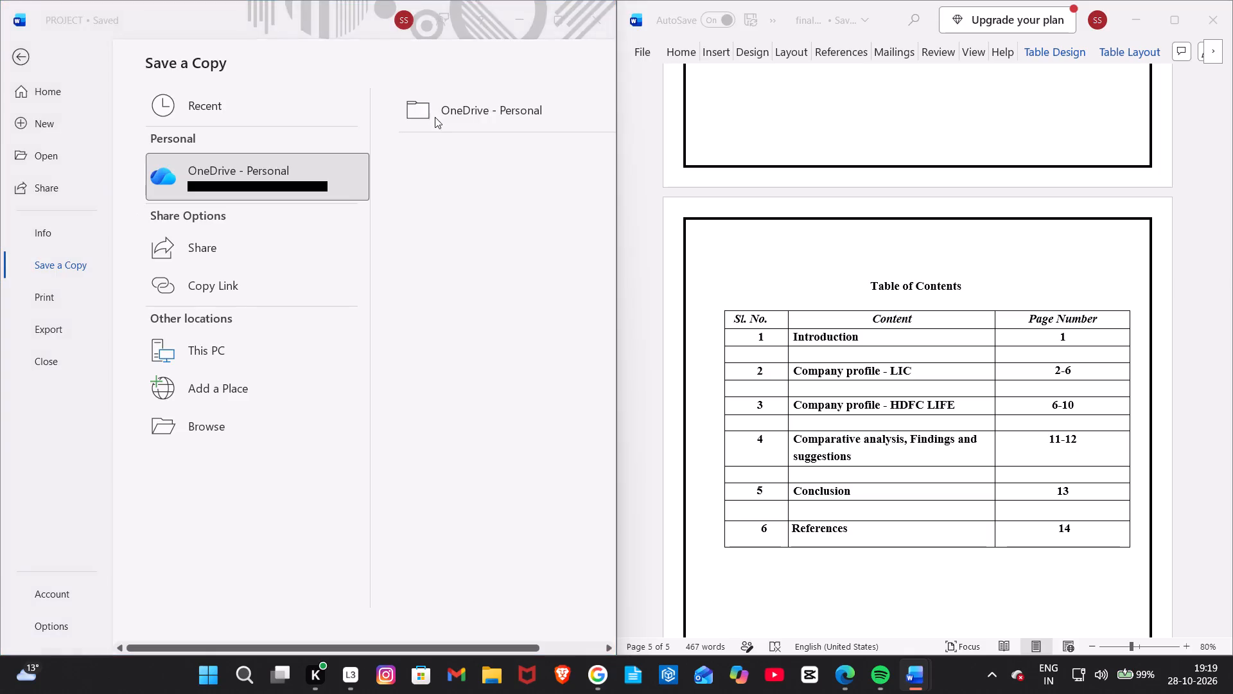
pyautogui.scroll(1, 96, 134)
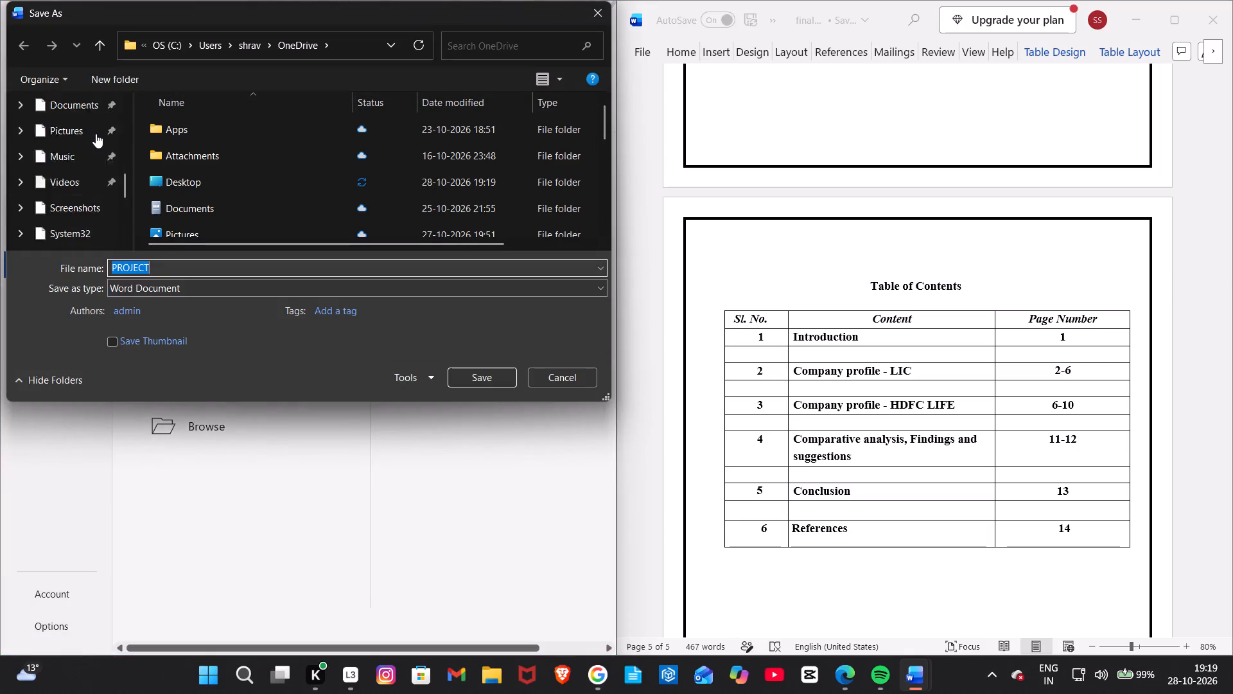
pyautogui.scroll(2, 96, 134)
pyautogui.click(72, 246)
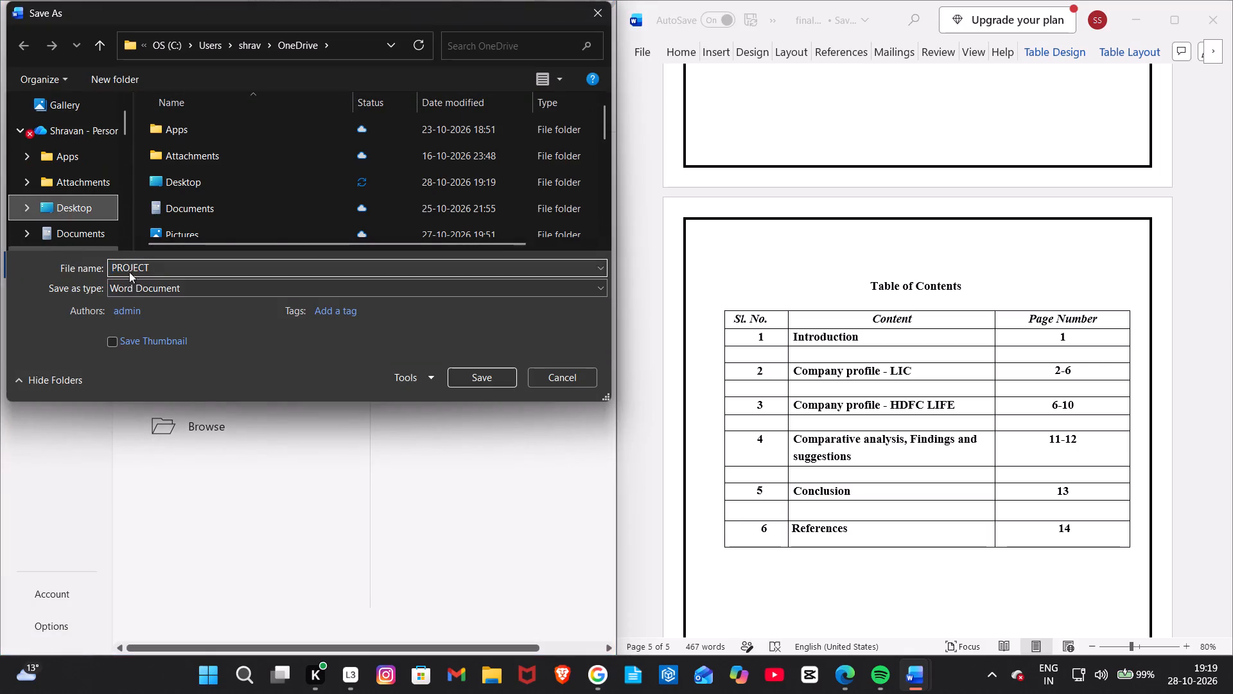
pyautogui.click(166, 268)
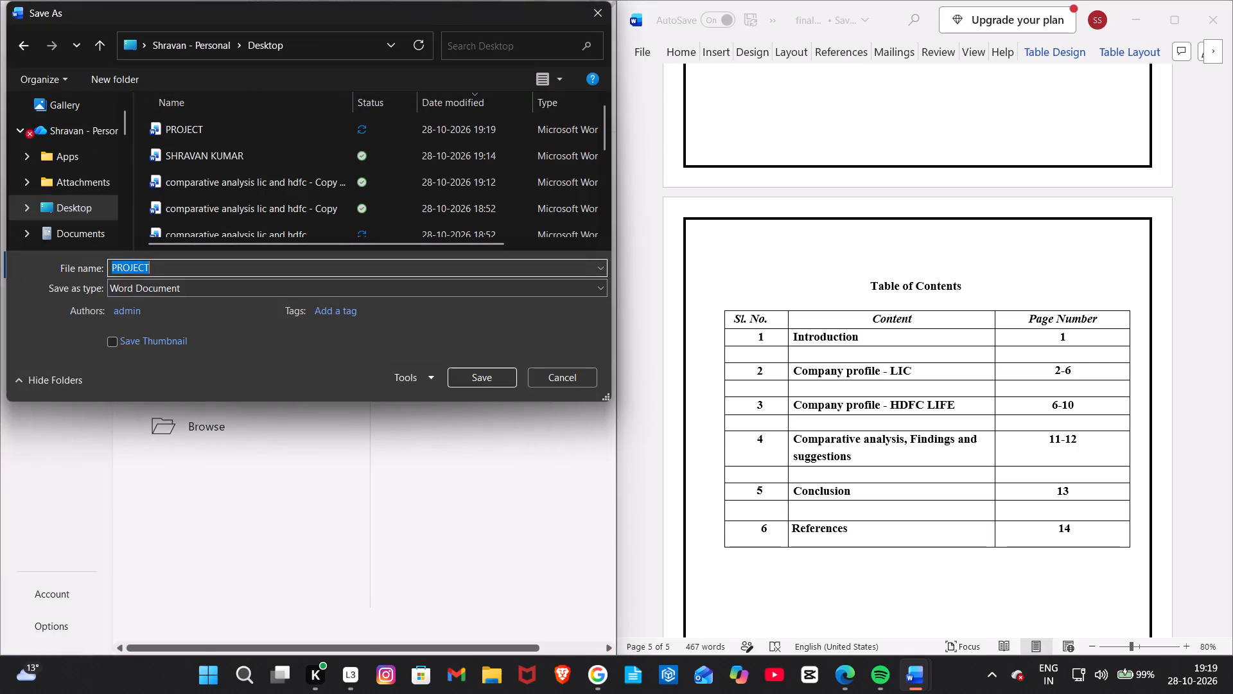
pyautogui.click(166, 268)
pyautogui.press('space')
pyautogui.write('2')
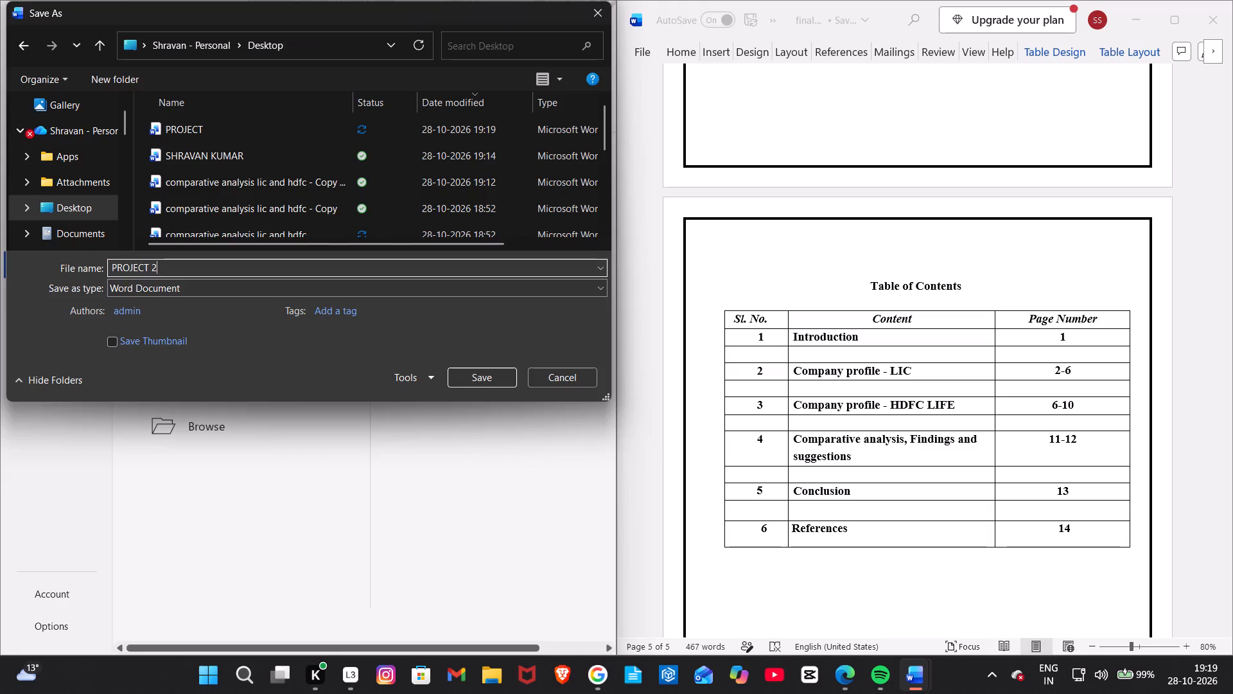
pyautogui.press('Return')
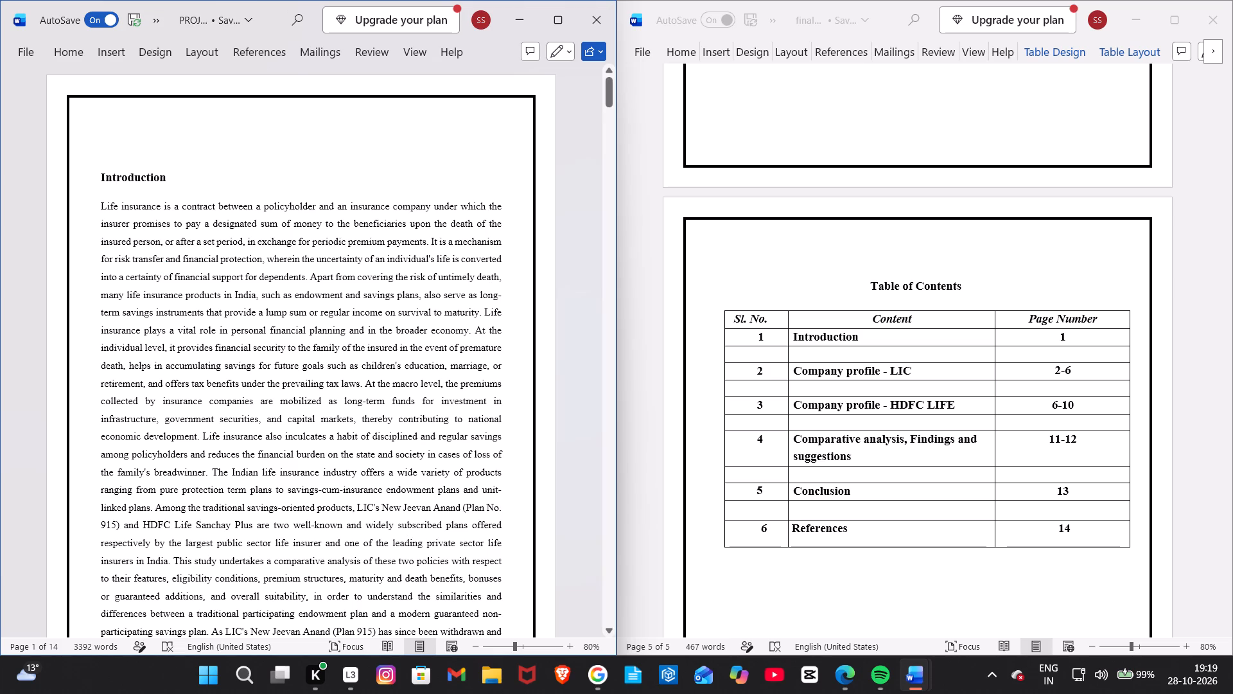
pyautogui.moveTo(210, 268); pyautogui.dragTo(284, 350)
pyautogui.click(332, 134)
# Switch to the desktop and duplicate the PROJECT 2 file there.
pyautogui.click(1129, 18)
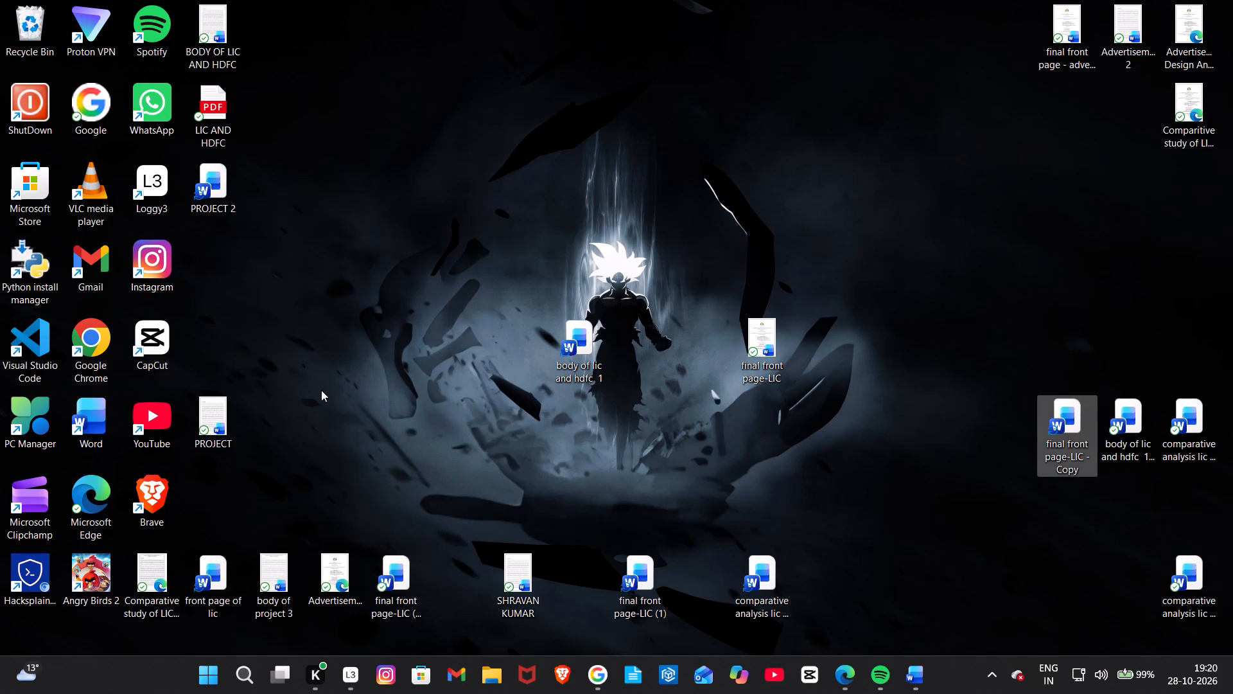
pyautogui.rightClick(221, 170)
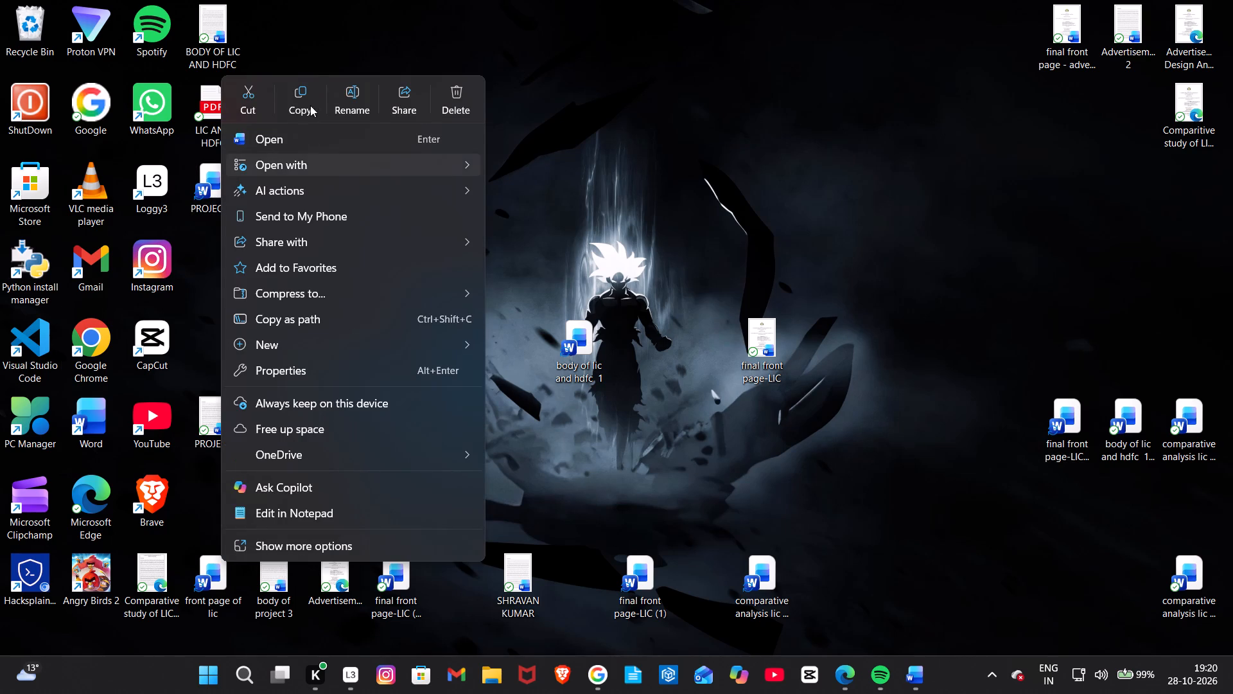
pyautogui.click(308, 99)
pyautogui.rightClick(310, 223)
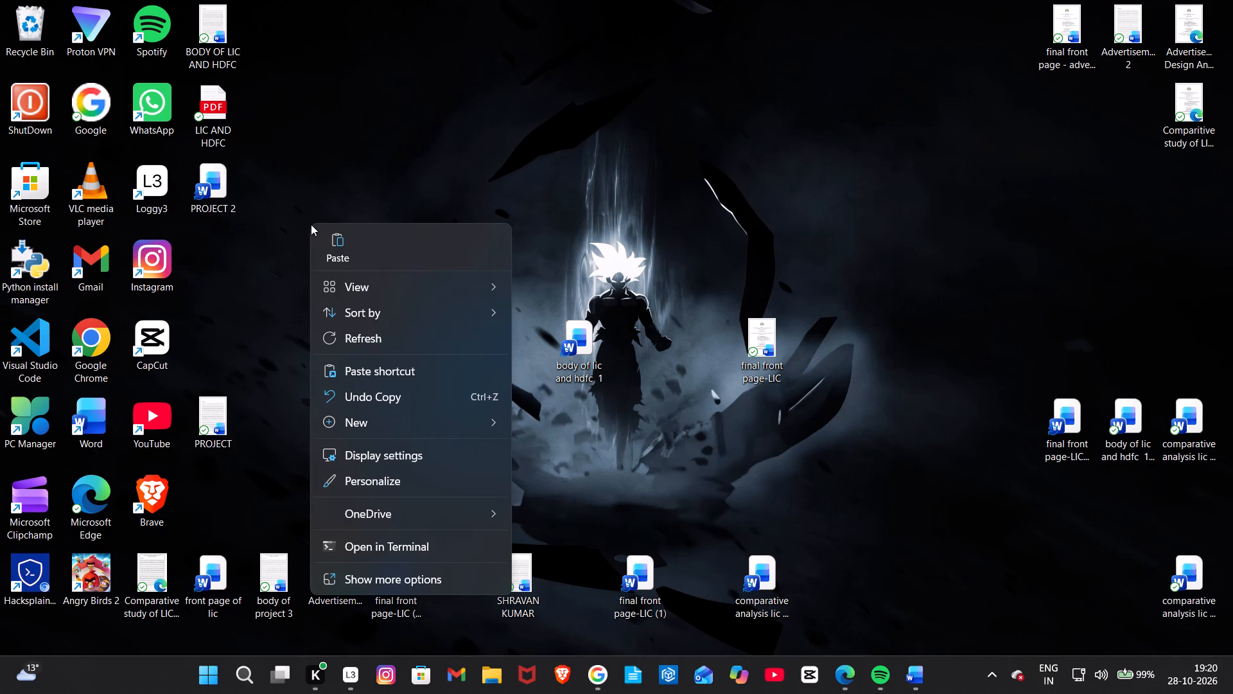
pyautogui.click(328, 244)
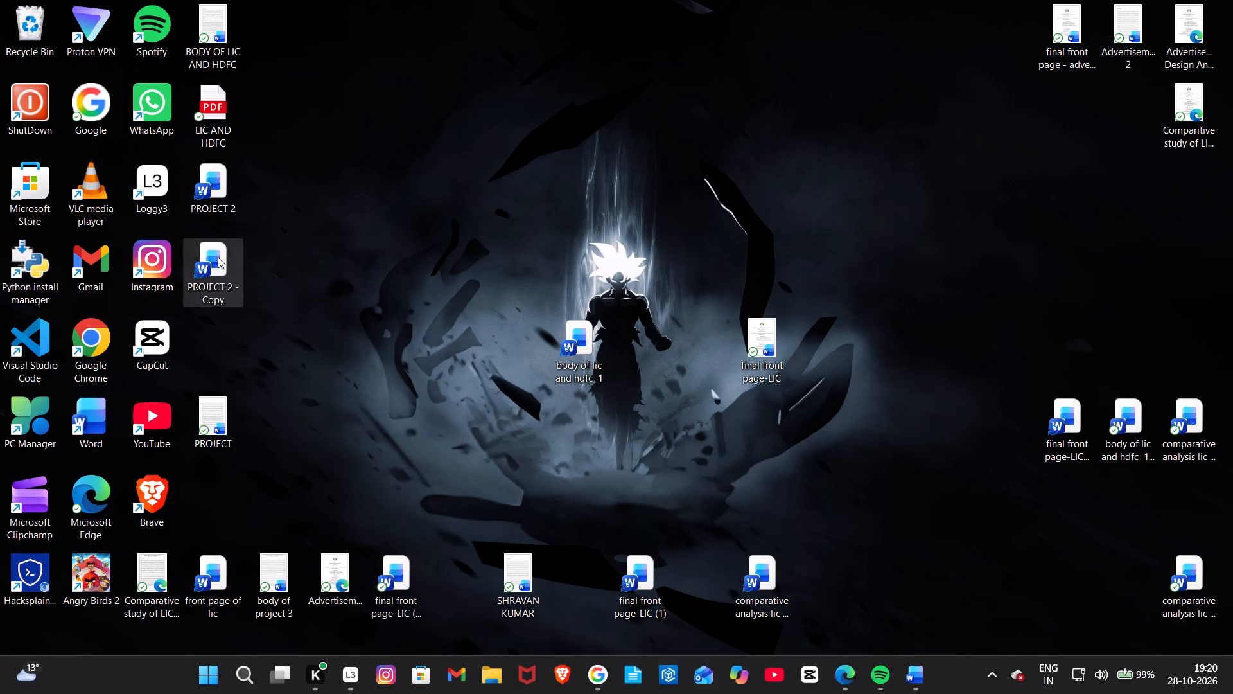
# Place PROJECT 2 - Copy and final front page-LIC - Copy beside PROJECT 2, and move LIC AND HDFC and BODY OF LIC AND HDFC to the lowest icon row.
pyautogui.moveTo(218, 257); pyautogui.dragTo(270, 188)
pyautogui.moveTo(219, 116); pyautogui.dragTo(694, 645)
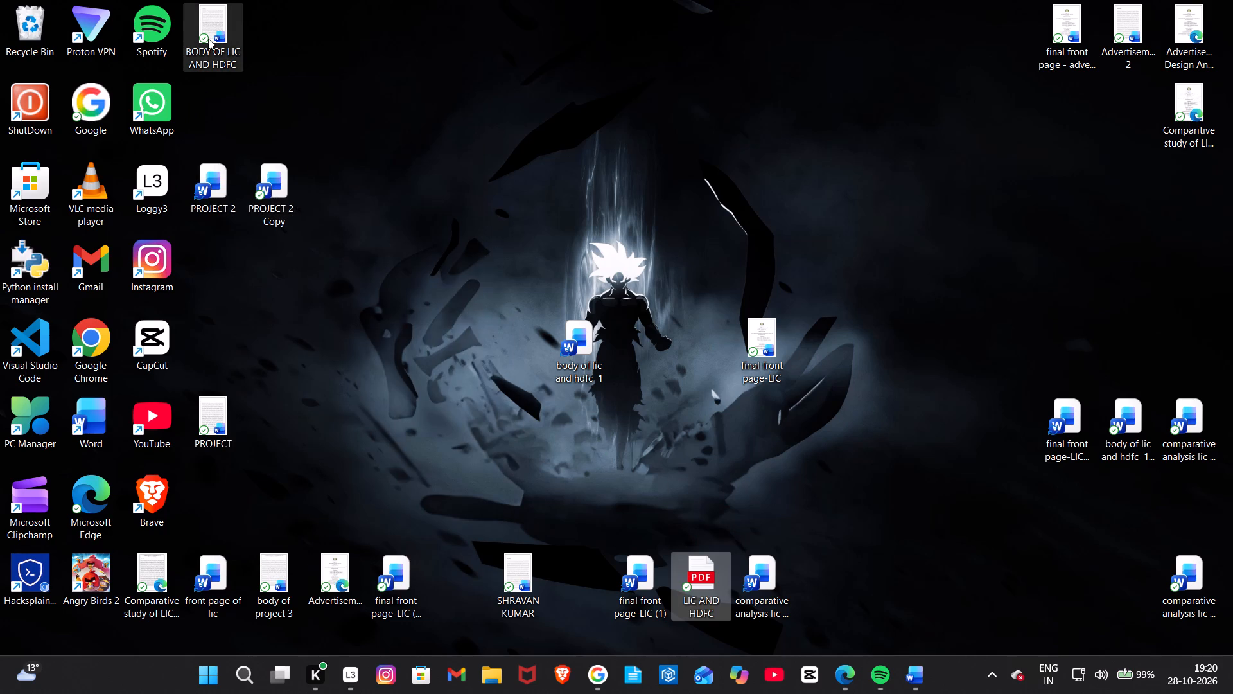
pyautogui.moveTo(213, 35); pyautogui.dragTo(582, 554)
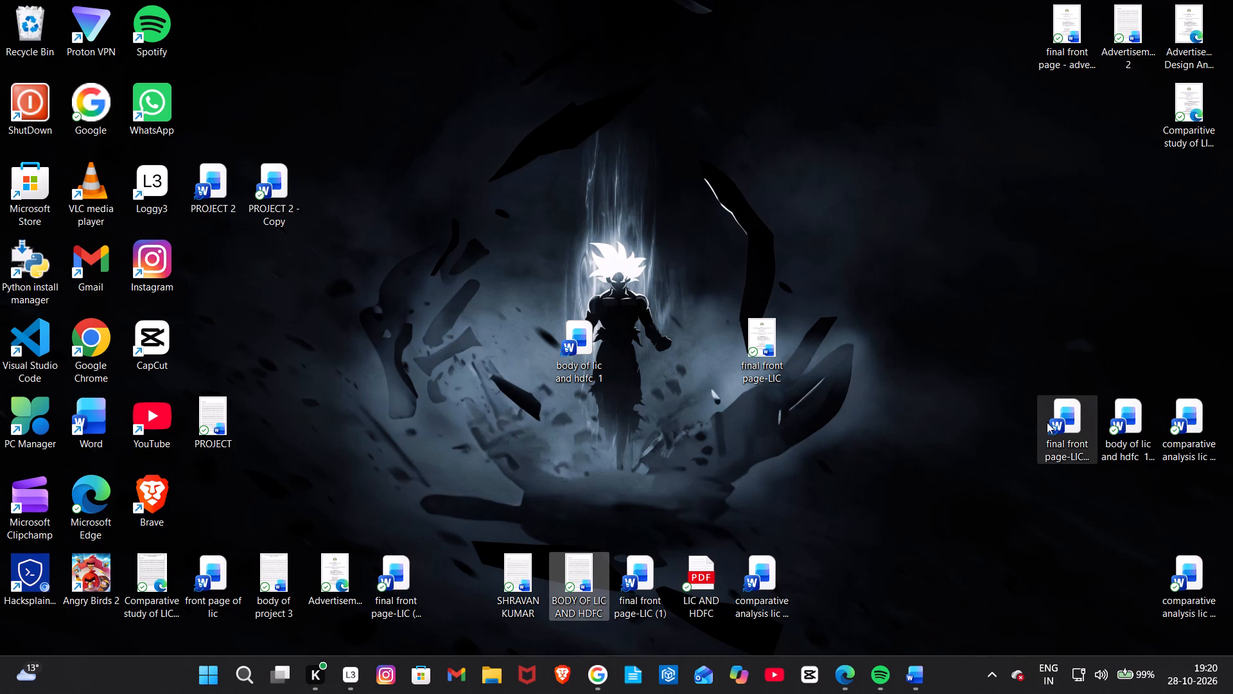
pyautogui.moveTo(1057, 420); pyautogui.dragTo(319, 177)
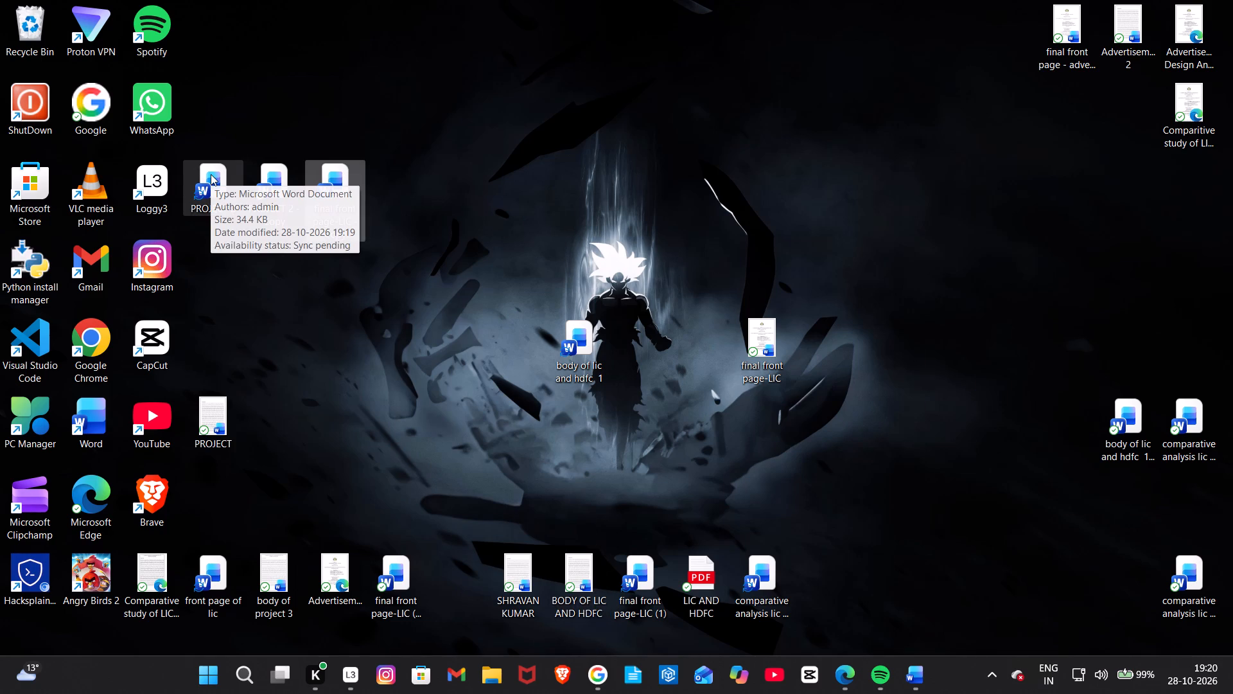
pyautogui.click(310, 111)
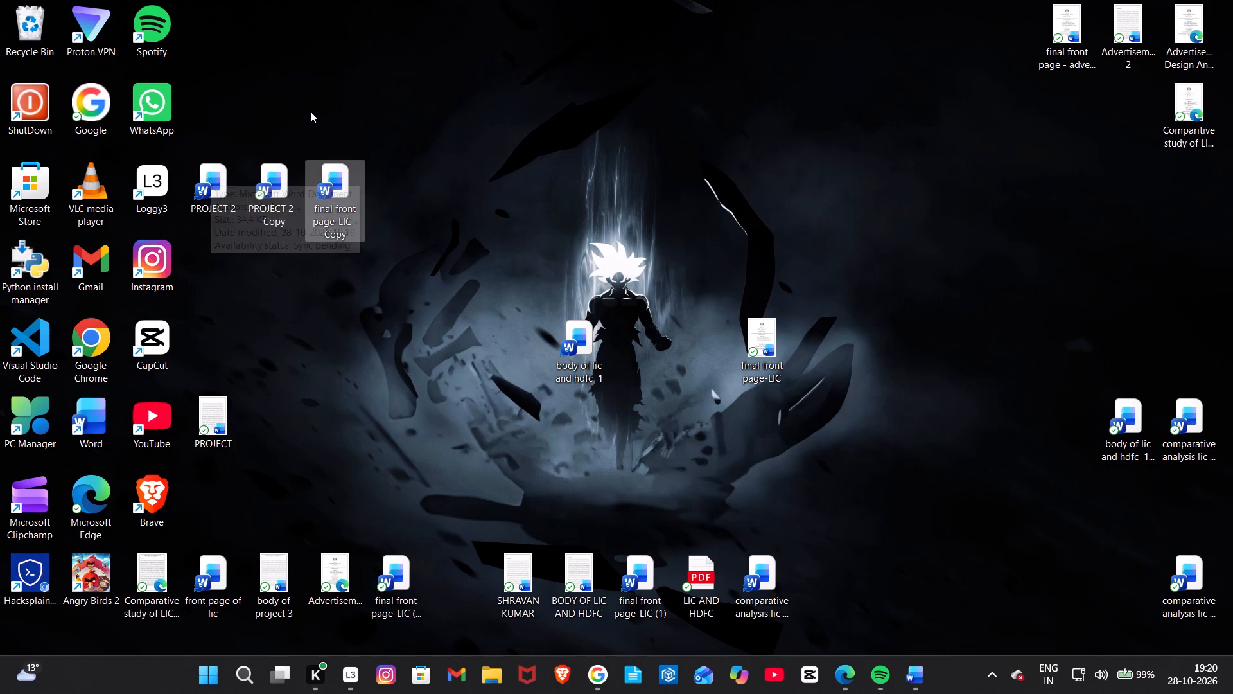
# Open final front page-LIC - Copy, check its certificate, declaration and Table of Contents pages, and minimize its window.
pyautogui.doubleClick(331, 182)
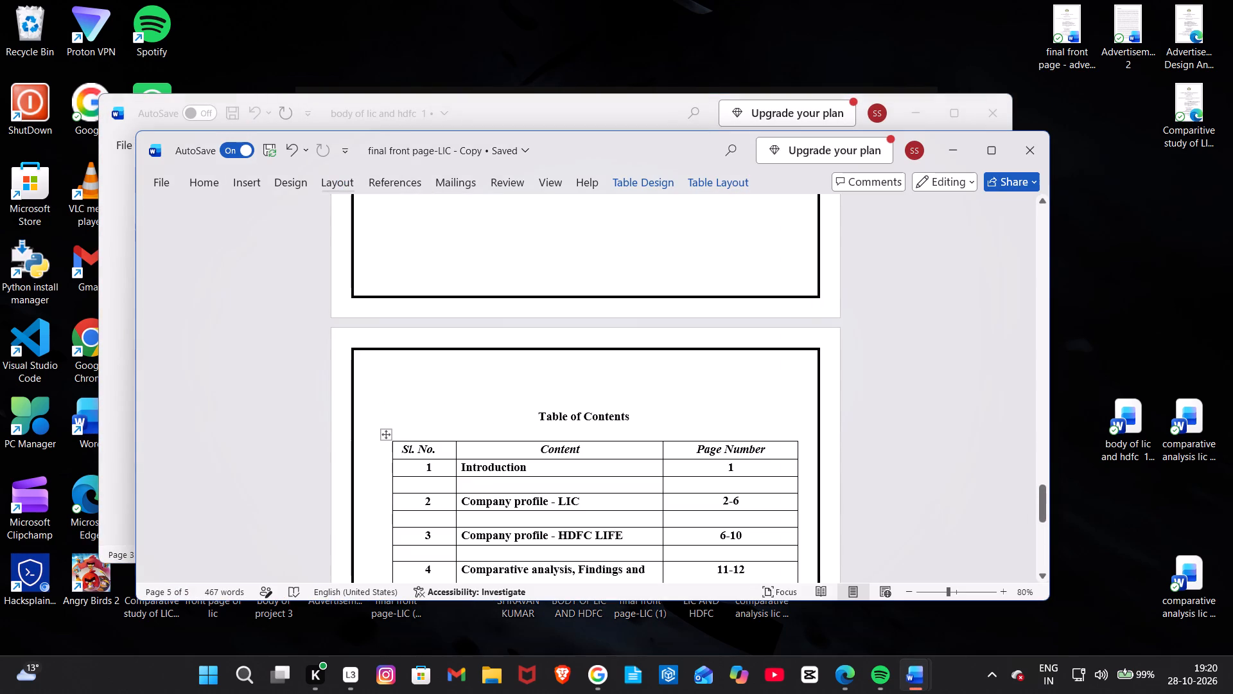
pyautogui.scroll(11, 543, 274)
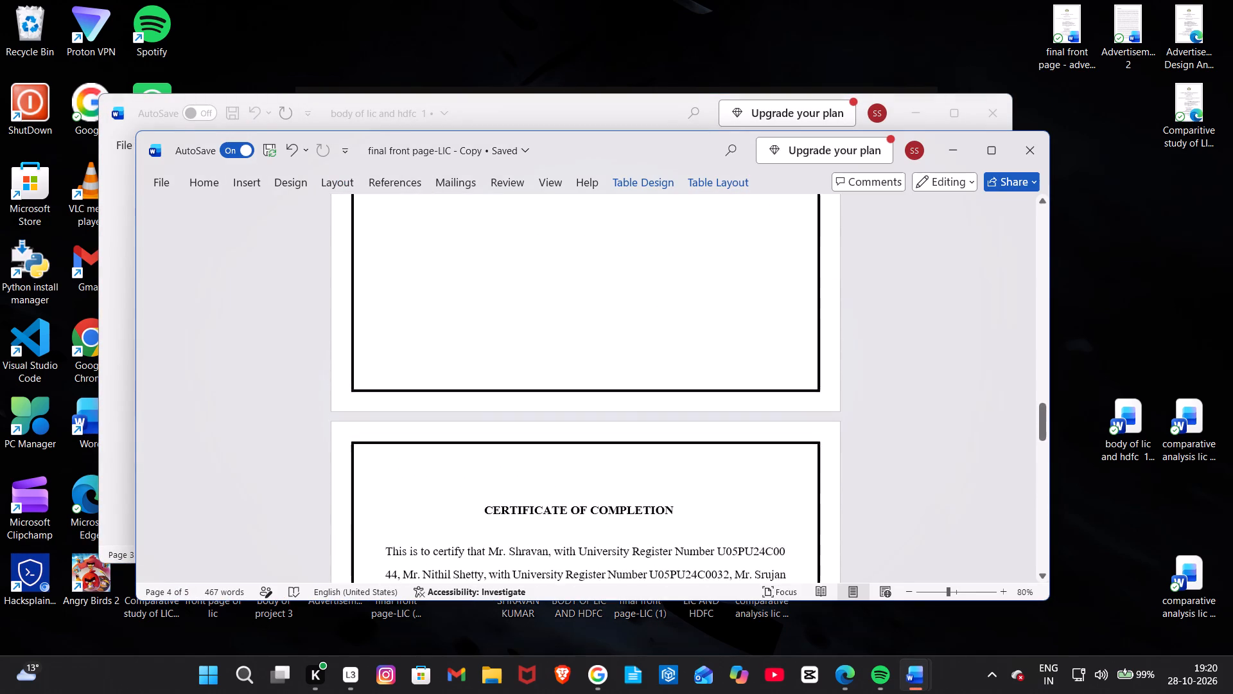
pyautogui.scroll(7, 543, 274)
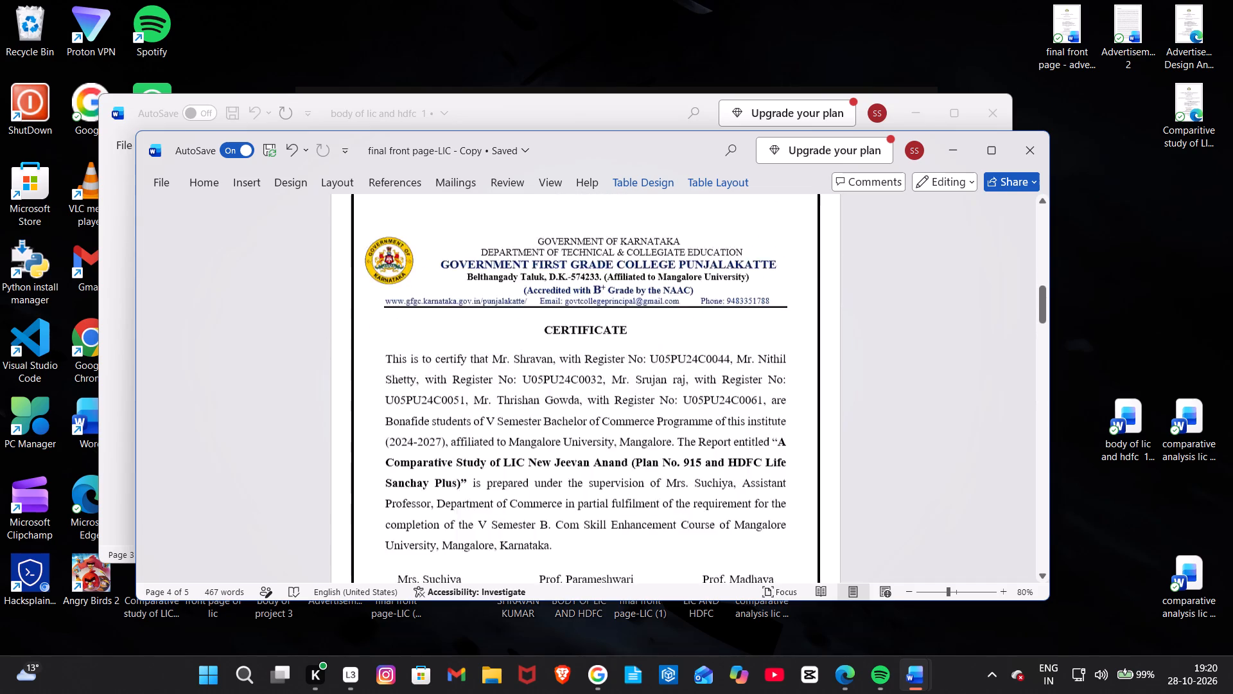
pyautogui.scroll(-20, 543, 274)
pyautogui.scroll(-18, 543, 274)
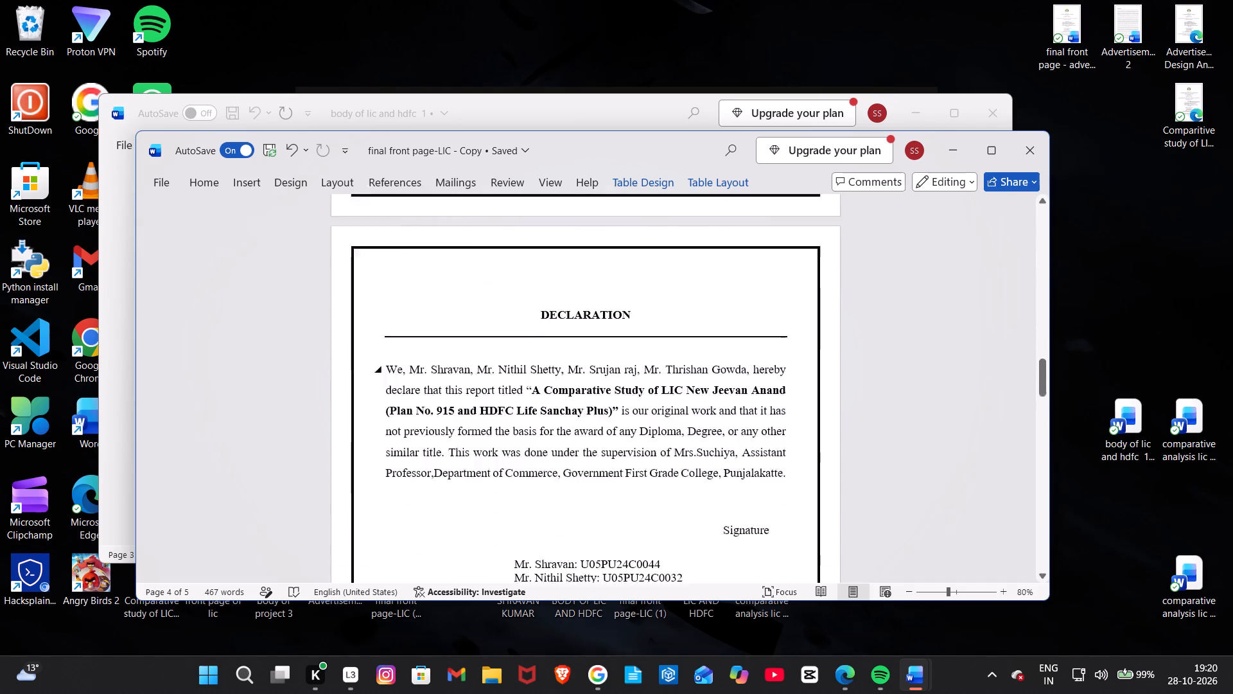
pyautogui.scroll(-19, 543, 274)
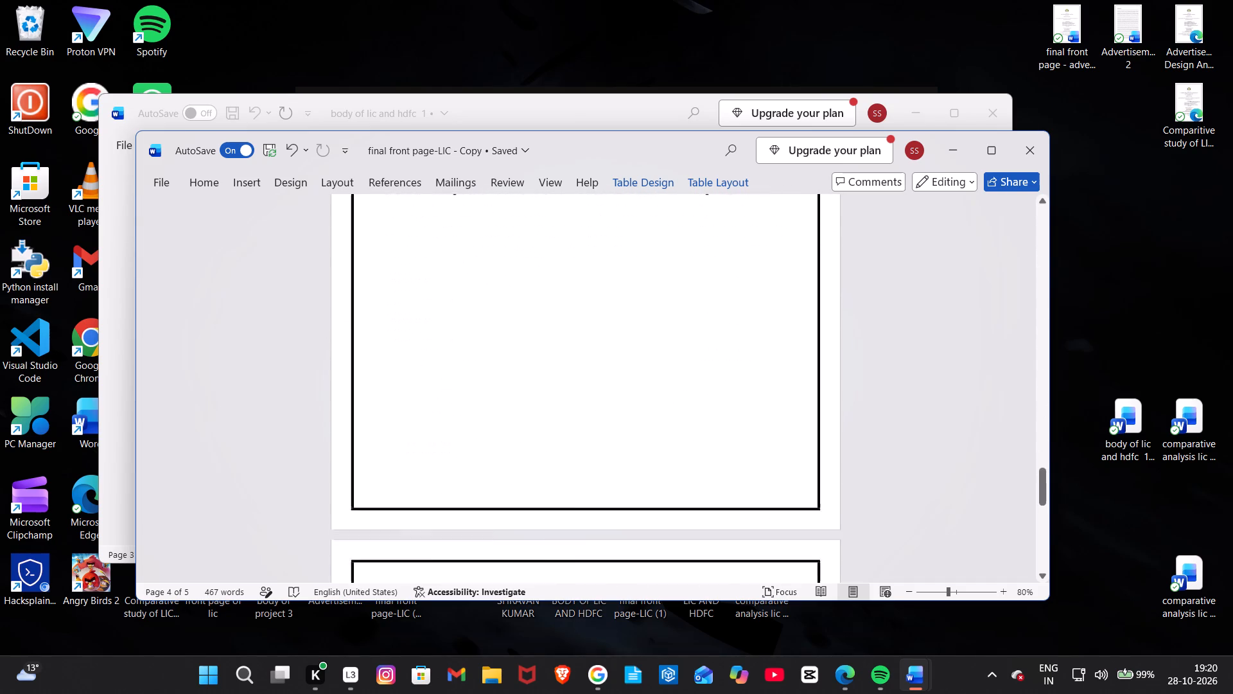
pyautogui.scroll(-7, 543, 274)
pyautogui.scroll(2, 543, 274)
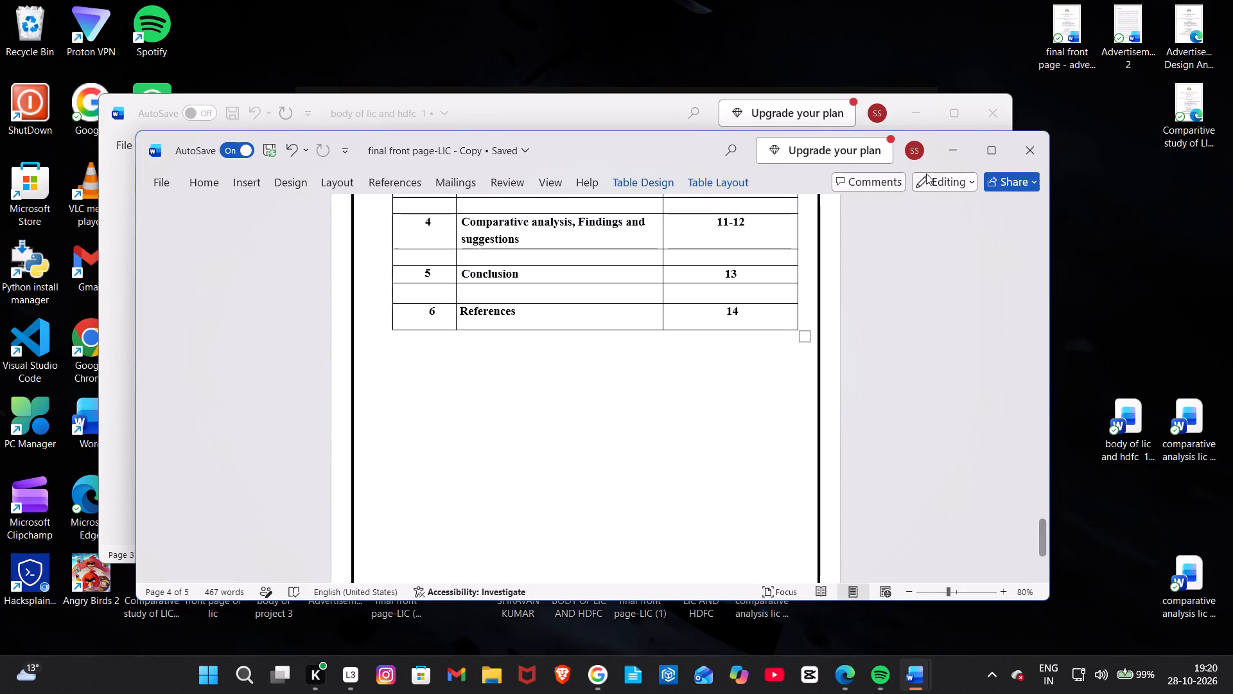
pyautogui.click(955, 157)
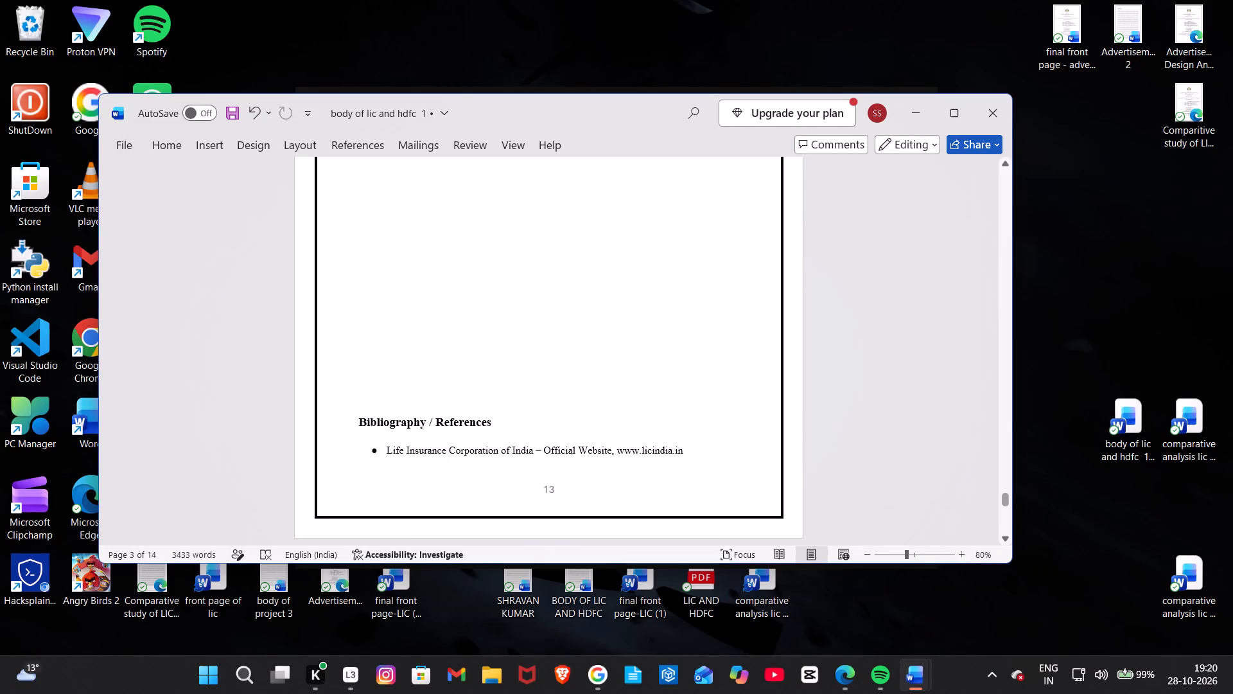
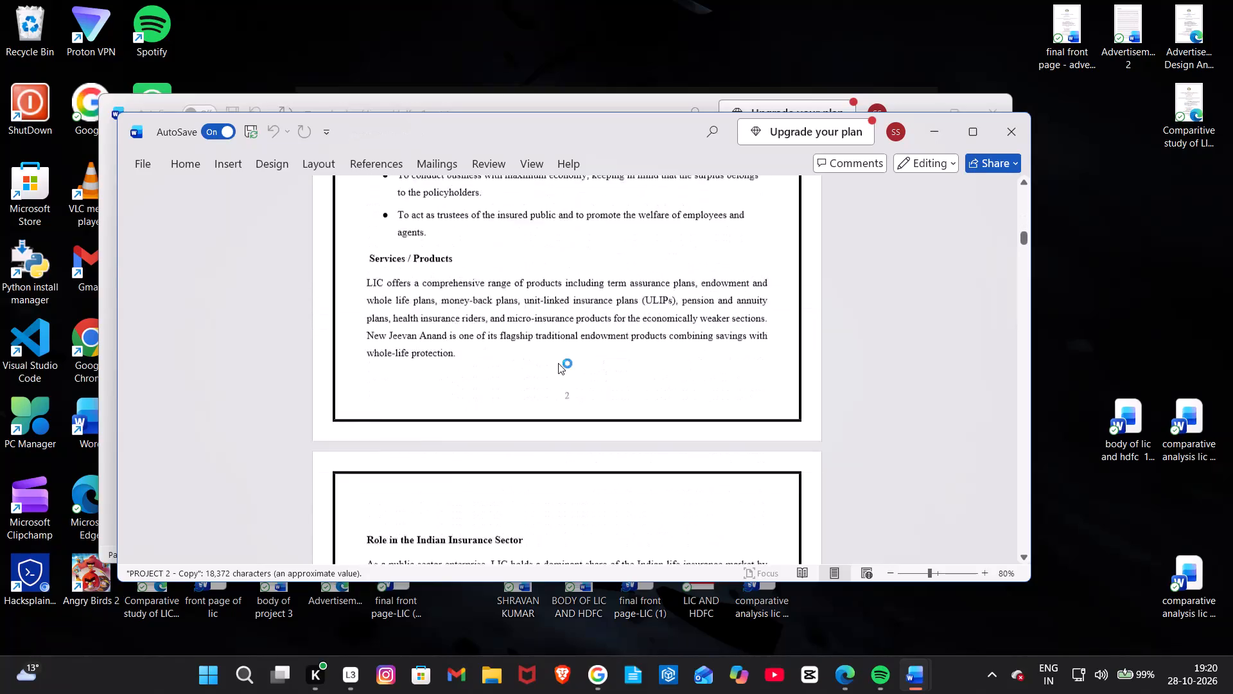
# Look through PROJECT 2 - Copy from the LIC services page to the Bibliography / References page, and minimize its window.
pyautogui.scroll(-5, 558, 363)
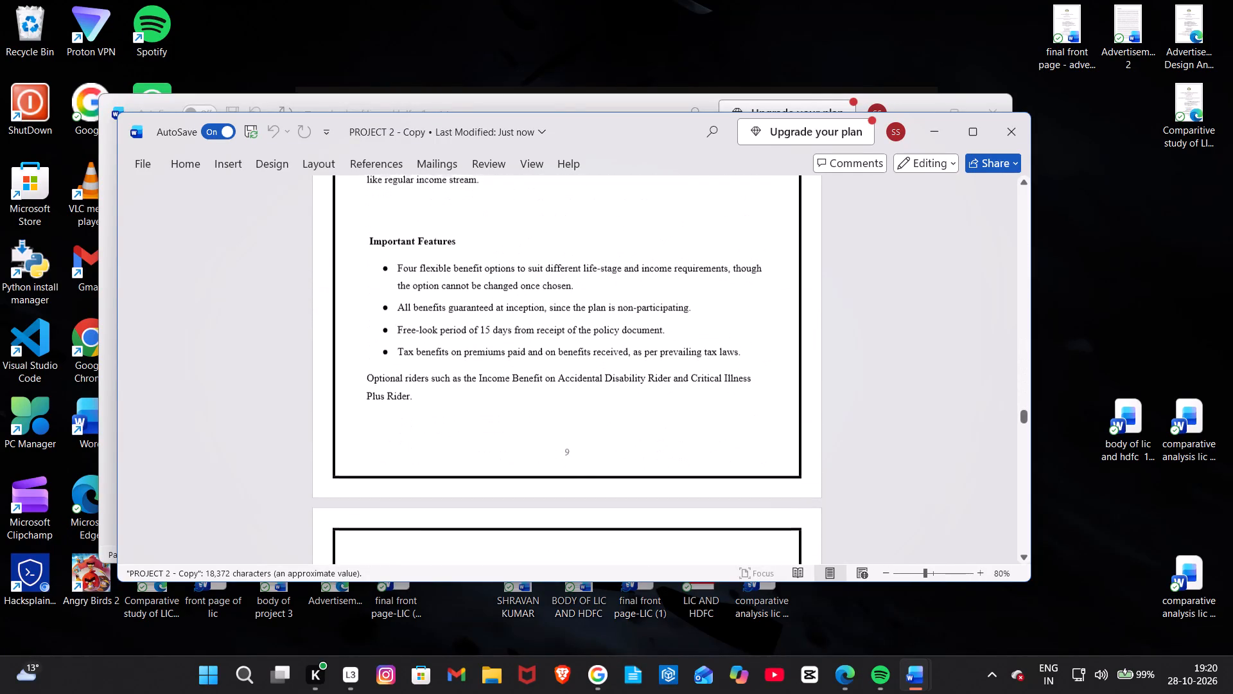
pyautogui.scroll(-14, 558, 363)
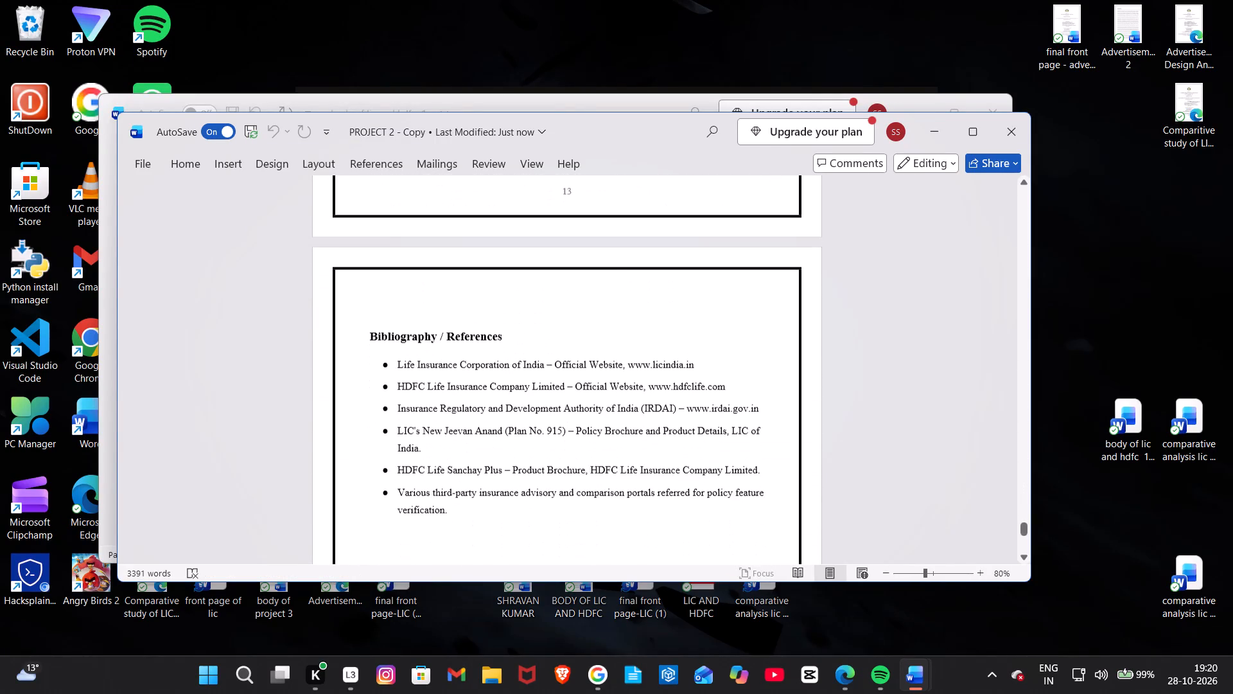
pyautogui.scroll(4, 558, 363)
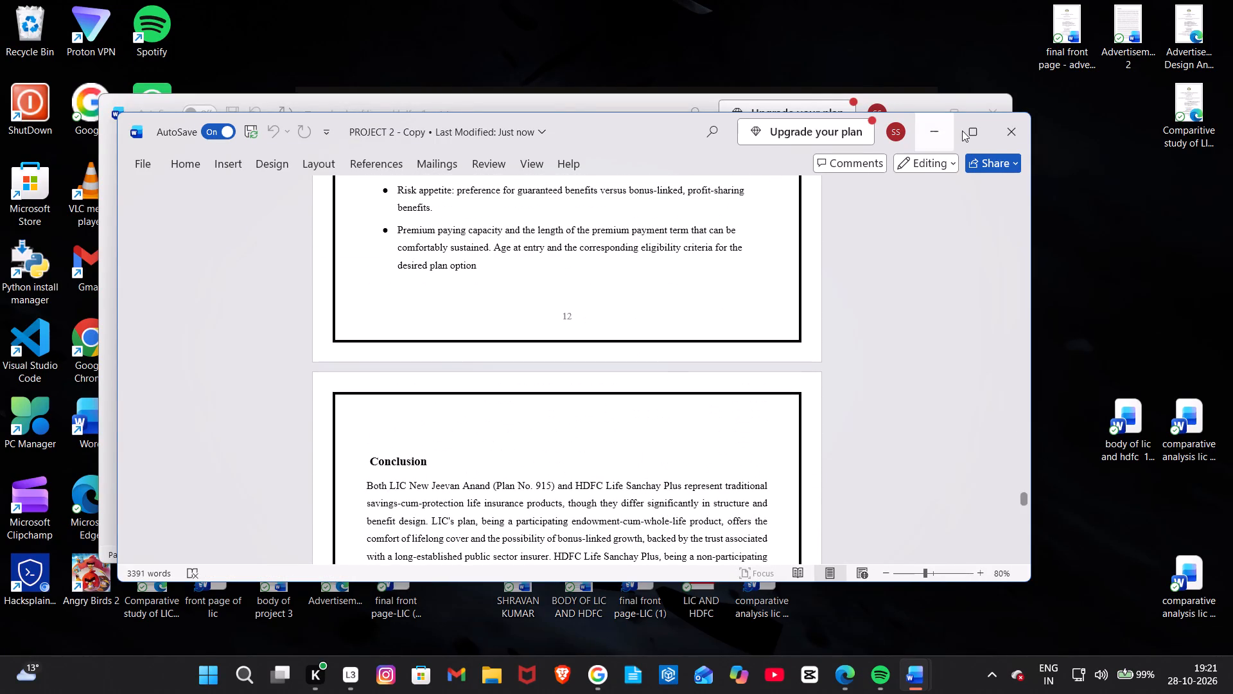
pyautogui.click(934, 127)
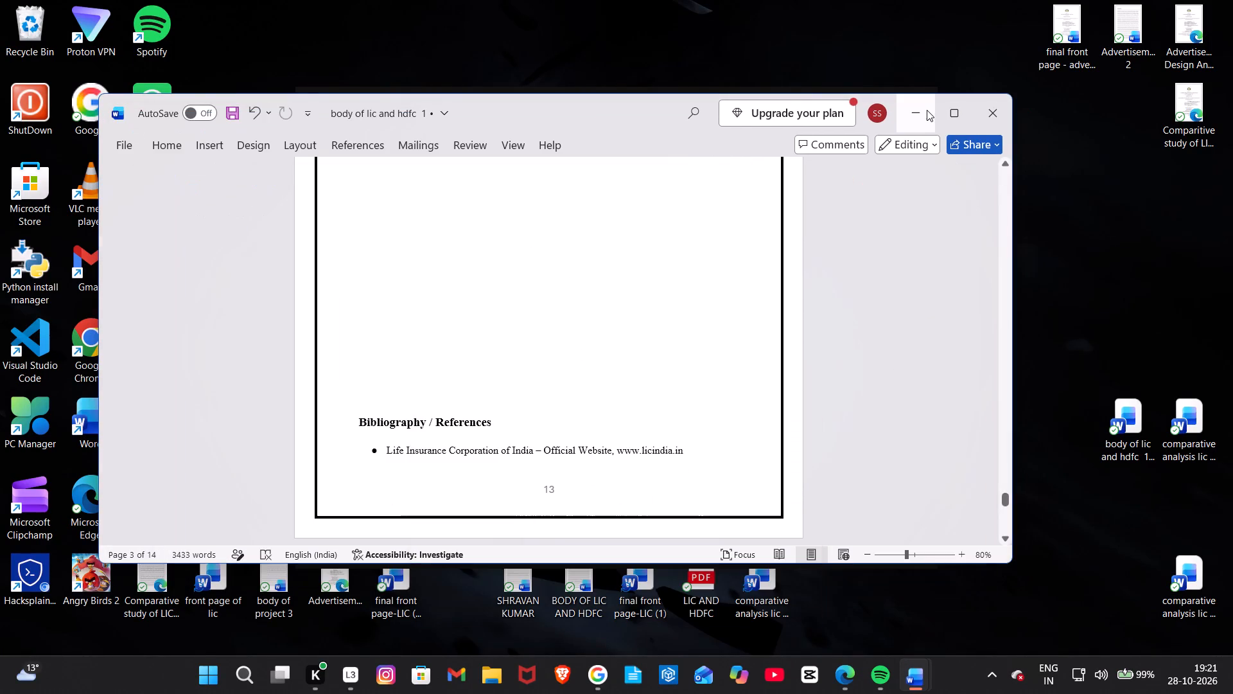
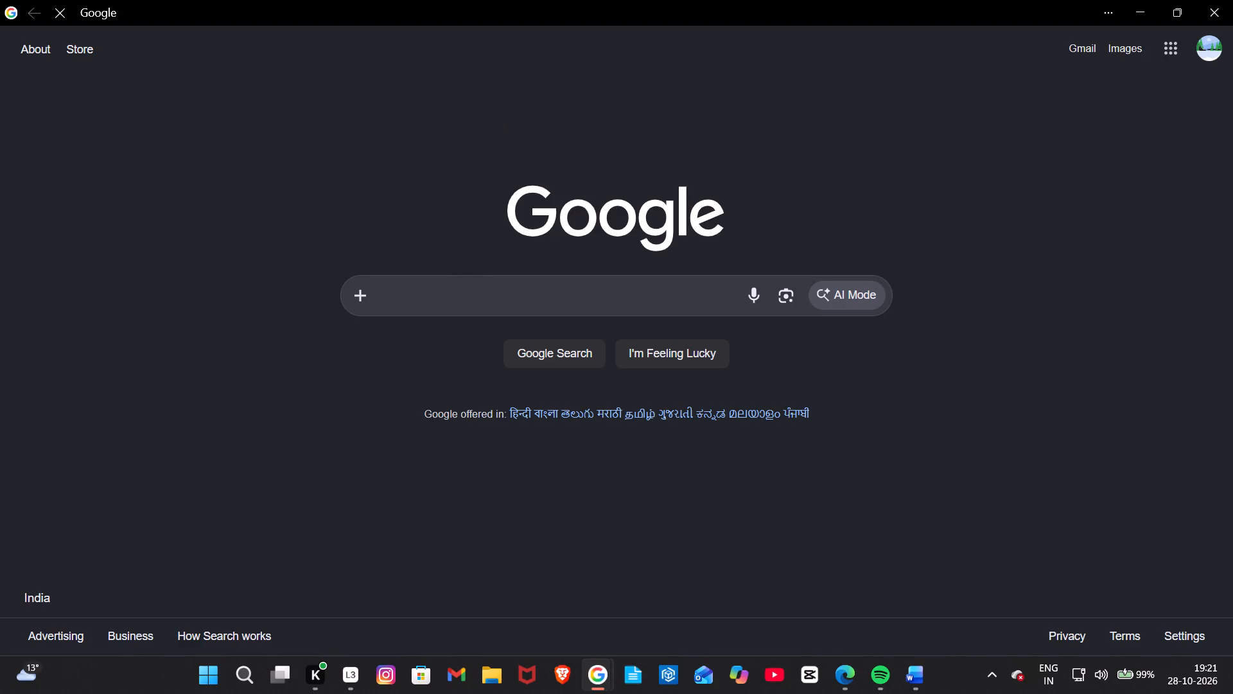
# Search Google for PDF MERGER and open the PDF24 Tools Merge PDF page.
pyautogui.click(460, 289)
pyautogui.write('PDF')
pyautogui.press('space')
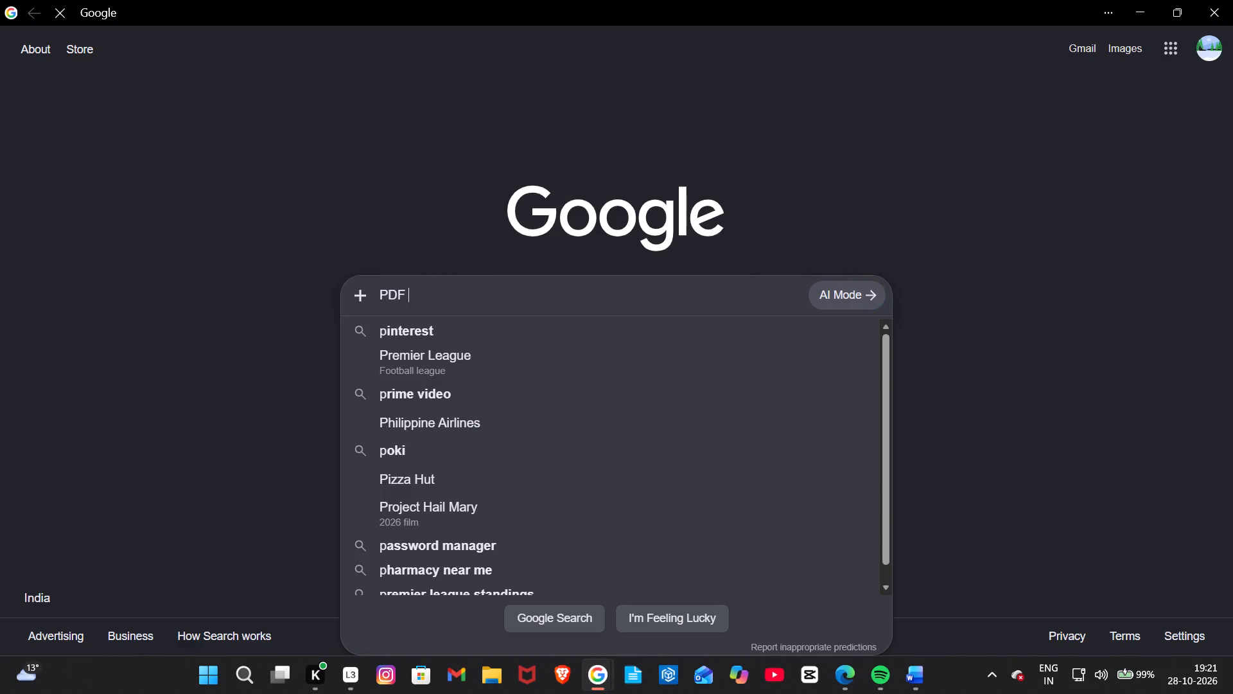
pyautogui.write('MERGER')
pyautogui.press('Return')
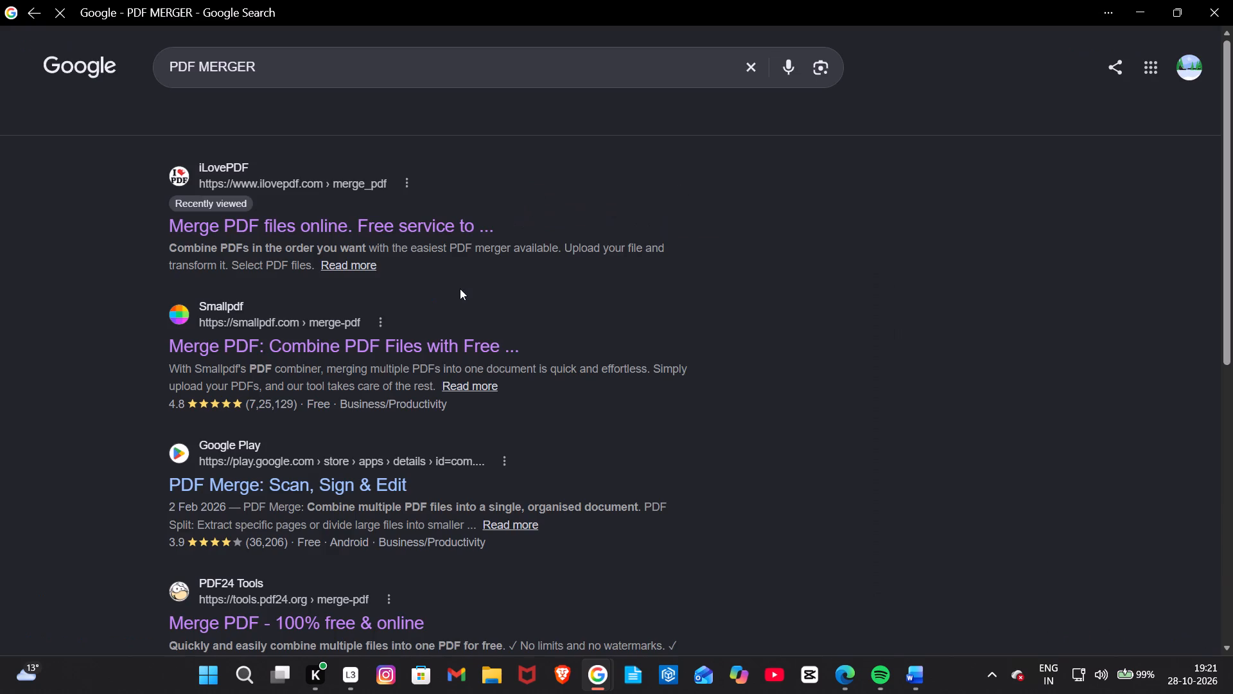
pyautogui.scroll(-1, 360, 365)
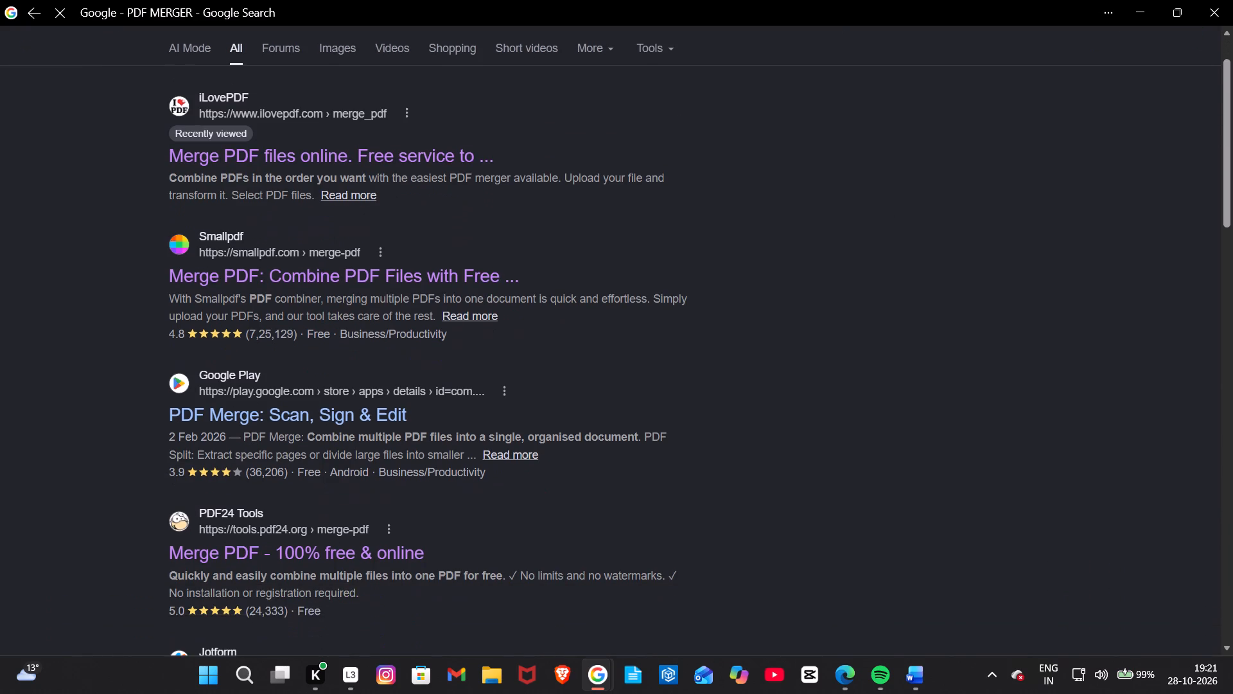
pyautogui.scroll(-1, 360, 365)
pyautogui.click(314, 465)
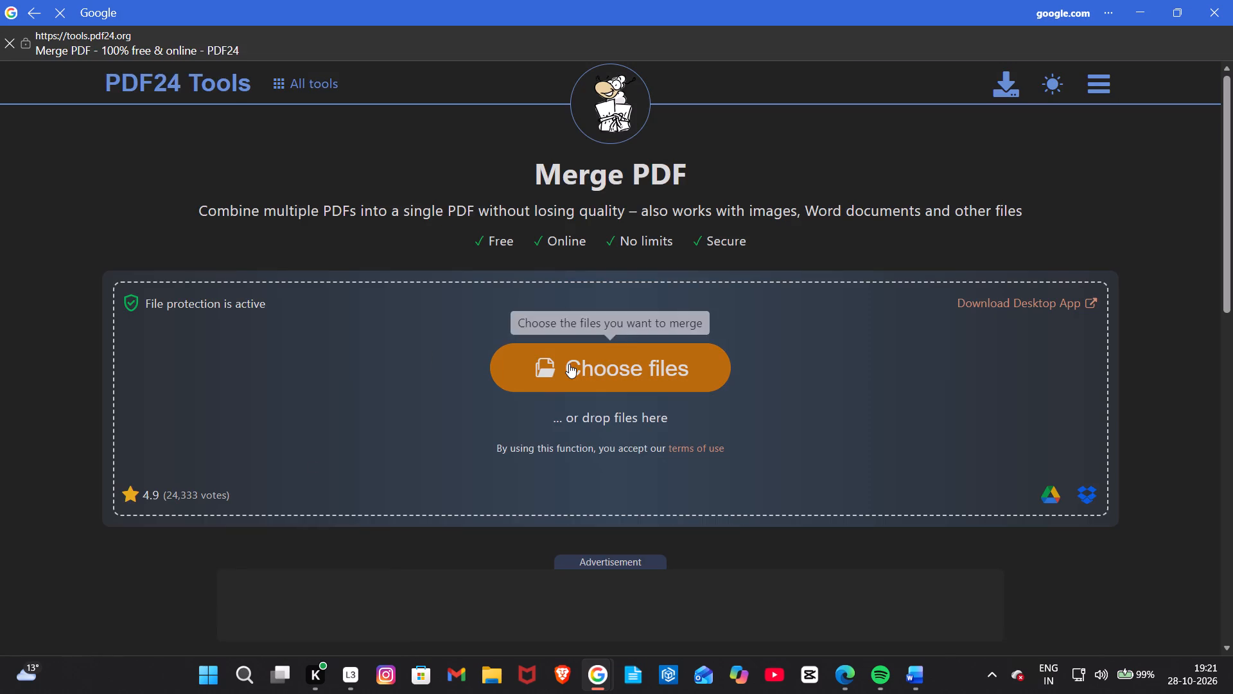
# Add final front page-LIC from the Desktop as the first file to merge.
pyautogui.click(569, 364)
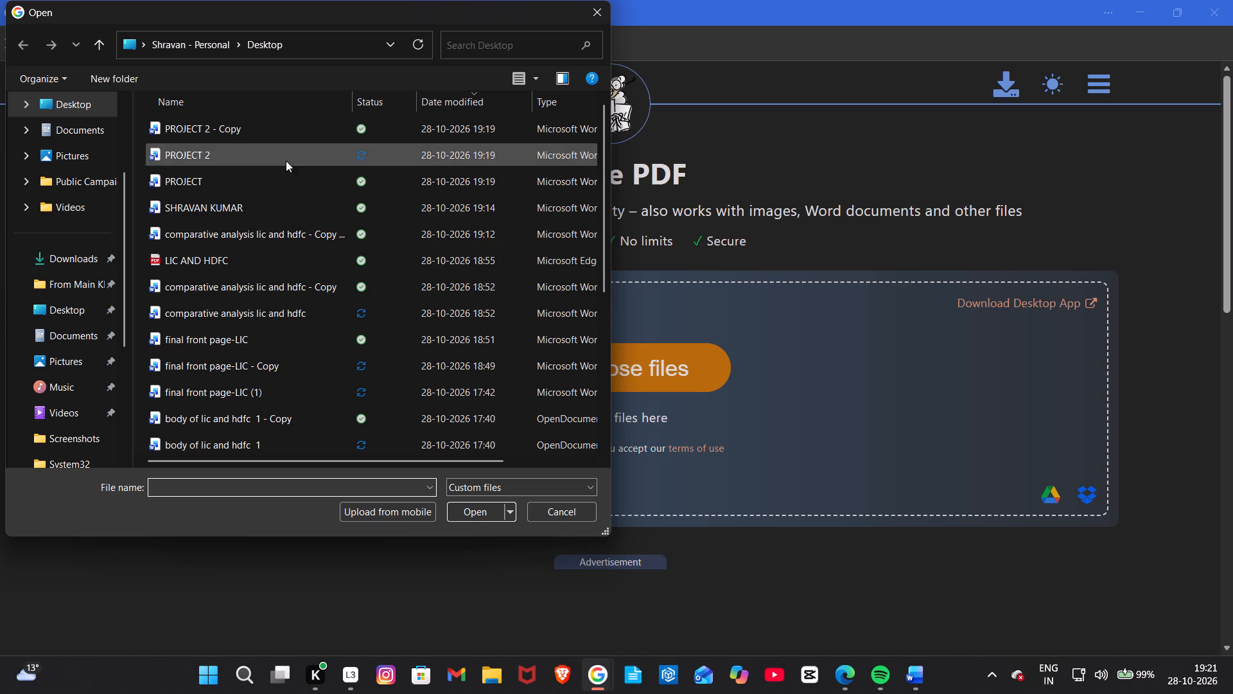
pyautogui.click(239, 339)
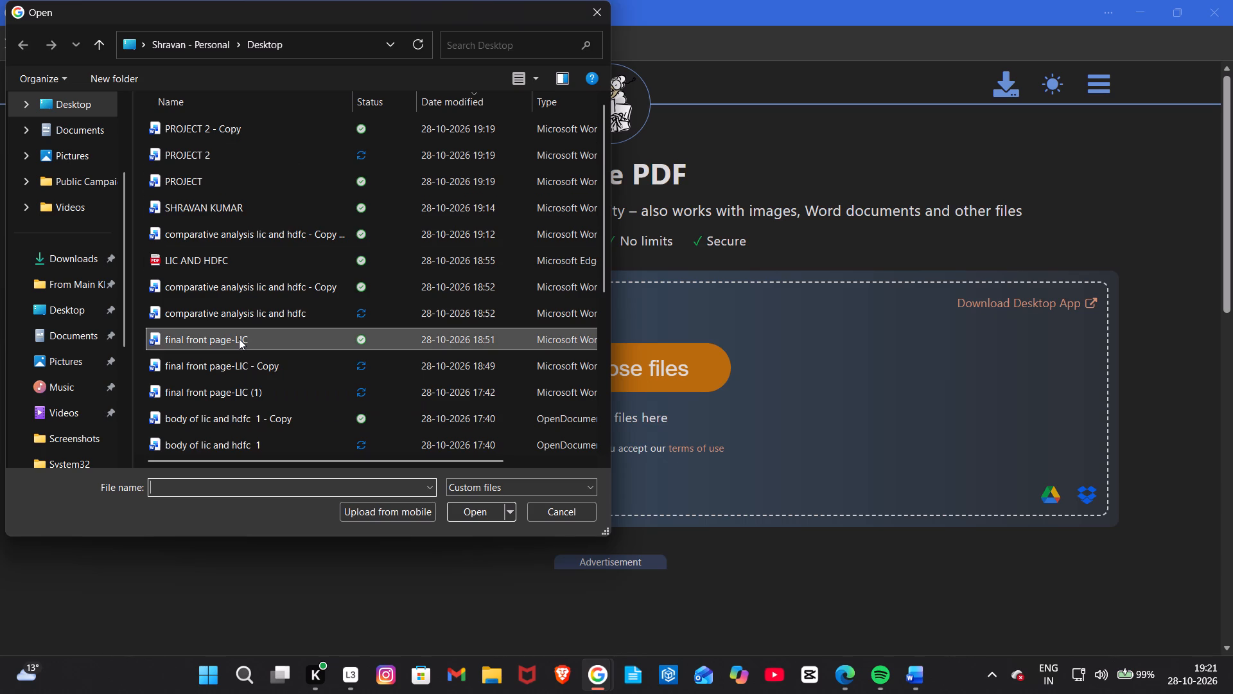
pyautogui.click(478, 518)
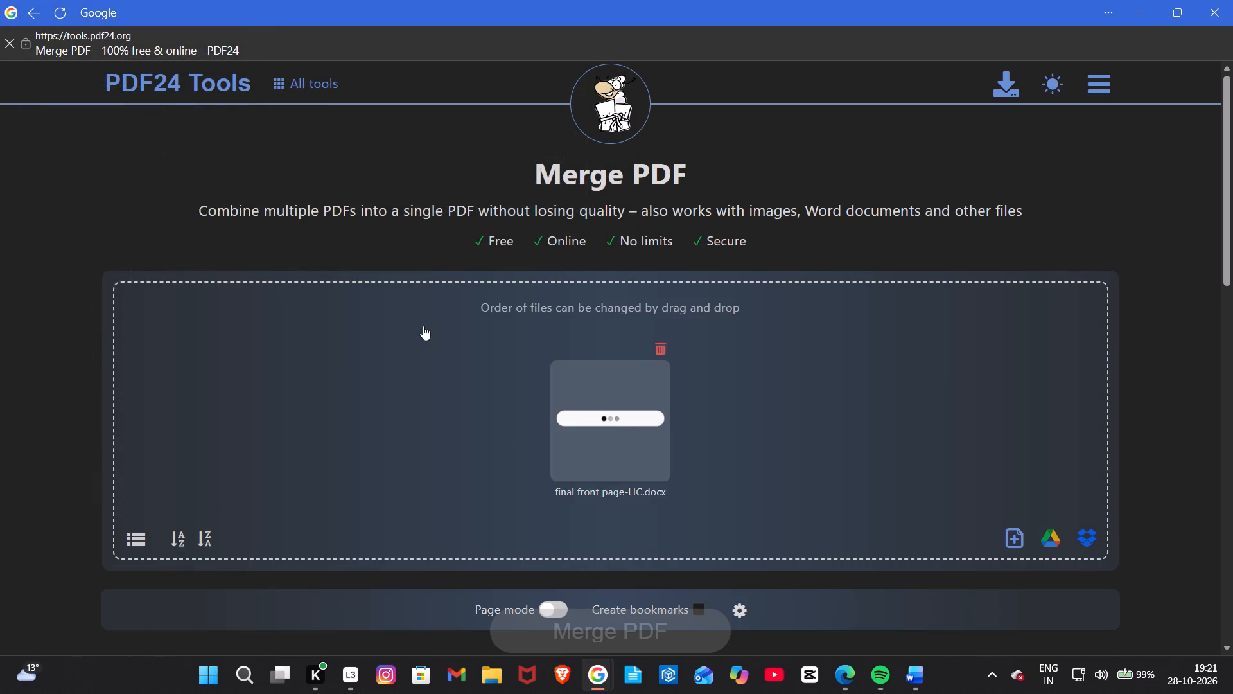
# Add PROJECT 2 from the Desktop as the second file to merge, closing the open PROJECT 2 document windows to release it.
pyautogui.click(761, 445)
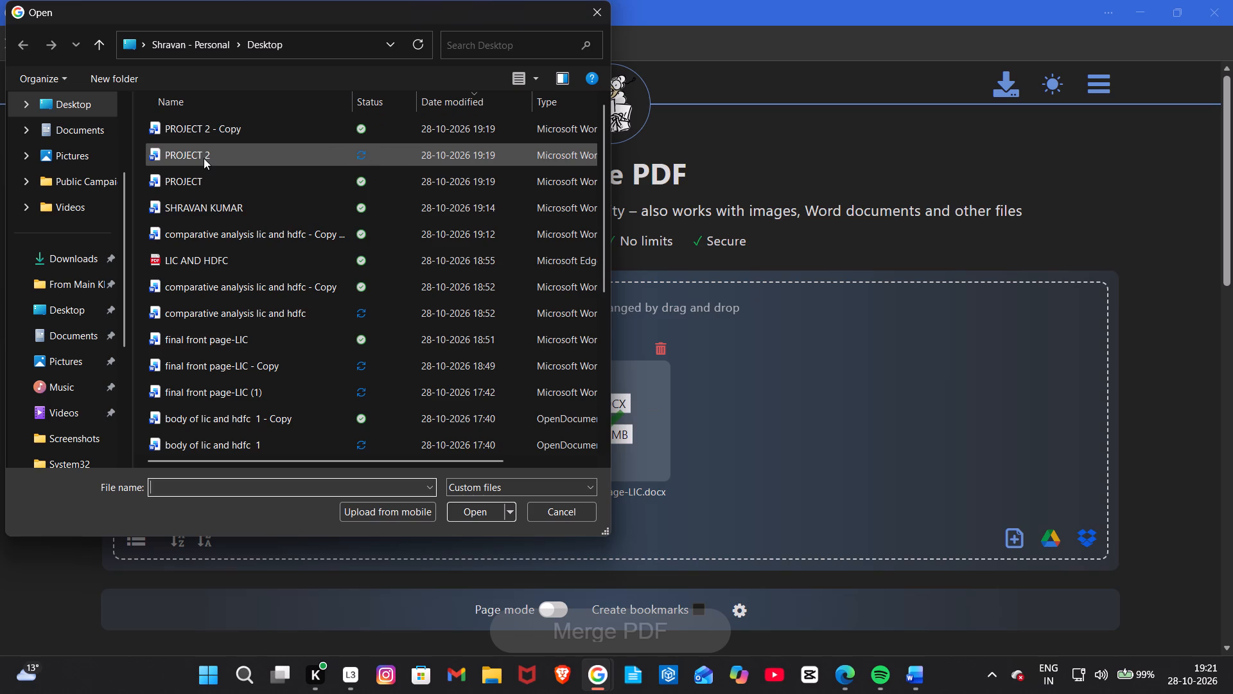
pyautogui.click(208, 150)
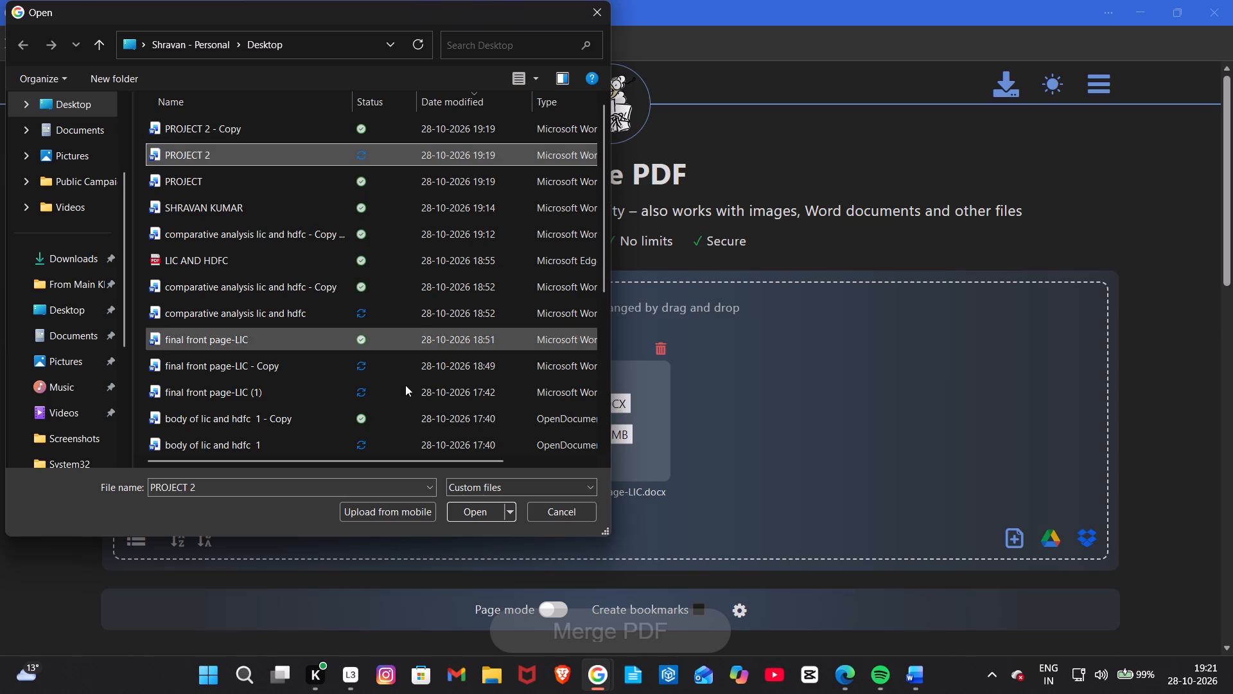
pyautogui.click(469, 519)
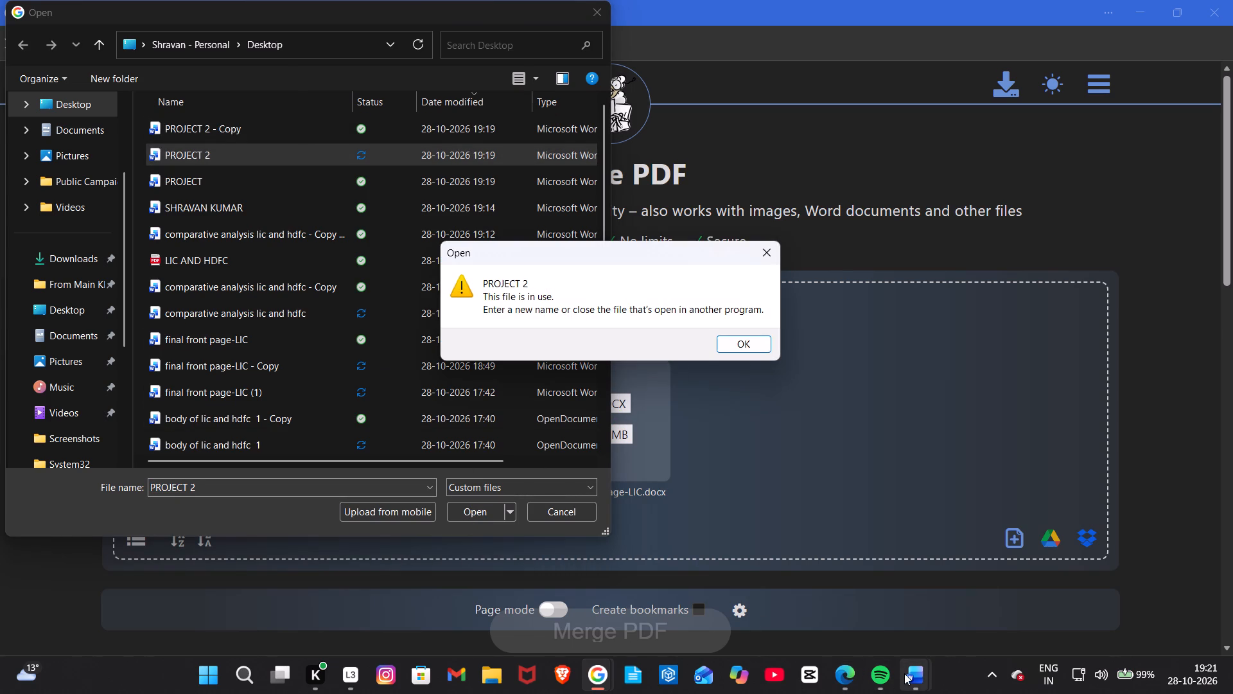
pyautogui.click(904, 546)
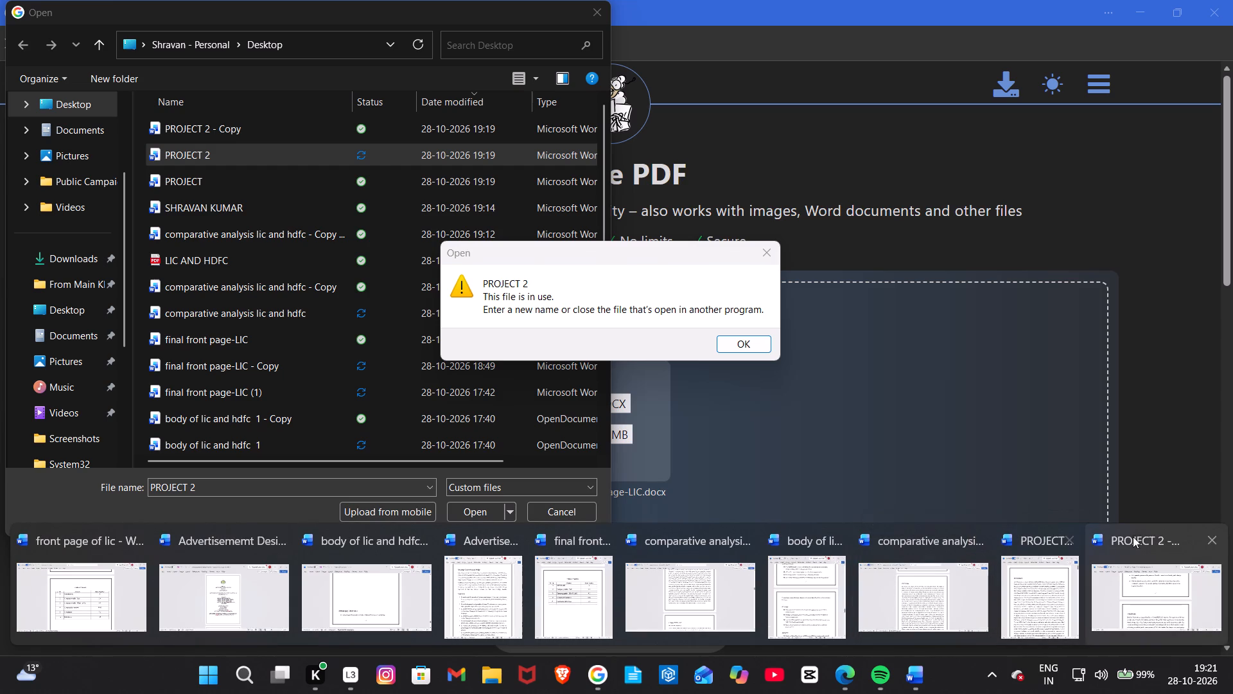
pyautogui.click(1213, 541)
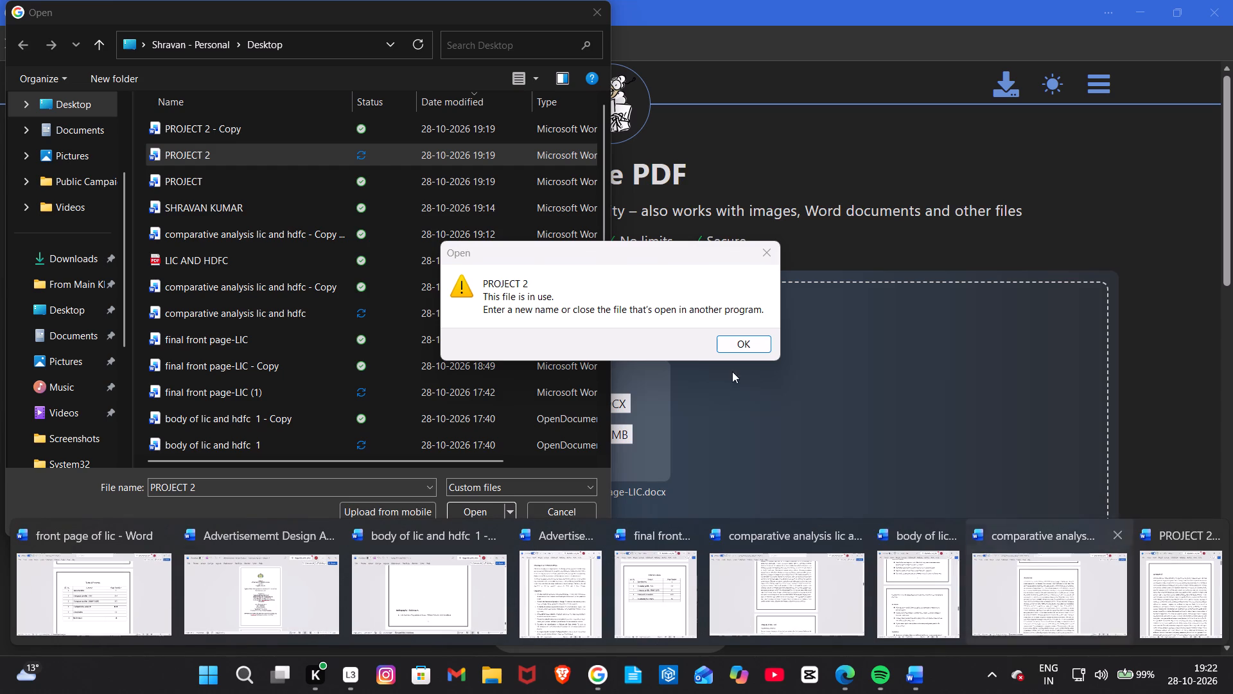
pyautogui.click(754, 343)
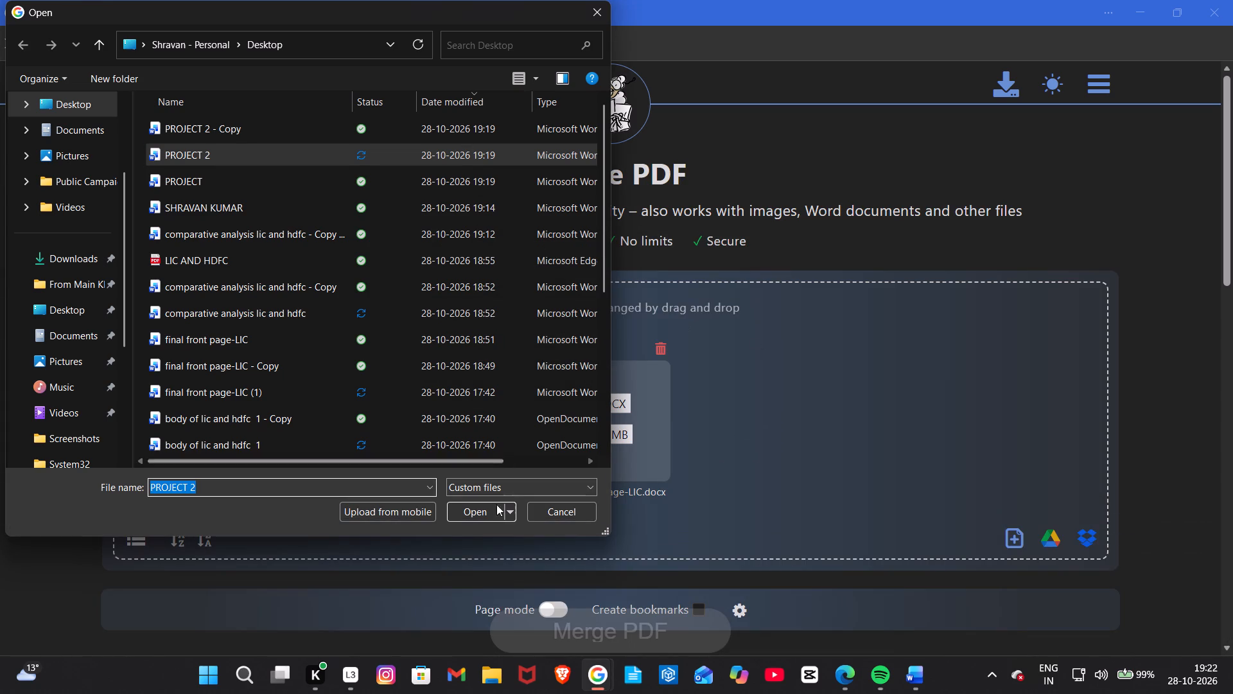
pyautogui.click(489, 508)
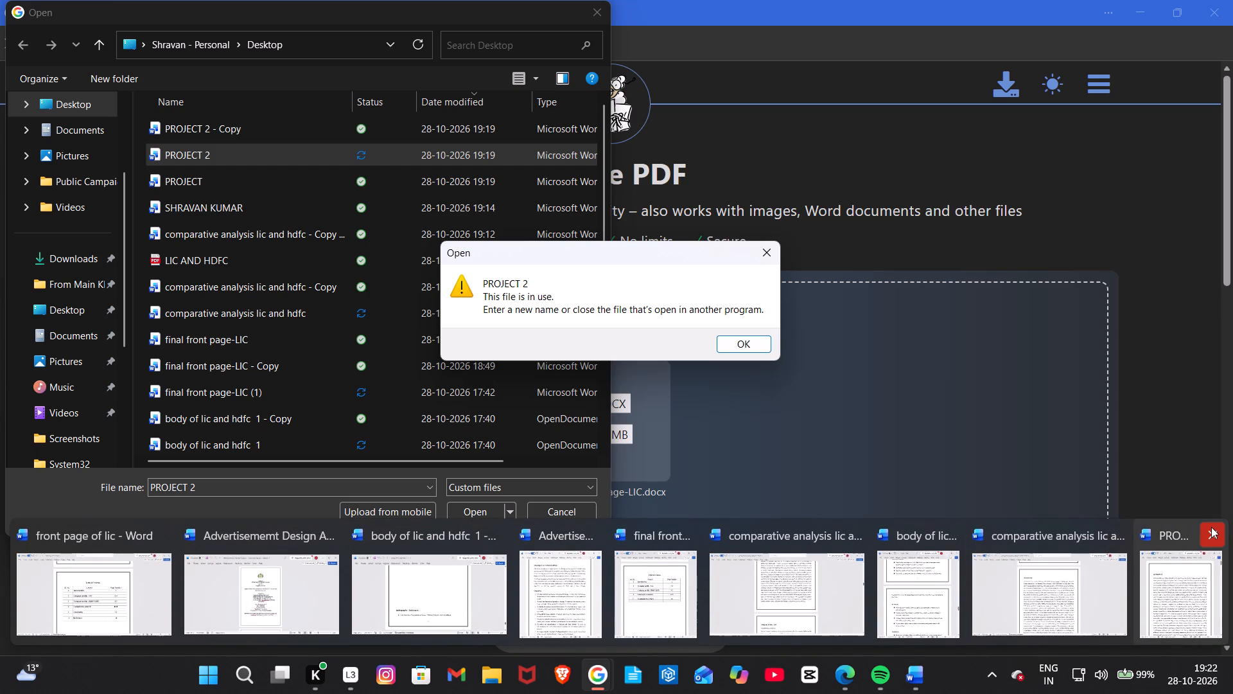
pyautogui.click(1211, 527)
pyautogui.click(1216, 530)
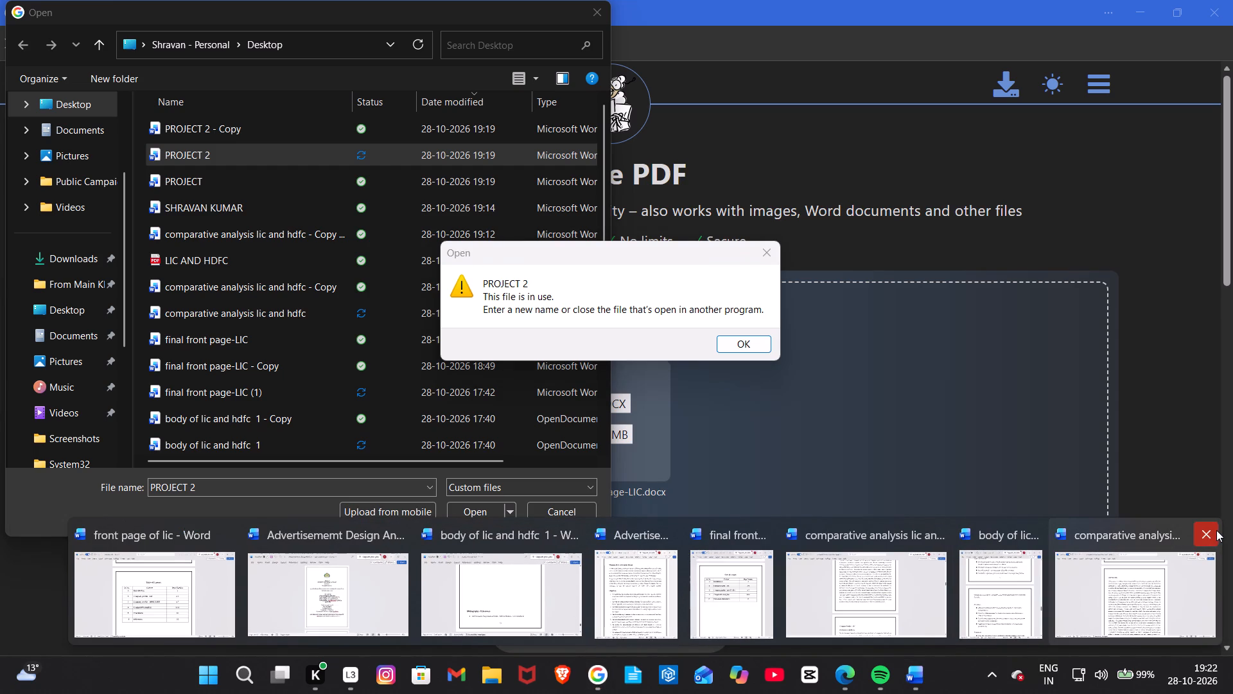
pyautogui.click(715, 340)
pyautogui.click(733, 340)
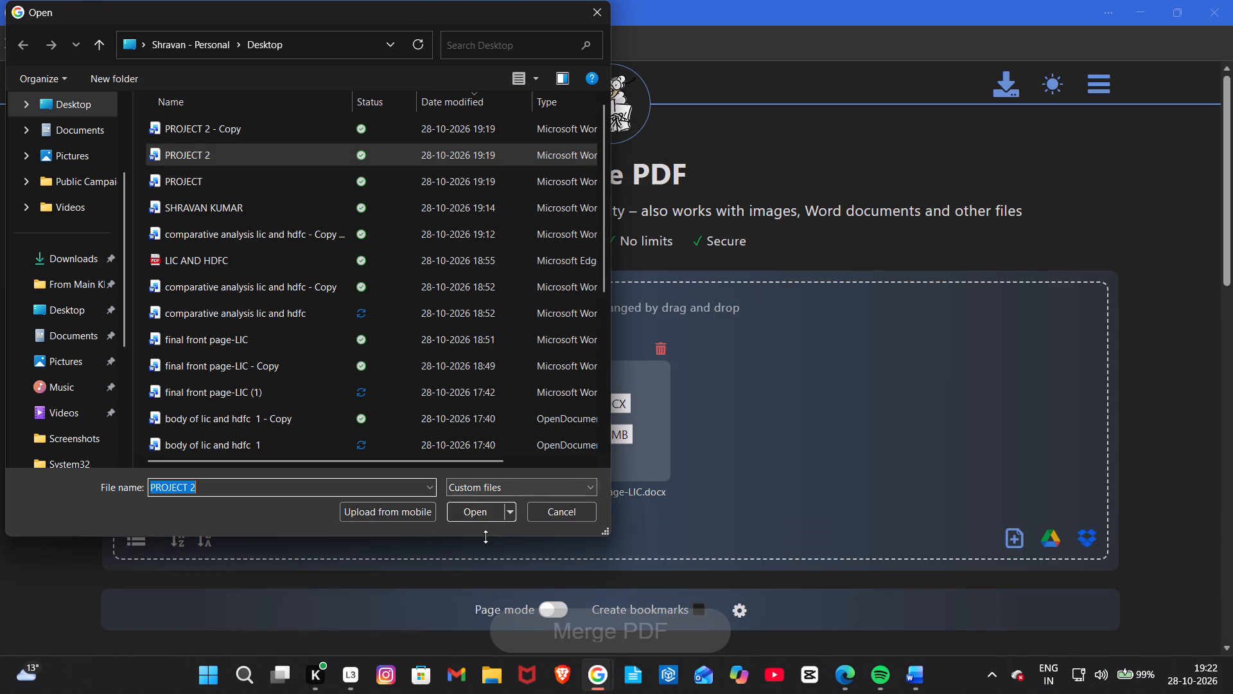
pyautogui.click(477, 513)
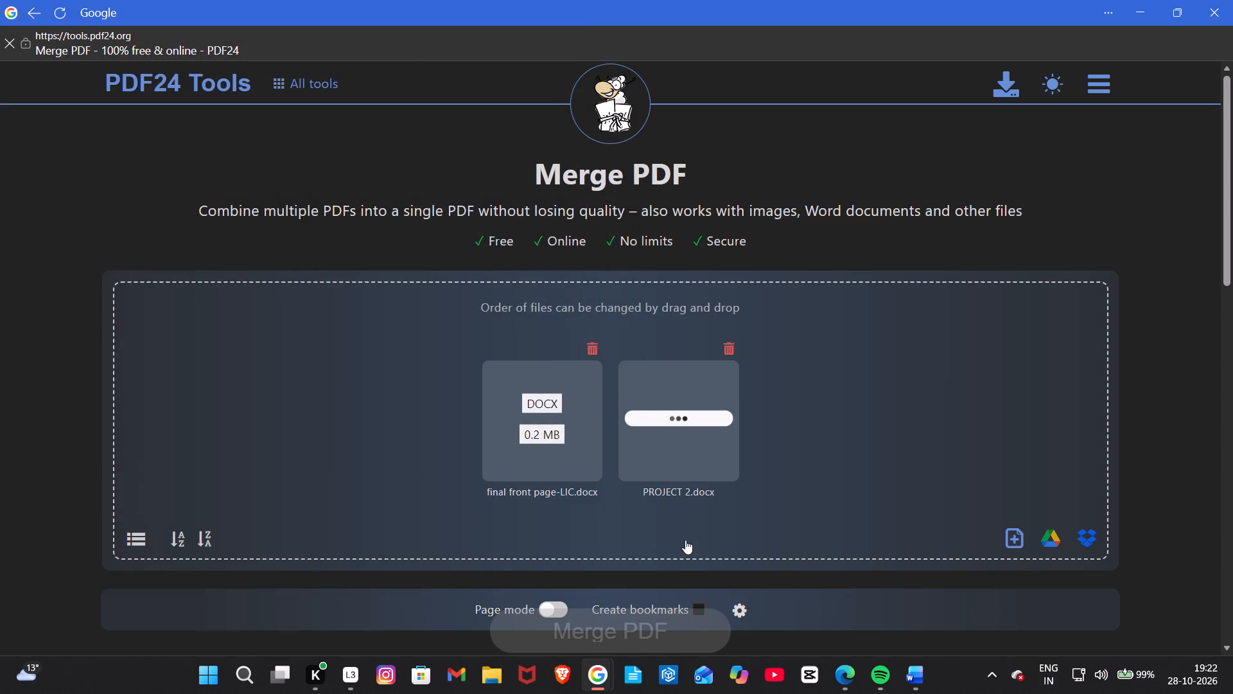
# Merge the front page and PROJECT 2 files into a single PDF and download it.
pyautogui.scroll(-3, 685, 540)
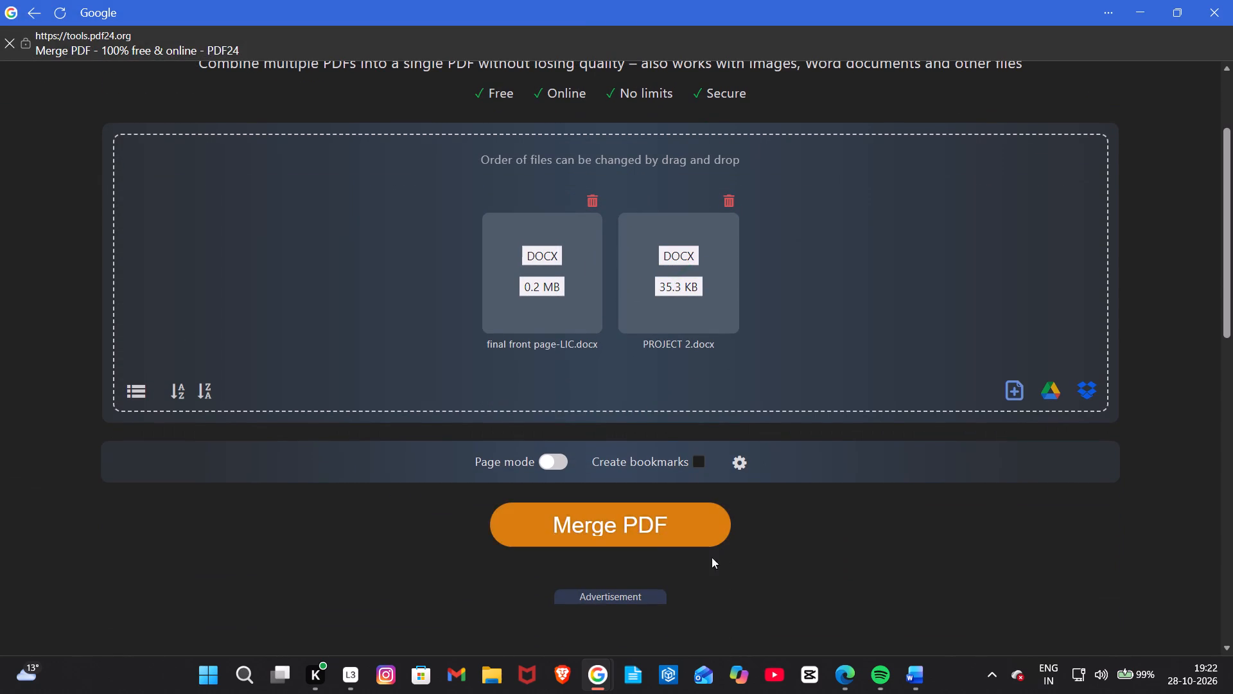
pyautogui.click(663, 529)
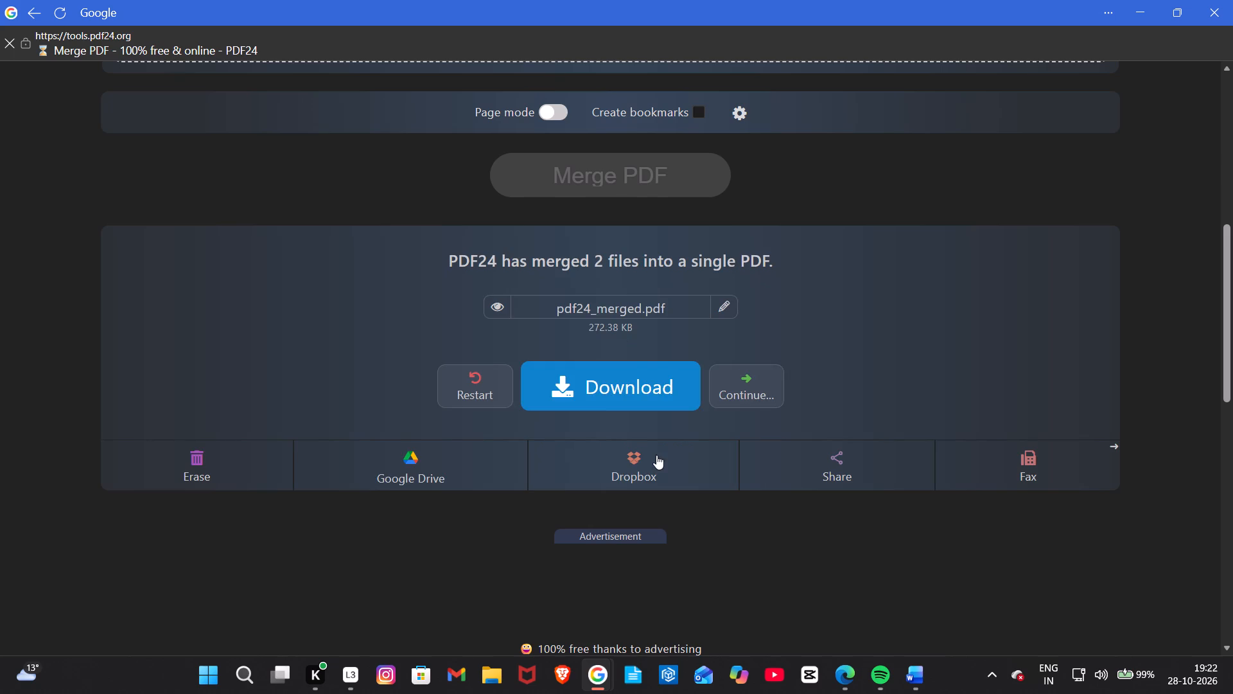
pyautogui.click(595, 407)
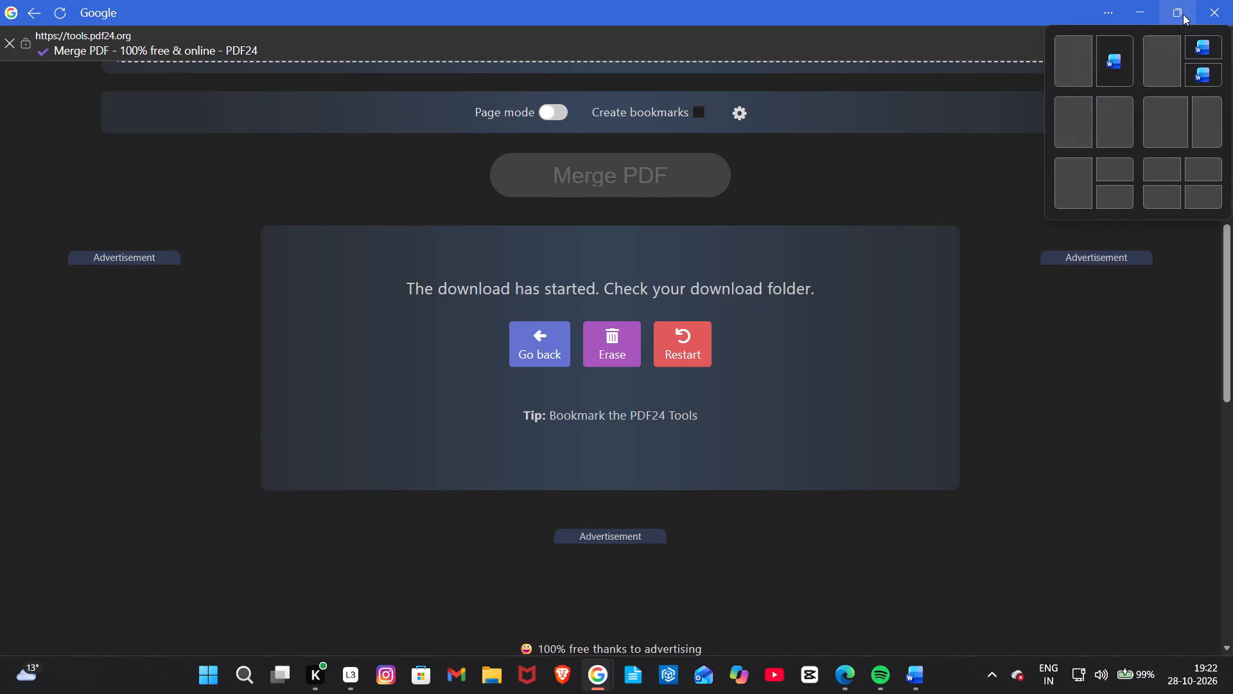
# Snap the browser to half the screen and place the downloaded pdf24_merged.pdf on the desktop, then clear the browser windows away.
pyautogui.click(1072, 109)
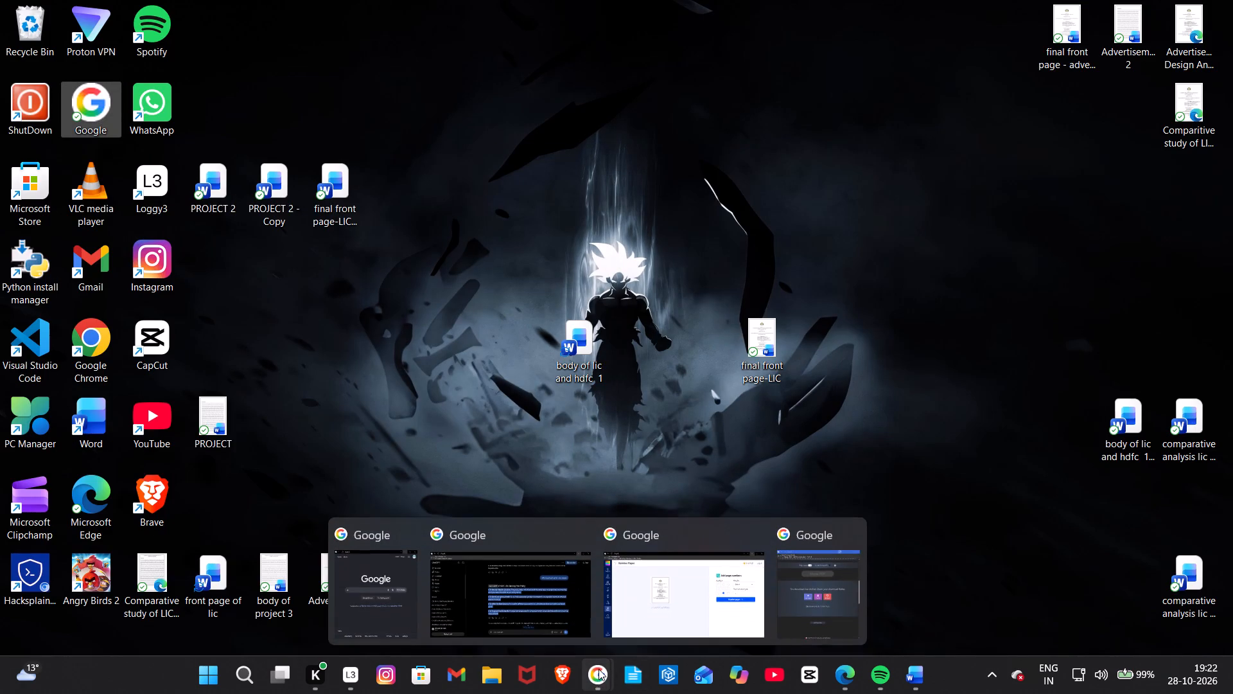
pyautogui.click(786, 578)
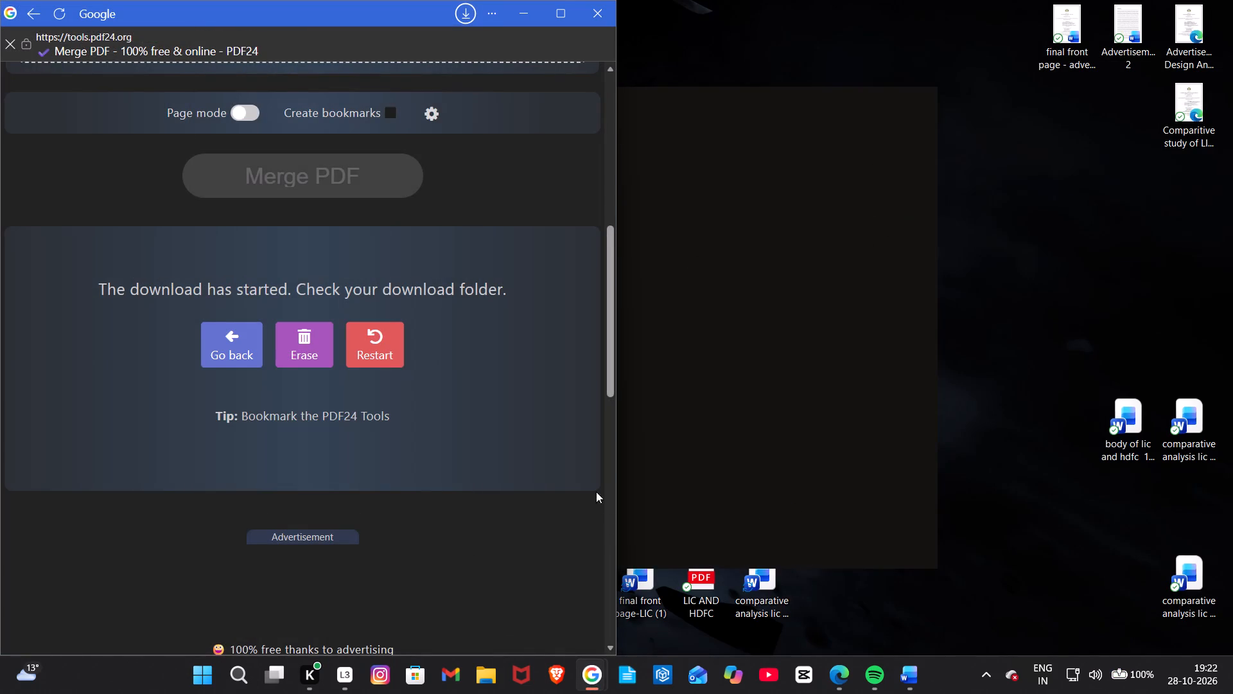
pyautogui.click(466, 8)
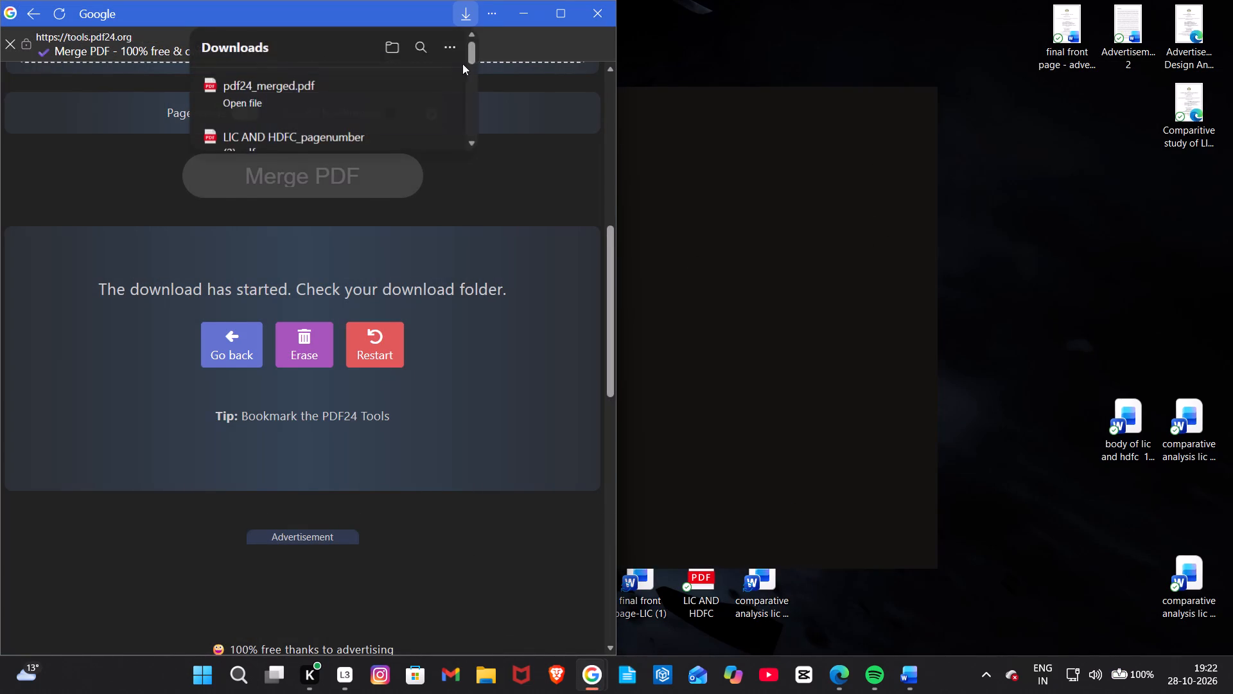
pyautogui.moveTo(231, 89); pyautogui.dragTo(774, 53)
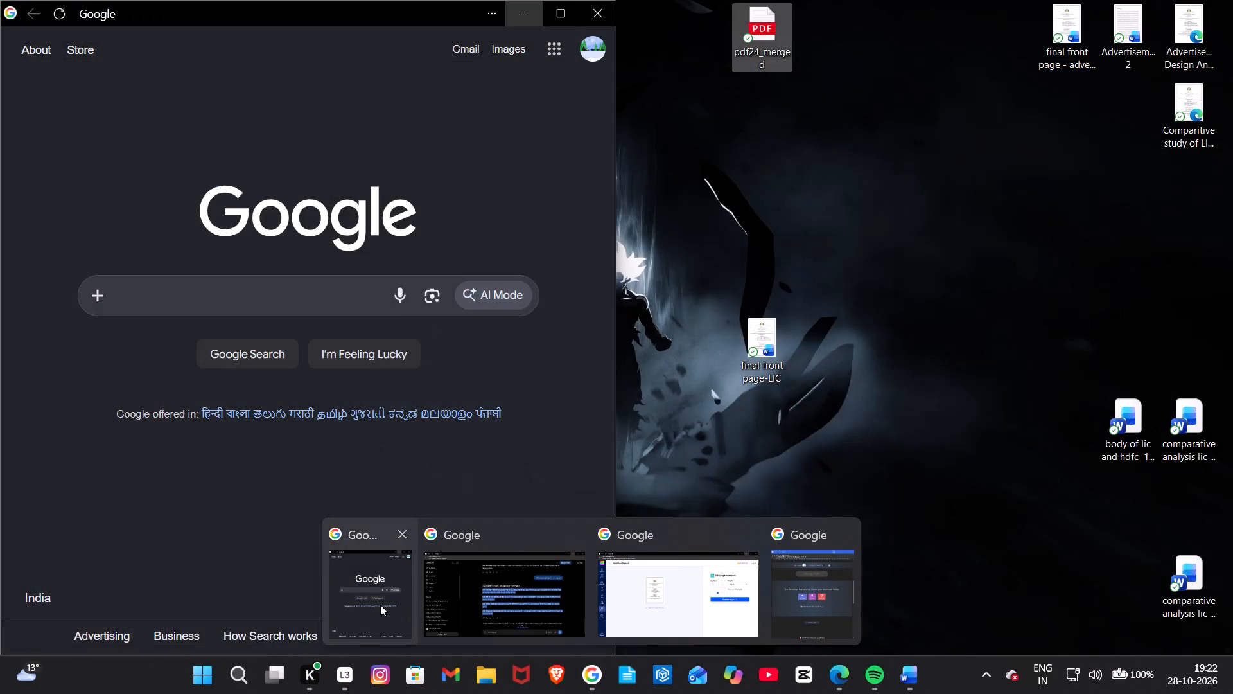
pyautogui.click(380, 605)
pyautogui.click(213, 308)
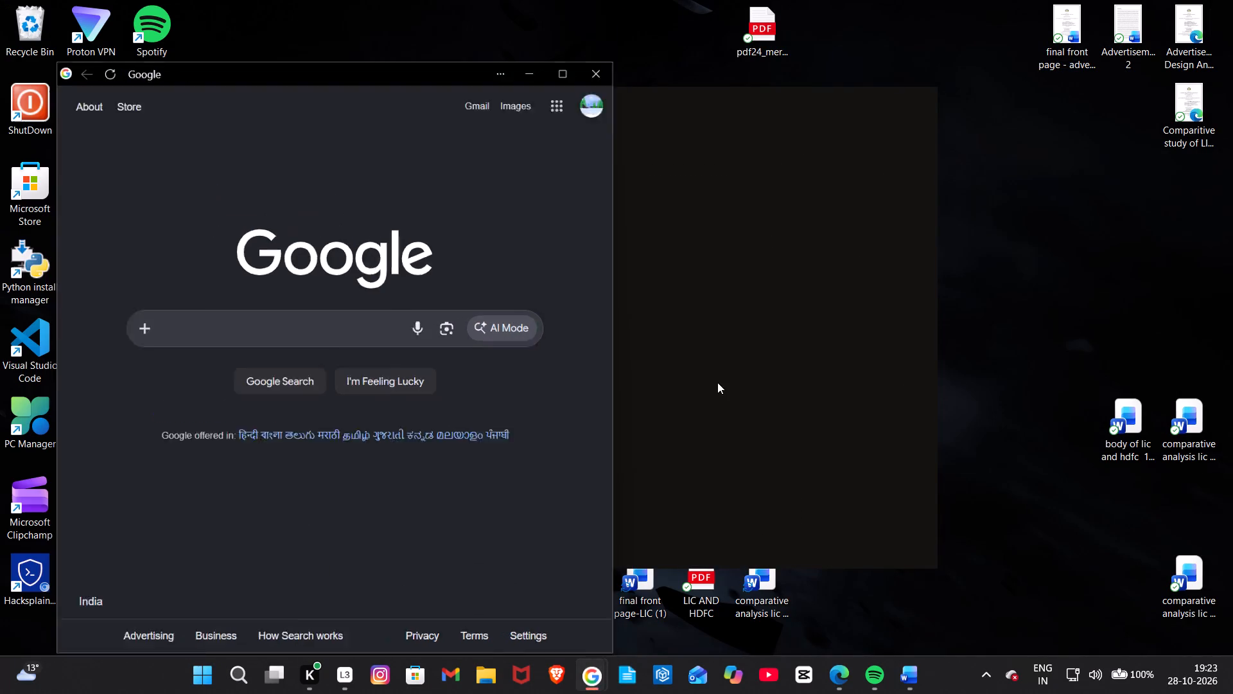
# Open pdf24_merged from the desktop, maximize its window and check the report's cover page.
pyautogui.doubleClick(771, 50)
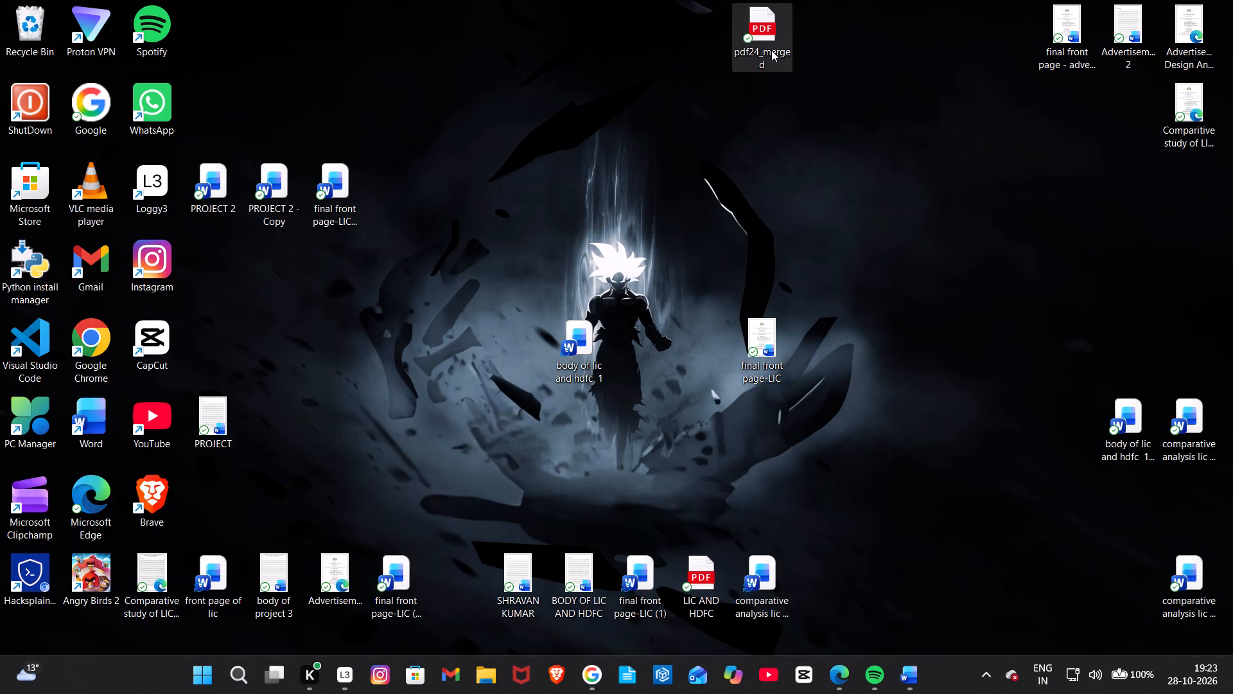
pyautogui.click(1173, 4)
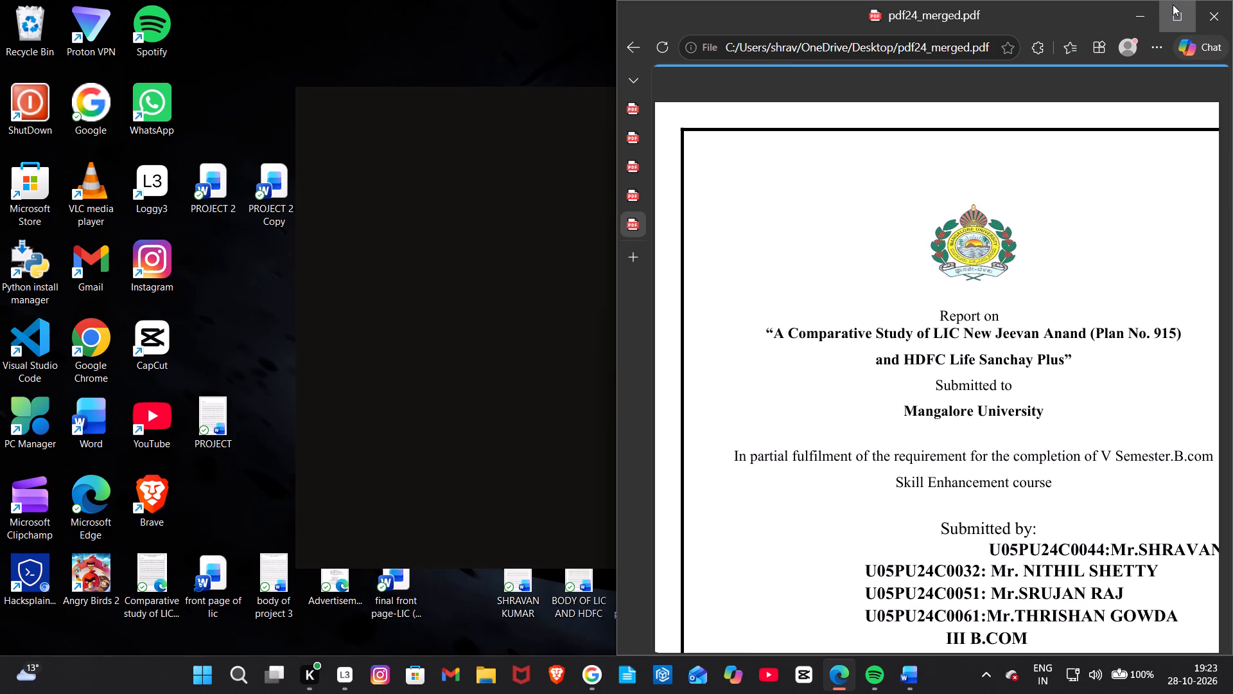
pyautogui.scroll(-4, 579, 417)
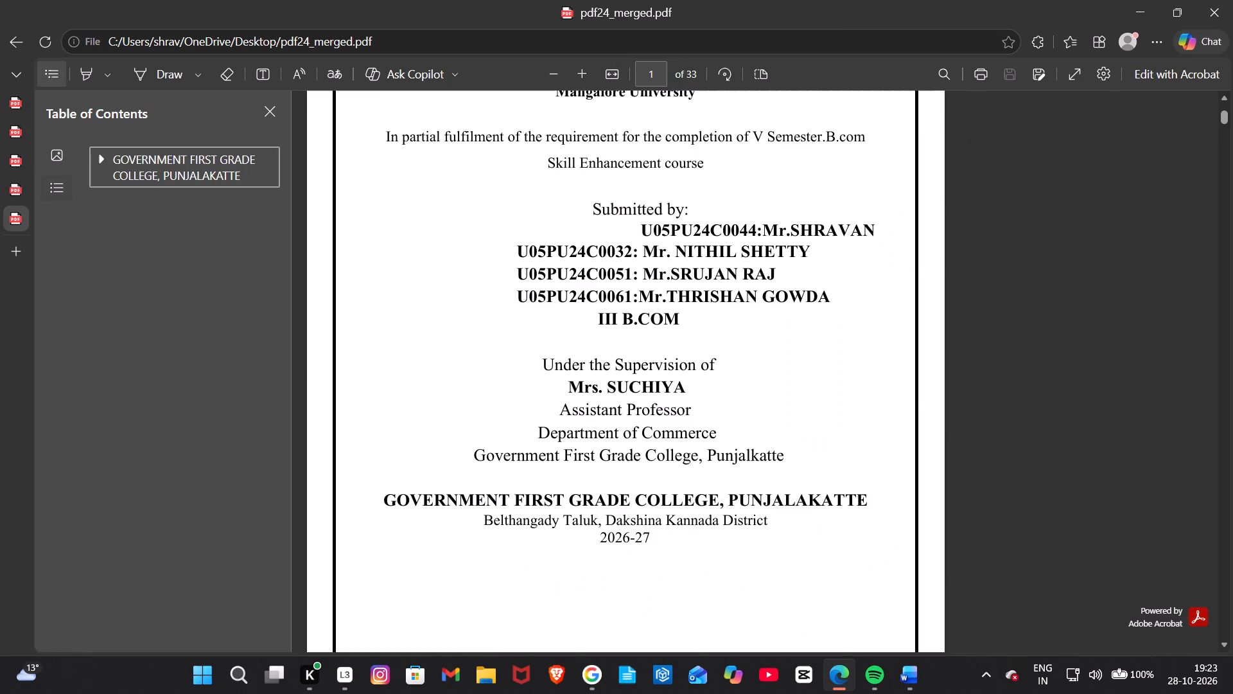
pyautogui.scroll(-3, 579, 417)
pyautogui.scroll(2, 579, 417)
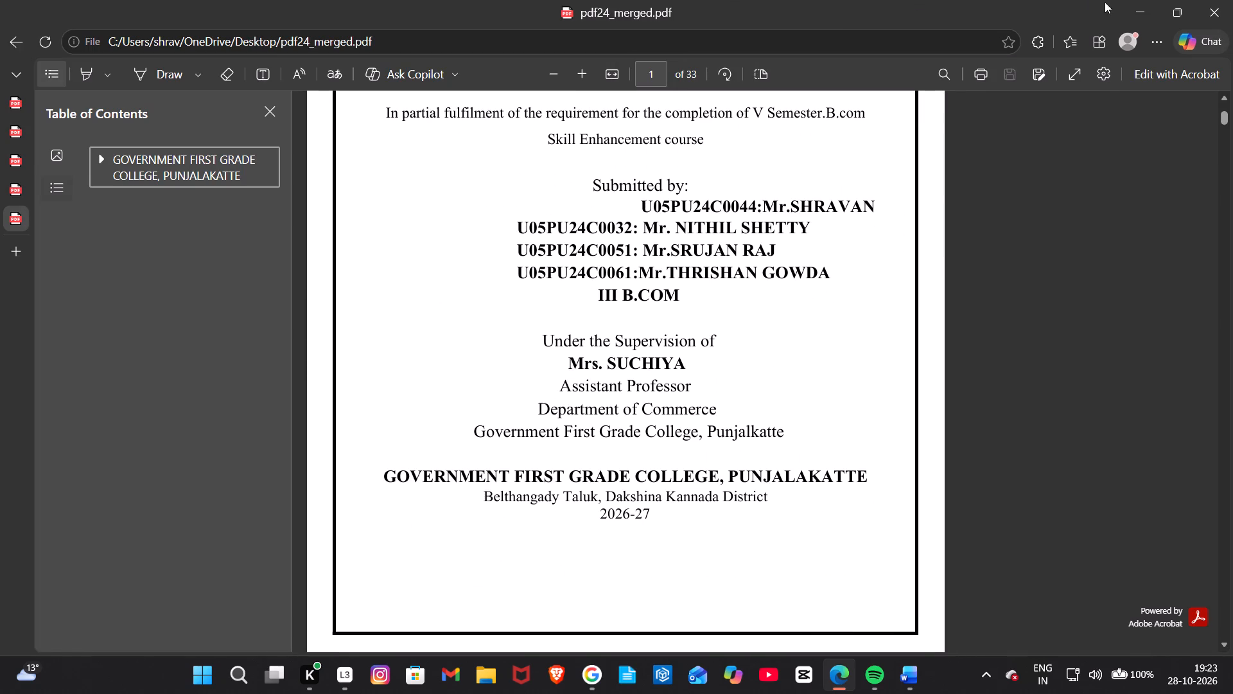
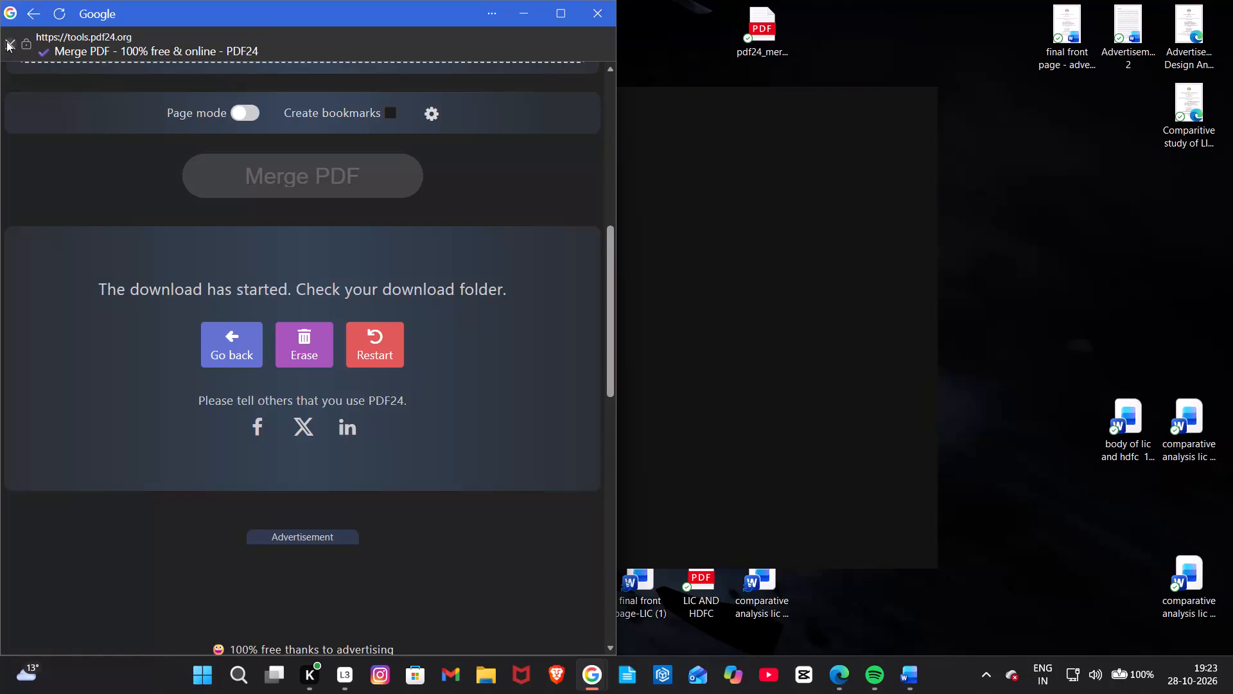
# Leave the PDF24 page, open Smallpdf's Merge PDF tool from the search results and add final front page-LIC from the Desktop.
pyautogui.click(6, 41)
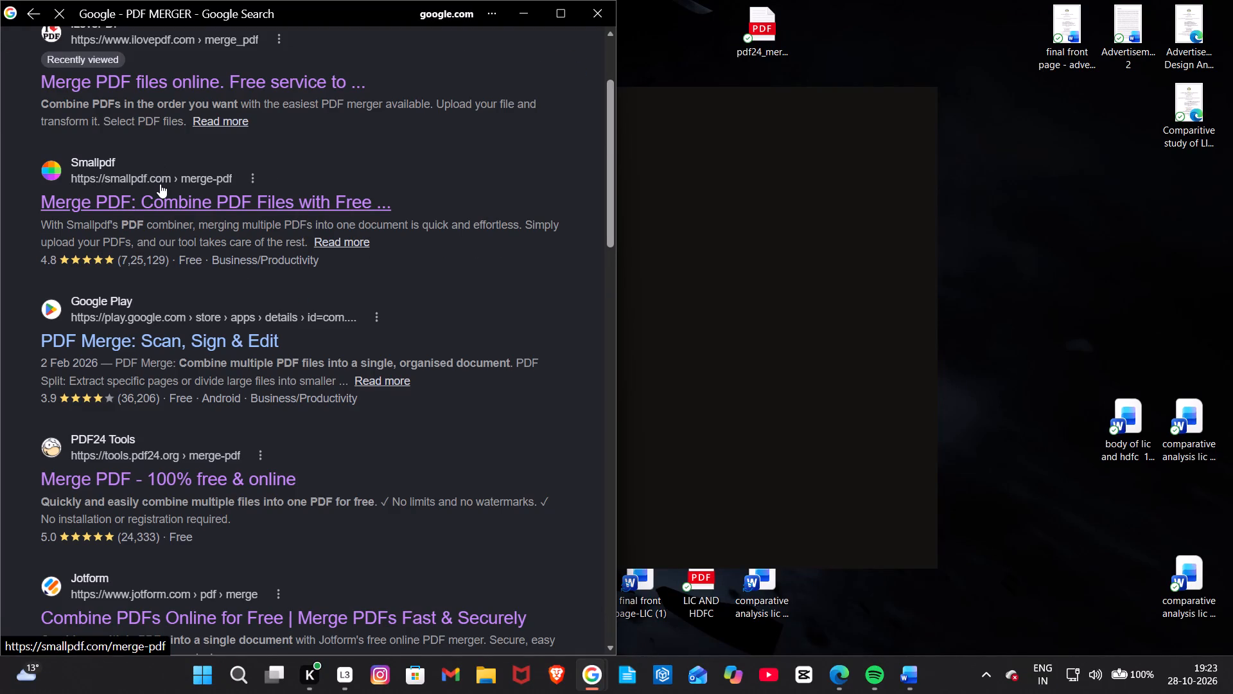
pyautogui.click(160, 184)
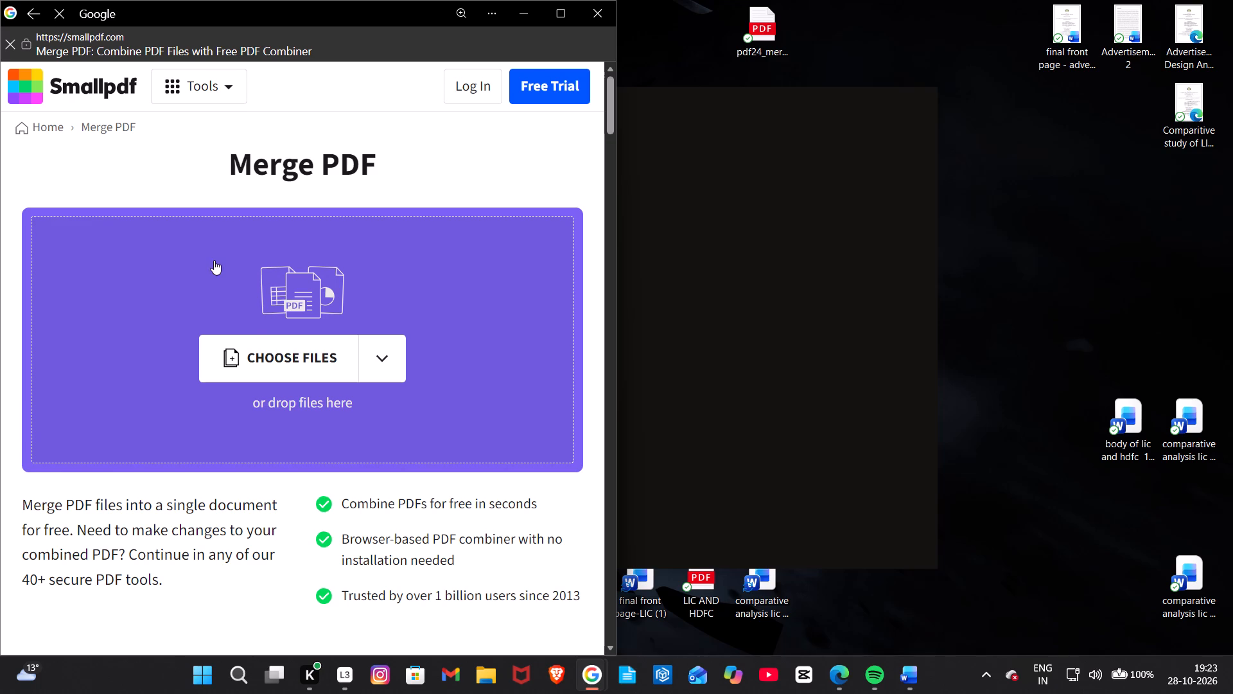
pyautogui.click(269, 355)
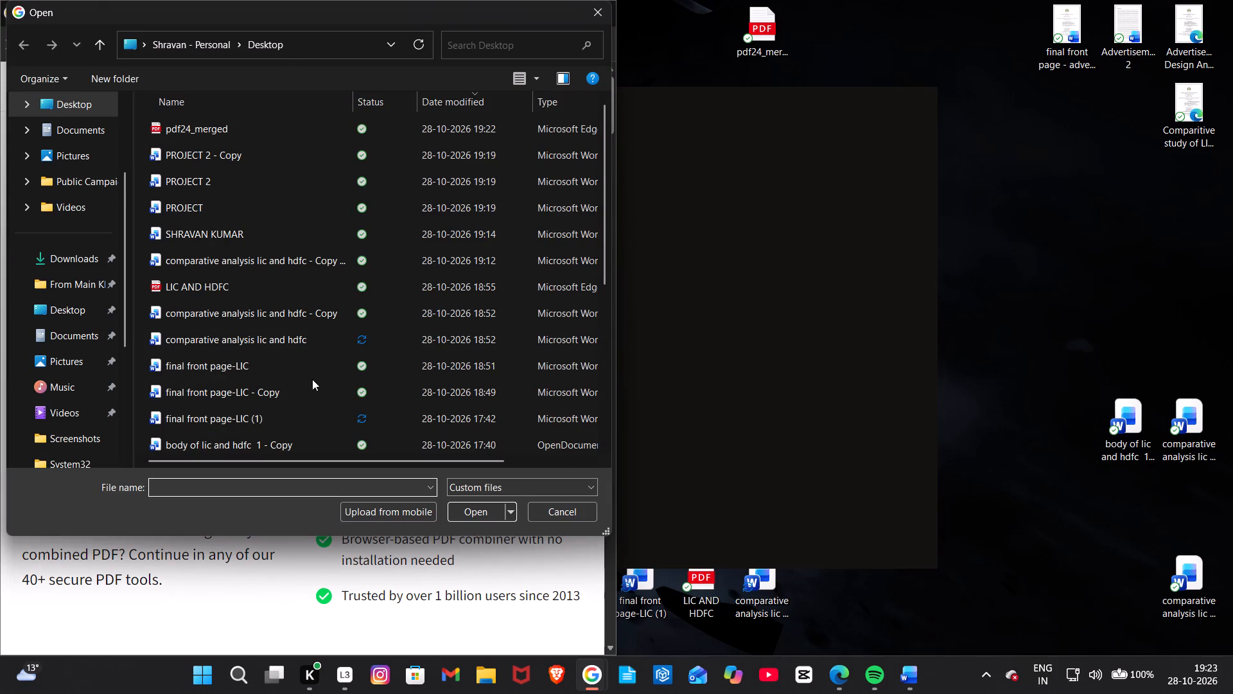
pyautogui.click(323, 368)
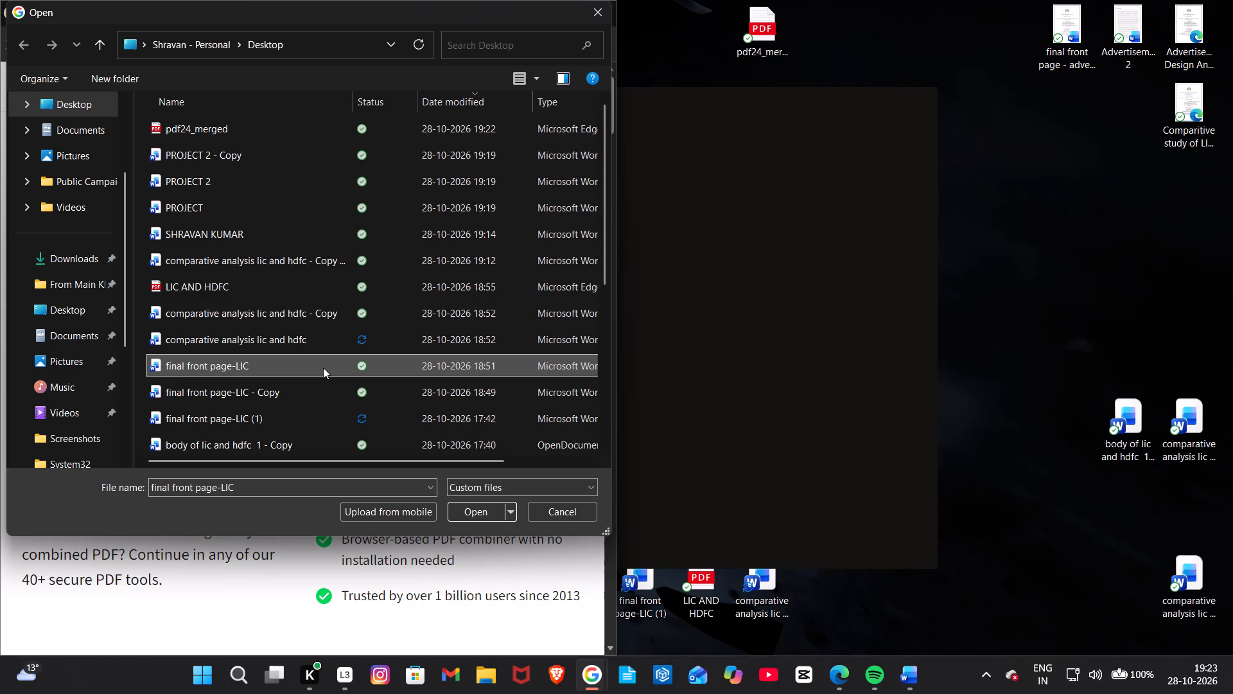
pyautogui.click(469, 508)
# Add PROJECT 2 - Copy from the Desktop as the second file to merge.
pyautogui.click(412, 398)
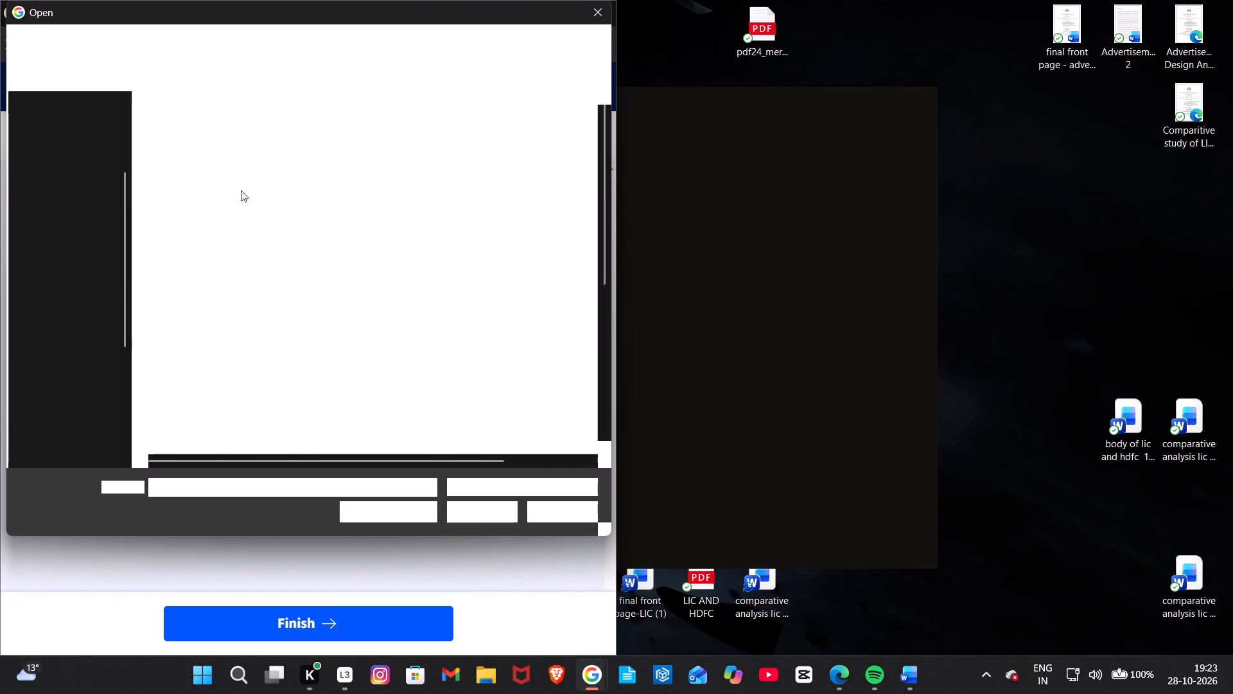
pyautogui.click(235, 163)
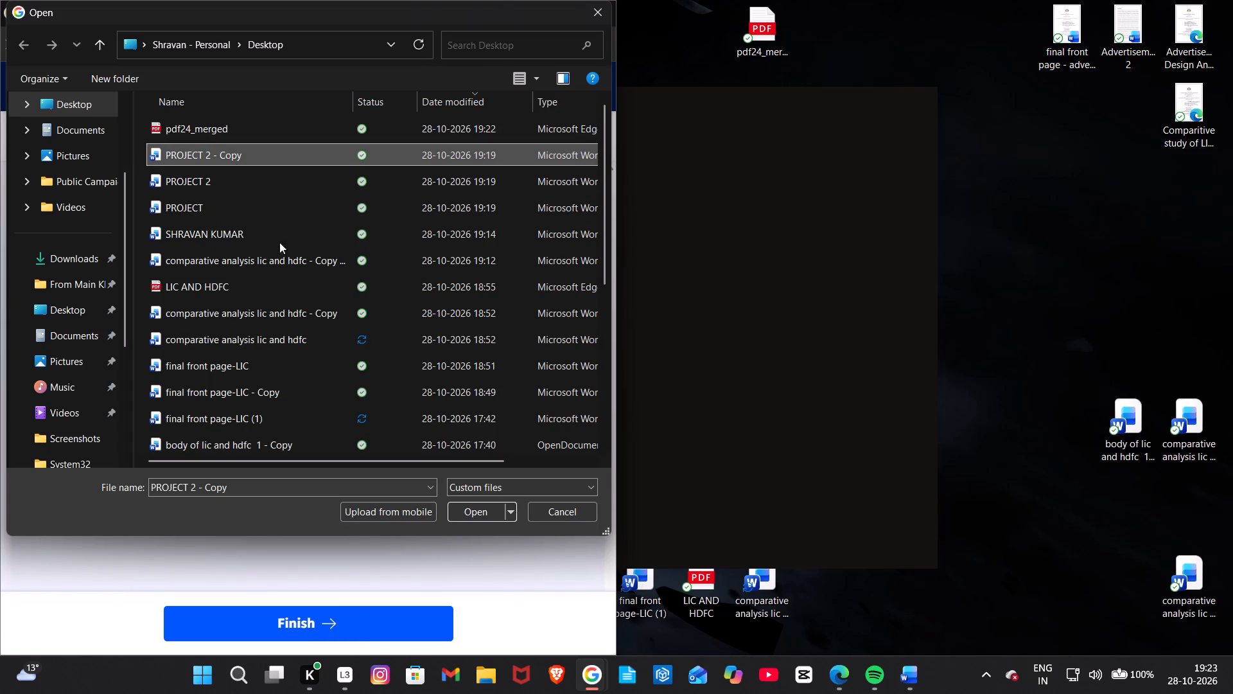
pyautogui.click(479, 499)
pyautogui.click(476, 510)
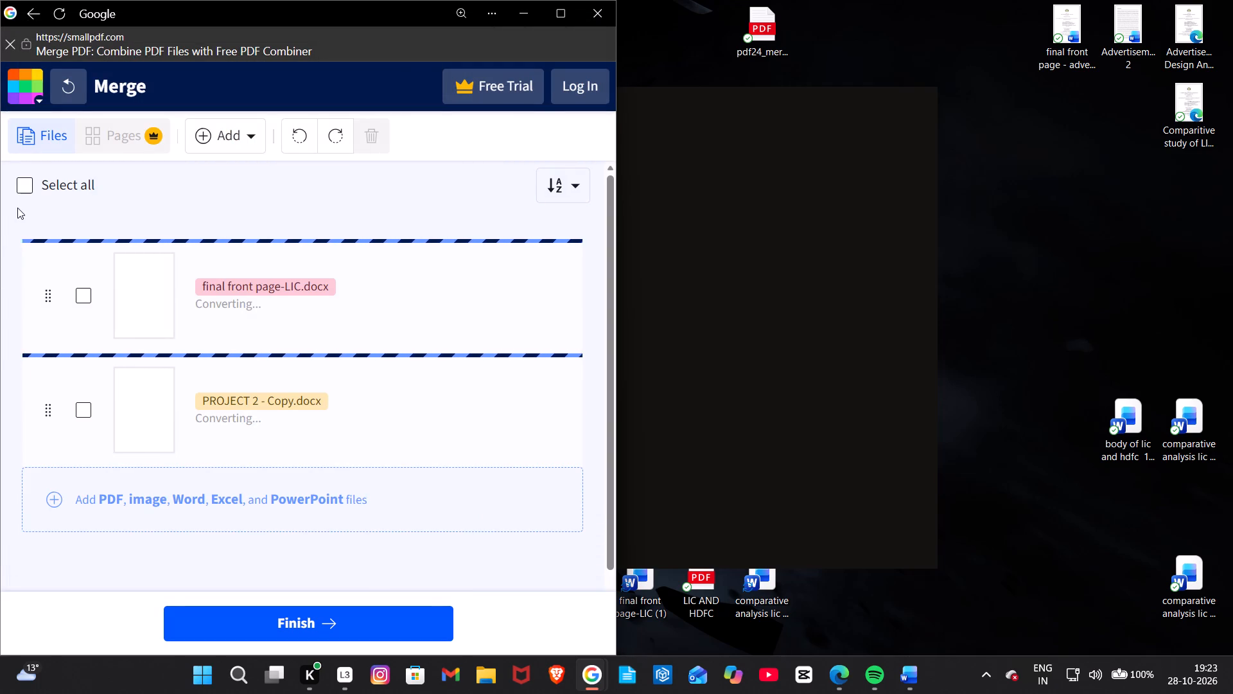
# Select both files, merge them into a single PDF and download the result.
pyautogui.click(90, 290)
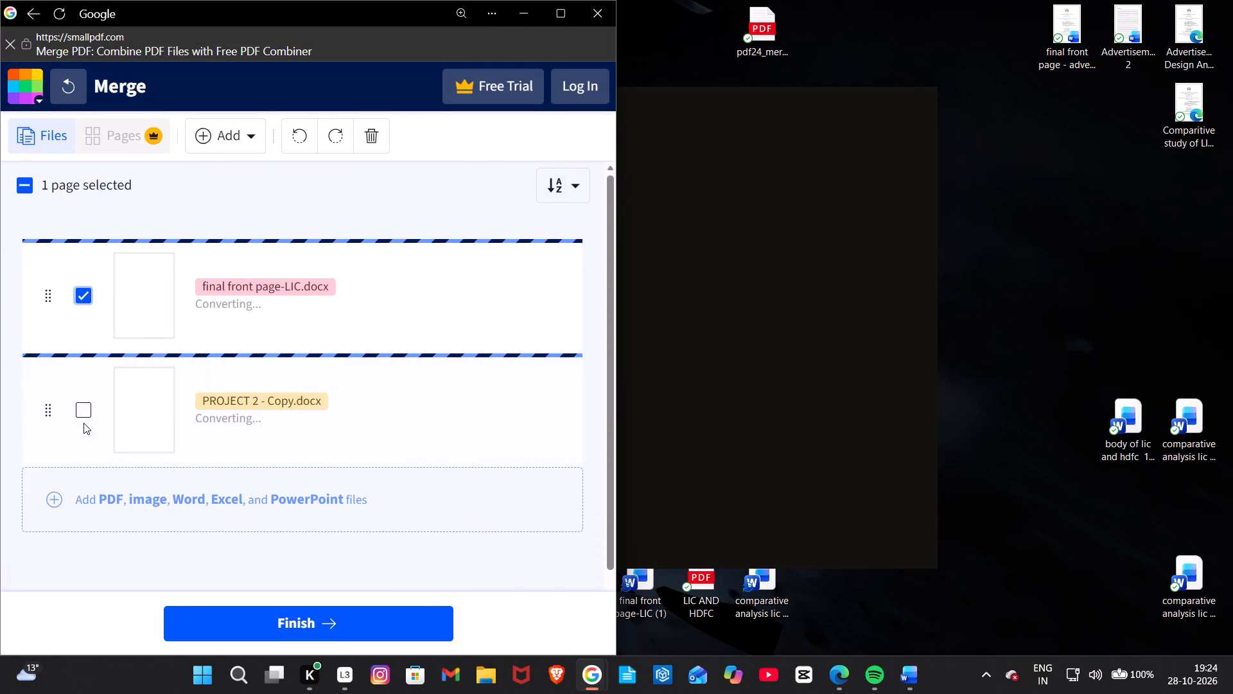
pyautogui.click(85, 412)
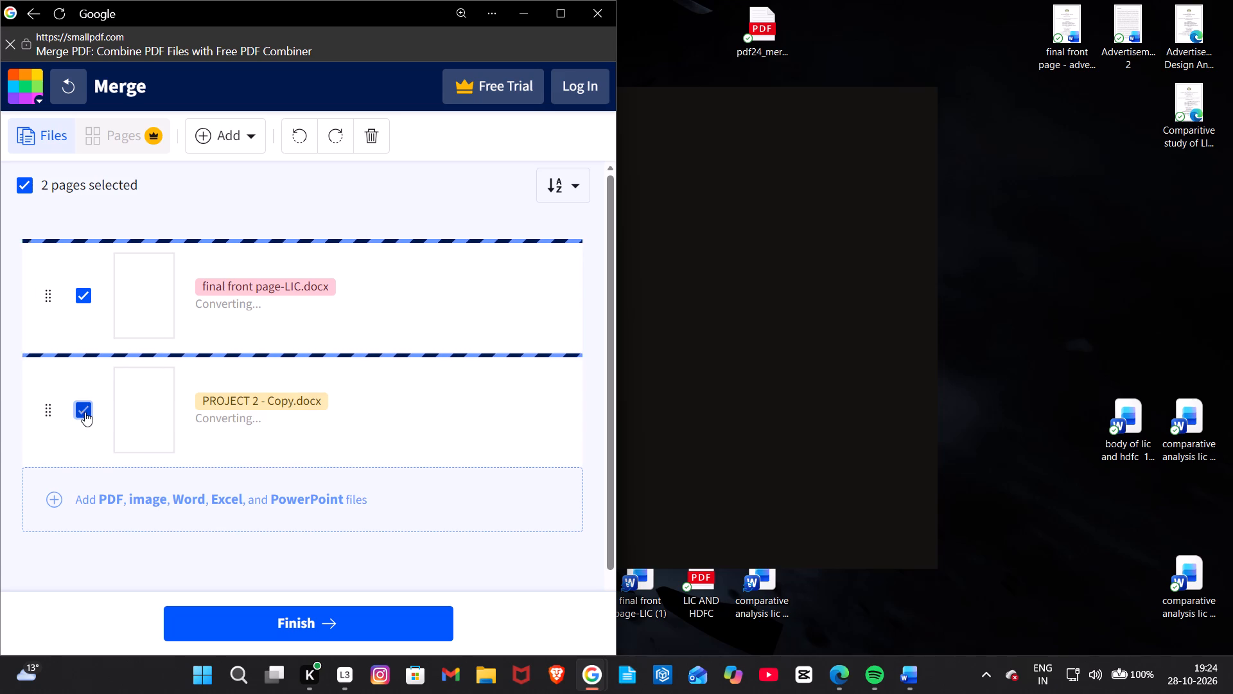
pyautogui.click(237, 607)
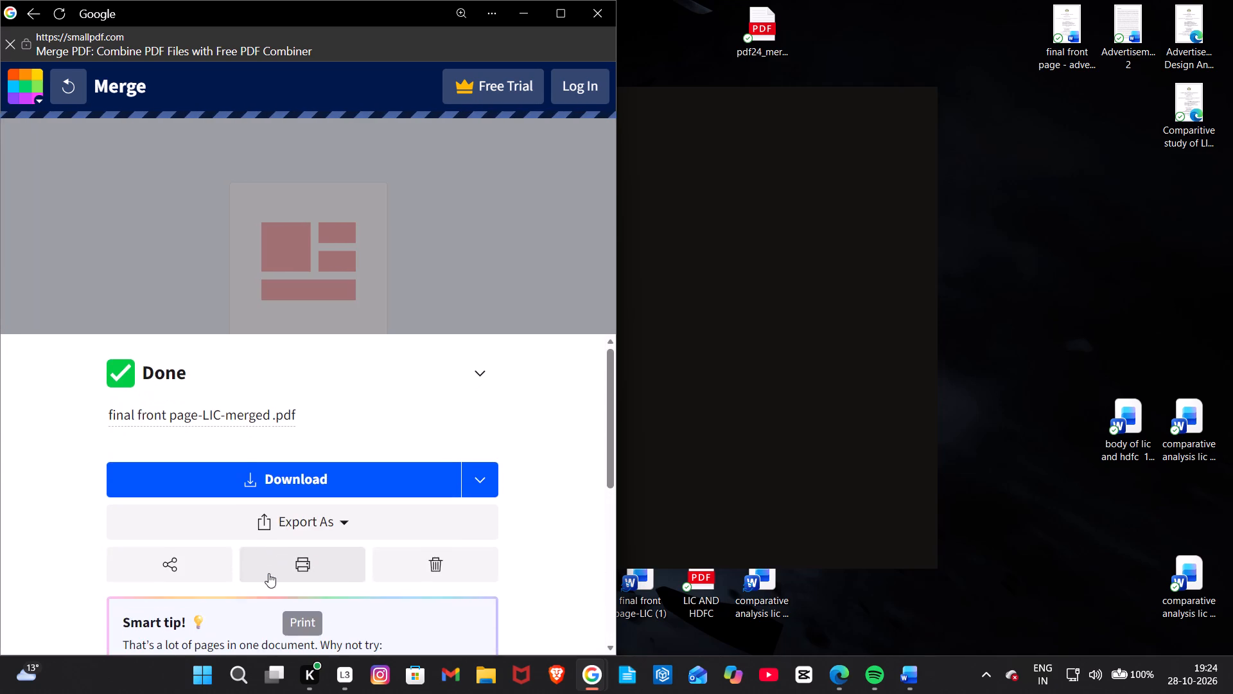
pyautogui.click(315, 474)
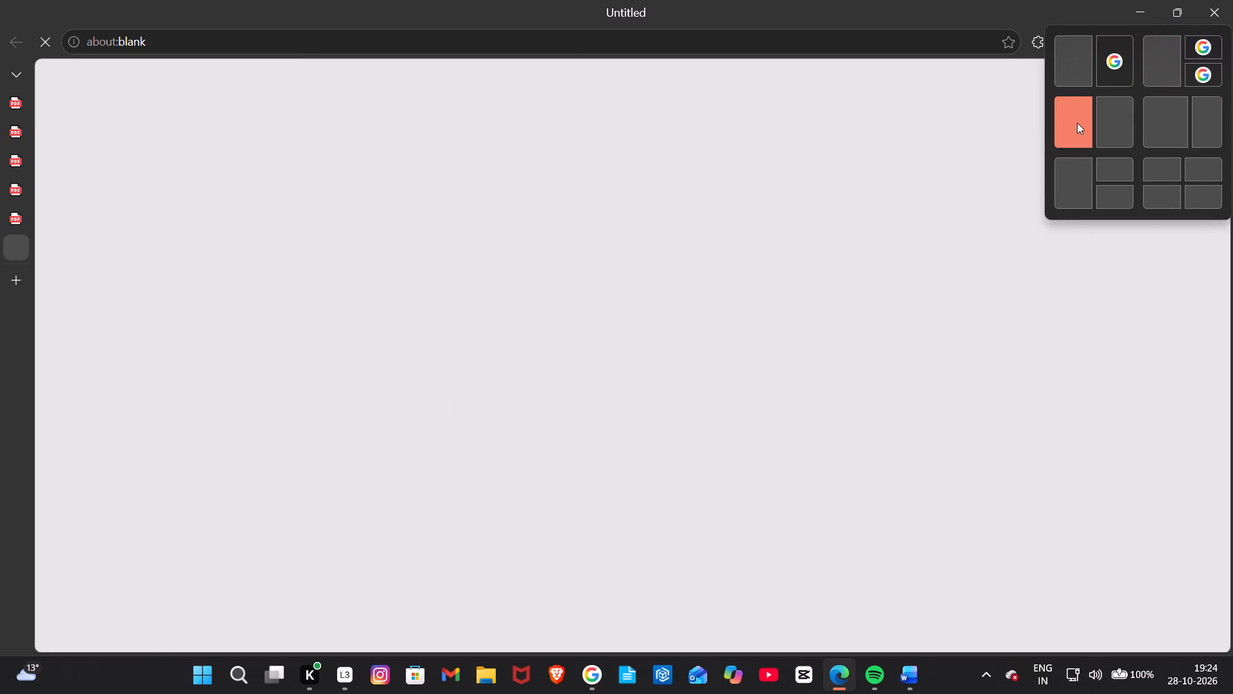
# Snap the browser to half the screen and place the downloaded final front page-LIC-merged.pdf on the desktop.
pyautogui.click(1086, 173)
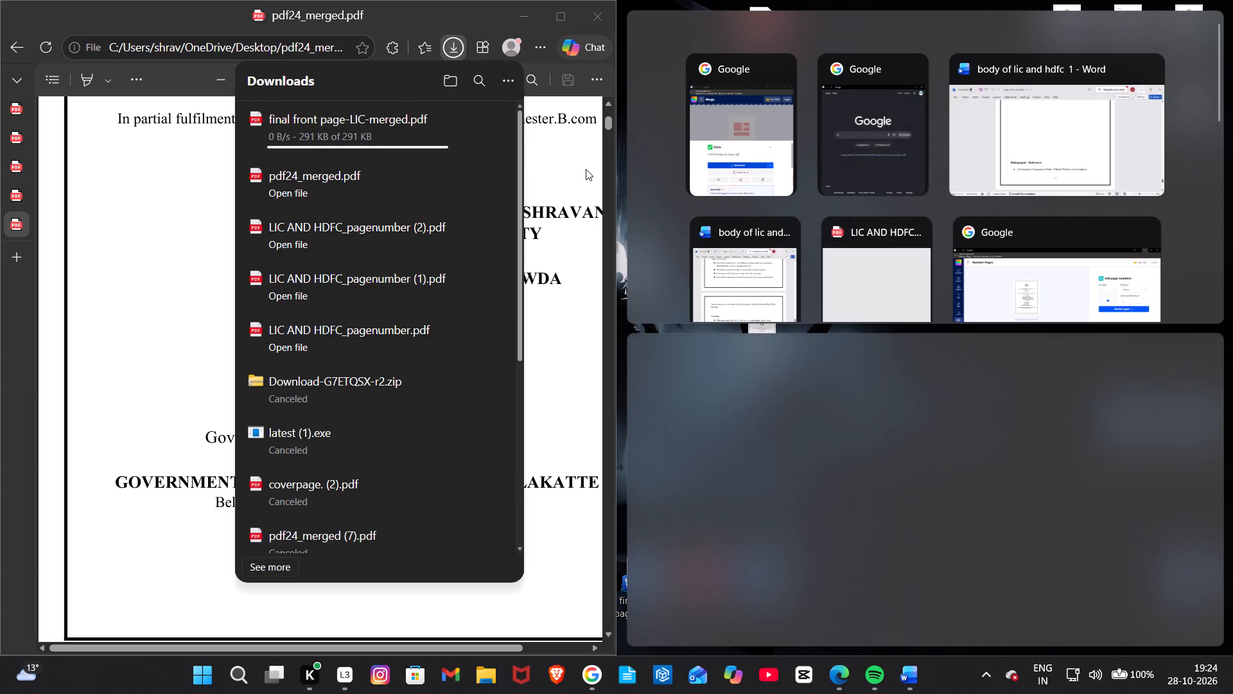
pyautogui.click(1064, 0)
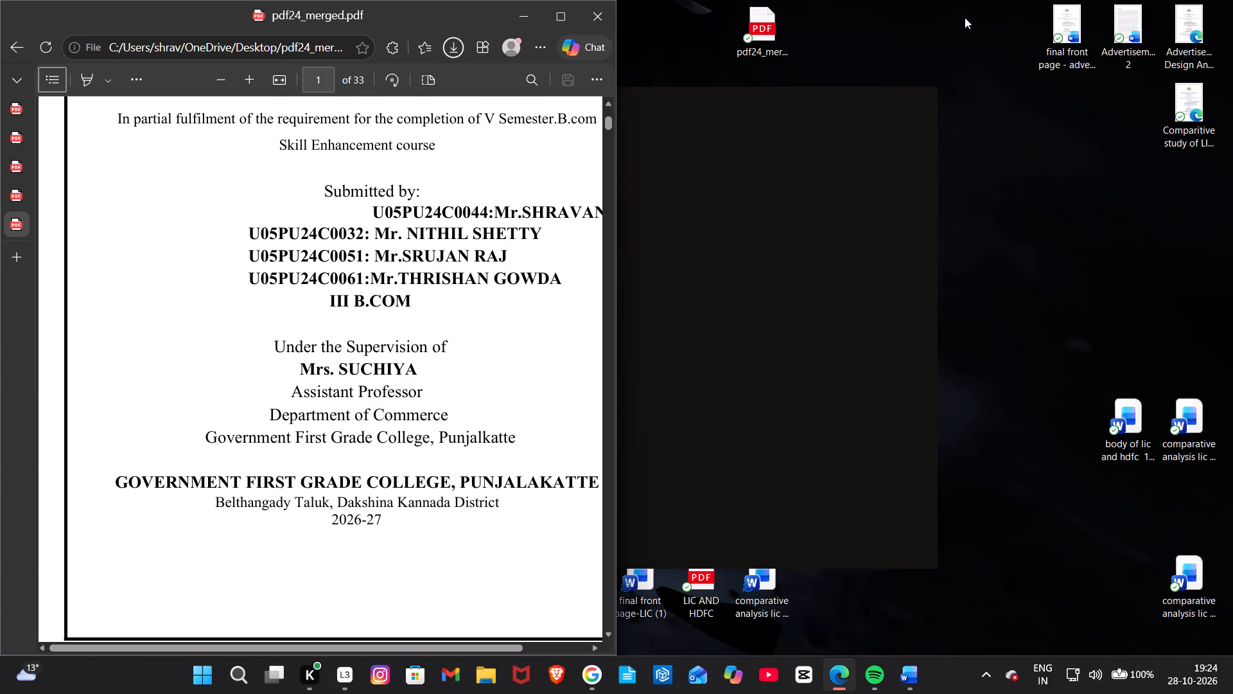
pyautogui.click(453, 44)
pyautogui.moveTo(269, 121); pyautogui.dragTo(982, 168)
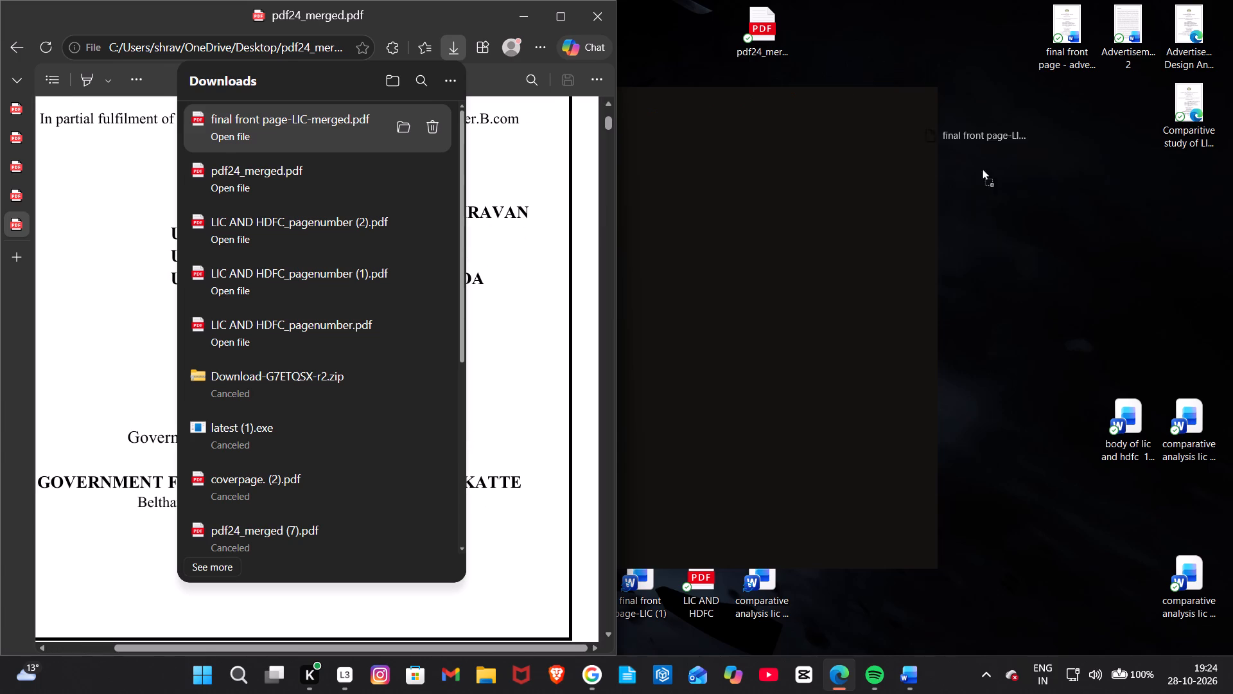
pyautogui.moveTo(982, 168); pyautogui.dragTo(999, 233)
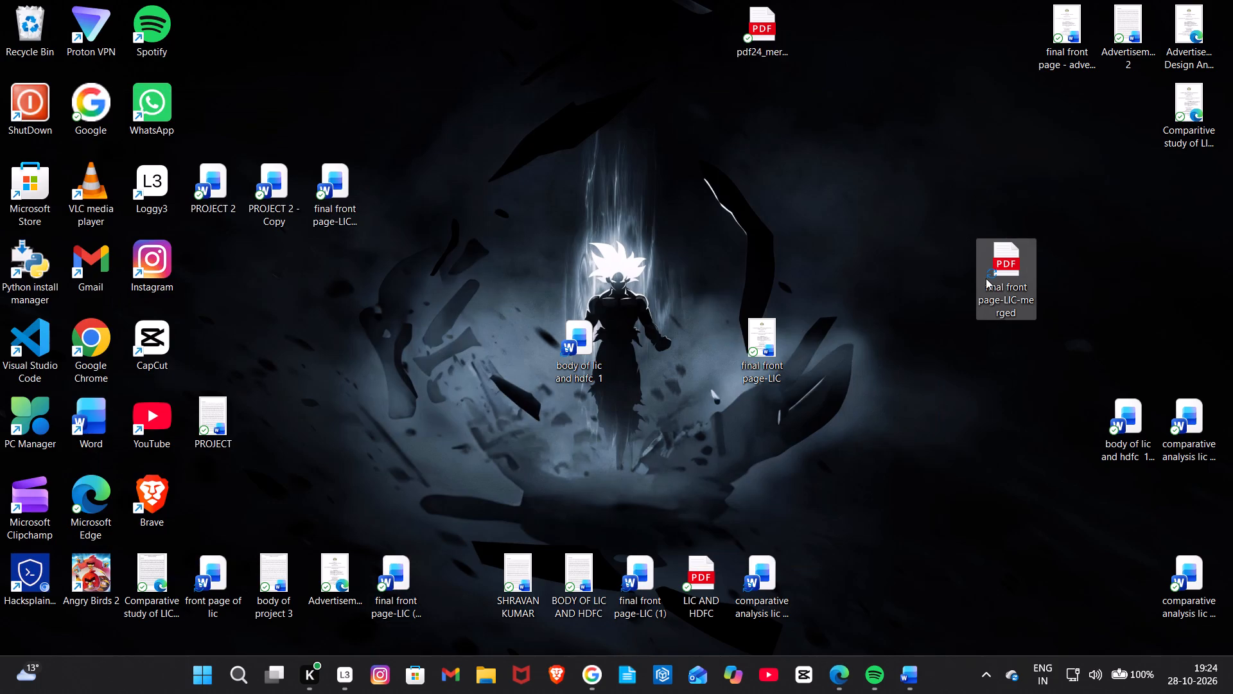
# Open final front page-LIC-merged from the desktop and check its cover, certificate, table of contents and report body pages.
pyautogui.doubleClick(986, 278)
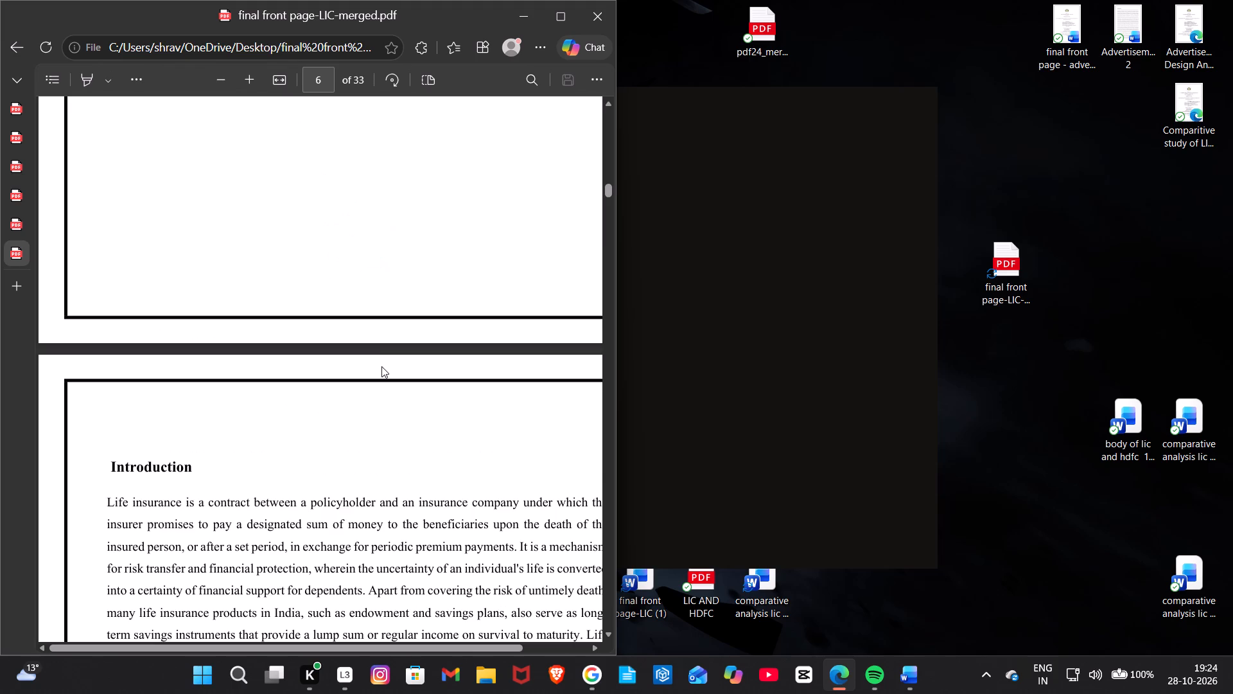
pyautogui.scroll(6, 381, 366)
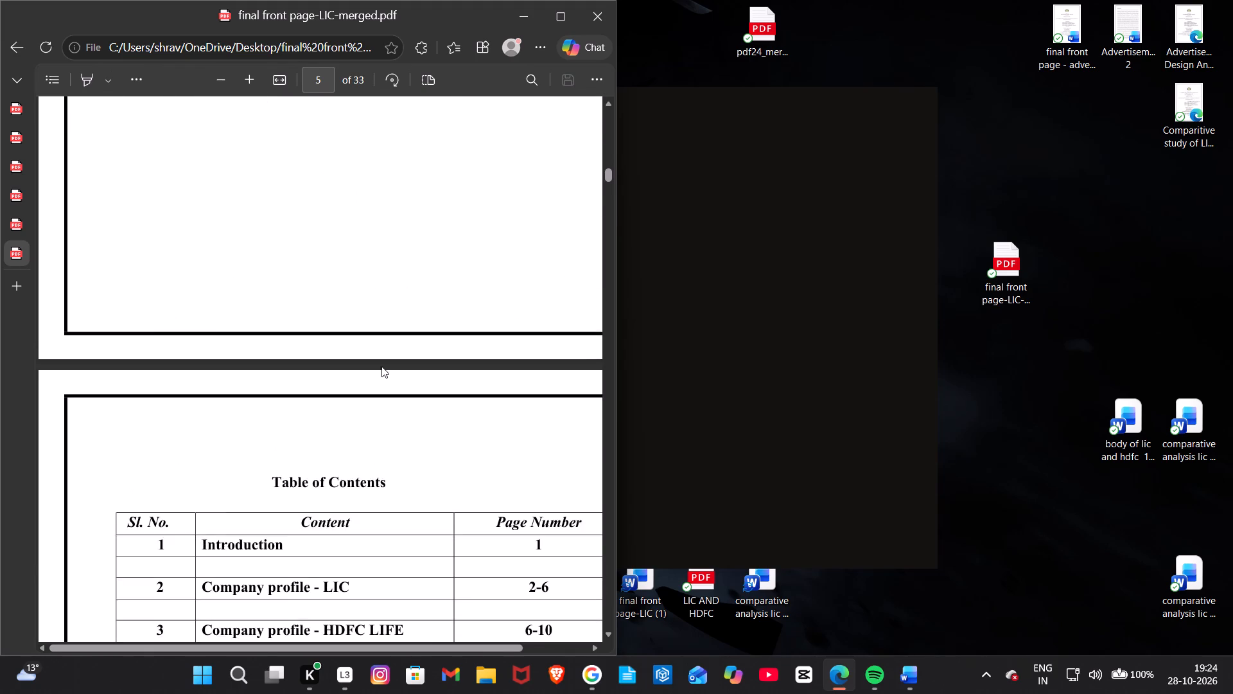
pyautogui.scroll(9, 381, 366)
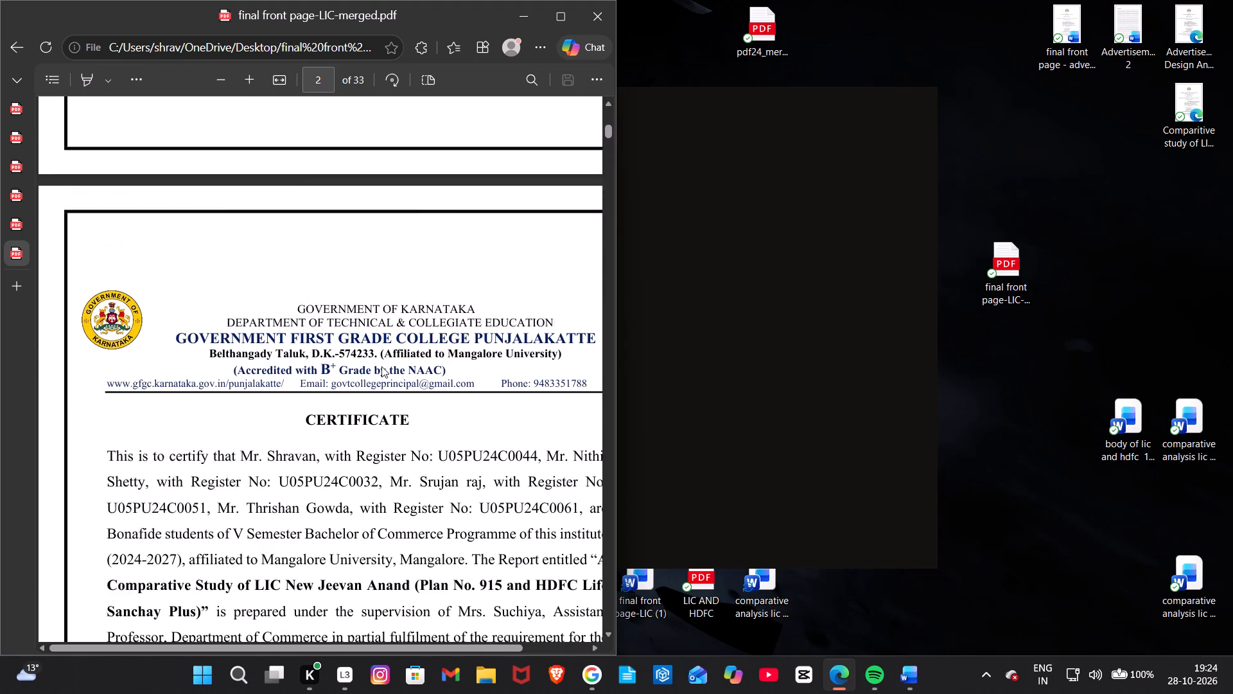
pyautogui.scroll(11, 381, 366)
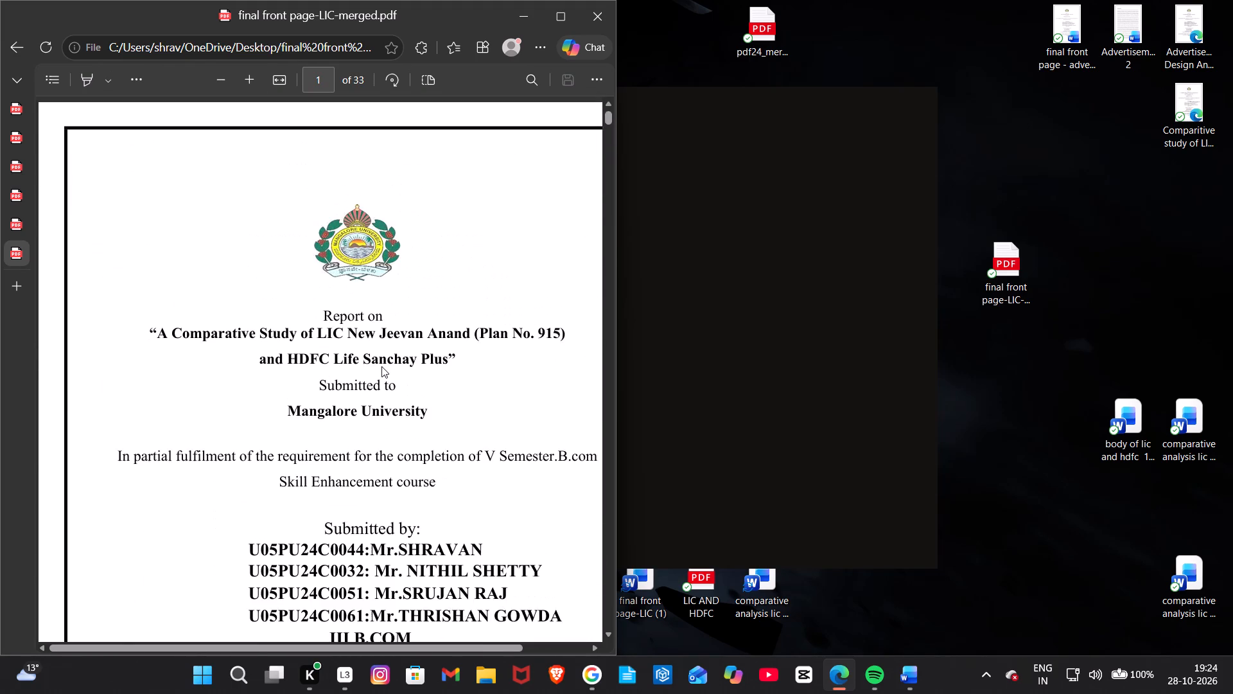
pyautogui.scroll(-17, 381, 366)
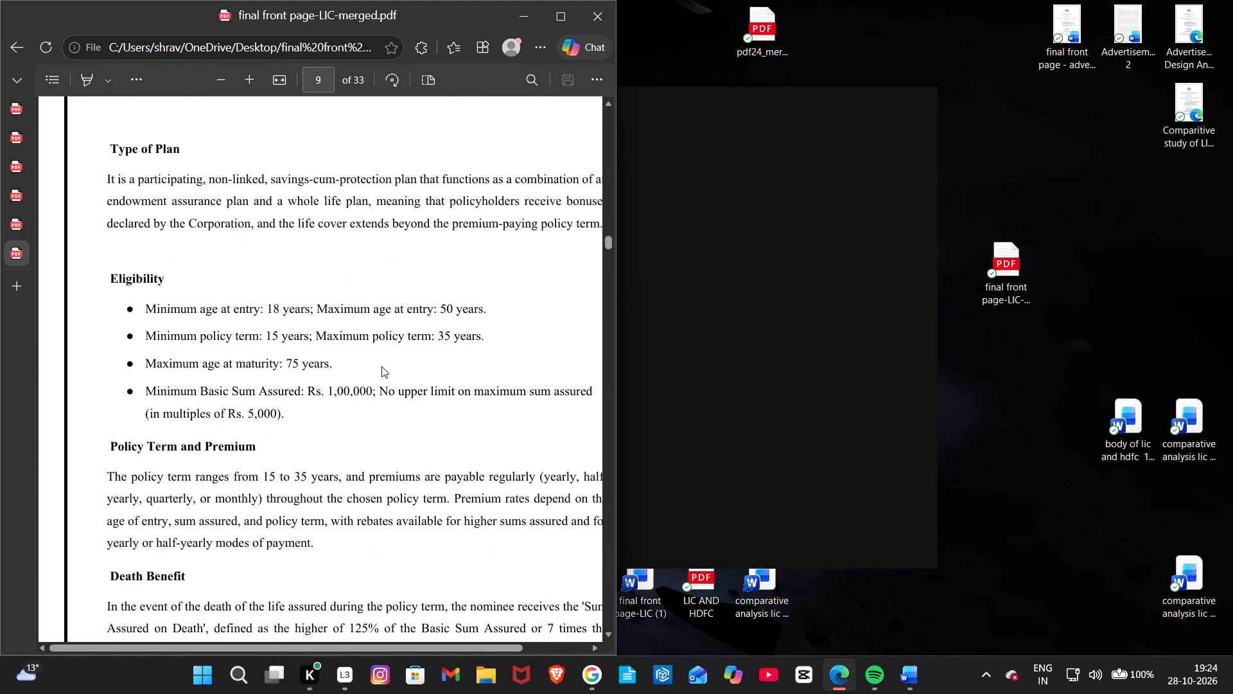
pyautogui.scroll(-17, 381, 366)
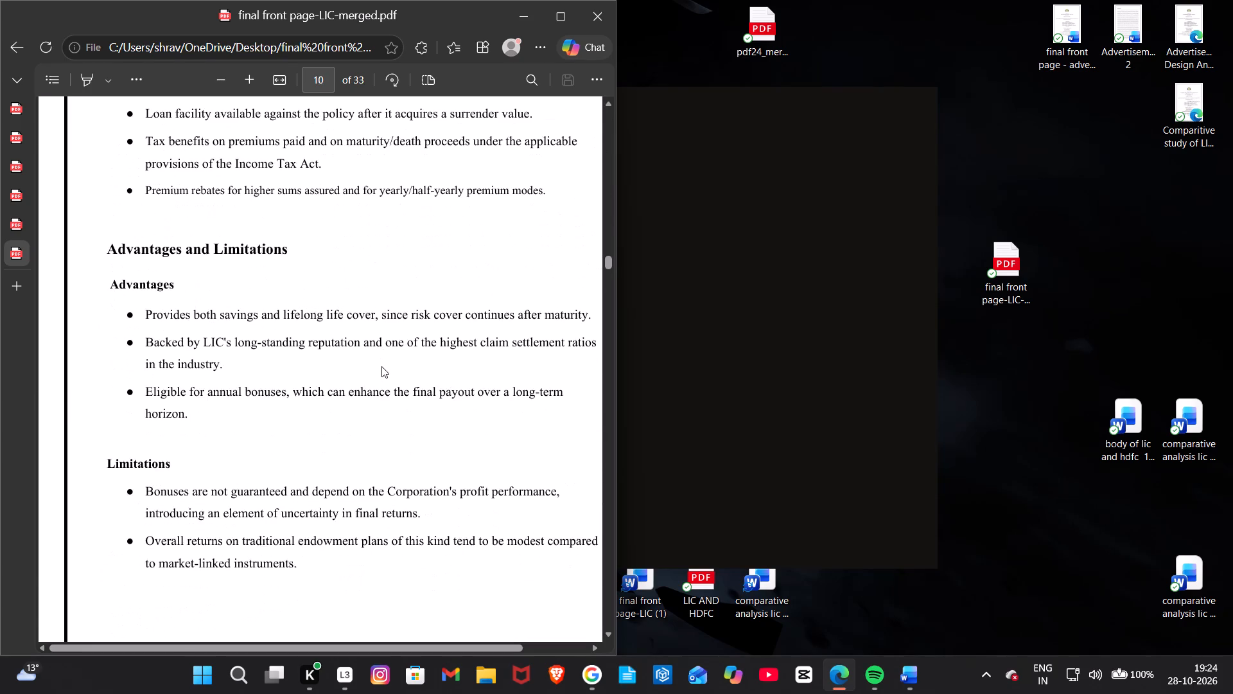
pyautogui.scroll(-14, 381, 366)
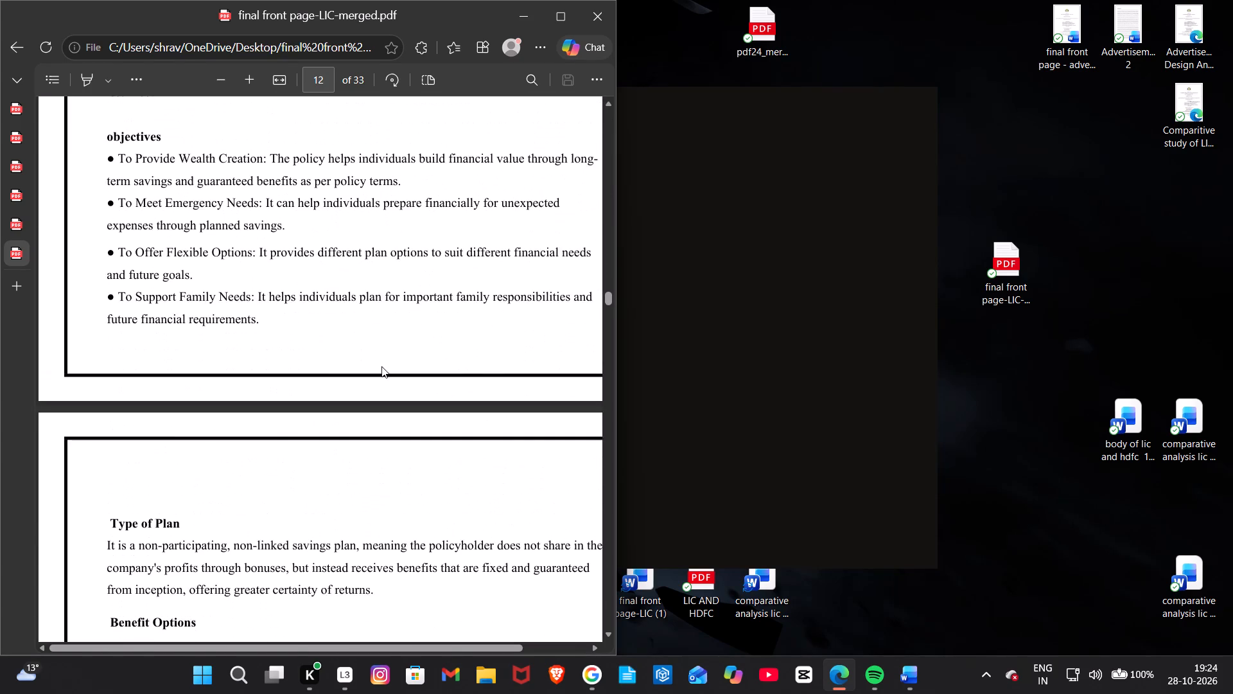
pyautogui.scroll(-14, 381, 366)
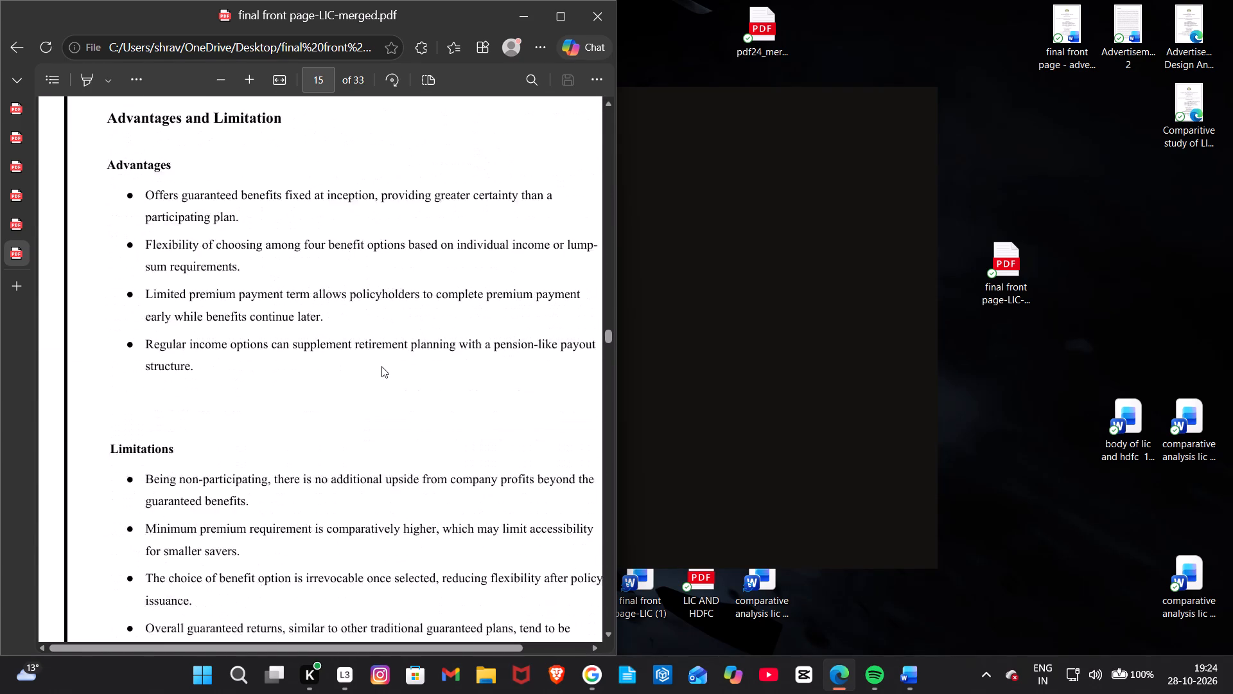
pyautogui.scroll(-11, 381, 366)
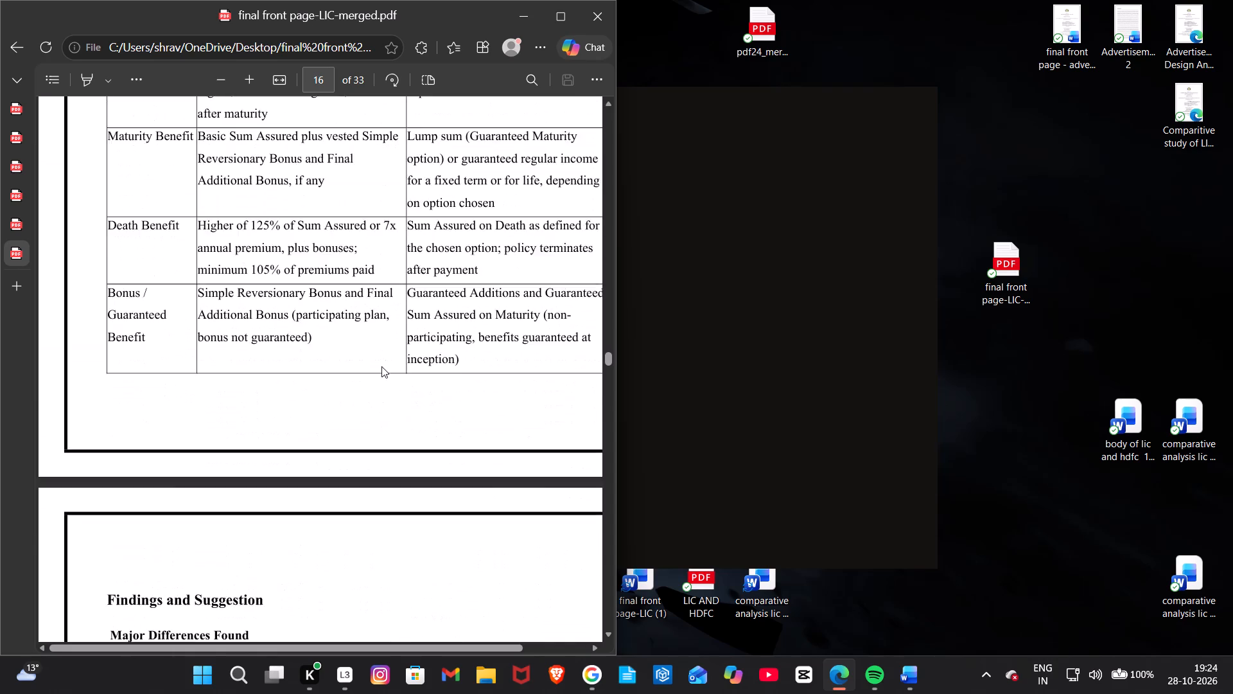
pyautogui.scroll(-14, 381, 366)
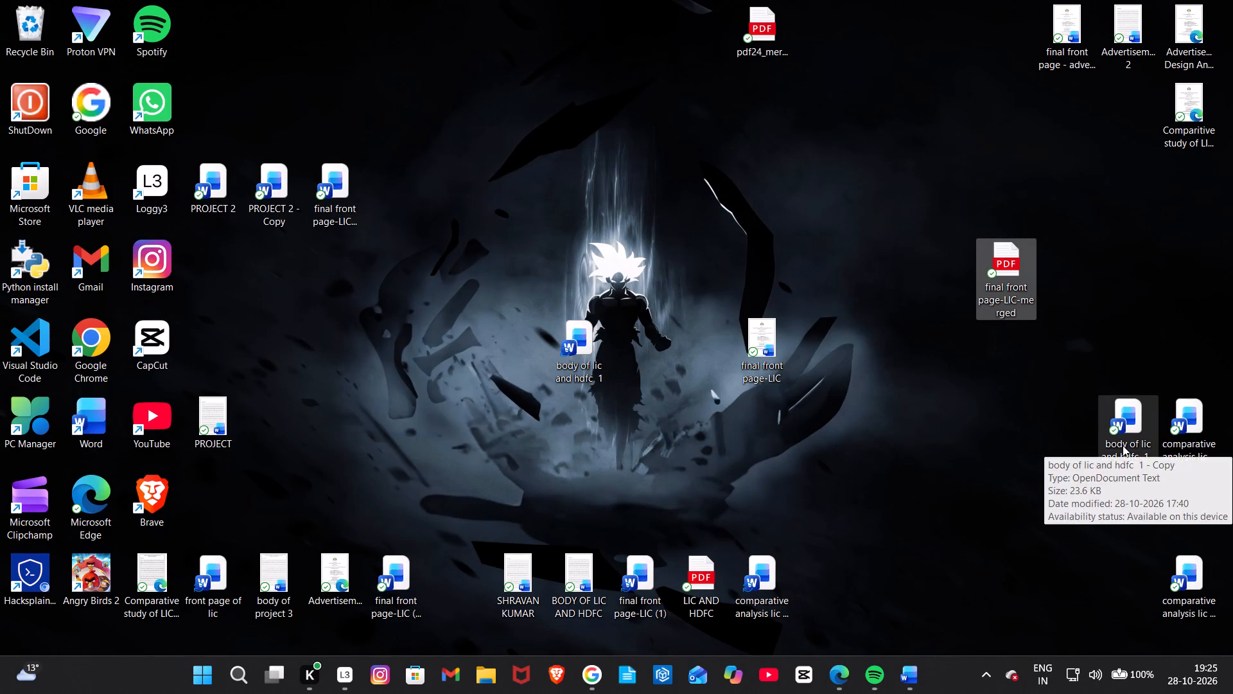
# Shift the body of lic and hdfc 1 - Copy icon, and move the two PROJECT 2 icons and neighbouring front-page icon beside Spotify.
pyautogui.moveTo(1123, 445); pyautogui.dragTo(1059, 451)
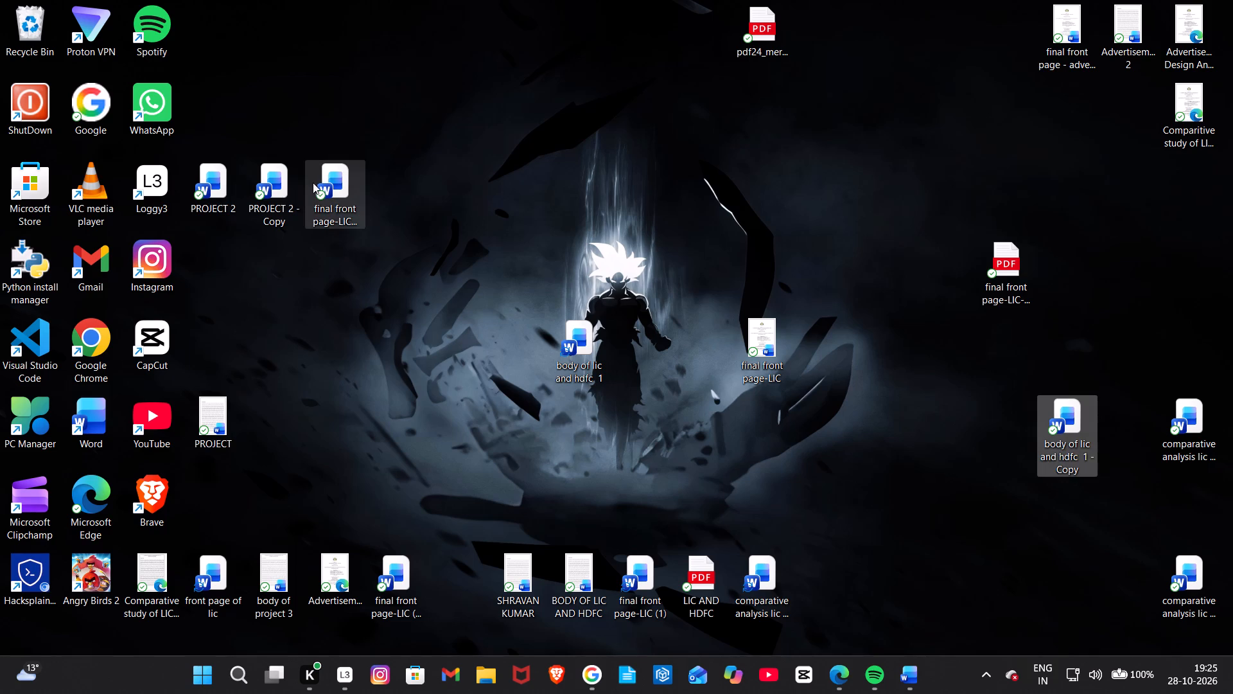
pyautogui.moveTo(220, 193); pyautogui.dragTo(227, 104)
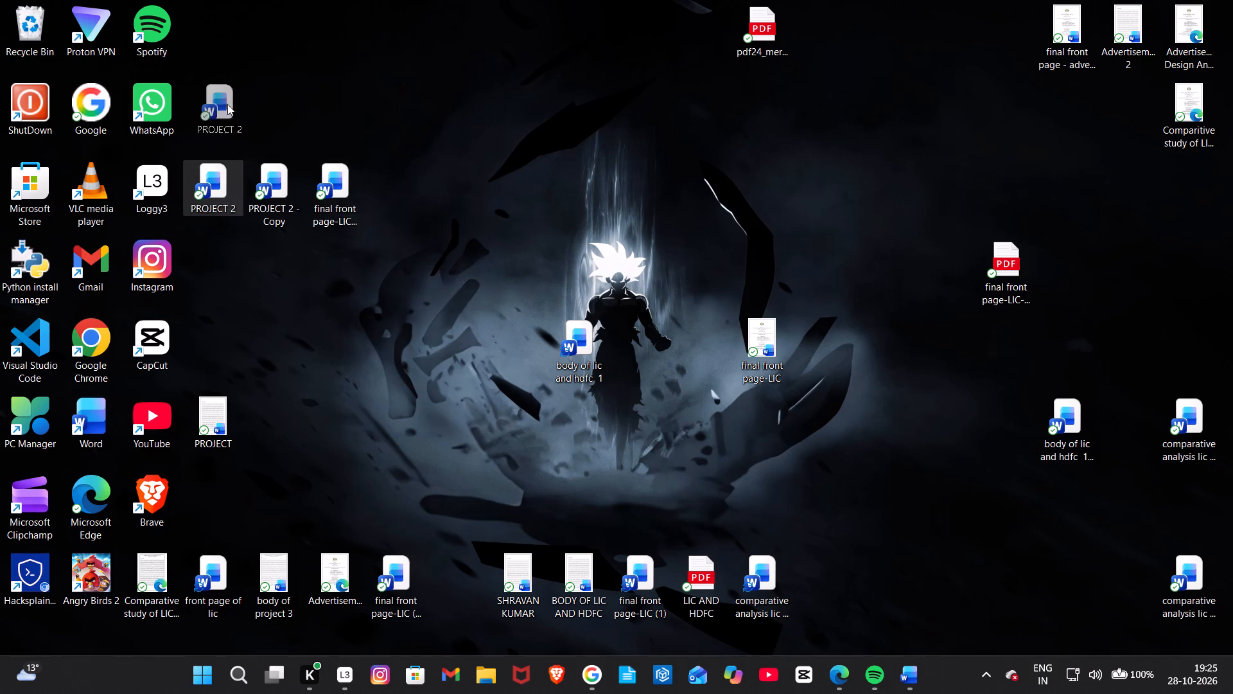
pyautogui.moveTo(227, 104); pyautogui.dragTo(223, 68)
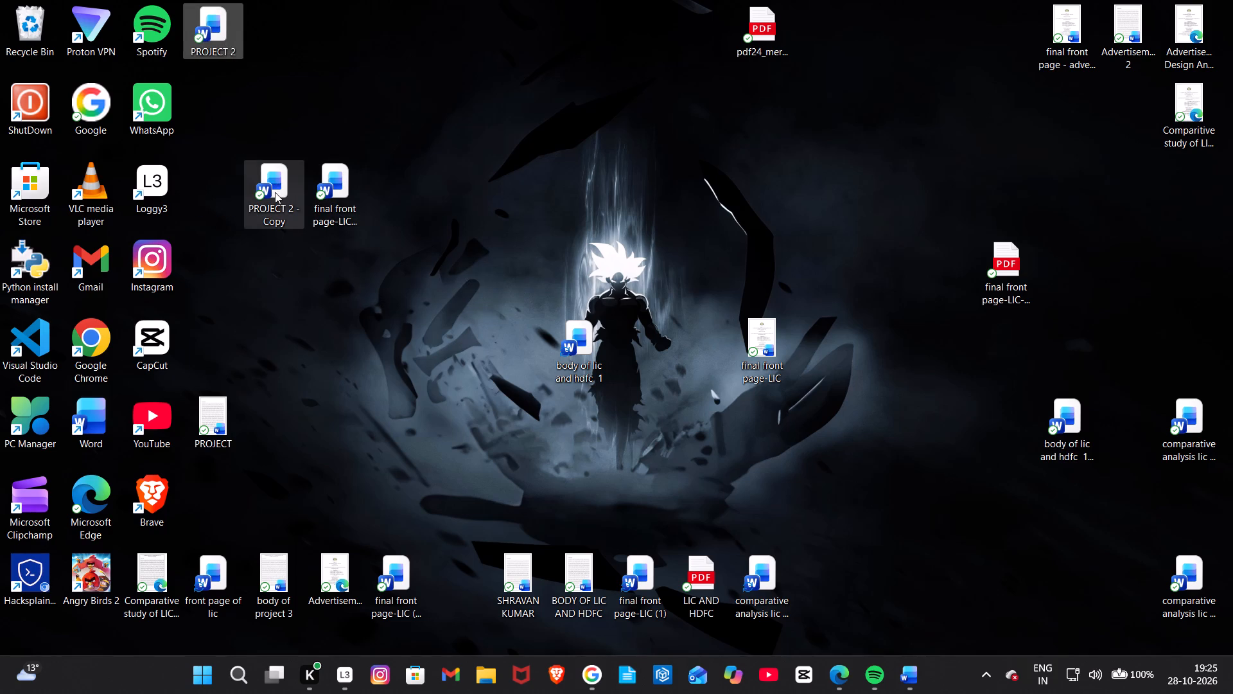
pyautogui.moveTo(275, 192); pyautogui.dragTo(263, 31)
pyautogui.moveTo(331, 183); pyautogui.dragTo(333, 31)
# Move the advertisement front page, Advertisement_Design_Analysis 2 and advertisement design analysis files into the desktop row beside WhatsApp.
pyautogui.moveTo(1088, 44); pyautogui.dragTo(256, 112)
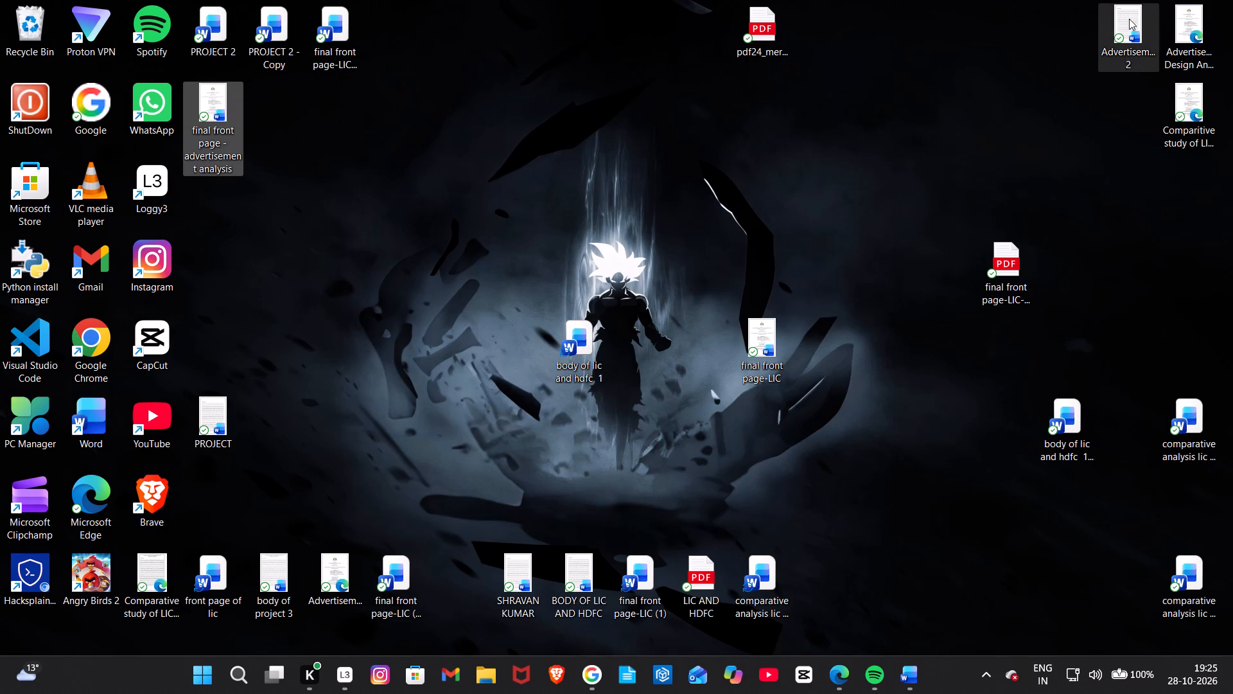
pyautogui.moveTo(1132, 21); pyautogui.dragTo(295, 92)
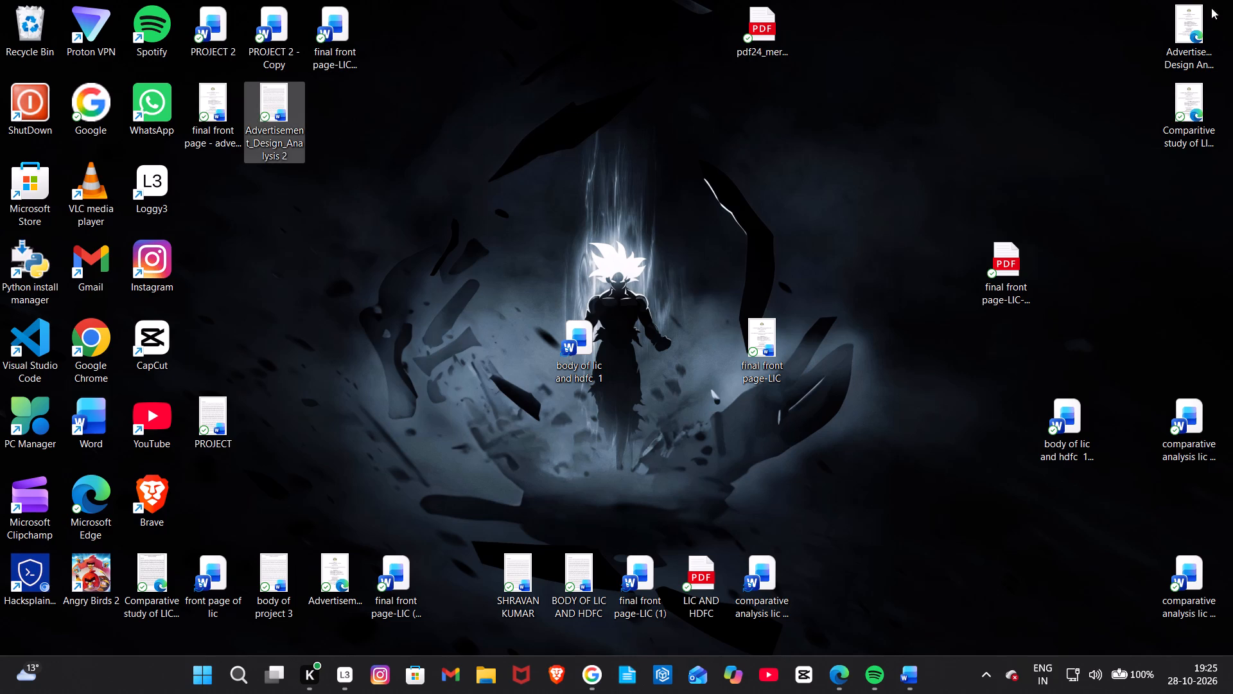
pyautogui.moveTo(1196, 24); pyautogui.dragTo(356, 102)
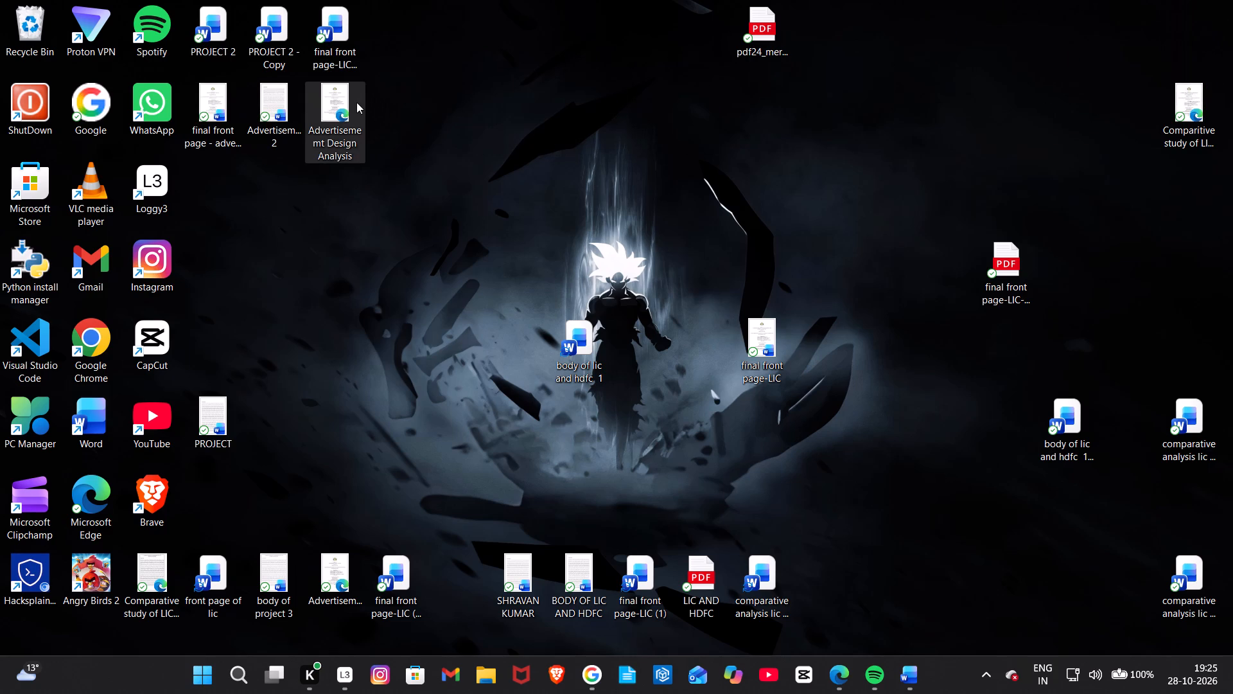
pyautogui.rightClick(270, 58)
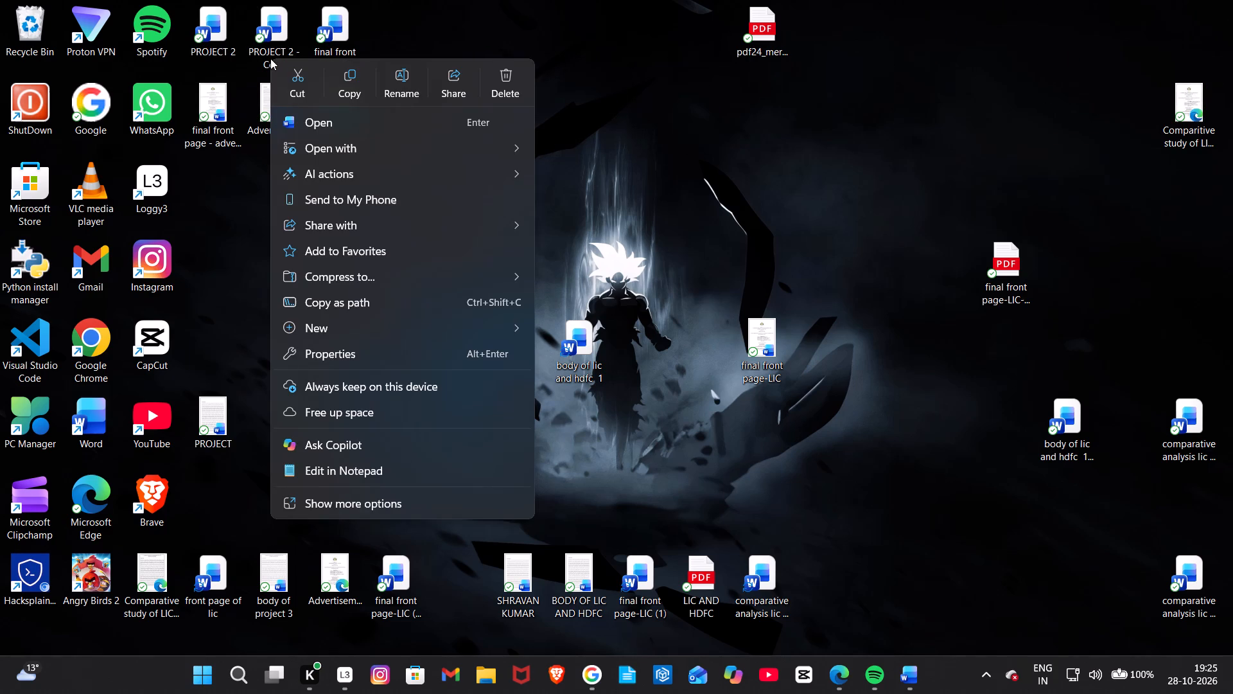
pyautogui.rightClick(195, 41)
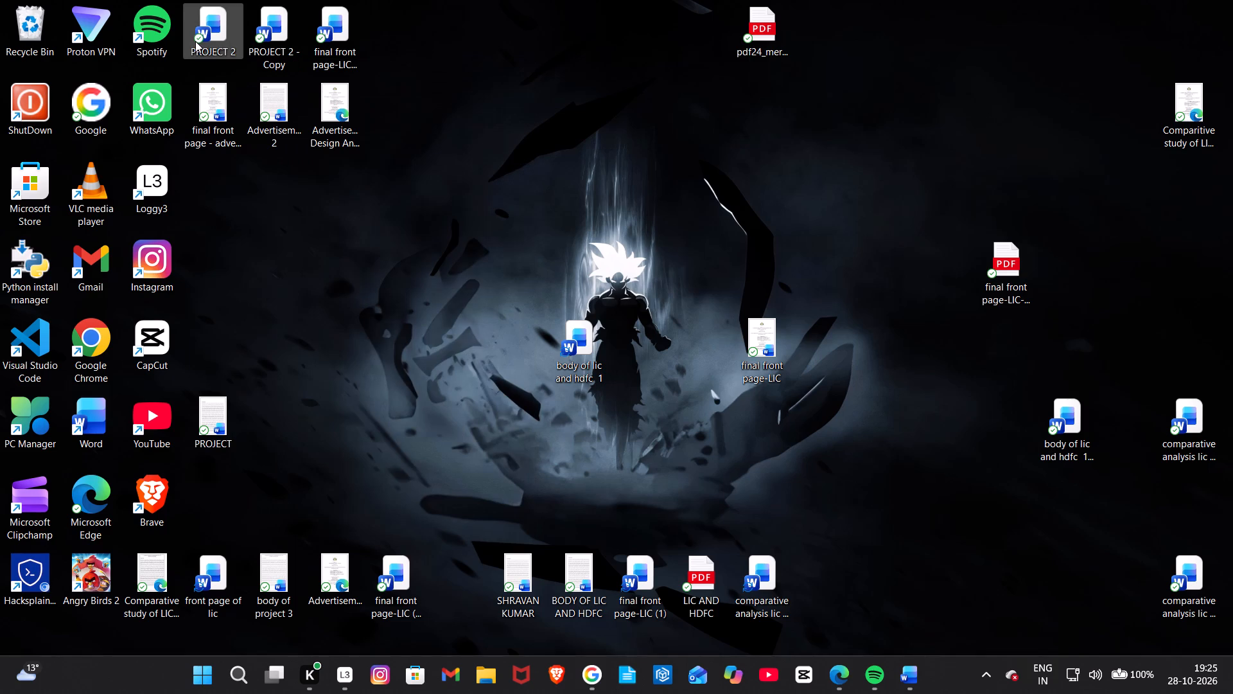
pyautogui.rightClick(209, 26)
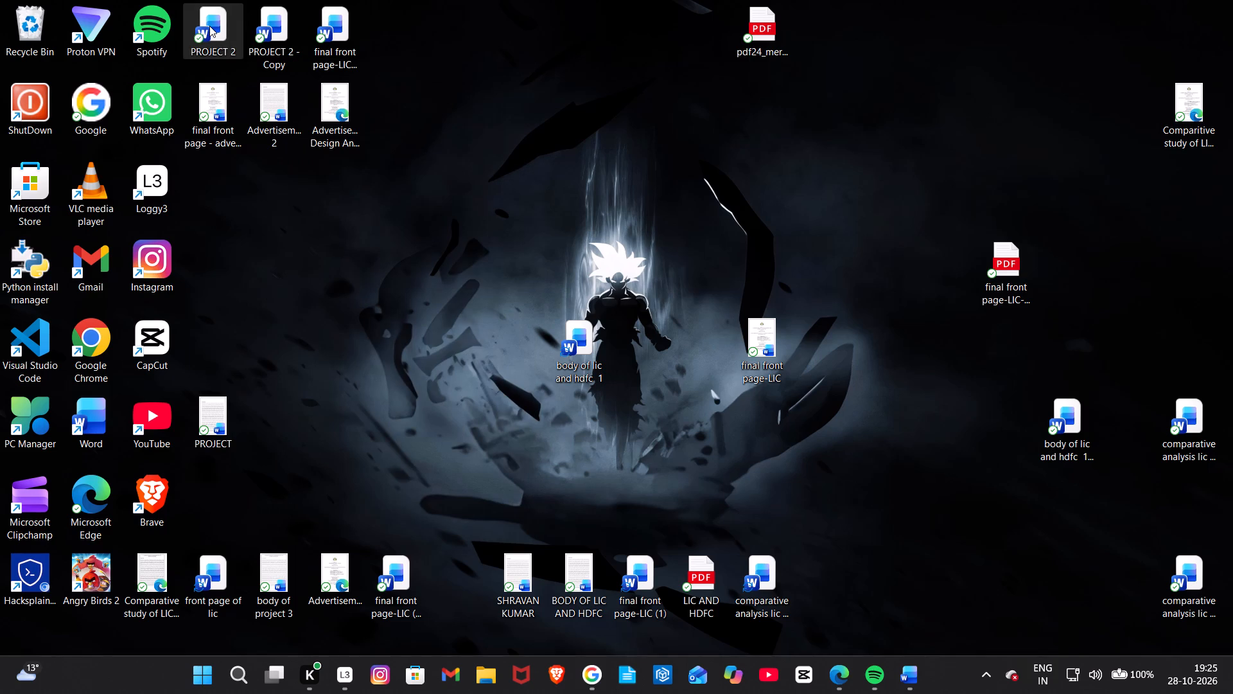
# Move the final front page-LIC document beside Spotify and place final front page-LIC-merged beside PROJECT 2 - Copy in the same desktop row.
pyautogui.click(427, 64)
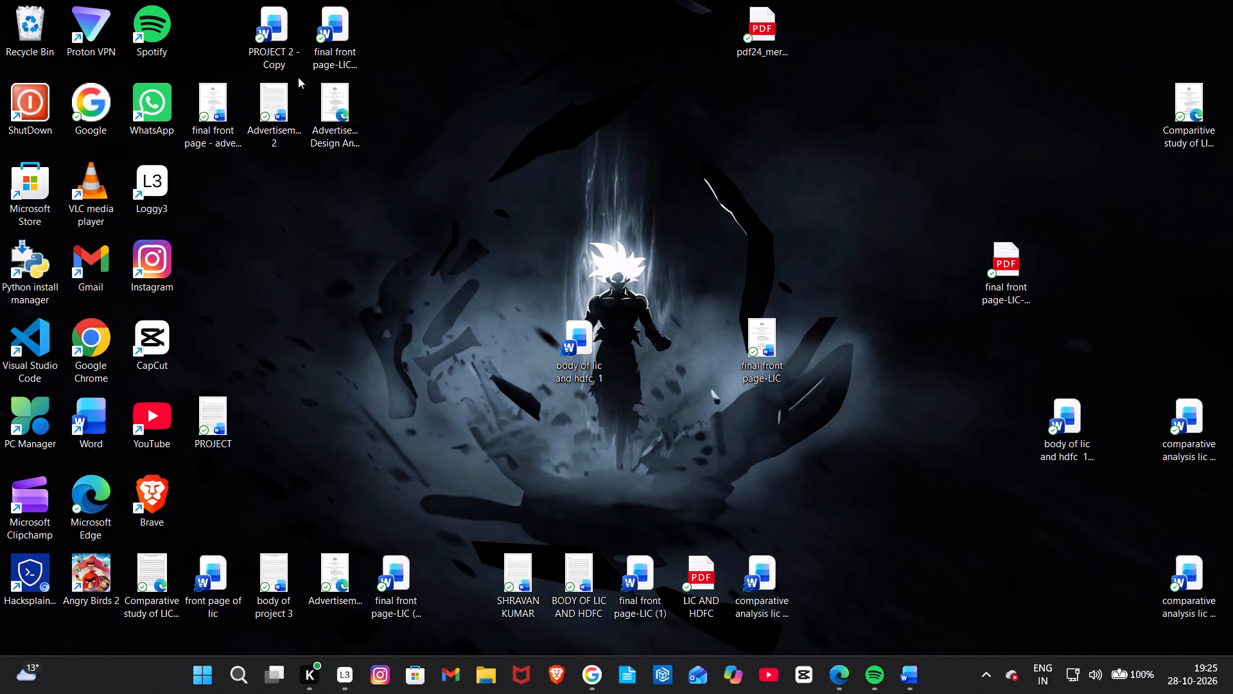
pyautogui.moveTo(261, 44); pyautogui.dragTo(233, 42)
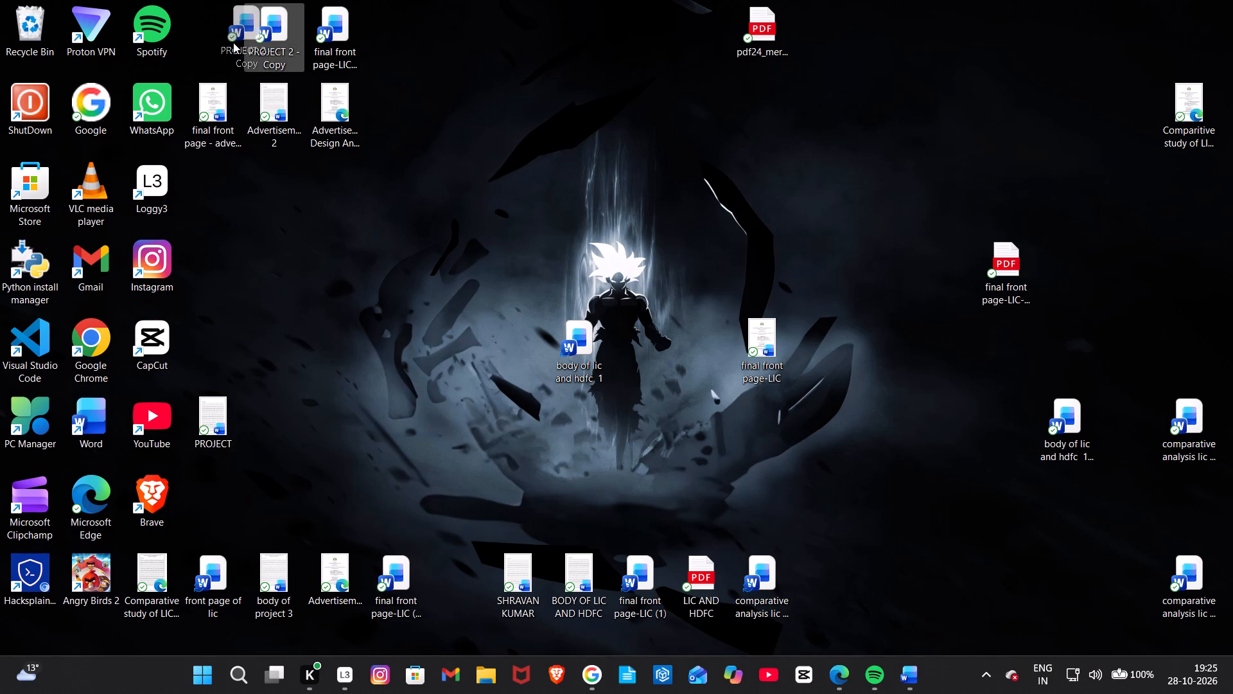
pyautogui.moveTo(233, 42); pyautogui.dragTo(249, 44)
pyautogui.moveTo(325, 52); pyautogui.dragTo(199, 46)
pyautogui.moveTo(1008, 291); pyautogui.dragTo(665, 164)
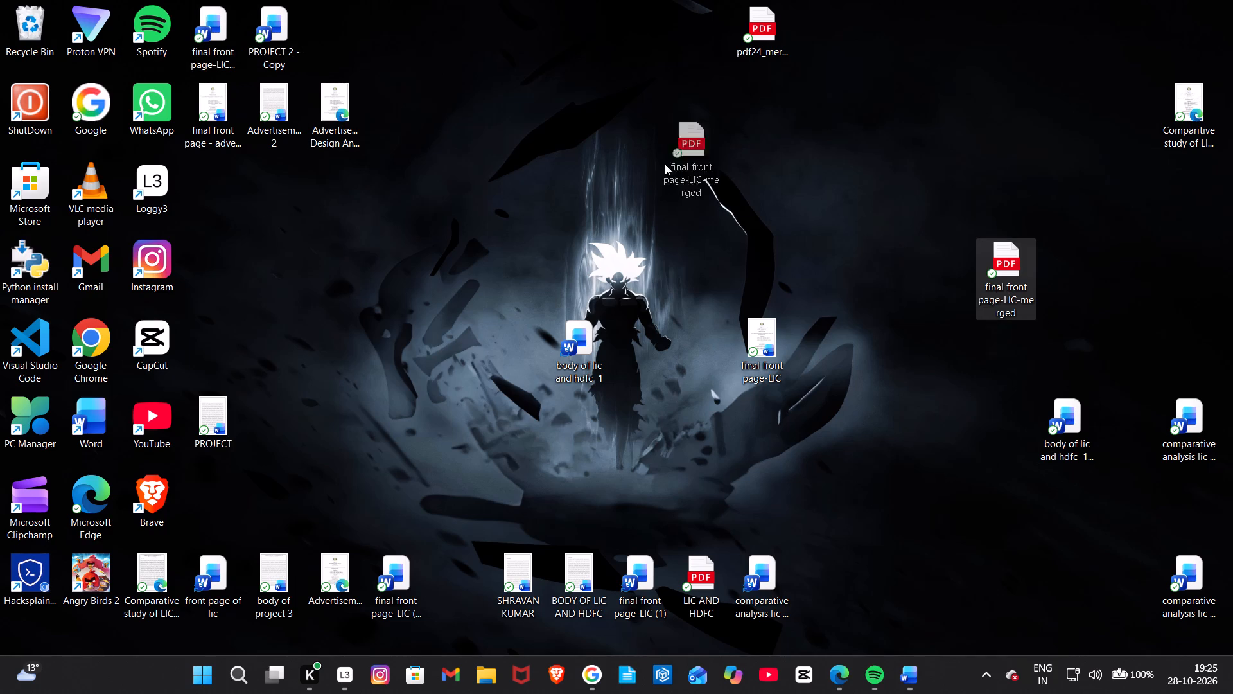
pyautogui.moveTo(665, 164); pyautogui.dragTo(339, 53)
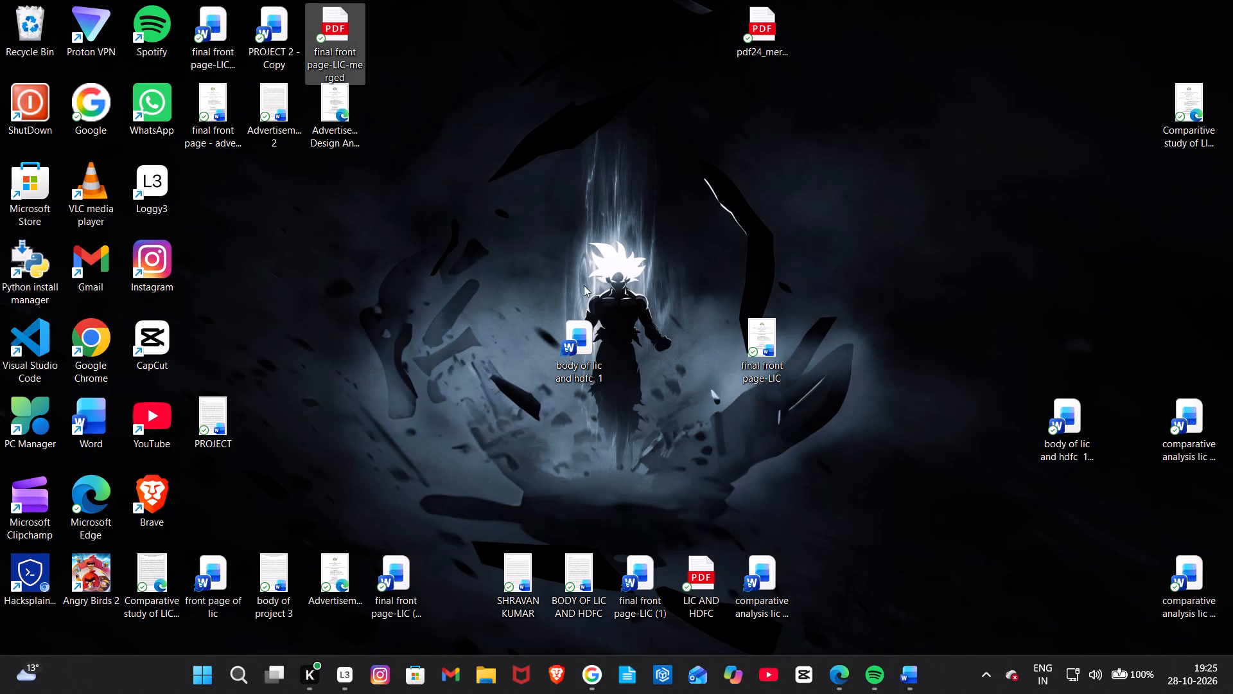
# Try to move body of lic and hdfc 1 from the desktop to the Recycle Bin.
pyautogui.moveTo(593, 357); pyautogui.dragTo(17, 17)
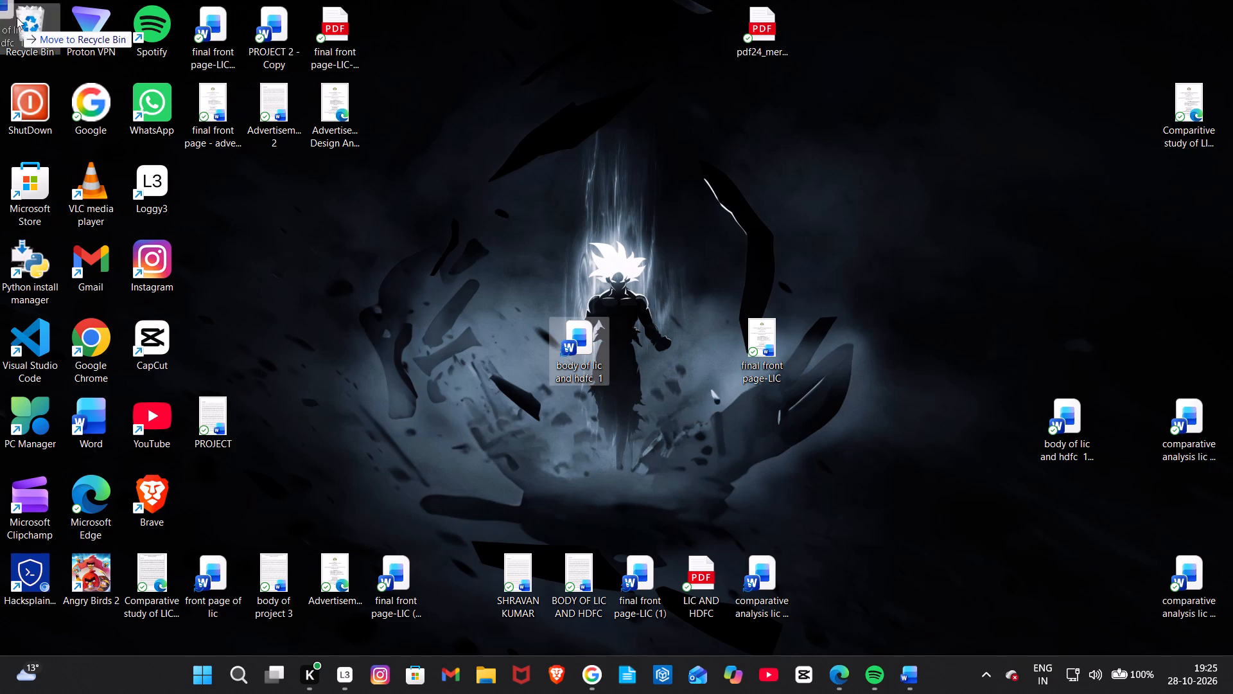
pyautogui.moveTo(17, 17); pyautogui.dragTo(18, 15)
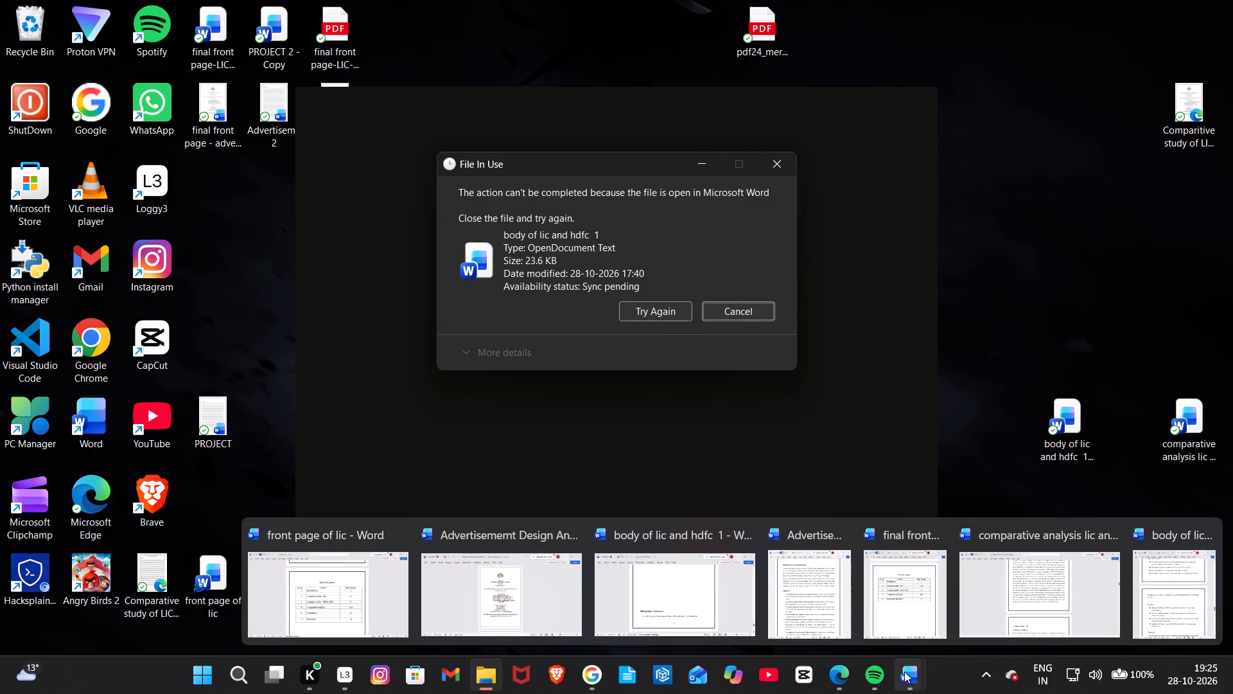
# Close all open Word documents, including front page of lic, the advertisement files, final front page, comparative analysis and body of lic and hdfc 1.
pyautogui.click(394, 527)
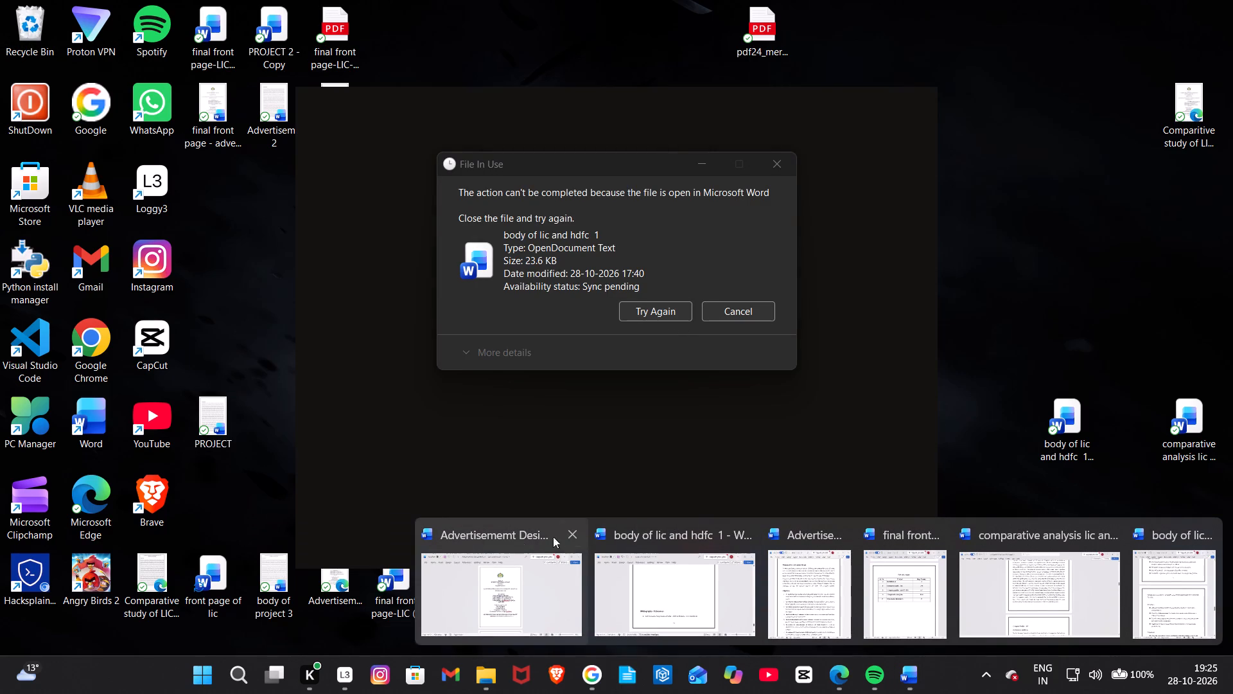
pyautogui.click(567, 537)
pyautogui.click(739, 535)
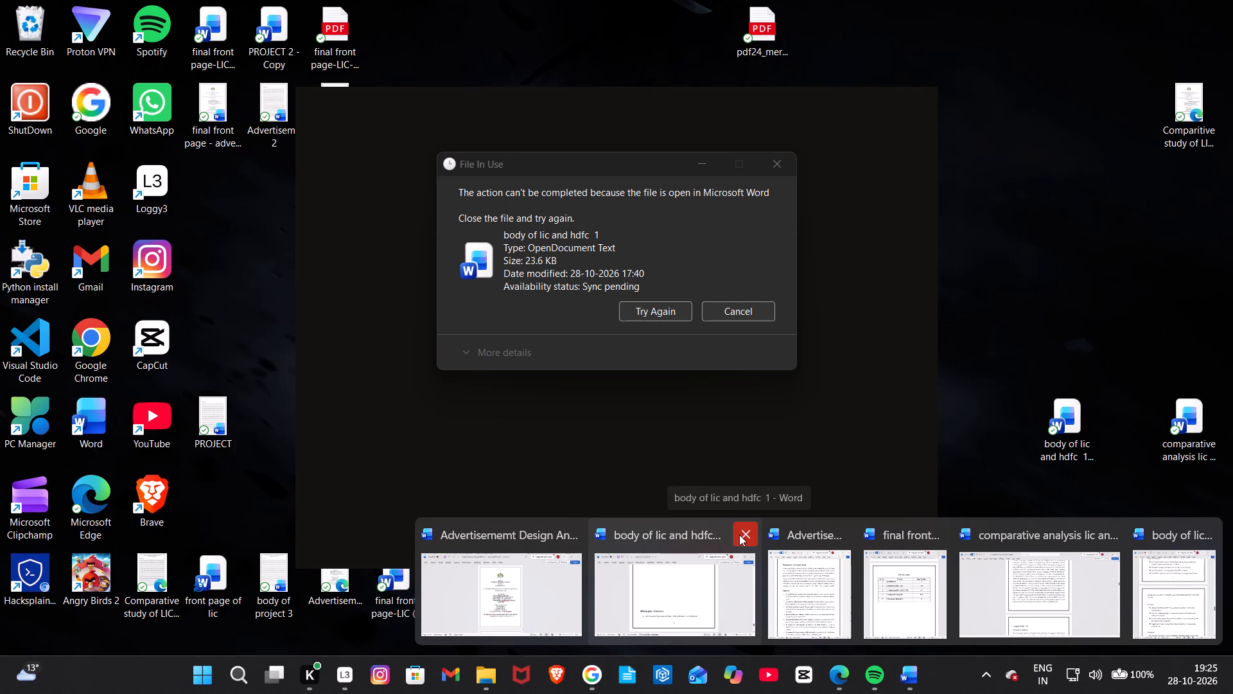
pyautogui.click(845, 529)
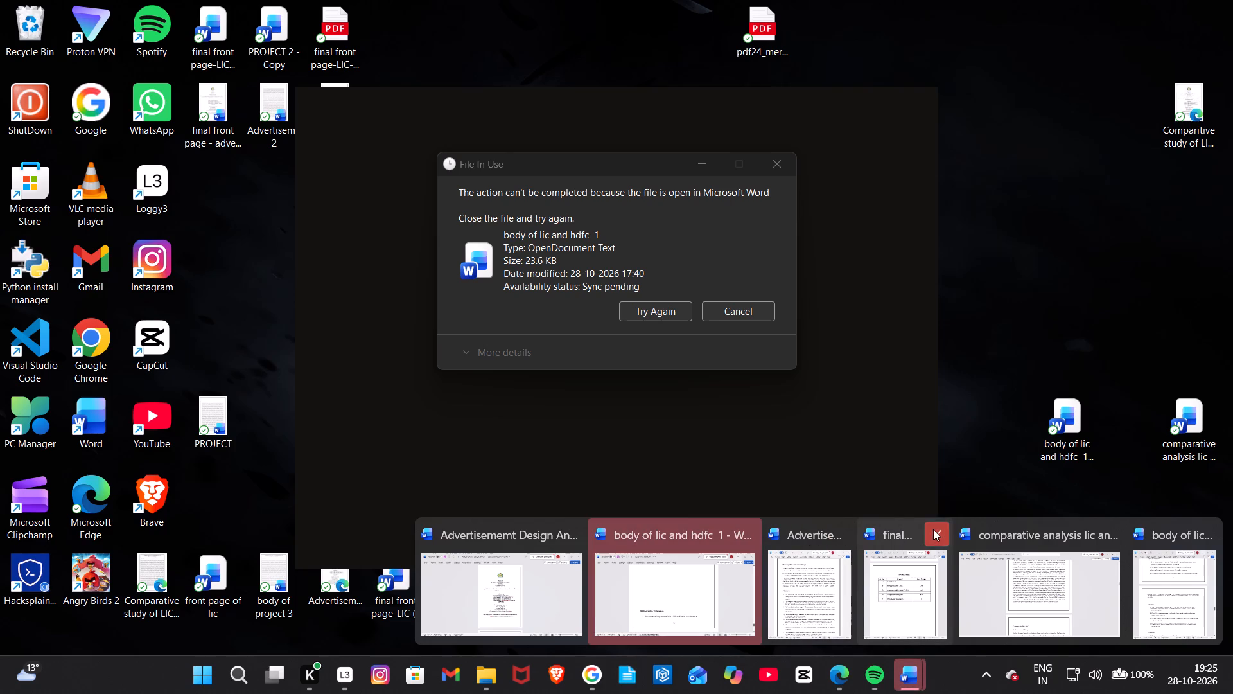
pyautogui.click(933, 529)
pyautogui.click(1110, 530)
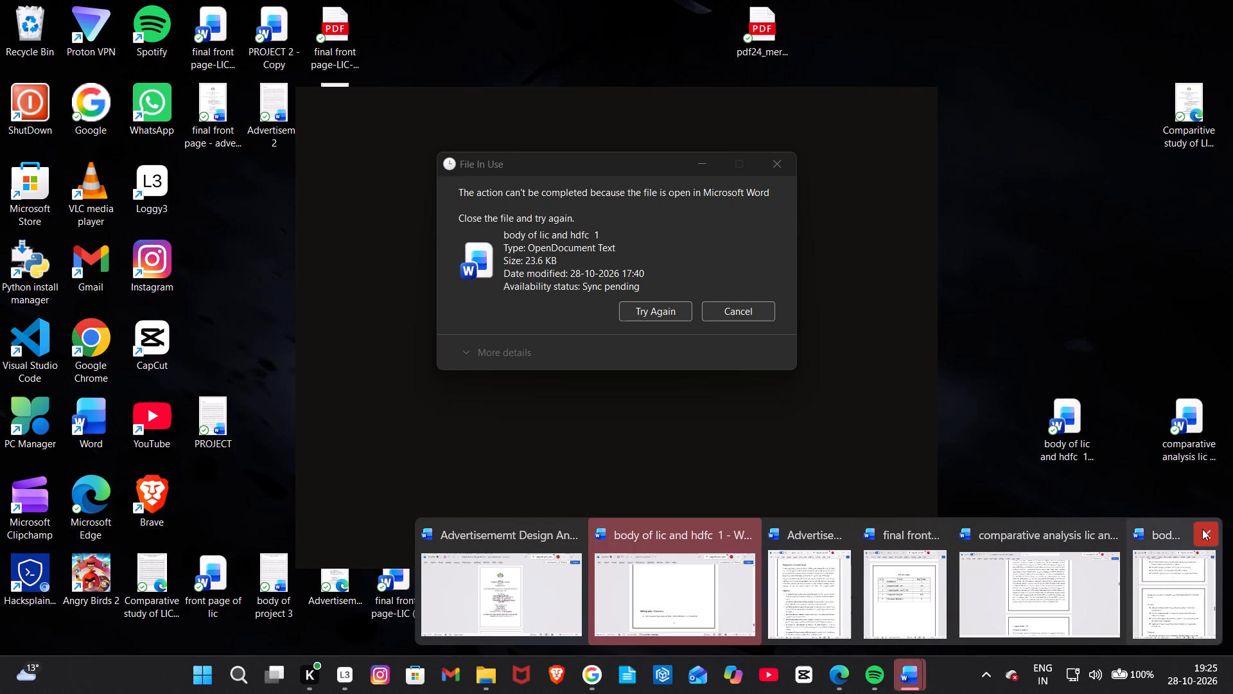
pyautogui.click(1204, 529)
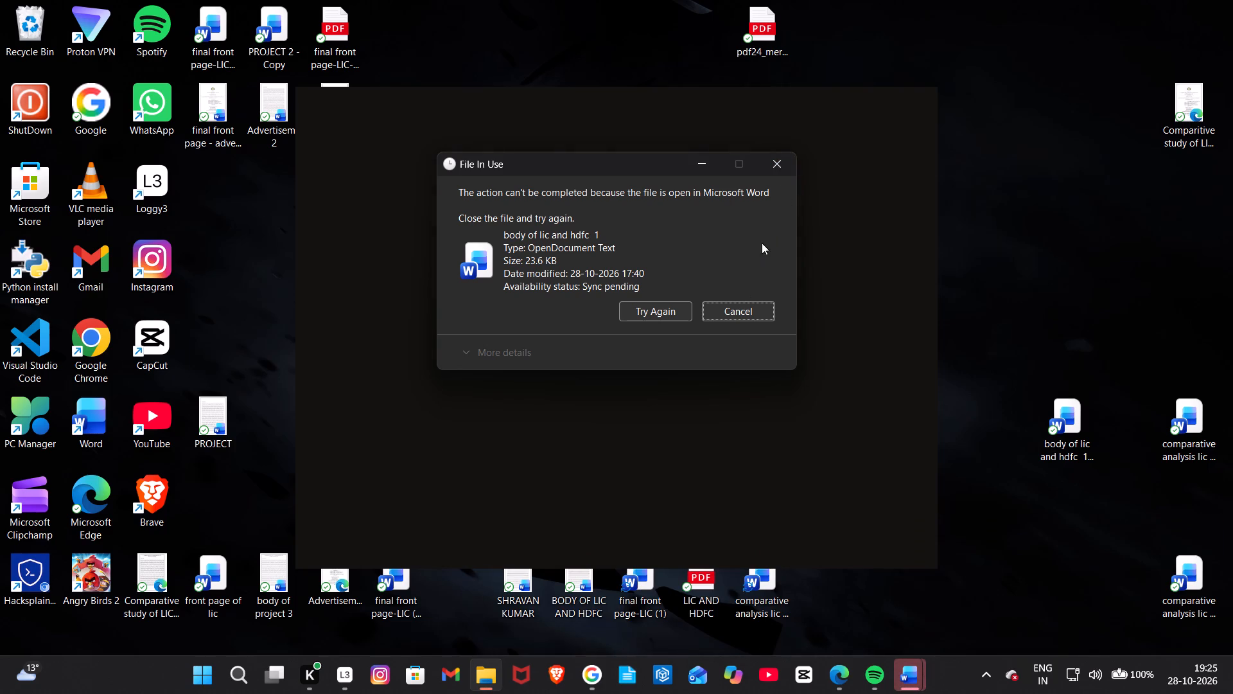
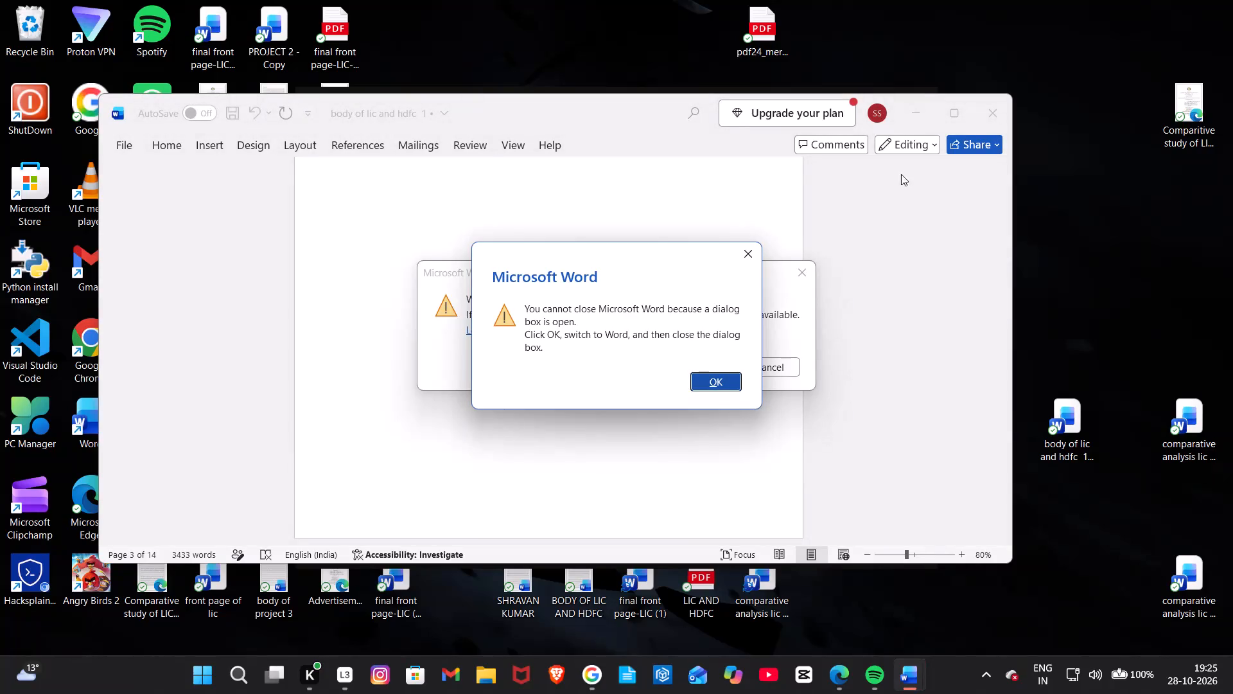
# Dismiss the blocking Word message to return to the save prompt for body of lic and hdfc 1.
pyautogui.click(706, 382)
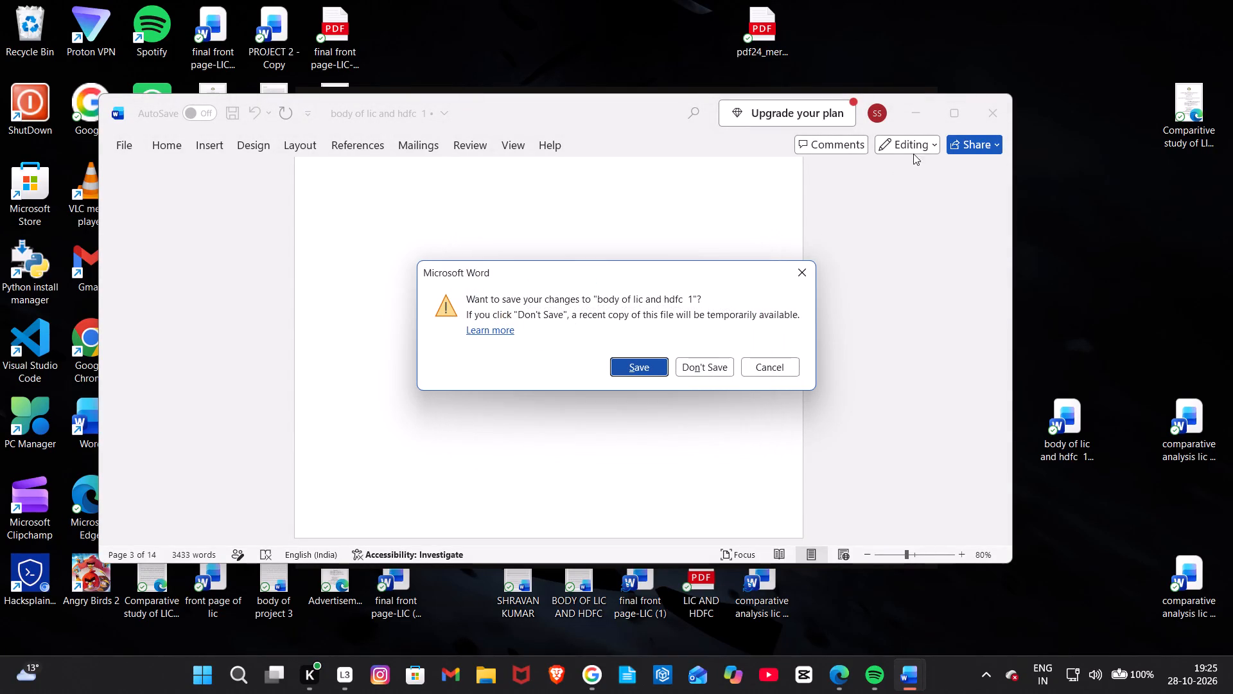
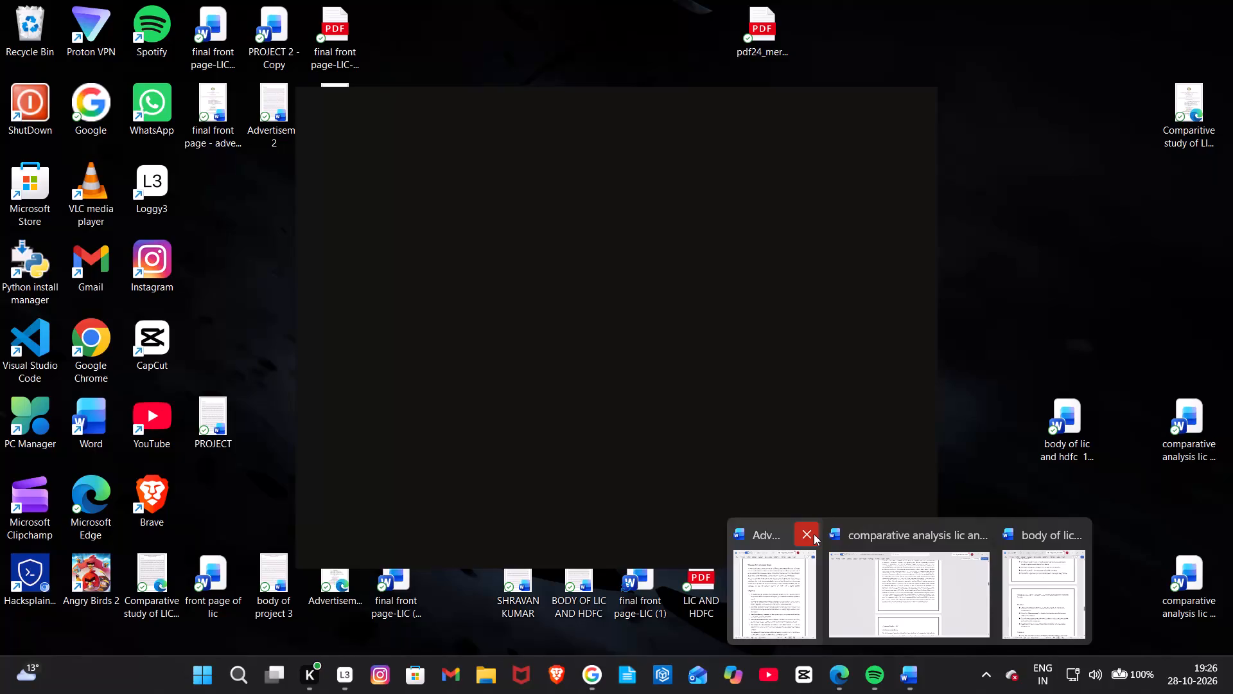
# Close the open comparative analysis and body of lic and hdfc 1 documents in Word.
pyautogui.click(975, 525)
pyautogui.click(986, 533)
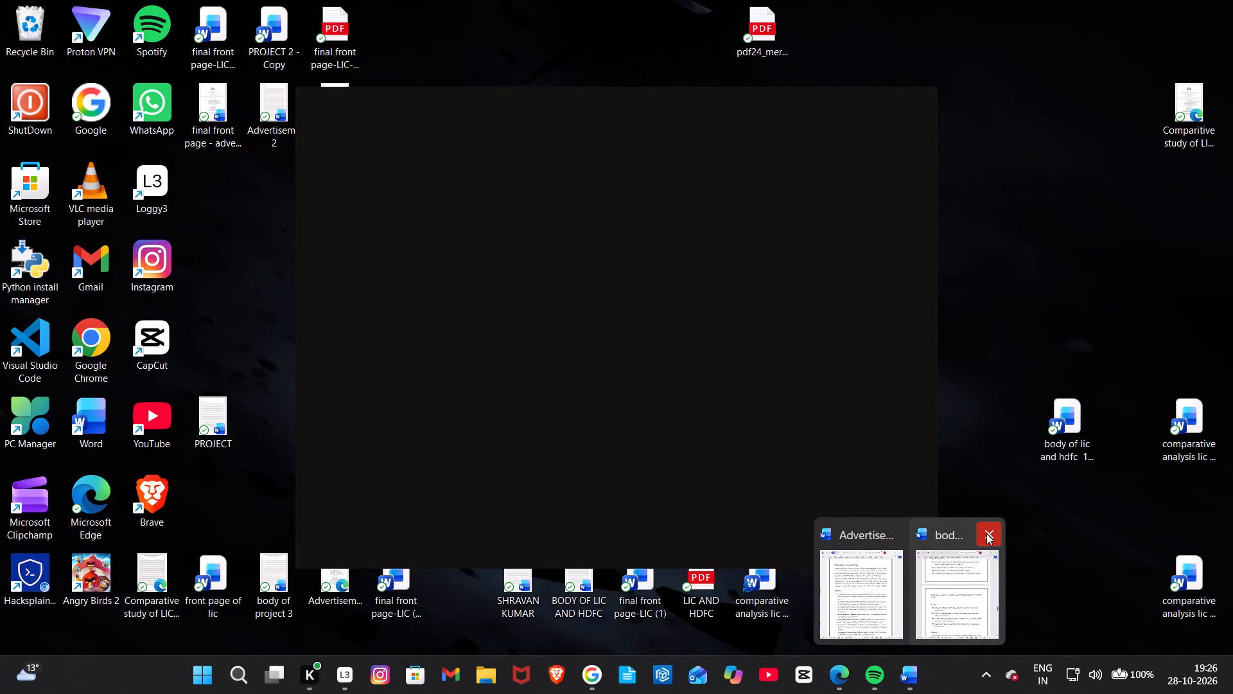
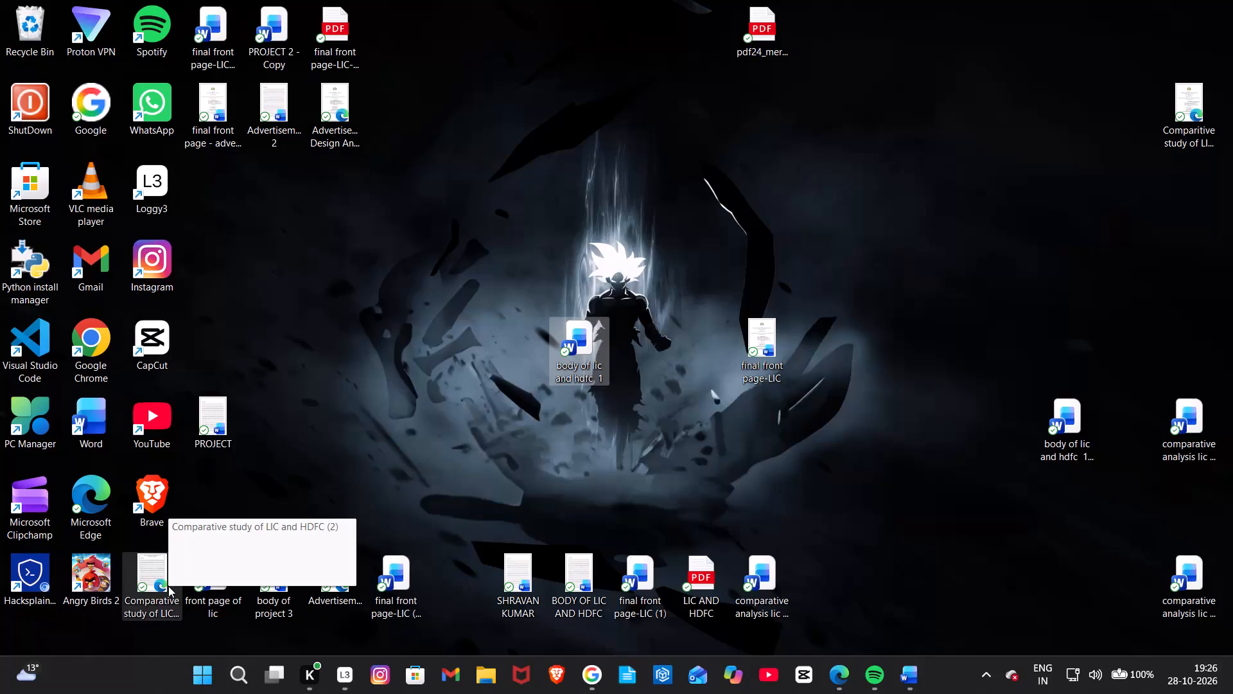
# Move Comparative study of LIC and HDFC (2), PROJECT, front page of lic, and body of project 3 to the Recycle Bin.
pyautogui.moveTo(158, 566); pyautogui.dragTo(2, 0)
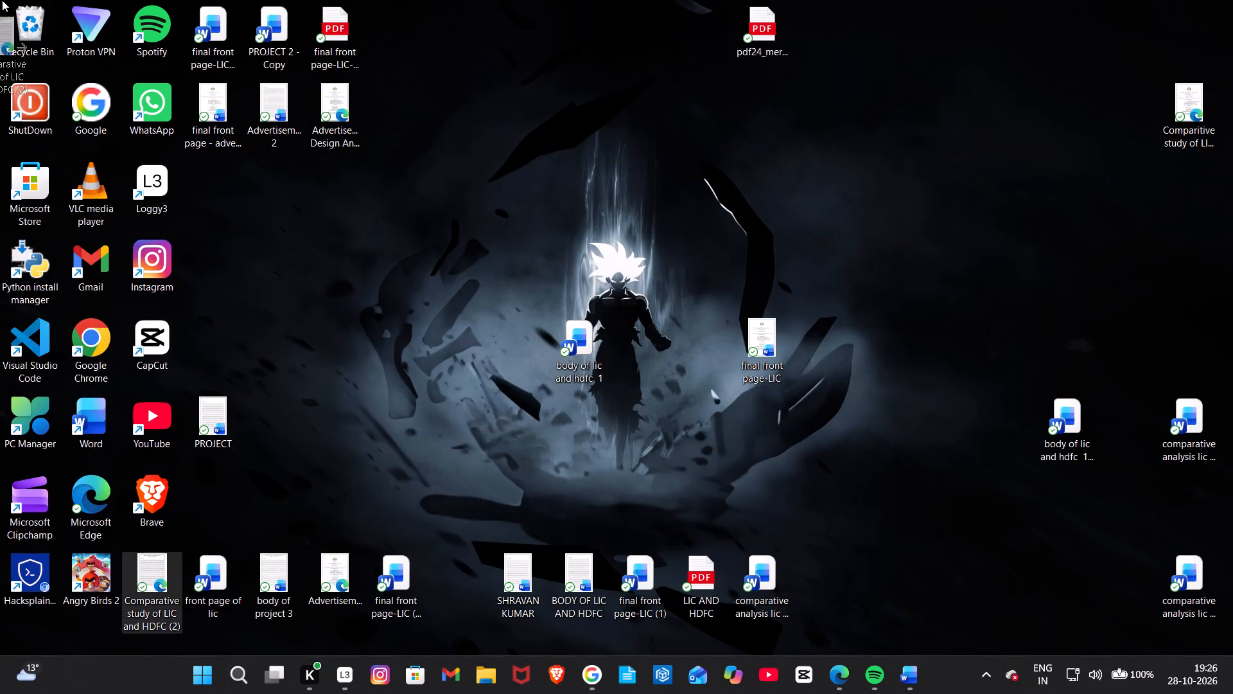
pyautogui.moveTo(2, 0); pyautogui.dragTo(16, 12)
pyautogui.moveTo(208, 426); pyautogui.dragTo(32, 36)
pyautogui.moveTo(218, 598); pyautogui.dragTo(37, 50)
pyautogui.moveTo(293, 559); pyautogui.dragTo(53, 13)
# Move the desktop files final front page-LIC (1) - Copy and Advertisement_Design_Analysis_headings_near_border to the Recycle Bin.
pyautogui.moveTo(375, 591); pyautogui.dragTo(85, 127)
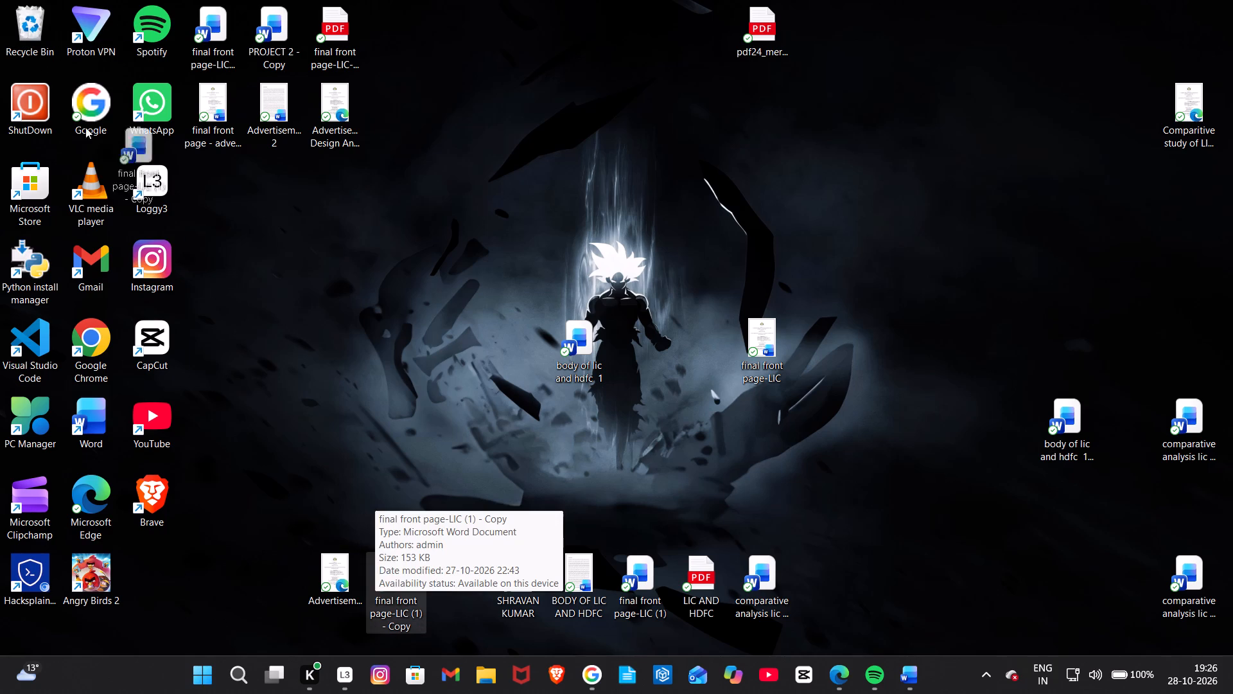
pyautogui.moveTo(85, 127); pyautogui.dragTo(11, 53)
pyautogui.moveTo(334, 579); pyautogui.dragTo(168, 244)
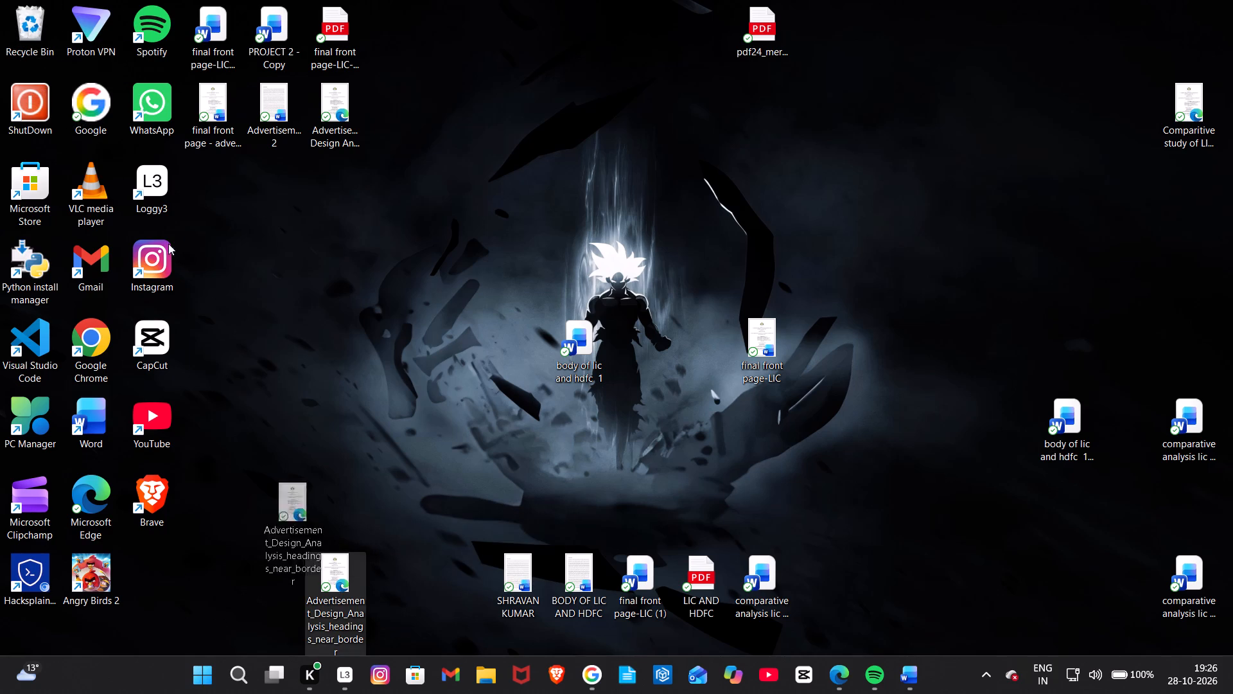
pyautogui.moveTo(168, 244); pyautogui.dragTo(30, 19)
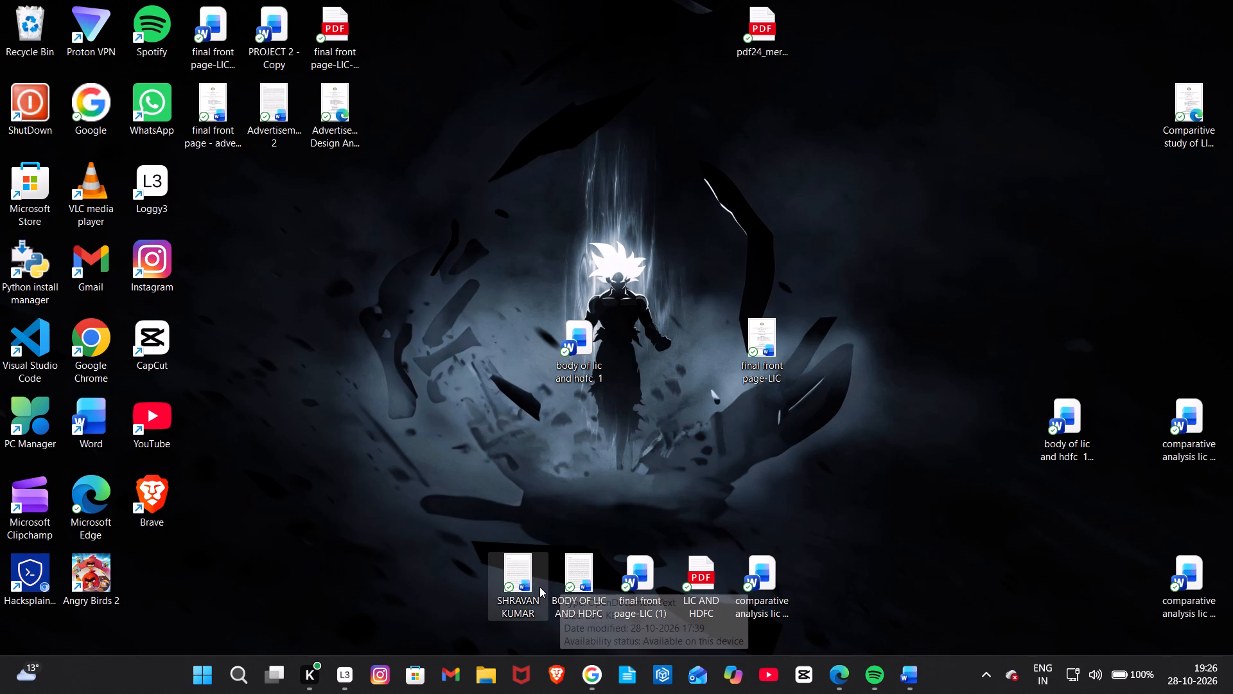
# Move the document named after a person, BODY OF LIC AND HDFC, final front page-LIC (1), and the LIC AND HDFC PDF to the Recycle Bin.
pyautogui.moveTo(539, 587); pyautogui.dragTo(40, 21)
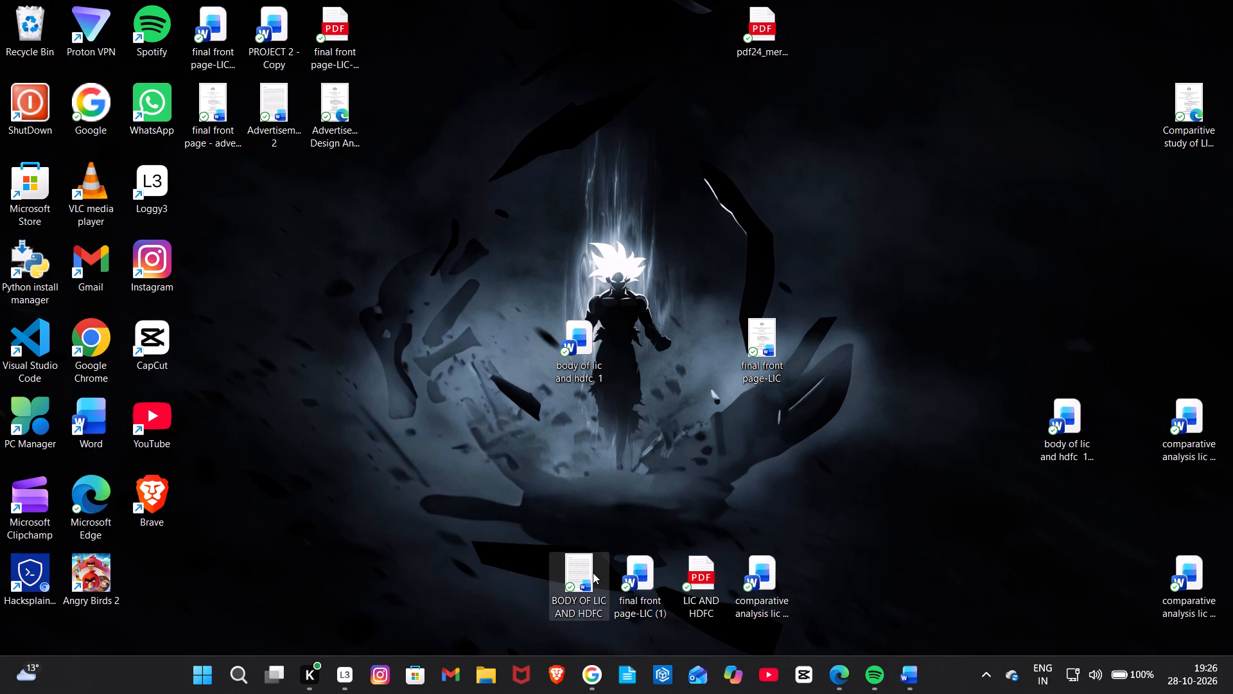
pyautogui.moveTo(593, 573); pyautogui.dragTo(46, 20)
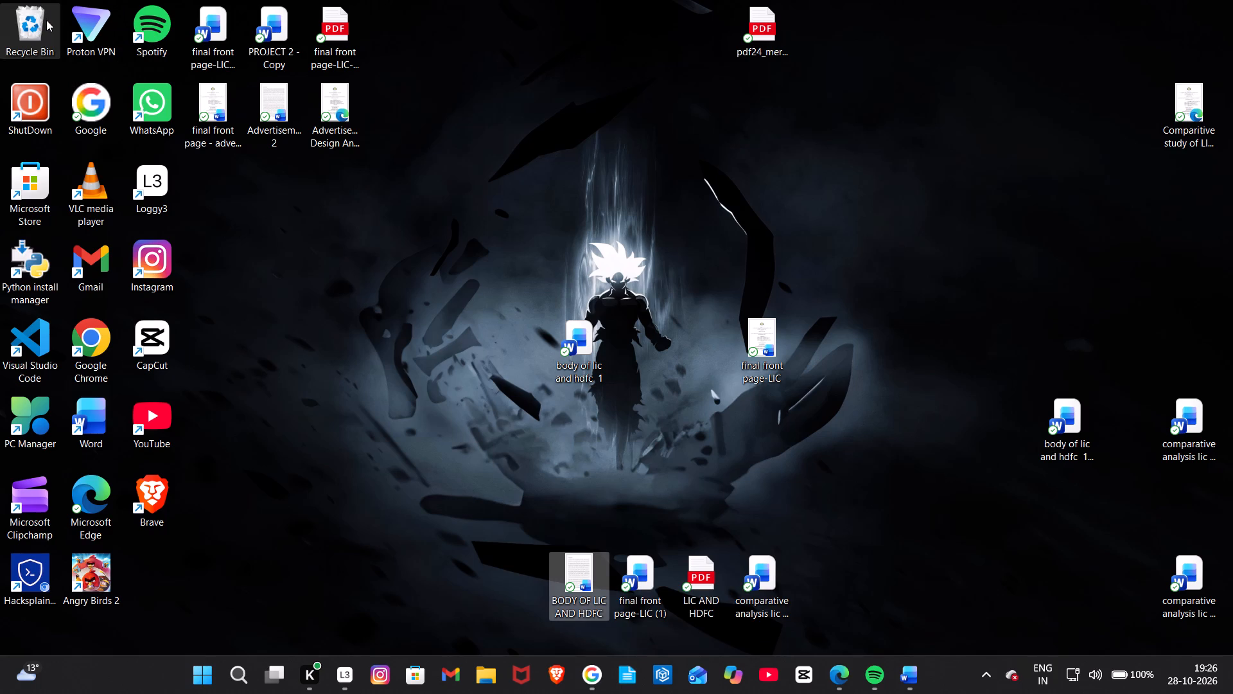
pyautogui.moveTo(636, 582); pyautogui.dragTo(30, 35)
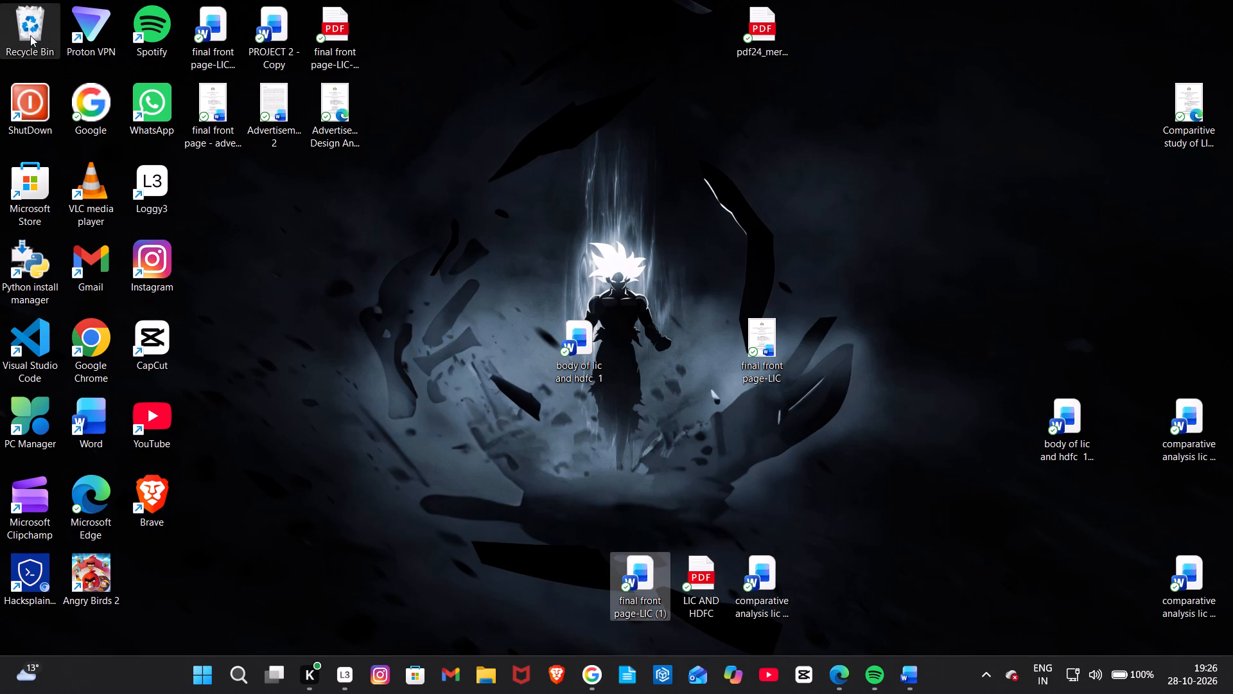
pyautogui.moveTo(724, 574); pyautogui.dragTo(5, 37)
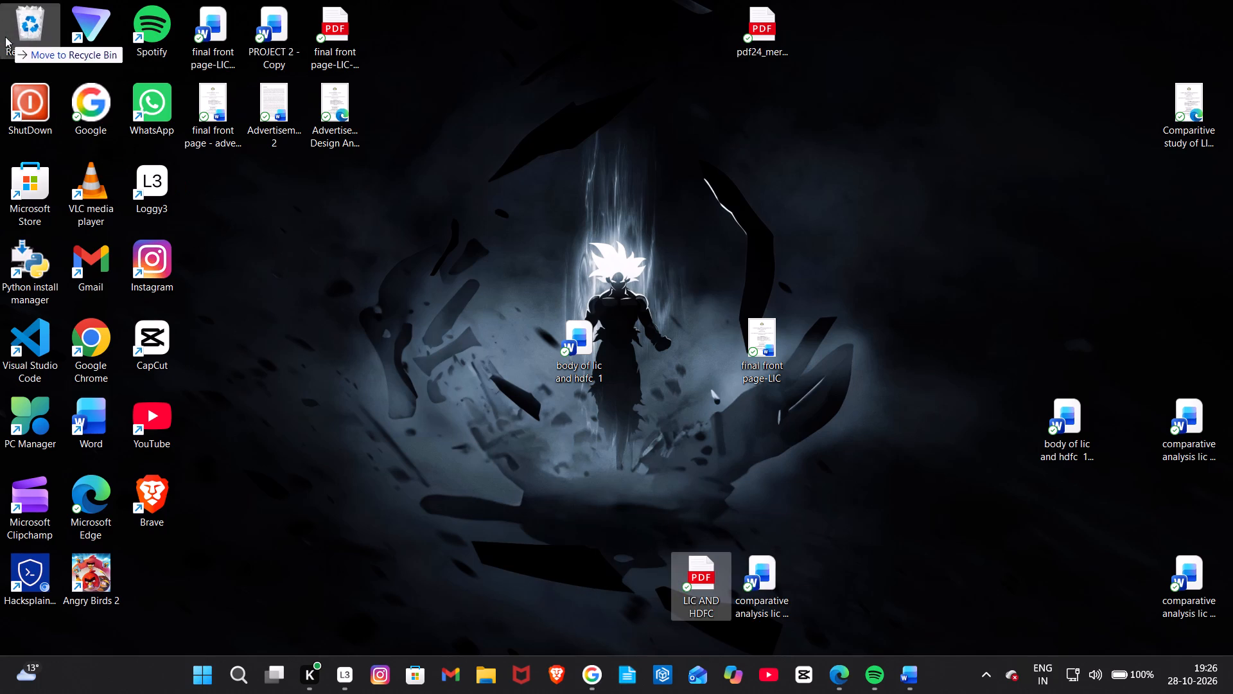
pyautogui.moveTo(5, 37); pyautogui.dragTo(33, 19)
# Try to move comparative analysis lic and hdfc, body of lic and hdfc 1 - Copy, and body of lic and hdfc 1 to the Recycle Bin.
pyautogui.moveTo(774, 576); pyautogui.dragTo(66, 25)
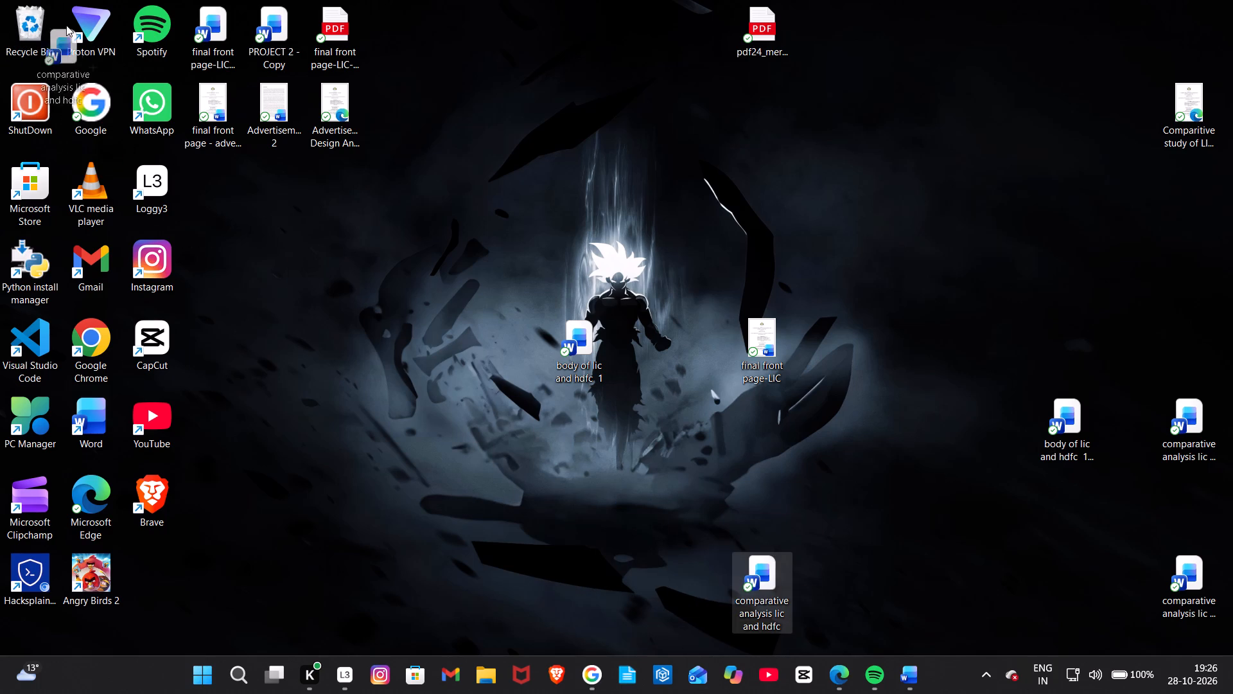
pyautogui.moveTo(66, 25); pyautogui.dragTo(55, 6)
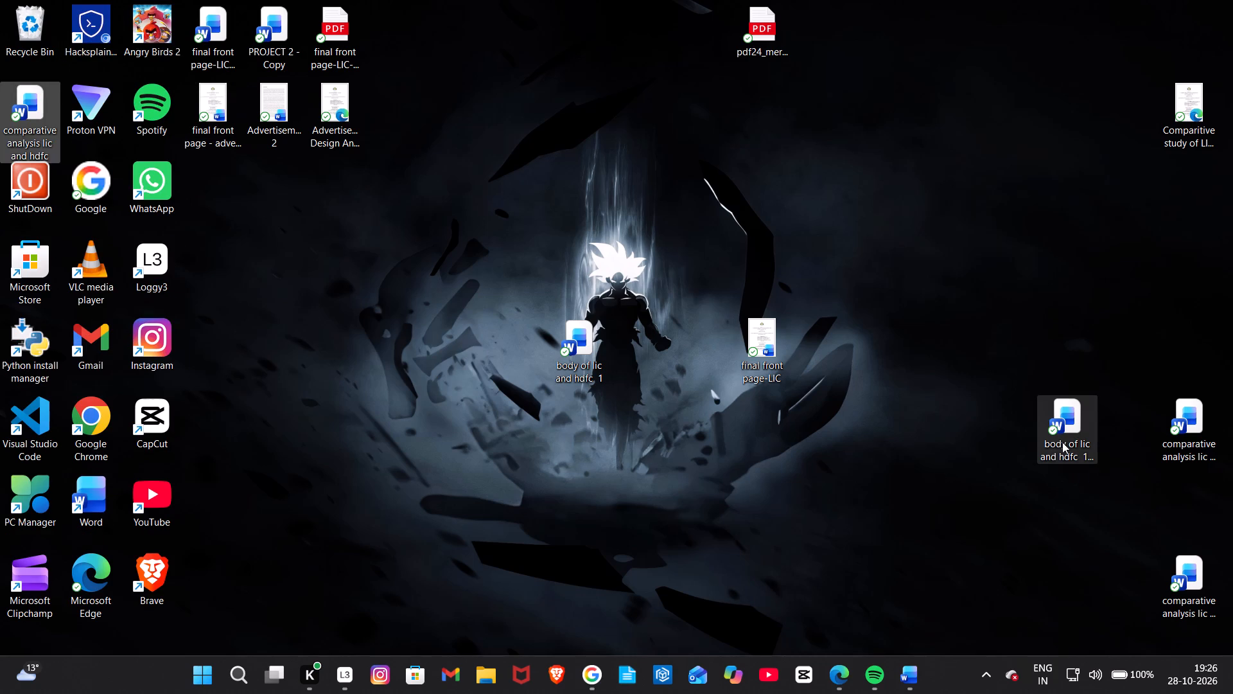
pyautogui.moveTo(1062, 442); pyautogui.dragTo(4, 39)
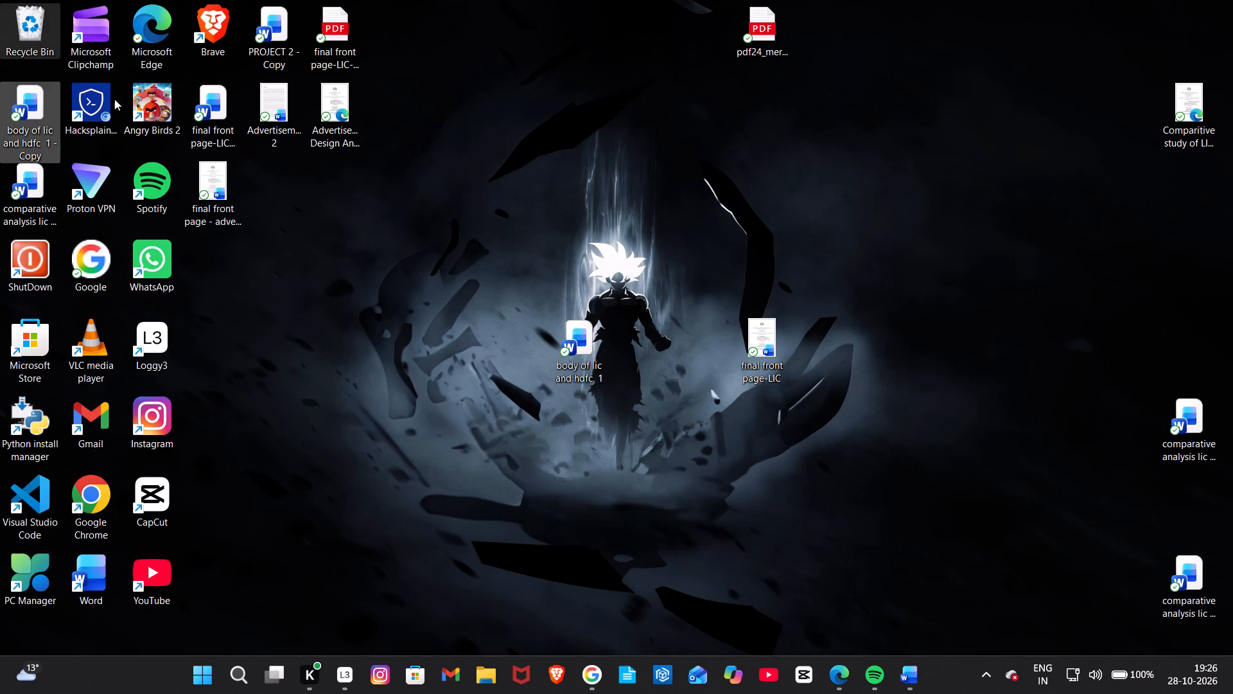
pyautogui.moveTo(588, 361); pyautogui.dragTo(33, 23)
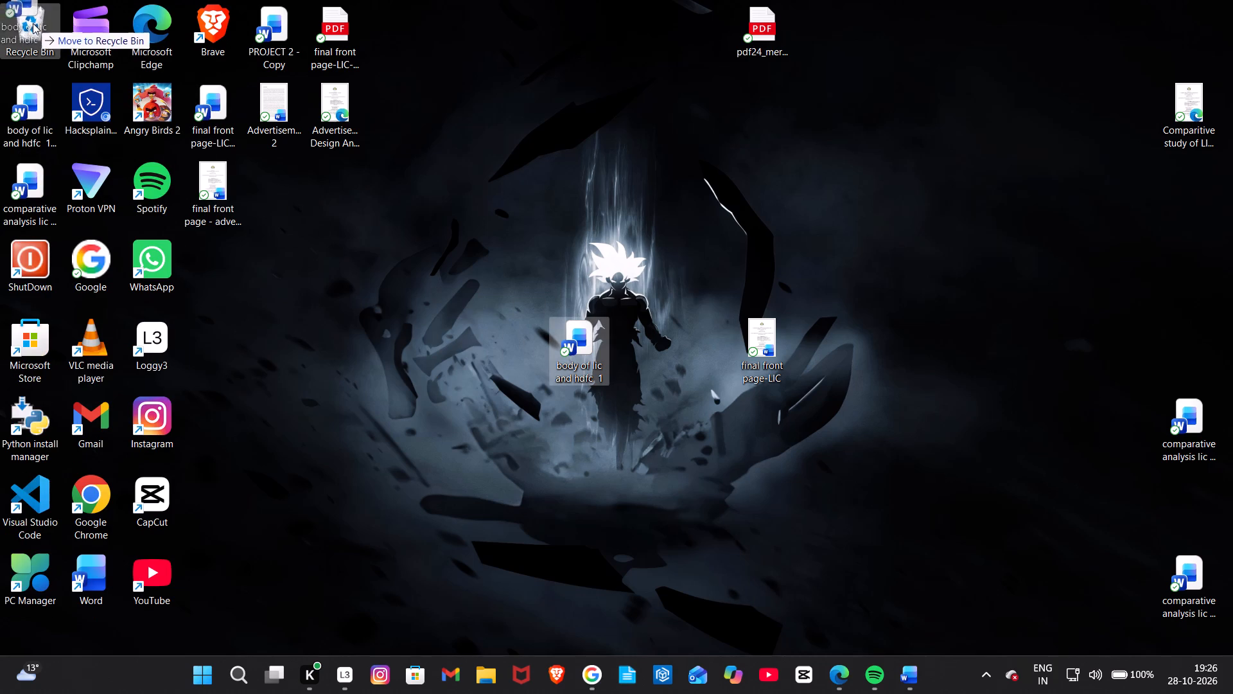
pyautogui.moveTo(33, 23); pyautogui.dragTo(372, 362)
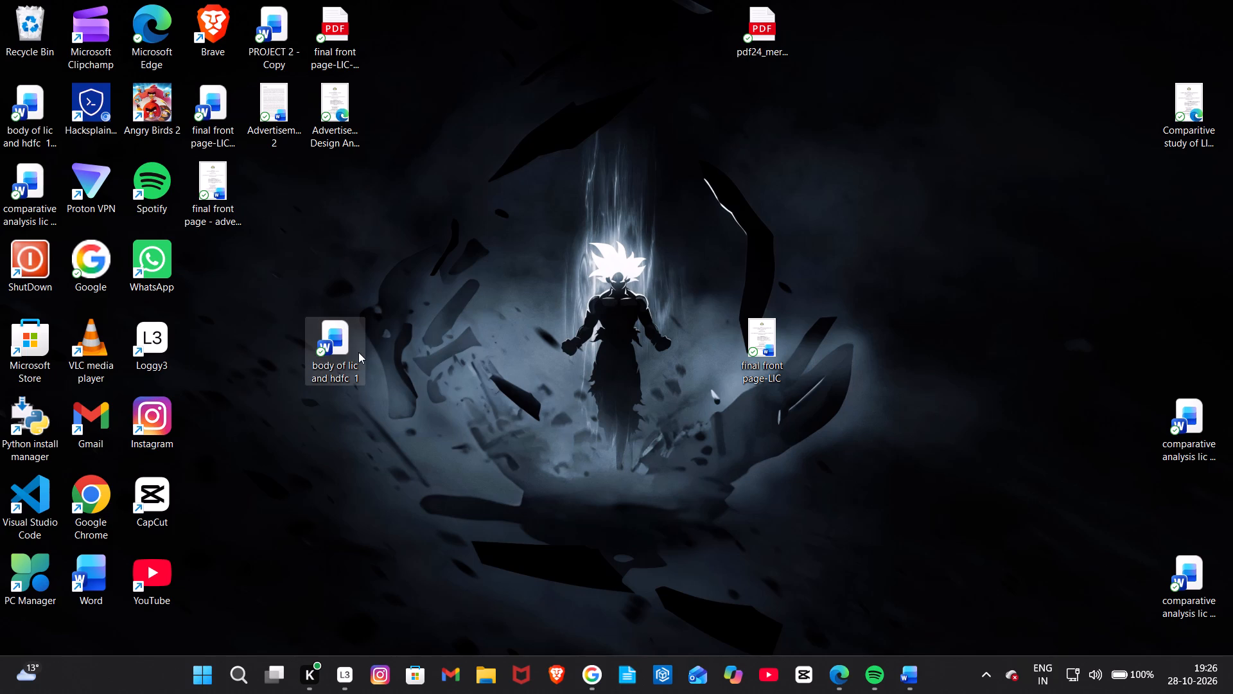
pyautogui.moveTo(358, 352); pyautogui.dragTo(62, 48)
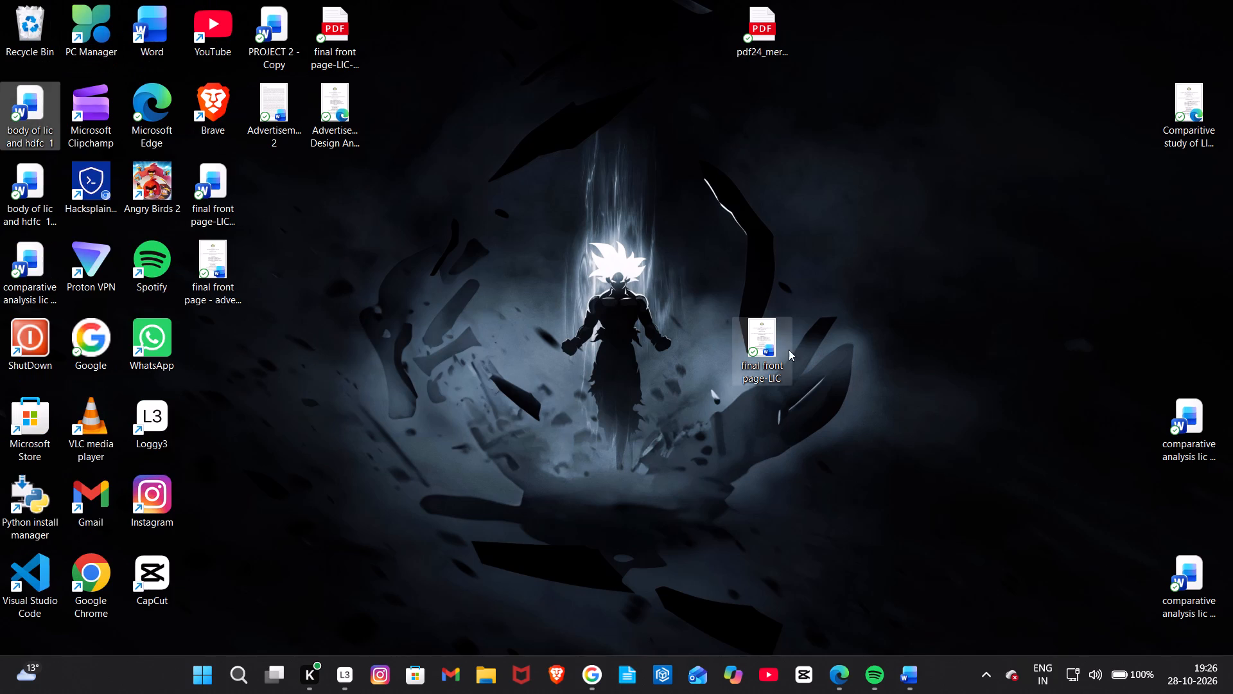
# Move the final front page-LIC document from the desktop to the Recycle Bin.
pyautogui.moveTo(765, 358); pyautogui.dragTo(494, 215)
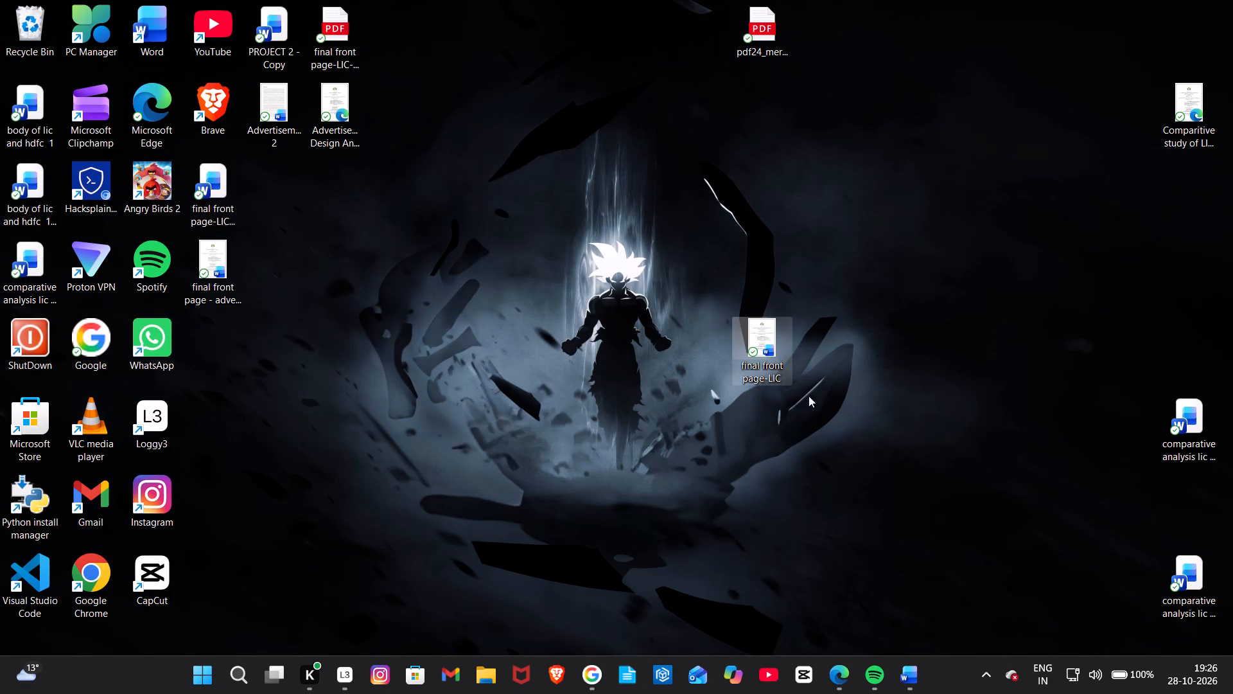
pyautogui.moveTo(773, 378); pyautogui.dragTo(85, 94)
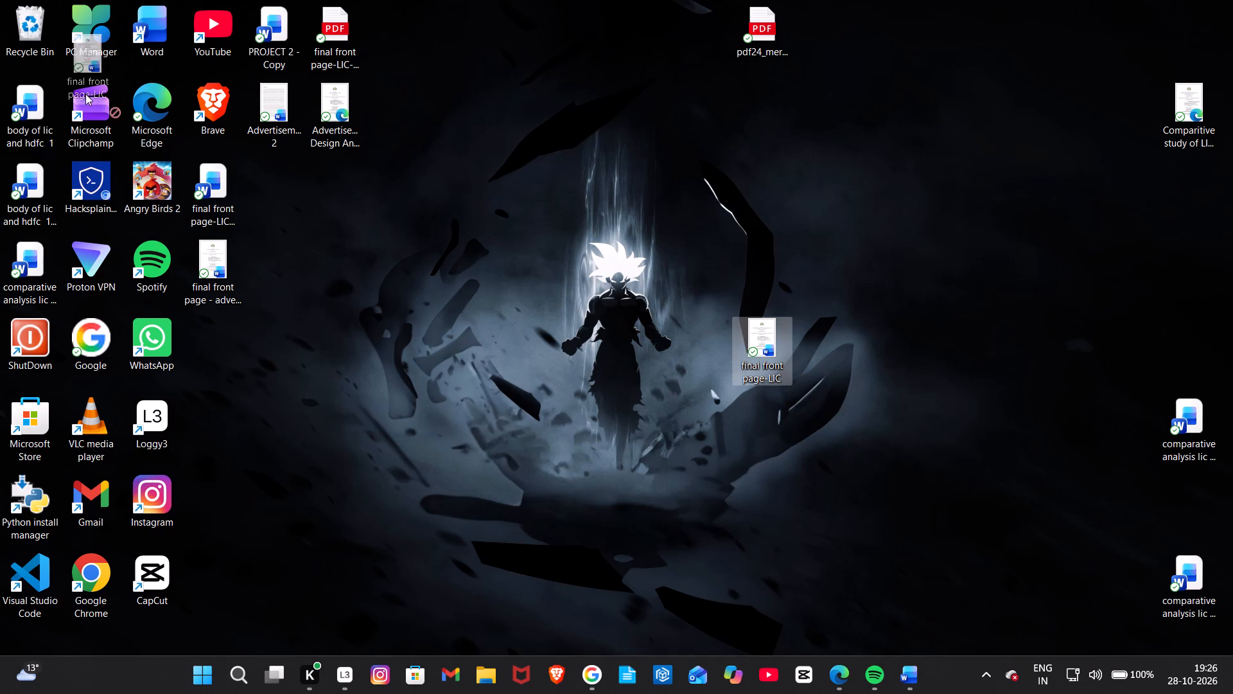
pyautogui.moveTo(85, 94); pyautogui.dragTo(6, 55)
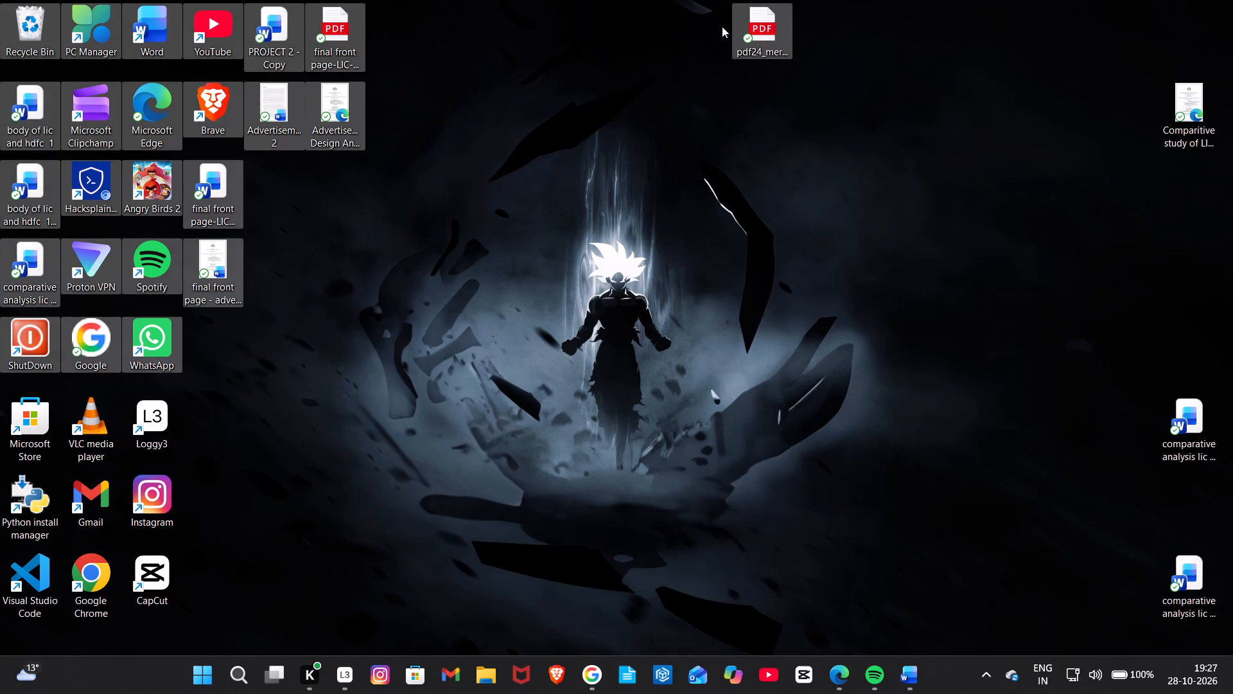
# Open pdf24_merged.pdf from the desktop in Microsoft Edge.
pyautogui.click(766, 31)
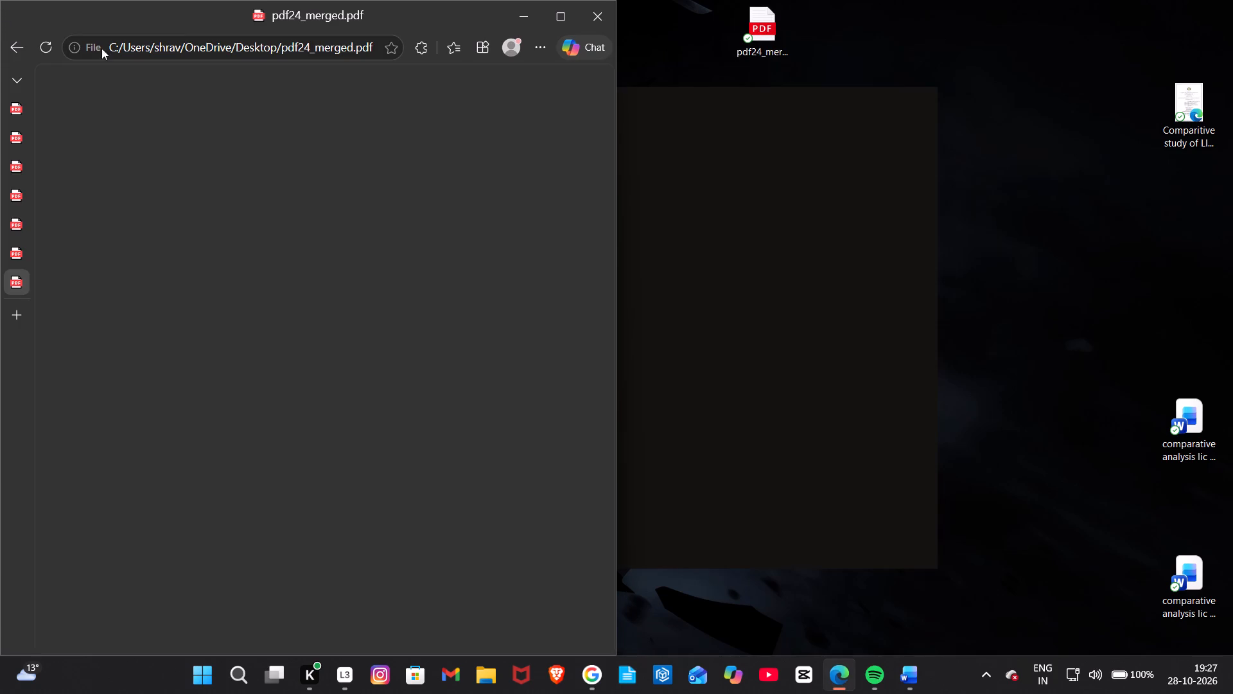
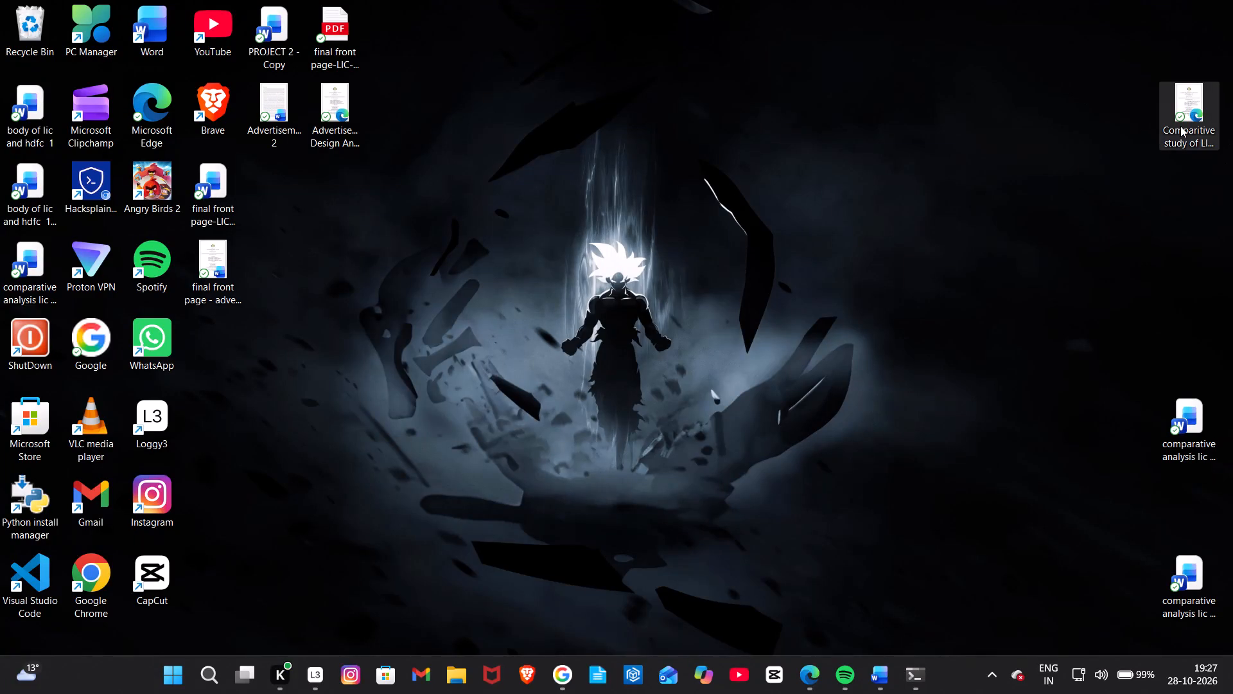
# Move the Comparitive study of LIC and HDFC file from the desktop to the Recycle Bin.
pyautogui.moveTo(1180, 126); pyautogui.dragTo(1160, 139)
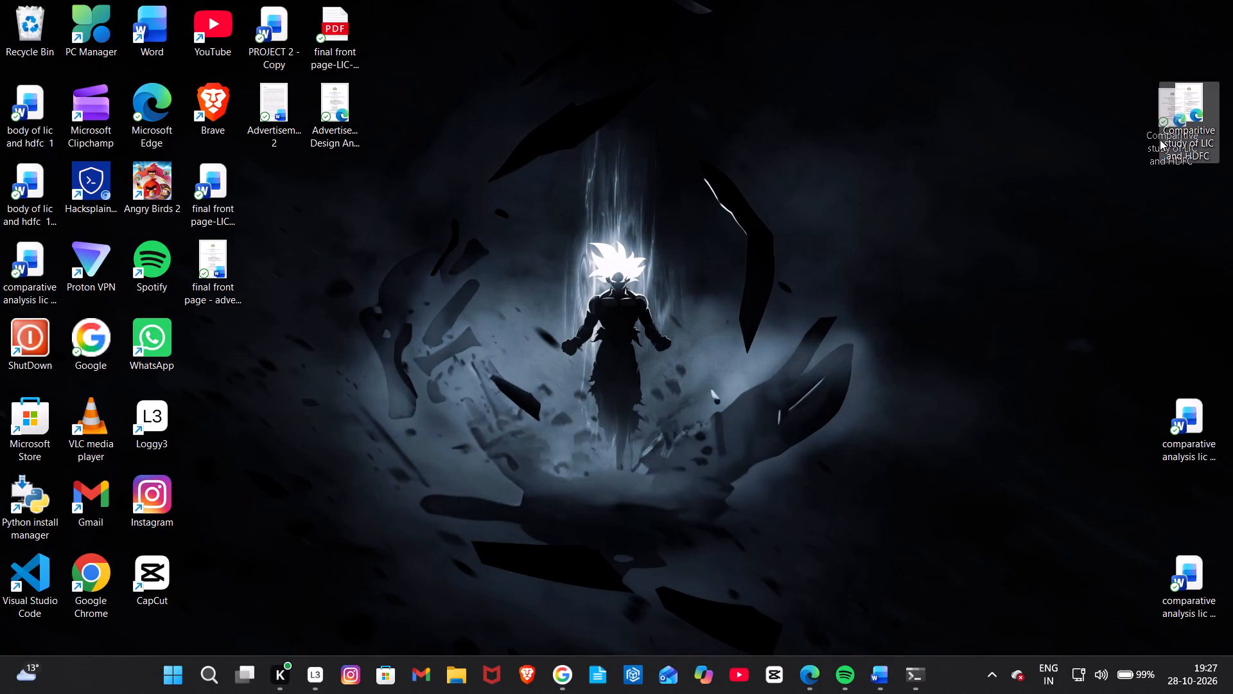
pyautogui.moveTo(1160, 139); pyautogui.dragTo(190, 0)
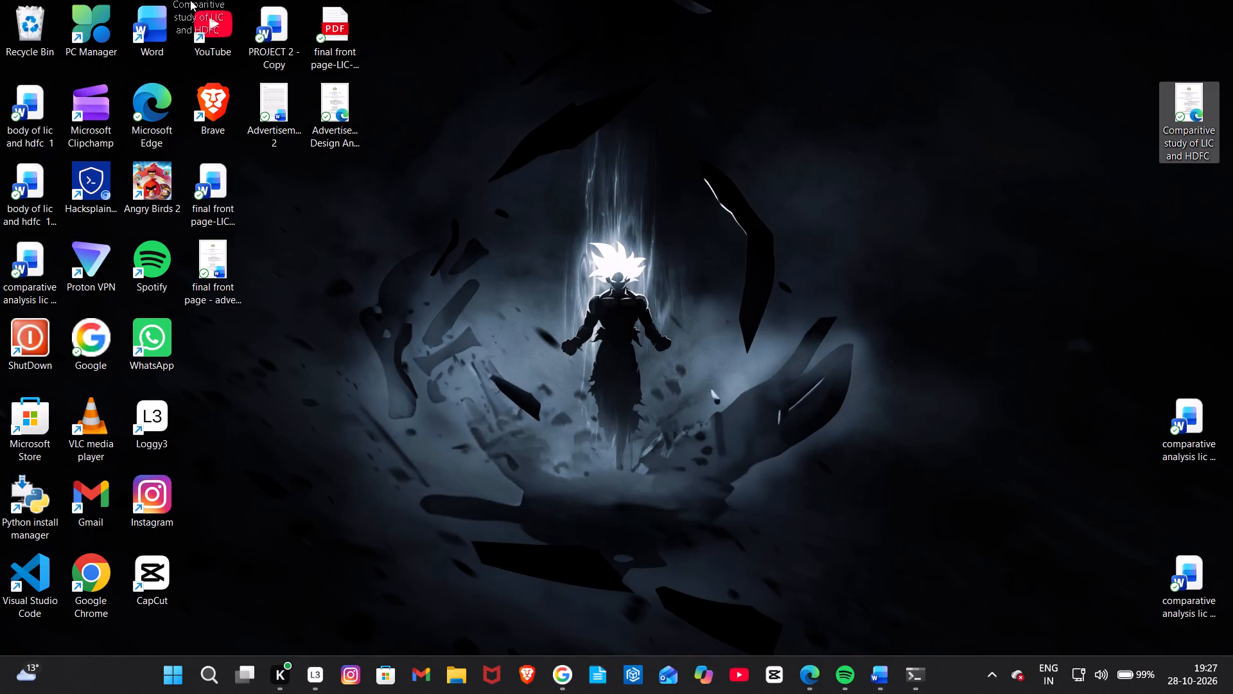
pyautogui.moveTo(190, 0); pyautogui.dragTo(10, 36)
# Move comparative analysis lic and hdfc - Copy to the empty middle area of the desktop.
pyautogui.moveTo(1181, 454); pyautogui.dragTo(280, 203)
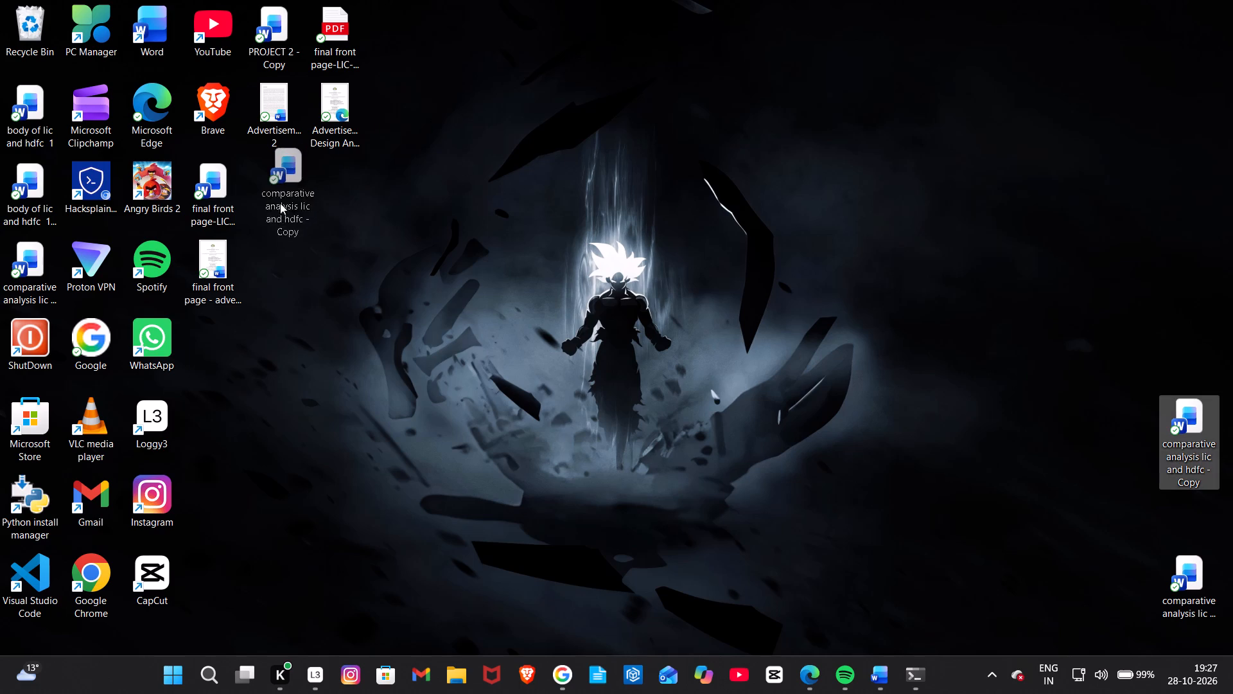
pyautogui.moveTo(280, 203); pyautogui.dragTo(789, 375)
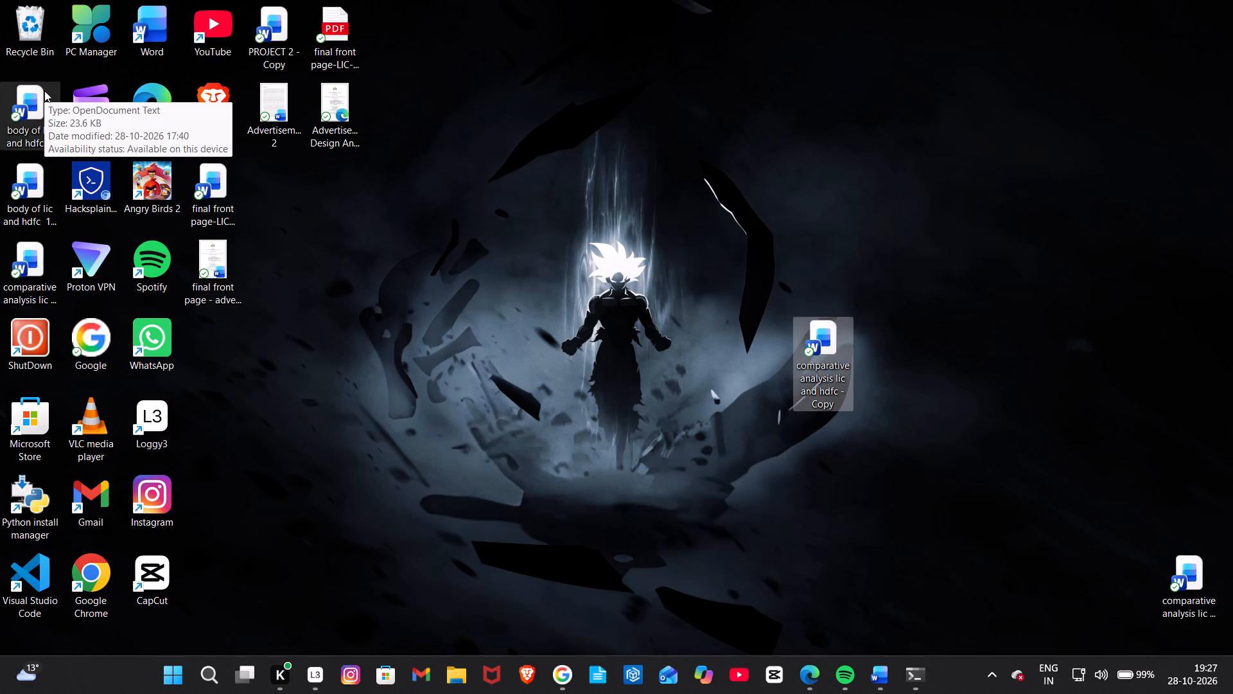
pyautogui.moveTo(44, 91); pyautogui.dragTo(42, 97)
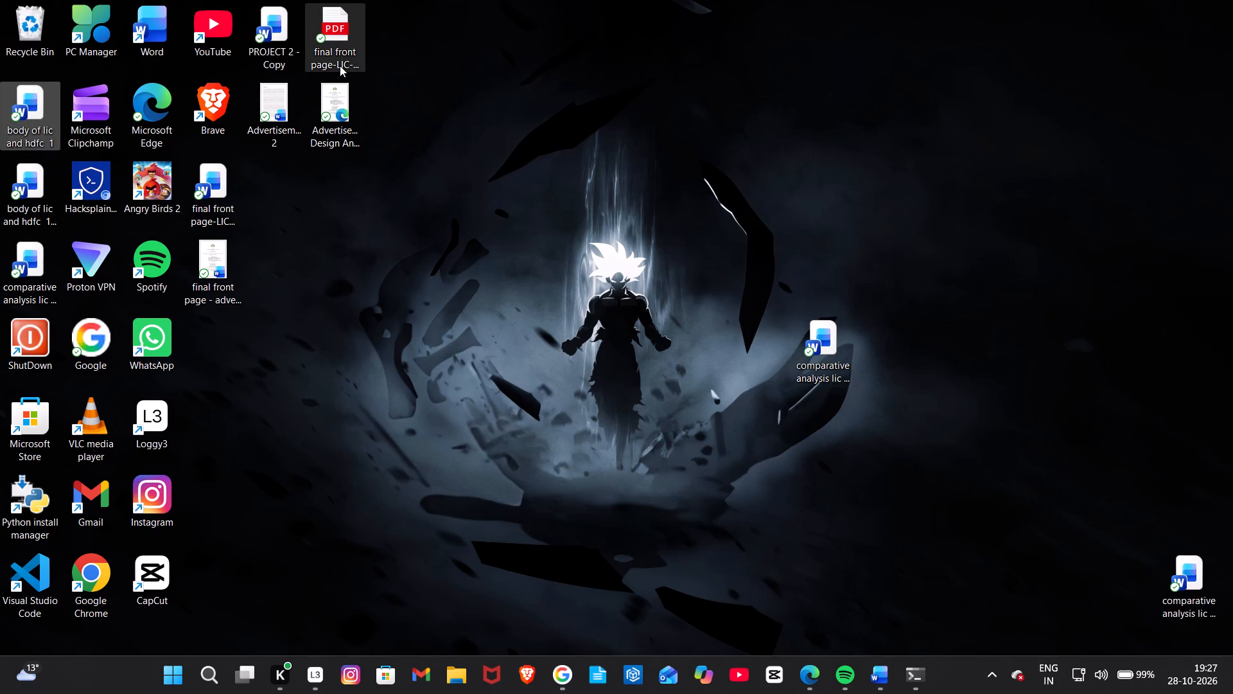
# Arrange the final front page-LIC document, PROJECT 2 - Copy, and the final front page-LIC PDF side by side after YouTube.
pyautogui.moveTo(340, 66); pyautogui.dragTo(428, 66)
pyautogui.moveTo(273, 28); pyautogui.dragTo(315, 30)
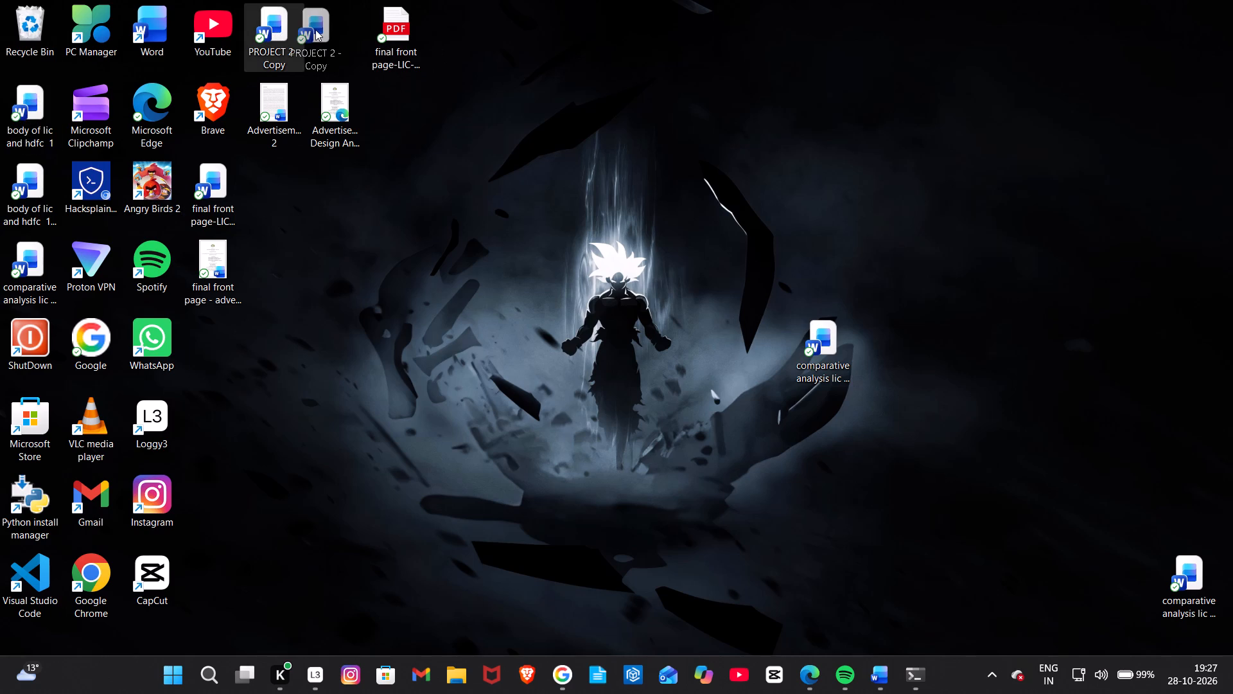
pyautogui.moveTo(315, 30); pyautogui.dragTo(322, 30)
pyautogui.moveTo(207, 227); pyautogui.dragTo(265, 60)
# Arrange final front page - advertisement analysis, Advertisement_Design_Analysis 2, and Advertisememt Design Analysis side by side in the row after Brave.
pyautogui.moveTo(345, 121); pyautogui.dragTo(410, 117)
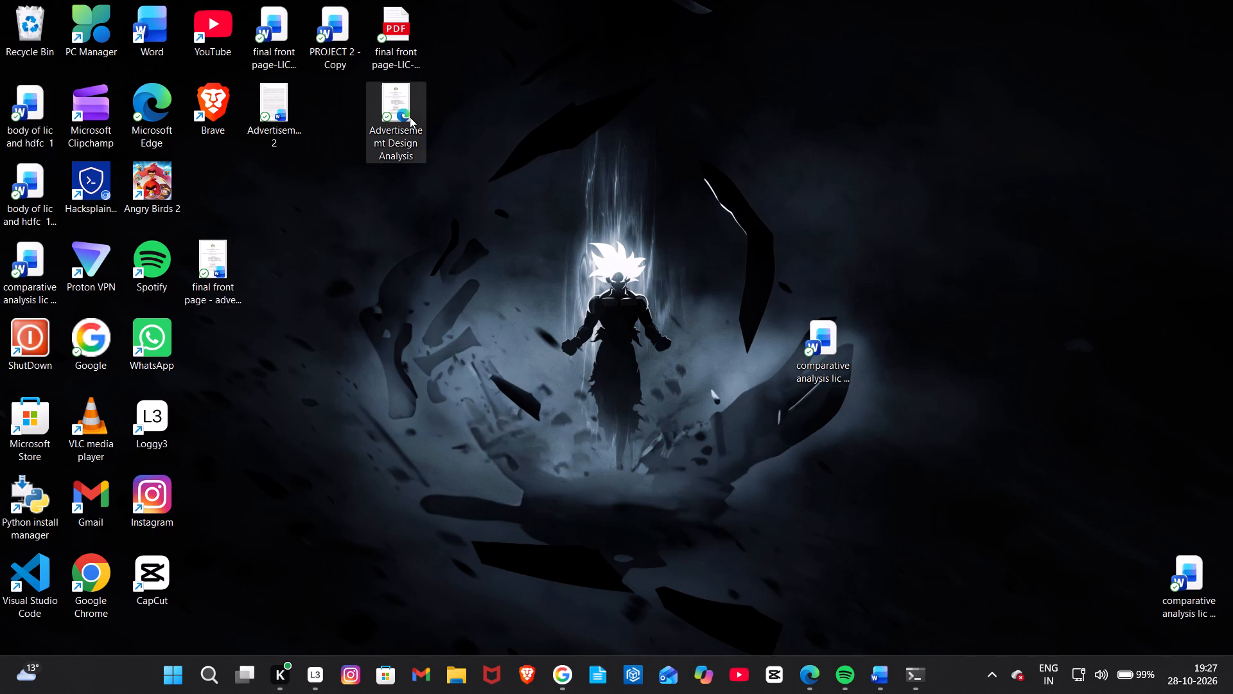
pyautogui.moveTo(258, 136); pyautogui.dragTo(317, 150)
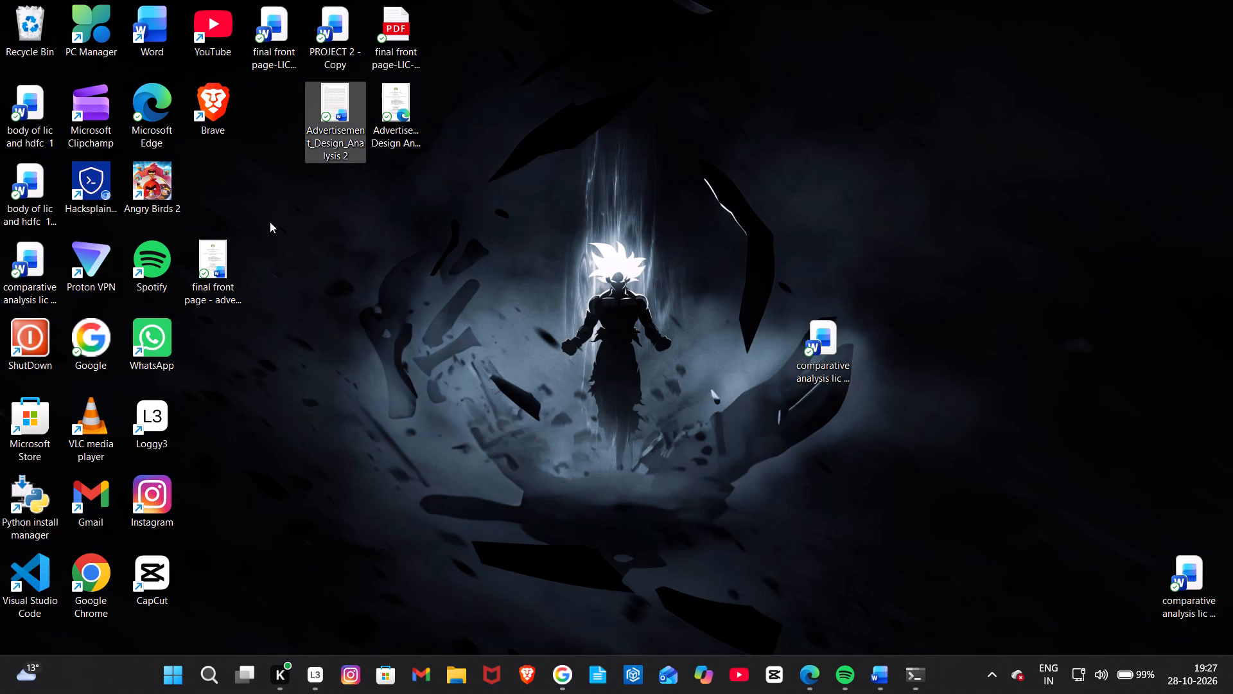
pyautogui.moveTo(207, 313); pyautogui.dragTo(246, 226)
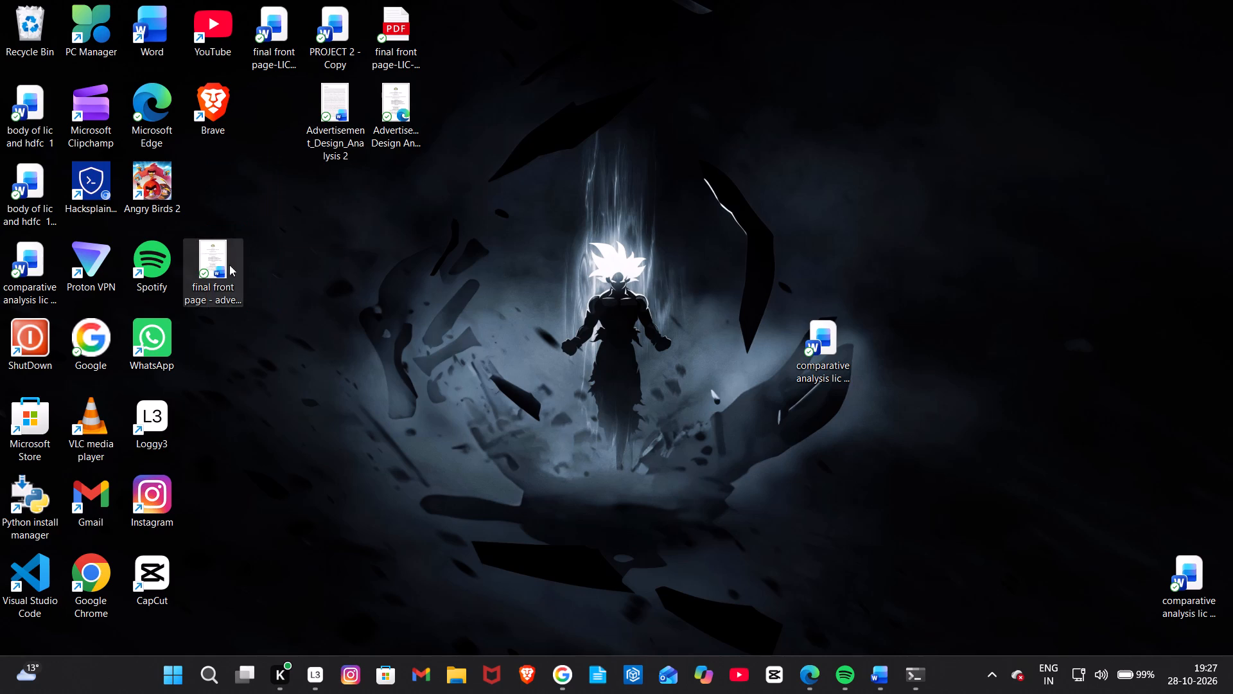
pyautogui.moveTo(195, 297); pyautogui.dragTo(247, 143)
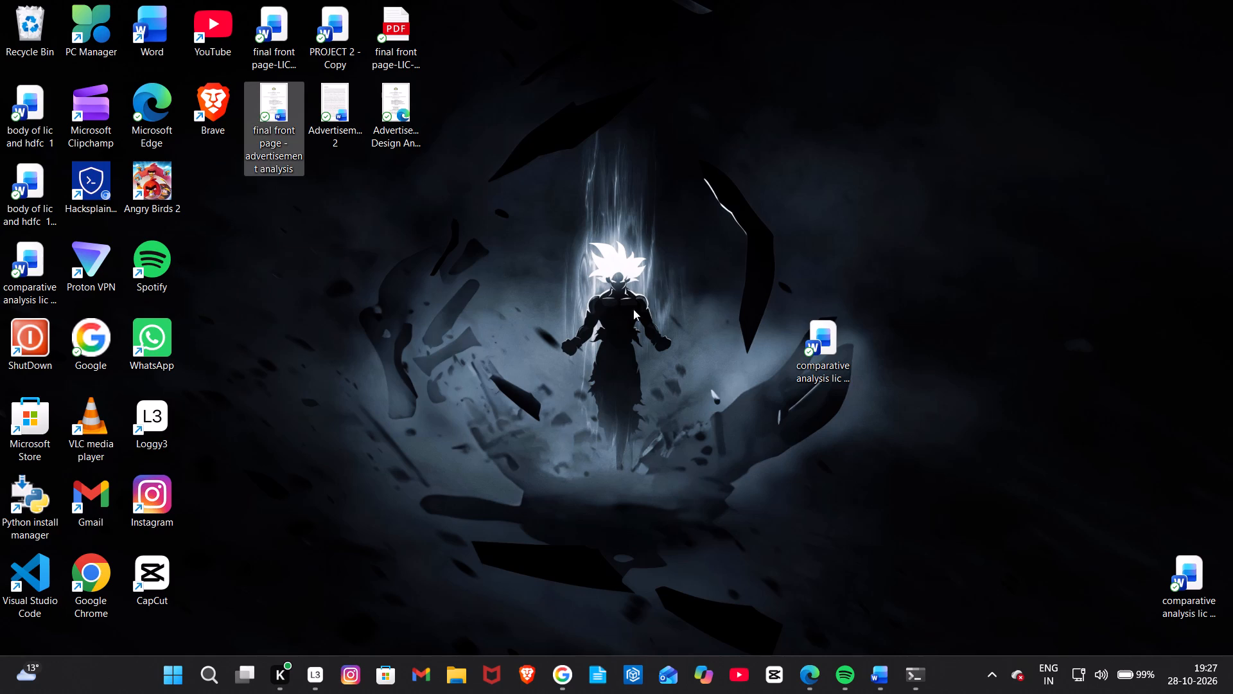
# Place comparative analysis lic and hdfc - Copy beside CapCut and comparative analysis lic and hdfc - Copy (2) beside Instagram.
pyautogui.moveTo(816, 353); pyautogui.dragTo(218, 574)
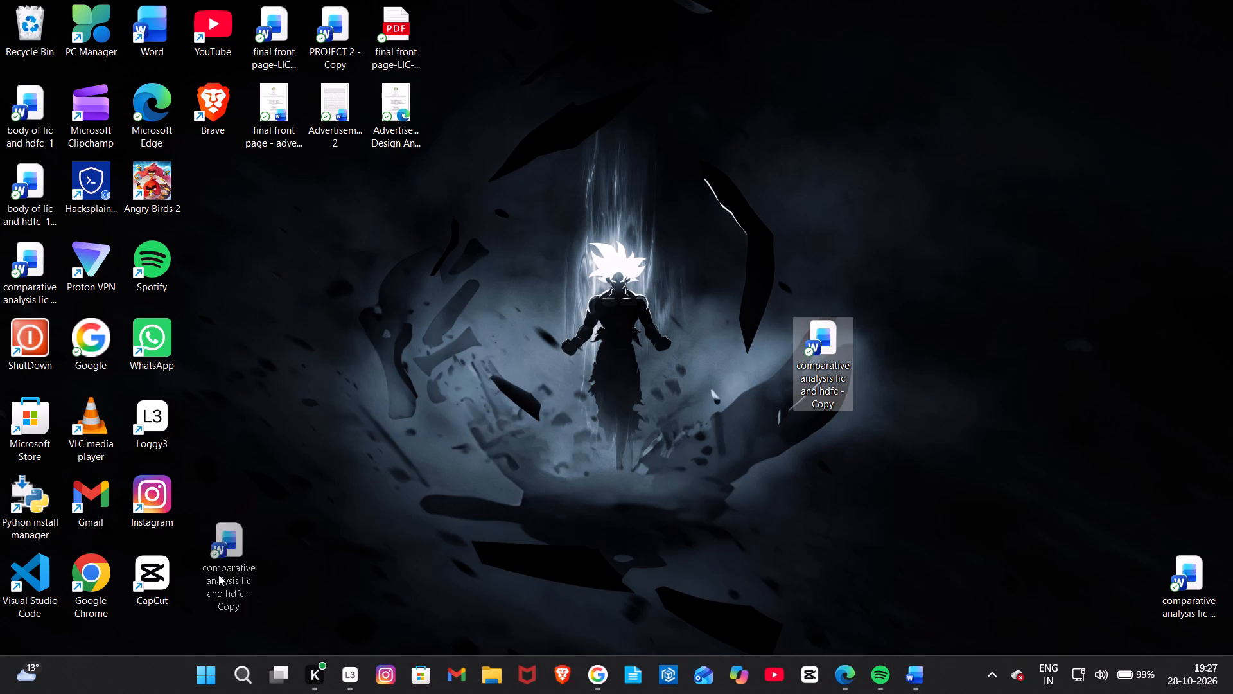
pyautogui.moveTo(218, 574); pyautogui.dragTo(204, 567)
pyautogui.moveTo(1188, 565); pyautogui.dragTo(1019, 540)
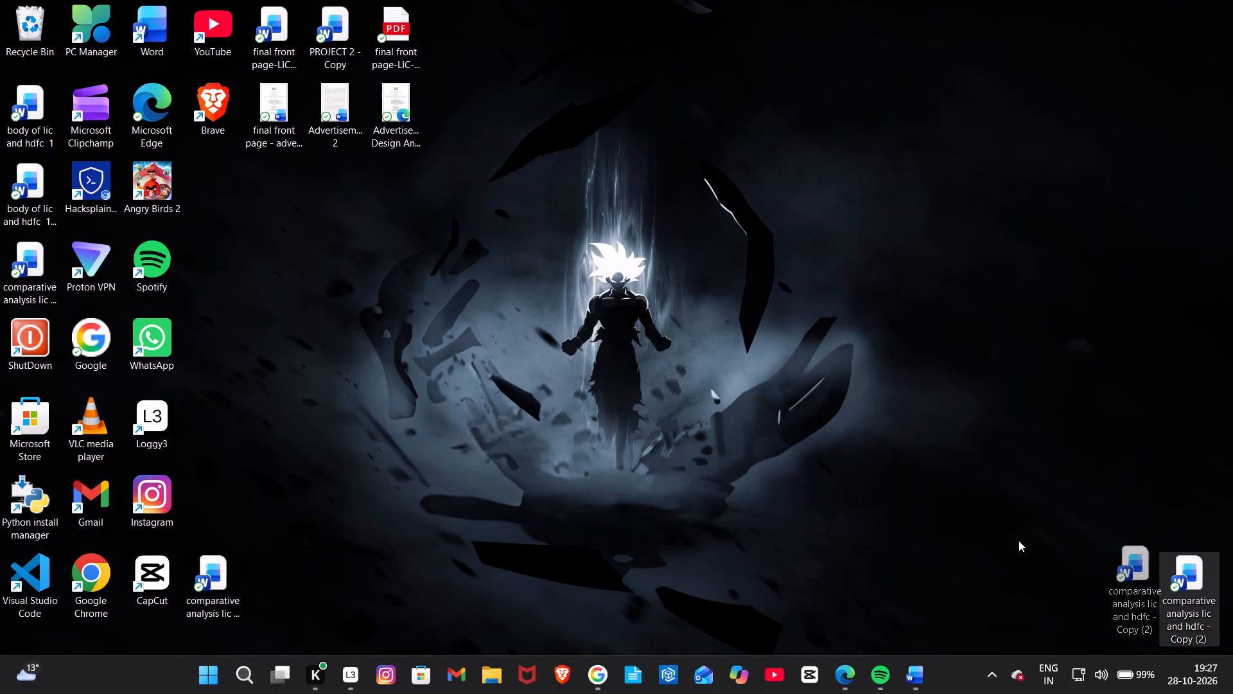
pyautogui.moveTo(1019, 540); pyautogui.dragTo(459, 514)
pyautogui.moveTo(459, 514); pyautogui.dragTo(229, 498)
pyautogui.click(476, 533)
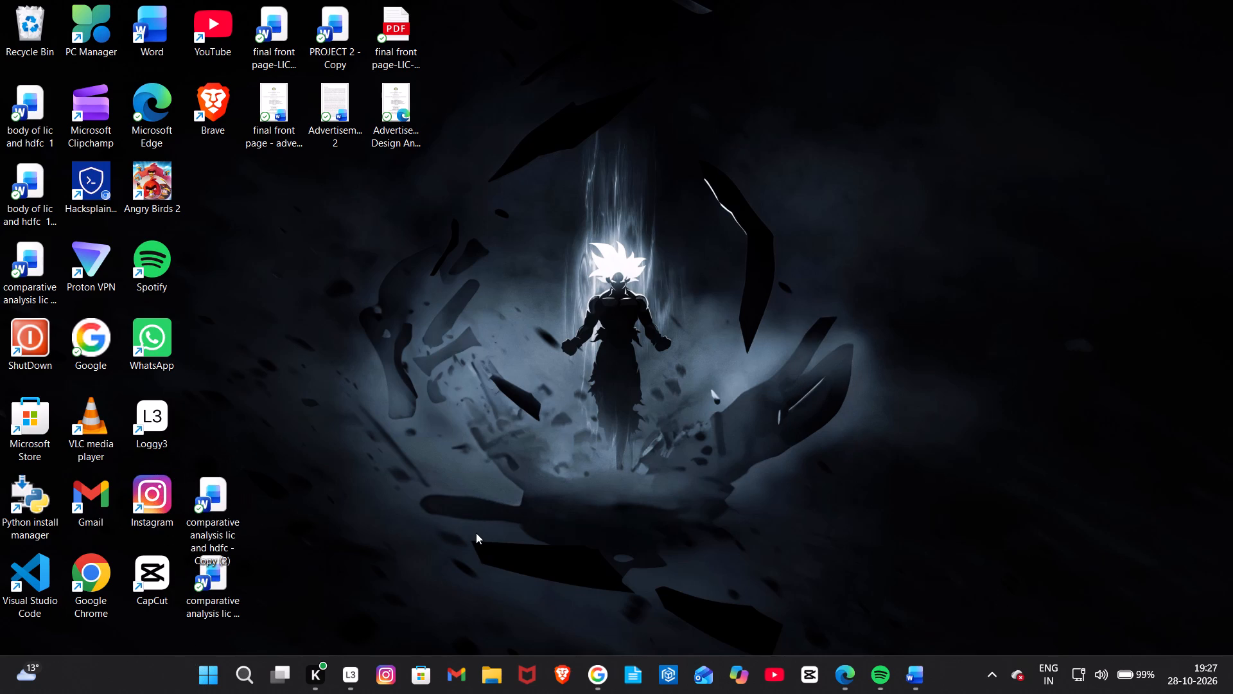
# Move the body of lic and hdfc 1 document from the desktop to the Recycle Bin.
pyautogui.moveTo(60, 111); pyautogui.dragTo(44, 33)
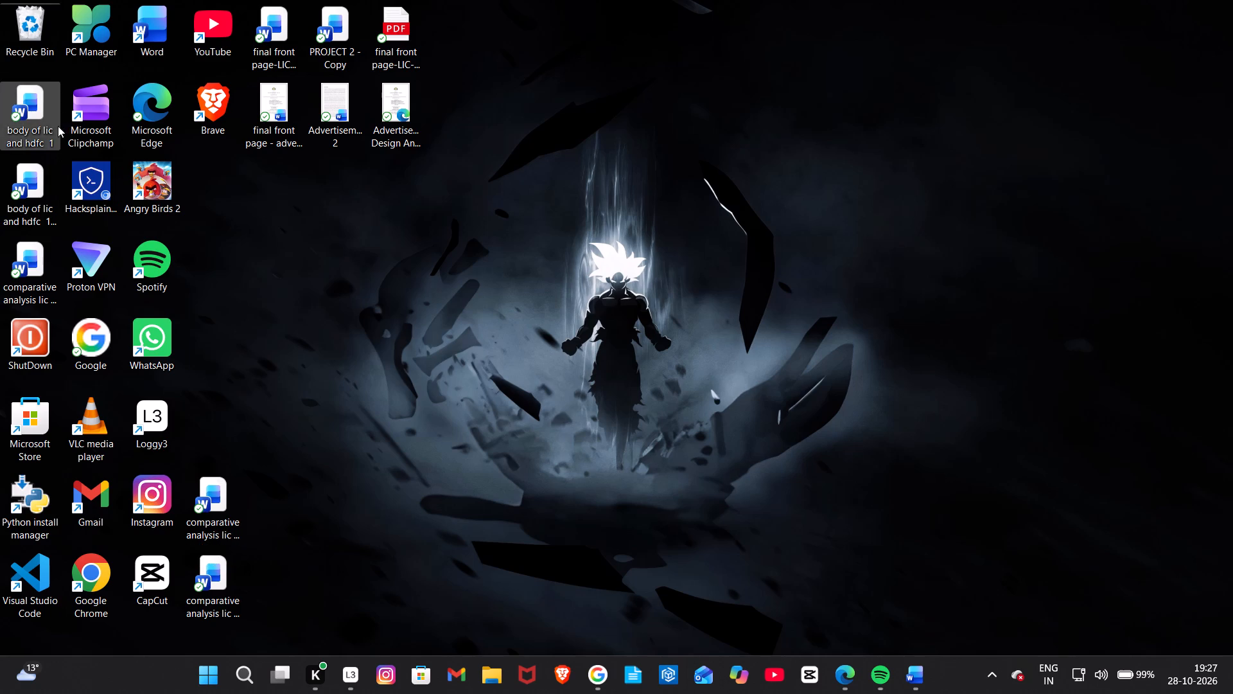
# Try to move body of lic and hdfc 1 - Copy to the Recycle Bin, and place comparative analysis lic and hdfc directly beneath the bin.
pyautogui.moveTo(31, 202); pyautogui.dragTo(30, 58)
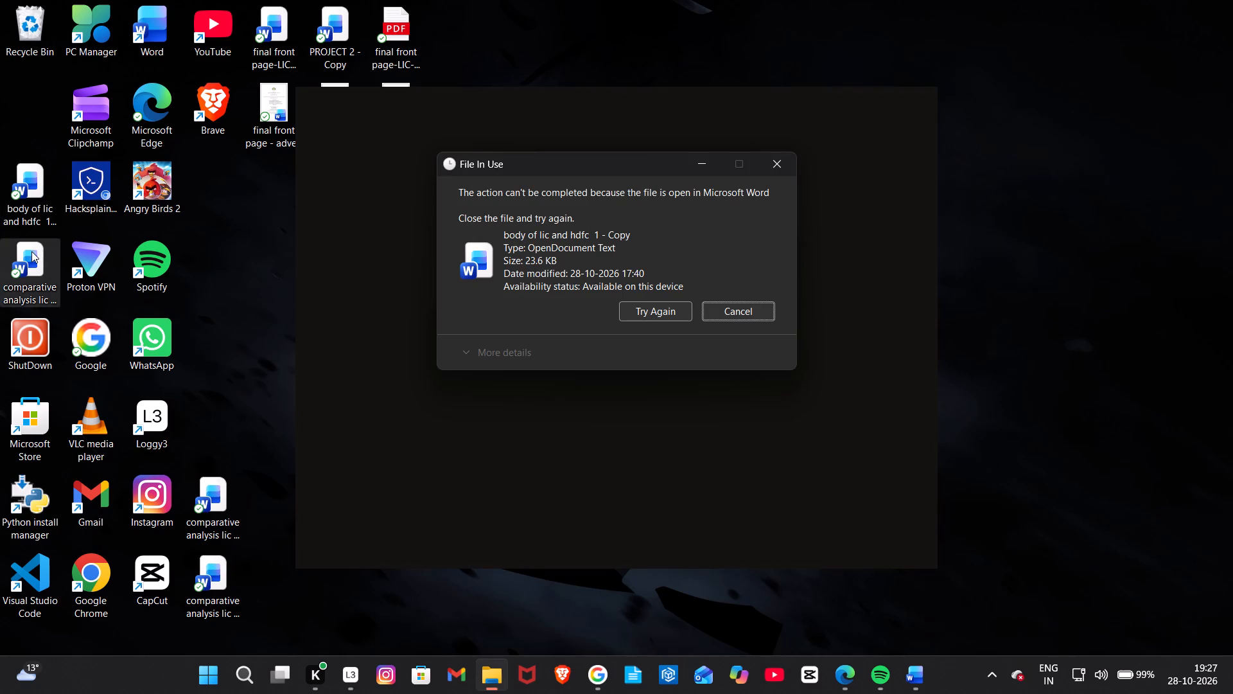
pyautogui.moveTo(31, 251); pyautogui.dragTo(18, 0)
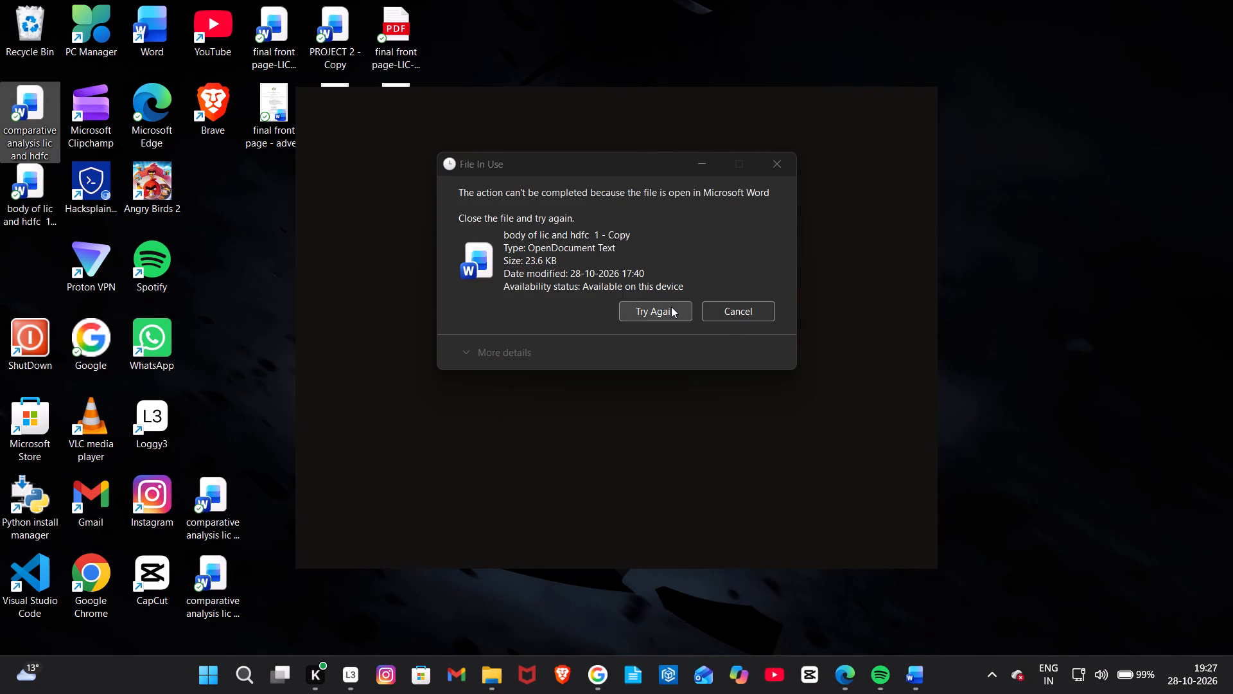
pyautogui.click(671, 307)
pyautogui.click(782, 163)
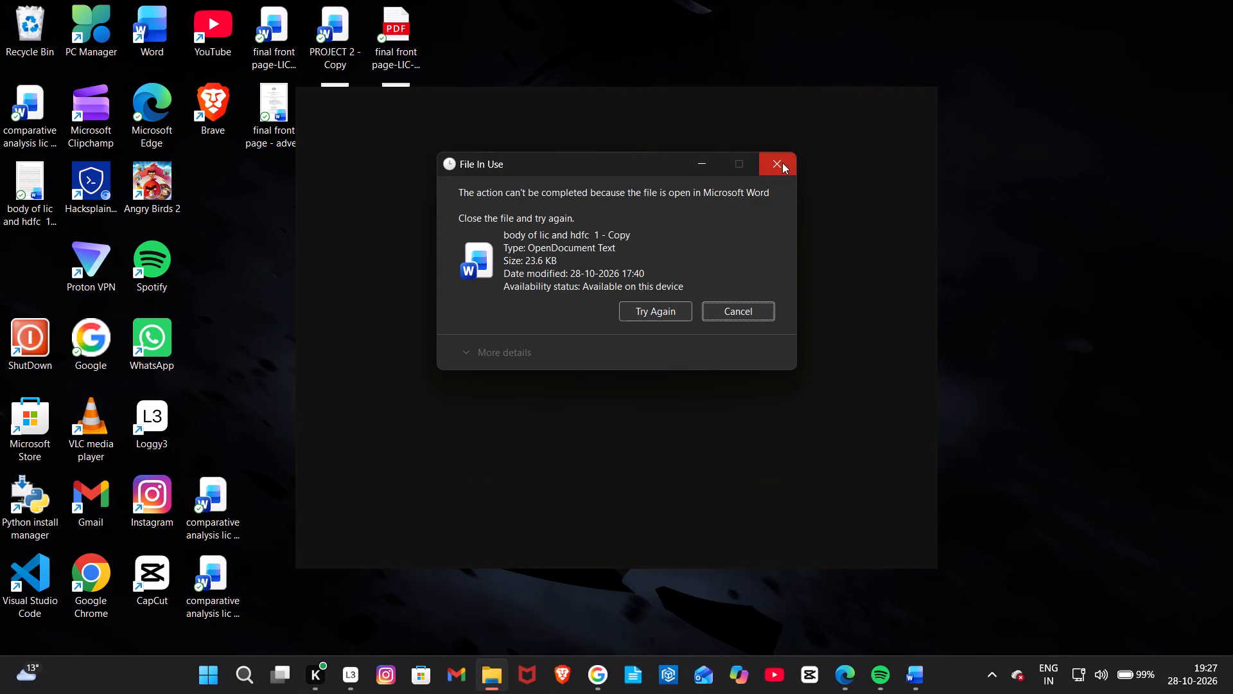
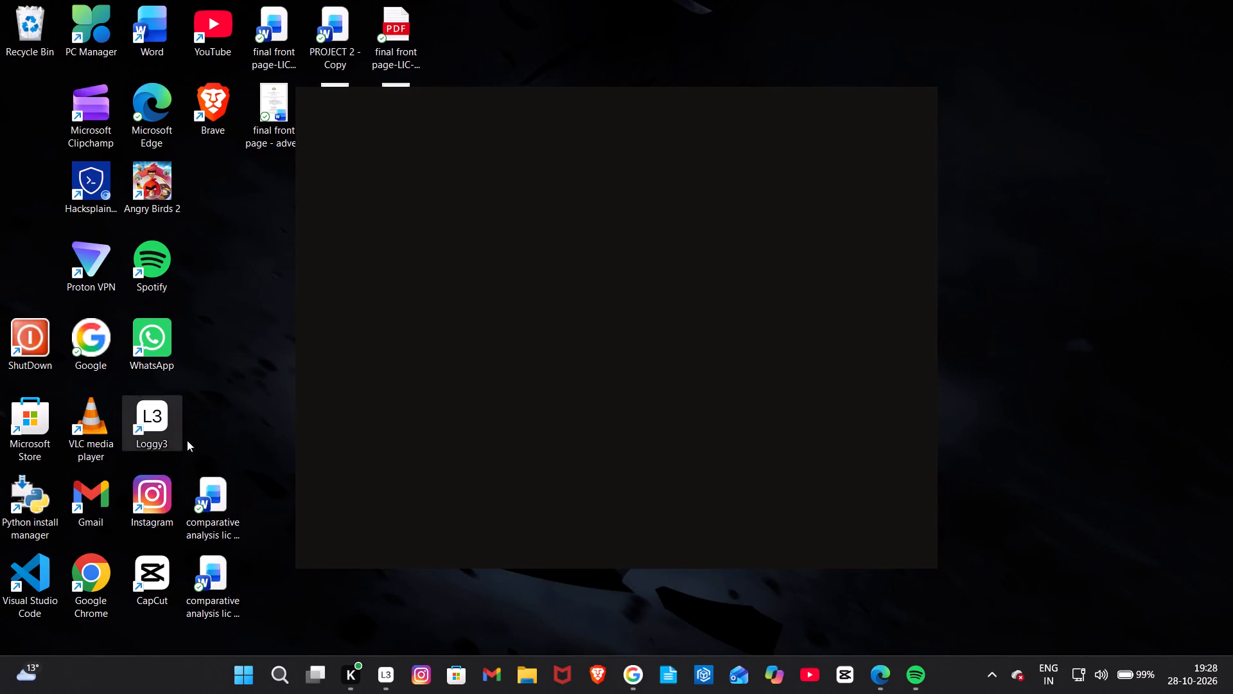
# Stack comparative analysis lic and hdfc - Copy (2) and comparative analysis lic and hdfc - Copy directly beneath the Recycle Bin, in that order.
pyautogui.moveTo(204, 499); pyautogui.dragTo(19, 105)
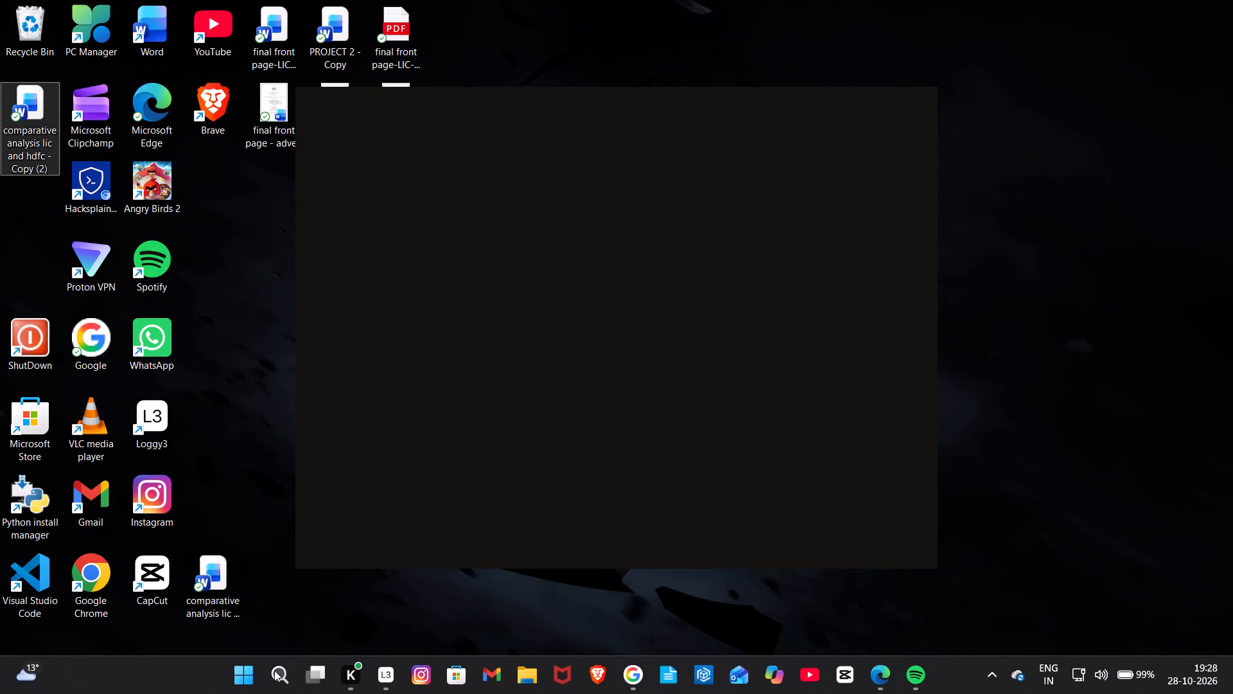
pyautogui.moveTo(232, 573); pyautogui.dragTo(47, 202)
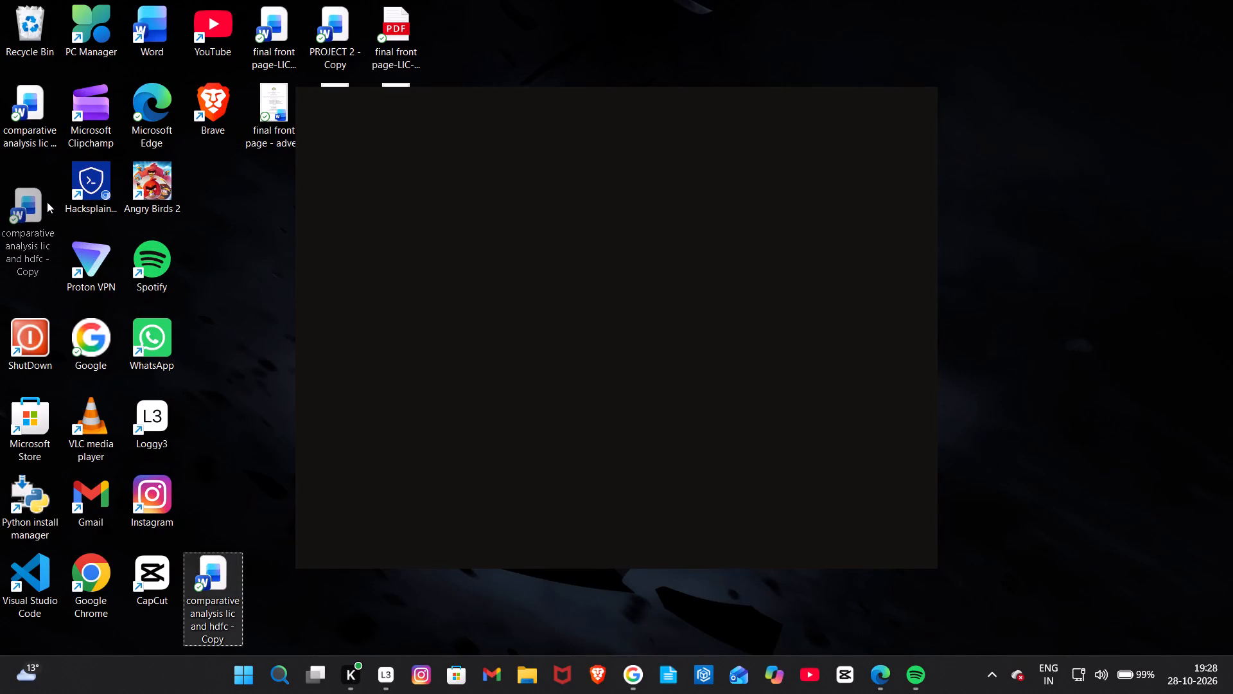
pyautogui.moveTo(47, 202); pyautogui.dragTo(48, 188)
# Place the ShutDown shortcut directly beneath comparative analysis lic and hdfc - Copy, in line with Proton VPN.
pyautogui.moveTo(47, 345); pyautogui.dragTo(41, 292)
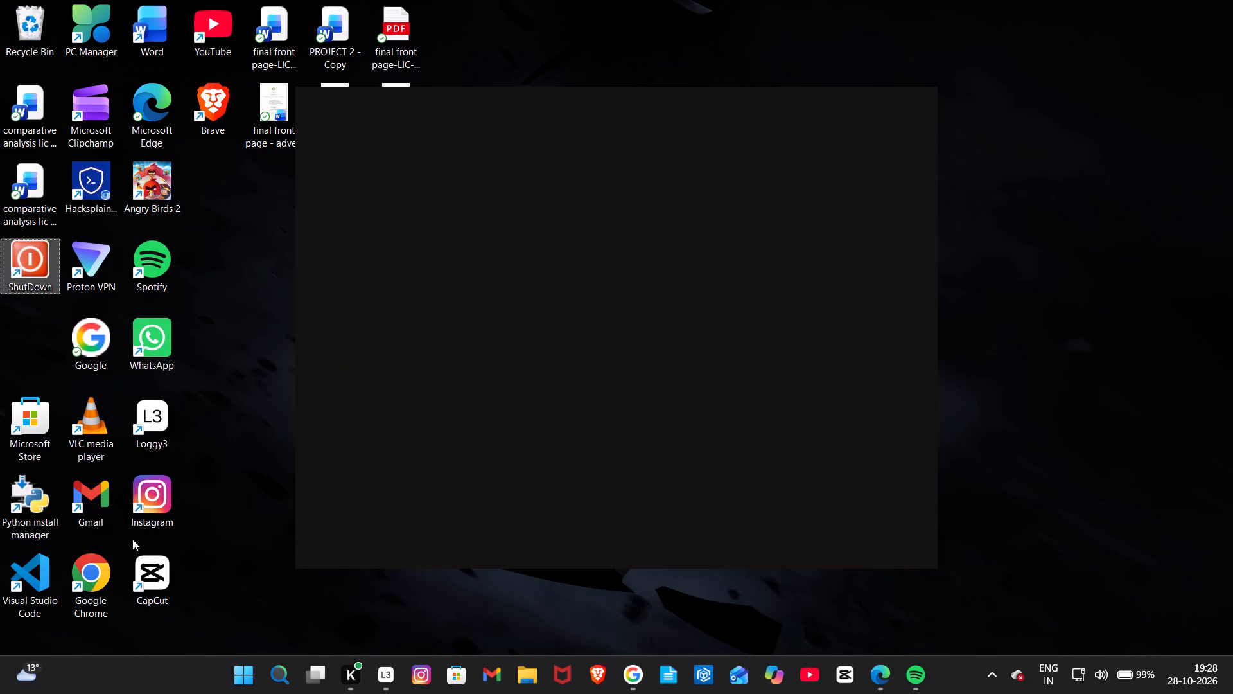
# Place the CapCut shortcut in the gap directly beneath ShutDown, in line with Google.
pyautogui.moveTo(147, 560); pyautogui.dragTo(25, 352)
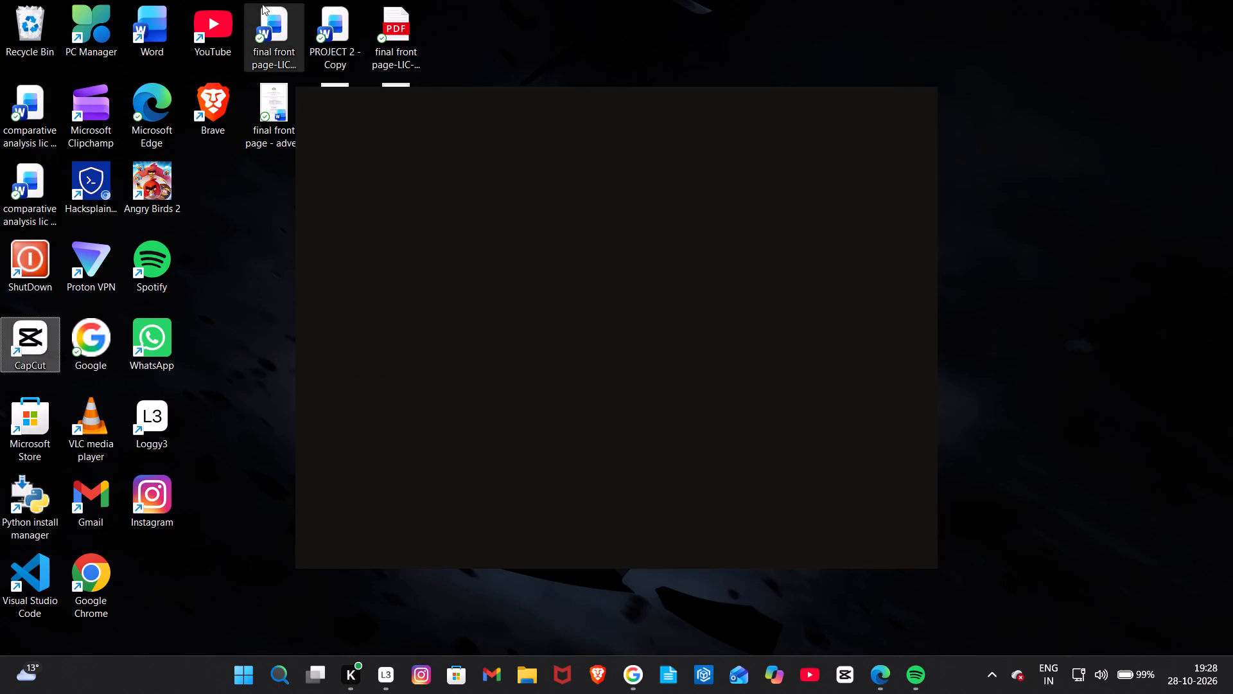
# Place the YouTube shortcut directly beneath Instagram, and Brave beside it at the bottom of the following column.
pyautogui.moveTo(212, 24); pyautogui.dragTo(160, 576)
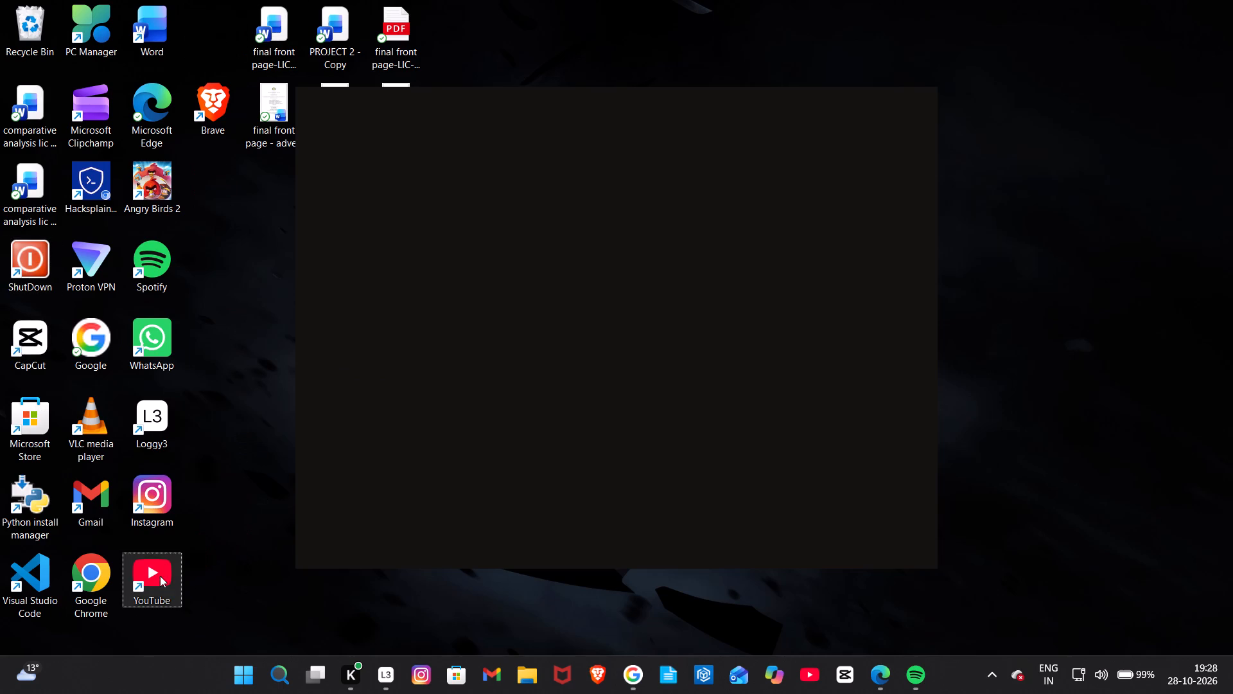
pyautogui.moveTo(209, 112); pyautogui.dragTo(207, 534)
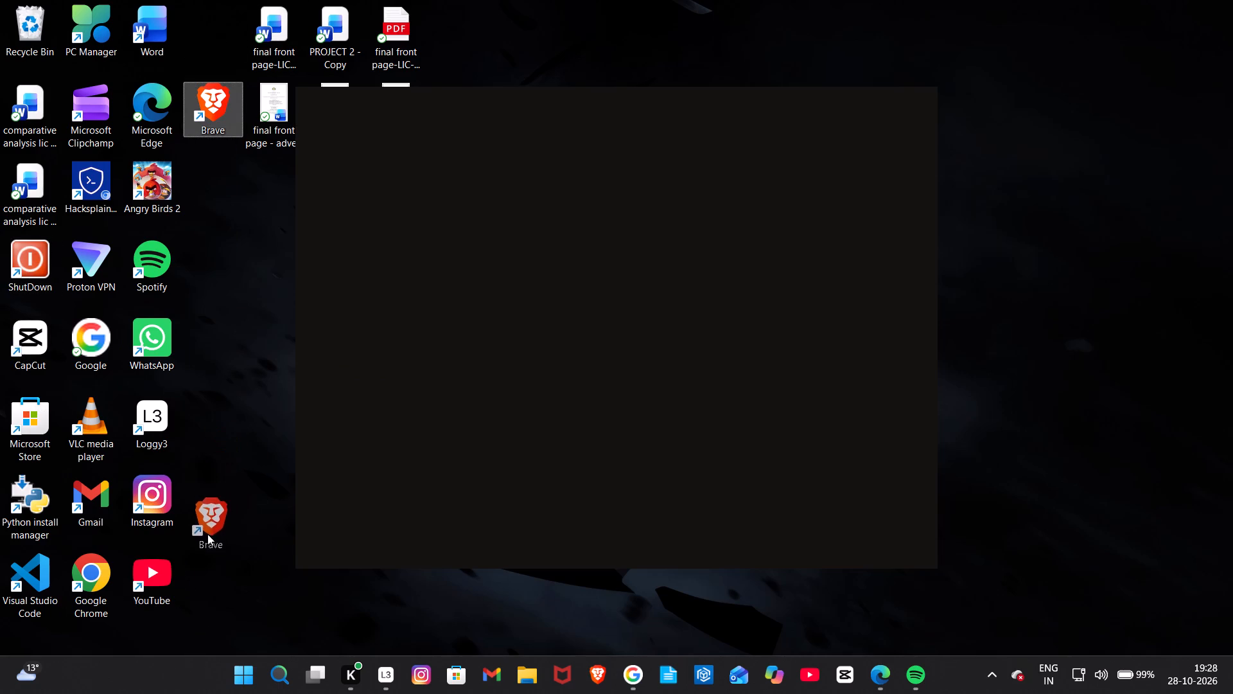
pyautogui.moveTo(207, 534); pyautogui.dragTo(210, 607)
# Close the gap in the first icon row by lining up final front page-LIC, PROJECT 2 - Copy and final front page-LIC-merged after Word.
pyautogui.moveTo(265, 39); pyautogui.dragTo(209, 39)
pyautogui.moveTo(329, 35); pyautogui.dragTo(267, 35)
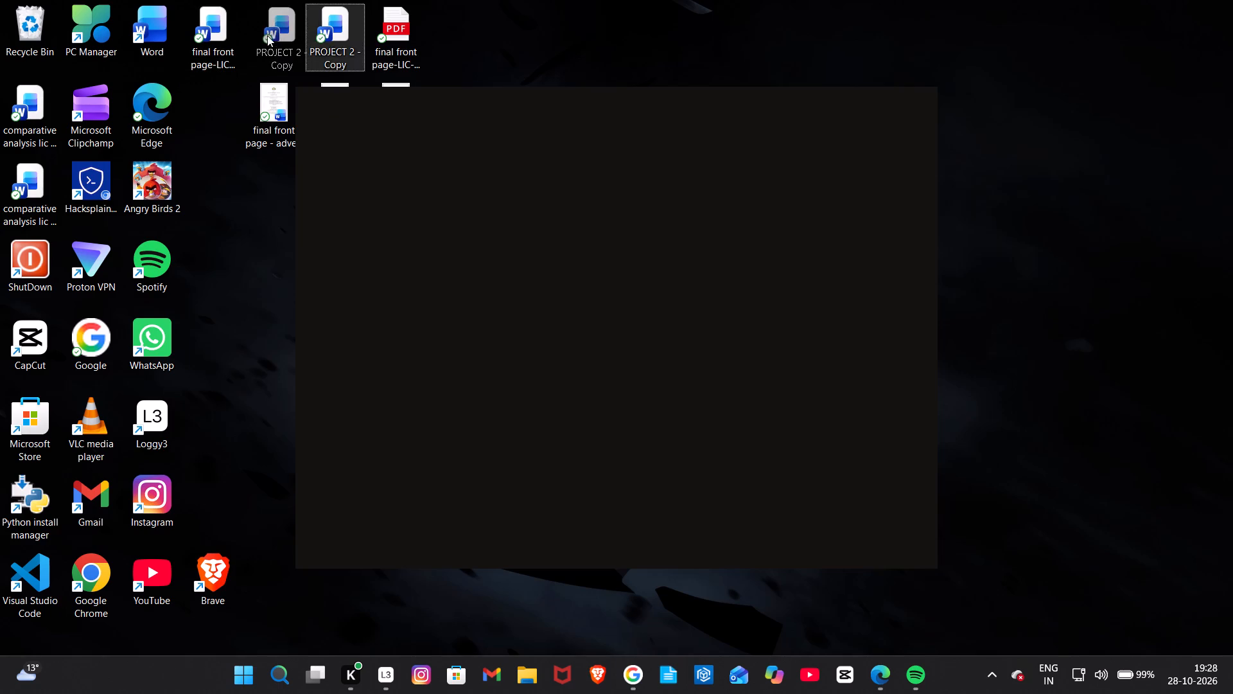
pyautogui.moveTo(267, 35); pyautogui.dragTo(262, 36)
pyautogui.moveTo(381, 36); pyautogui.dragTo(328, 37)
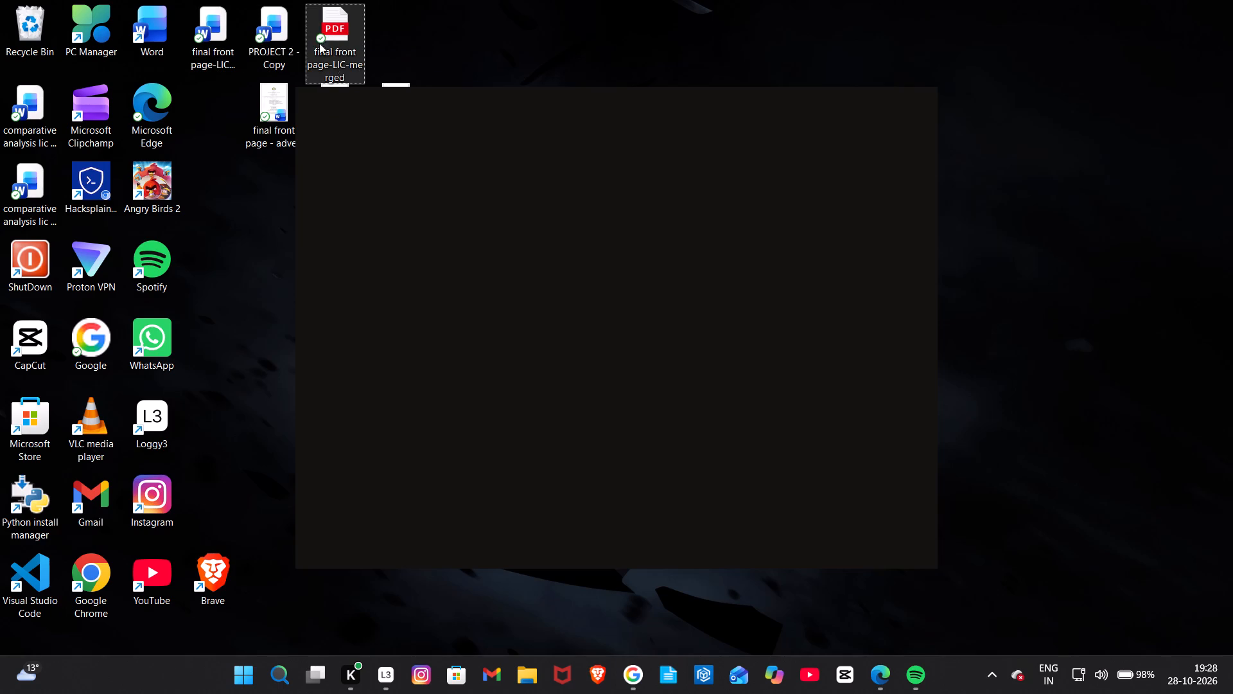
# Line up final front page - advertisement analysis, Advertisement_Design_Analysis 2 and Advertisememt Design Analysis in that order after Microsoft Edge in the second icon row.
pyautogui.moveTo(259, 113); pyautogui.dragTo(207, 114)
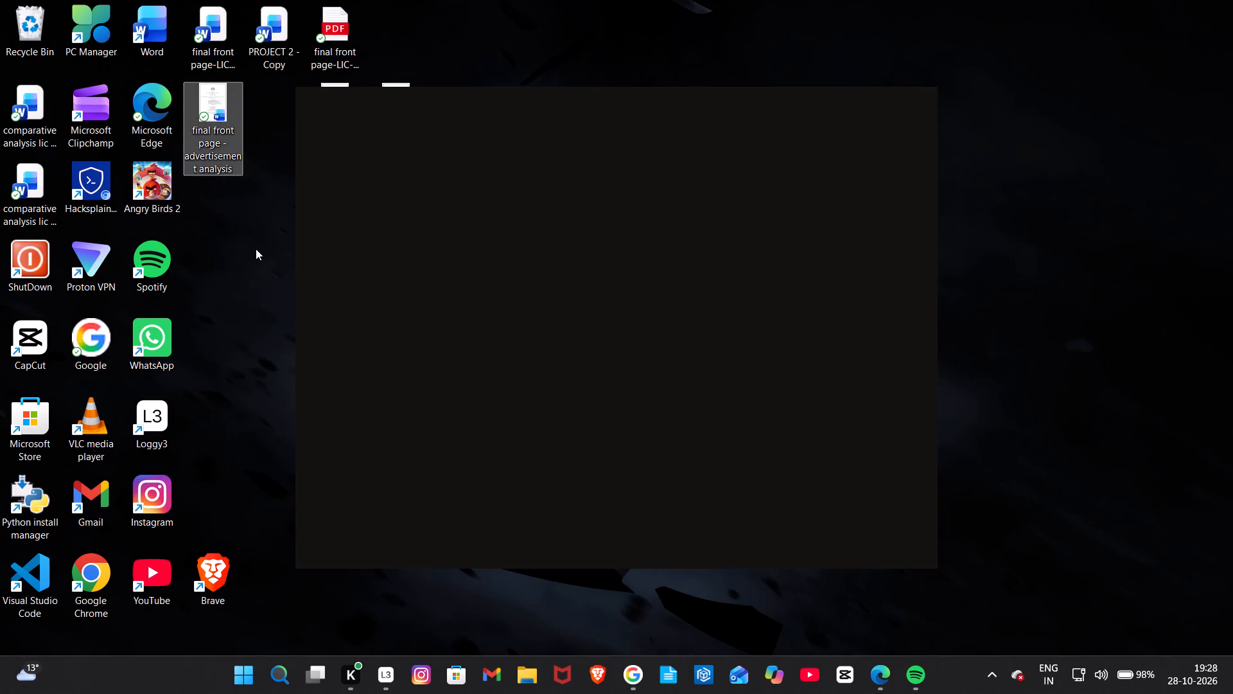
pyautogui.moveTo(335, 105); pyautogui.dragTo(265, 113)
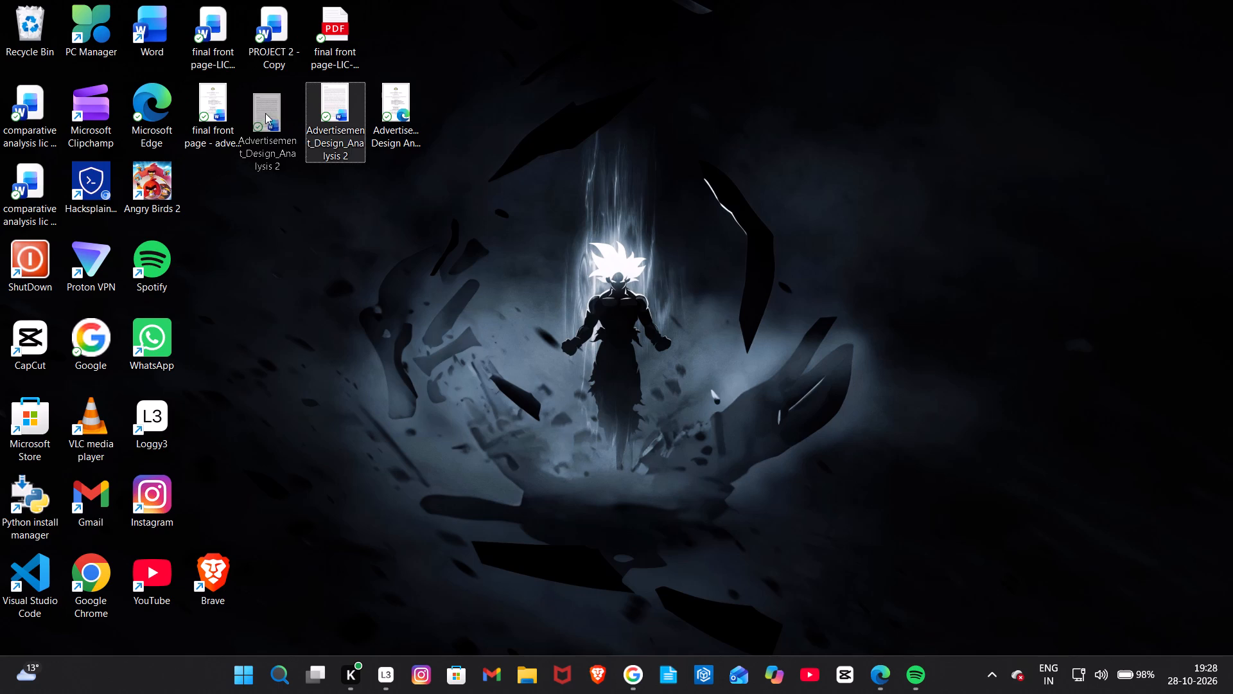
pyautogui.moveTo(265, 113); pyautogui.dragTo(272, 104)
pyautogui.moveTo(407, 137); pyautogui.dragTo(348, 130)
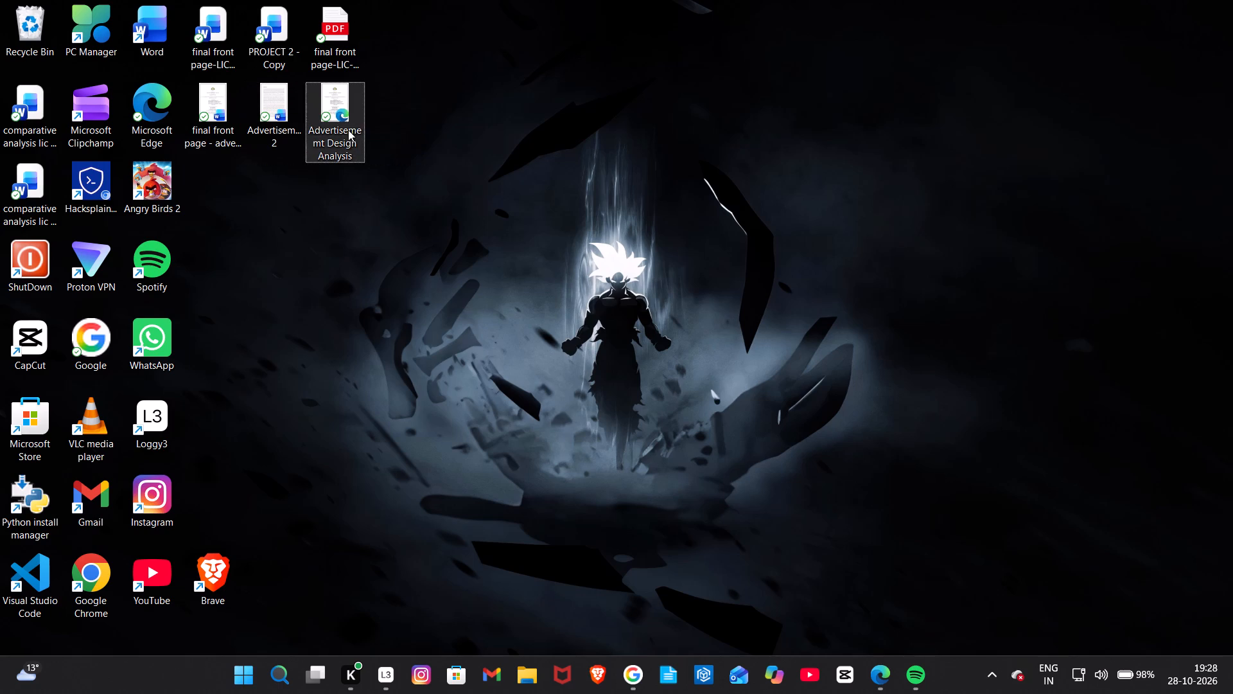
pyautogui.click(405, 373)
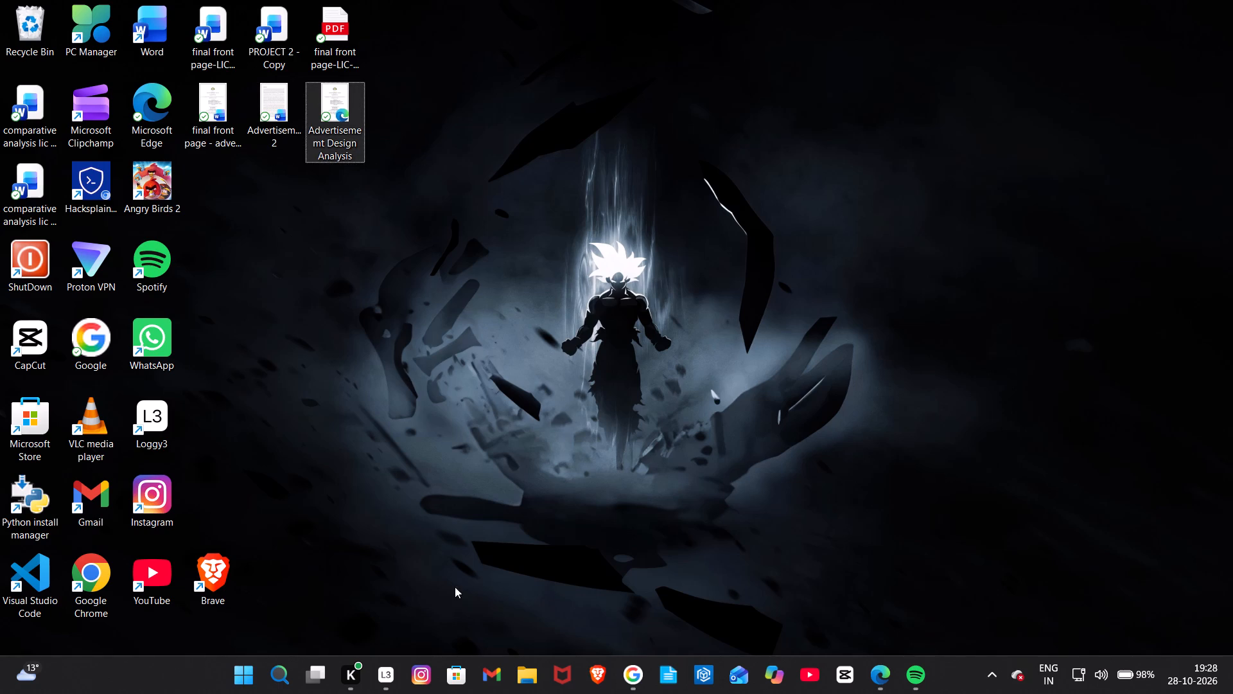
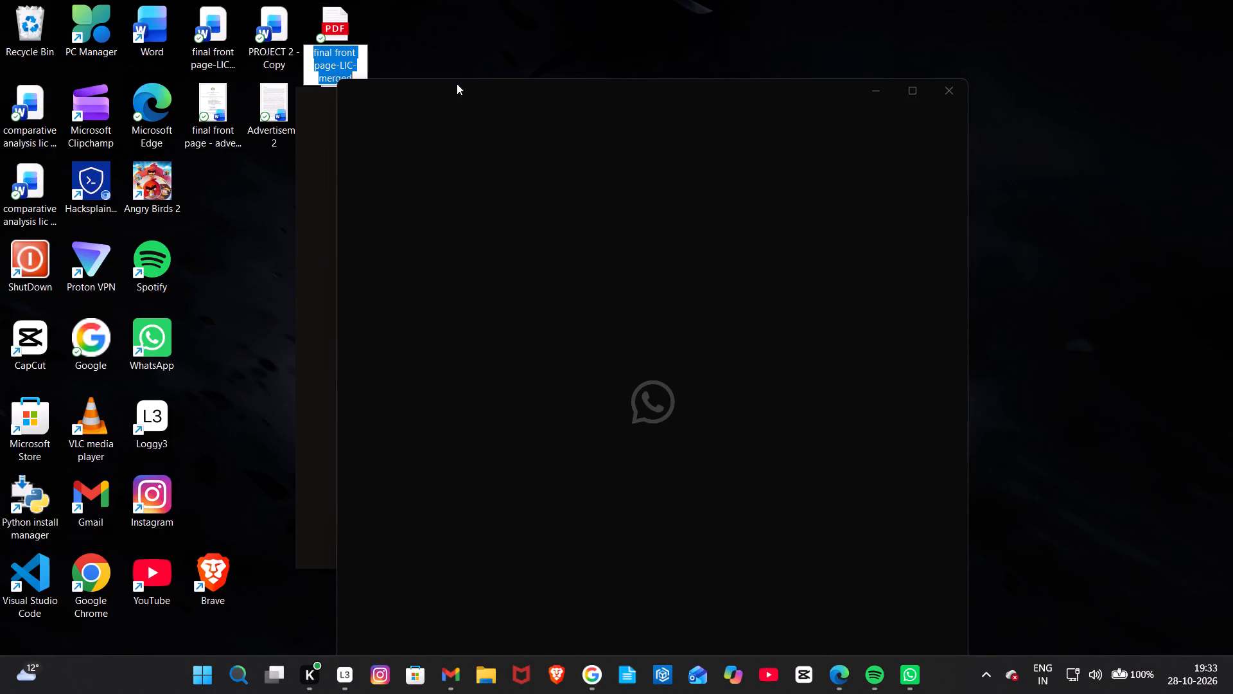
# Rename the final front page-LIC-merged PDF on the desktop as "Comparitive study".
pyautogui.press('BackSpace')
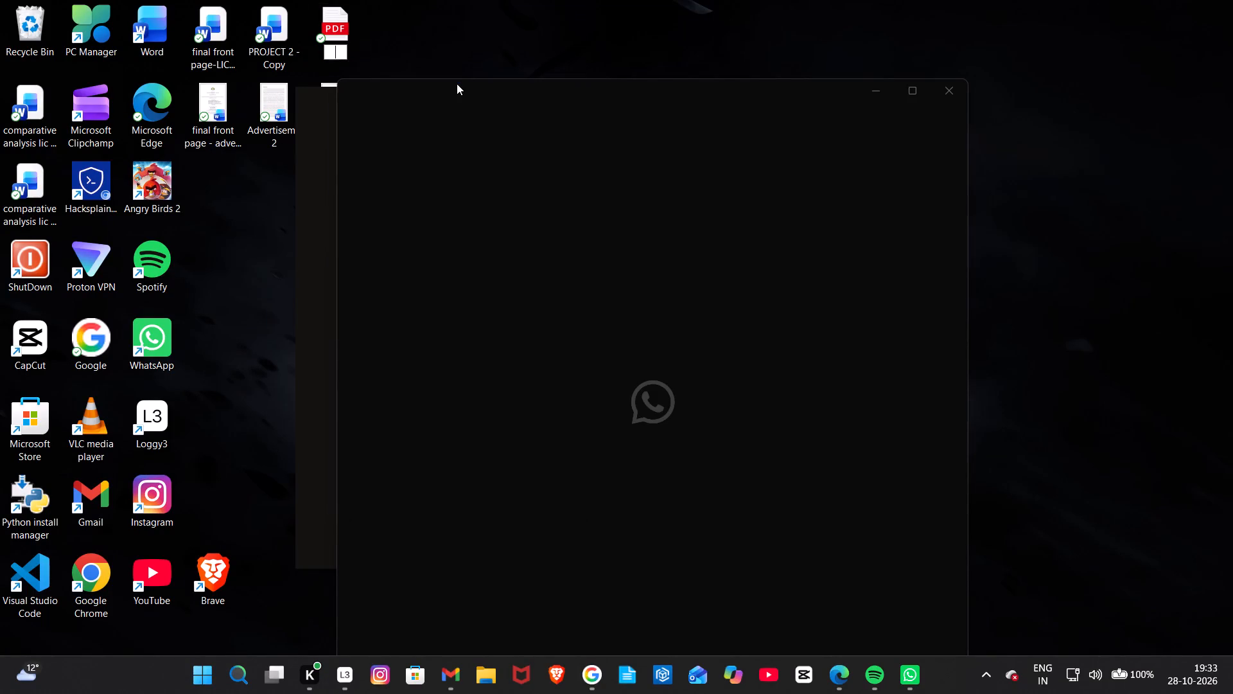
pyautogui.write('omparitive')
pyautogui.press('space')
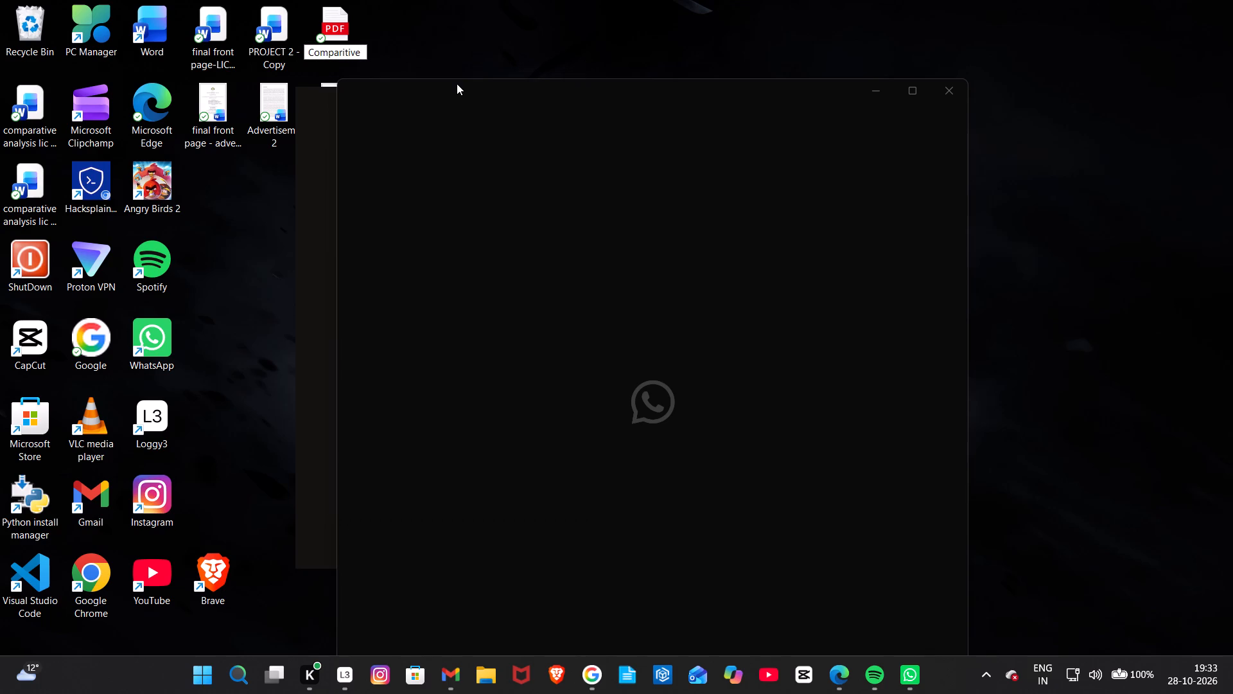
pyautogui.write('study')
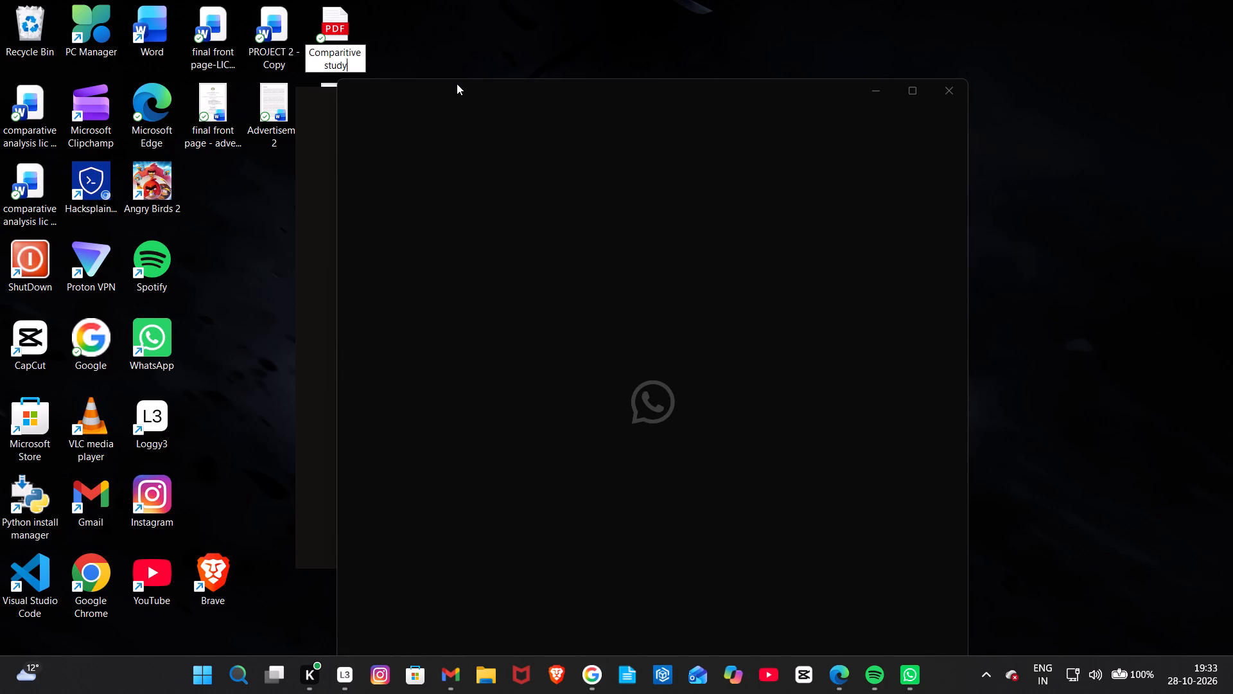
# Continue renaming the desktop PDF, extending the name after "Comparitive study" so that it reads "Comparitive study of Lic A".
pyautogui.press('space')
pyautogui.write('of')
pyautogui.press('space')
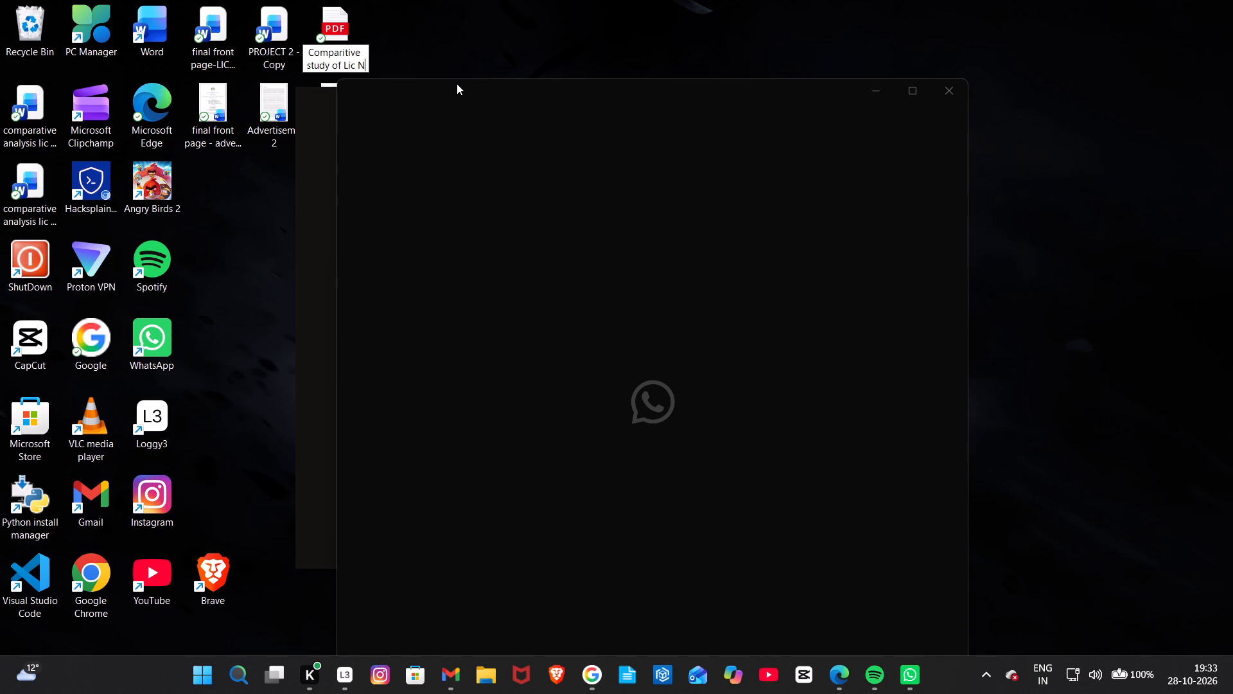
pyautogui.press('BackSpace')
pyautogui.write('D')
pyautogui.press('space')
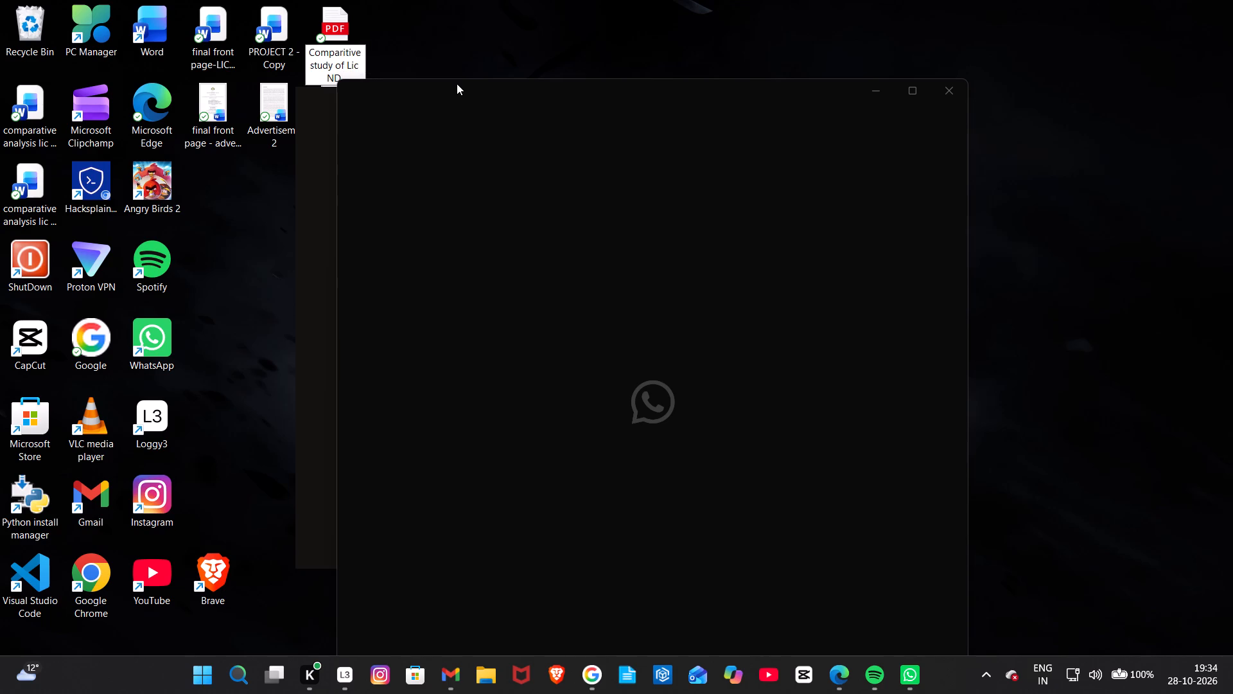
pyautogui.press('BackSpace')
pyautogui.press('BackSpace')
pyautogui.press('BackSpace')
pyautogui.press('BackSpace')
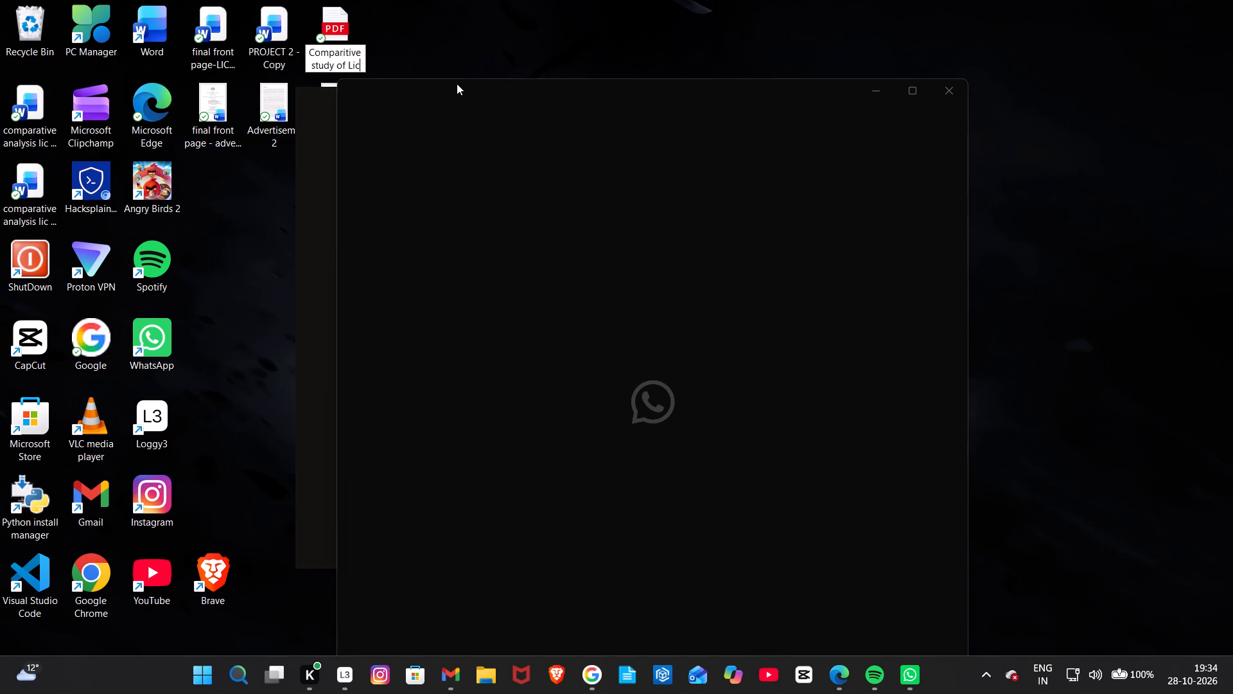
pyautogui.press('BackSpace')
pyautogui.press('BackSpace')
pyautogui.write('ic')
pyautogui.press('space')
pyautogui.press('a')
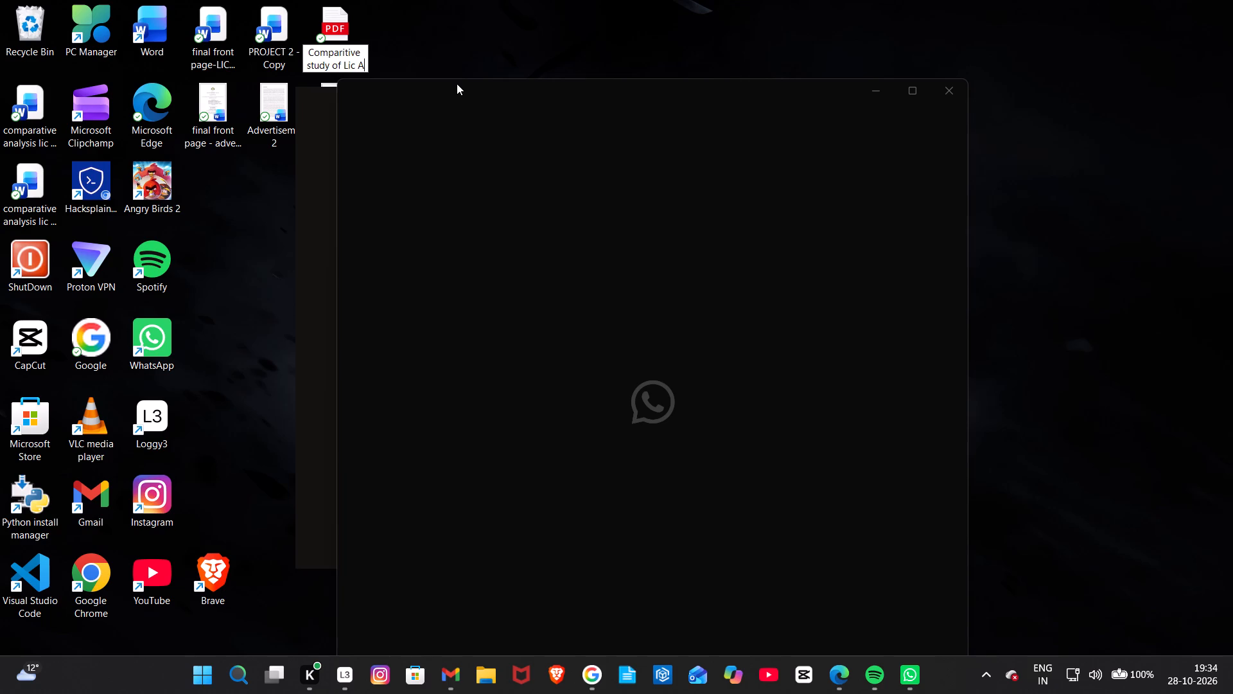
# Correct and extend the desktop PDF's new name so that it reads "Comparitive study of LIC and HDFC".
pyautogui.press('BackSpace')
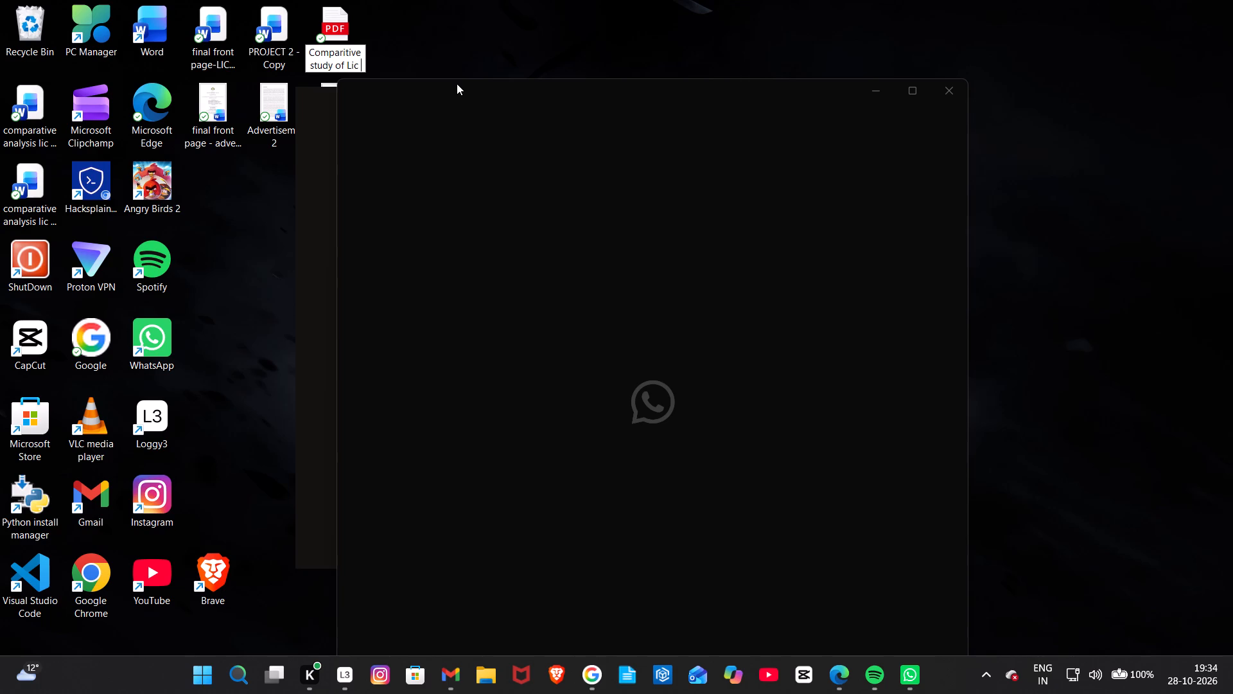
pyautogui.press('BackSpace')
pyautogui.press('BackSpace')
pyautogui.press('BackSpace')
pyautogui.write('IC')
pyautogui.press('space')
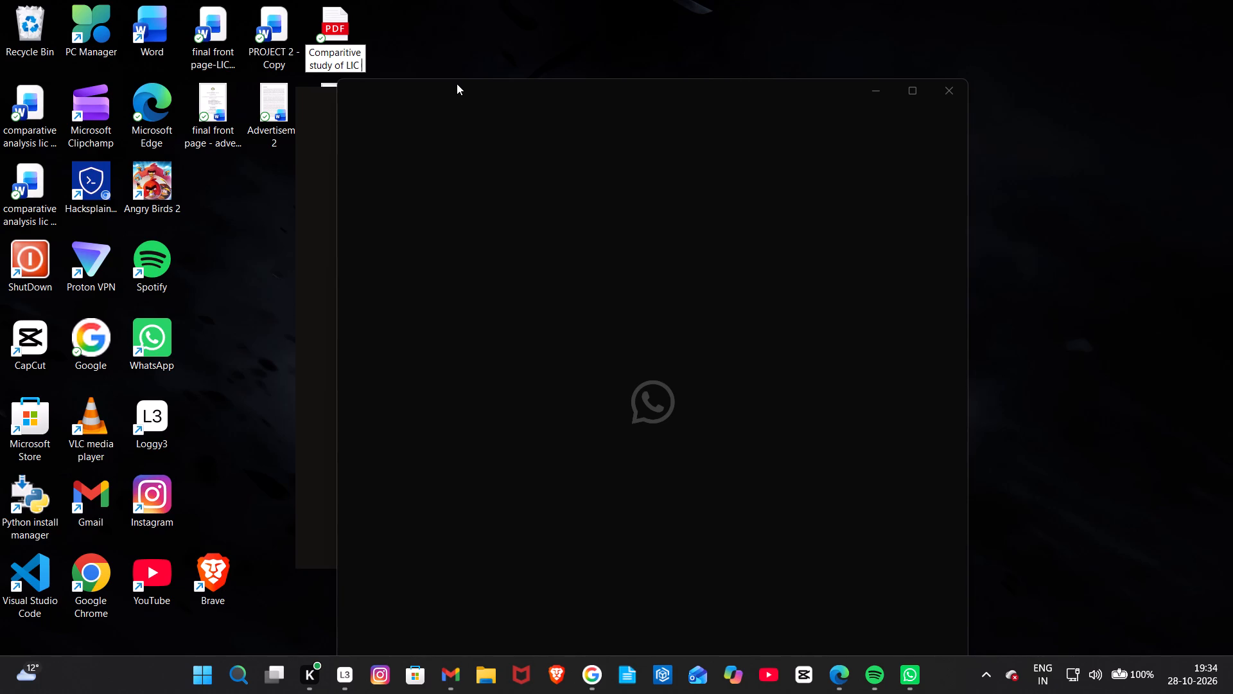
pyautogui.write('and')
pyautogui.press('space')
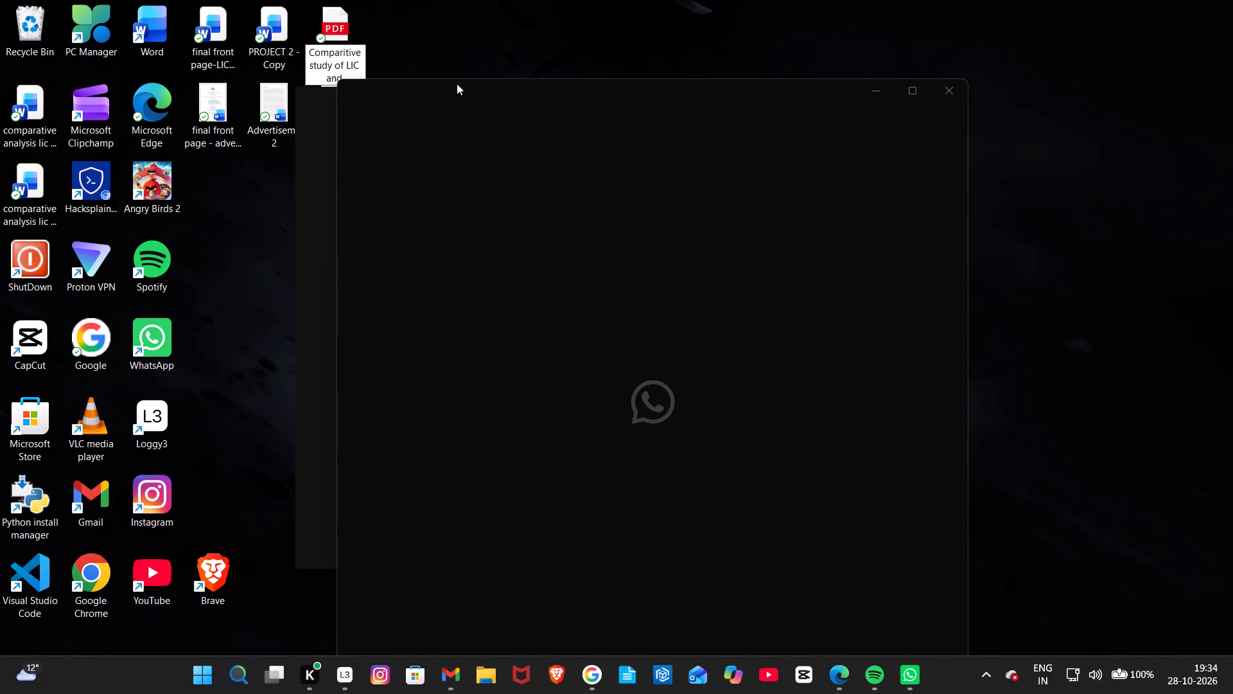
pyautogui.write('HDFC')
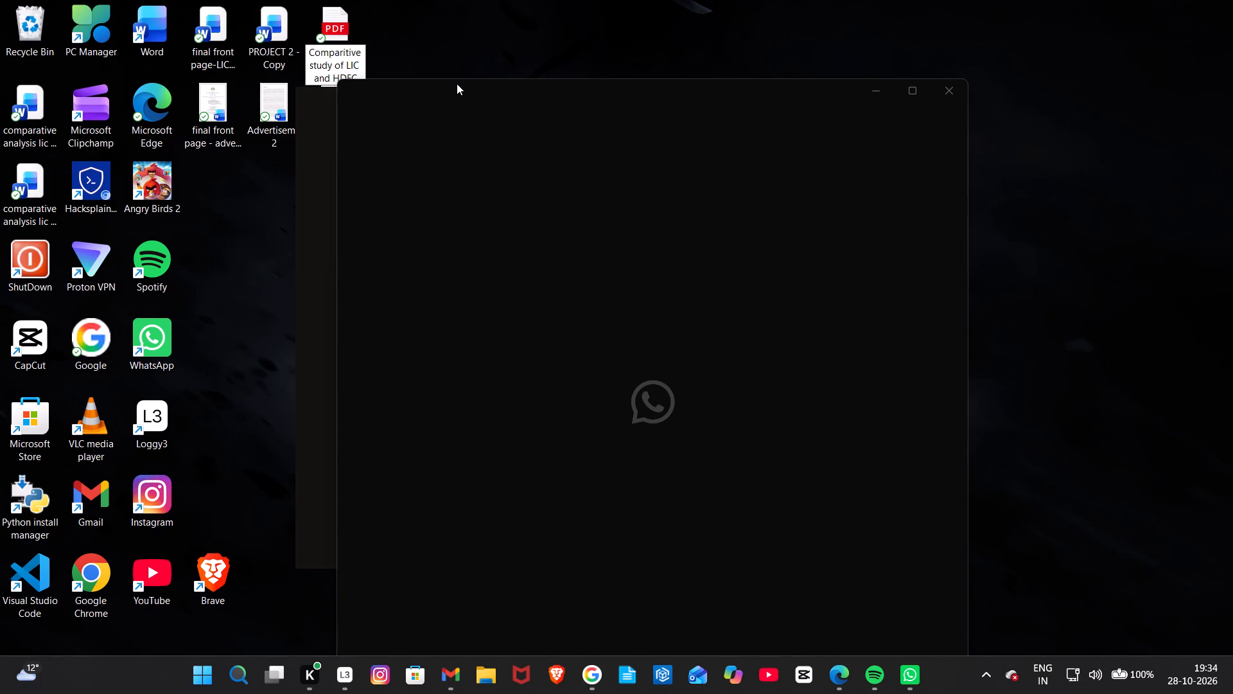